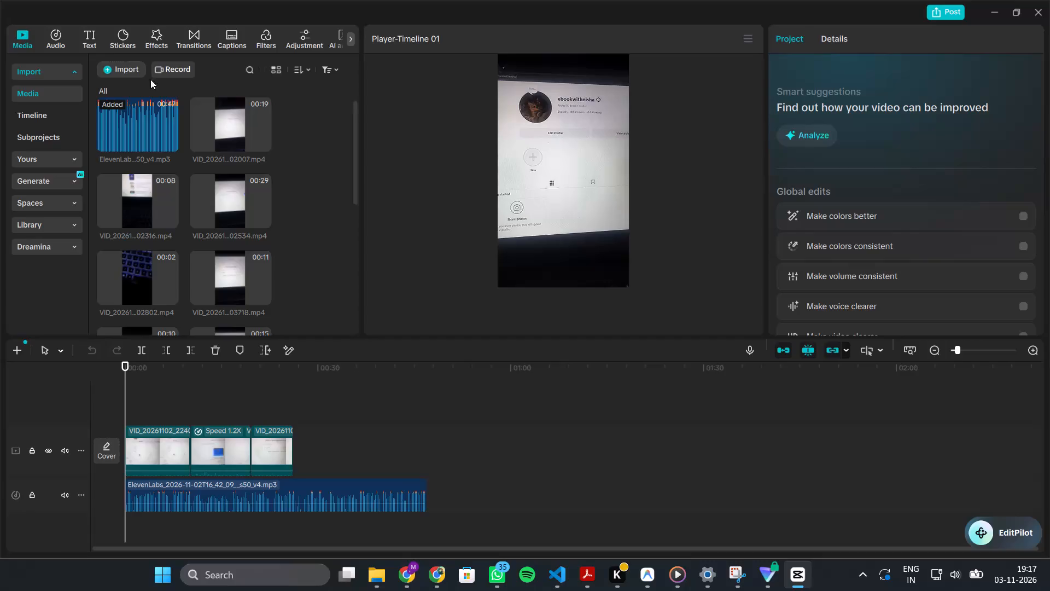
Import clips VID_20261103_190604, 190906, 191436 and 191503 from the shruthi folder inside Youtubeee.
left_click(125, 66)
left_click(133, 92)
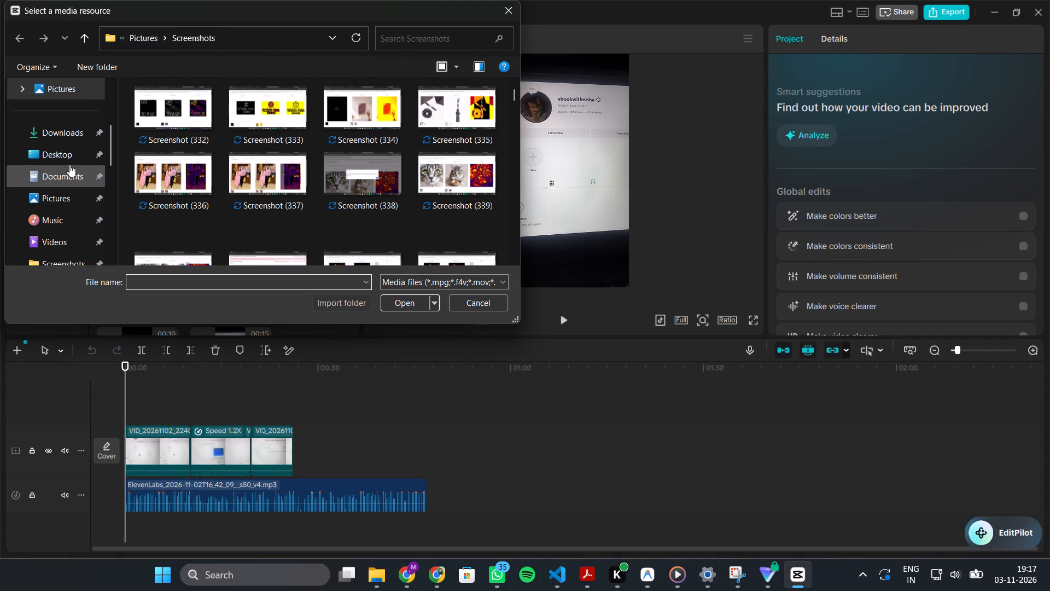
scroll(69, 165, "down", 2)
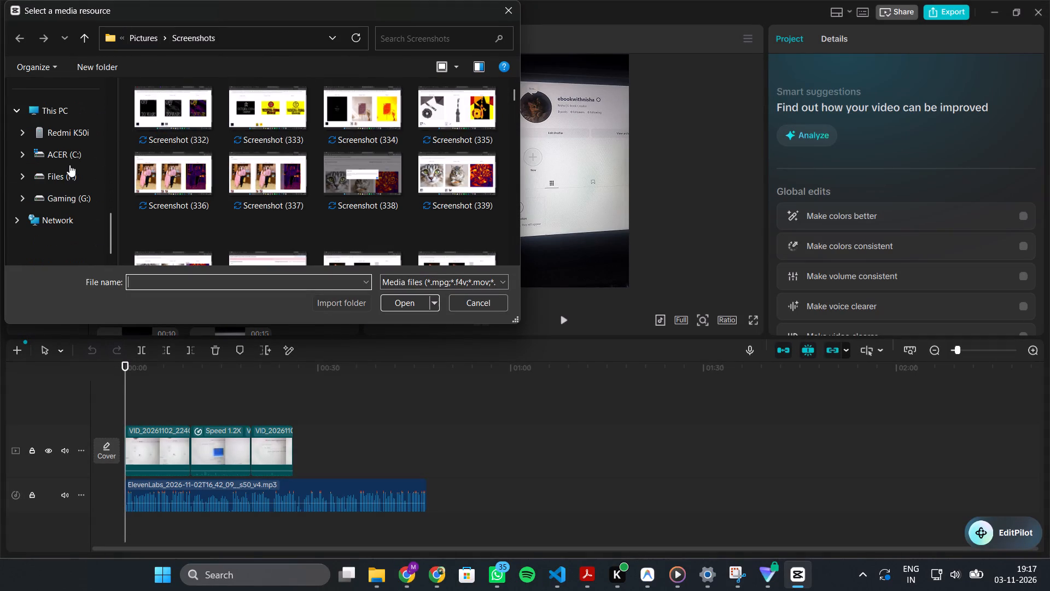
scroll(68, 136, "up", 1)
left_click(61, 171)
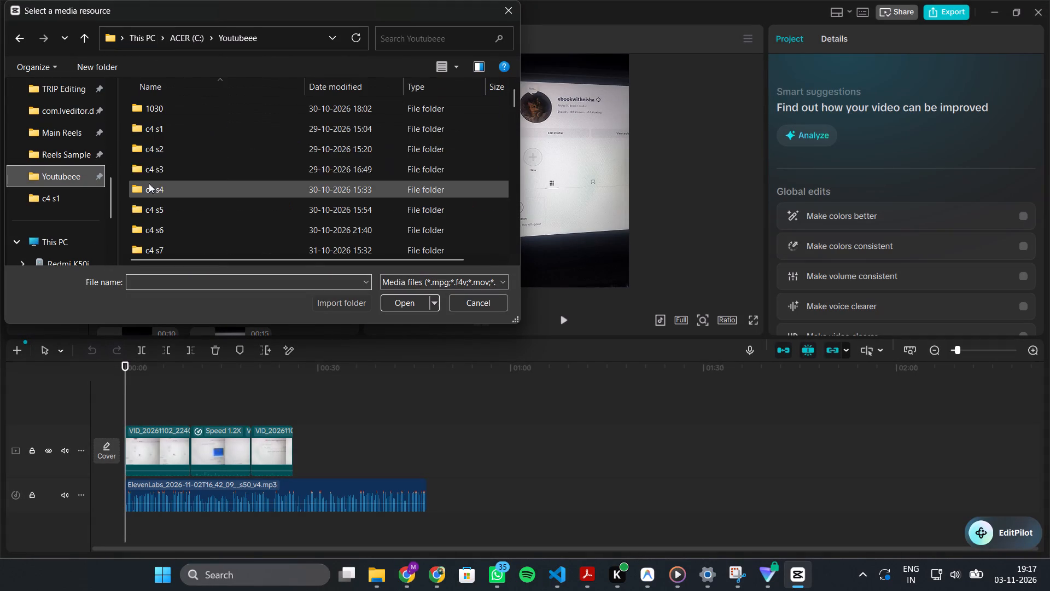
scroll(223, 133, "down", 6)
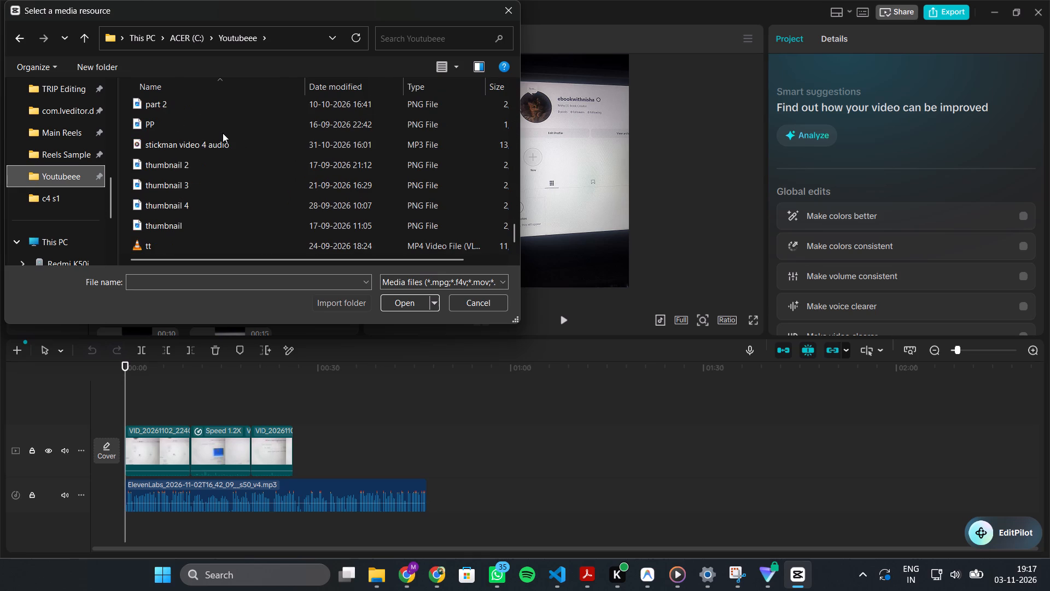
scroll(223, 133, "up", 2)
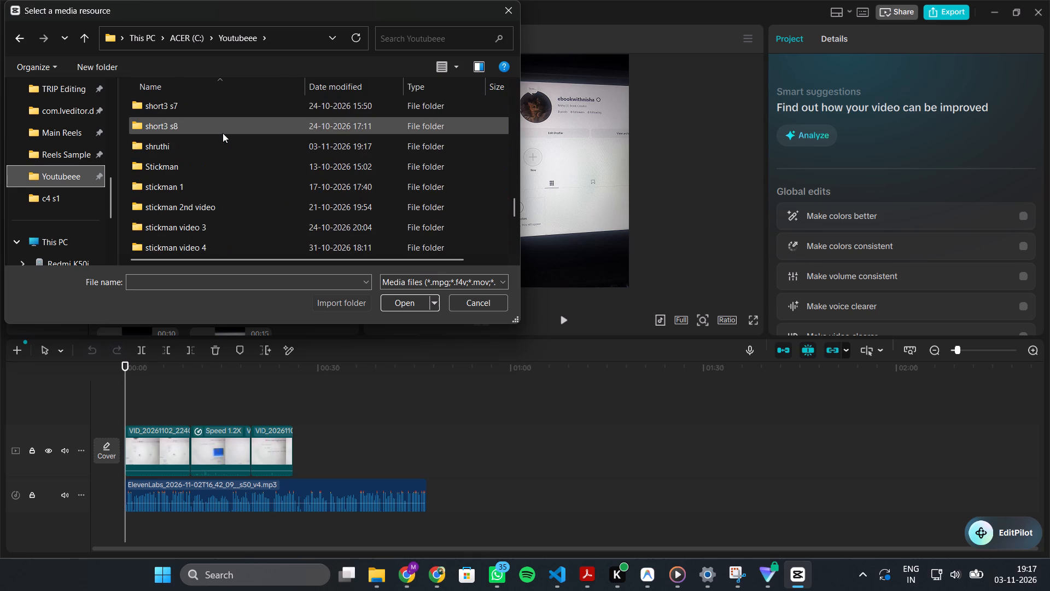
double_click(182, 144)
scroll(365, 201, "down", 7)
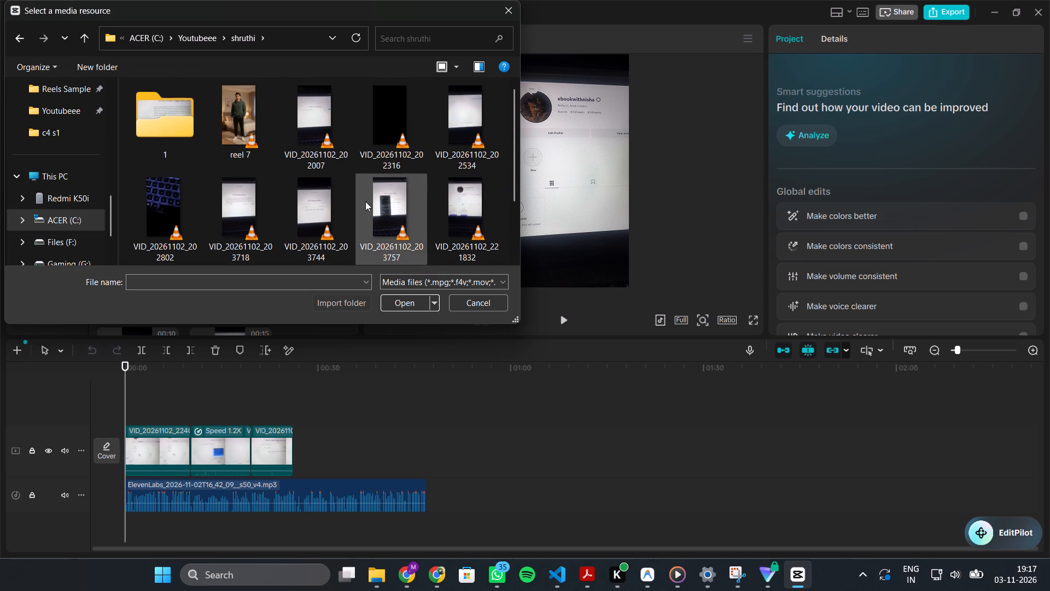
scroll(365, 201, "down", 3)
left_click(249, 209, "ctrl")
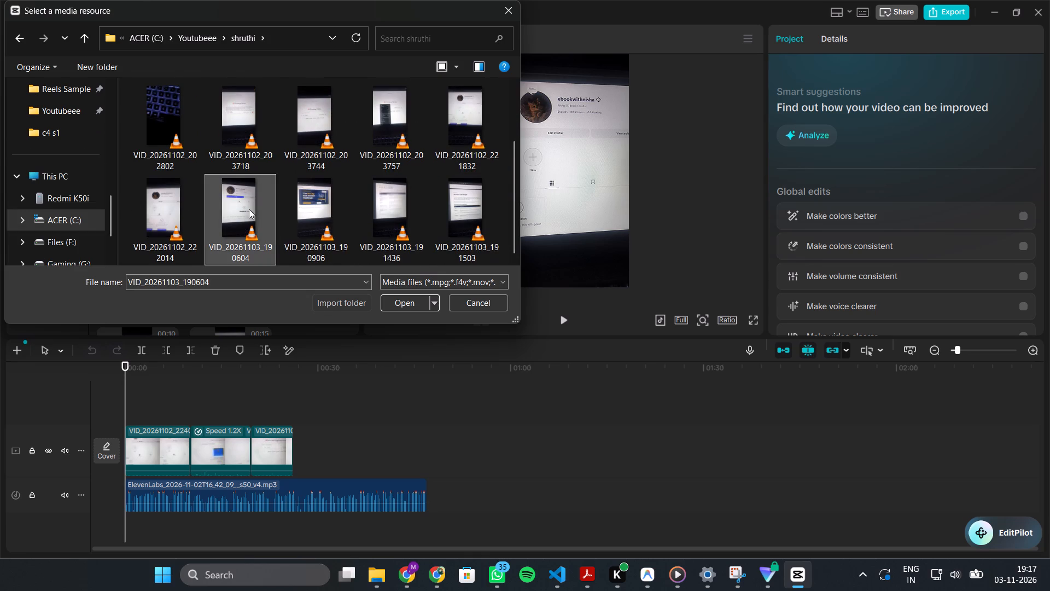
left_click(302, 211, "ctrl")
left_click(392, 211, "ctrl")
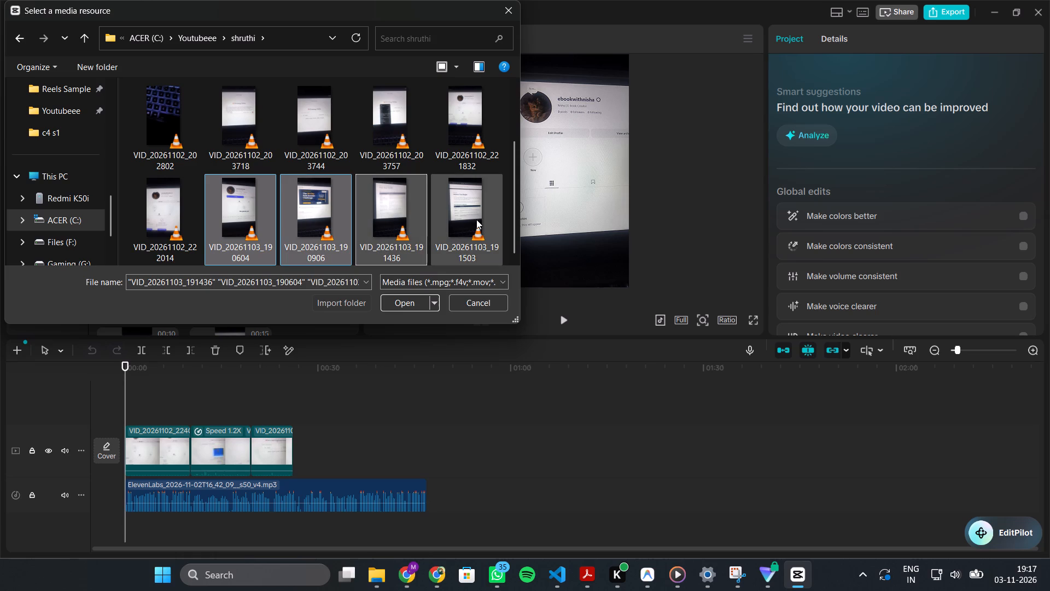
left_click(476, 219, "ctrl")
left_click(406, 305)
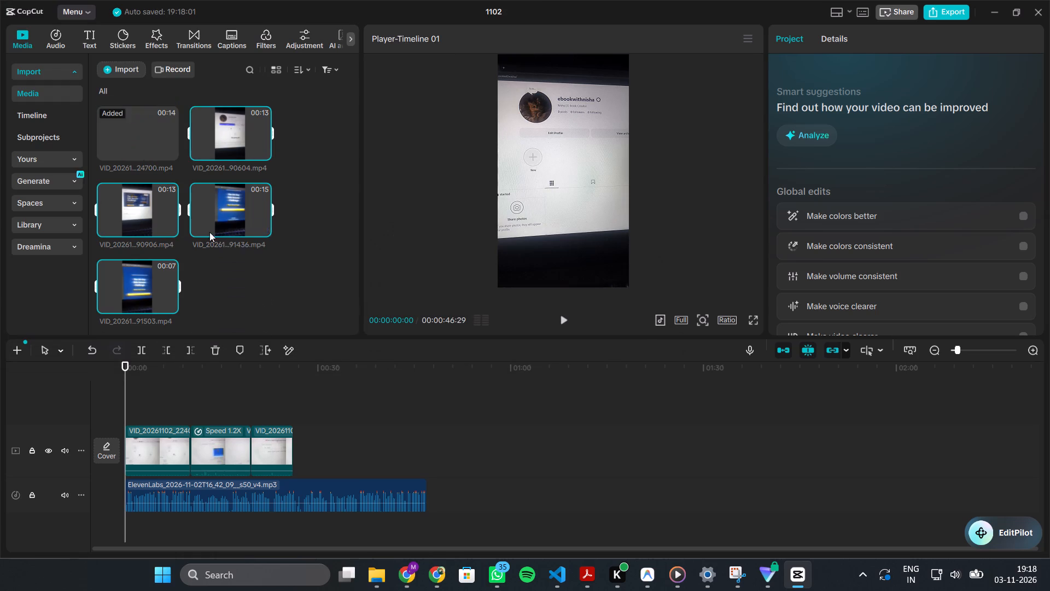
Add the four newly imported clips to the timeline on a separate track above and beyond the existing footage.
left_click(255, 230)
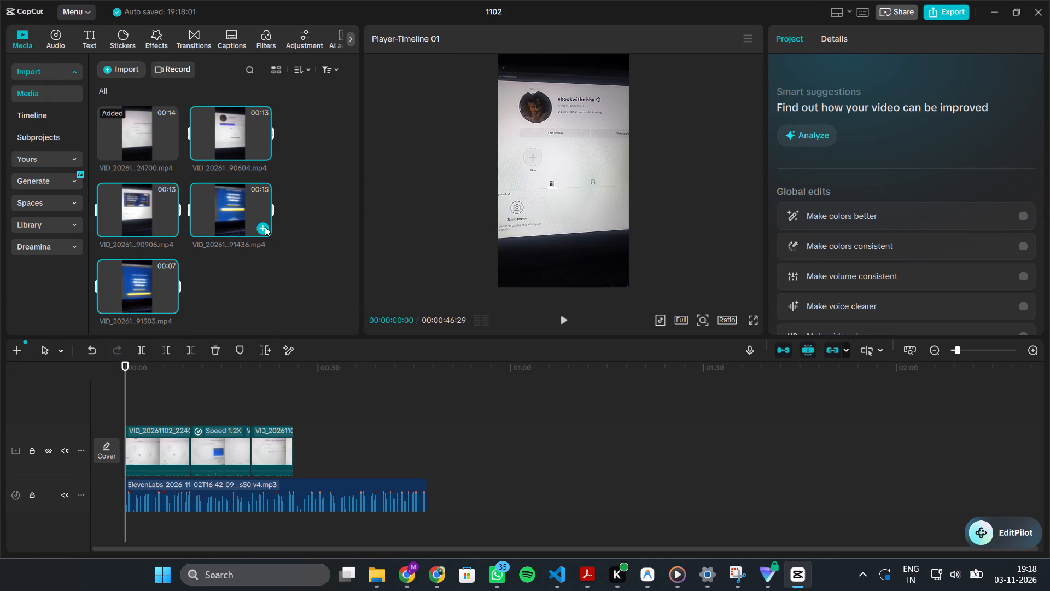
left_click(265, 227)
left_click_drag(173, 438, 554, 425)
left_click(599, 453)
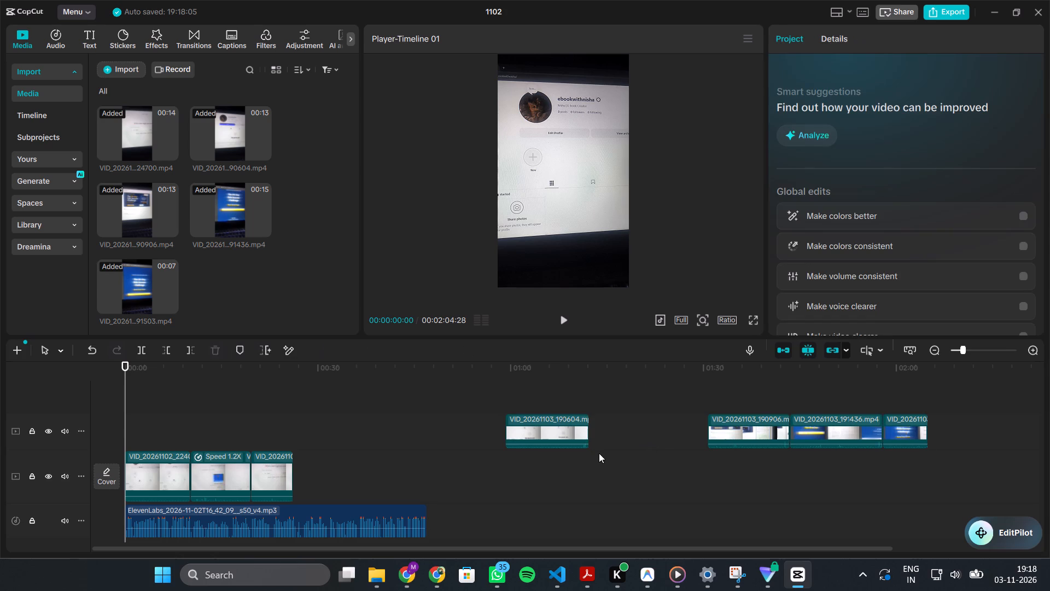
Move clip VID_20261103_191503 to the end of the main video track, directly after VID_20261102_224700.
left_click_drag(900, 430, 309, 476)
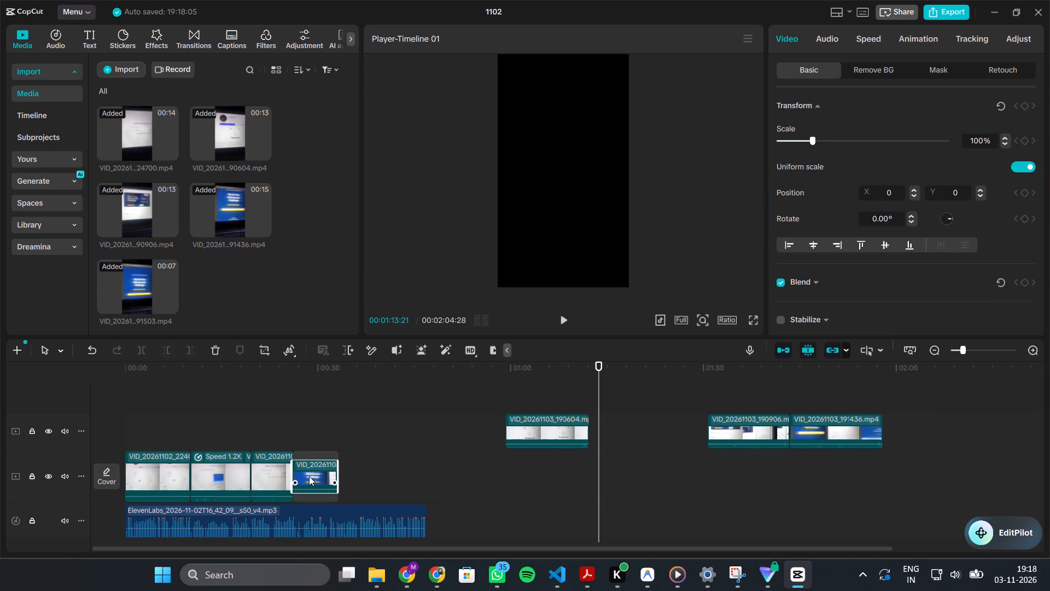
left_click_drag(309, 476, 311, 478)
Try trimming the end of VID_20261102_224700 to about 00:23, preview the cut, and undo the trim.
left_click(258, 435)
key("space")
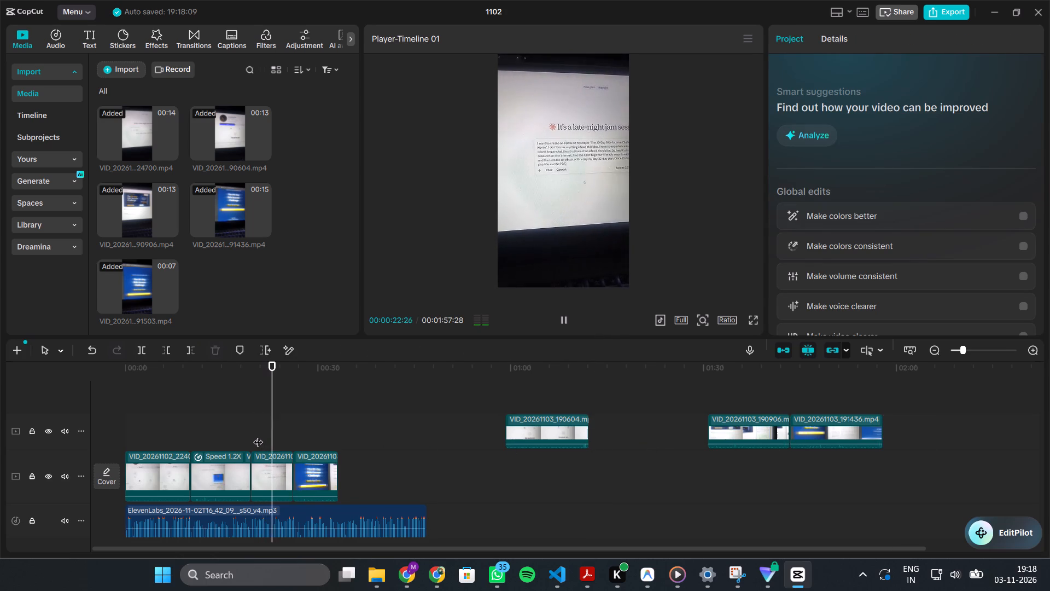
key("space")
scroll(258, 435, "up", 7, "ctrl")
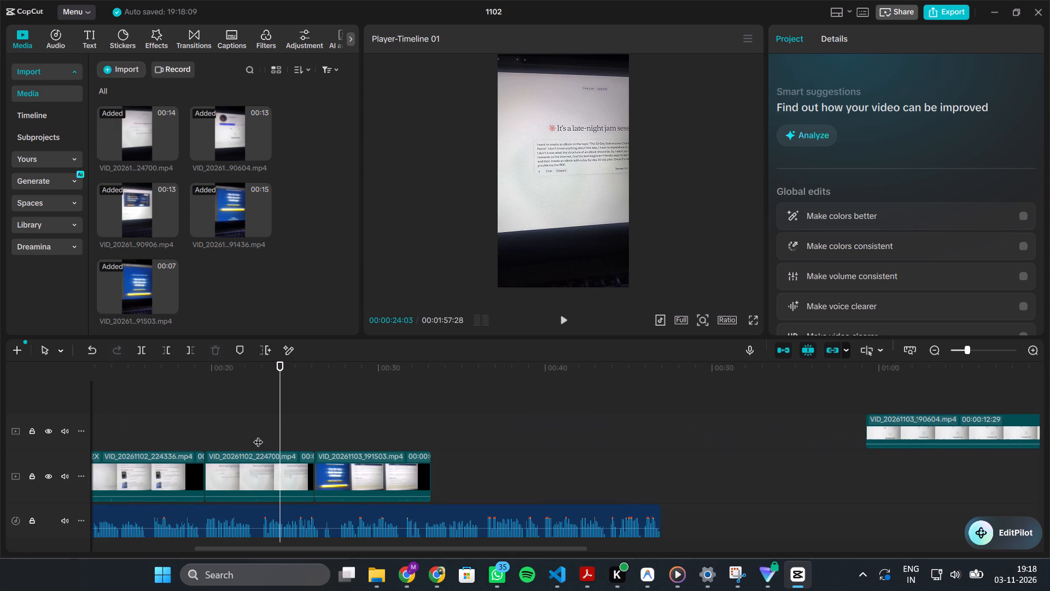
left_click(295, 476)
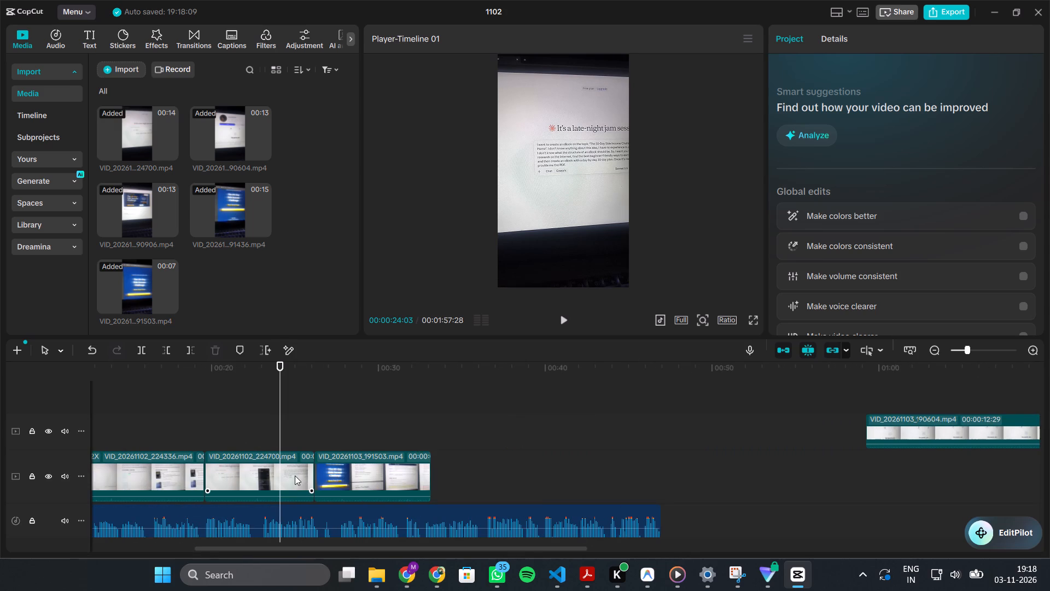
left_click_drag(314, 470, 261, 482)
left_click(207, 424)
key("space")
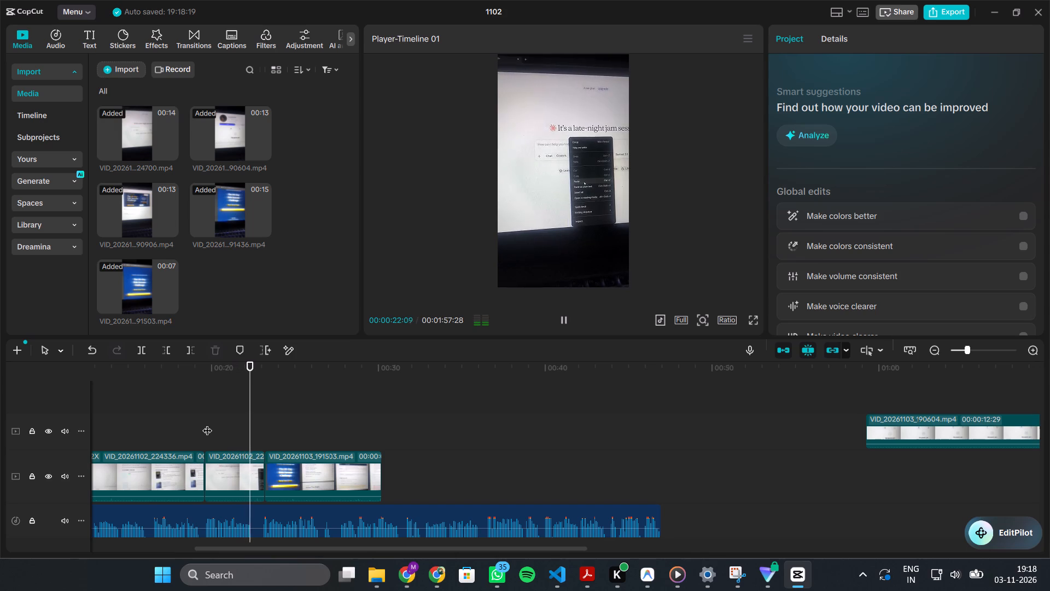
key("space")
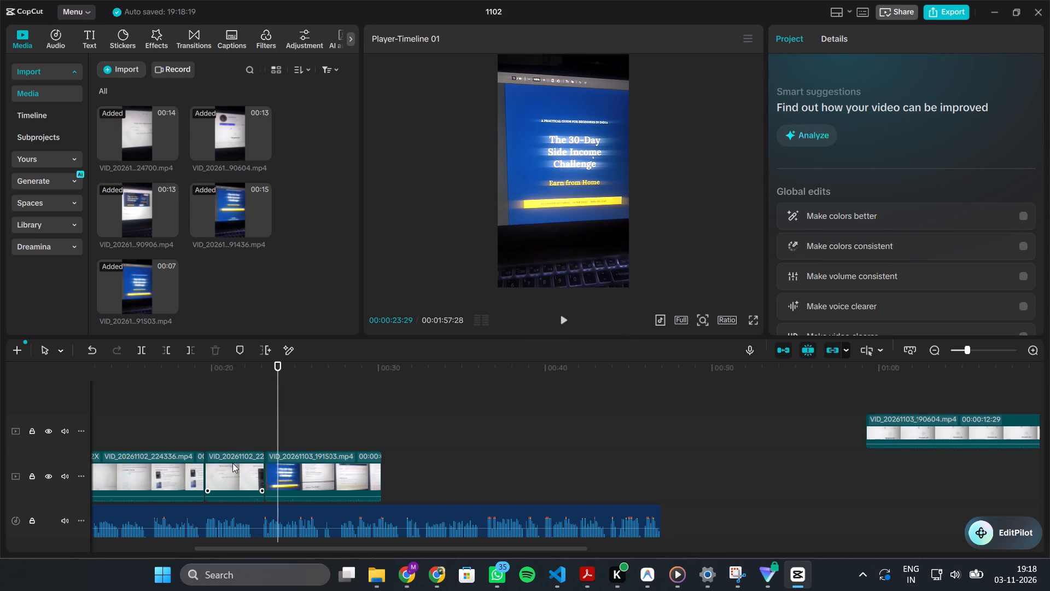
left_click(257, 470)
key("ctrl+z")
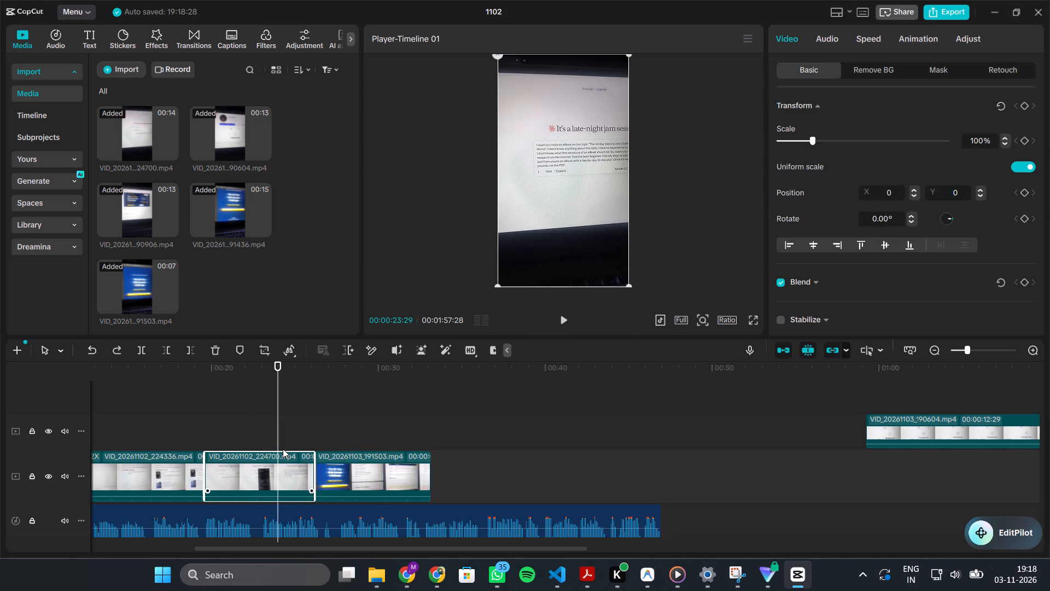
Set the playback speed of clip VID_20261102_224700 to 1.40x.
key("space")
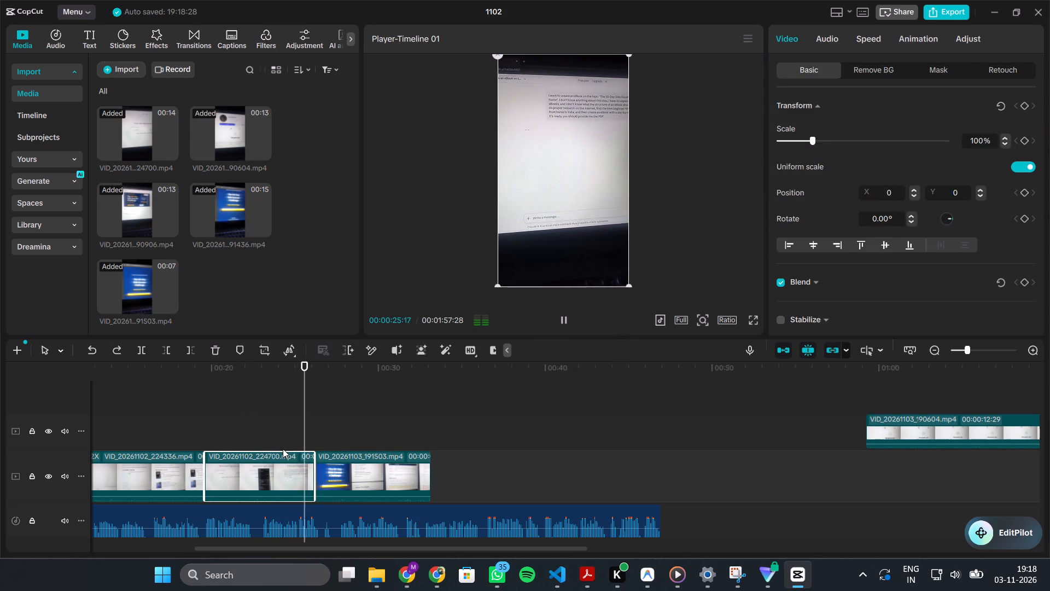
key("space")
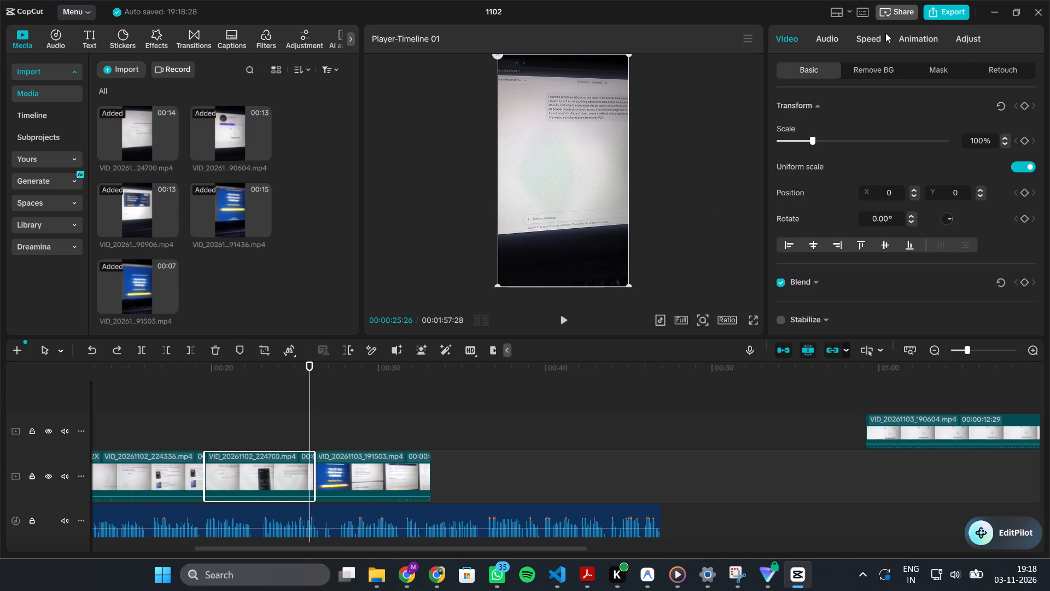
left_click(878, 38)
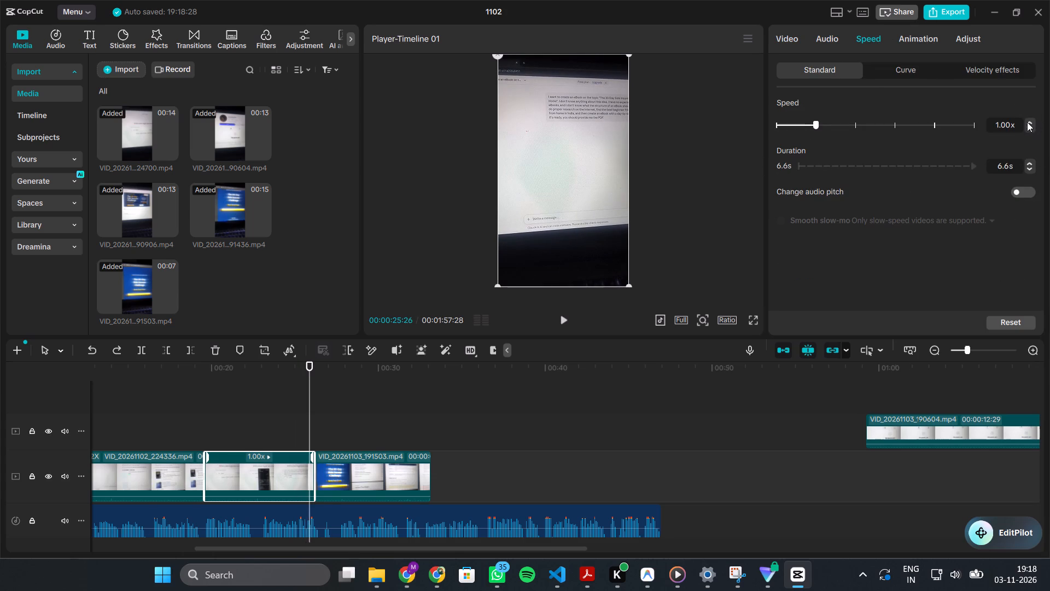
left_click(1027, 122)
double_click(1027, 122)
left_click(1027, 122)
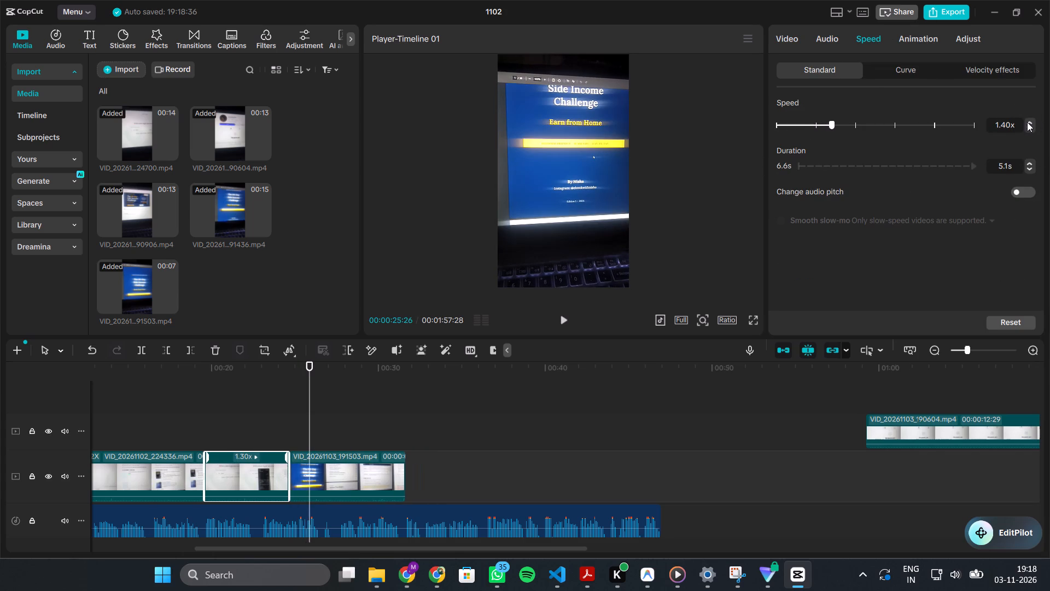
Preview the start of the sped-up VID_20261102_224700 clip and cut away its opening up to about 00:20.
left_click(206, 430)
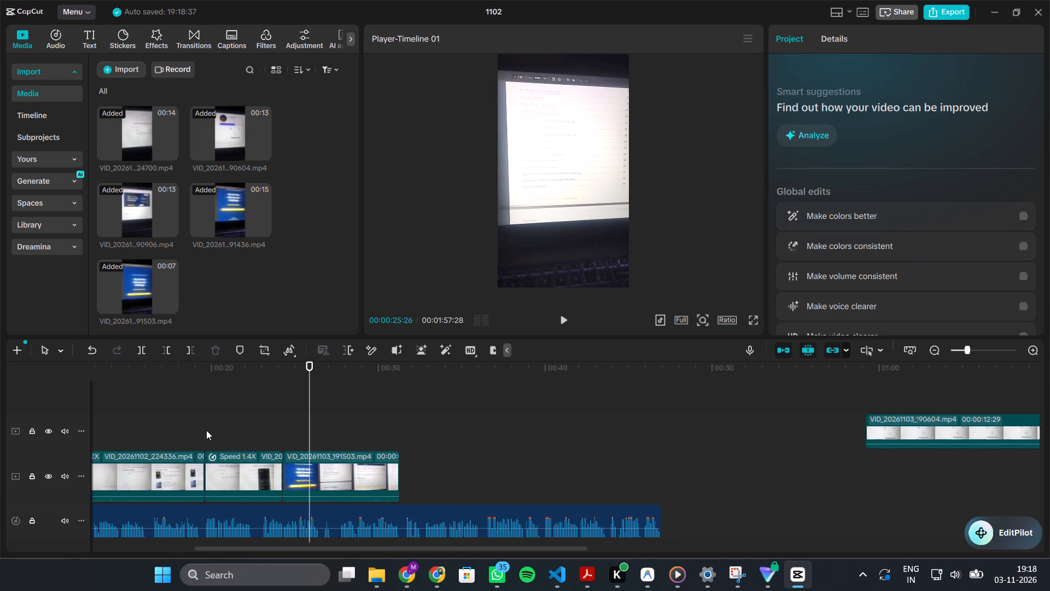
key("space")
key("space")
key("space")
key("space")
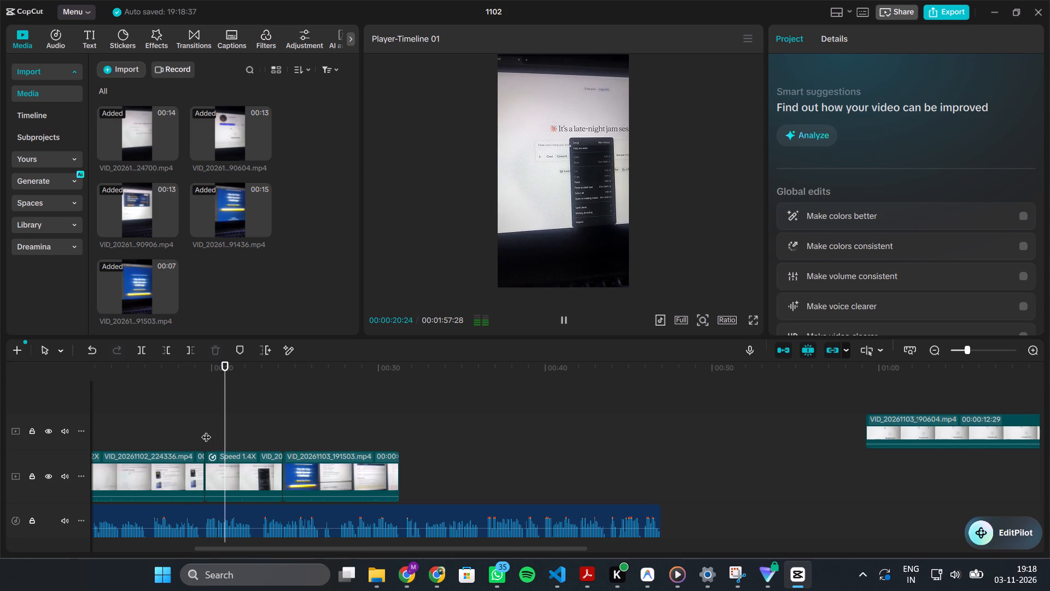
left_click_drag(226, 421, 218, 421)
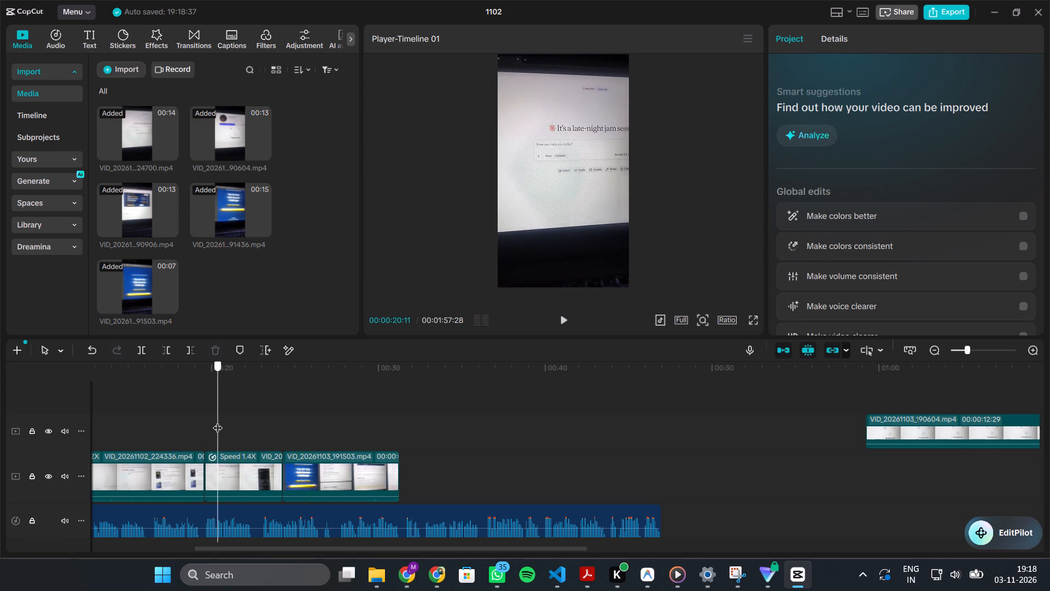
left_click_drag(218, 421, 219, 421)
left_click(164, 346)
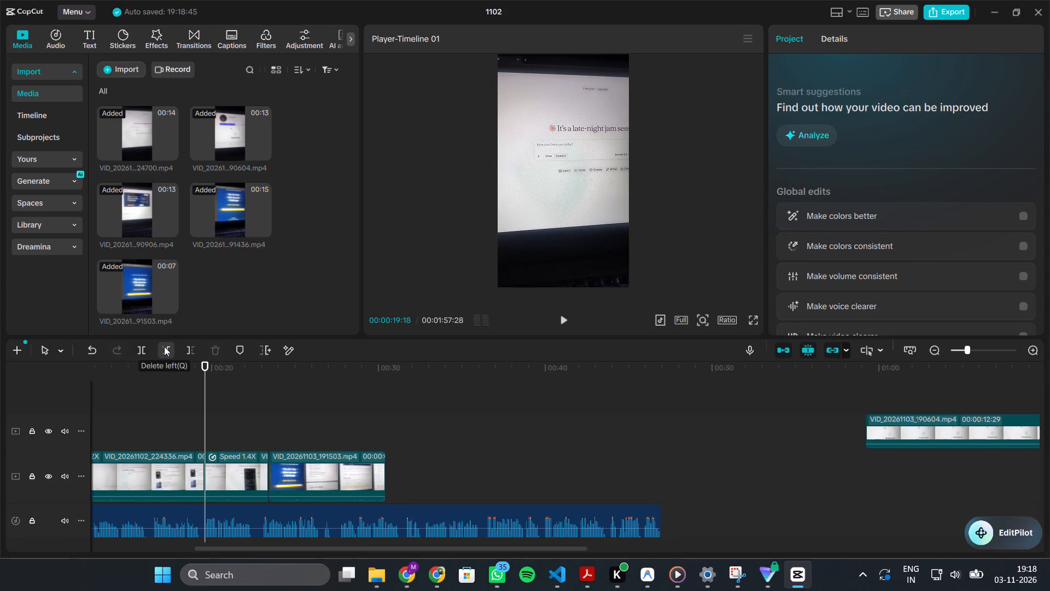
Play back the trimmed clip and the following VID_20261103_191503 clip against the voiceover to check timing.
key("space")
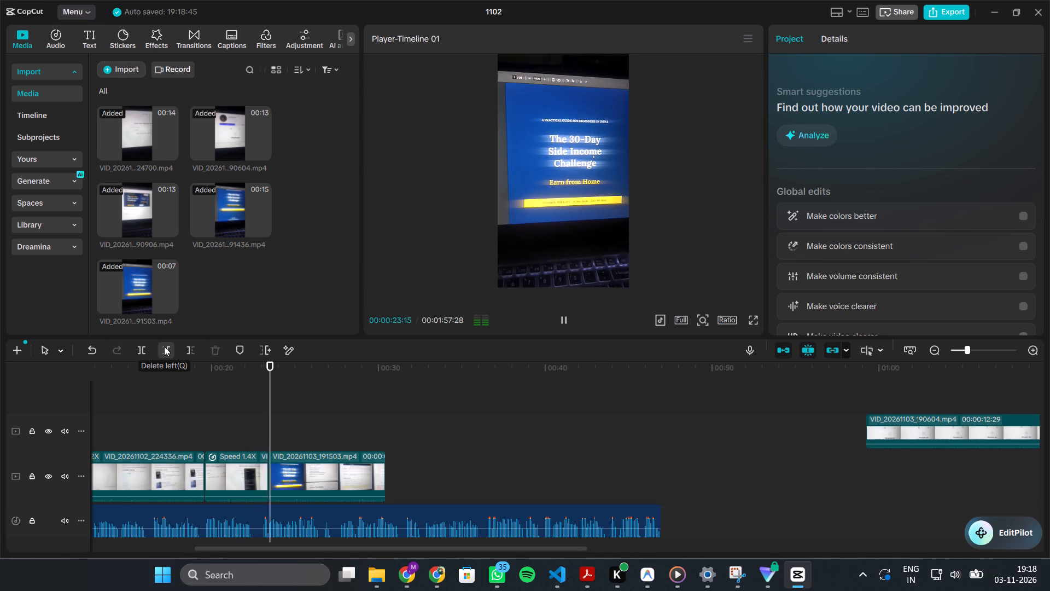
key("space")
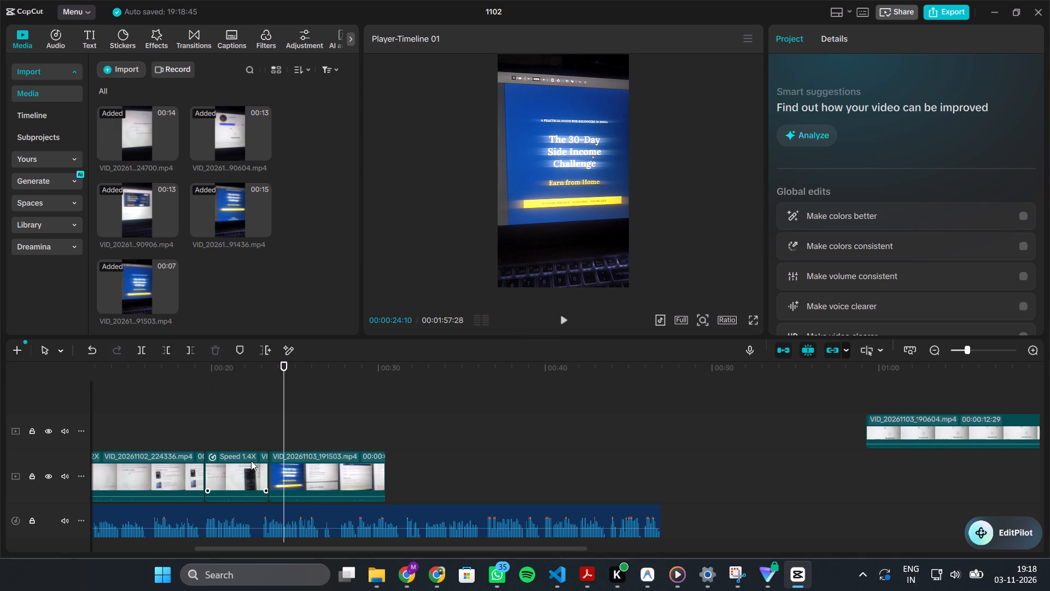
key("space")
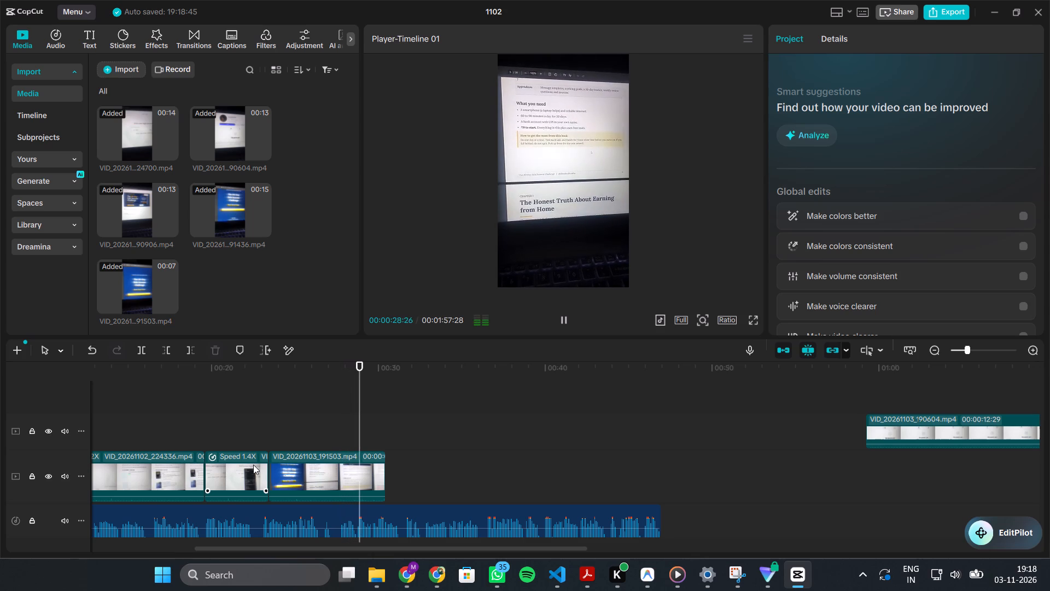
key("space")
key("space")
key("space")
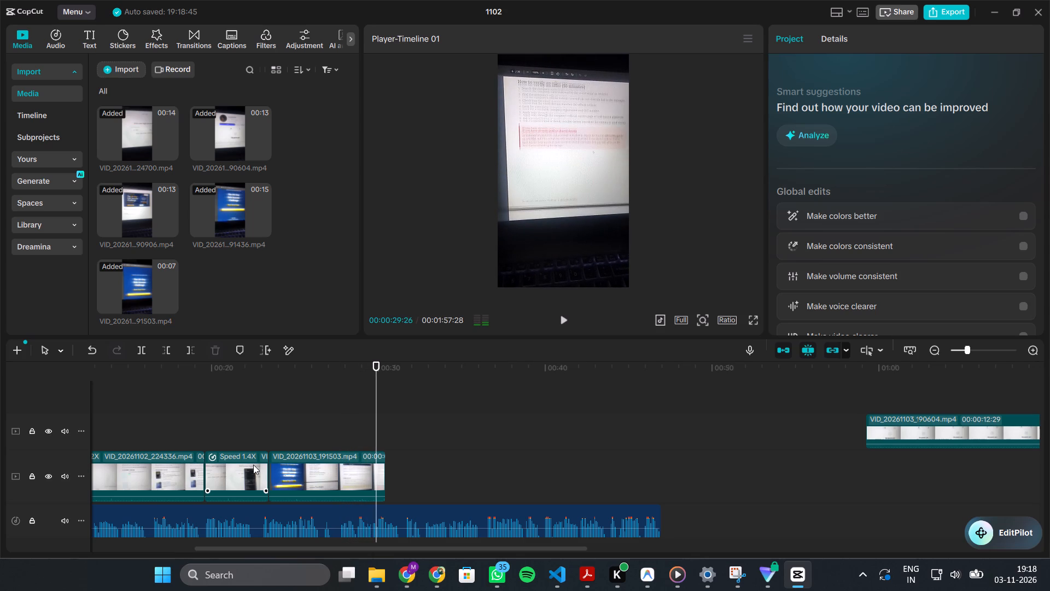
Preview the opening pages of clip VID_20261103_191436 near the end of the timeline.
scroll(314, 479, "right", 6)
scroll(755, 534, "left", 2)
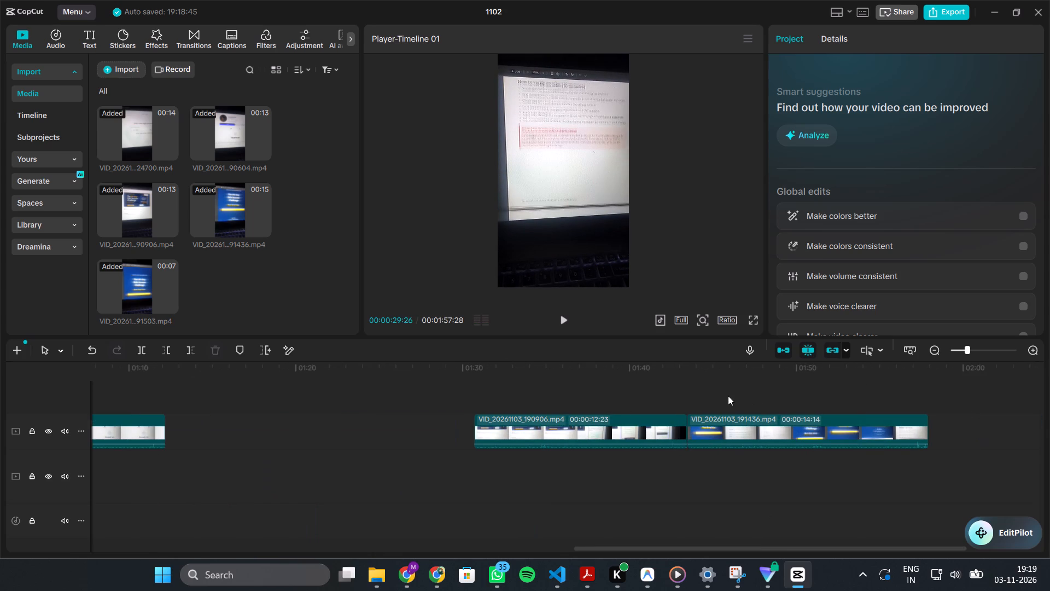
left_click(725, 397)
key("space")
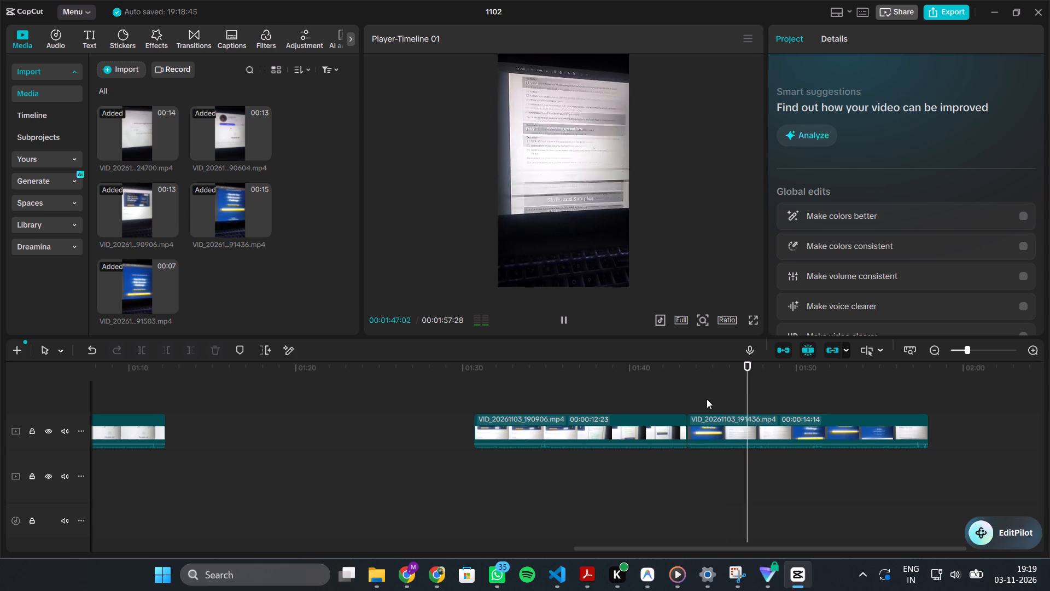
left_click(707, 399)
key("space")
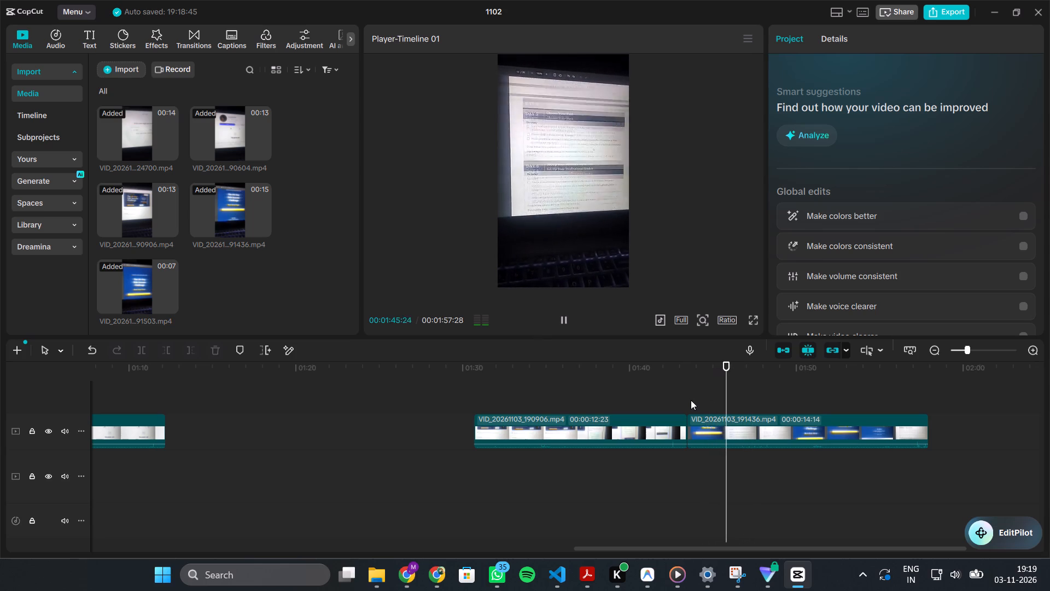
left_click(687, 401)
key("space")
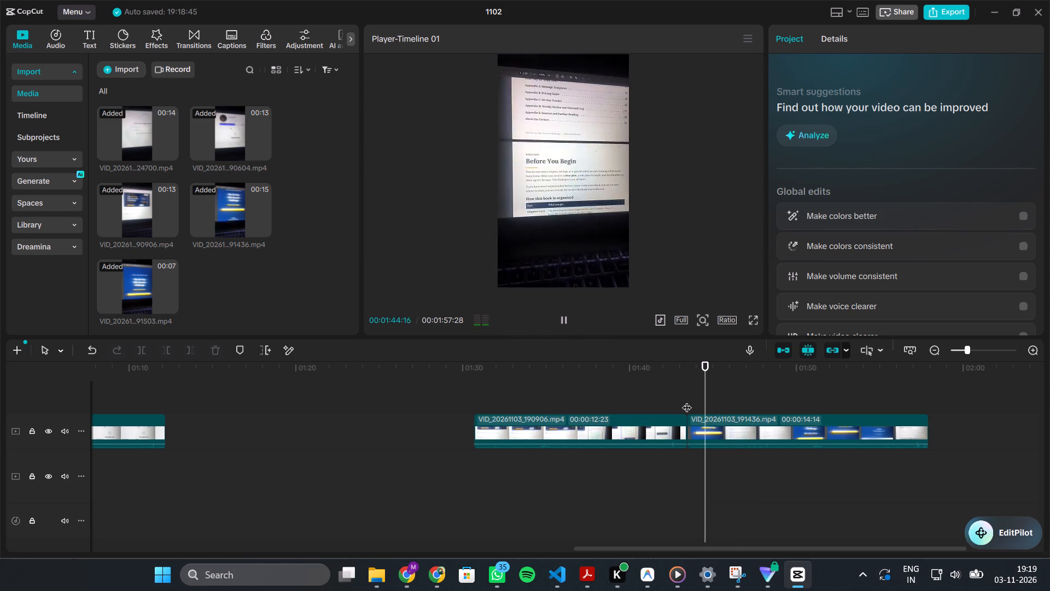
key("space")
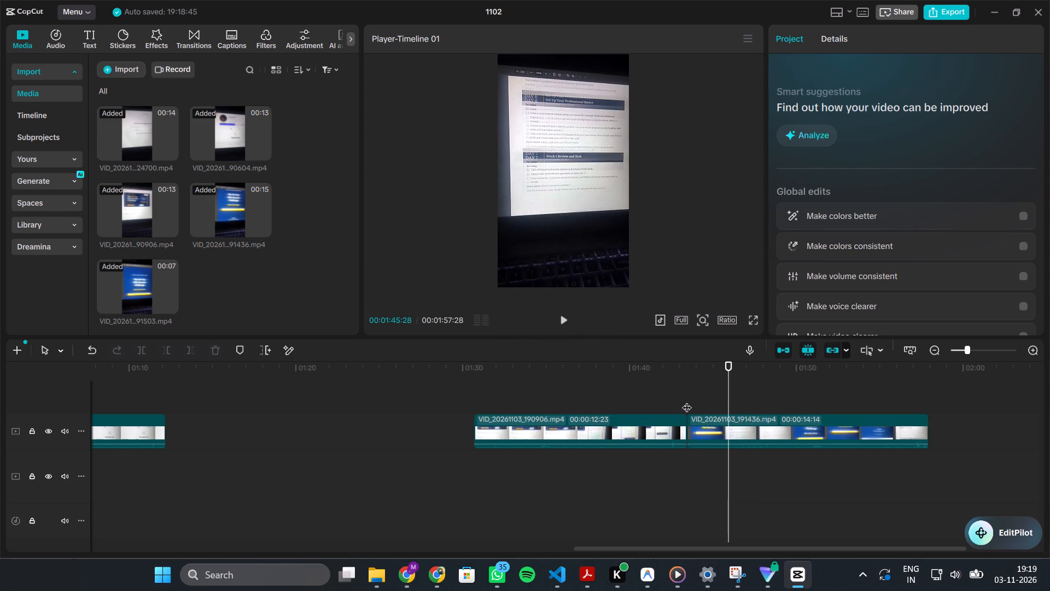
Move clip VID_20261103_191436 above VID_20261103_191503, aligned to its start at about 00:23, and trim its end to about 00:27.
left_click_drag(744, 427, 39, 451)
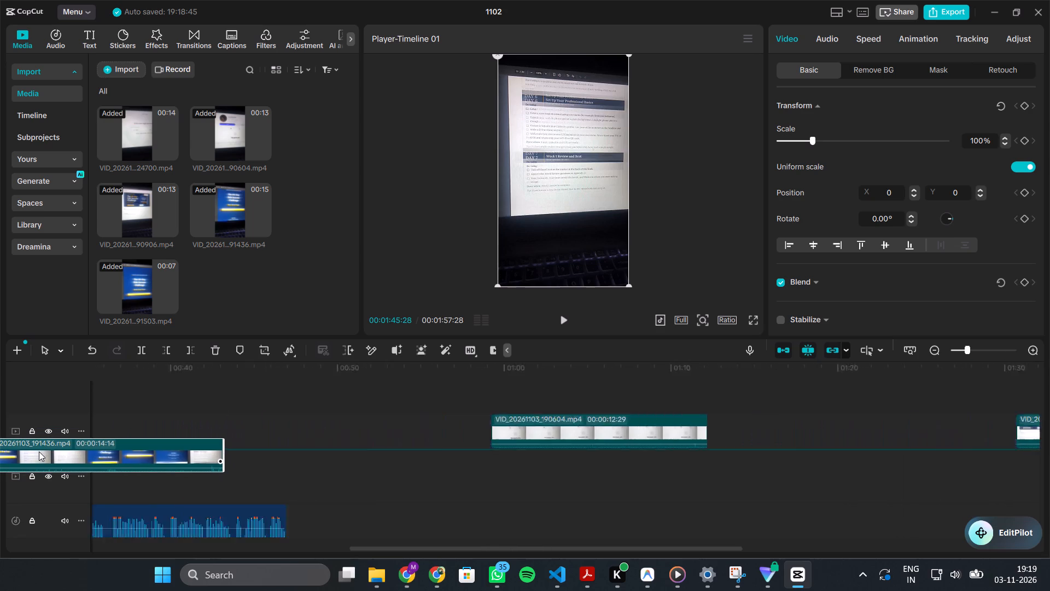
left_click_drag(39, 451, 489, 432)
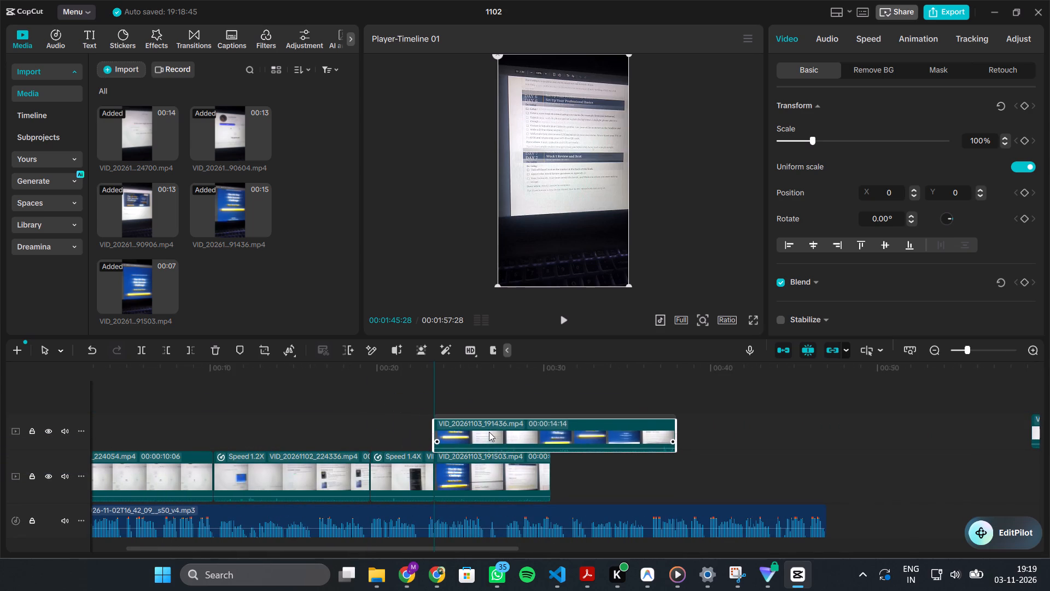
left_click_drag(489, 432, 489, 433)
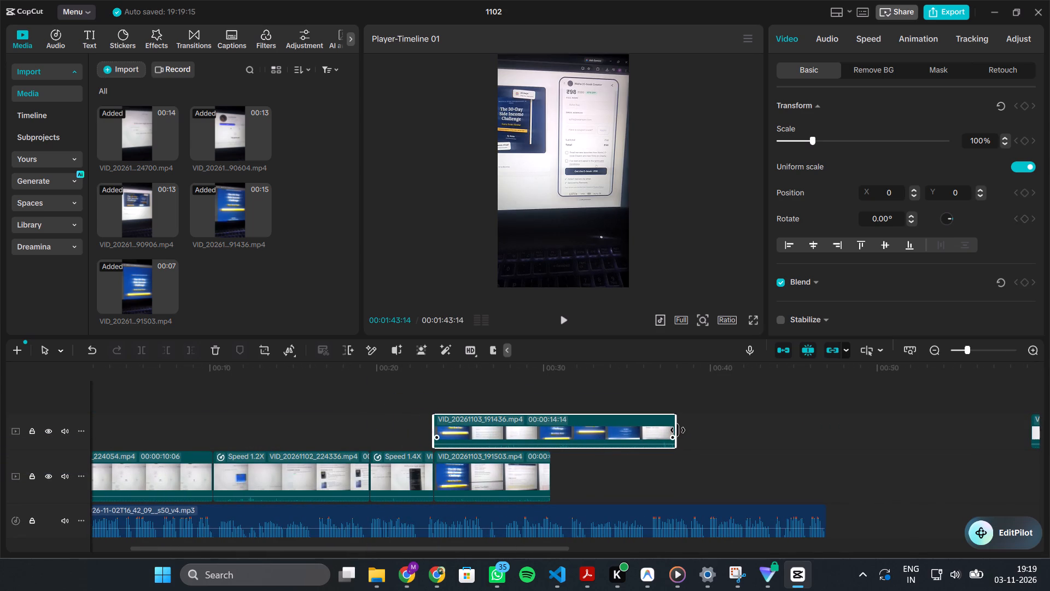
left_click_drag(678, 430, 505, 454)
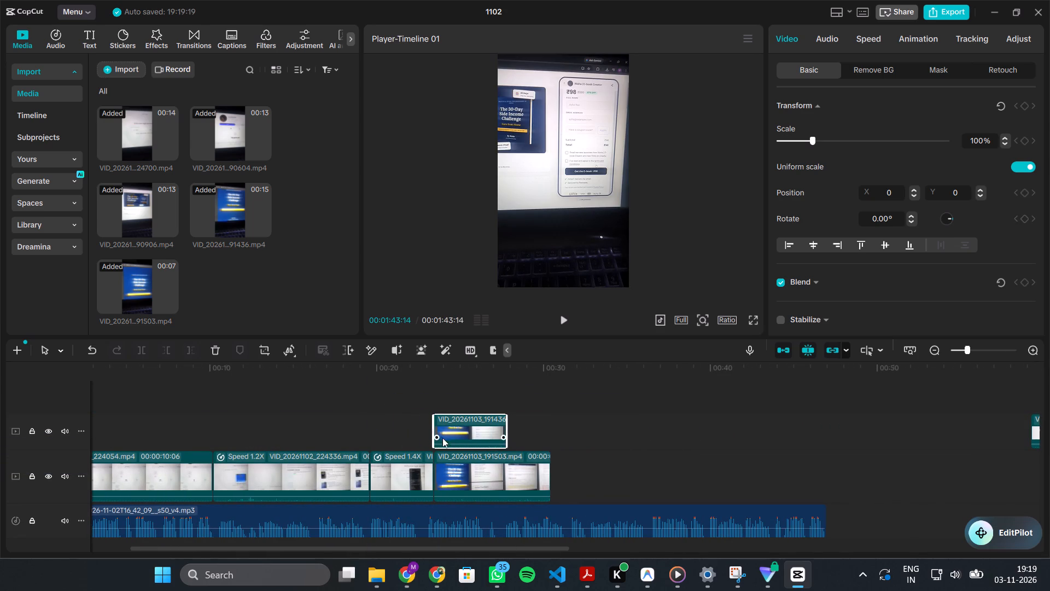
Delete clip VID_20261103_191503 and put the trimmed VID_20261103_191436 clip in its place on the main track.
left_click(476, 480)
key("Delete")
left_click_drag(470, 439, 466, 494)
Extend the end of the 1.4x clip VID_20261102_224700, check the added frames, and trim its end at 00:23:26.
left_click(385, 479)
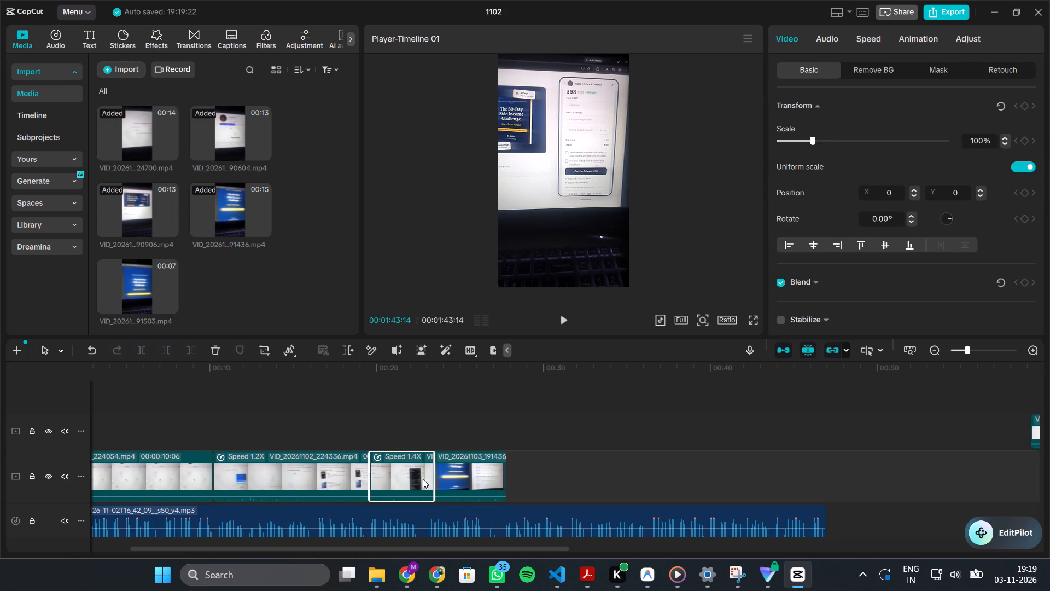
left_click_drag(435, 476, 472, 483)
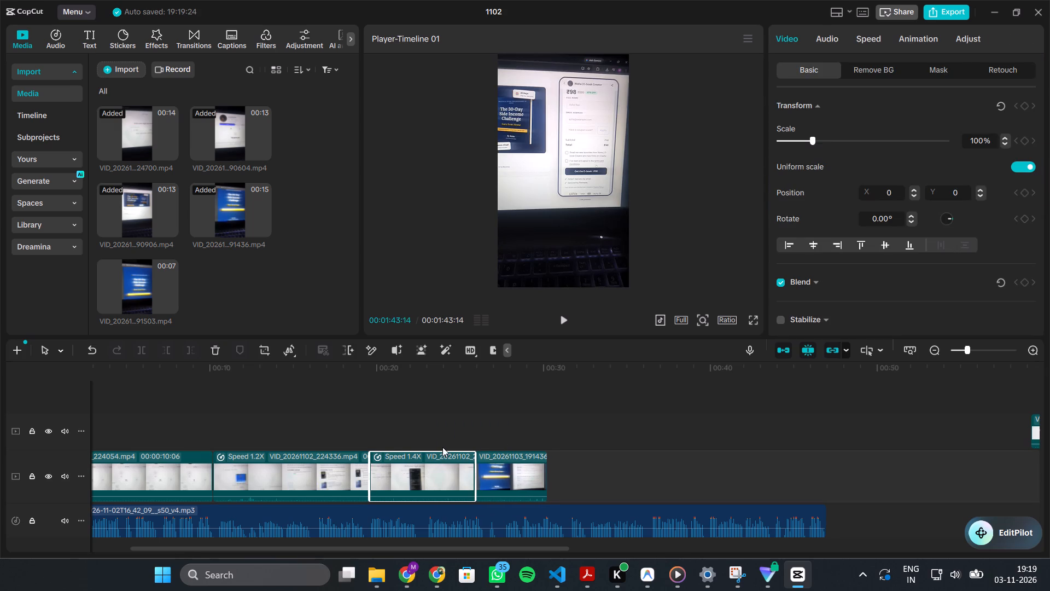
left_click(439, 439)
left_click_drag(439, 439, 437, 442)
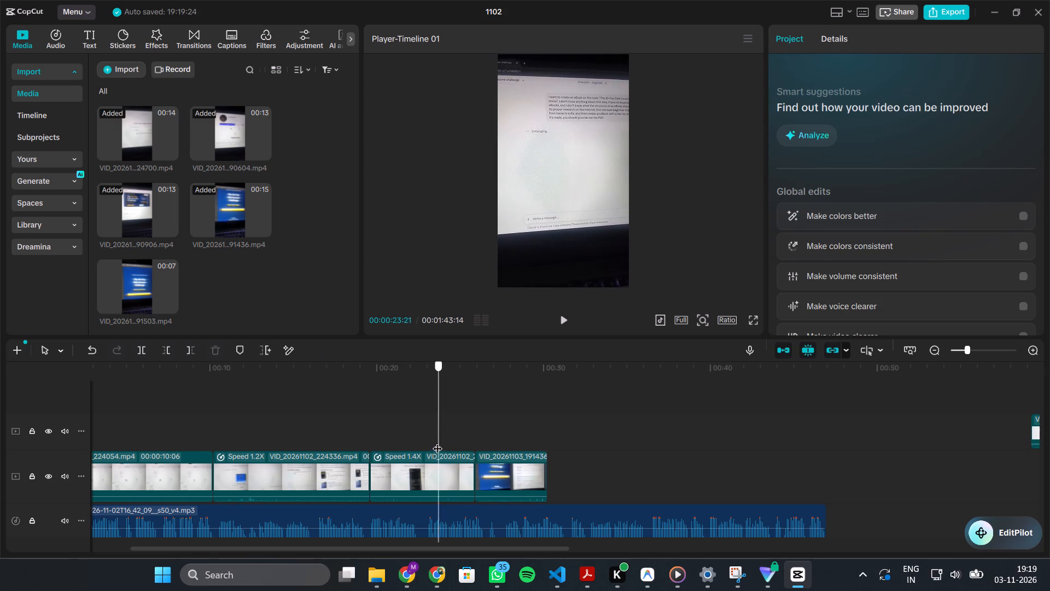
left_click_drag(437, 442, 441, 445)
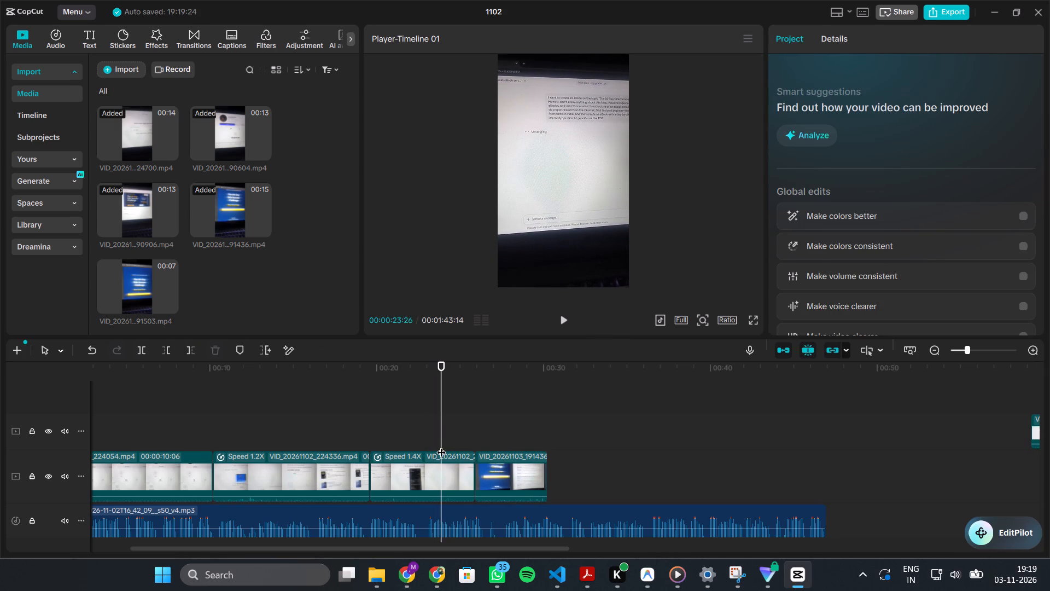
left_click(458, 478)
left_click_drag(474, 474, 442, 477)
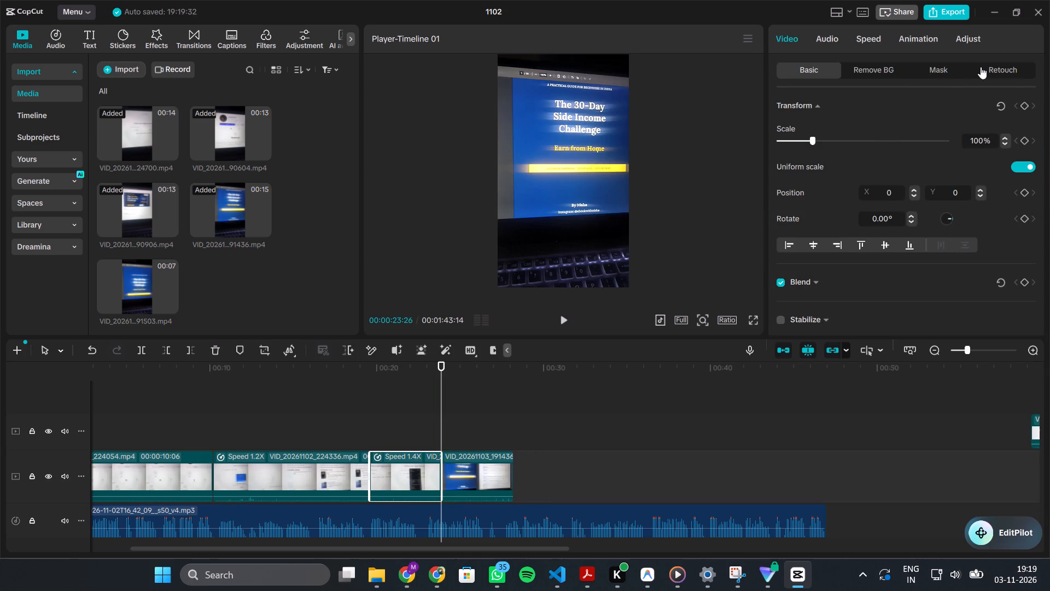
Set the playback speed of clip VID_20261102_224700 to 1.50x.
left_click(826, 43)
left_click(864, 42)
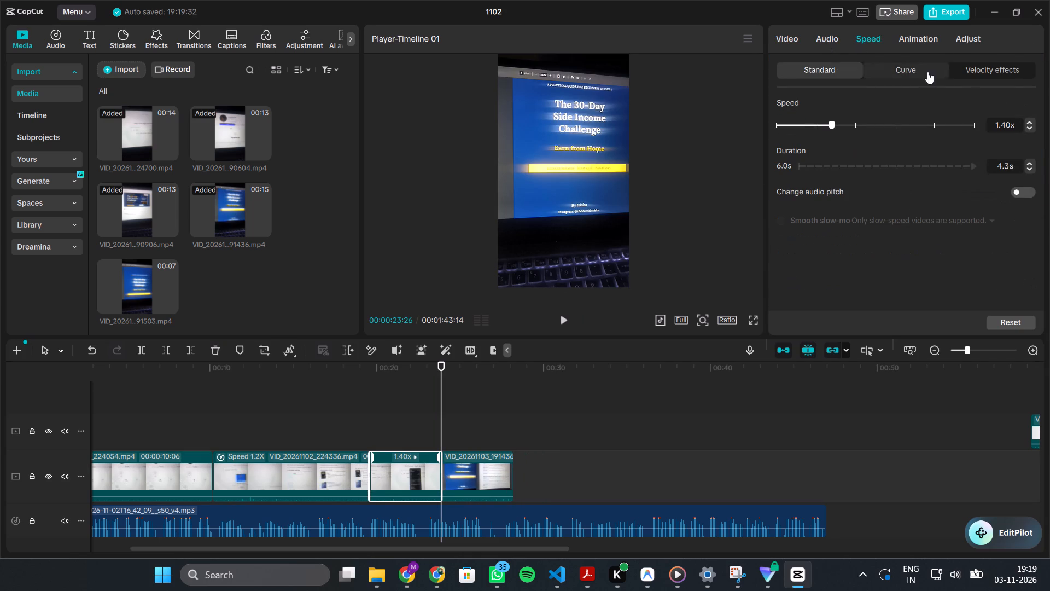
left_click(1029, 124)
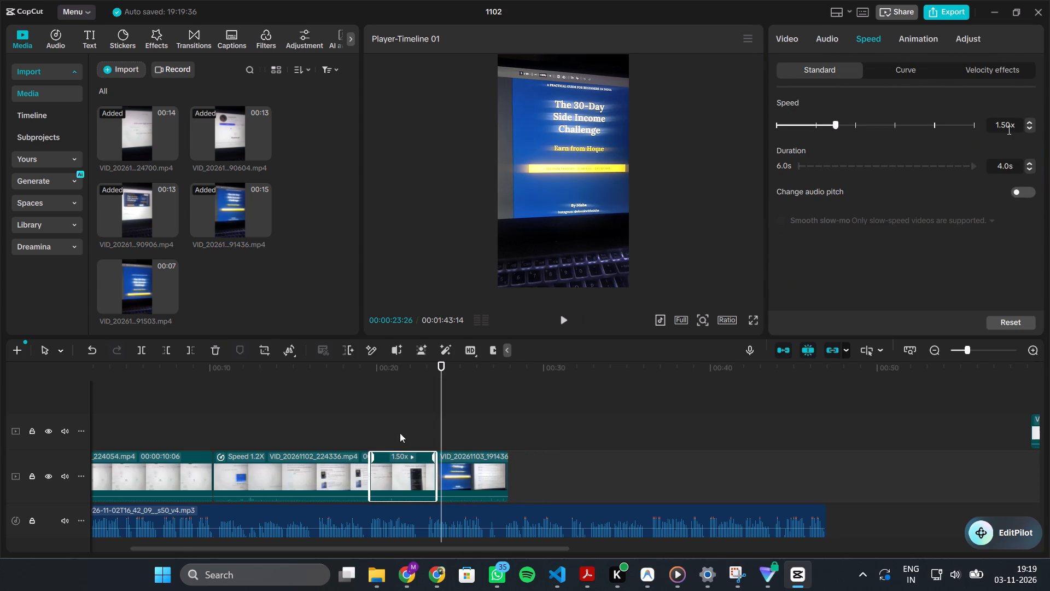
Play back the clips from about 00:20, and again from the start of the timeline, to check their timing against the voiceover.
left_click(382, 440)
key("space")
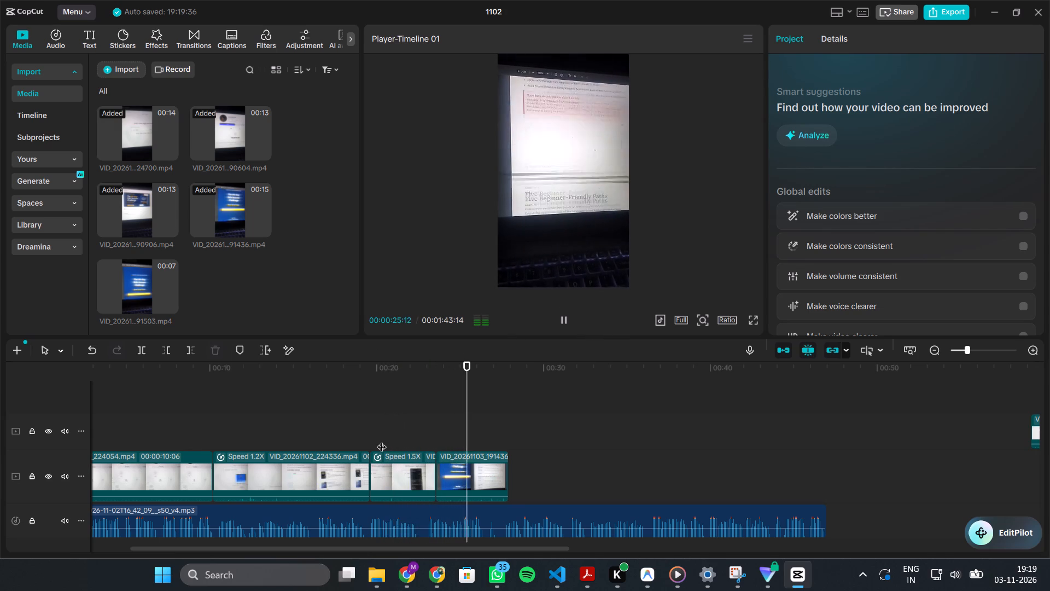
key("space")
key("space")
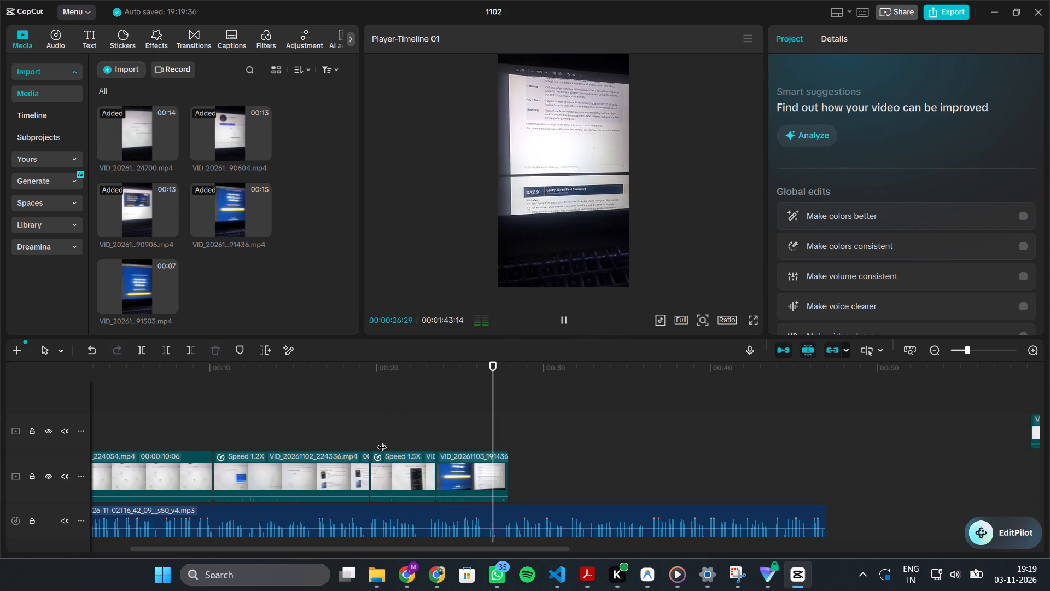
key("space")
key("space")
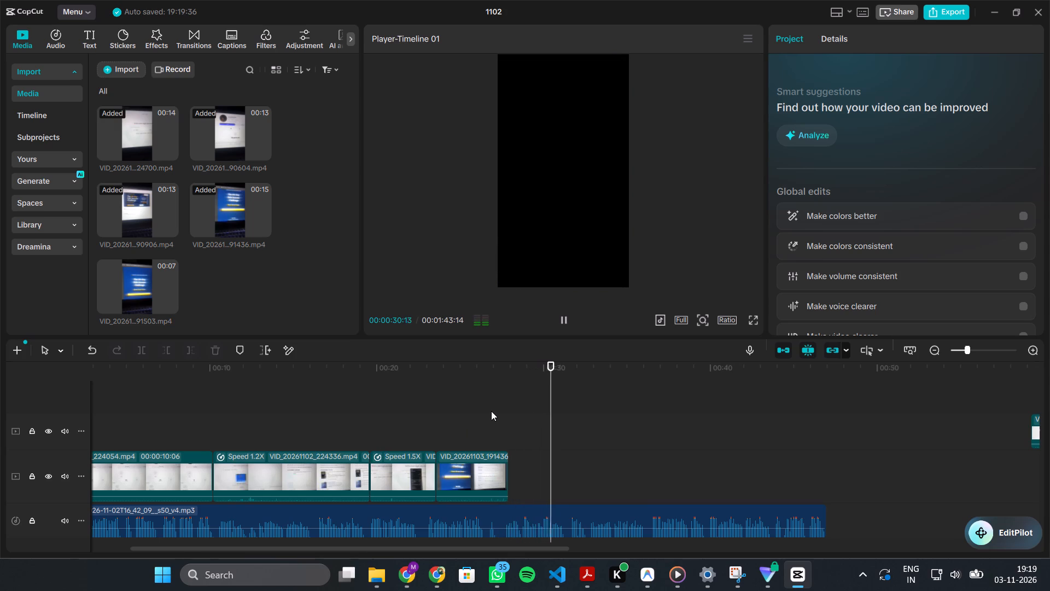
left_click(299, 406)
left_click_drag(299, 406, 1, 461)
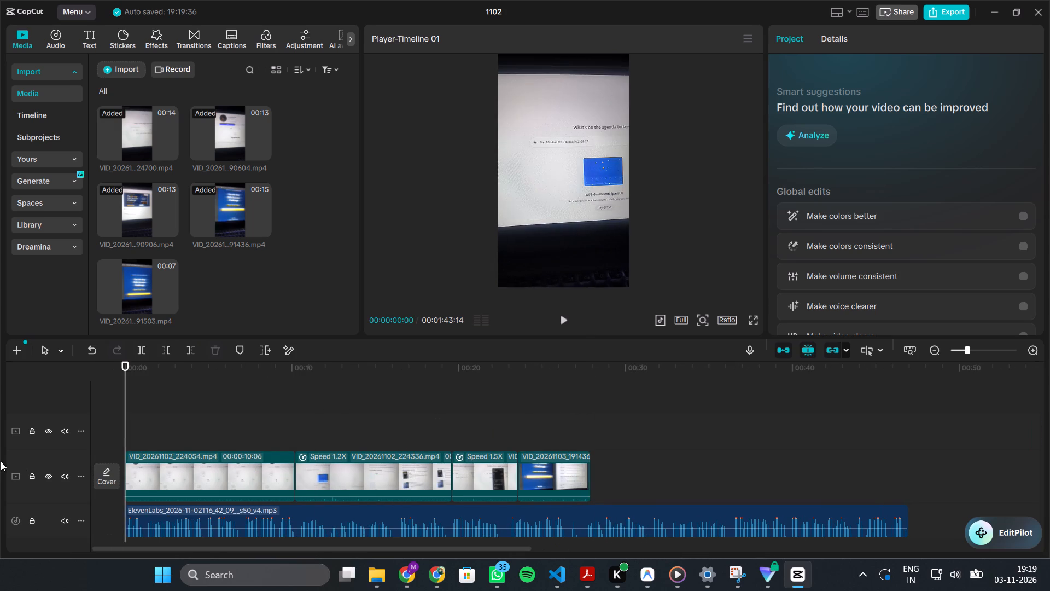
key("space")
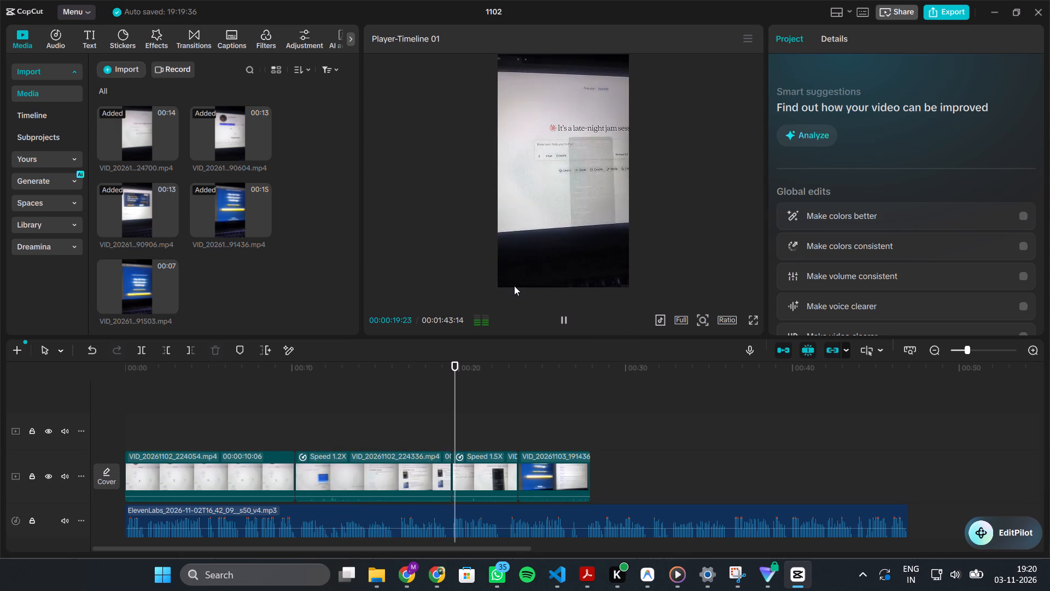
Enlarge the video preview area while keeping both the main video track and the voiceover track visible.
left_click_drag(530, 338, 530, 390)
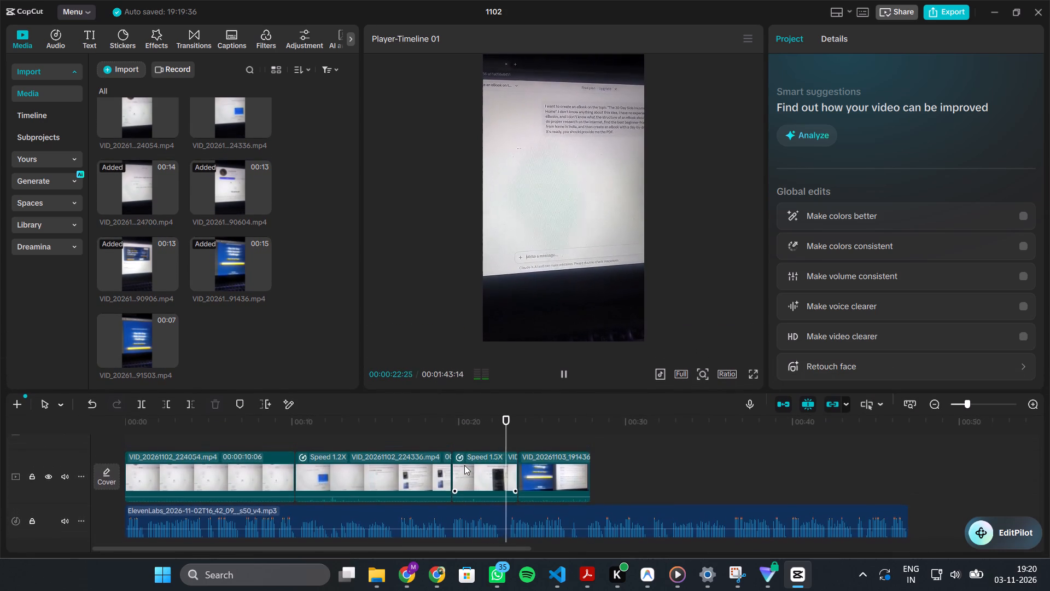
left_click_drag(544, 396, 545, 387)
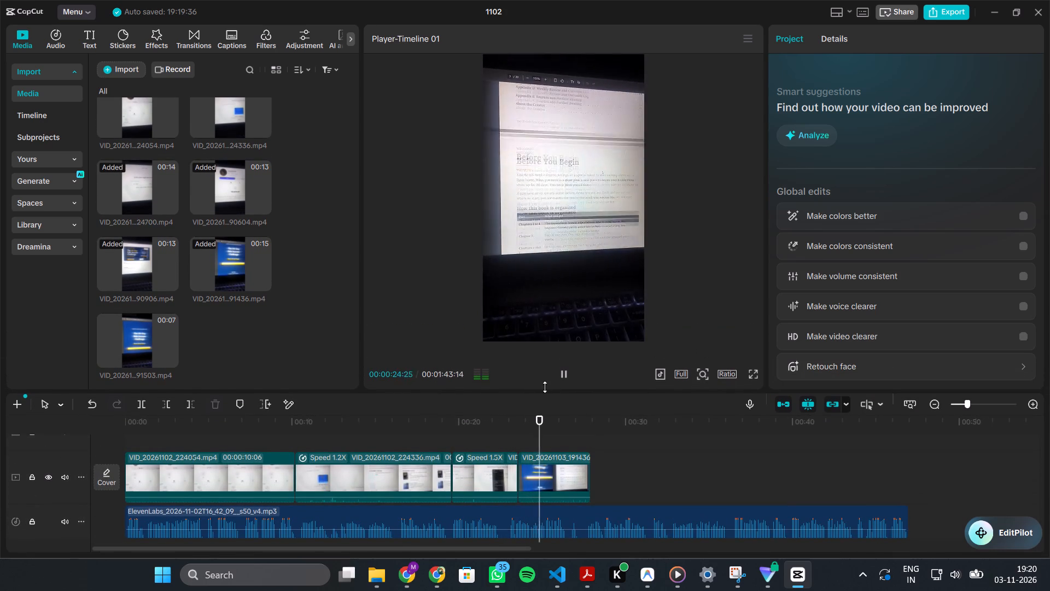
left_click_drag(545, 387, 543, 390)
left_click_drag(543, 390, 545, 372)
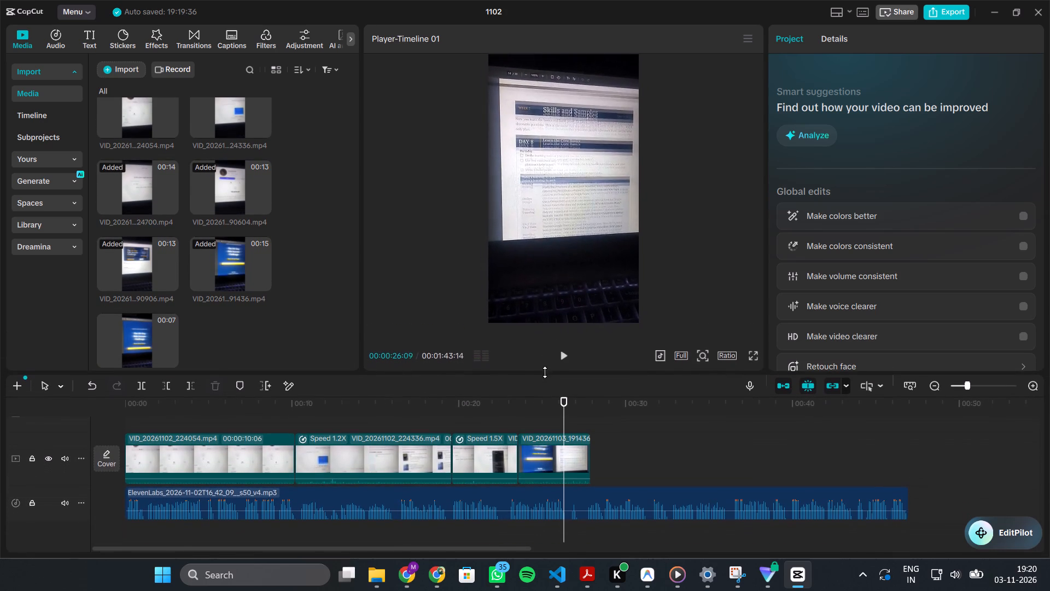
left_click_drag(545, 372, 545, 374)
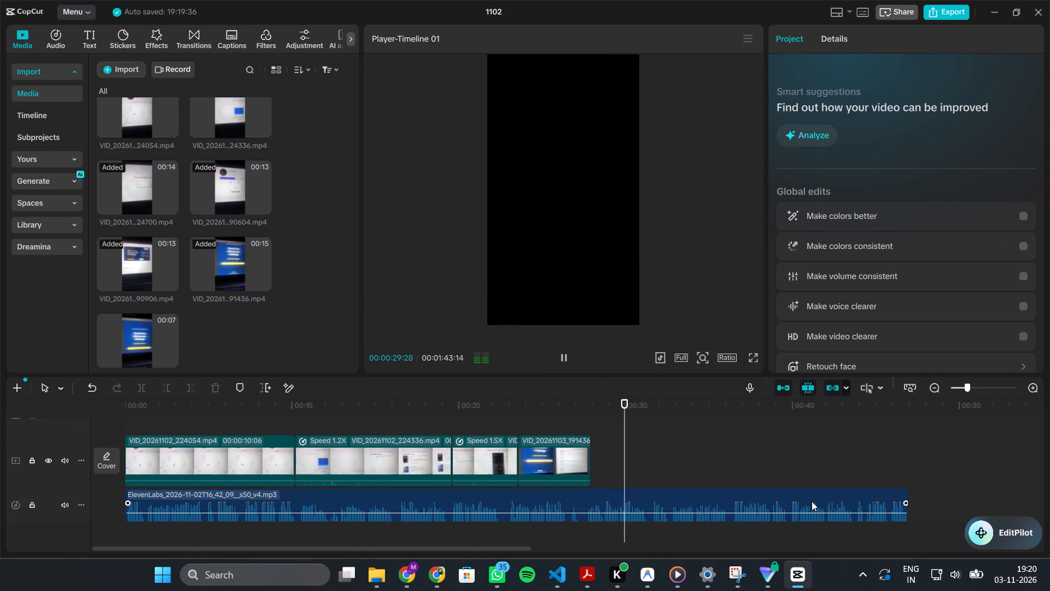
Move clip VID_20261103_190604 onto the main track directly after VID_20261103_191436 and play its start against the voiceover.
scroll(812, 501, "up", 1)
left_click_drag(780, 467, 770, 467)
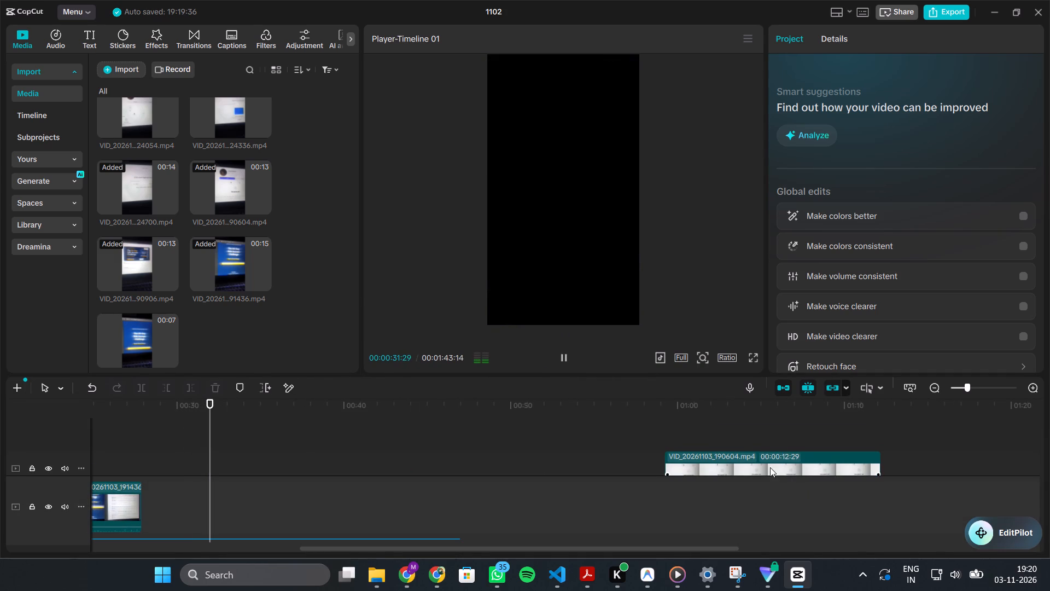
left_click_drag(770, 467, 272, 506)
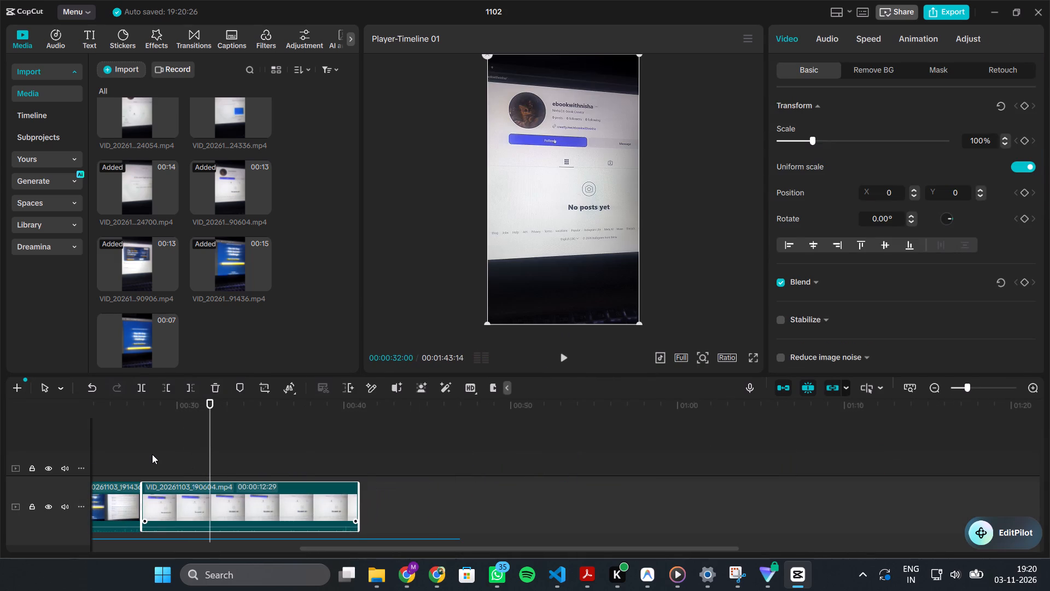
left_click(152, 454)
scroll(152, 454, "right", 1)
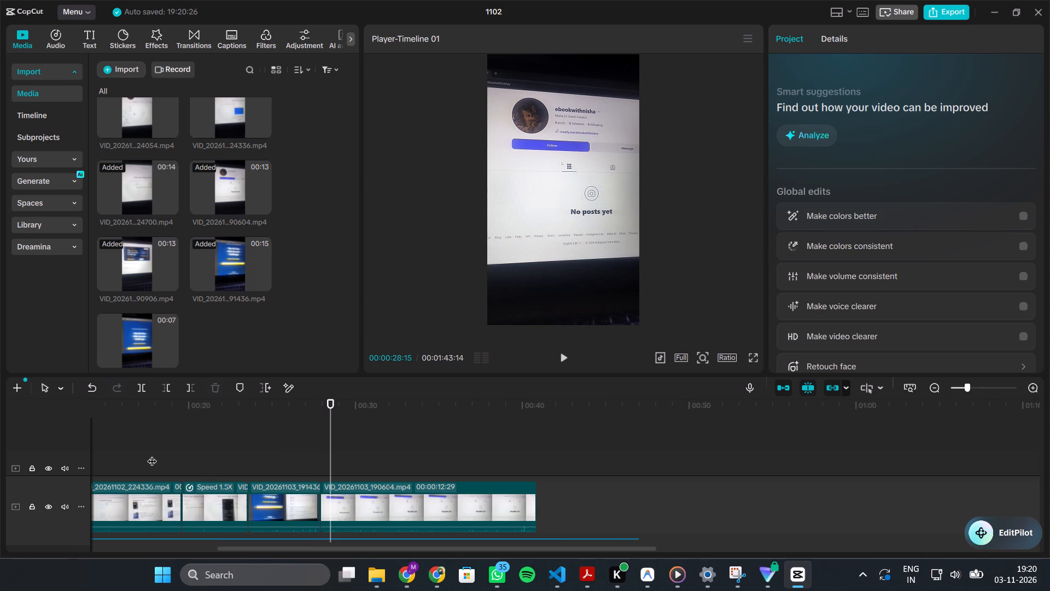
key("space")
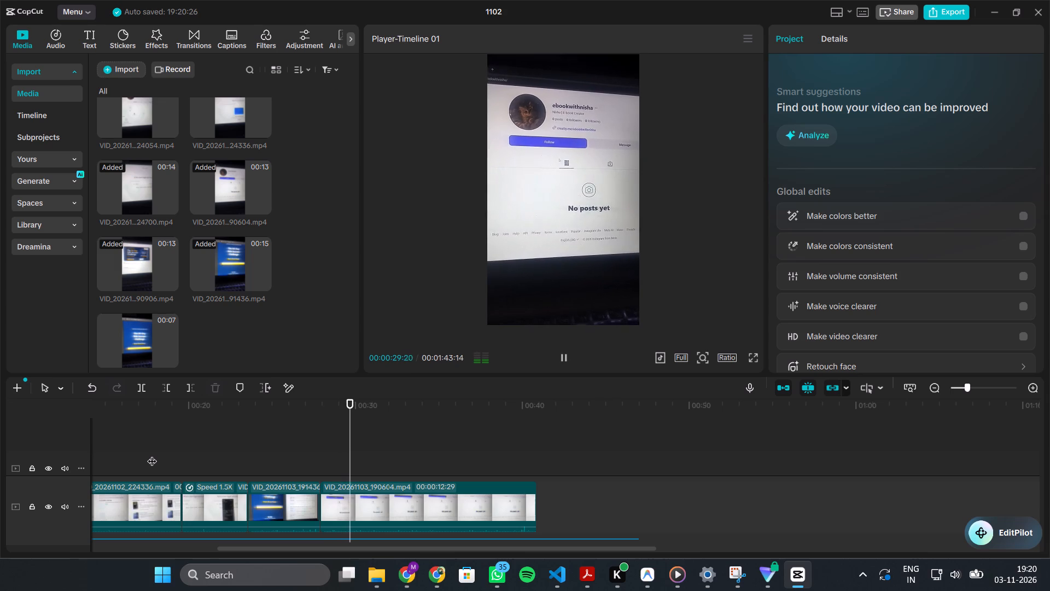
key("space")
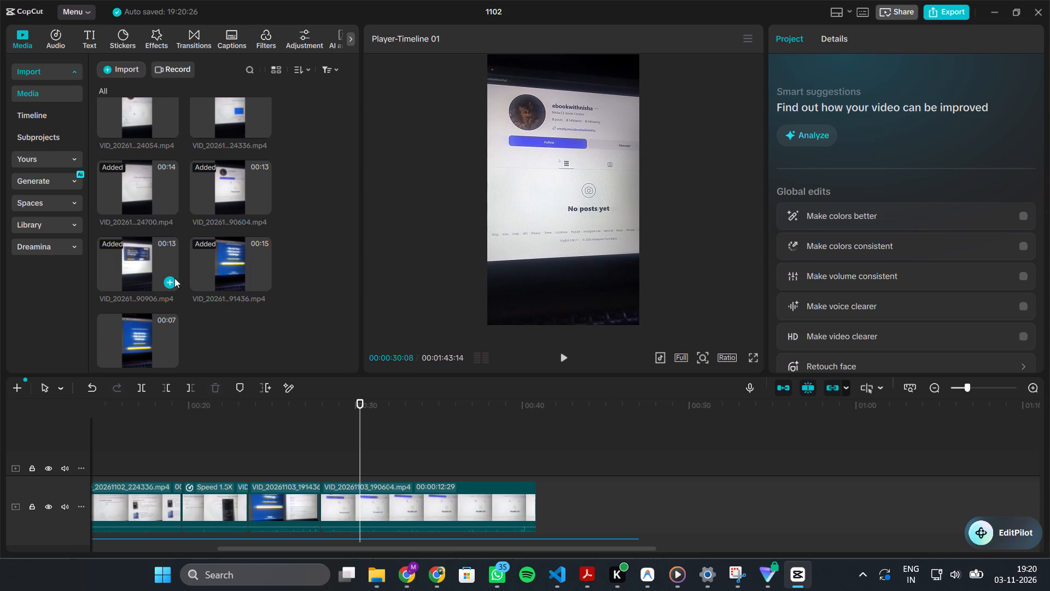
Move clip VID_20261103_190906 onto the main track between VID_20261103_191436 and VID_20261103_190604.
scroll(762, 493, "left", 1)
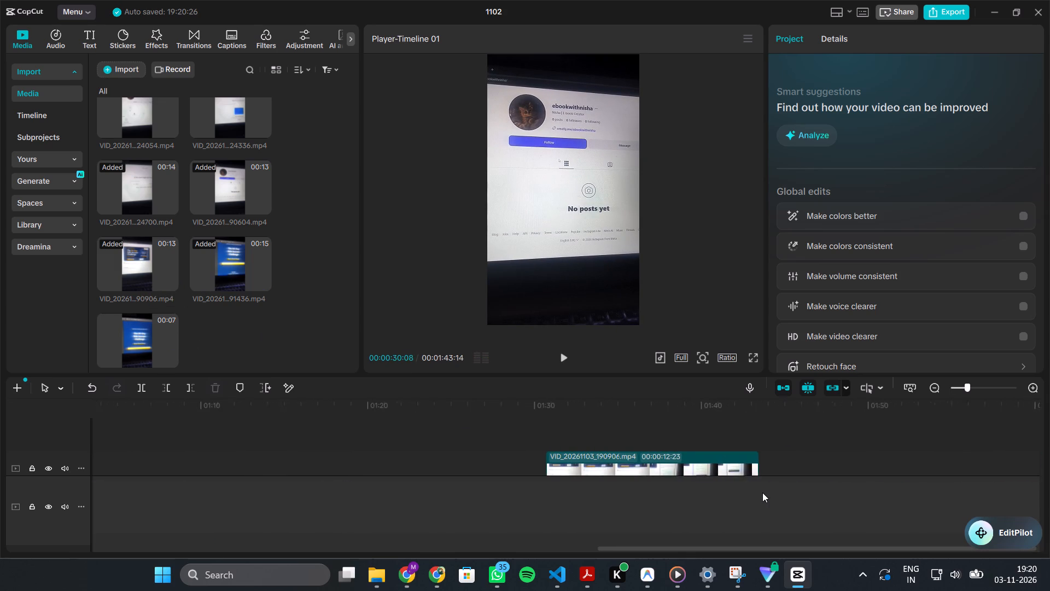
scroll(762, 493, "left", 1)
left_click_drag(670, 466, 1, 547)
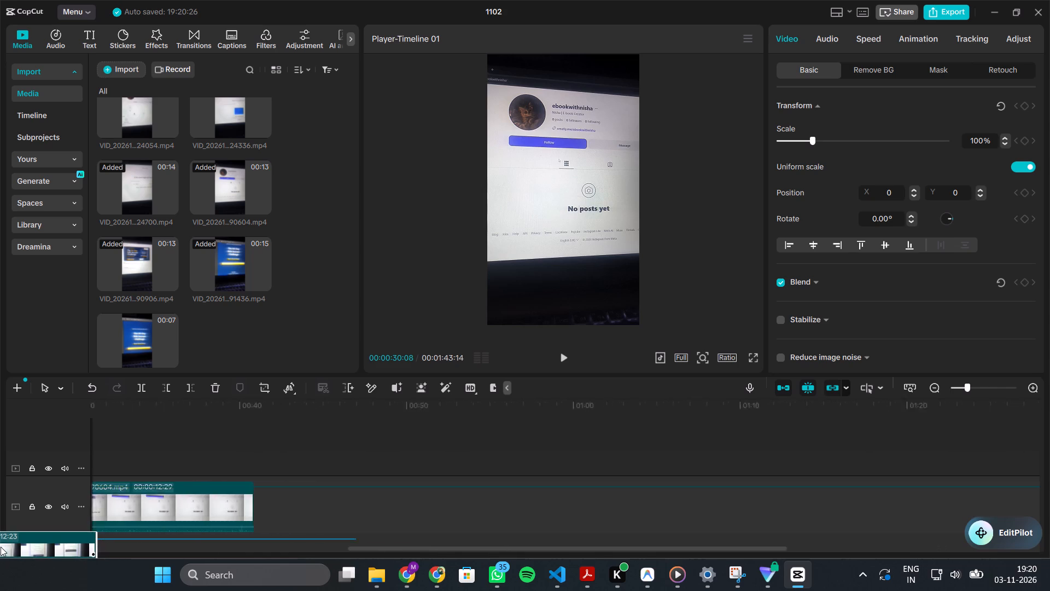
left_click_drag(1, 547, 352, 505)
Check clip VID_20261103_190906 against the voiceover and trim off its beginning up to 00:00:30:07.
left_click(310, 420)
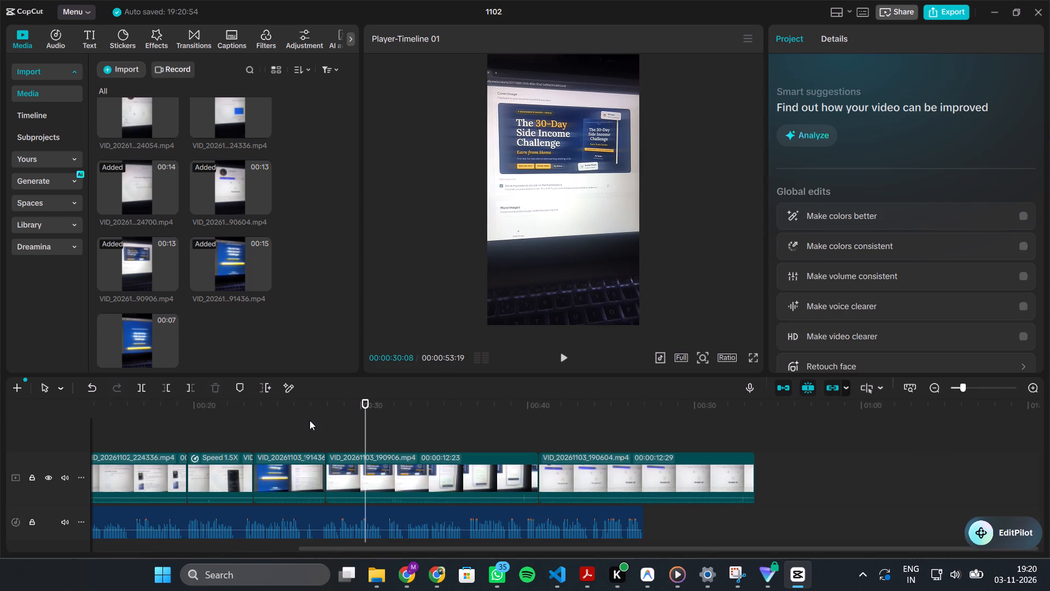
key("space")
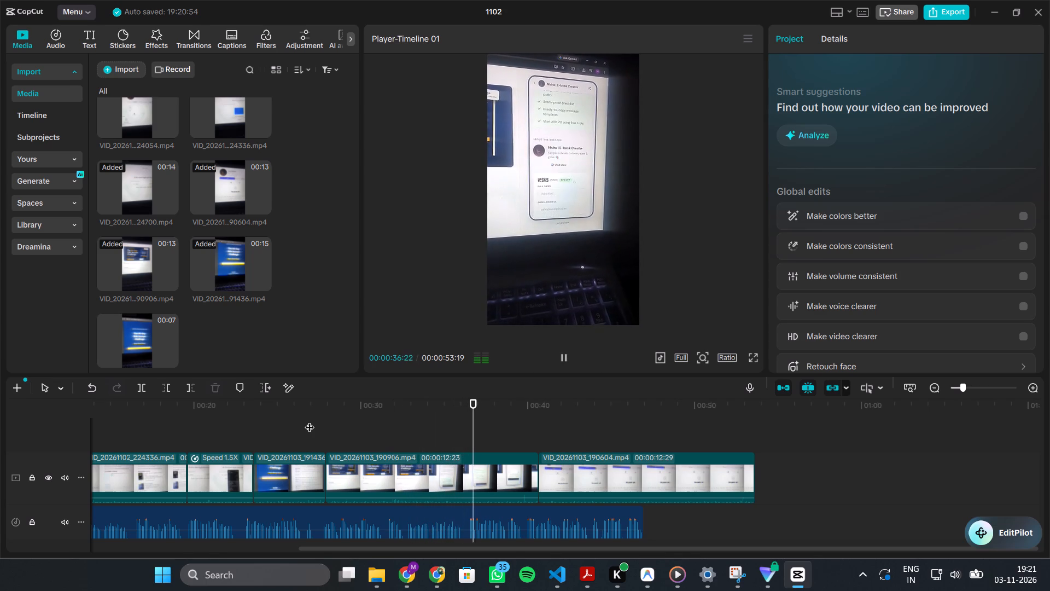
key("space")
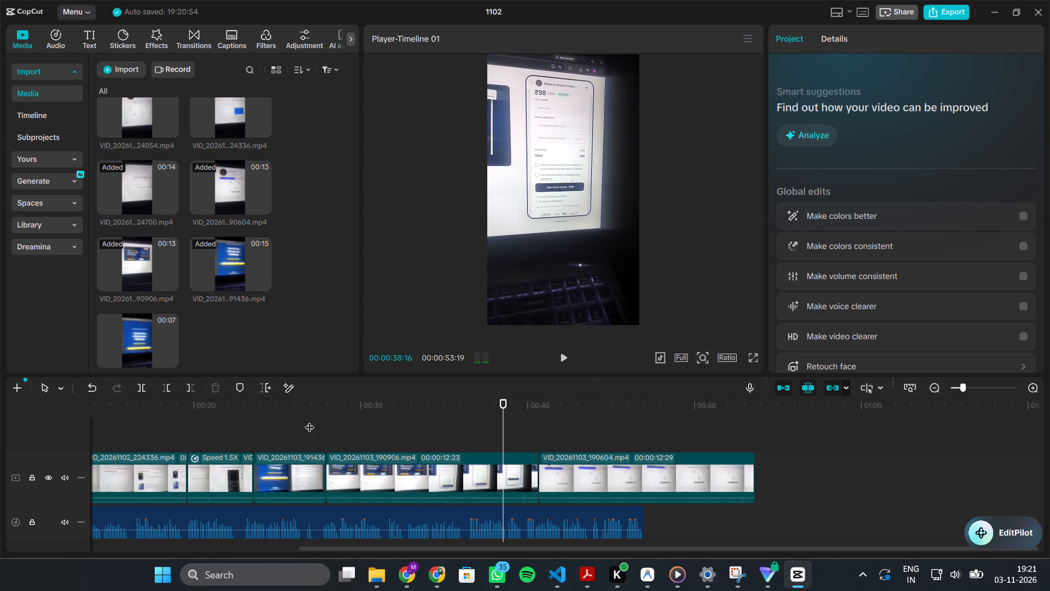
left_click(356, 472)
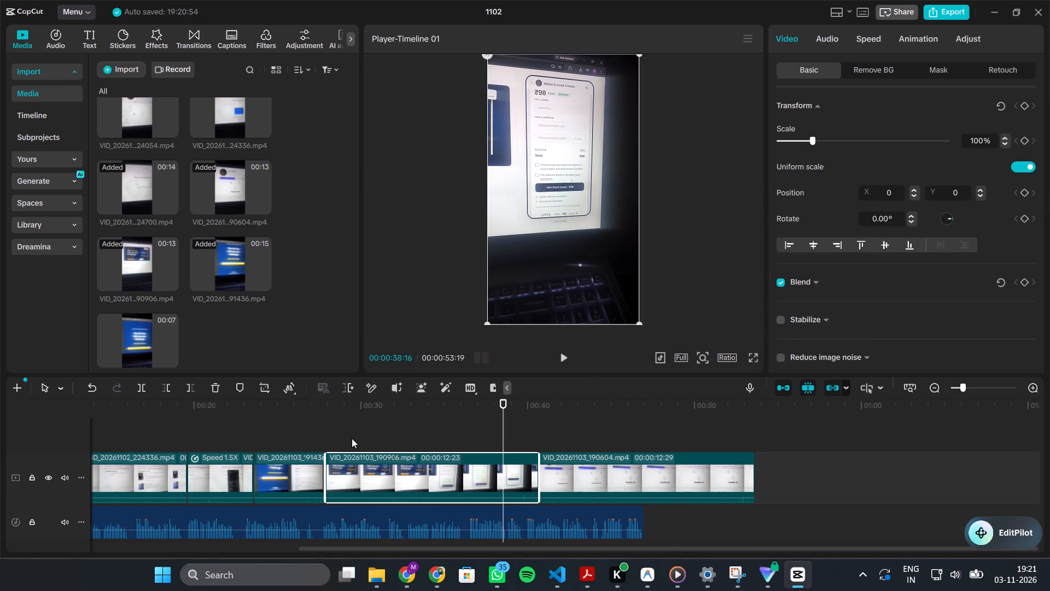
left_click(346, 432)
left_click_drag(346, 432, 365, 442)
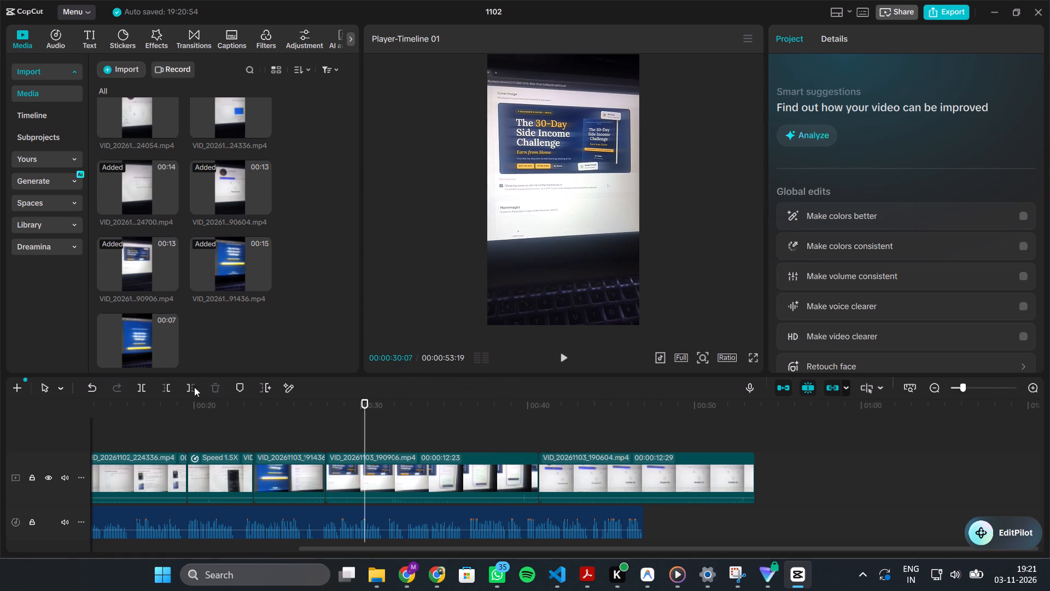
left_click(166, 389)
Set the speed of clip VID_20261103_190906 to 1.30x and play it back against the voiceover.
left_click(463, 461)
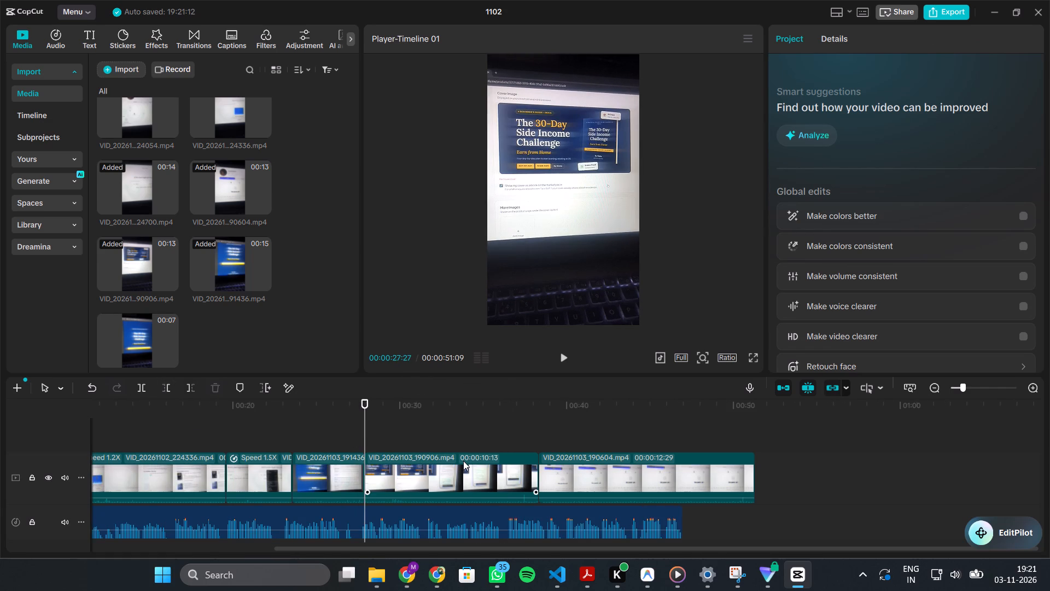
left_click(866, 39)
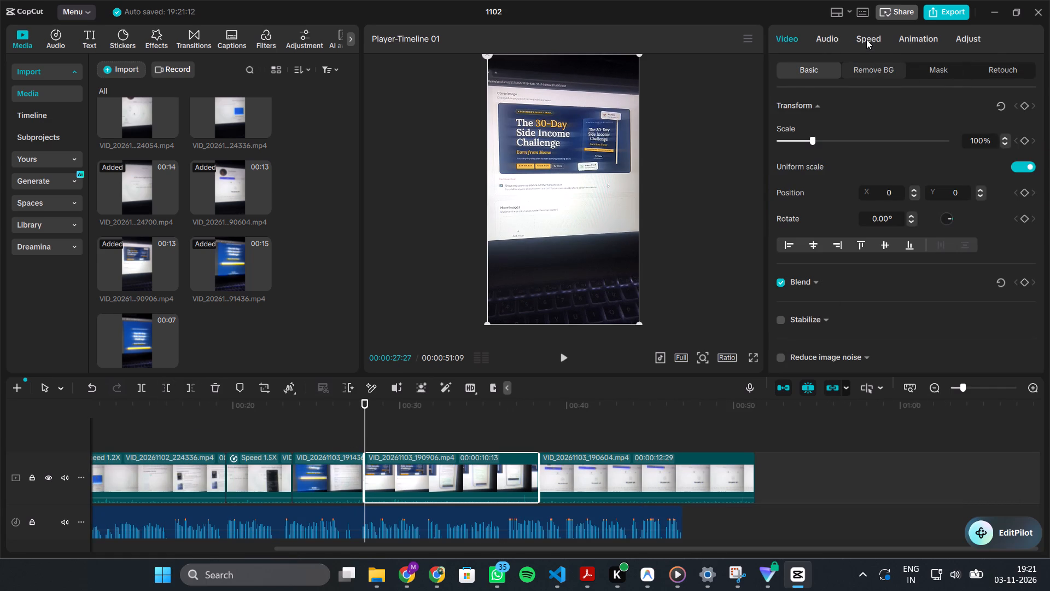
triple_click(1030, 120)
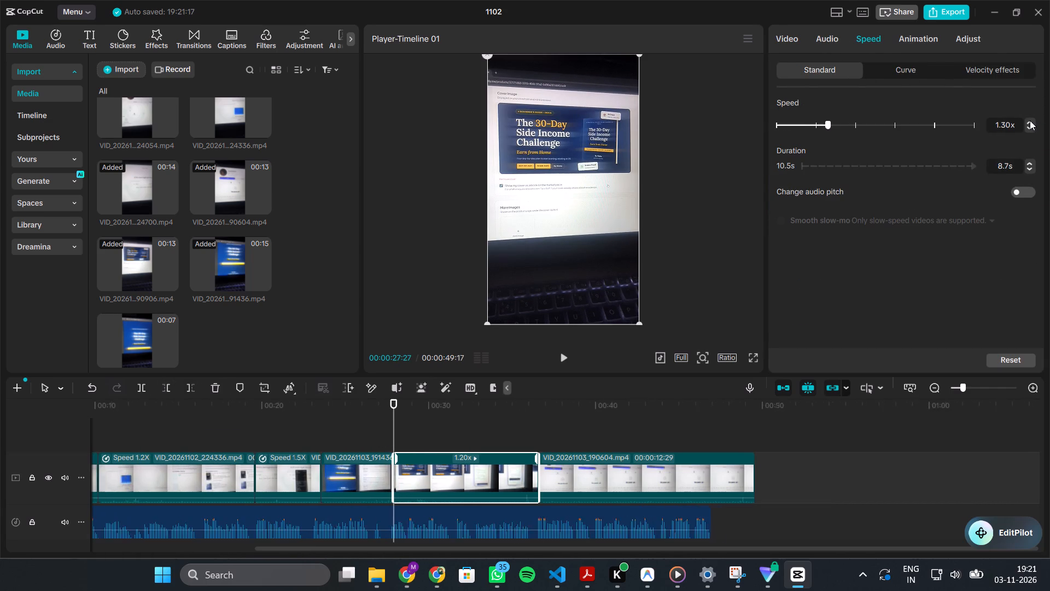
left_click(1030, 120)
left_click(1028, 128)
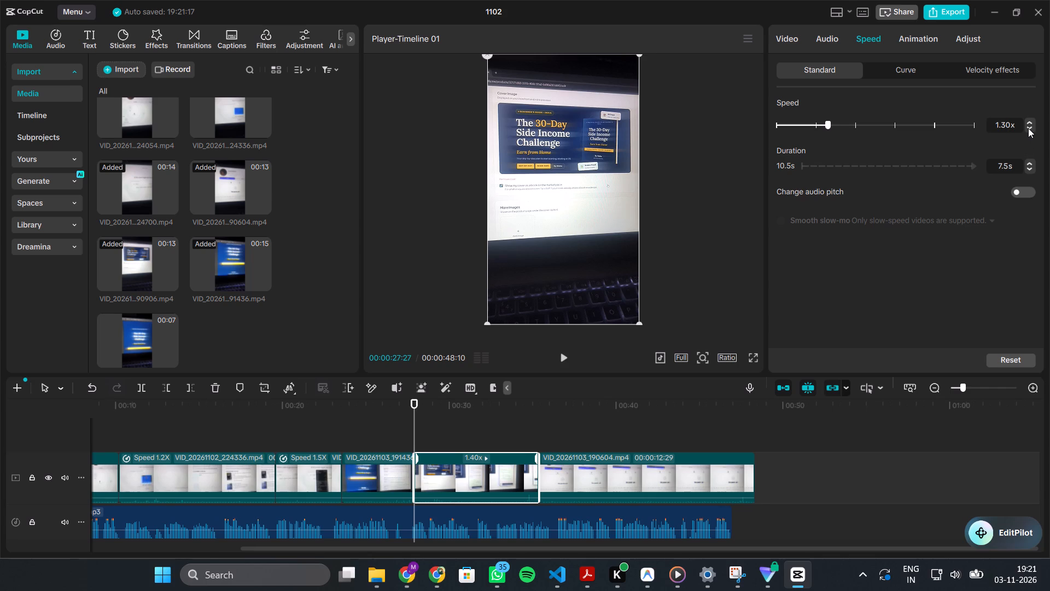
left_click(388, 439)
key("space")
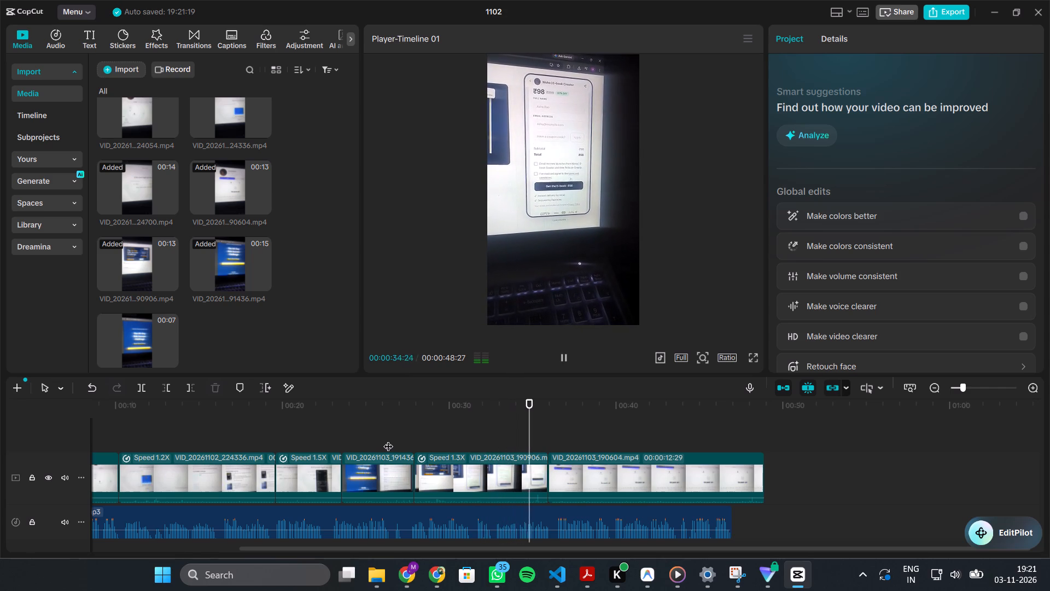
key("space")
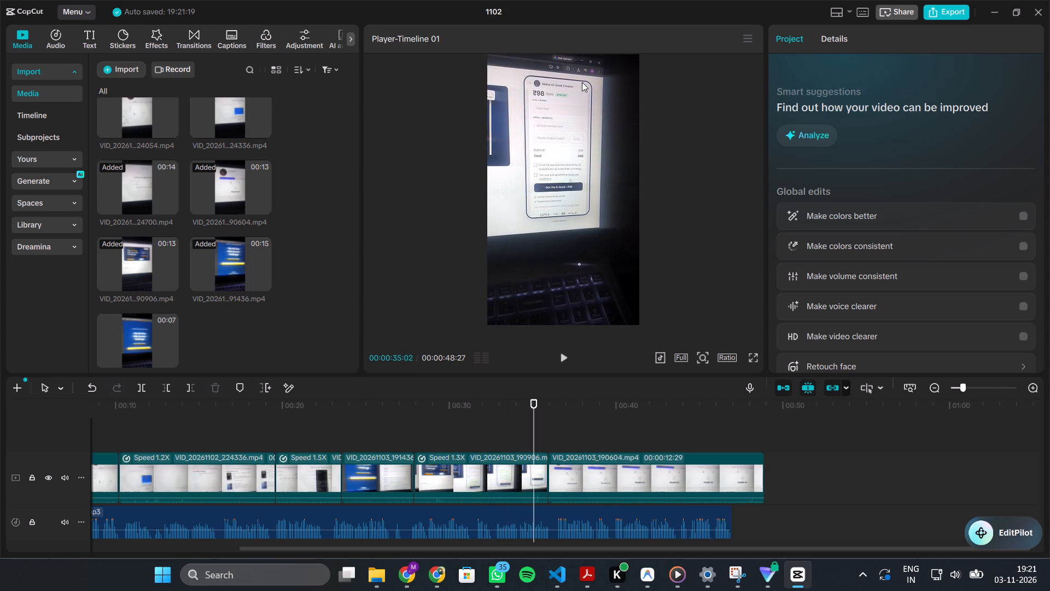
Play clip VID_20261103_190906 into the following clip against the voiceover and trim about 0.8 s off its end.
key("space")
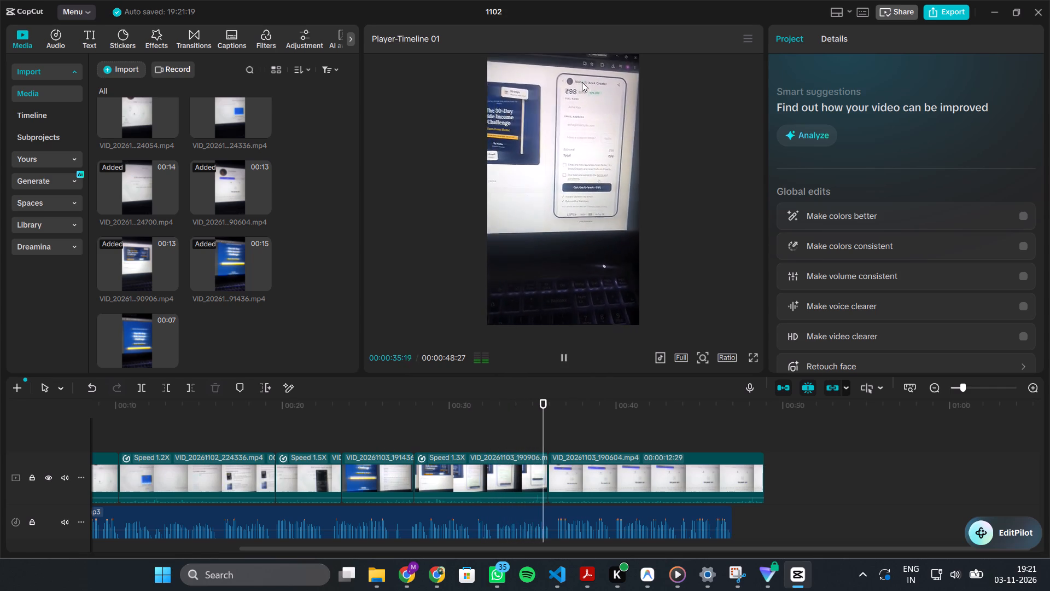
left_click(428, 450)
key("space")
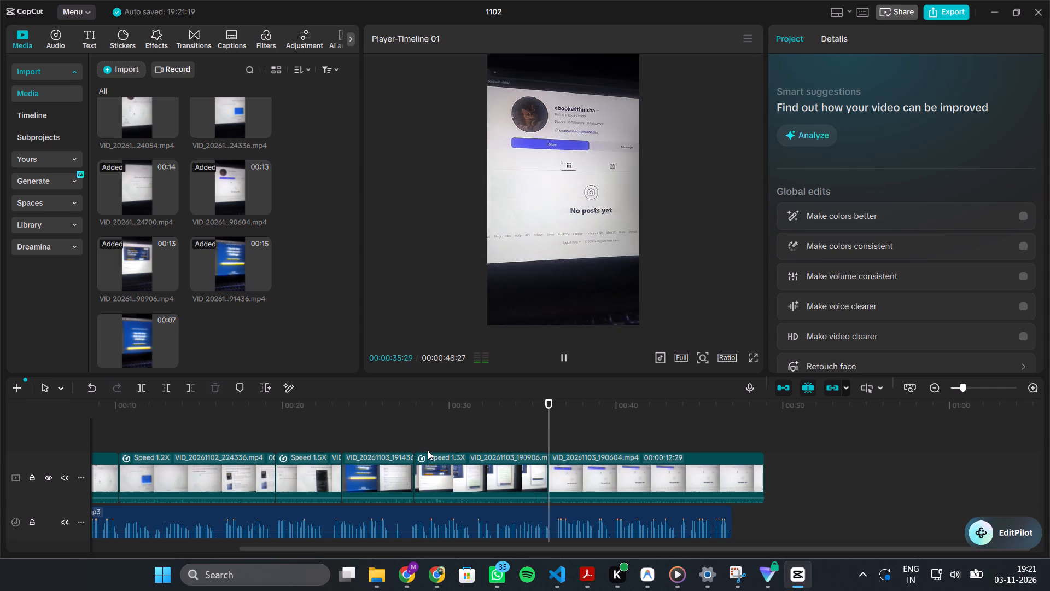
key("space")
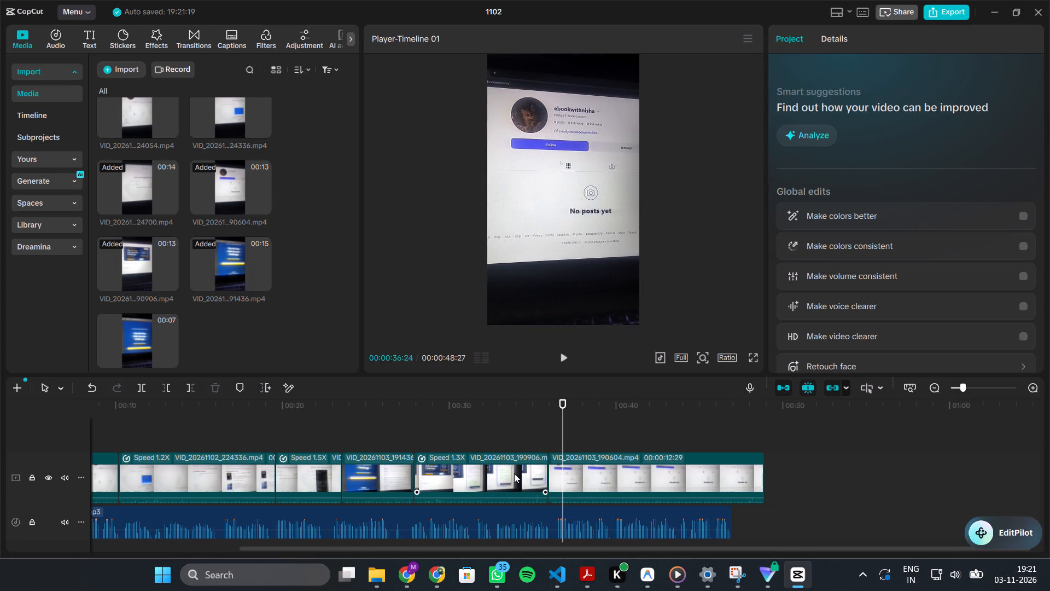
left_click(522, 470)
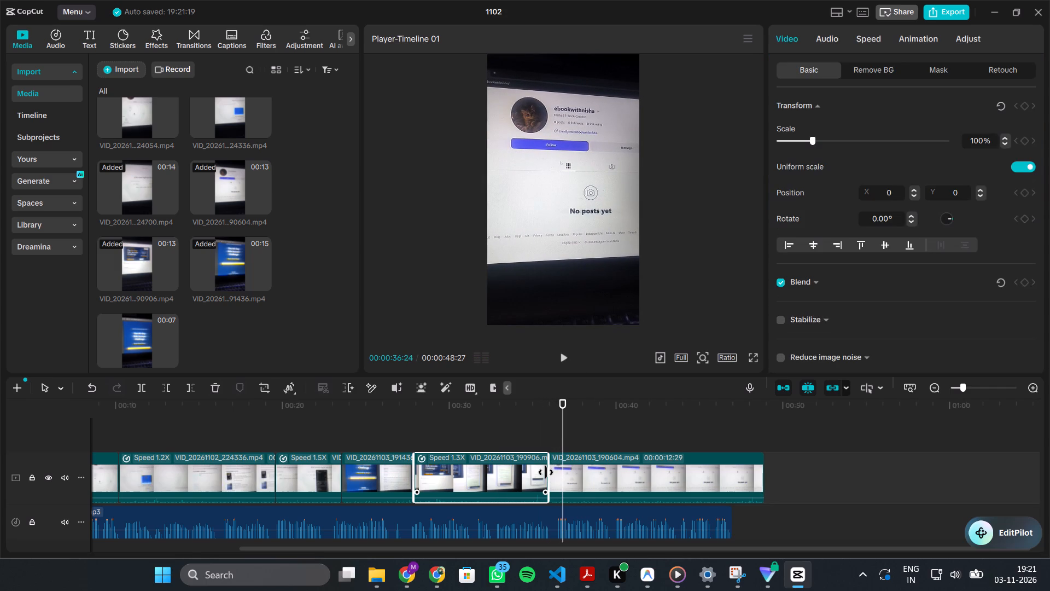
left_click_drag(549, 473, 532, 475)
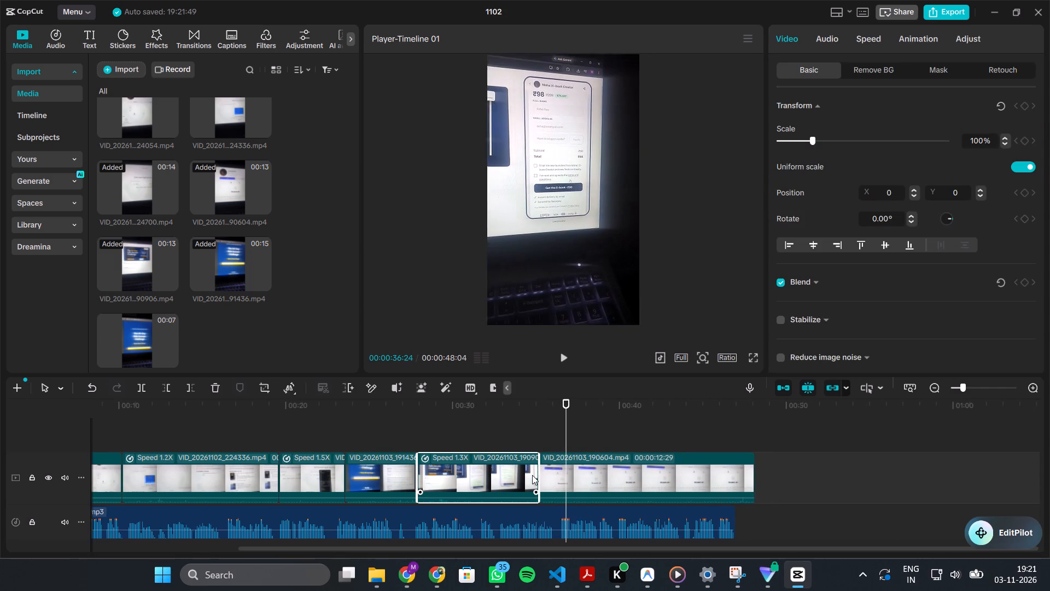
Set the speed of clip VID_20261103_190906 to 1.20x and play it through into the next clip against the voiceover.
left_click(869, 41)
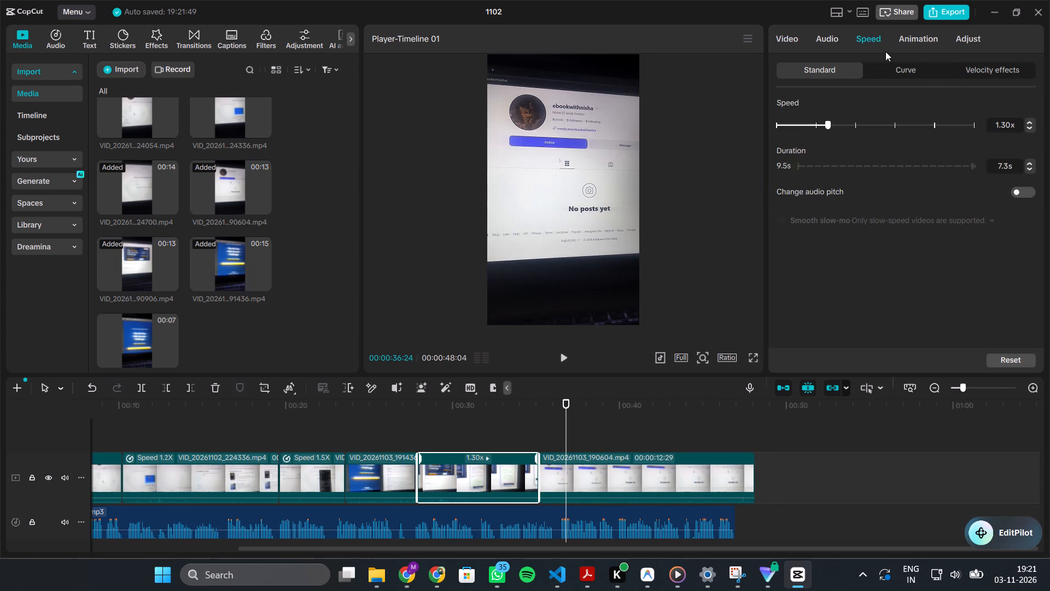
left_click(1030, 127)
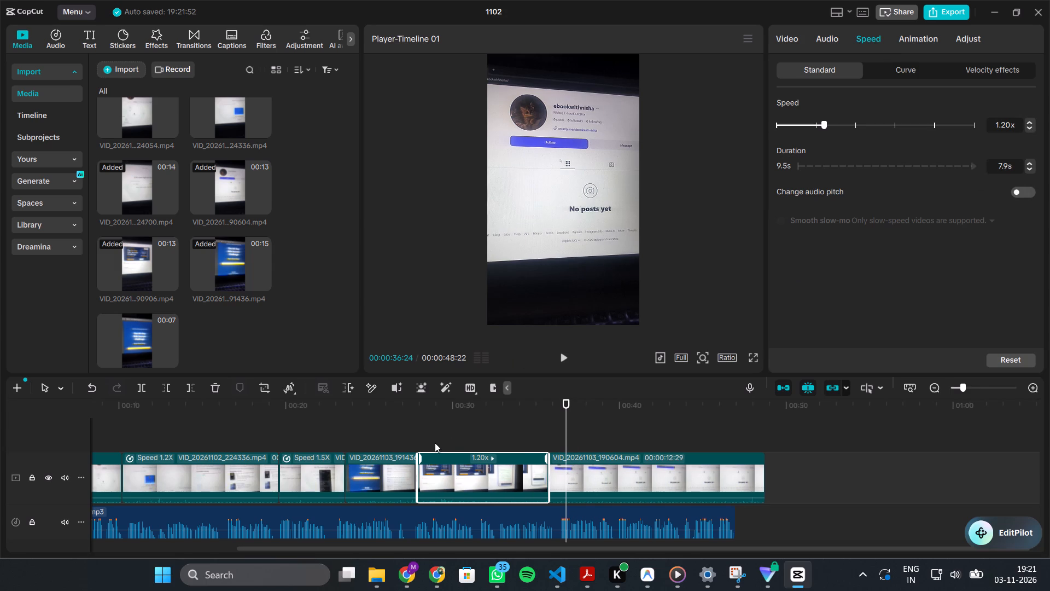
left_click(436, 442)
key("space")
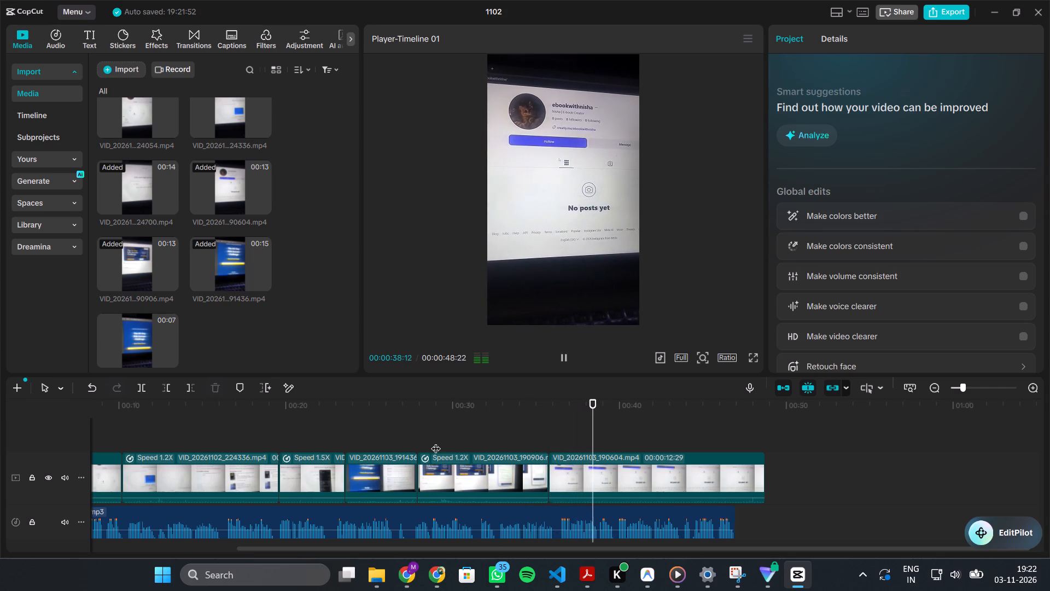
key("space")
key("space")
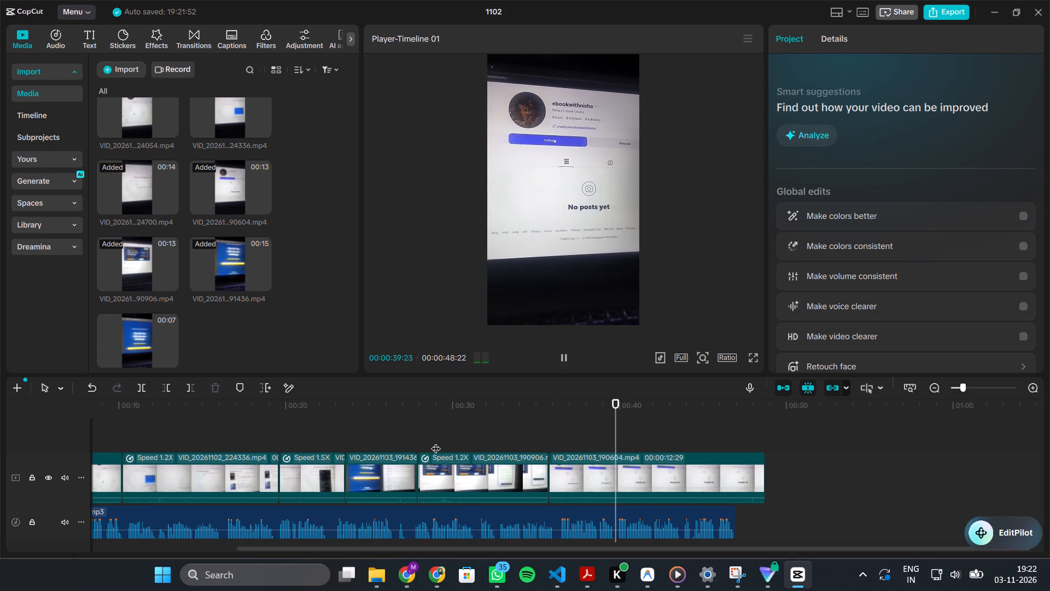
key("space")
Trim off the beginning of clip VID_20261103_190604 up to 00:00:36:20 and play the rest against the voiceover.
left_click(552, 428)
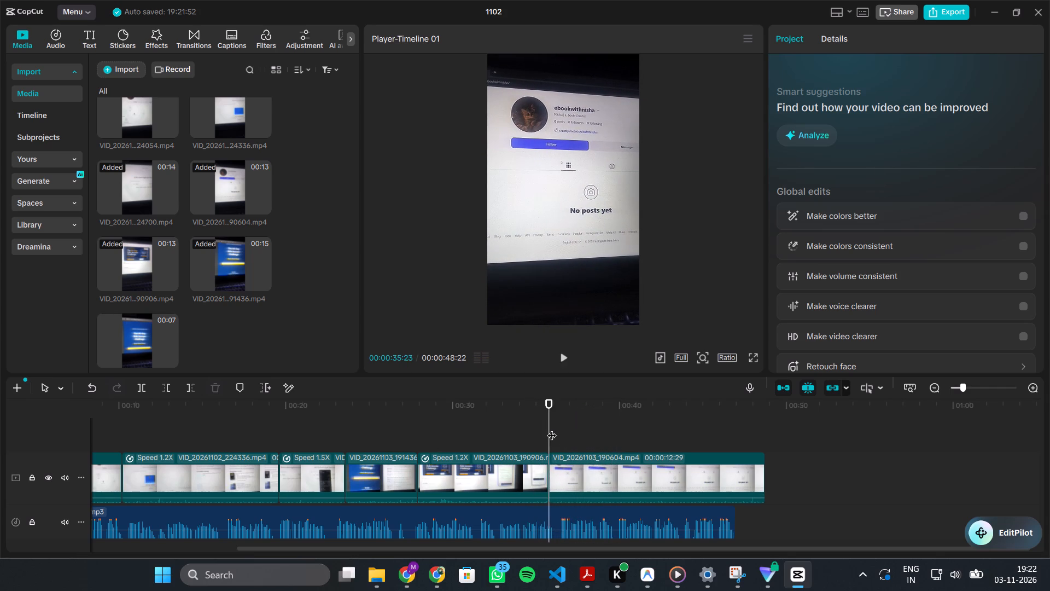
left_click_drag(552, 428, 564, 436)
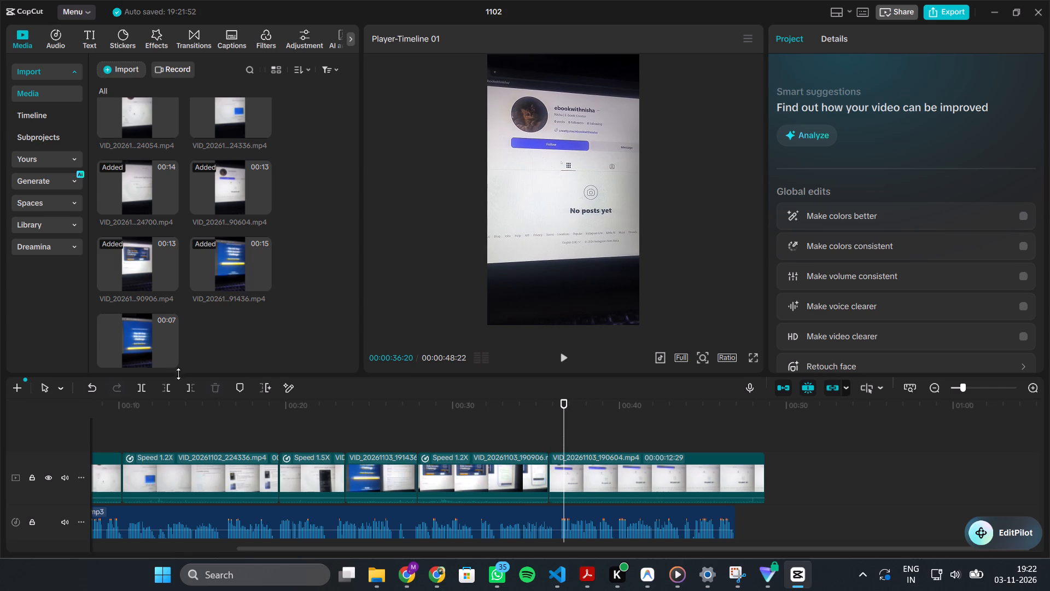
left_click(162, 388)
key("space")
scroll(162, 388, "left", 1)
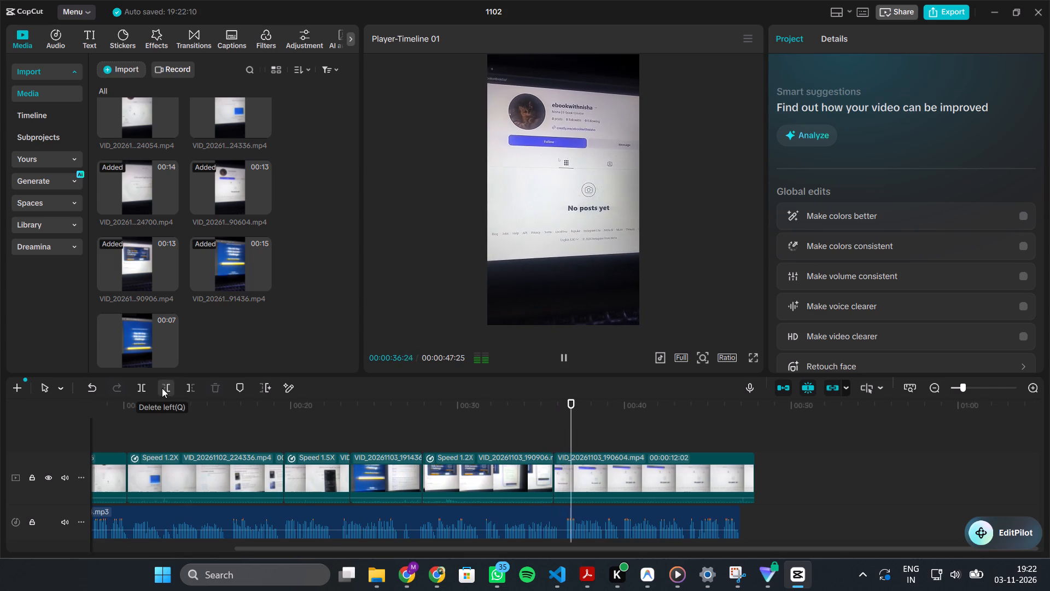
scroll(162, 388, "left", 1)
scroll(541, 448, "left", 1)
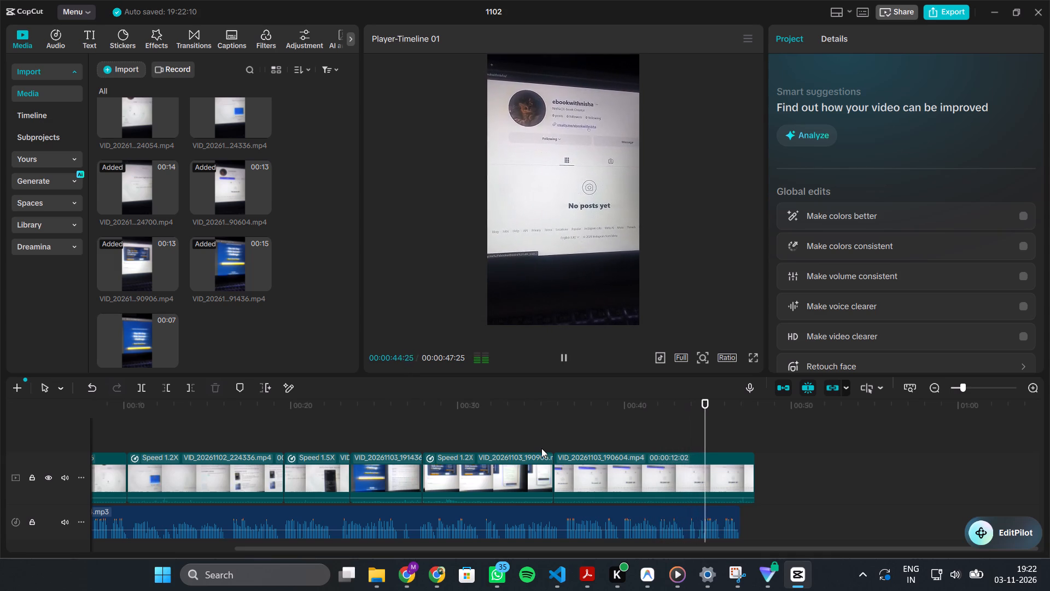
Trim the end of clip VID_20261103_190604 to the end of the voiceover at 00:00:46:29.
left_click(736, 486)
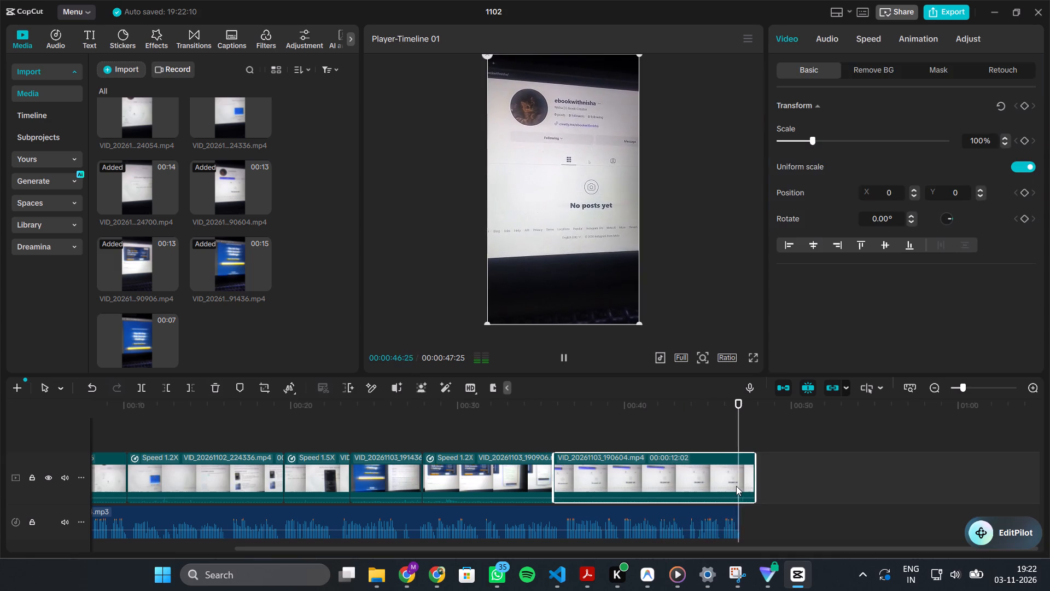
left_click_drag(754, 476, 737, 479)
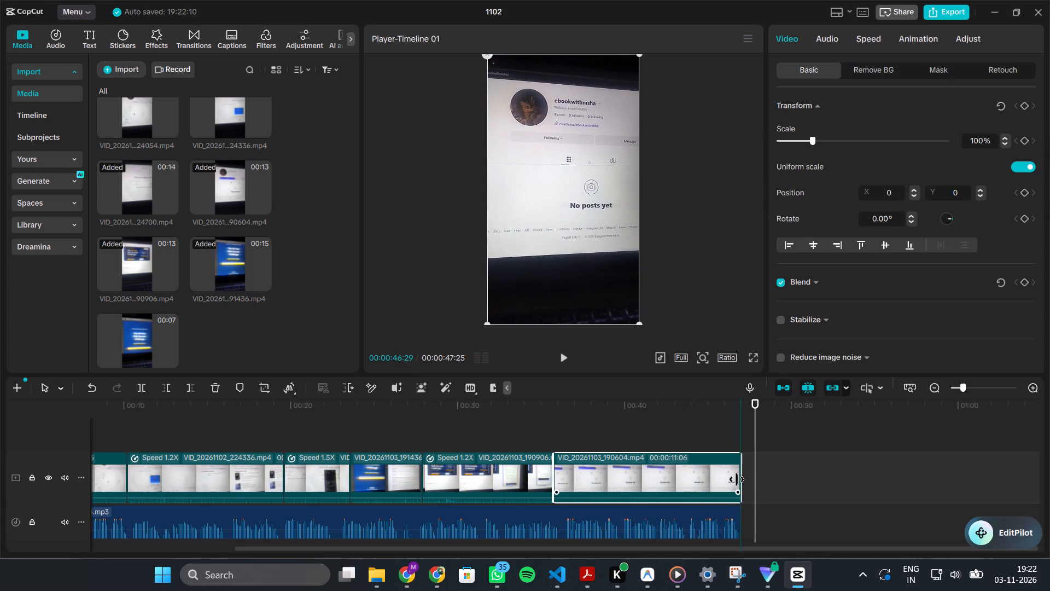
left_click_drag(737, 479, 741, 479)
Select all video clips on the main track and mute them by lowering their volume to -∞ dB.
scroll(780, 476, "down", 6, "ctrl")
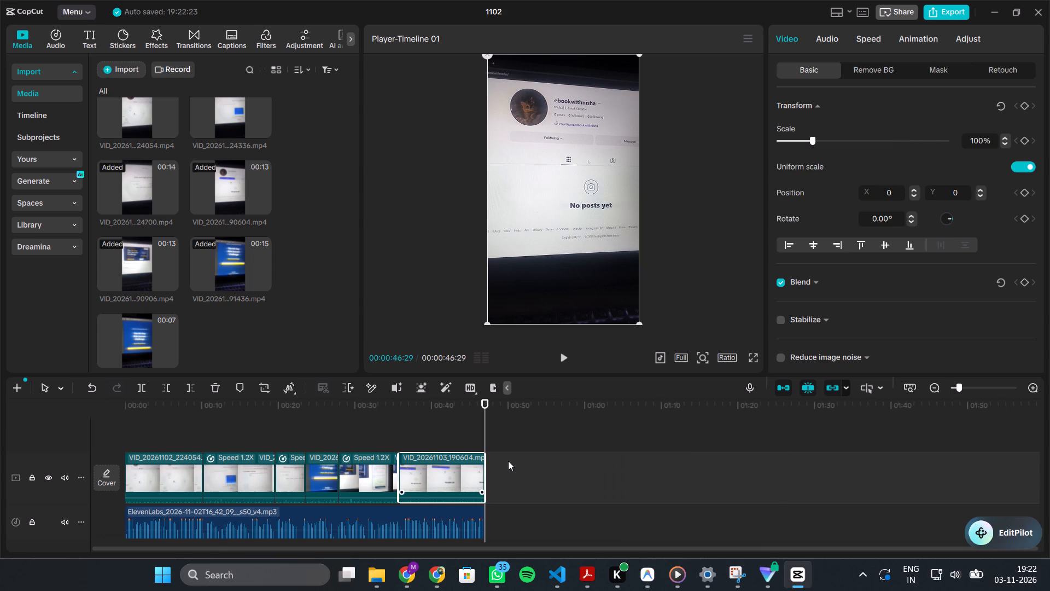
left_click(509, 461)
left_click_drag(509, 461, 131, 477)
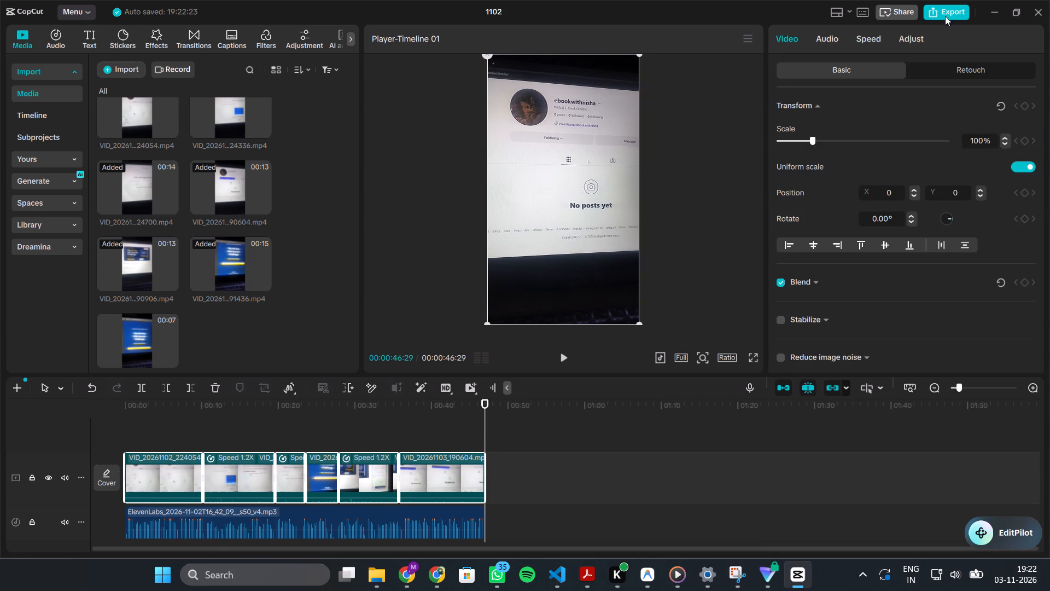
left_click(822, 37)
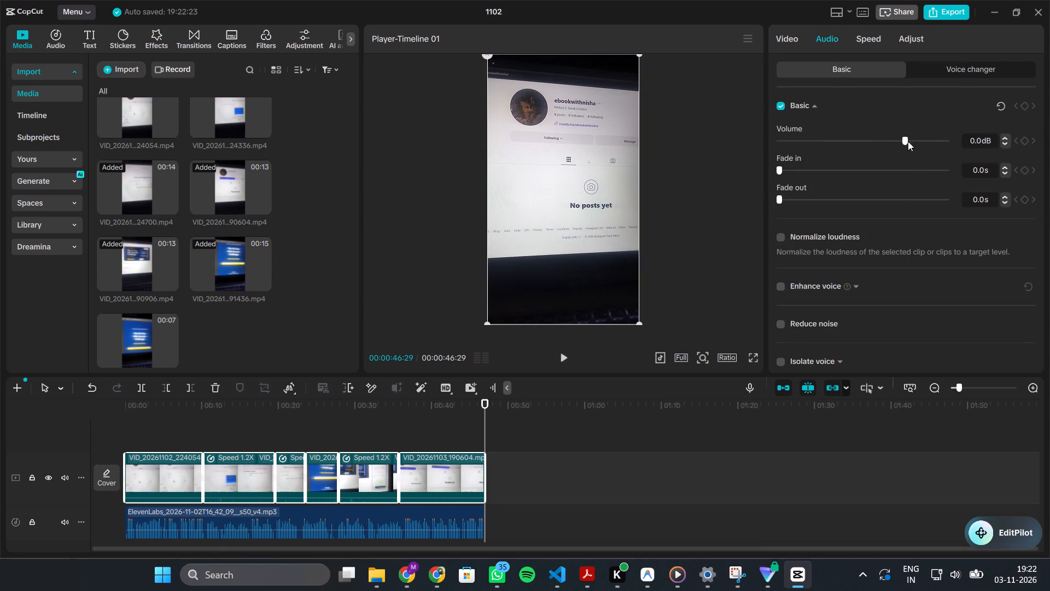
left_click_drag(905, 142, 727, 149)
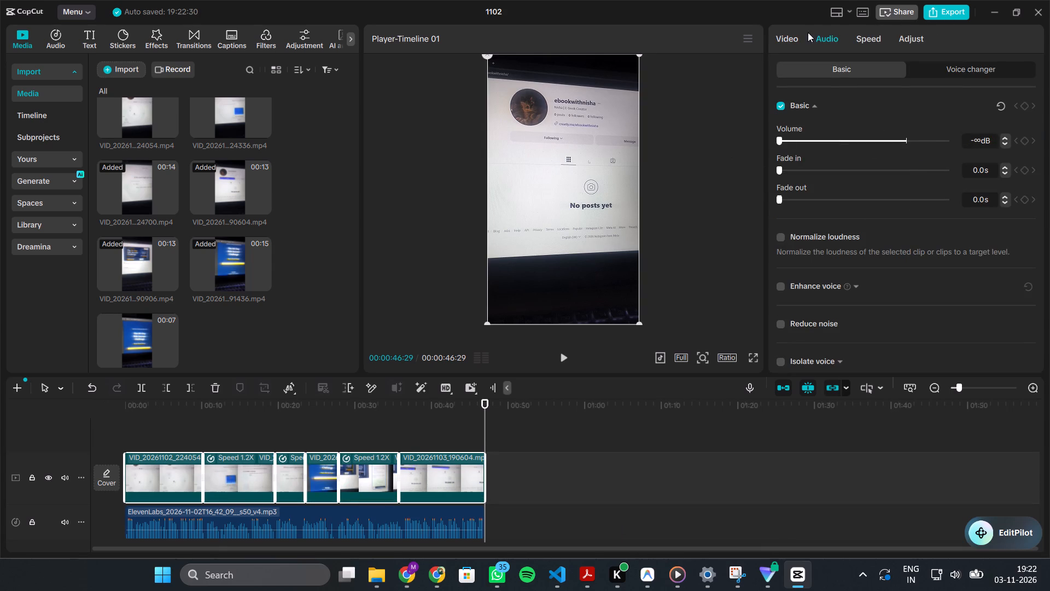
Turn on Stabilize for all selected video clips at the Recommended level.
left_click(787, 38)
scroll(853, 269, "down", 1)
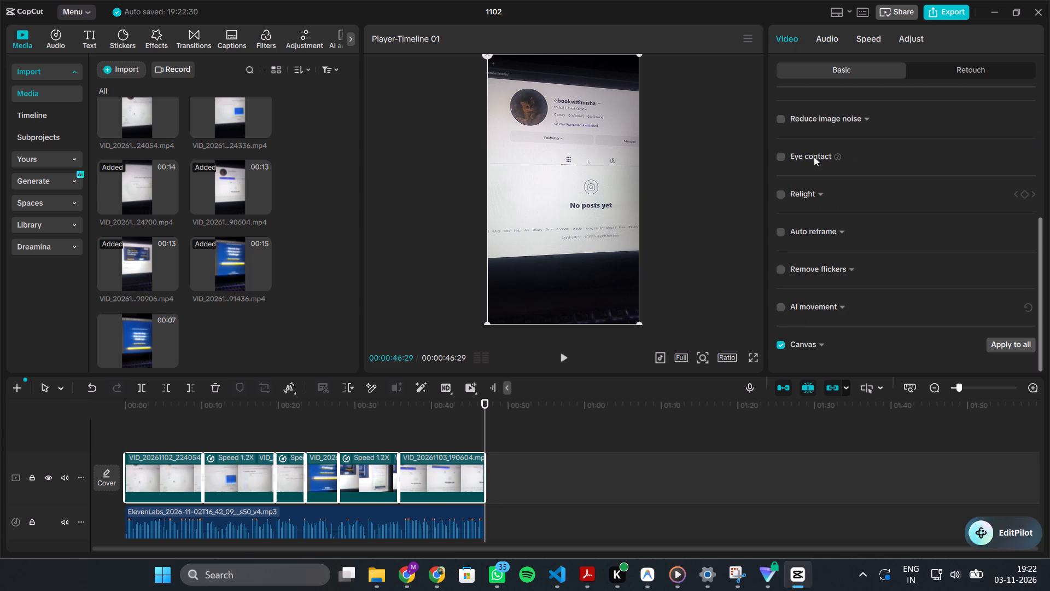
scroll(814, 157, "up", 1)
left_click(781, 258)
Turn on Remove flickers for all selected video clips with Flashlight mode and the Recommended level.
scroll(781, 258, "down", 1)
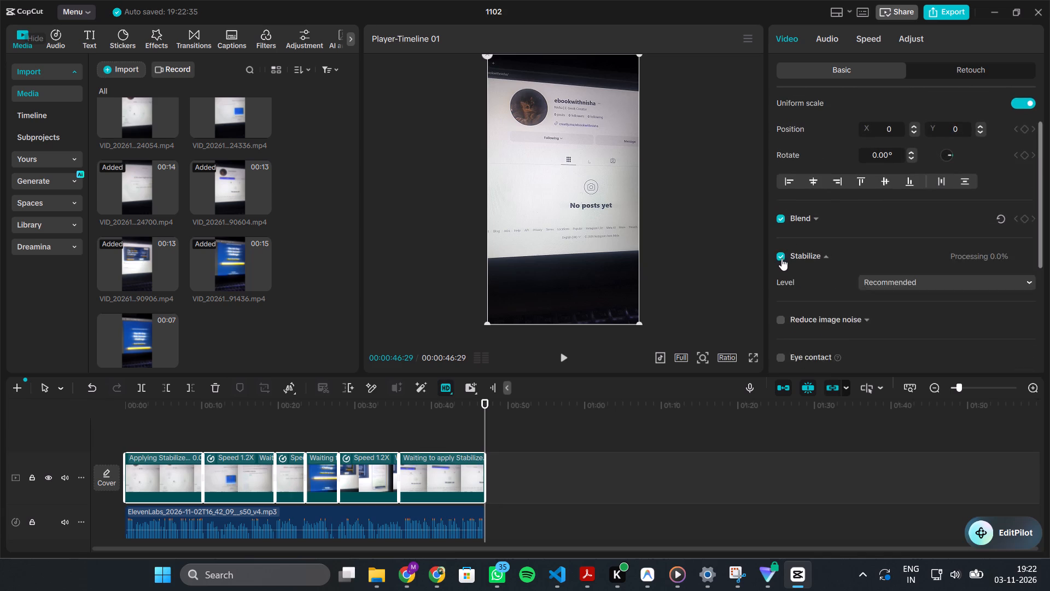
scroll(781, 258, "down", 1)
scroll(781, 258, "up", 1)
scroll(781, 258, "down", 1)
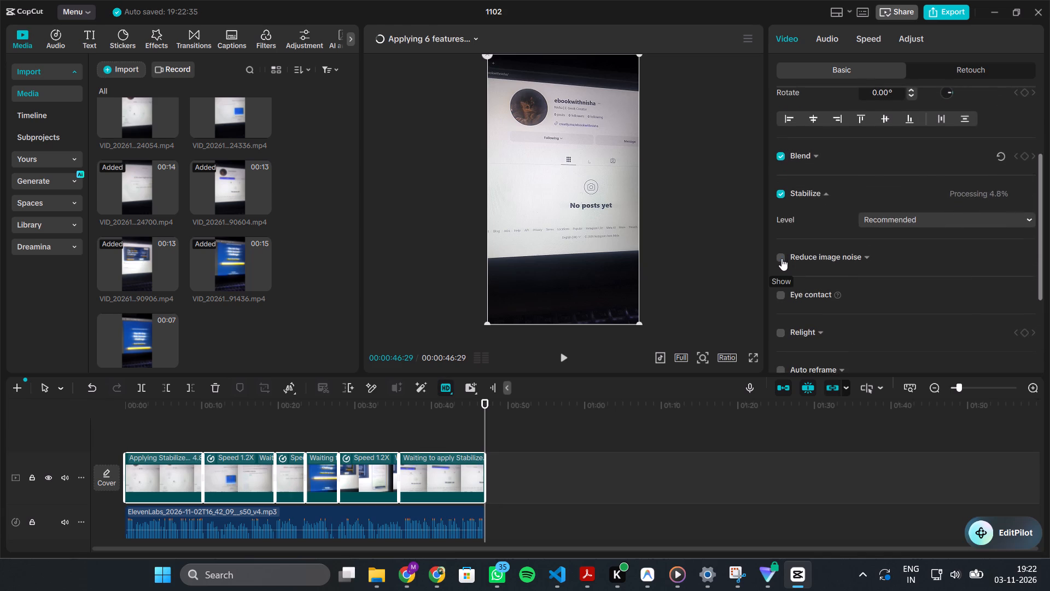
scroll(781, 258, "down", 1)
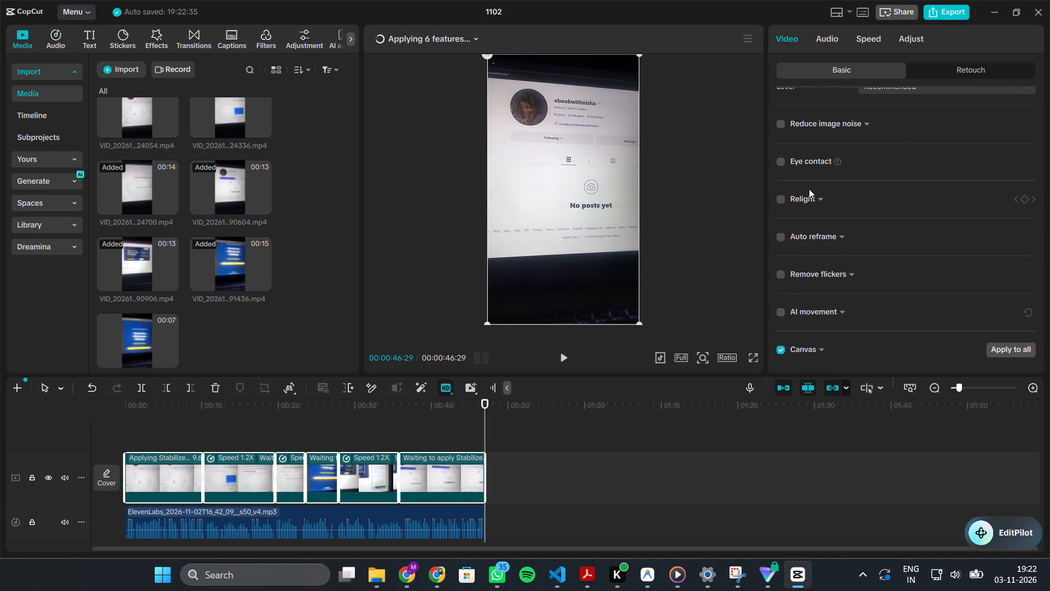
scroll(809, 189, "down", 1)
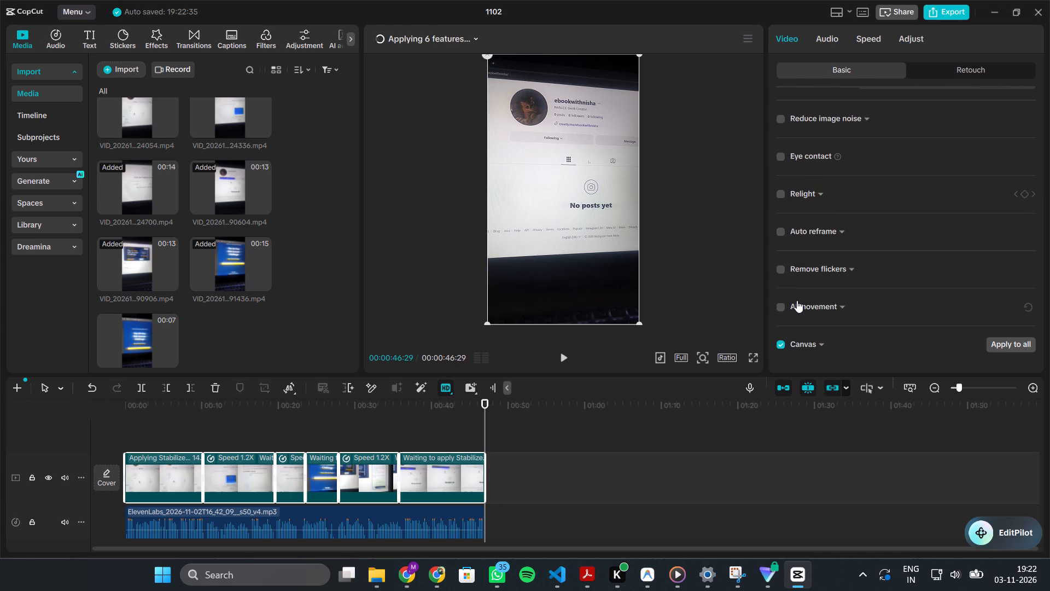
left_click(847, 268)
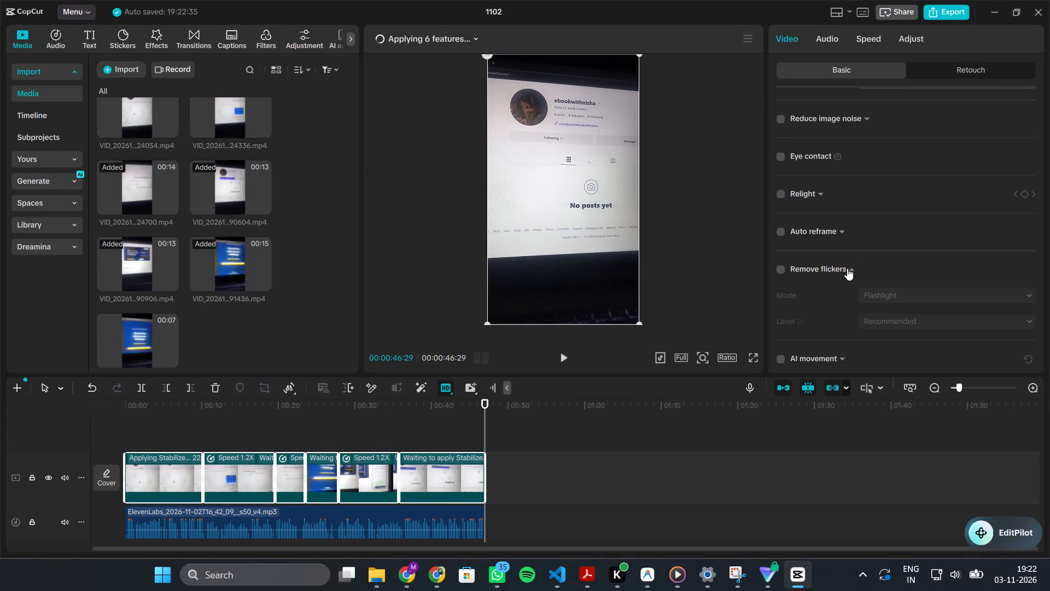
left_click(778, 271)
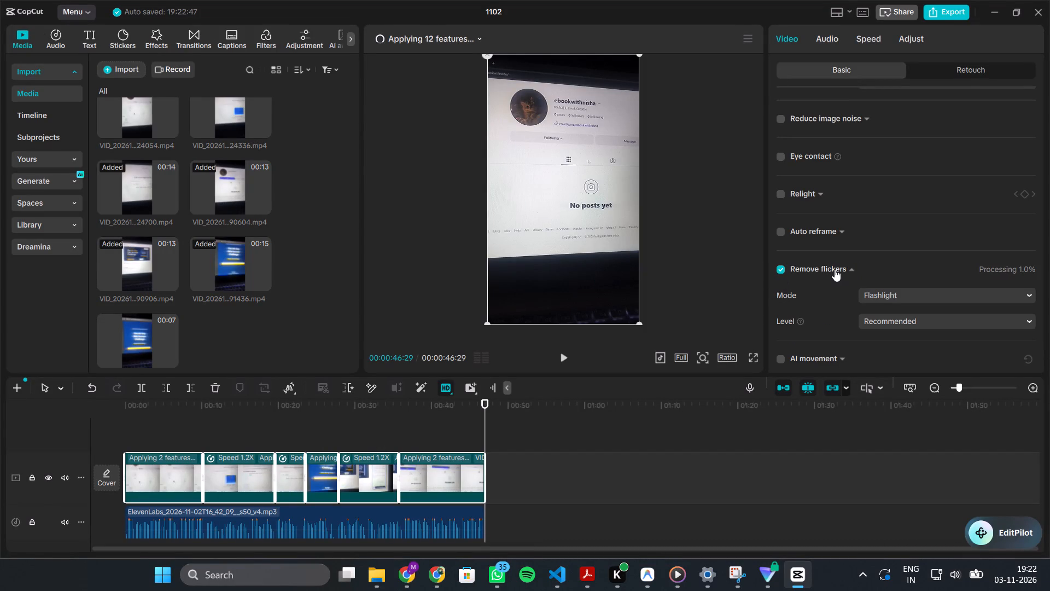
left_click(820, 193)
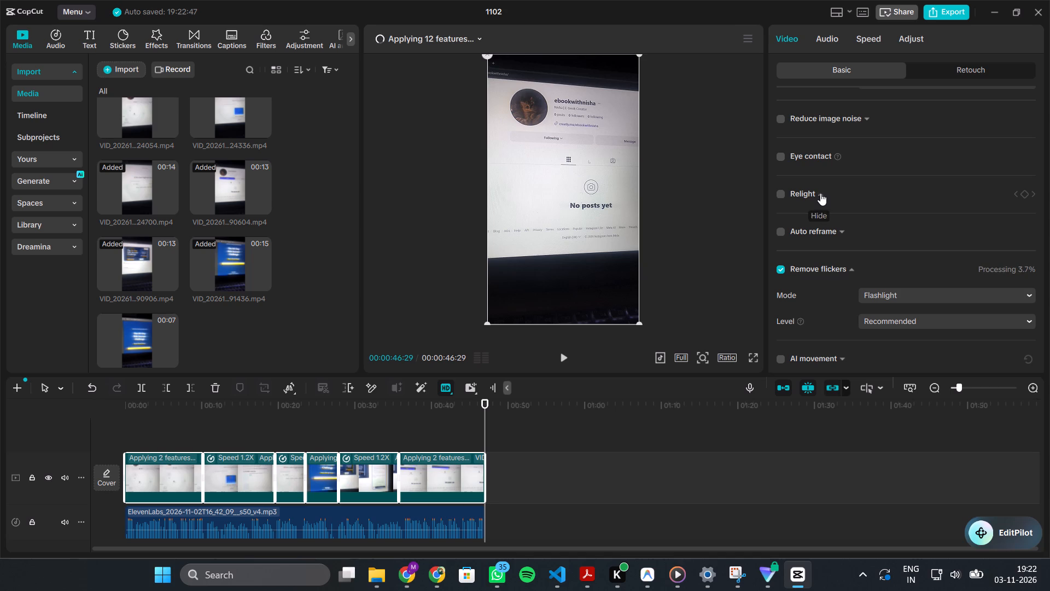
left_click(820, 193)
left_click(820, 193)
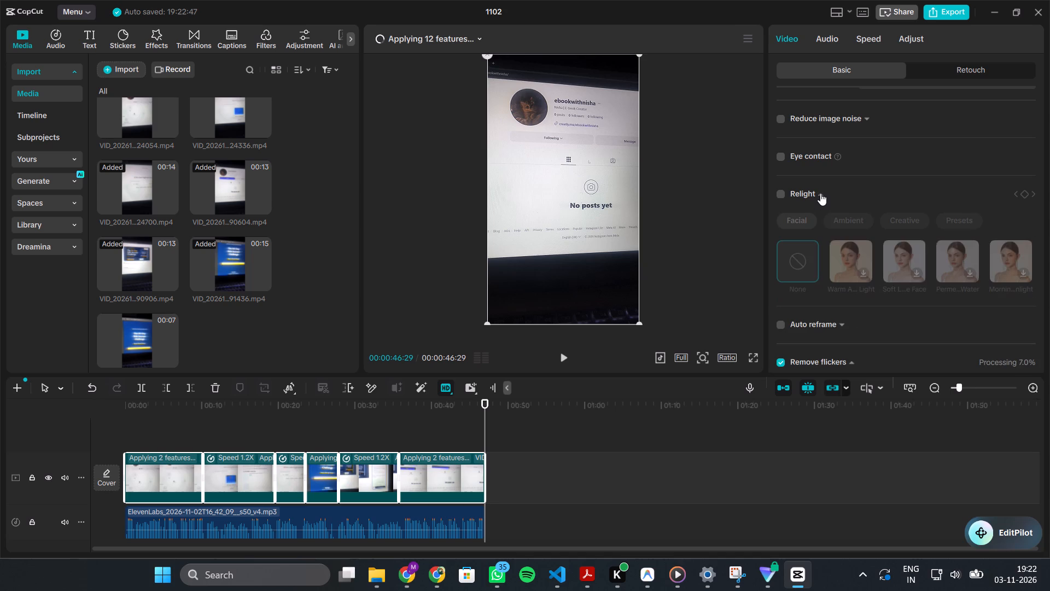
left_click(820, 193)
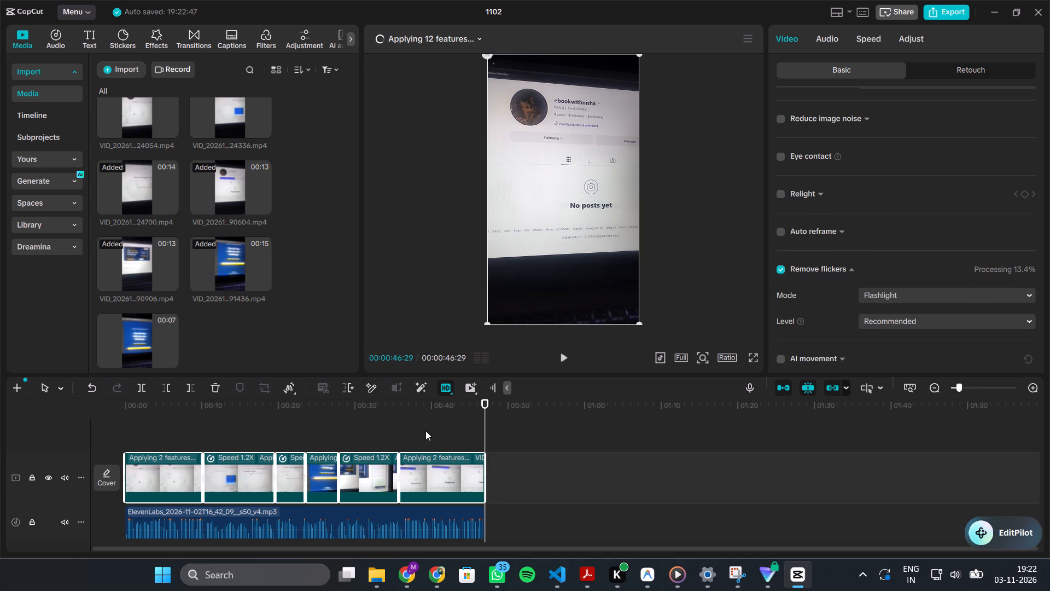
Play the opening seconds of the edit from the beginning and return the playhead to 00:00:00:00.
left_click_drag(484, 426, 94, 433)
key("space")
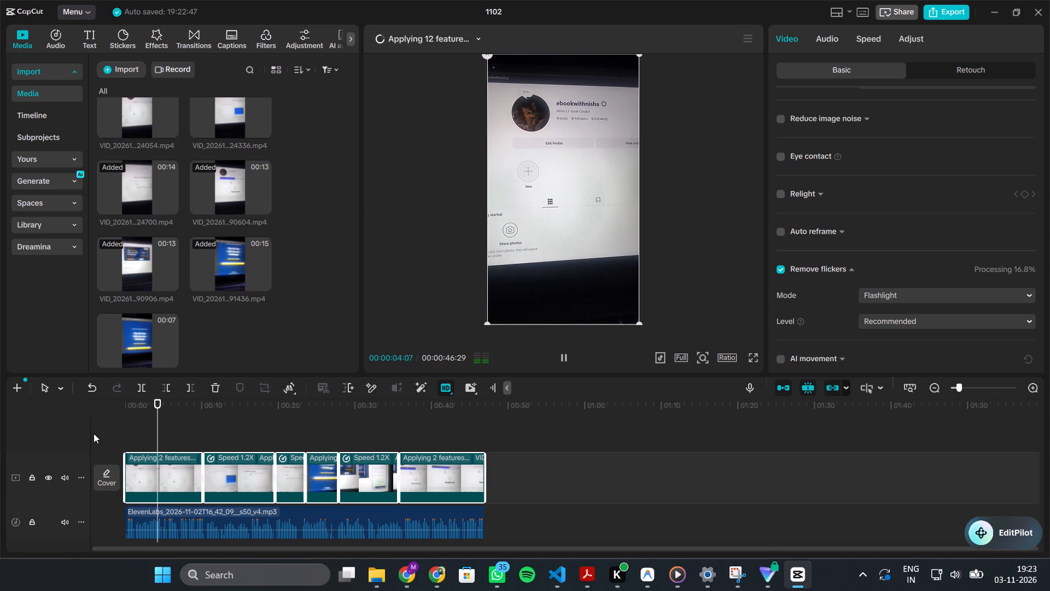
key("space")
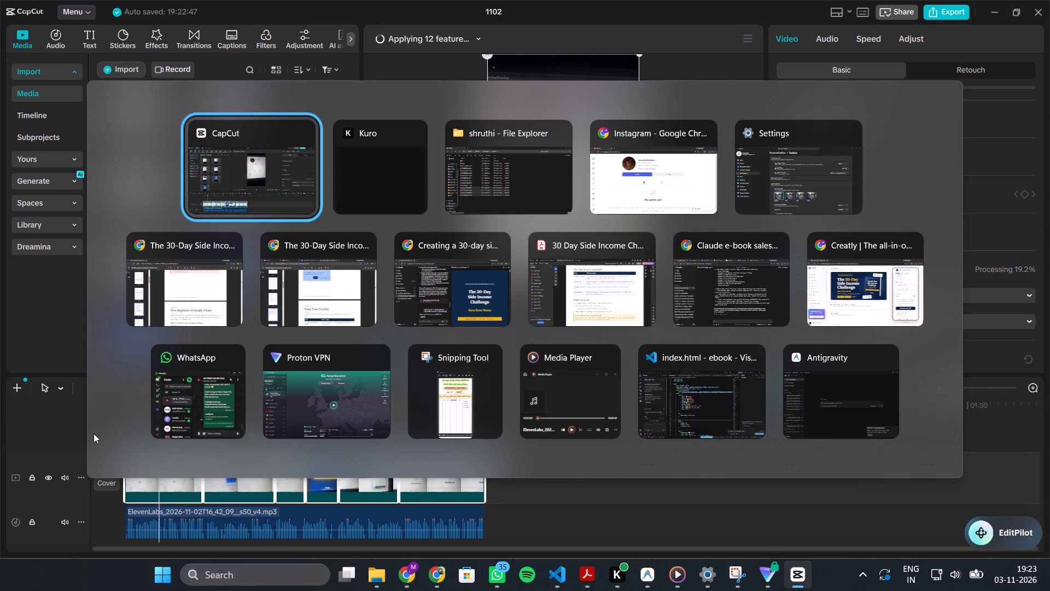
left_click(160, 435)
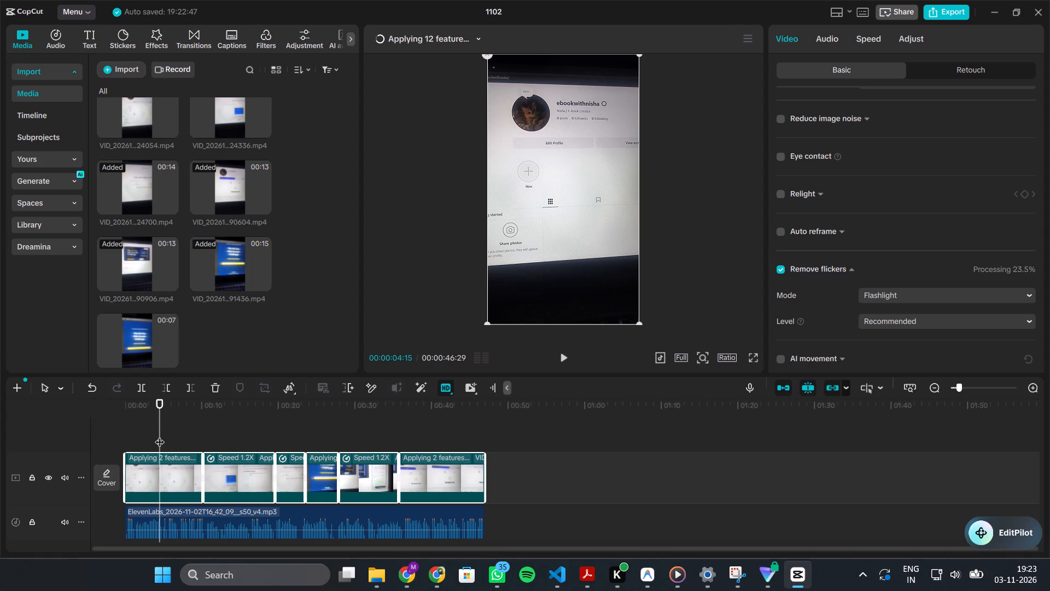
left_click(138, 433)
left_click_drag(138, 433, 115, 434)
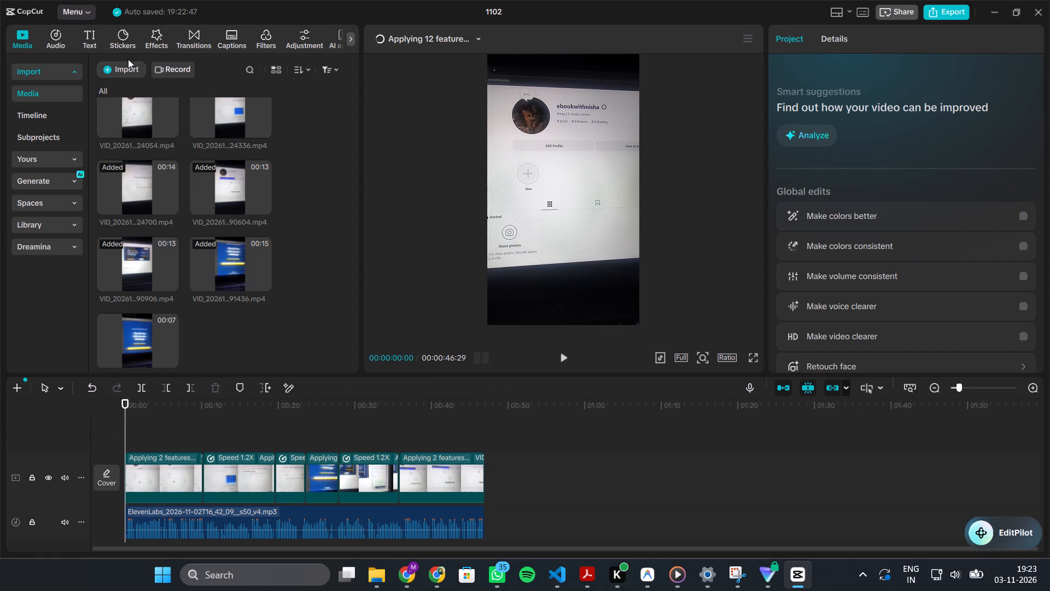
Start adding captions from a subtitle file by opening the file picker for the caption import.
scroll(156, 137, "up", 6)
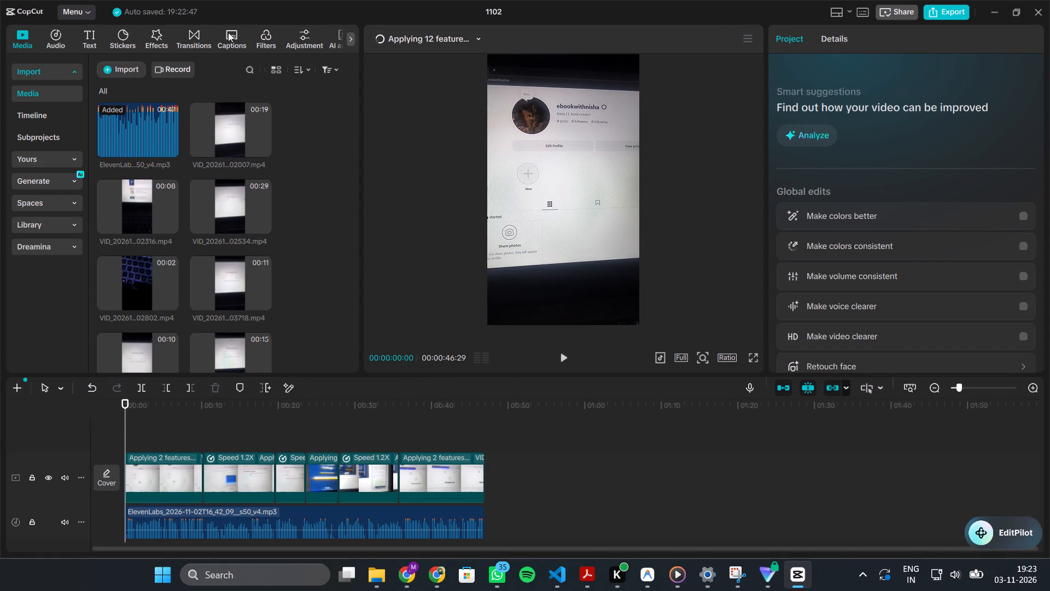
left_click(227, 32)
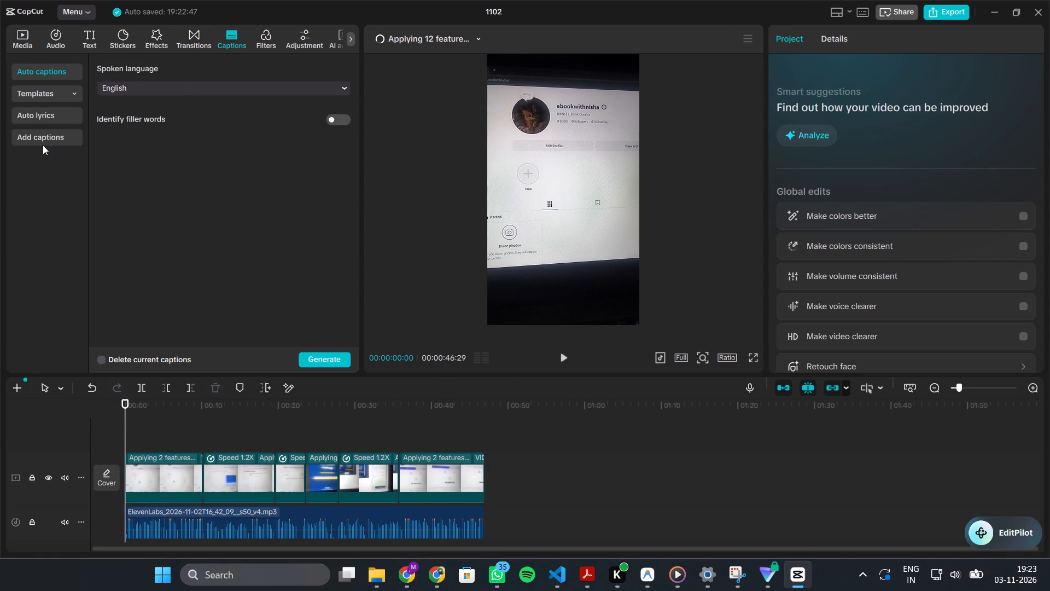
left_click(48, 134)
left_click(229, 106)
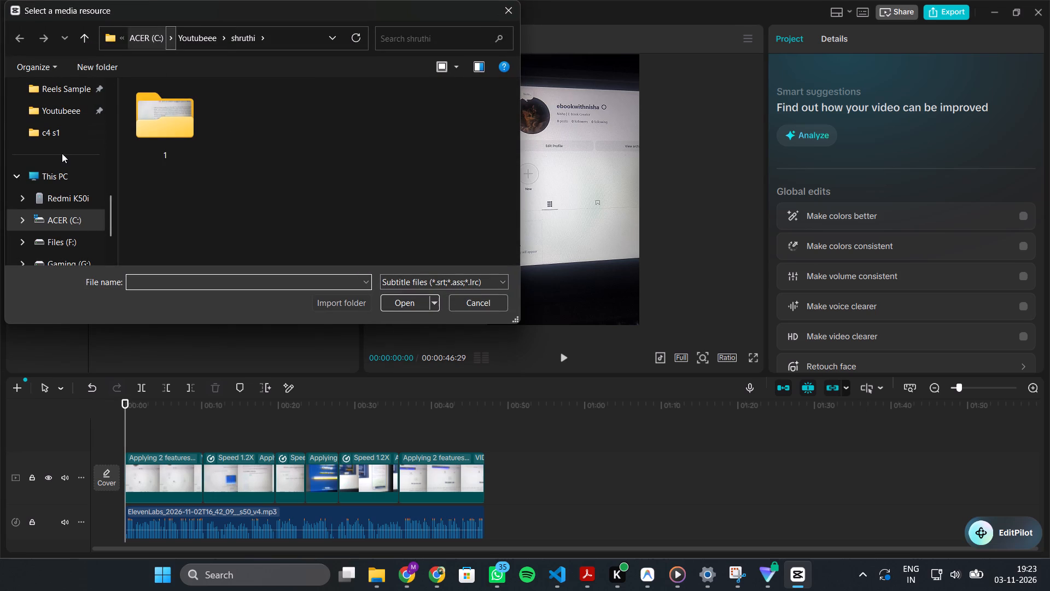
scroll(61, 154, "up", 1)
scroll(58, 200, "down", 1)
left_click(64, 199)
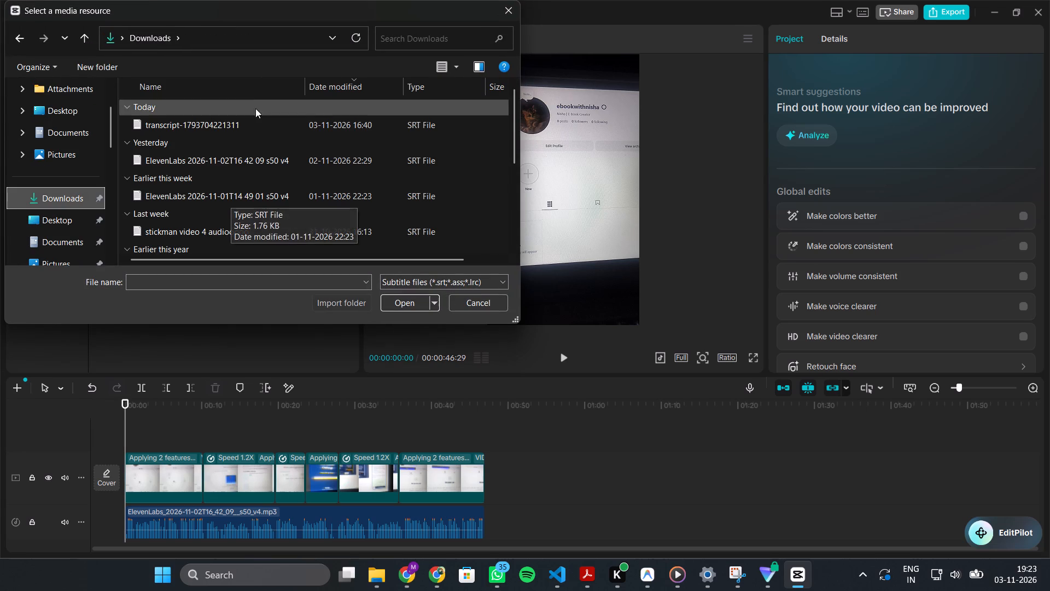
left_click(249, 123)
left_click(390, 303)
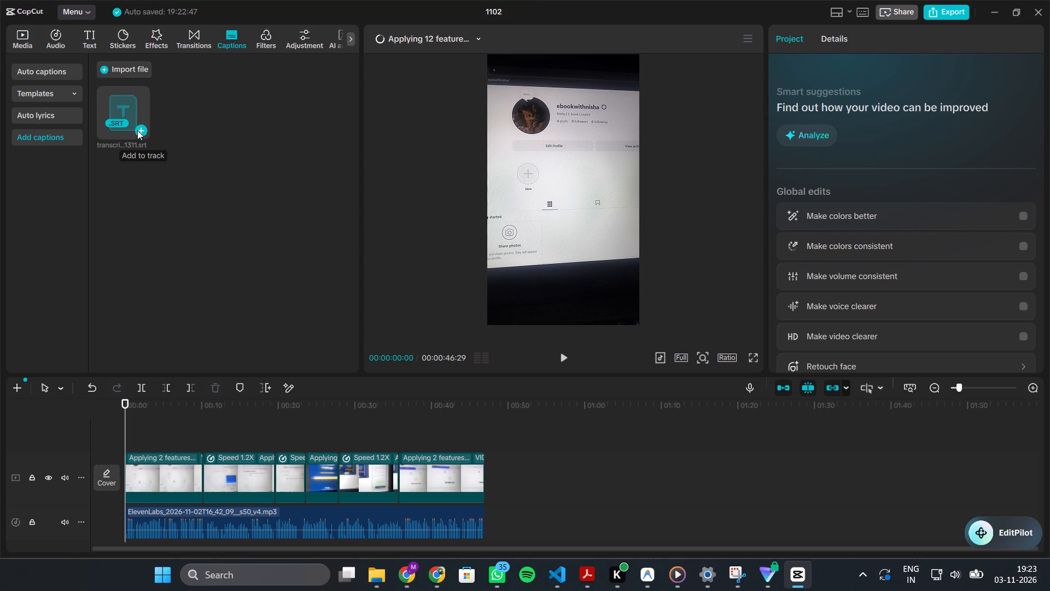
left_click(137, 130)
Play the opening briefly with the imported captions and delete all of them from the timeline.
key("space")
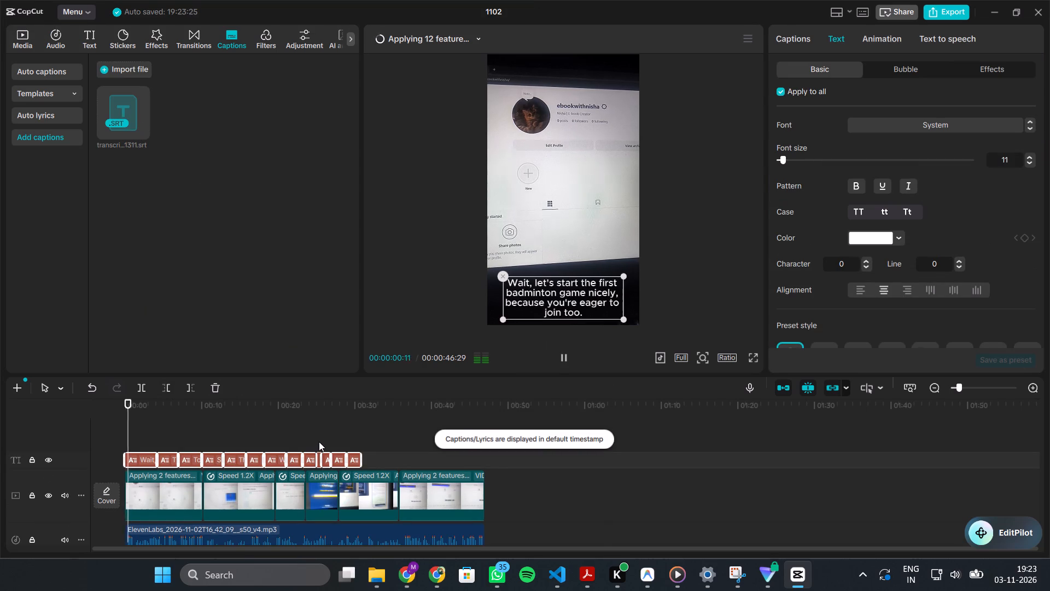
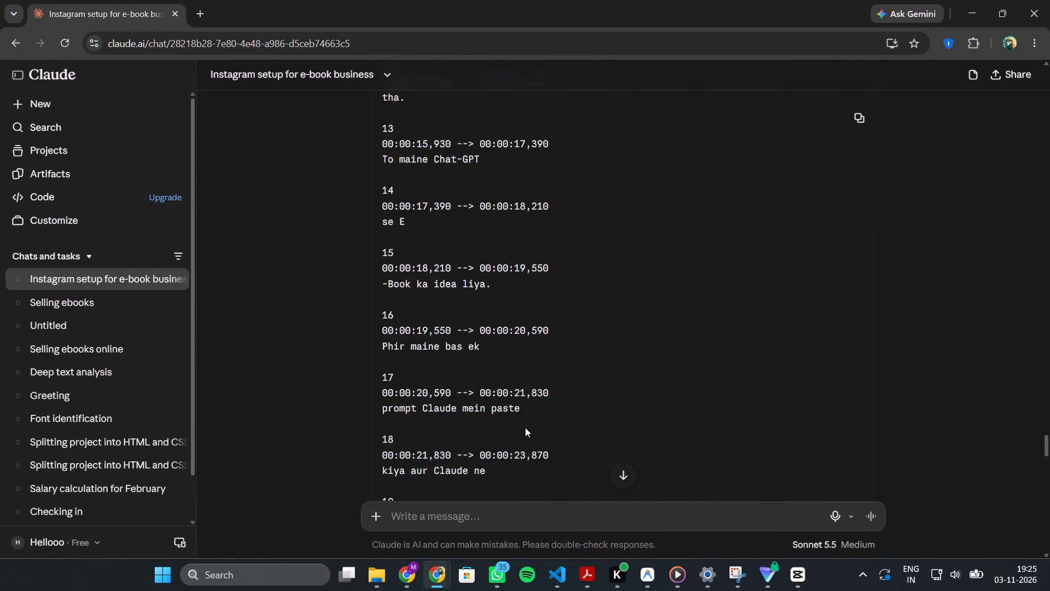
Copy the whole timed SRT caption block from the Claude chat about Instagram setup for e-book business.
scroll(525, 427, "up", 4)
left_click(862, 119)
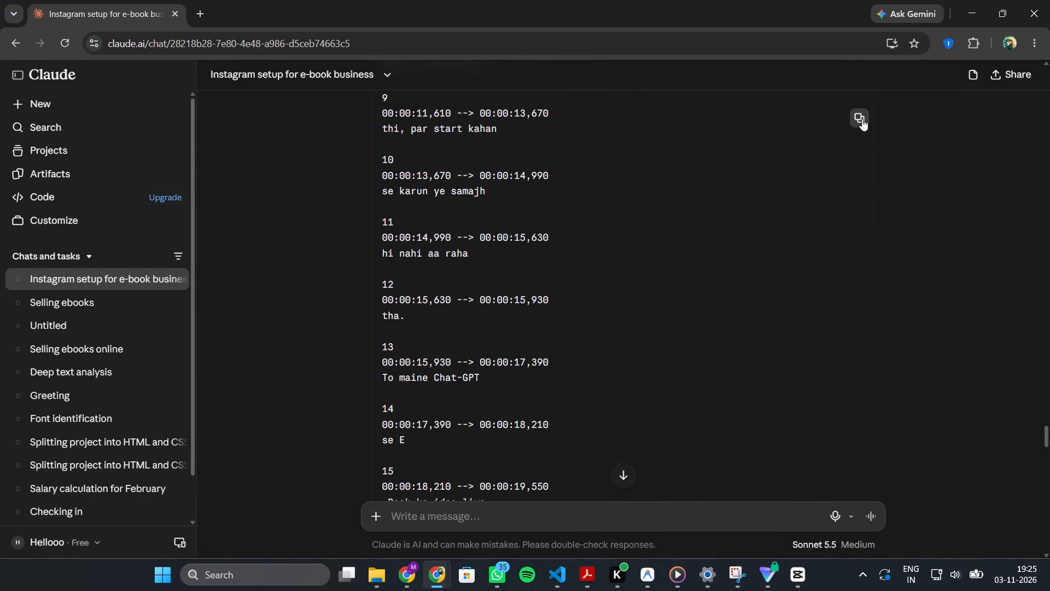
Switch to File Explorer and open the SRT file ElevenLabs 2026-11-02T16 42 09 s50 v4 from the Downloads folder.
left_click(380, 578)
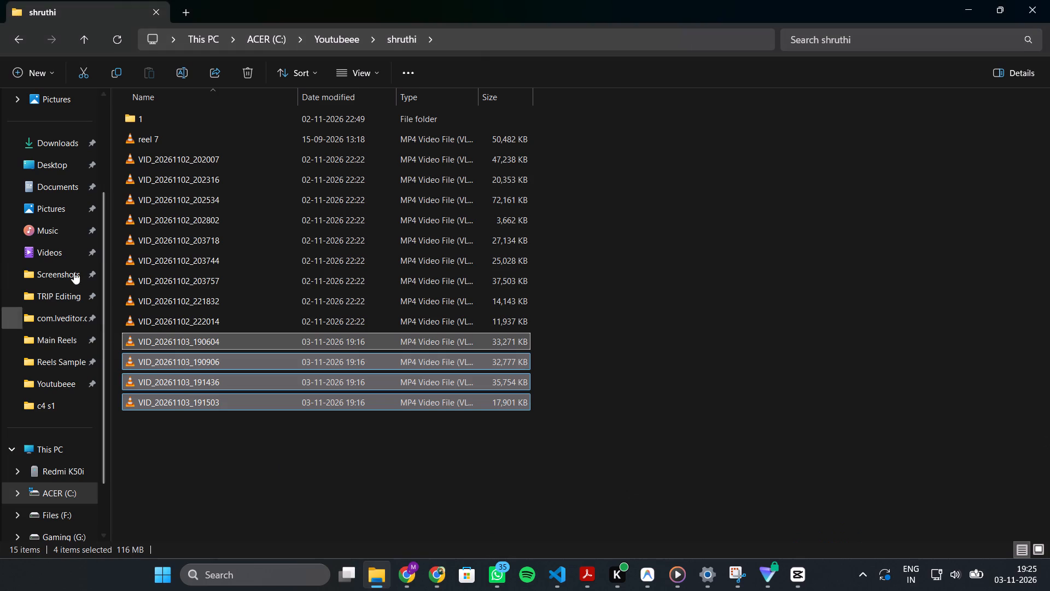
left_click(57, 136)
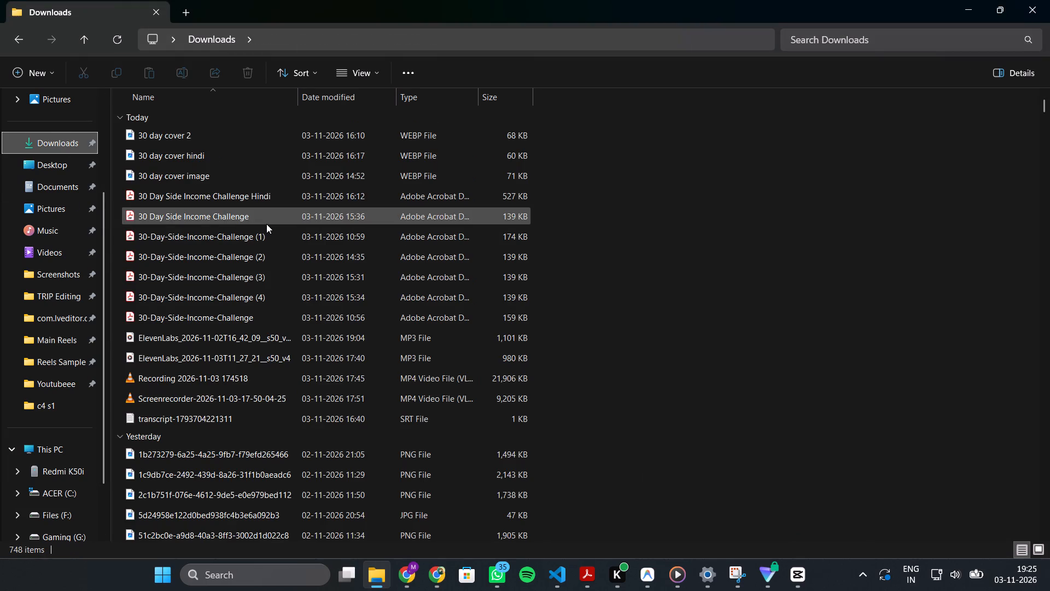
scroll(266, 224, "down", 1)
left_click(207, 392)
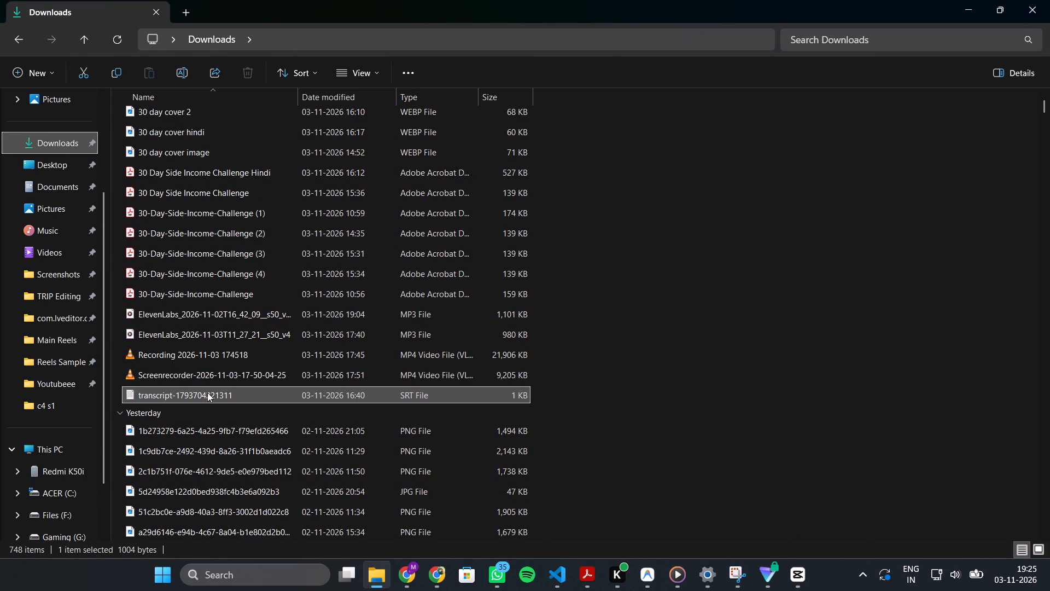
scroll(207, 392, "down", 7)
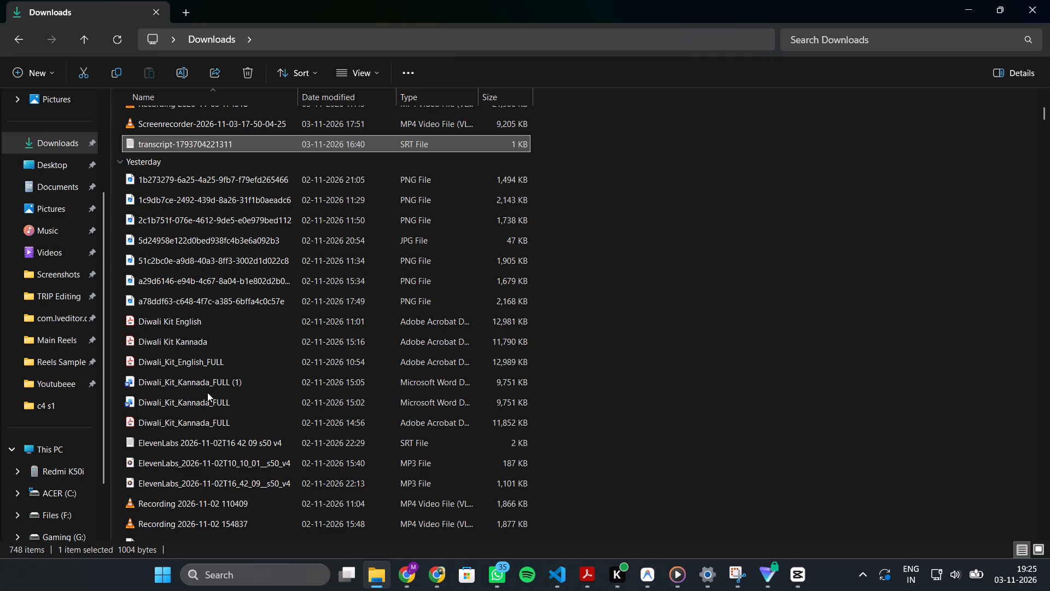
double_click(347, 441)
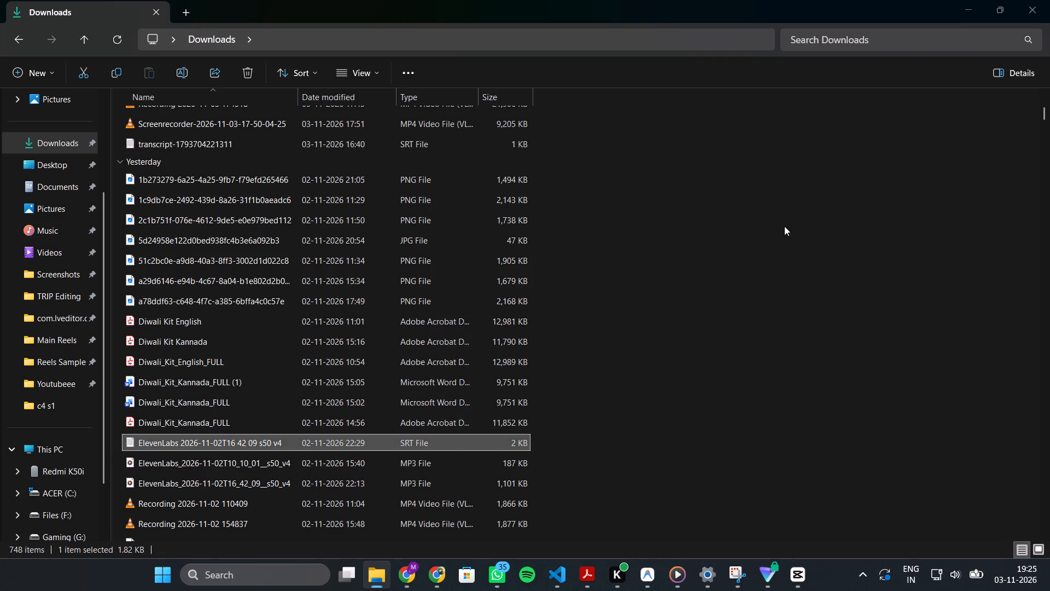
Skim the open ElevenLabs subtitle file from its later captions back to the beginning, and close it.
scroll(653, 212, "down", 1)
scroll(653, 212, "up", 12)
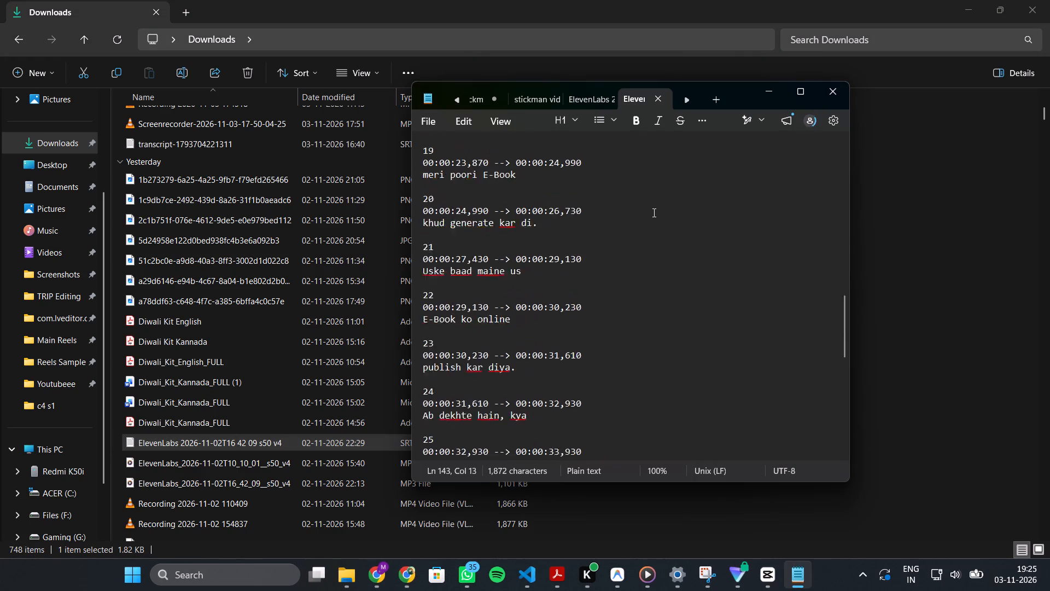
scroll(653, 212, "up", 11)
left_click(838, 83)
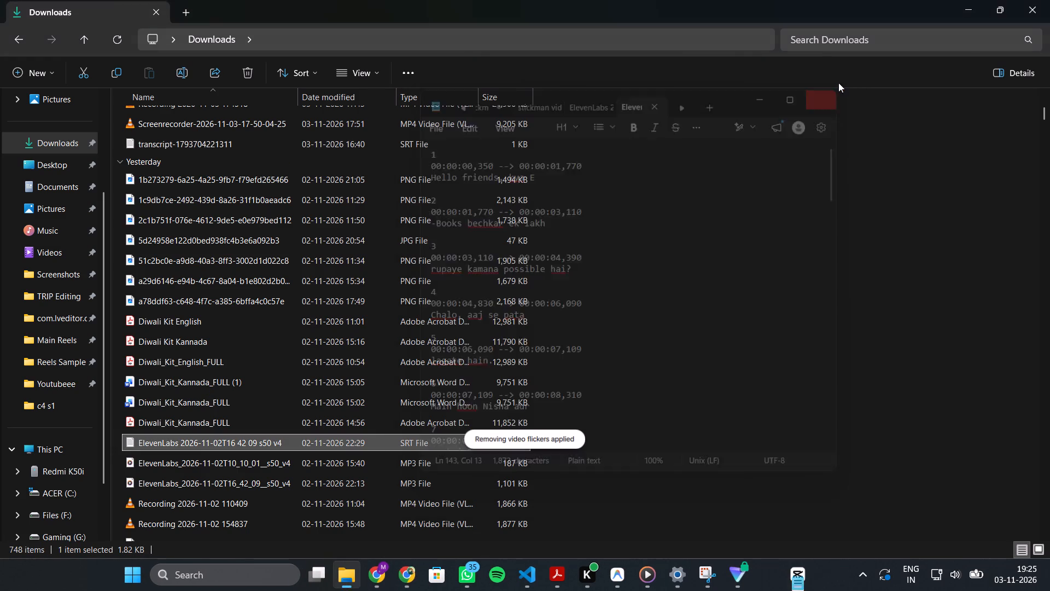
left_click(803, 576)
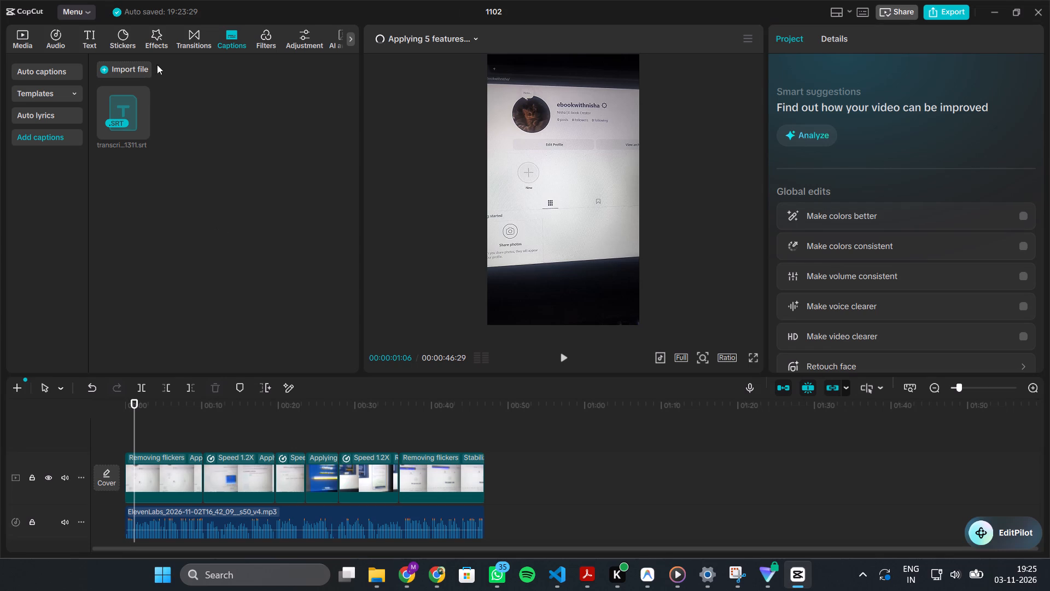
right_click(122, 108)
left_click(136, 119)
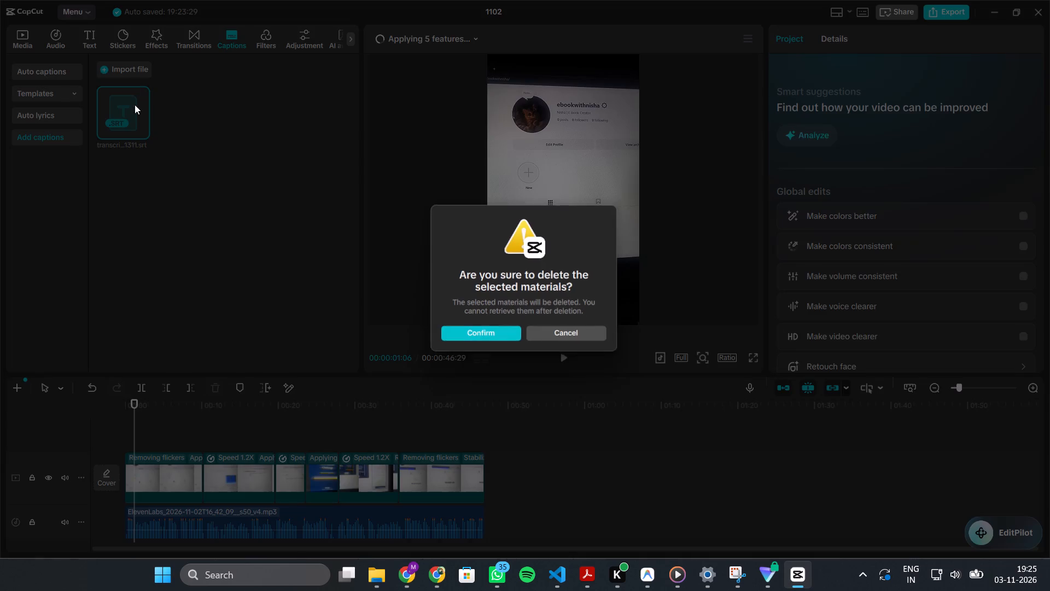
left_click(487, 337)
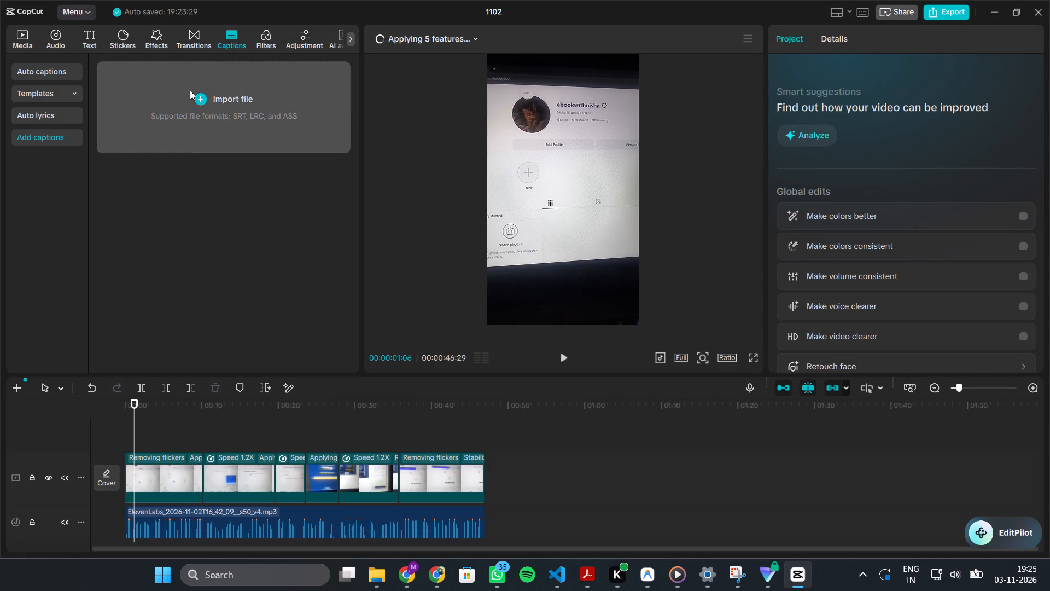
Import the subtitle file ElevenLabs 2026-11-02T16 42 09 s50 v4 and add its captions with the playhead at the timeline start.
left_click(216, 107)
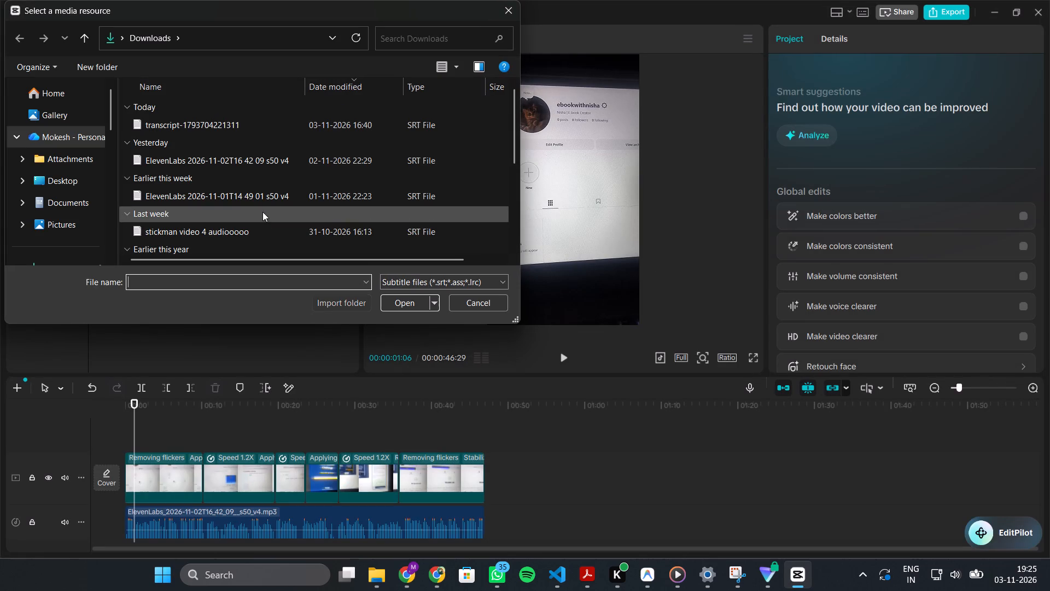
left_click(230, 160)
left_click(398, 303)
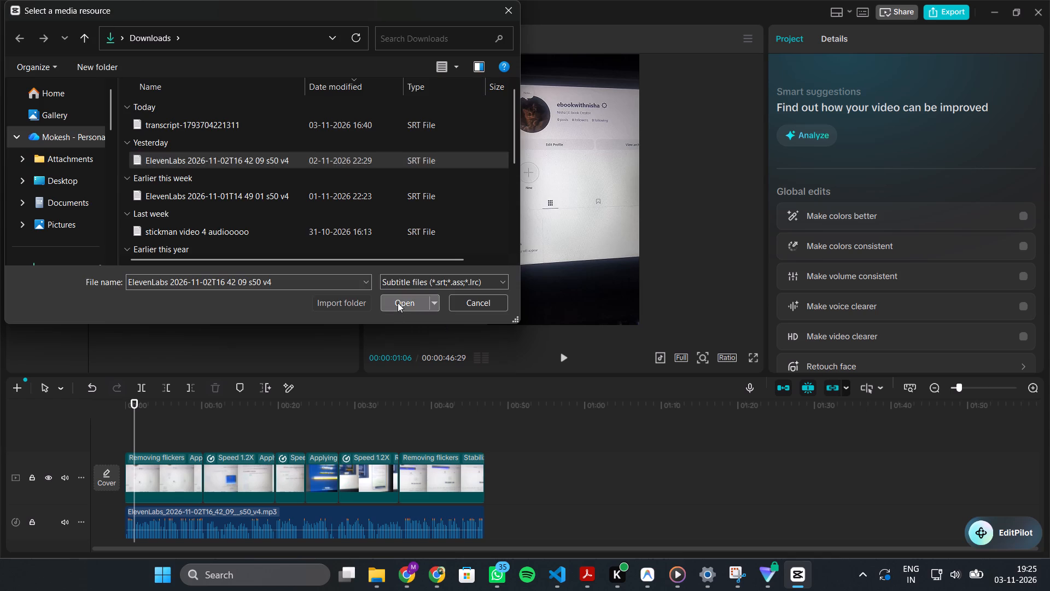
left_click(139, 131)
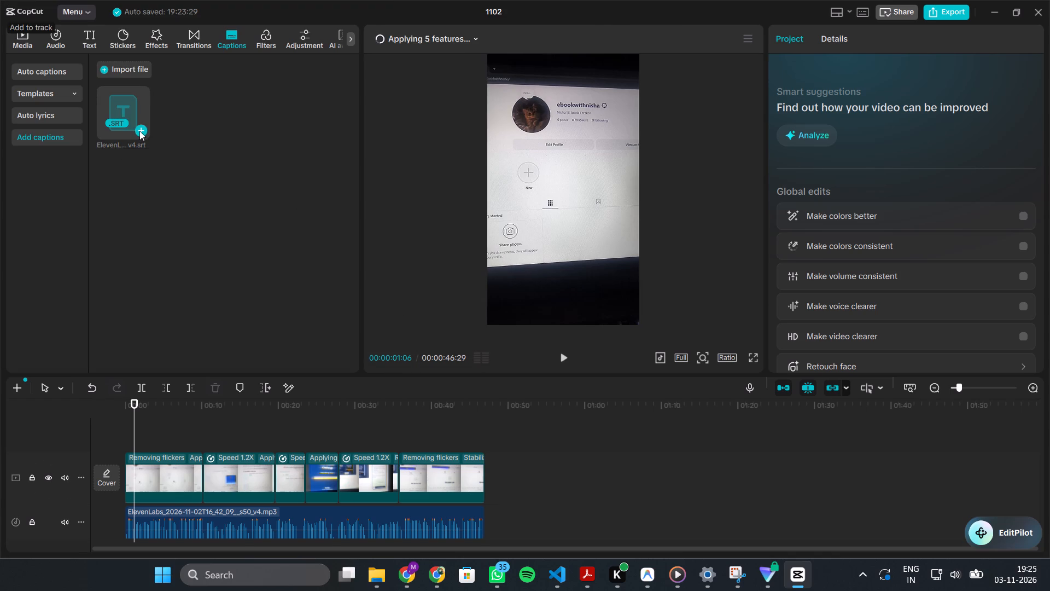
key("ctrl+z")
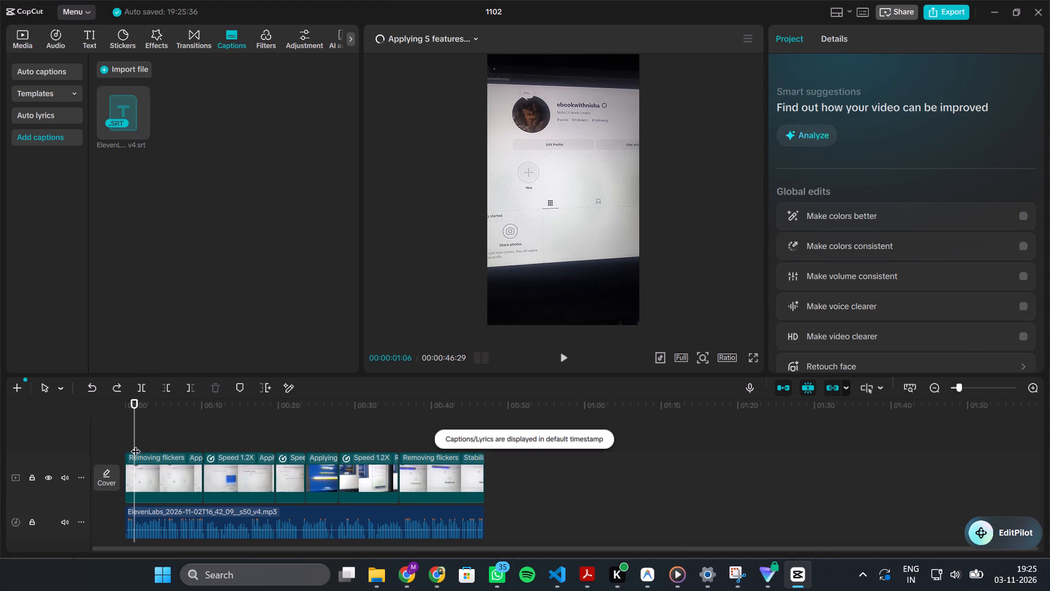
left_click_drag(133, 438, 102, 437)
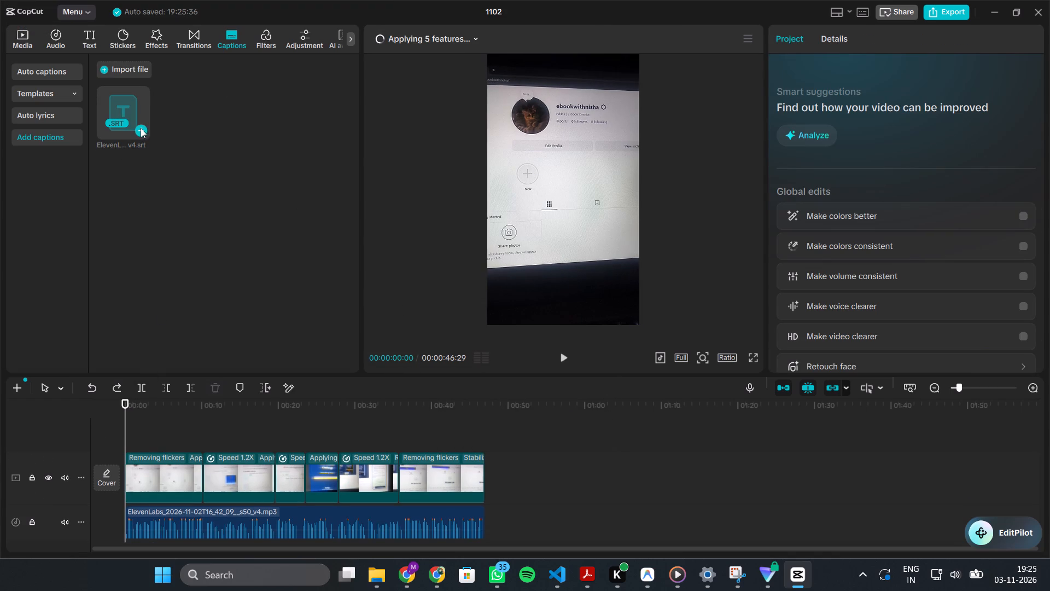
left_click(141, 128)
Play the opening captions and remove the trailing "E" from the first caption, "Hello friends, kya E".
key("space")
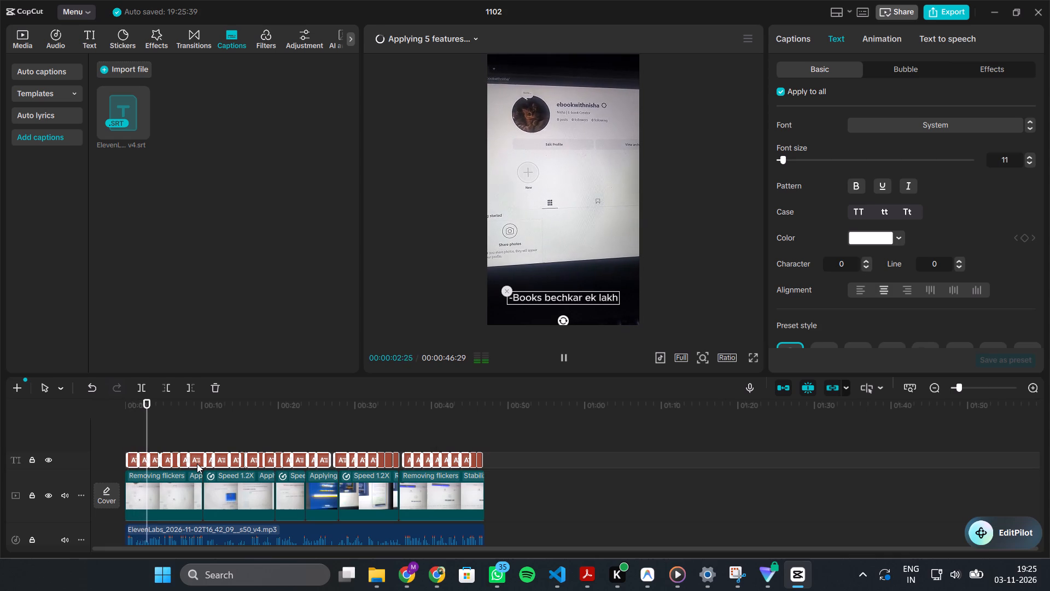
key("space")
scroll(197, 463, "up", 16, "ctrl")
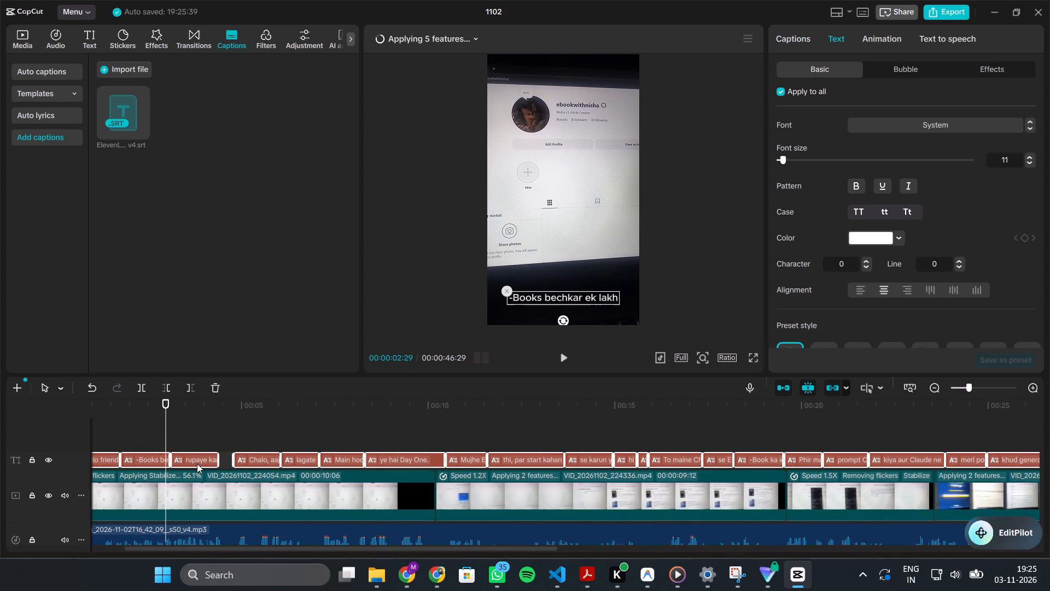
left_click(107, 429)
scroll(107, 429, "right", 1)
key("space")
key("space")
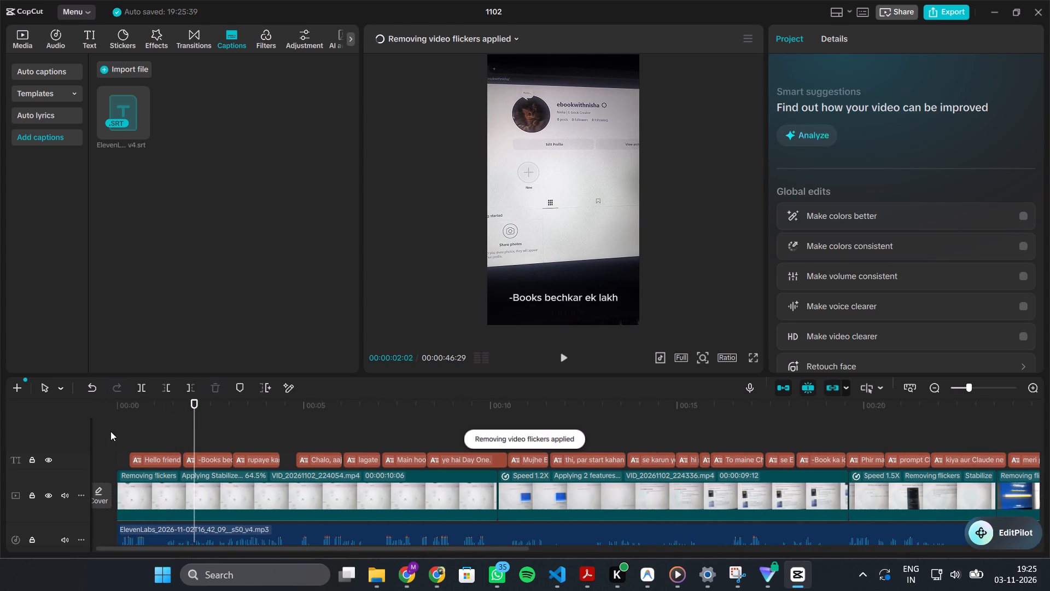
left_click(166, 457)
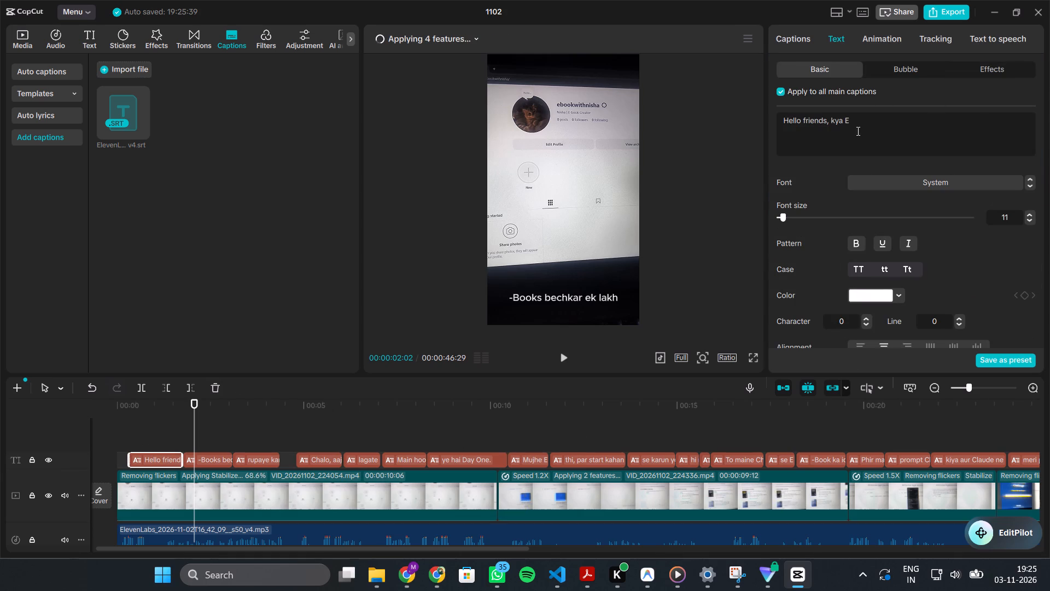
left_click(857, 125)
key("BackSpace")
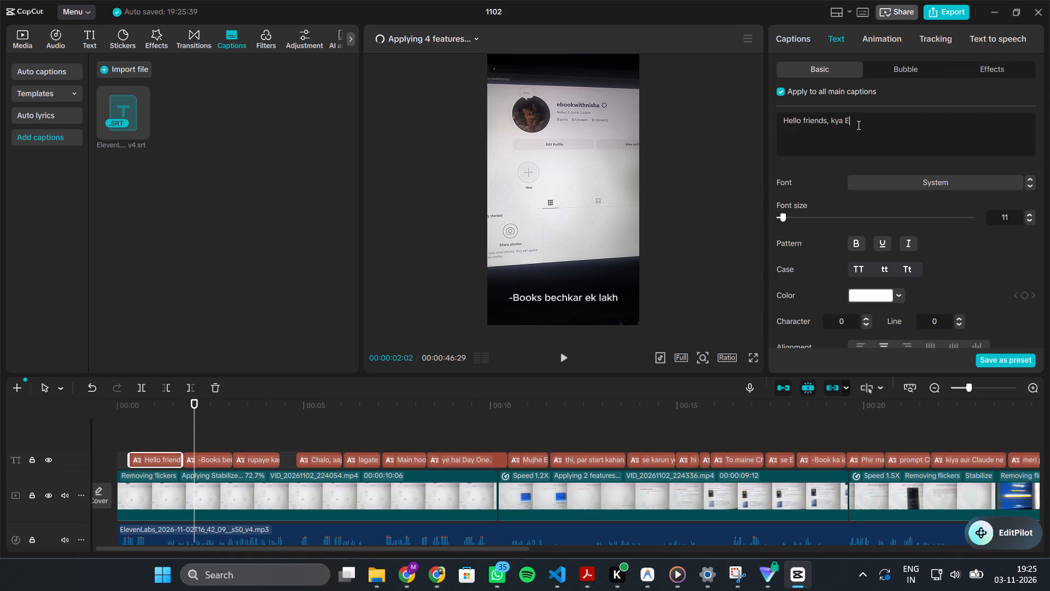
Change the second caption to "E-Books bechkar ek lakh" and play the opening captions against the voiceover.
left_click(197, 463)
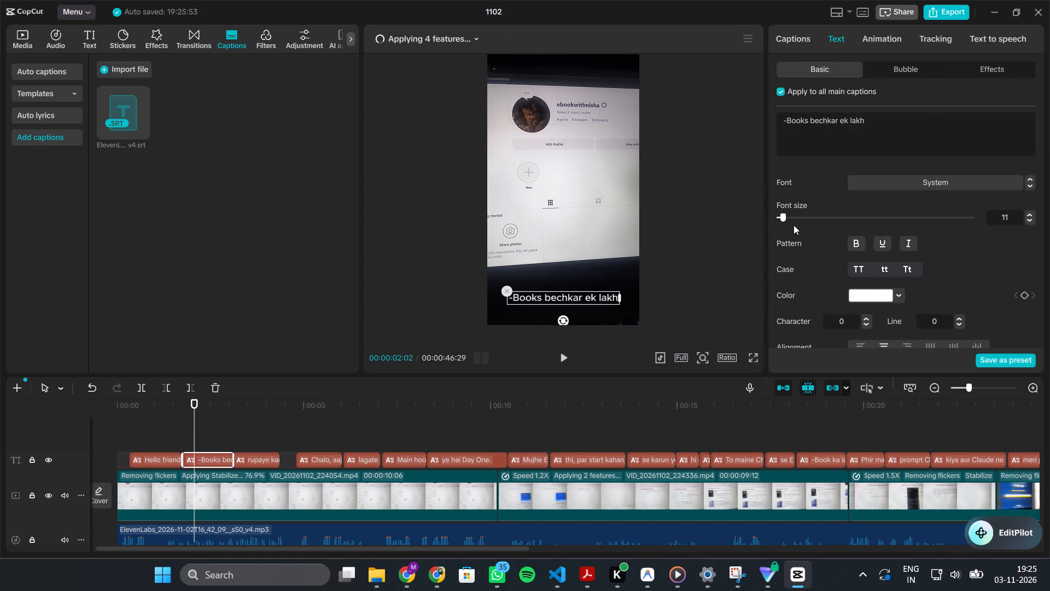
left_click(783, 121)
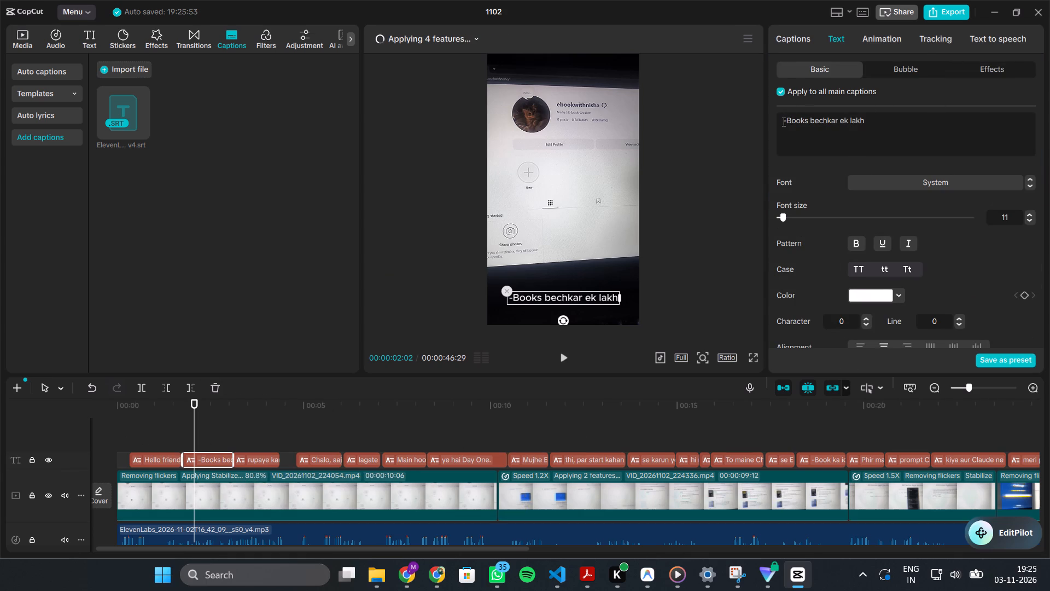
key("shift+e")
key("space")
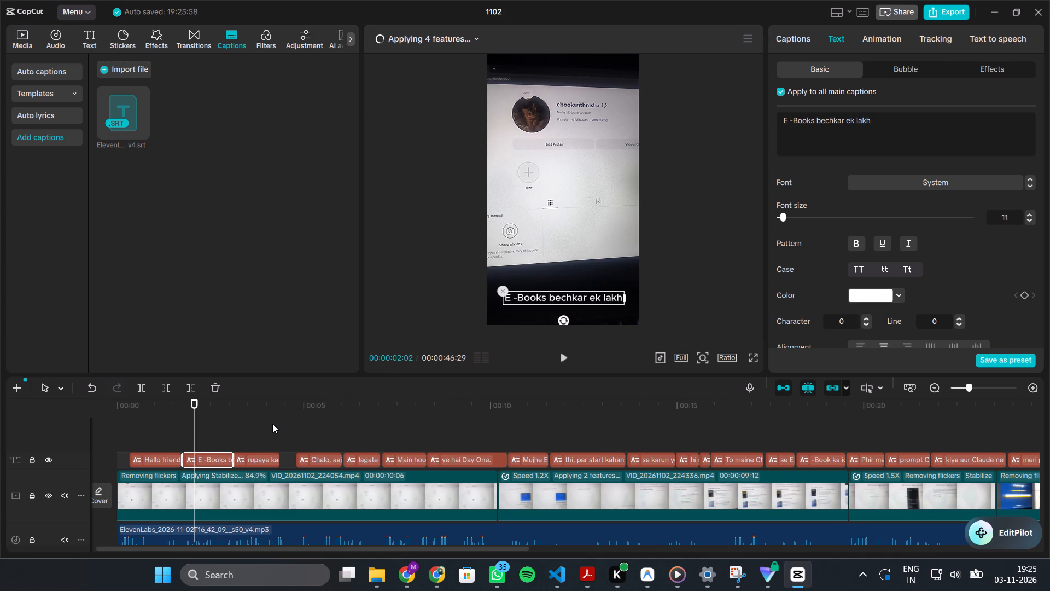
key("BackSpace")
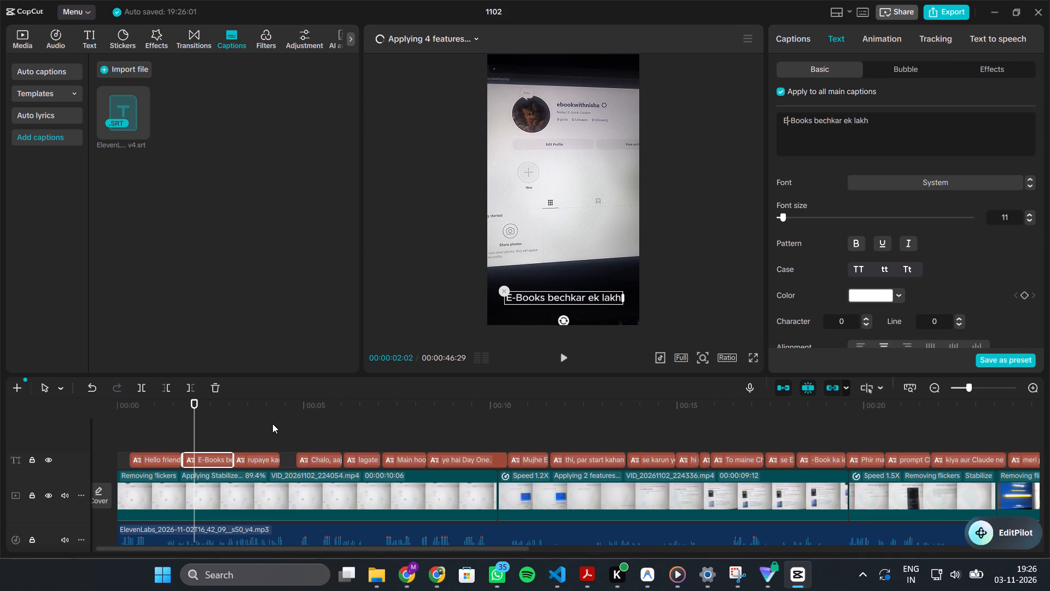
left_click(148, 426)
key("space")
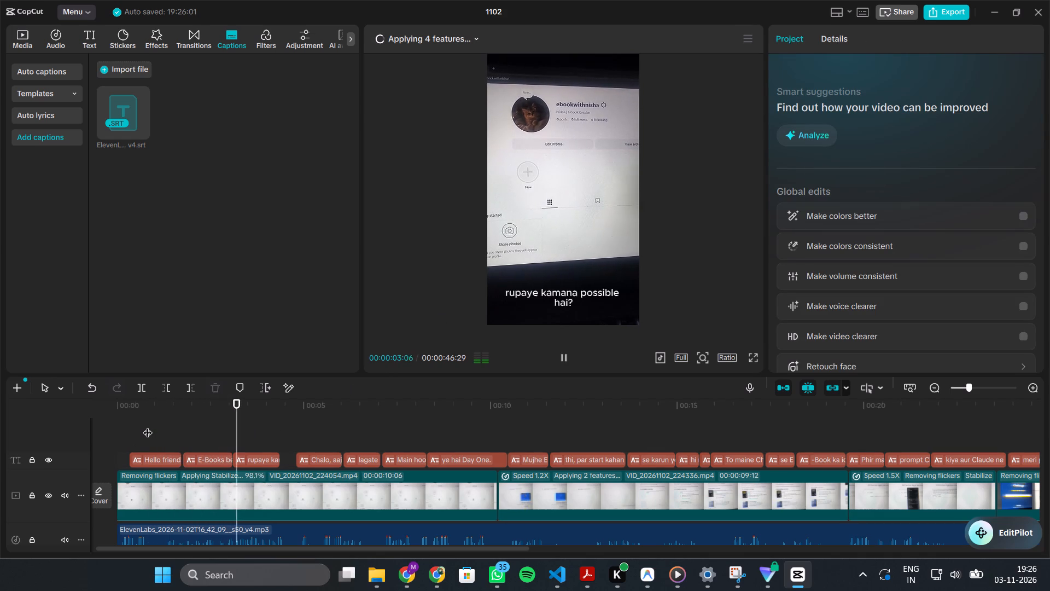
left_click(215, 439)
key("space")
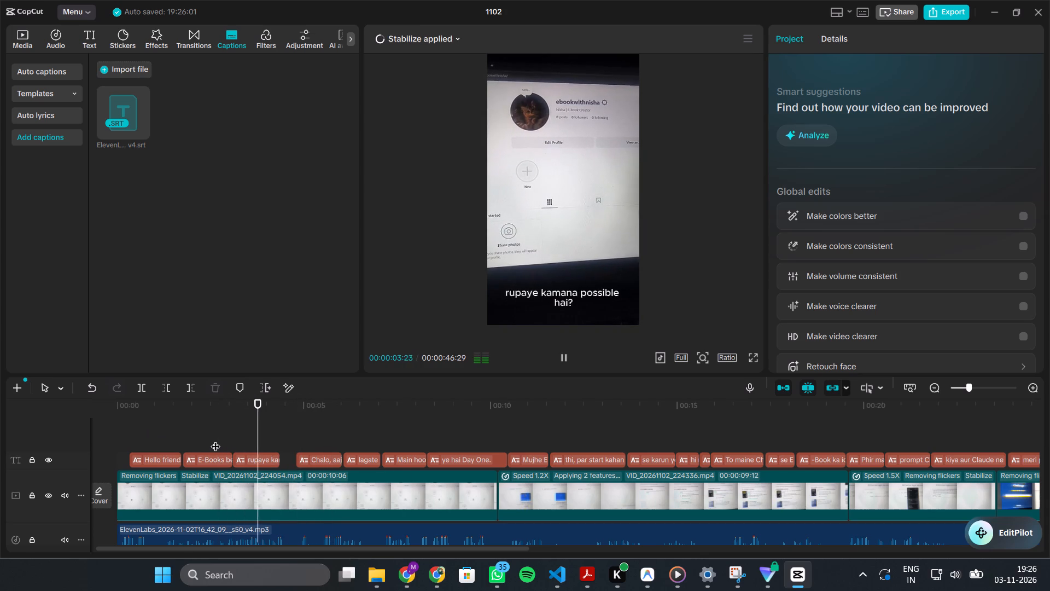
key("space")
Replace "ek" with the numeral "1" in the second caption, "E-Books bechkar ek lakh".
left_click(218, 461)
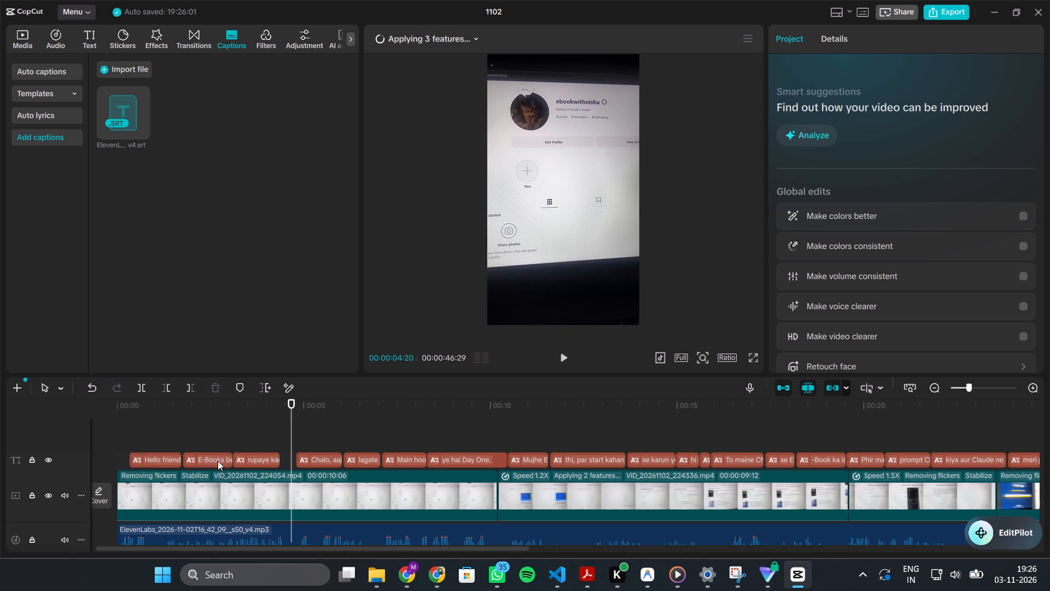
left_click_drag(878, 119, 865, 121)
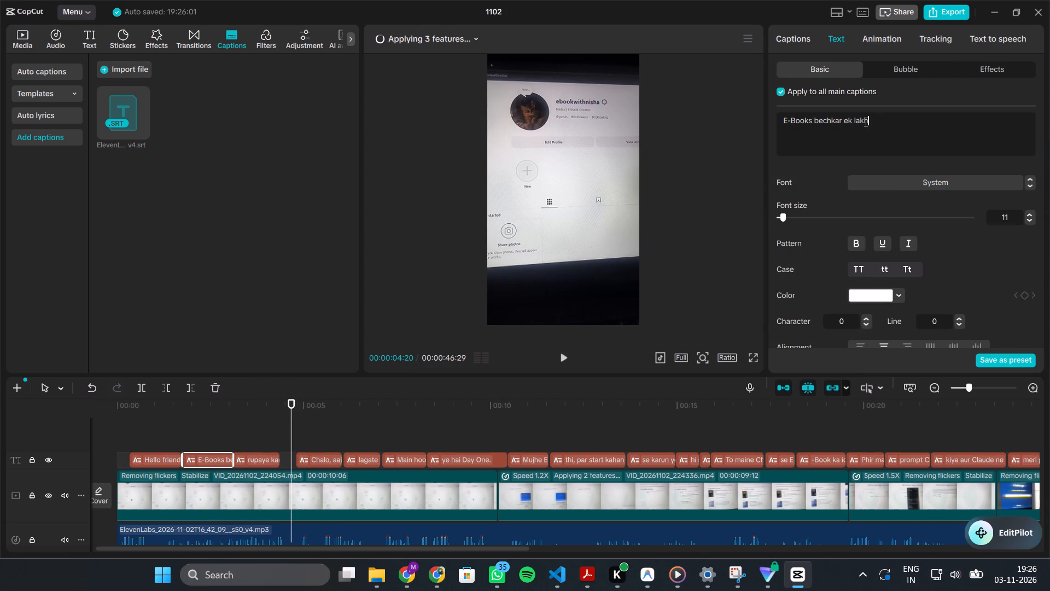
left_click_drag(865, 121, 854, 118)
left_click(854, 118)
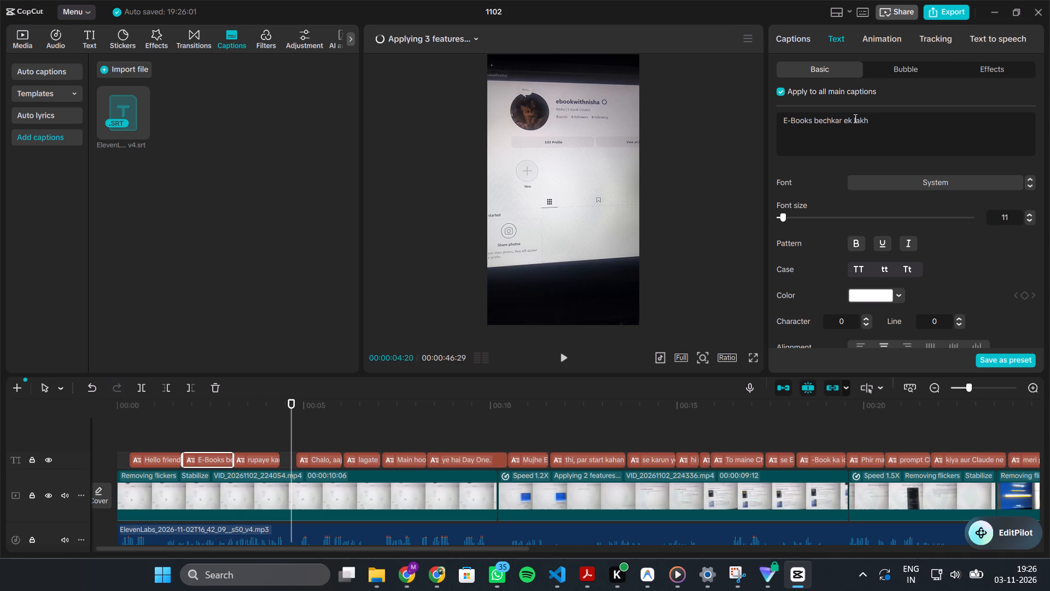
left_click(851, 121)
key("BackSpace")
key("BackSpace")
key("grave")
key("BackSpace")
key("1")
key("space")
key("space")
Play on through the following captions and change the "ye hai Day One." caption to "ye hai Day 1".
left_click(231, 435)
key("space")
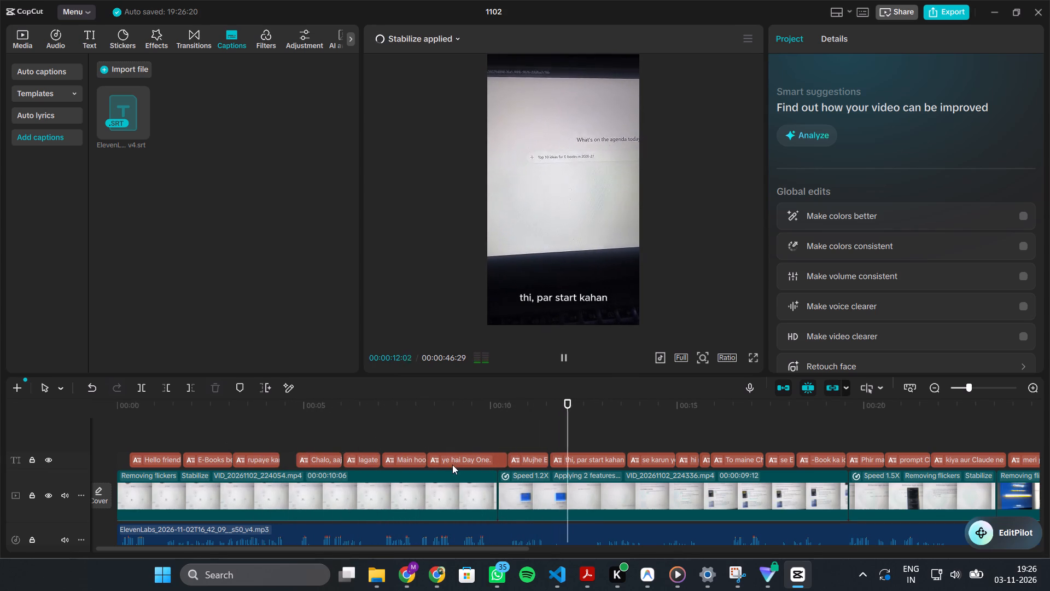
left_click(468, 457)
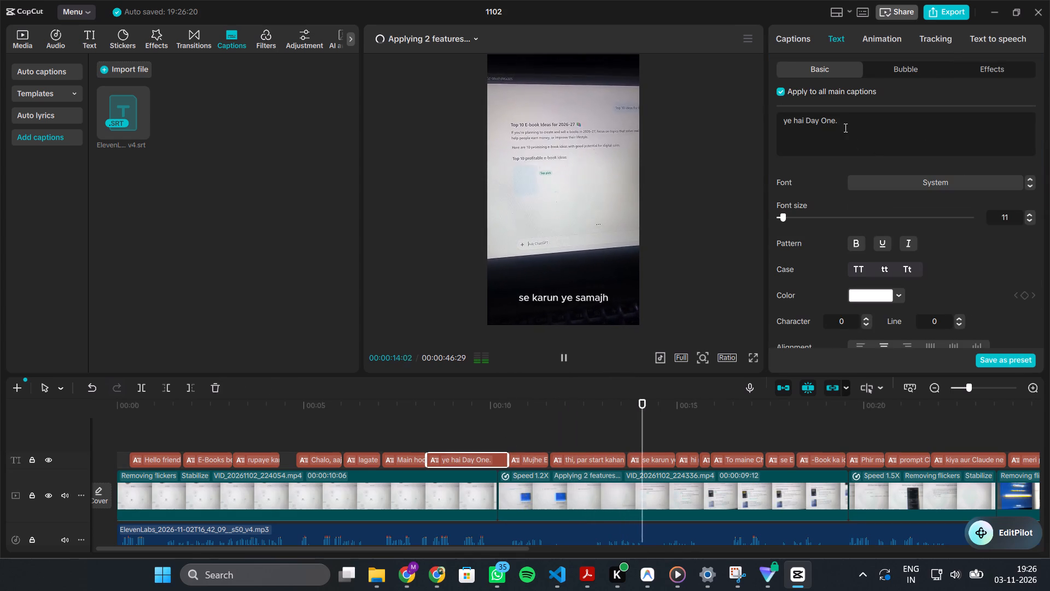
left_click(845, 122)
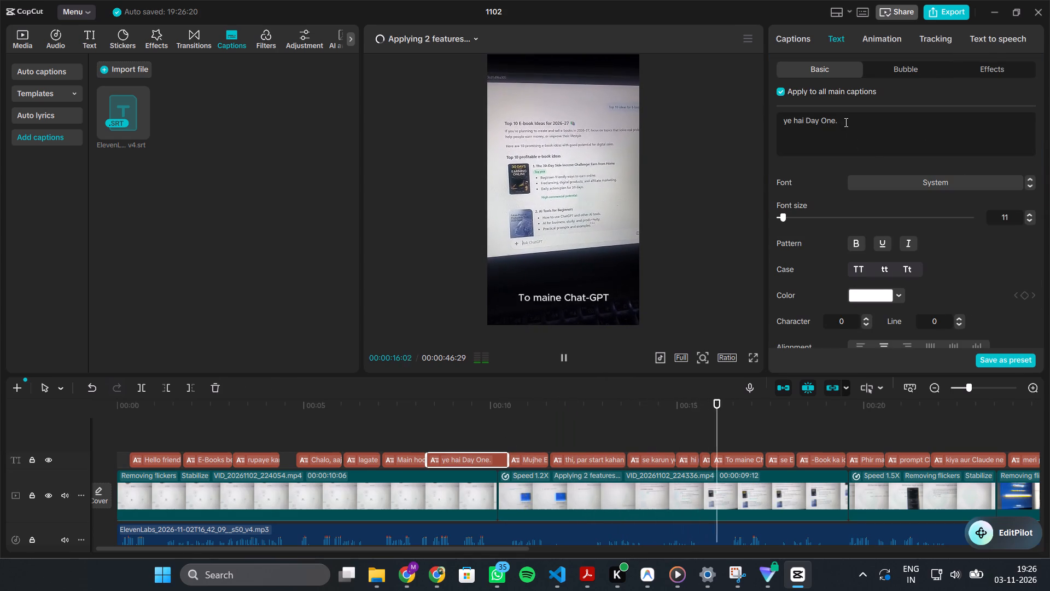
key("BackSpace")
key("BackSpace")
key("BackSpace")
key("BackSpace")
key("1")
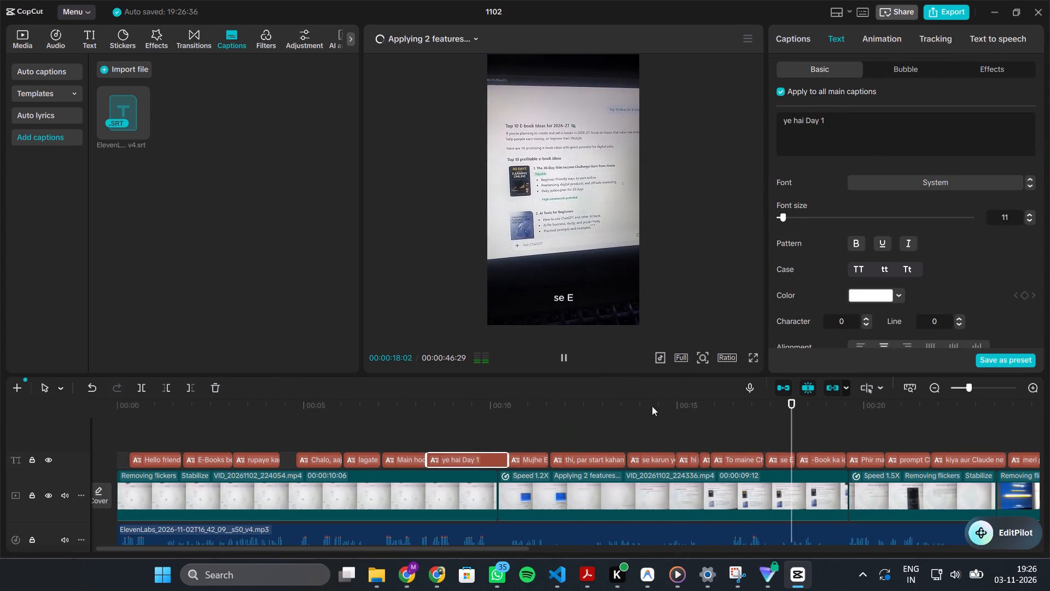
Replay the ChatGPT captions and remove the trailing "E" from the "se E" caption.
left_click(740, 441)
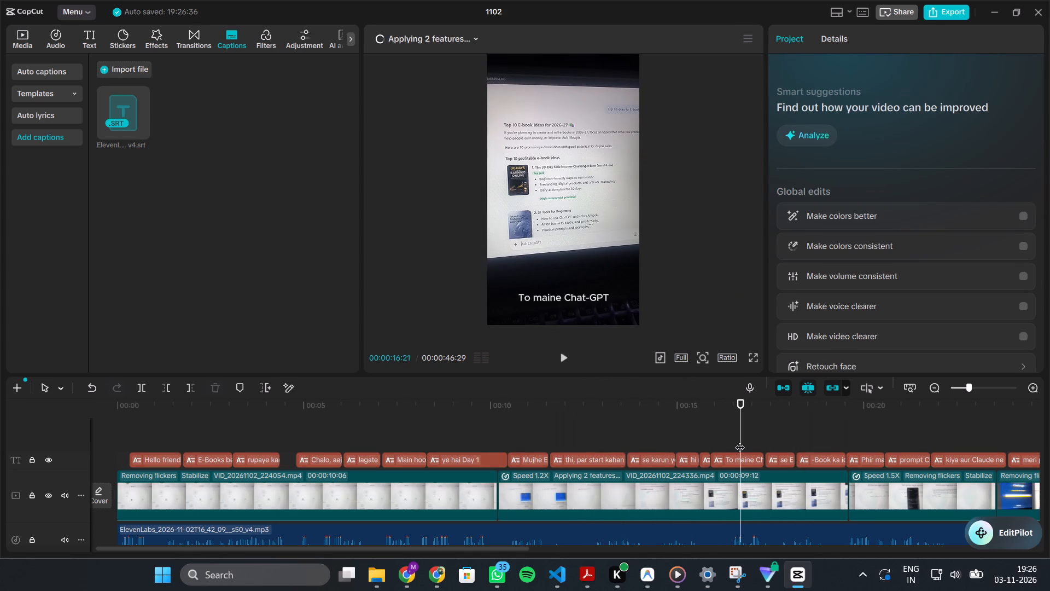
key("space")
scroll(740, 441, "left", 1)
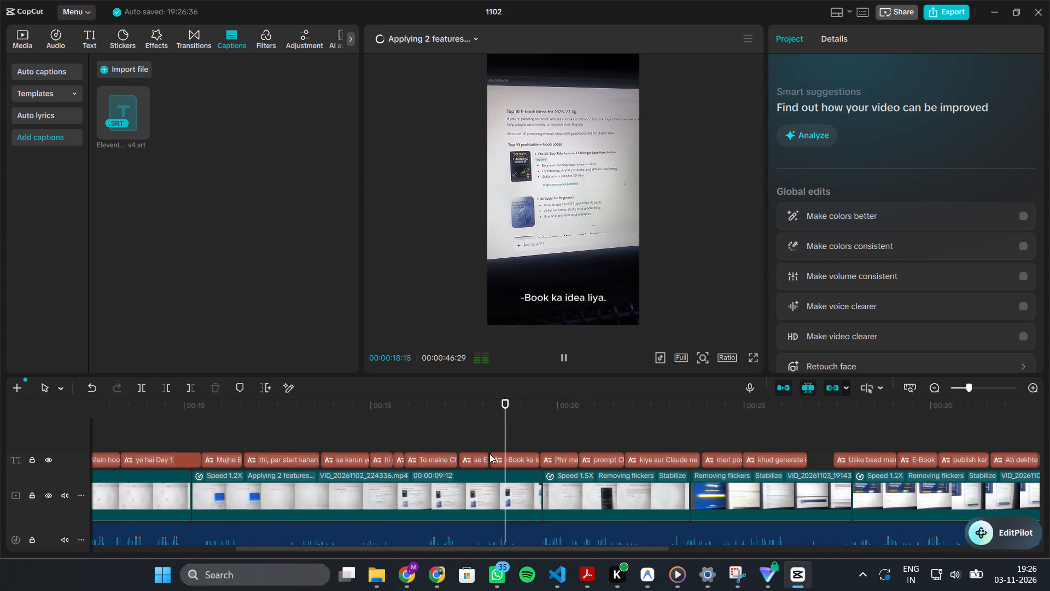
left_click(482, 463)
left_click(477, 447)
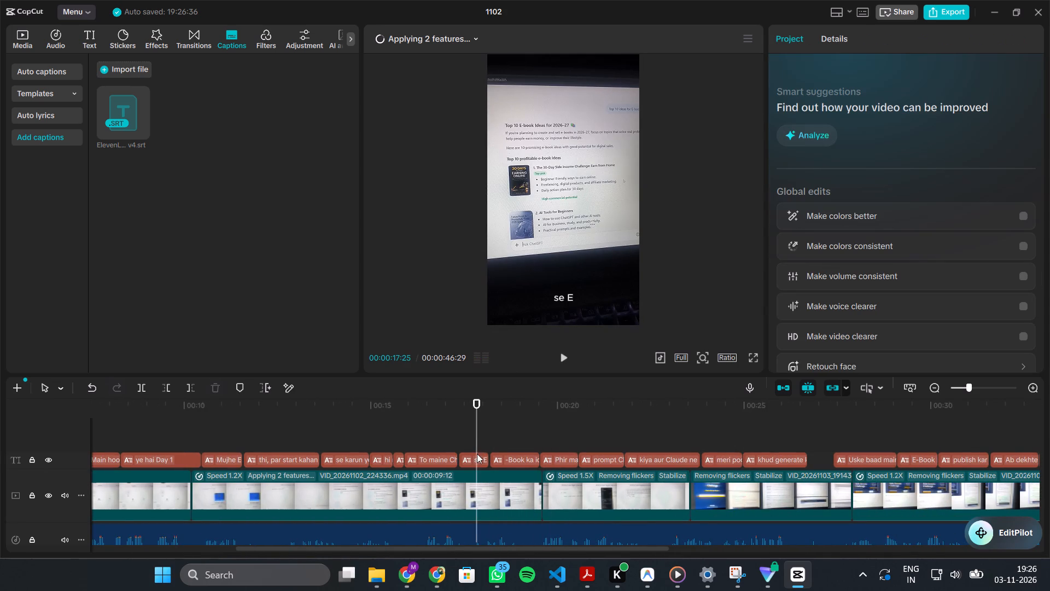
left_click(476, 459)
left_click(821, 116)
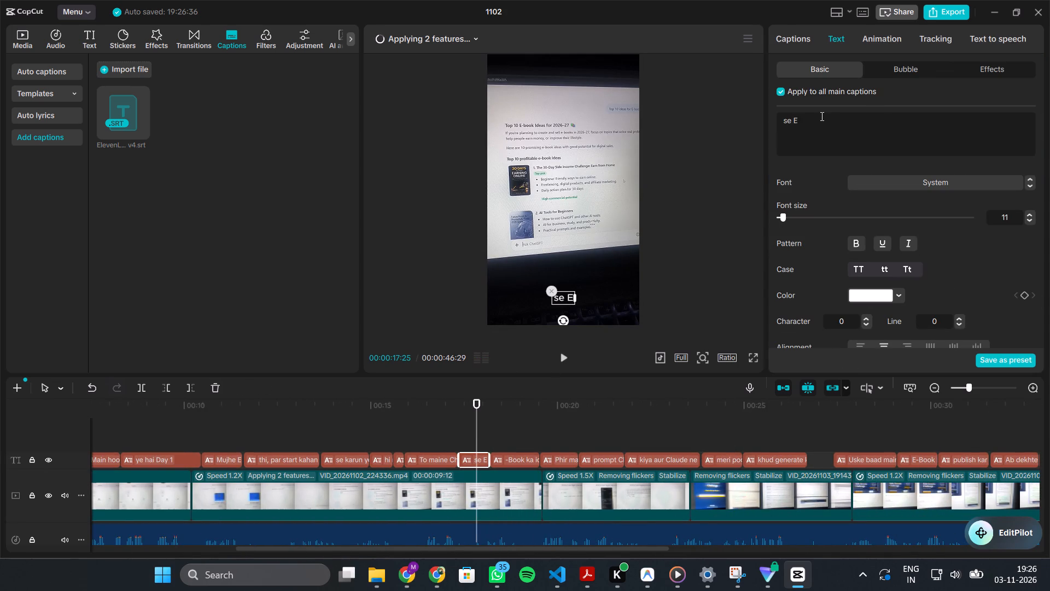
key("BackSpace")
key("space")
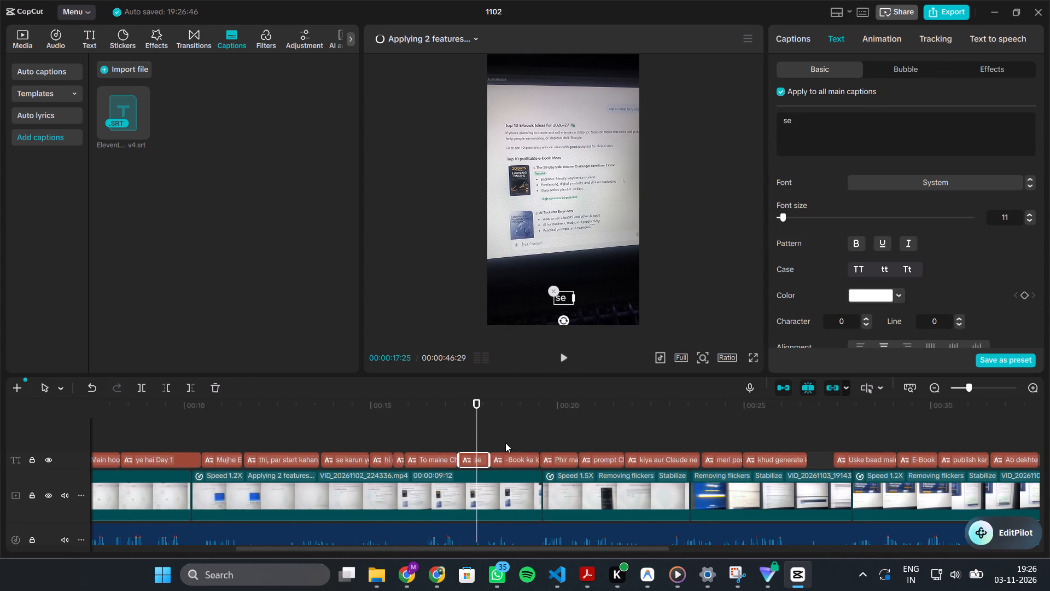
key("space")
key("BackSpace")
key("BackSpace")
Play the captions against the voiceover from "To maine Chat-GPT" onward.
left_click(446, 438)
key("space")
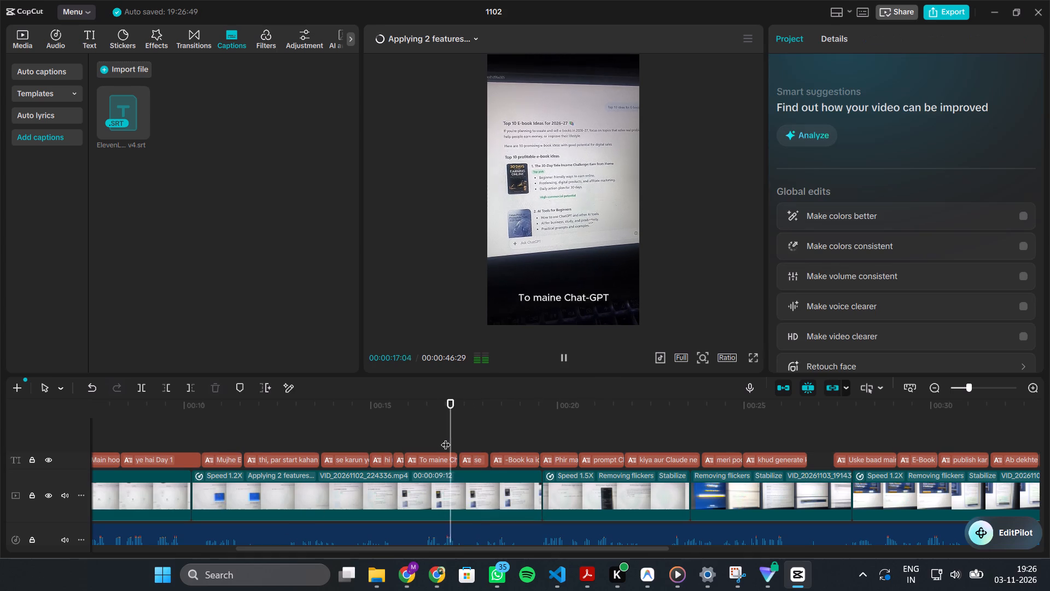
key("space")
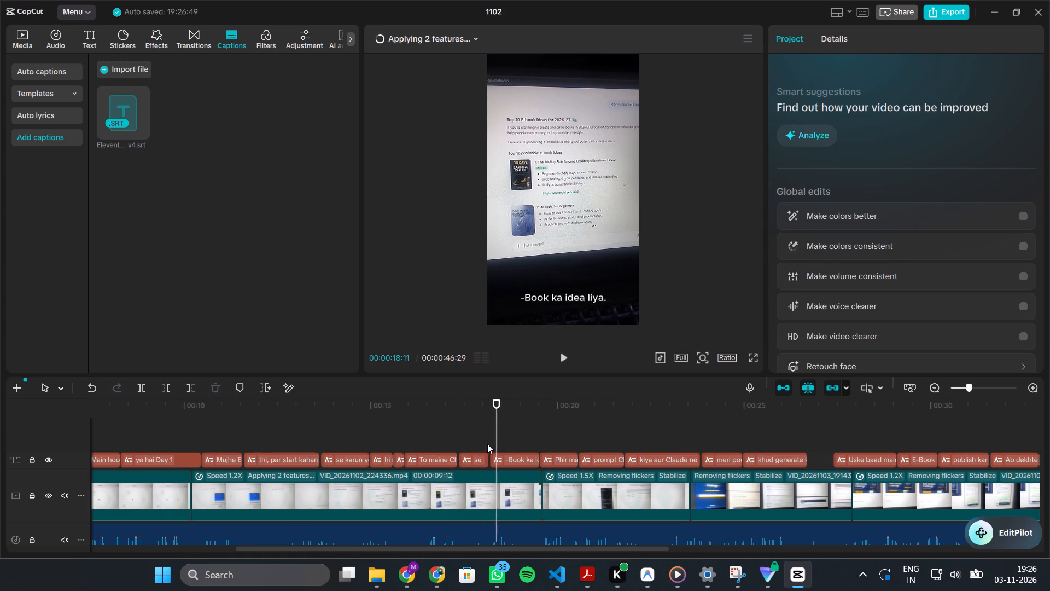
Add the missing "E" at the start of the "-Book ka idea liya." caption.
left_click(505, 460)
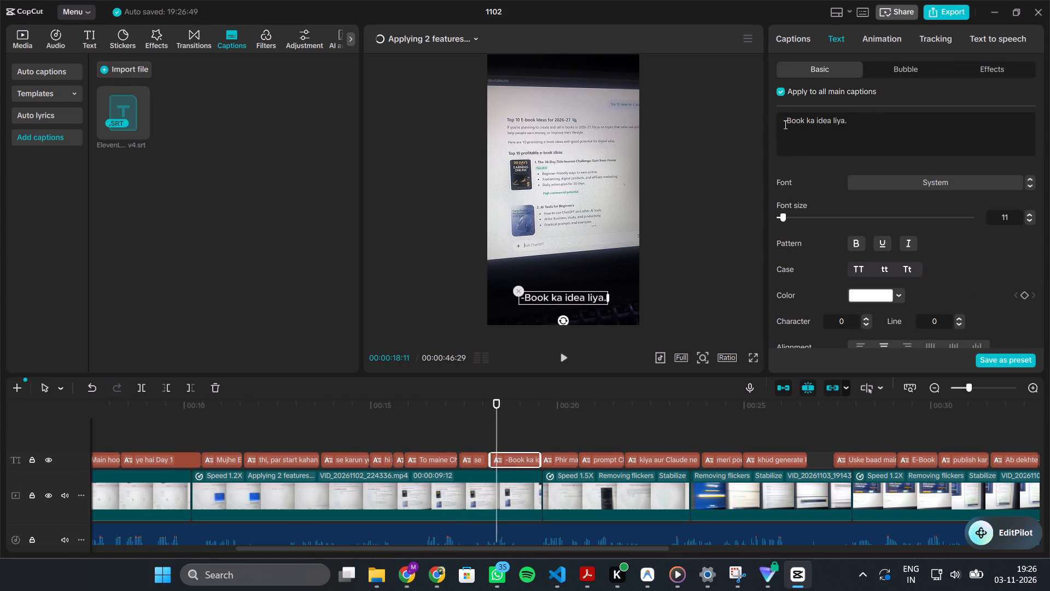
left_click(784, 124)
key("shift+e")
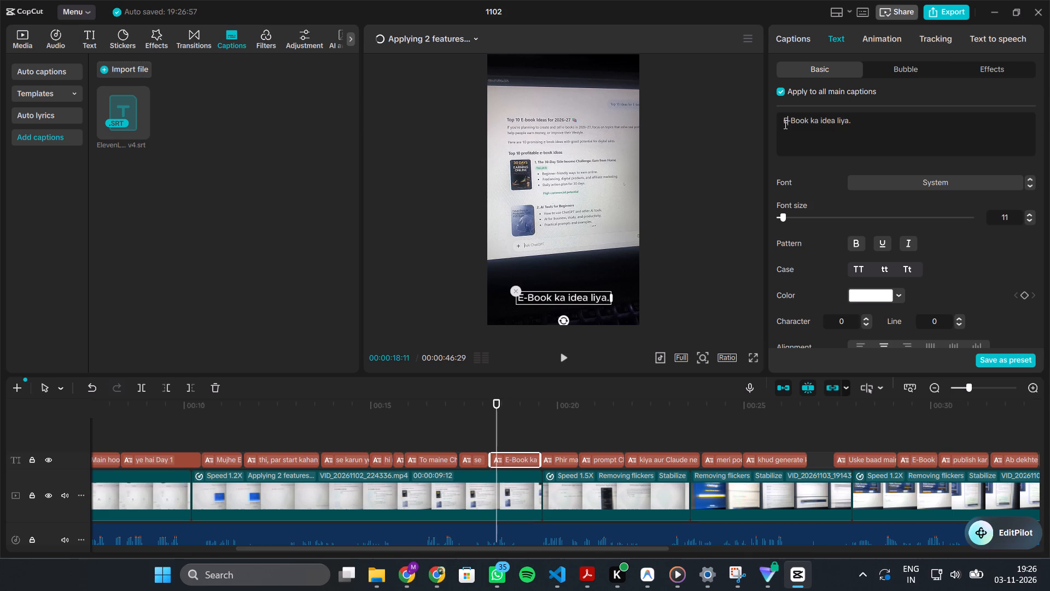
Play the remaining captions against the voiceover, from "E-Book ka idea liya." to the end of the video.
left_click(514, 414)
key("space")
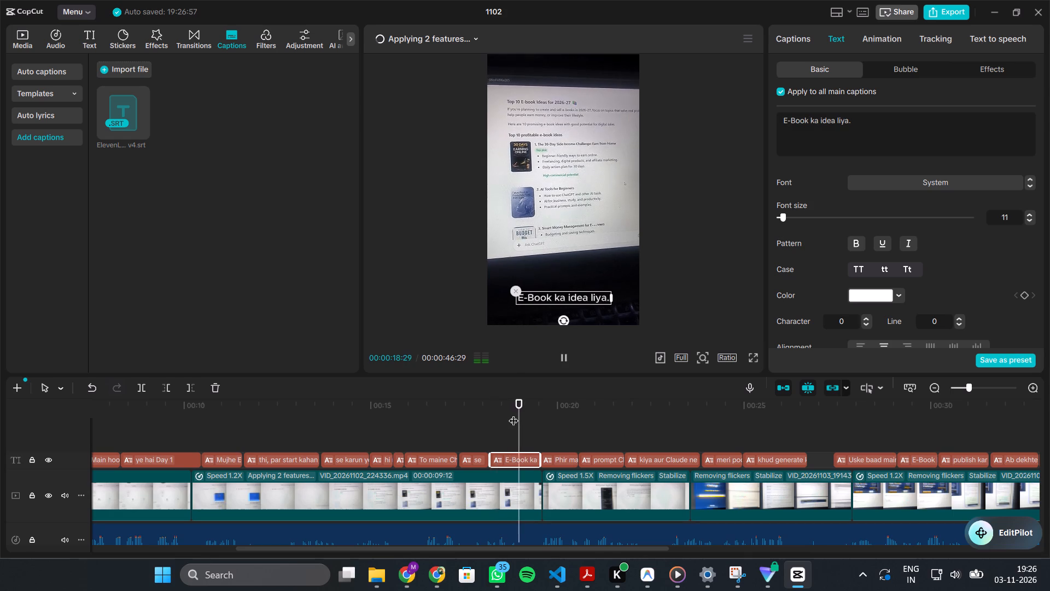
scroll(547, 431, "left", 2)
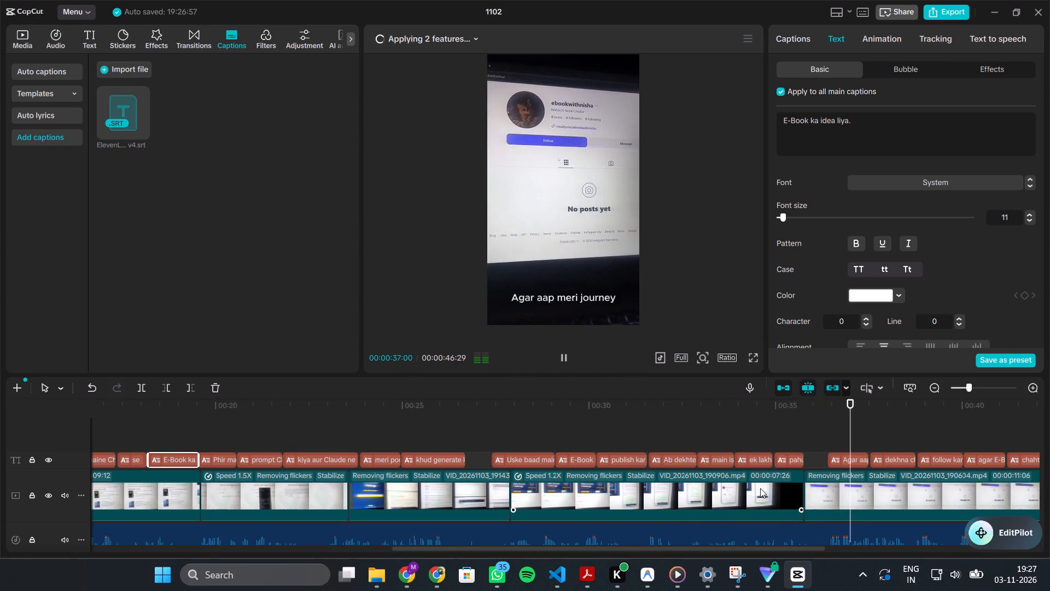
scroll(760, 488, "left", 1)
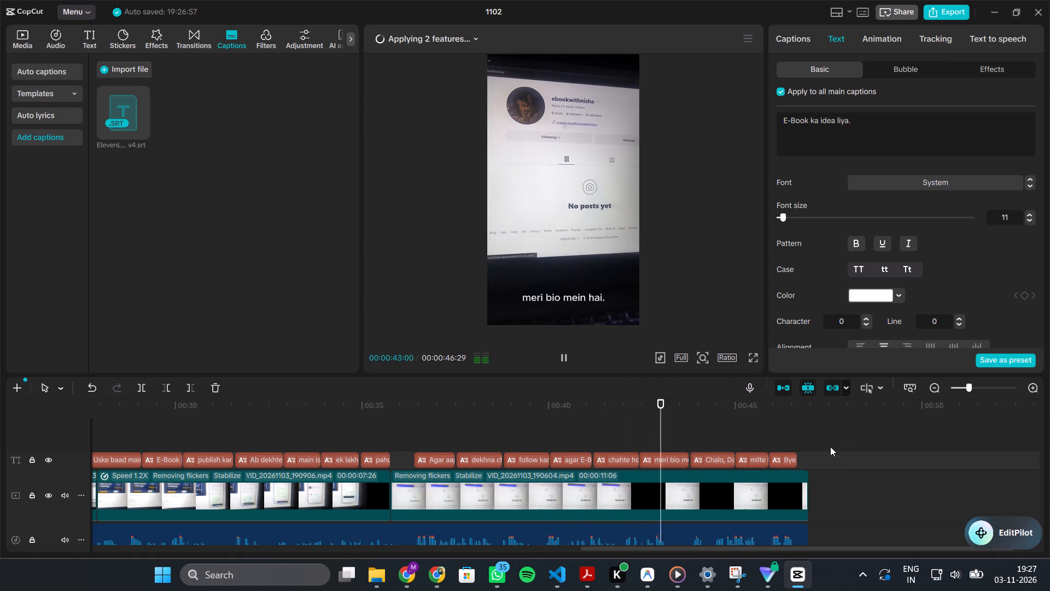
scroll(728, 434, "down", 2, "ctrl")
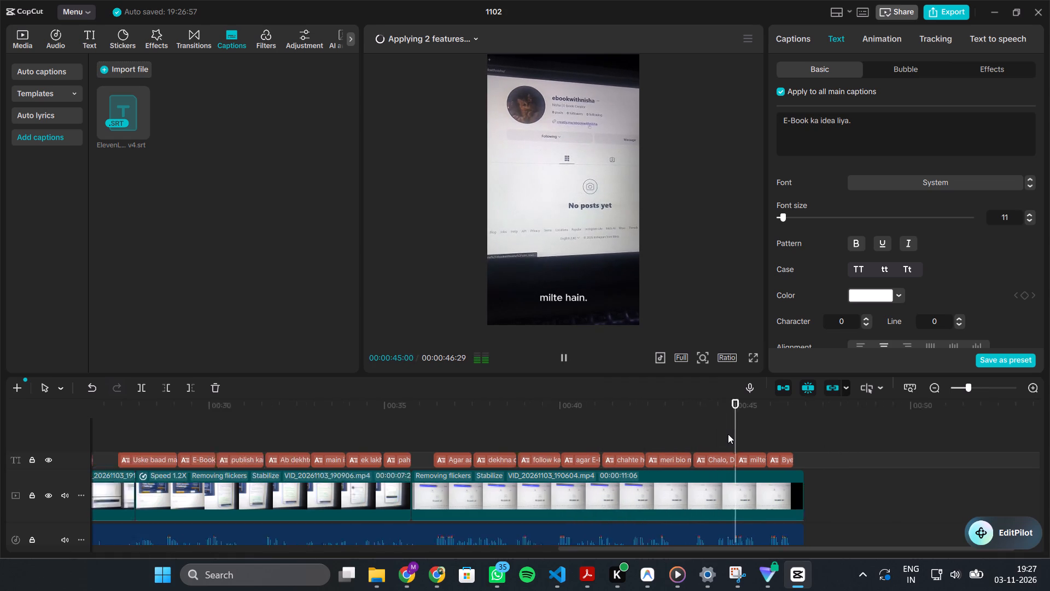
scroll(728, 434, "down", 7, "ctrl")
scroll(728, 434, "right", 5)
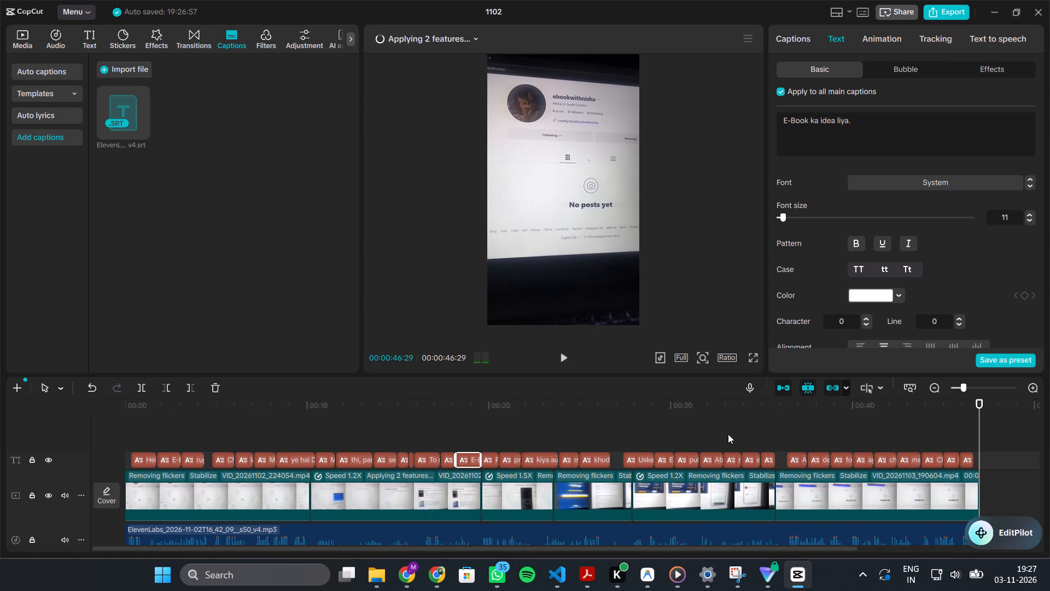
Return the playhead to the opening "Hello friends, kya" caption.
left_click(148, 439)
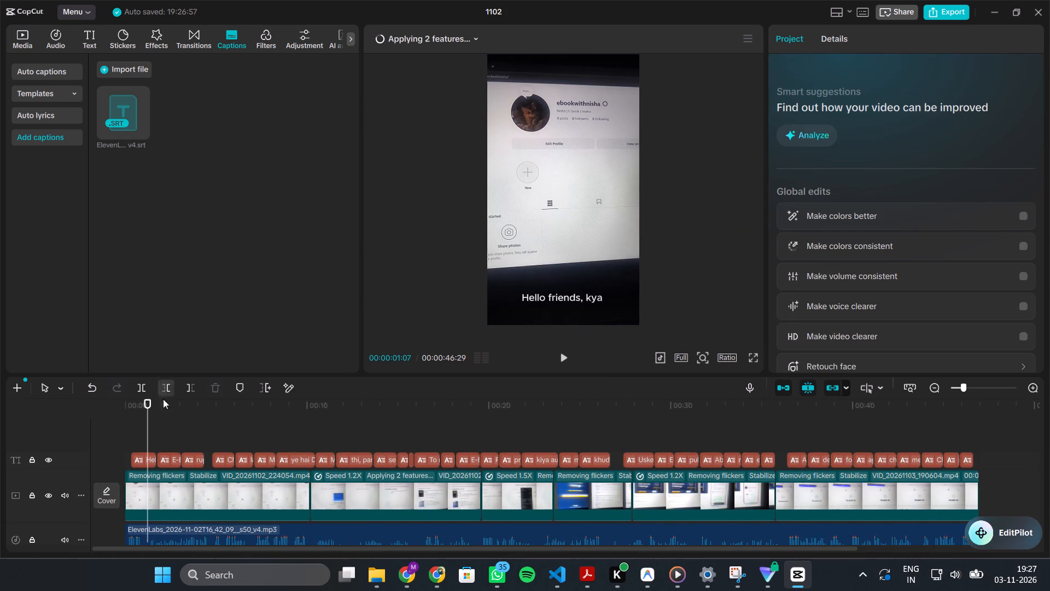
Select the "Hello friends, kya" caption and look through the trending caption templates and its text styling options.
left_click(137, 465)
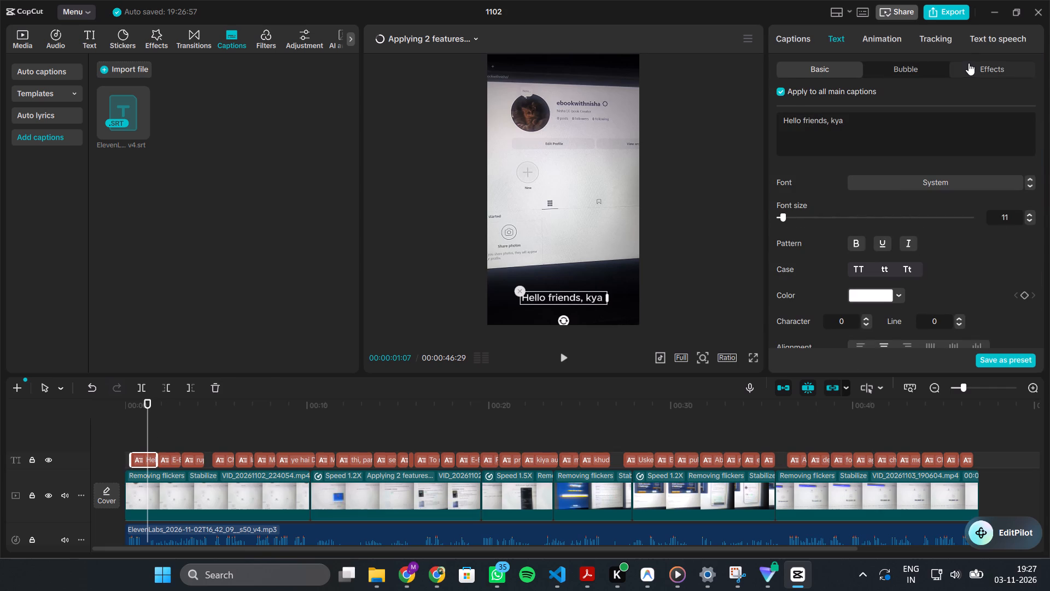
left_click(54, 95)
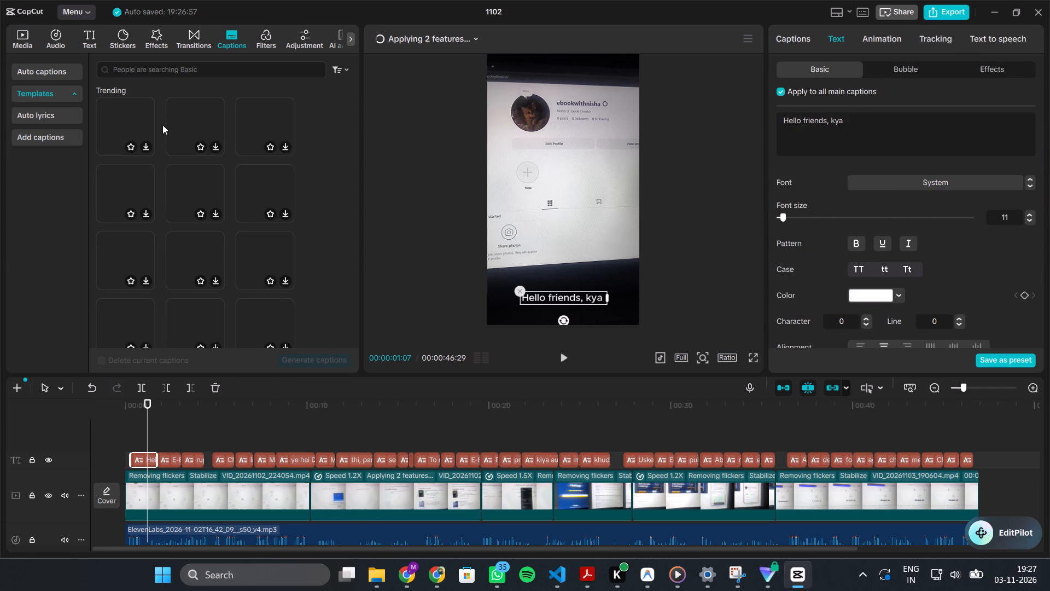
scroll(853, 166, "down", 2)
scroll(853, 166, "up", 1)
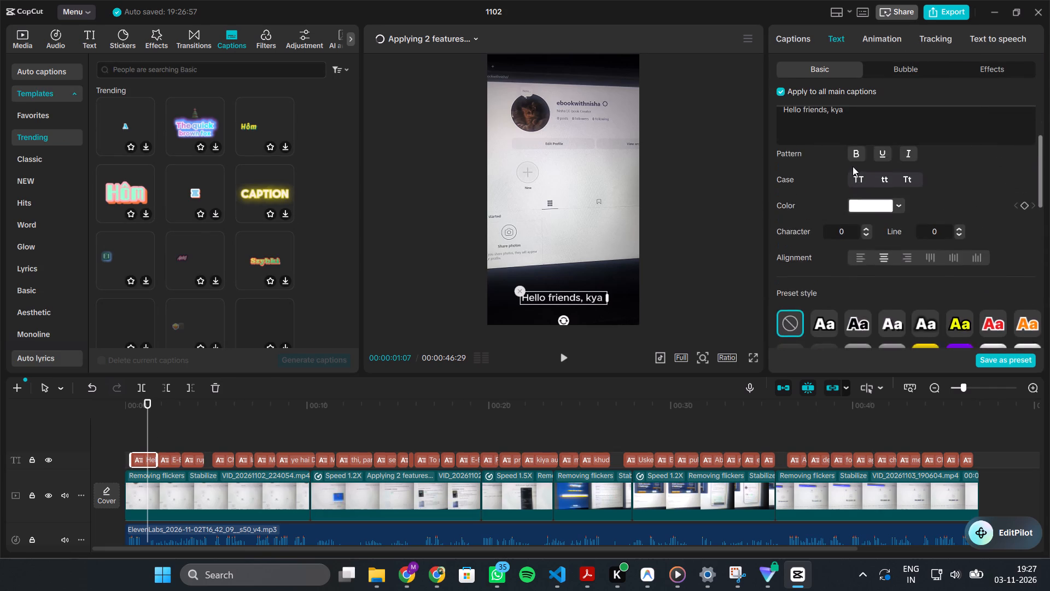
scroll(853, 166, "up", 1)
scroll(853, 166, "down", 3)
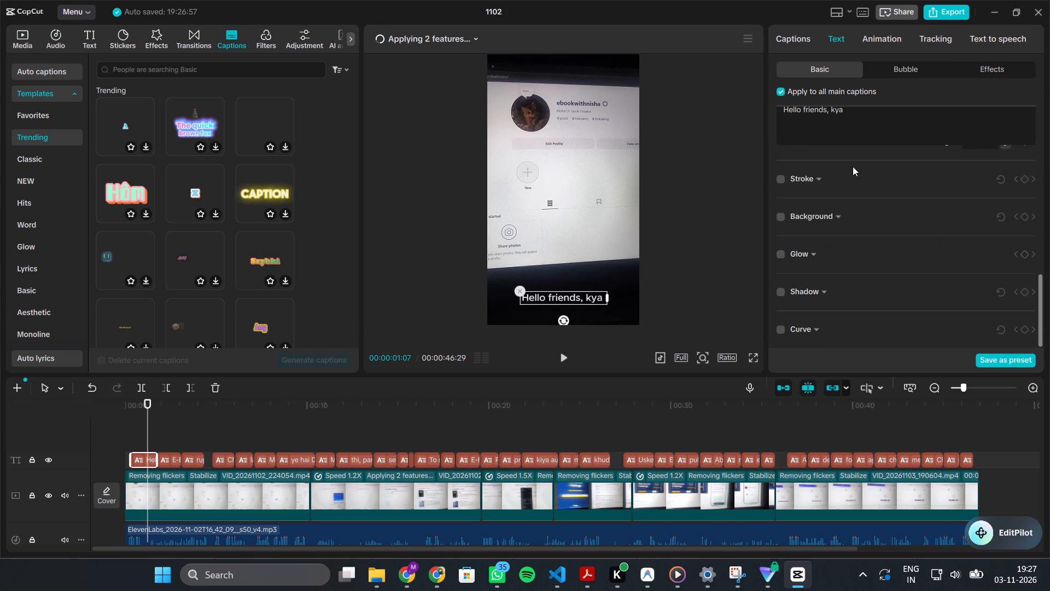
scroll(853, 166, "down", 1)
left_click(805, 326)
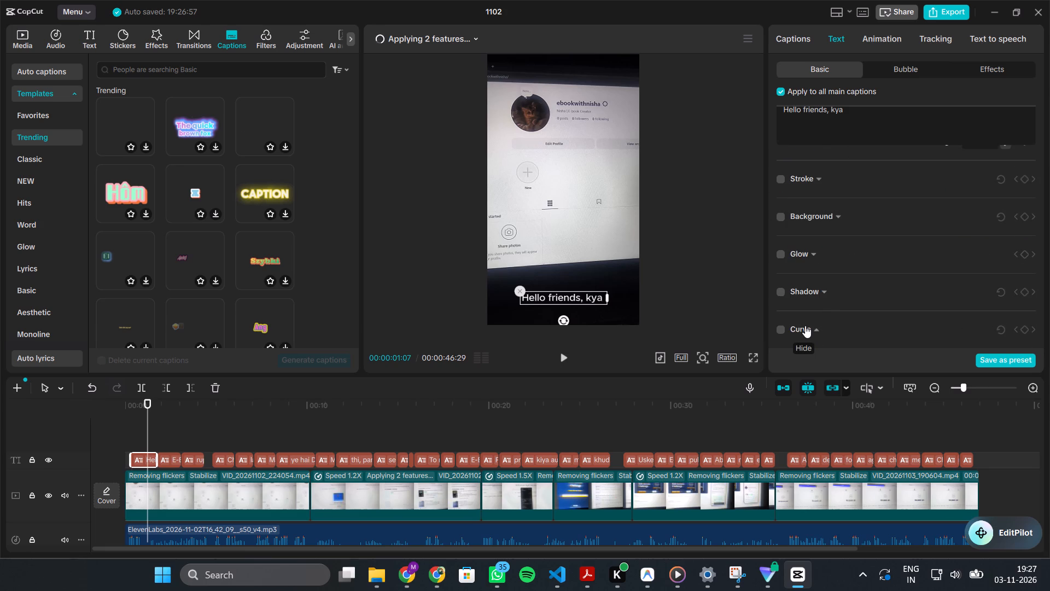
left_click(805, 326)
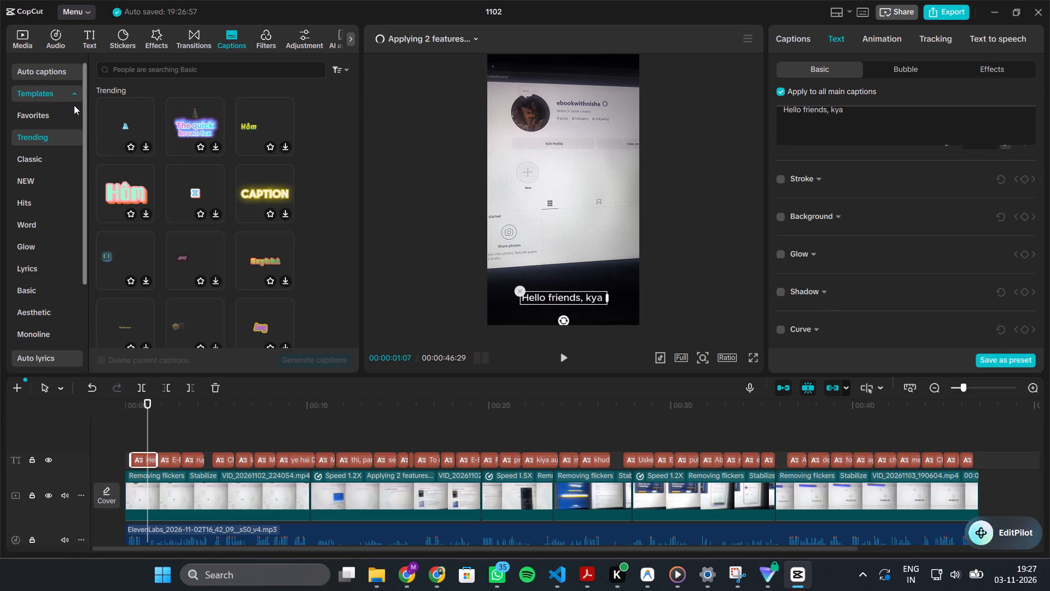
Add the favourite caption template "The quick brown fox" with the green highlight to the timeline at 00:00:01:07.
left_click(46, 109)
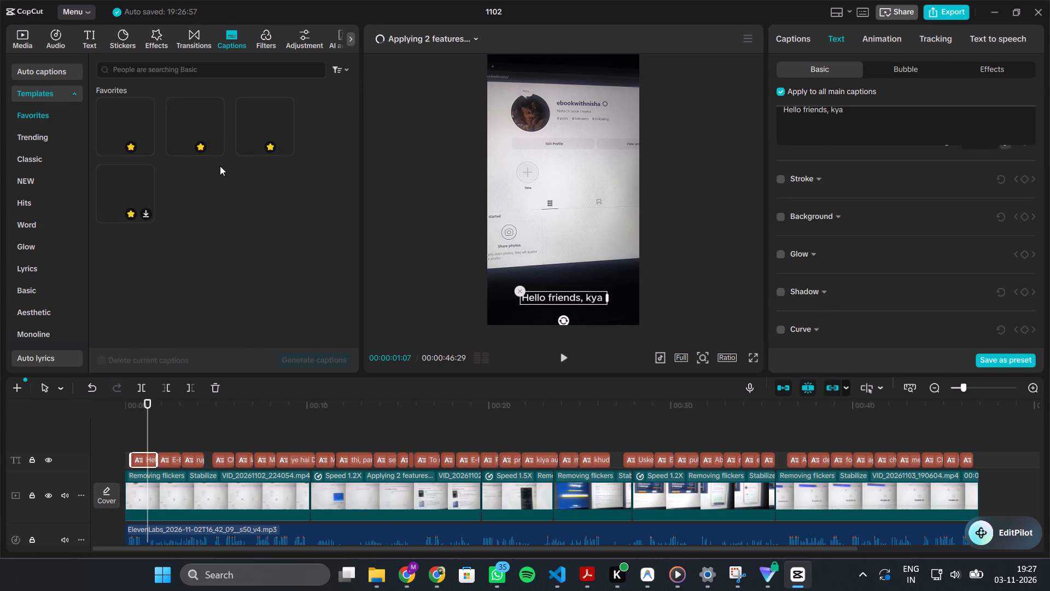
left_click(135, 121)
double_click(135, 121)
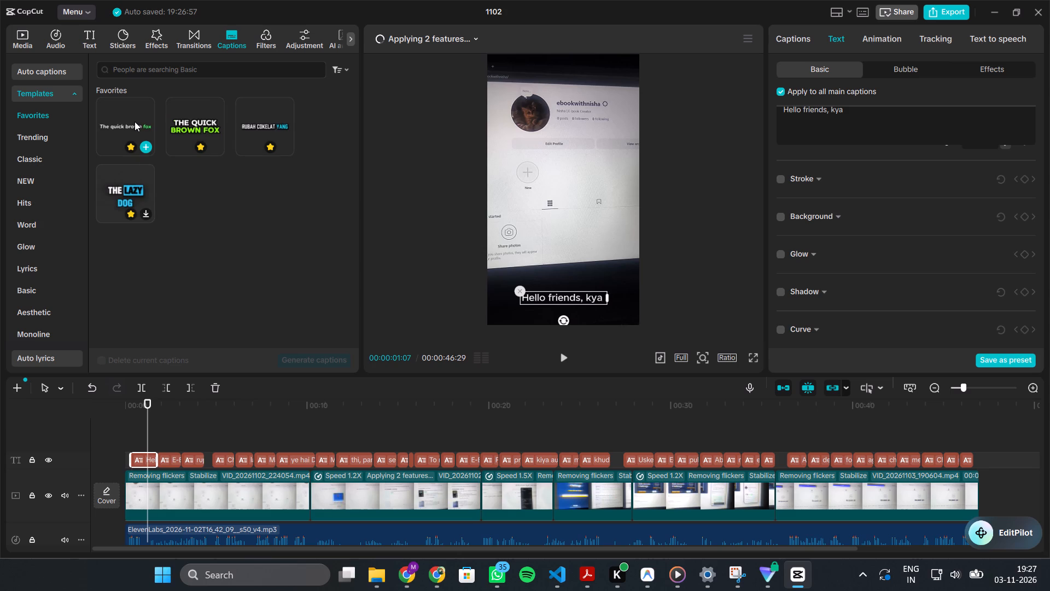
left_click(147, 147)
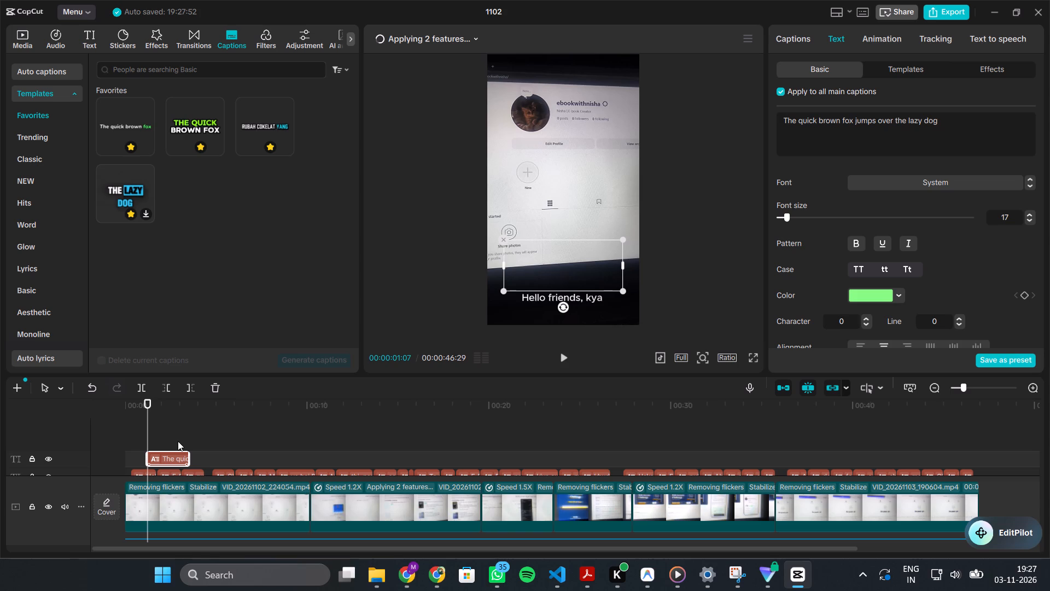
Compare the template caption with the "Hello friends, kya" caption and check the latter's basic, bubble and effects options.
left_click(139, 470)
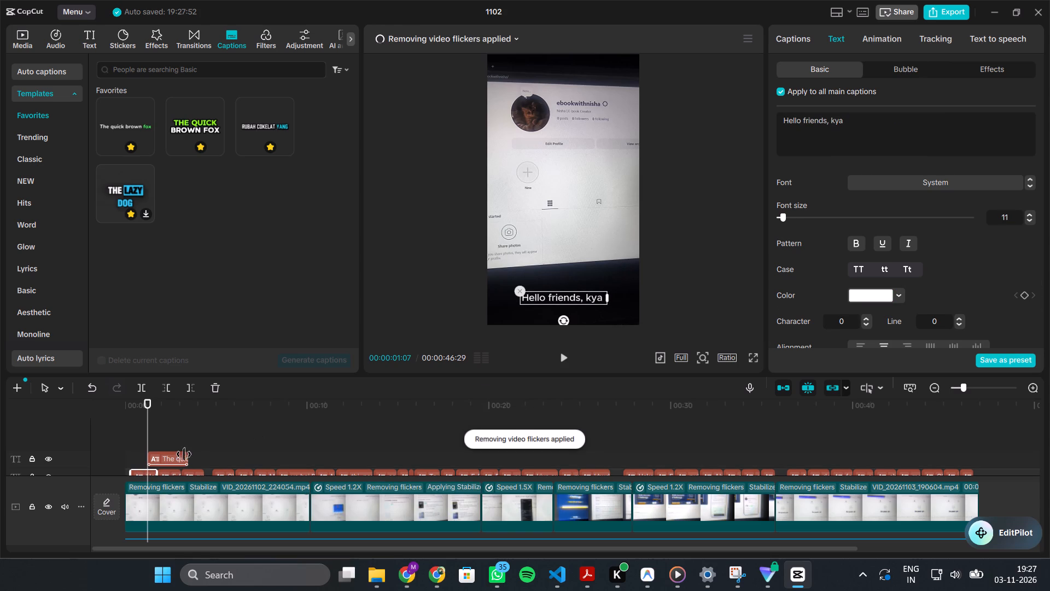
left_click(178, 456)
scroll(178, 456, "down", 1)
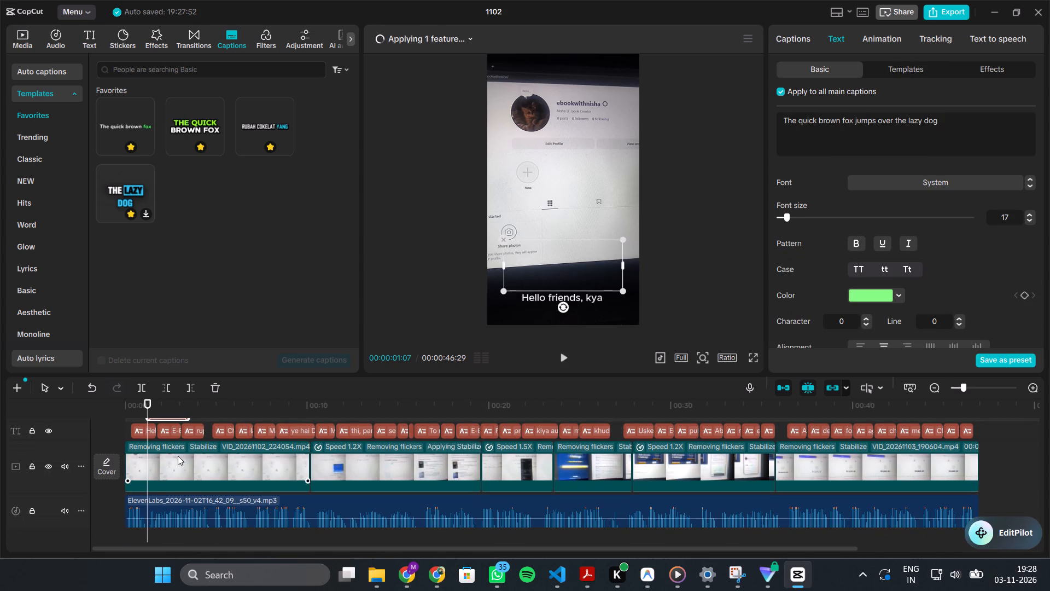
left_click(141, 438)
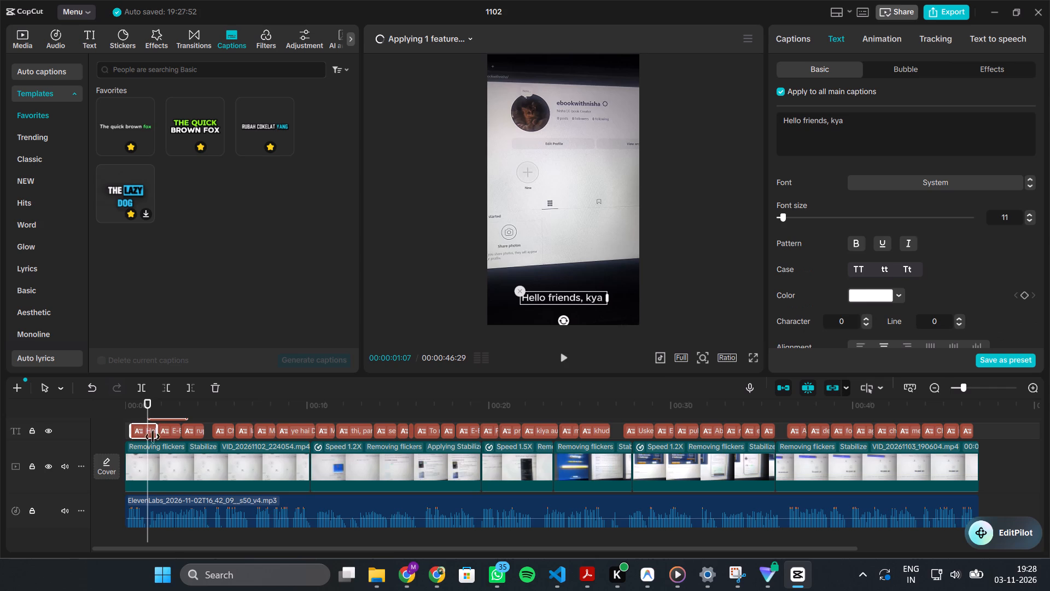
scroll(859, 300, "down", 9)
scroll(859, 300, "up", 10)
left_click(901, 67)
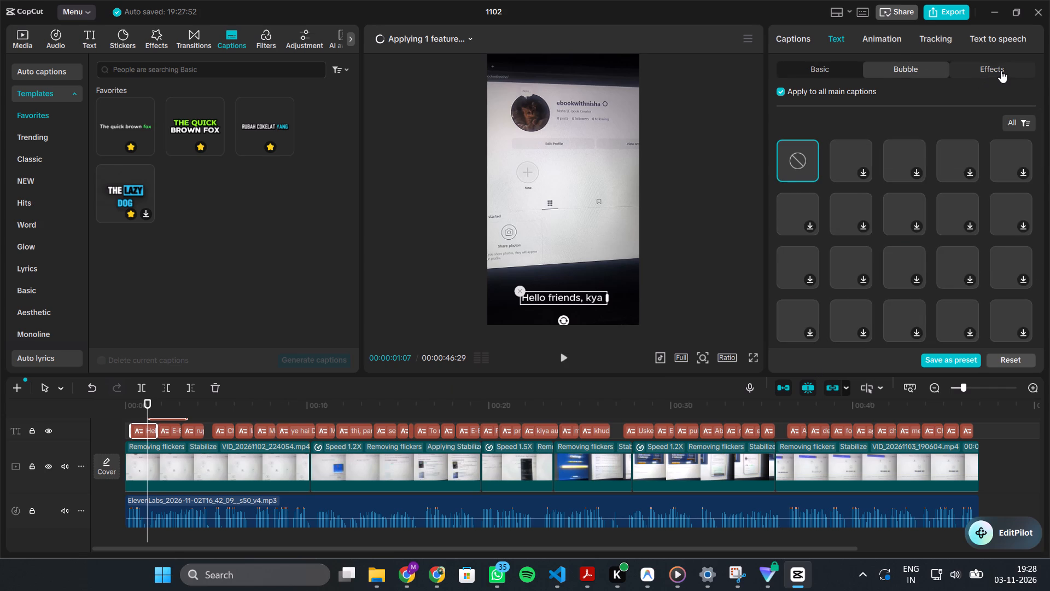
left_click(1001, 71)
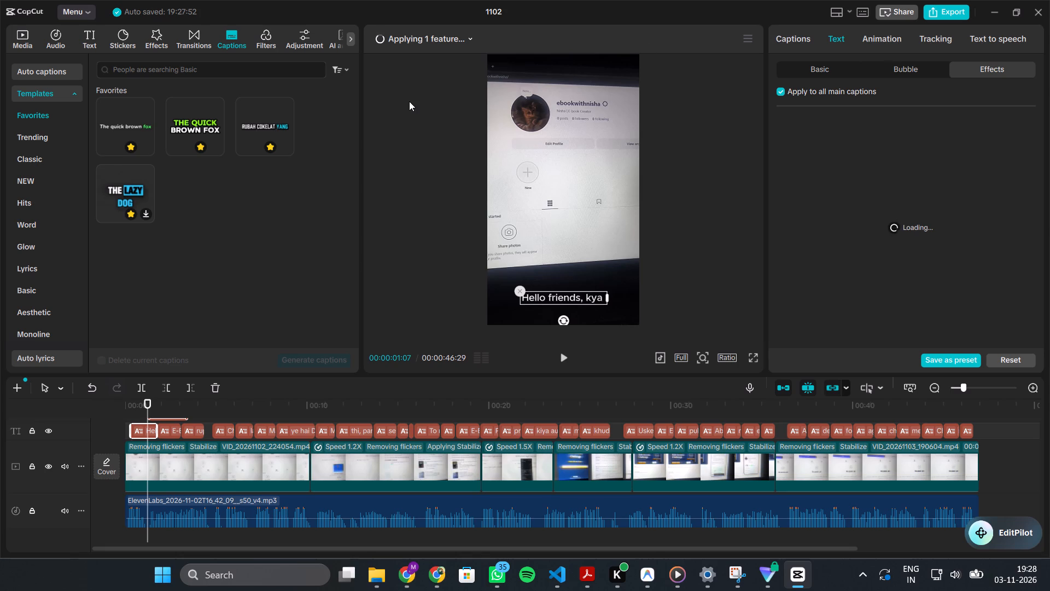
Download and preview the favourite caption template "THE LAZY DOG".
double_click(145, 208)
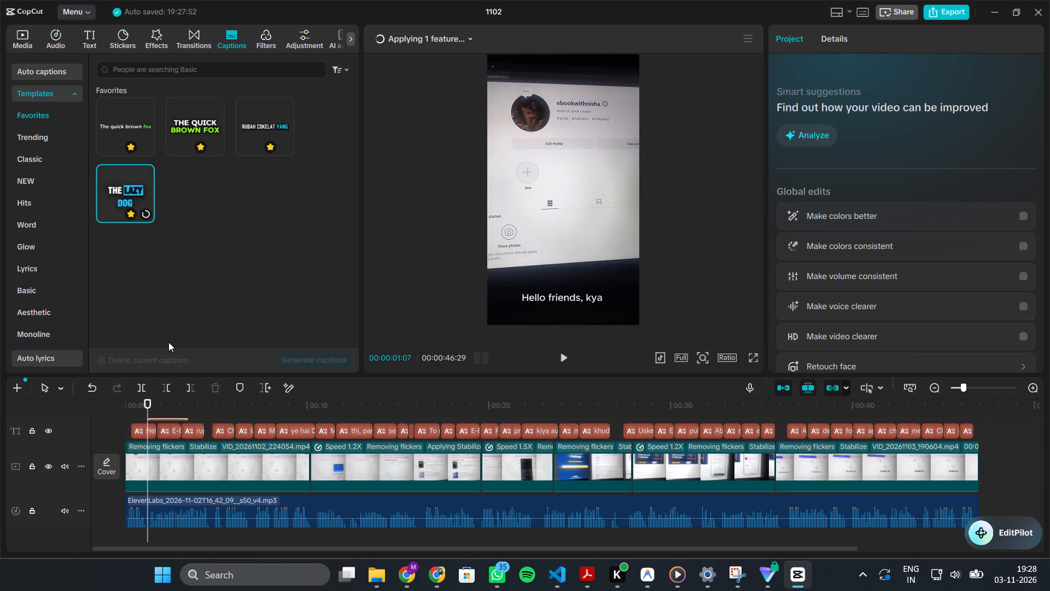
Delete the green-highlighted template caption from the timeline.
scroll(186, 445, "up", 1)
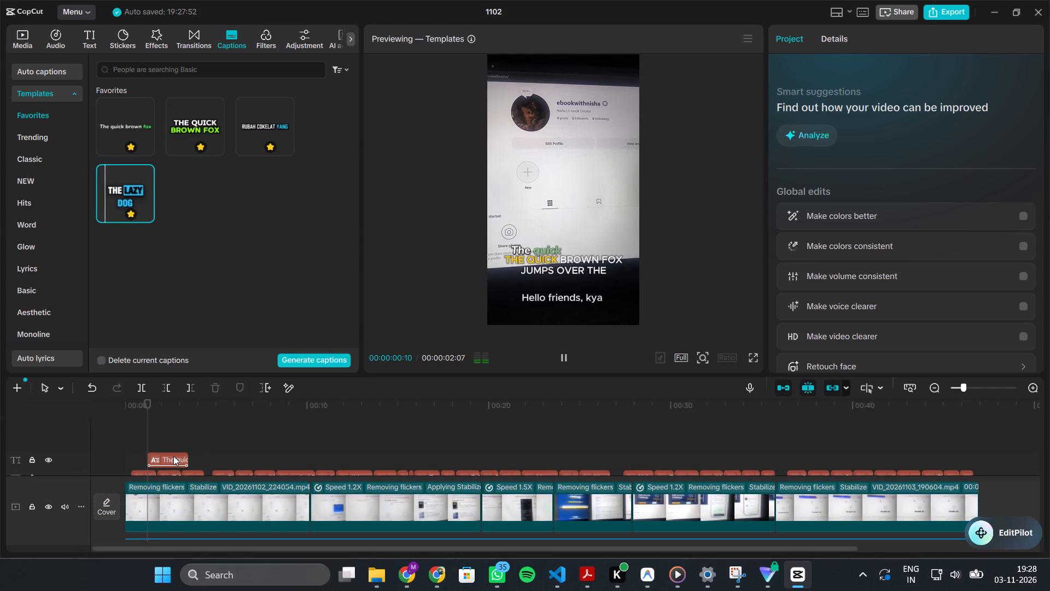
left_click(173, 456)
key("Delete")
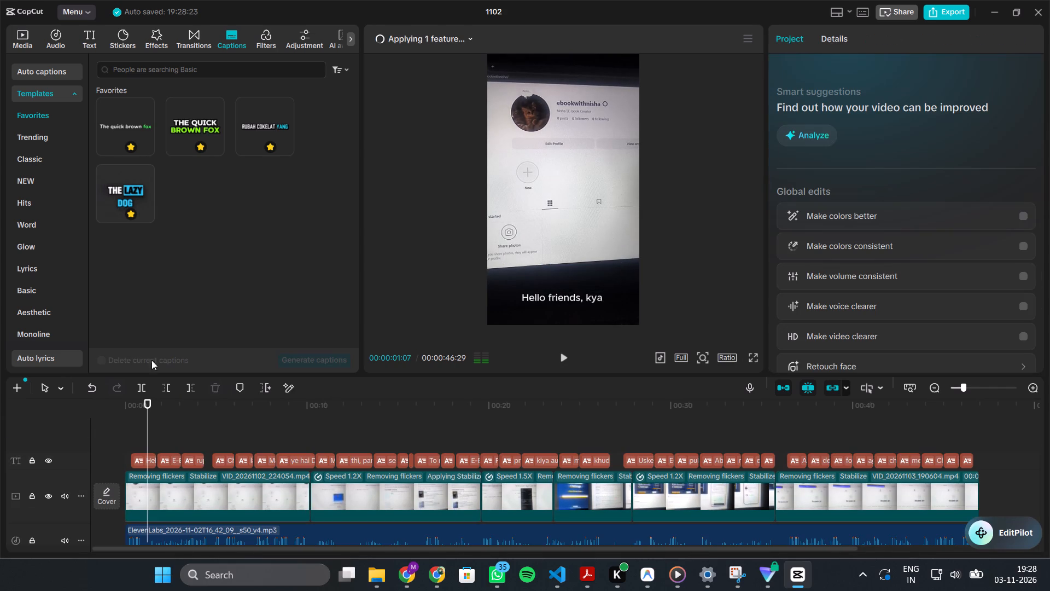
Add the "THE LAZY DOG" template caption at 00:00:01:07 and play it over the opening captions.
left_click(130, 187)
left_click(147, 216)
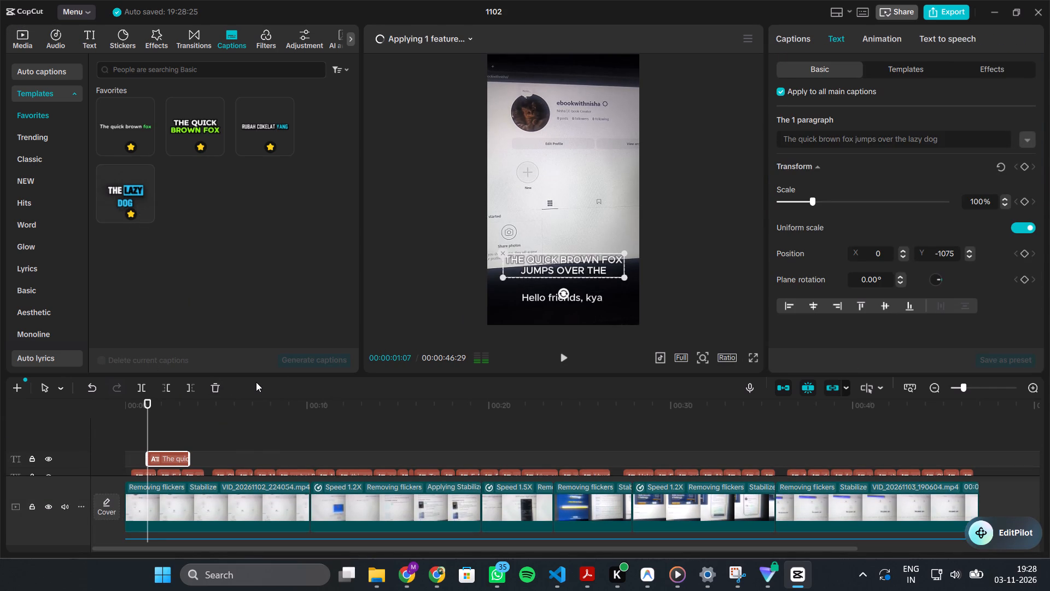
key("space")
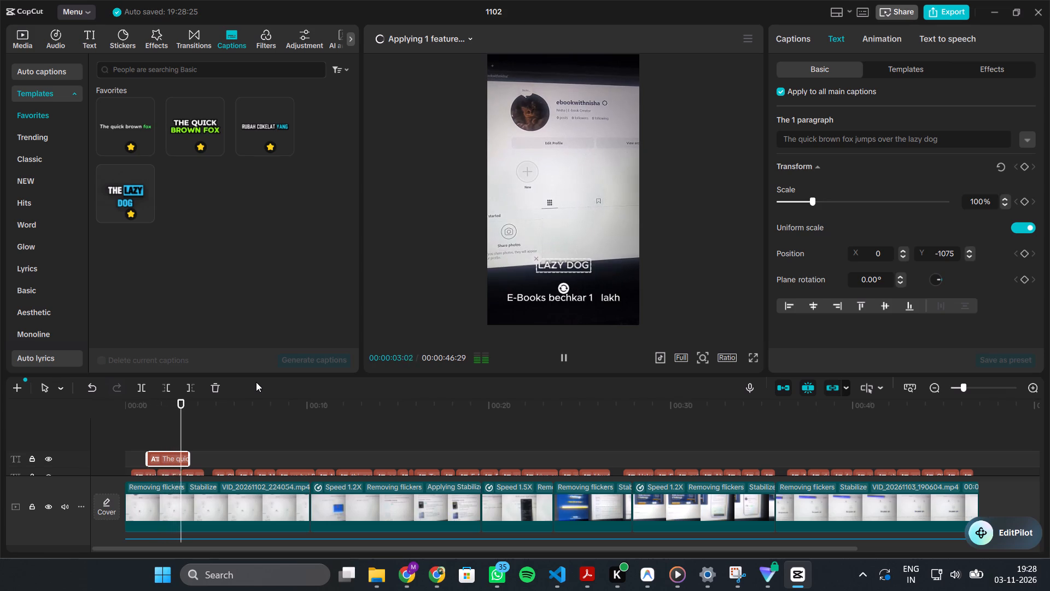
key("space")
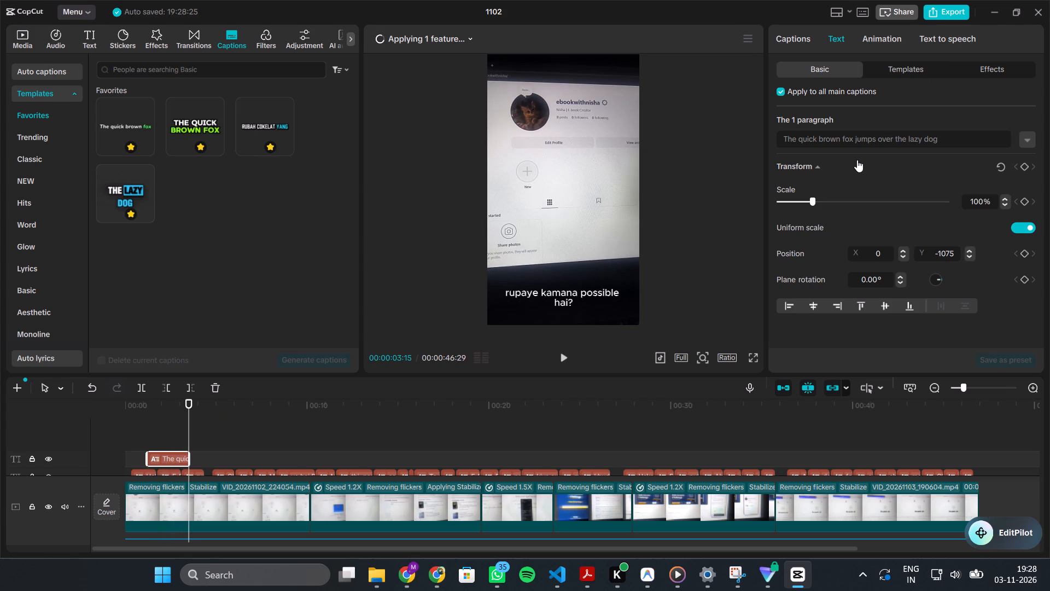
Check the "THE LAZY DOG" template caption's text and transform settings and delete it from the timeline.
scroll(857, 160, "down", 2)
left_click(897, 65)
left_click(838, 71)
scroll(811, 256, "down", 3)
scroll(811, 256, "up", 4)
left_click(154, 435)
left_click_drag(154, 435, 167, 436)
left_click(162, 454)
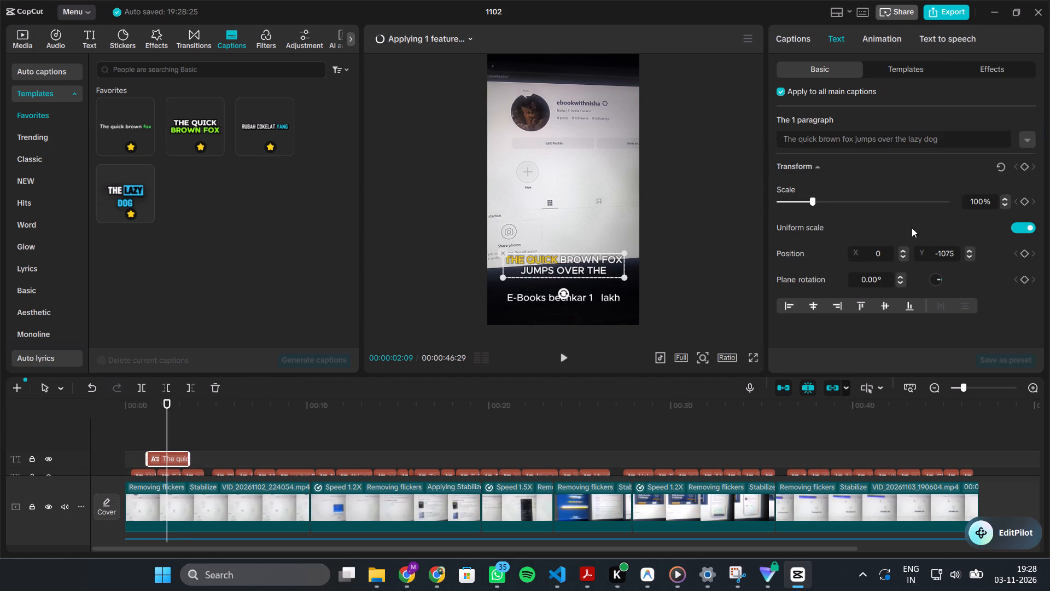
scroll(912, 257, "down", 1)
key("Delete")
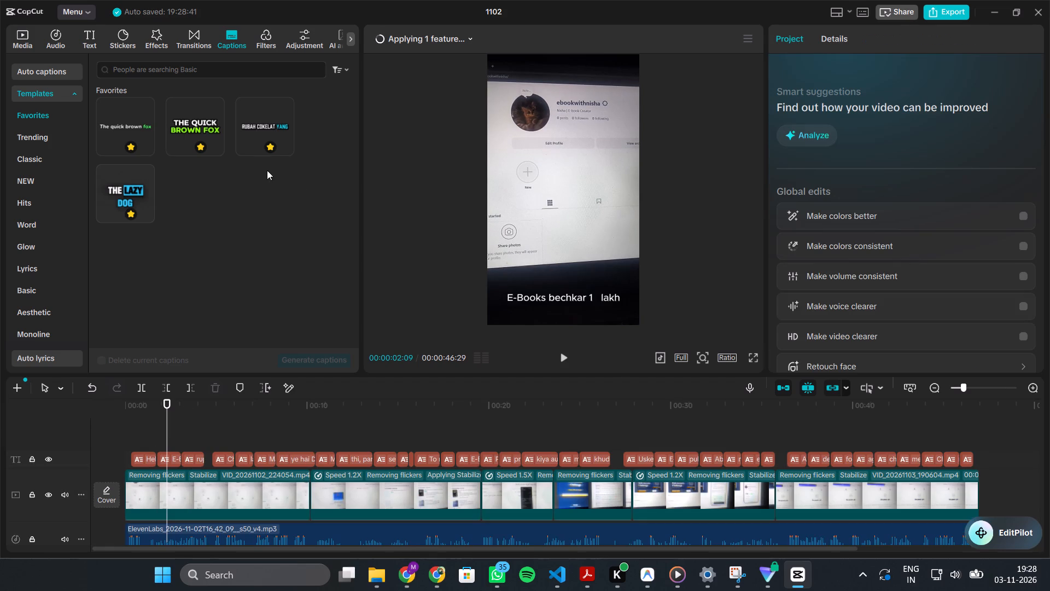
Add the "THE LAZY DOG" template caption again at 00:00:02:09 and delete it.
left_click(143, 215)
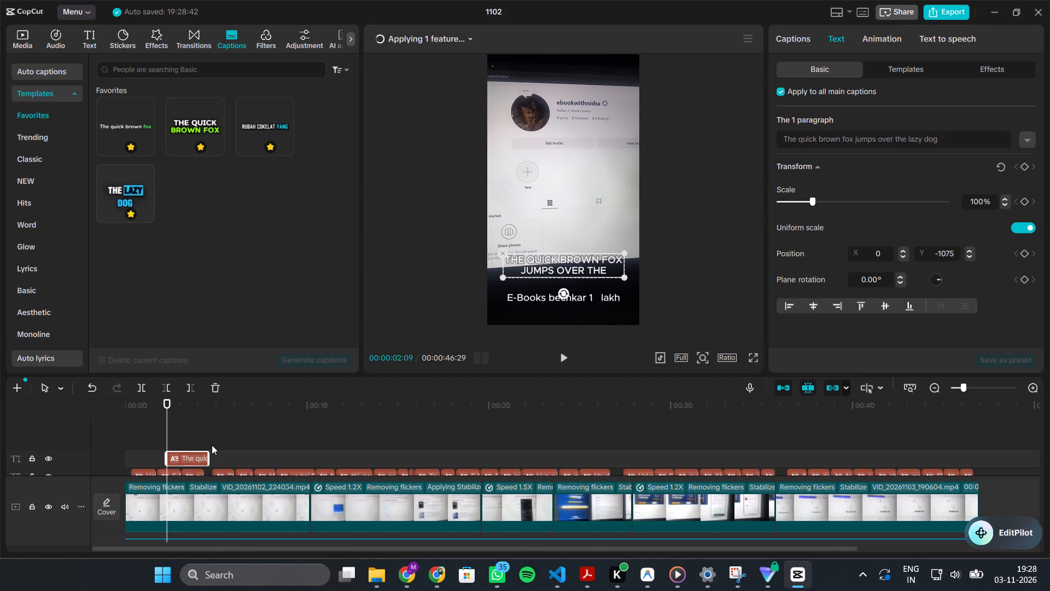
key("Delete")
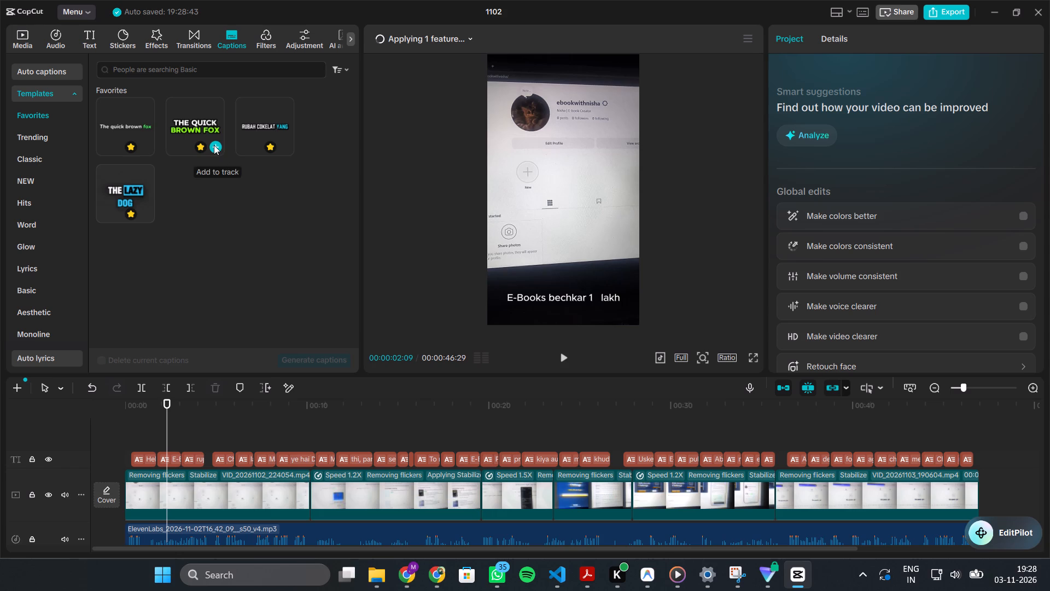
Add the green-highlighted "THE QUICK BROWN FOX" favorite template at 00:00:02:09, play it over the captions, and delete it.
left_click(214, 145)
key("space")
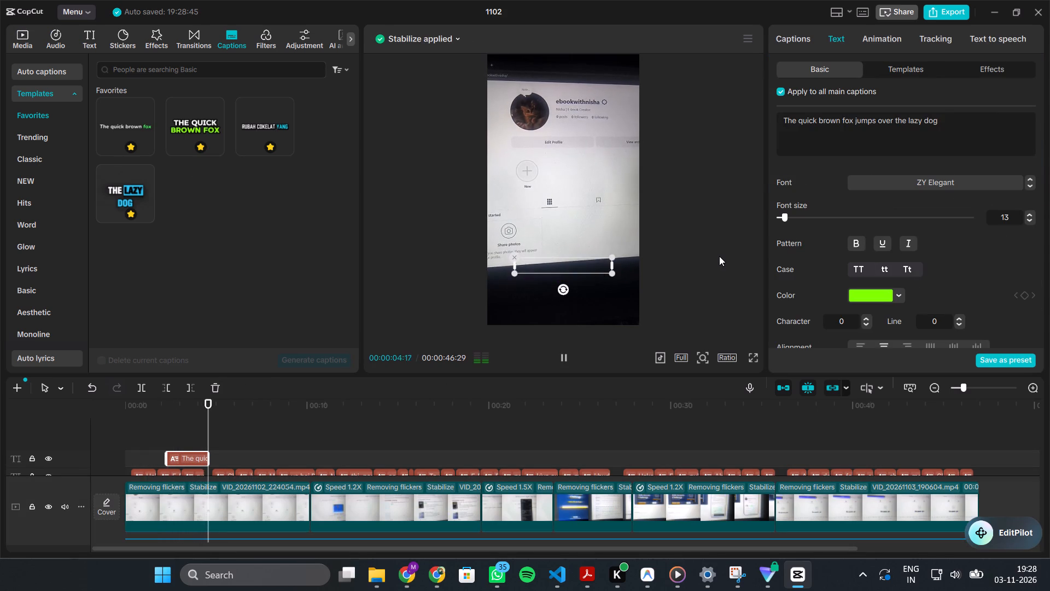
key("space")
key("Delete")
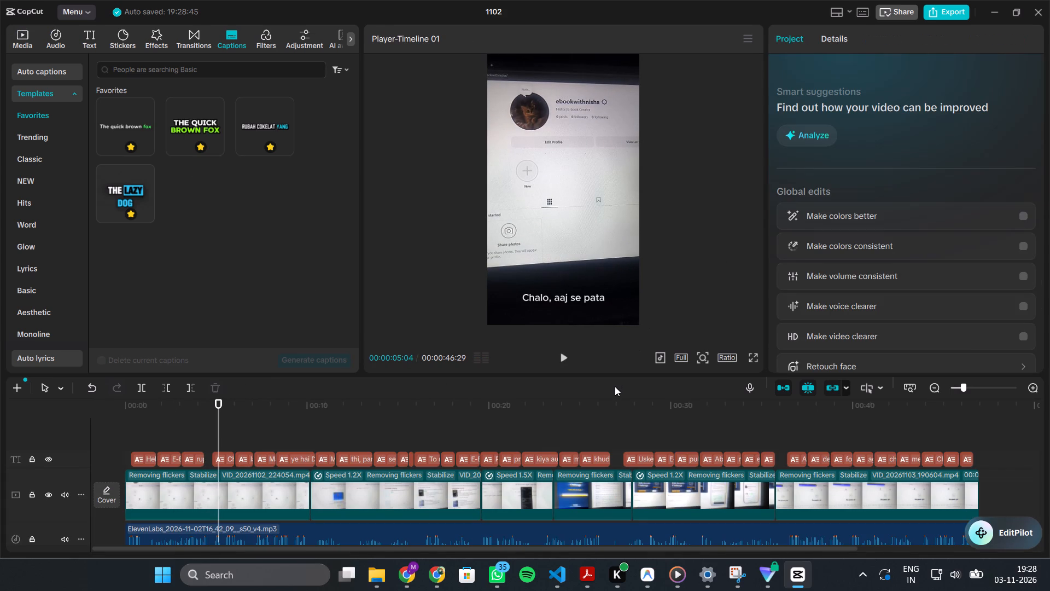
Browse the Trending, Classic, Word, Glow, Lyrics and Basic caption templates for a suitable style.
left_click(40, 134)
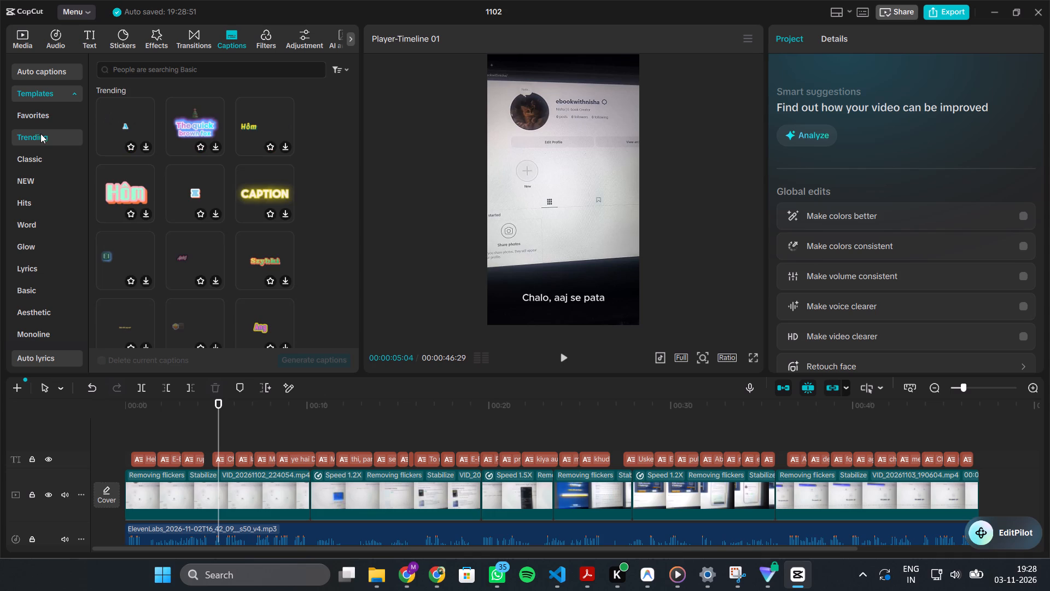
left_click(39, 161)
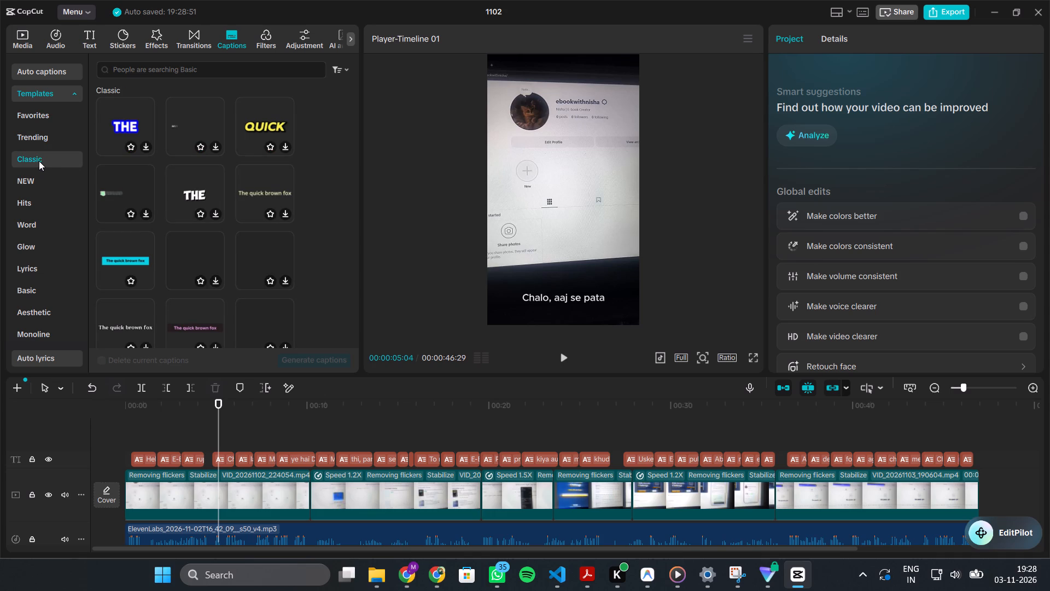
left_click(29, 222)
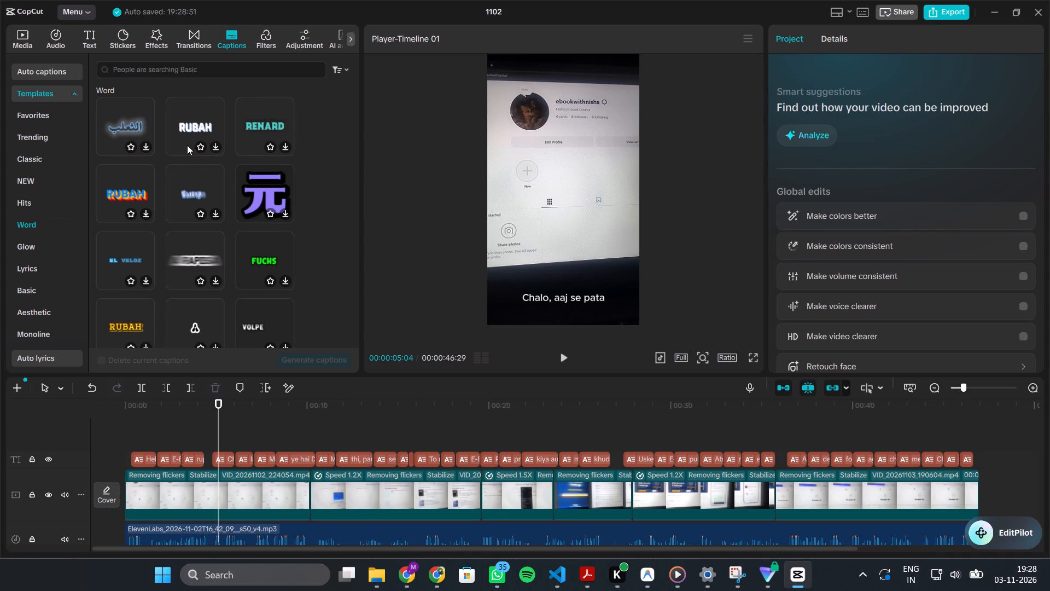
scroll(187, 145, "down", 1)
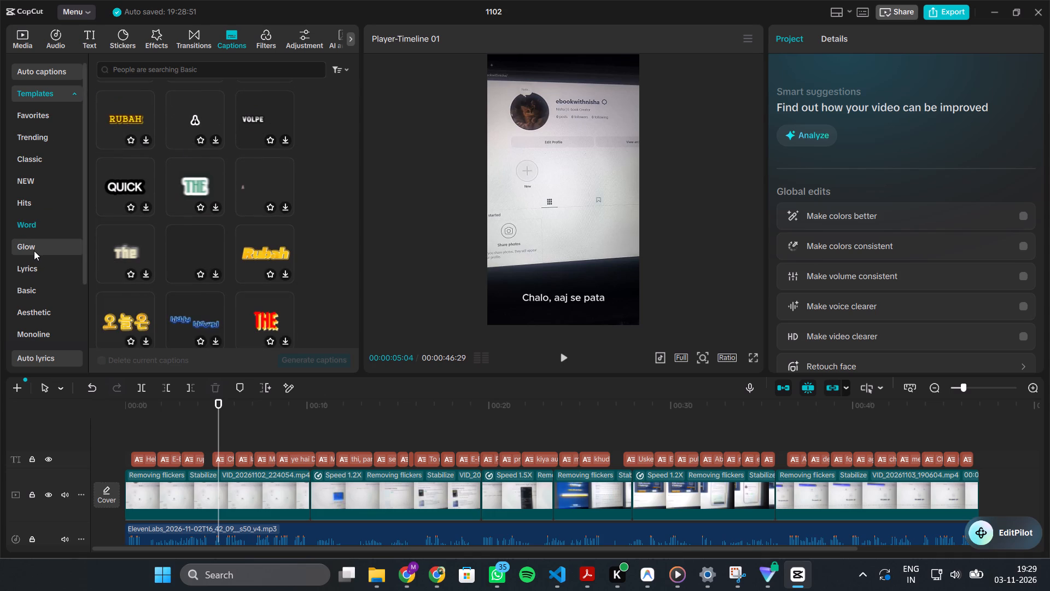
left_click(34, 251)
left_click(32, 270)
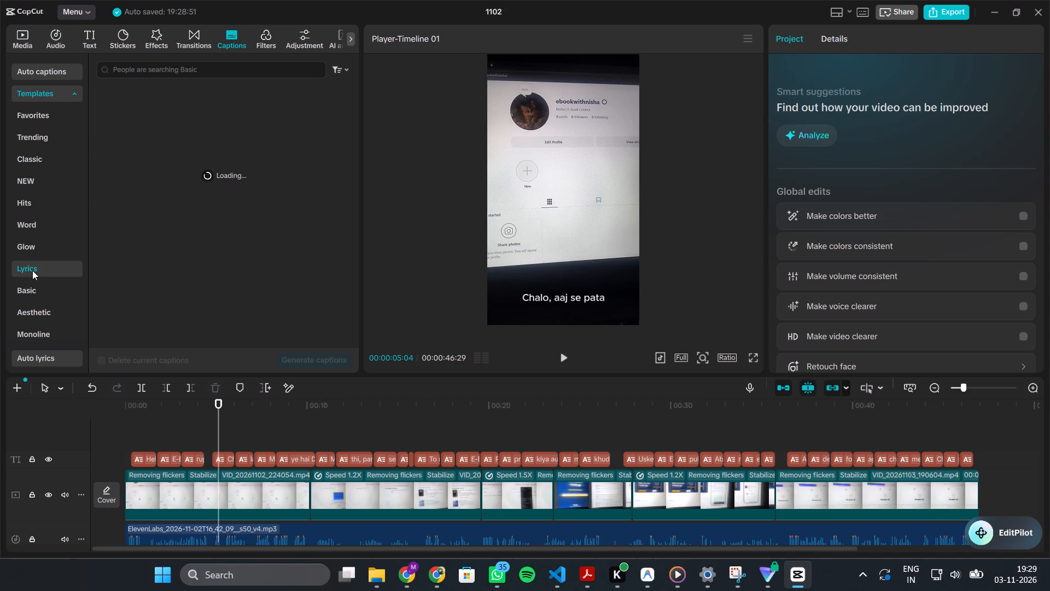
left_click(30, 282)
left_click(27, 290)
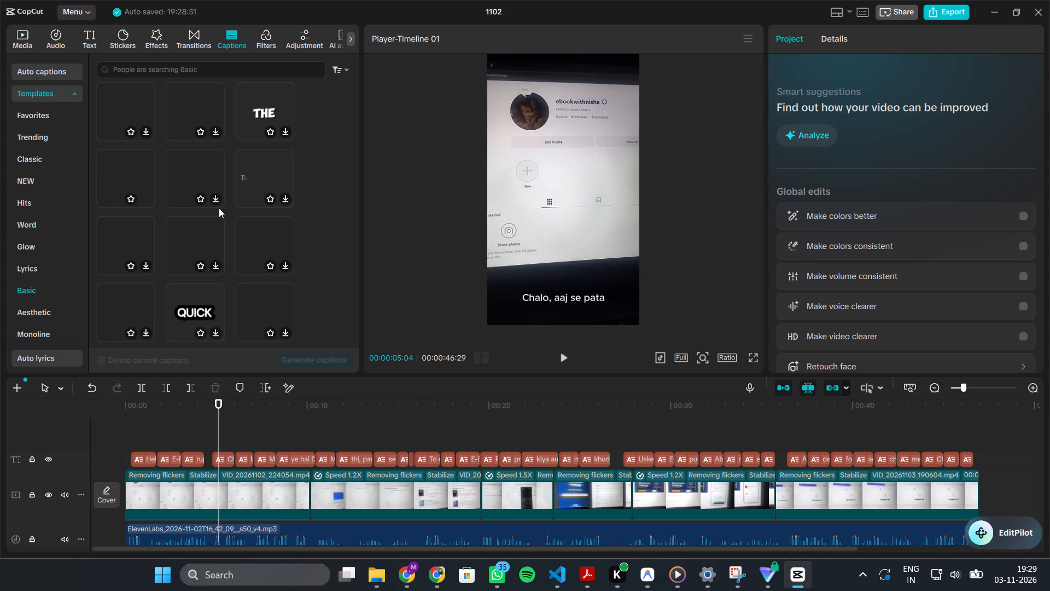
scroll(219, 208, "down", 1)
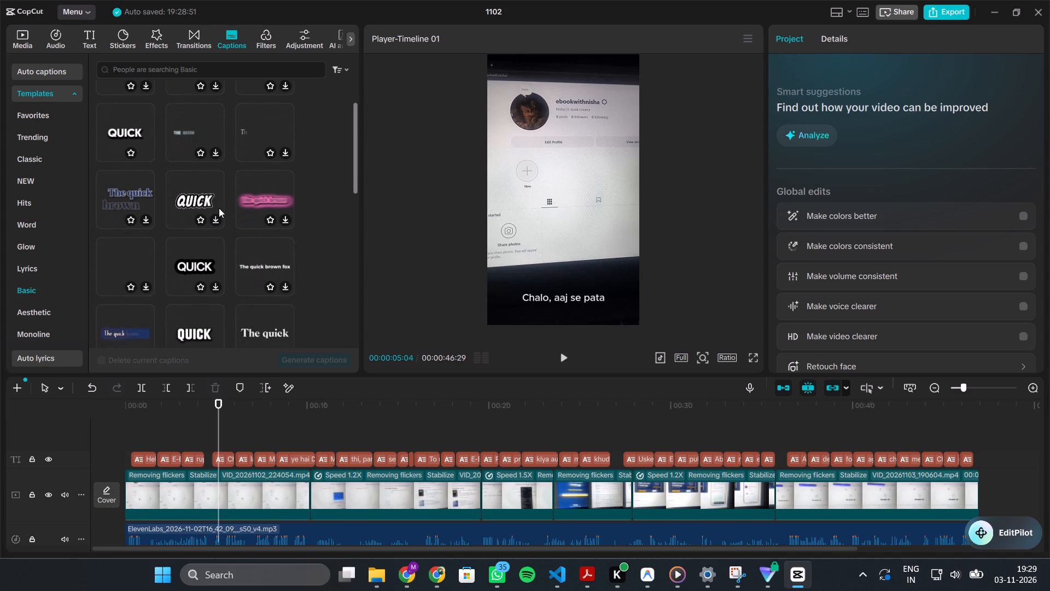
scroll(219, 208, "down", 1)
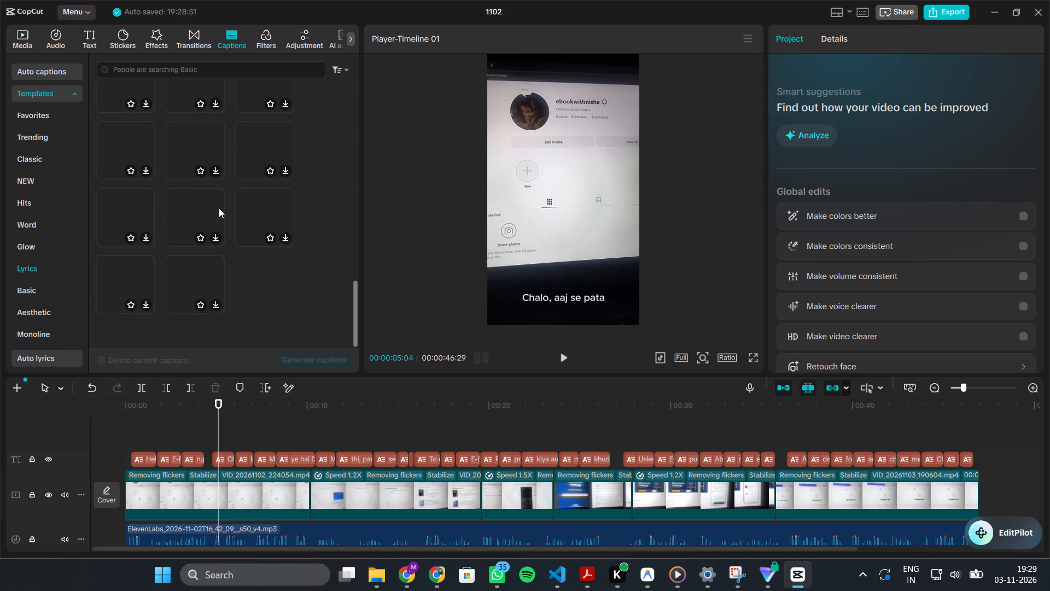
Look back through the Lyrics and Glow caption templates and examine the NEW category's styles.
scroll(219, 208, "up", 4)
scroll(219, 208, "down", 1)
scroll(219, 208, "up", 2)
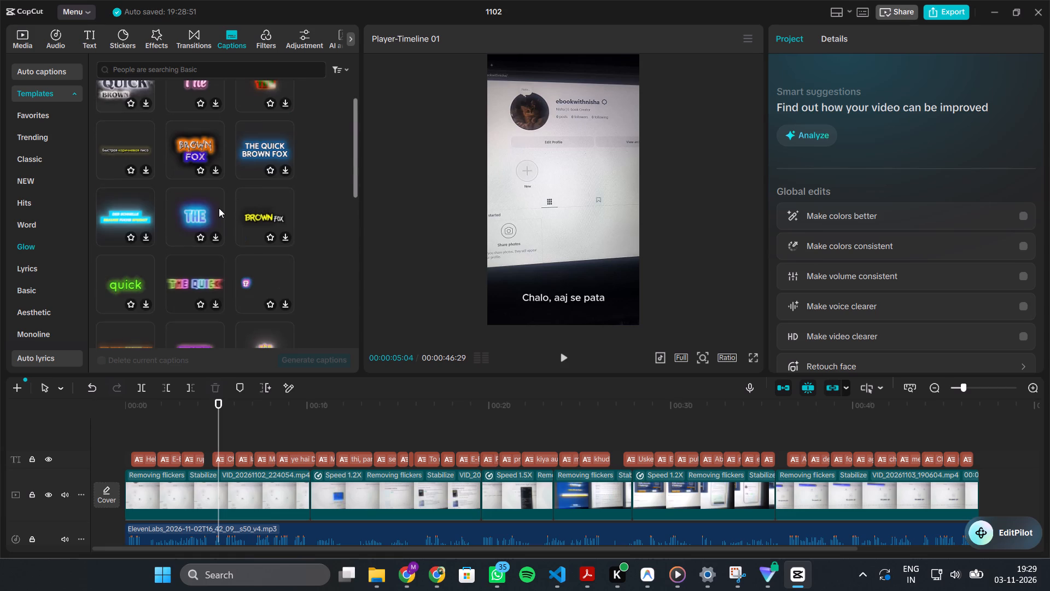
scroll(219, 208, "up", 1)
scroll(219, 208, "down", 1)
scroll(219, 208, "up", 5)
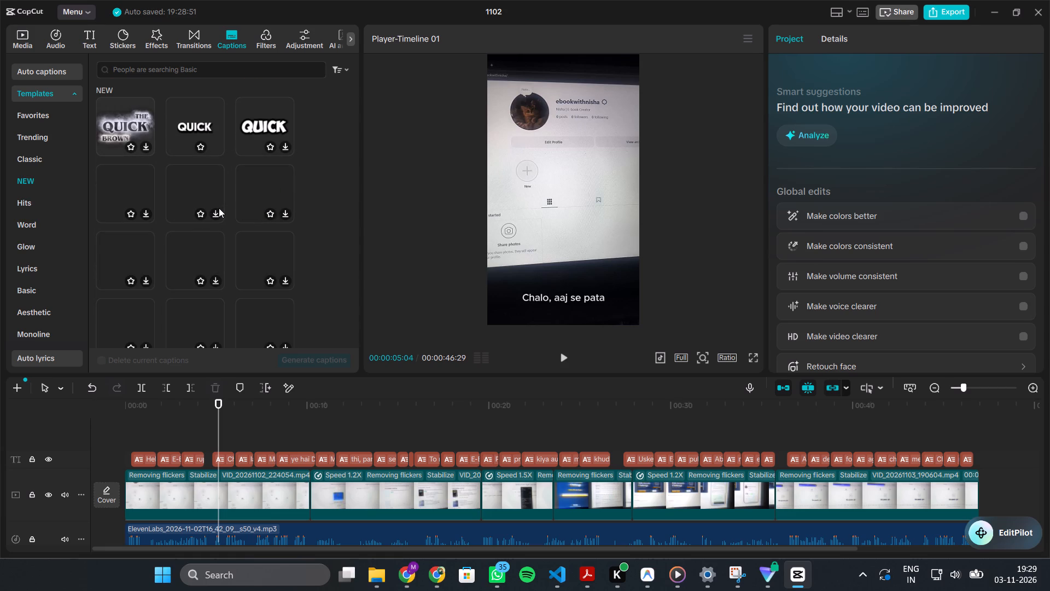
scroll(283, 148, "down", 1)
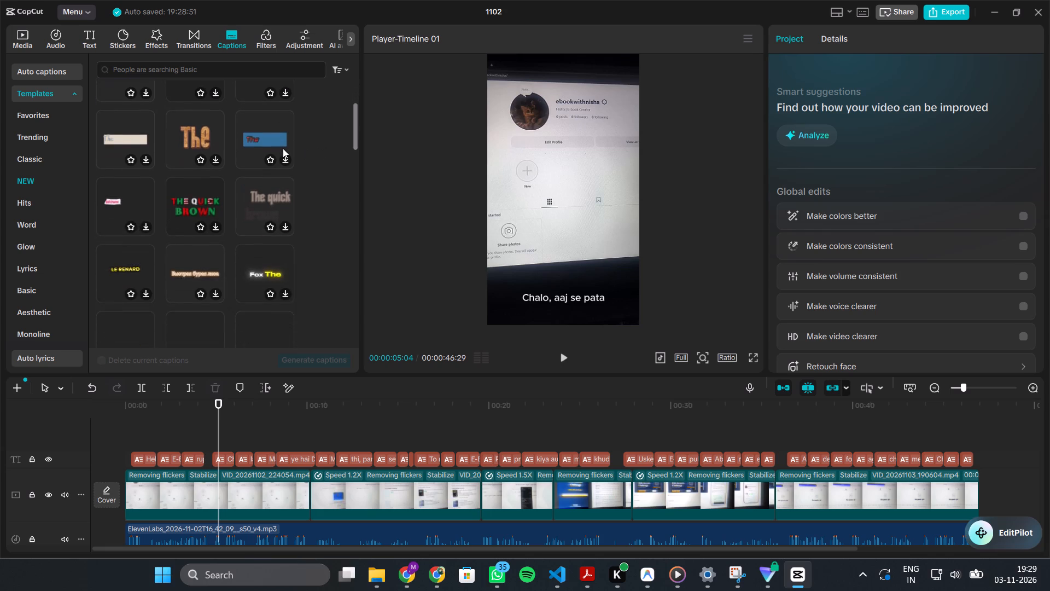
scroll(283, 148, "down", 1)
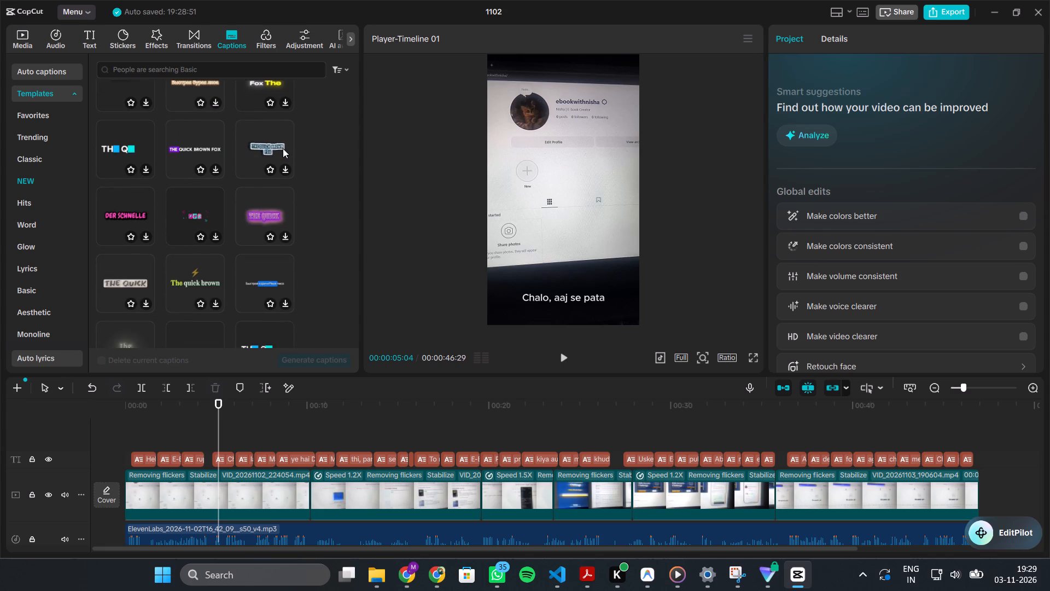
scroll(48, 240, "down", 1)
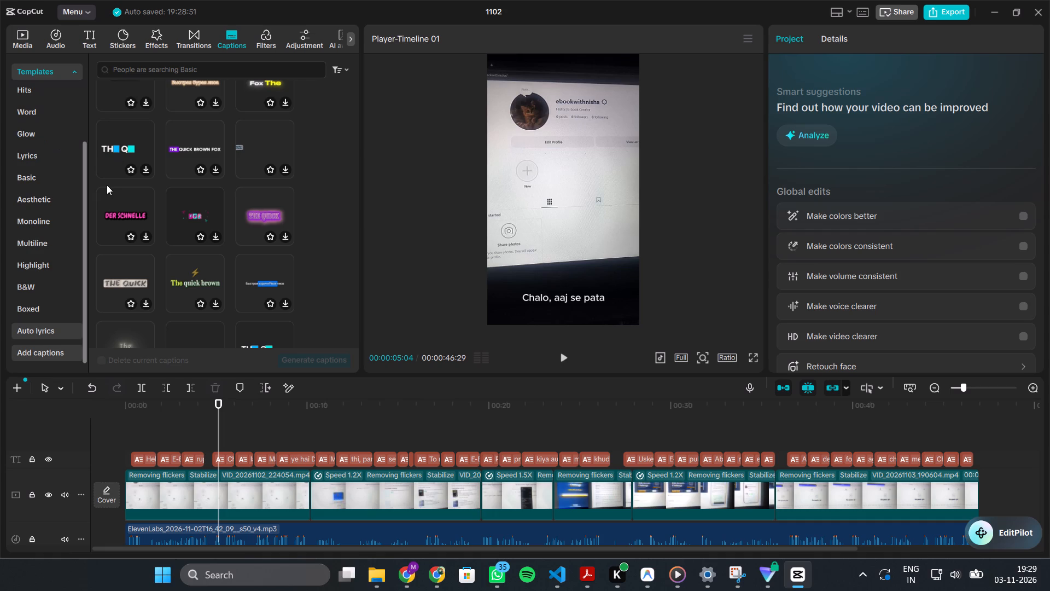
Examine the caption styles in the Highlight and Monoline template categories.
scroll(107, 185, "up", 2)
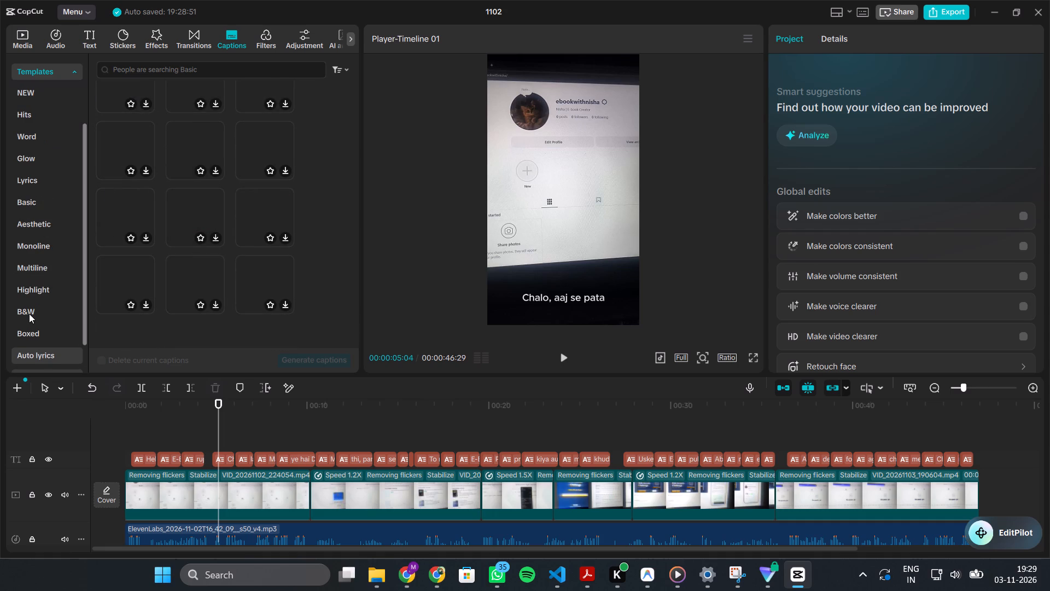
scroll(29, 314, "down", 2)
left_click(37, 276)
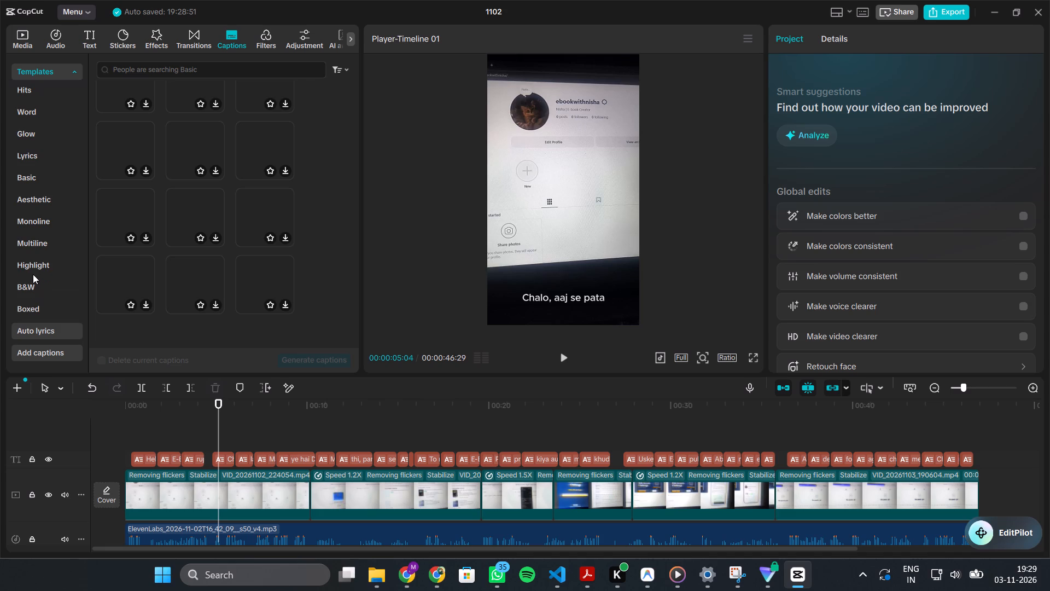
left_click(38, 262)
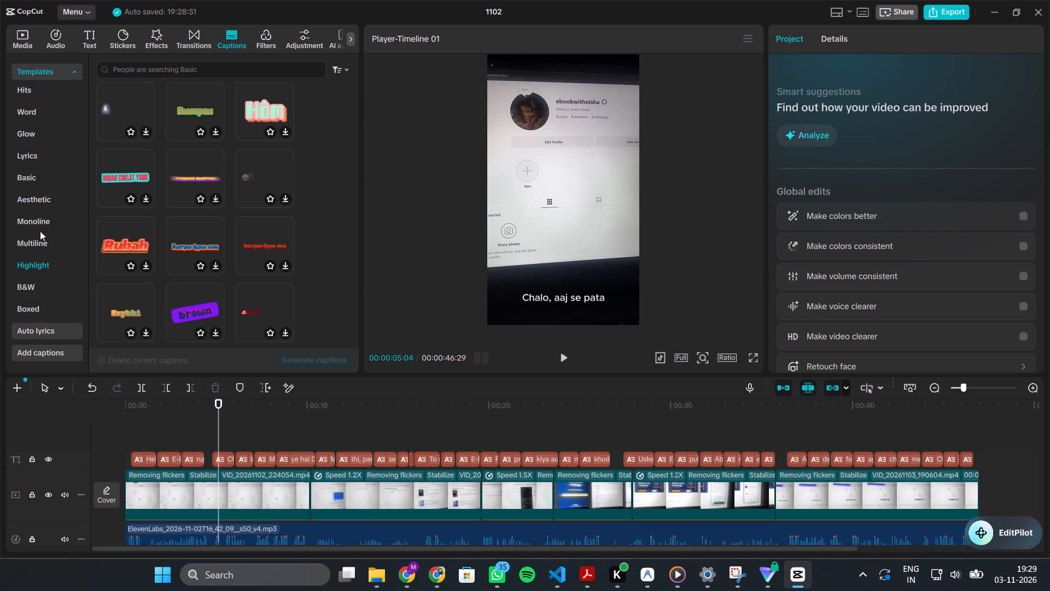
left_click(33, 229)
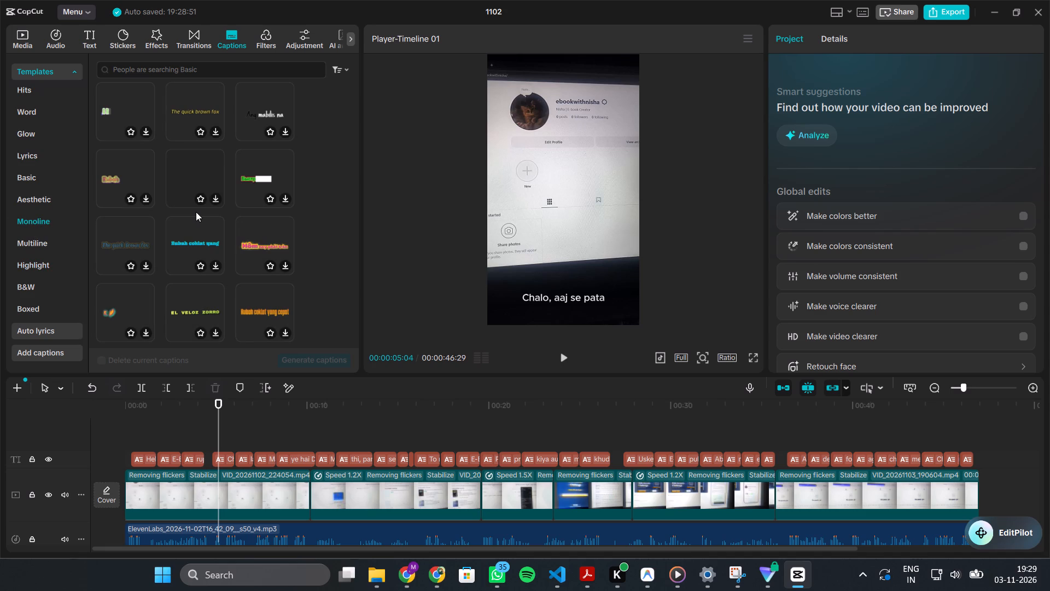
Look through the whole Aesthetic caption template category for a suitable style.
scroll(196, 212, "up", 1)
scroll(256, 164, "up", 1)
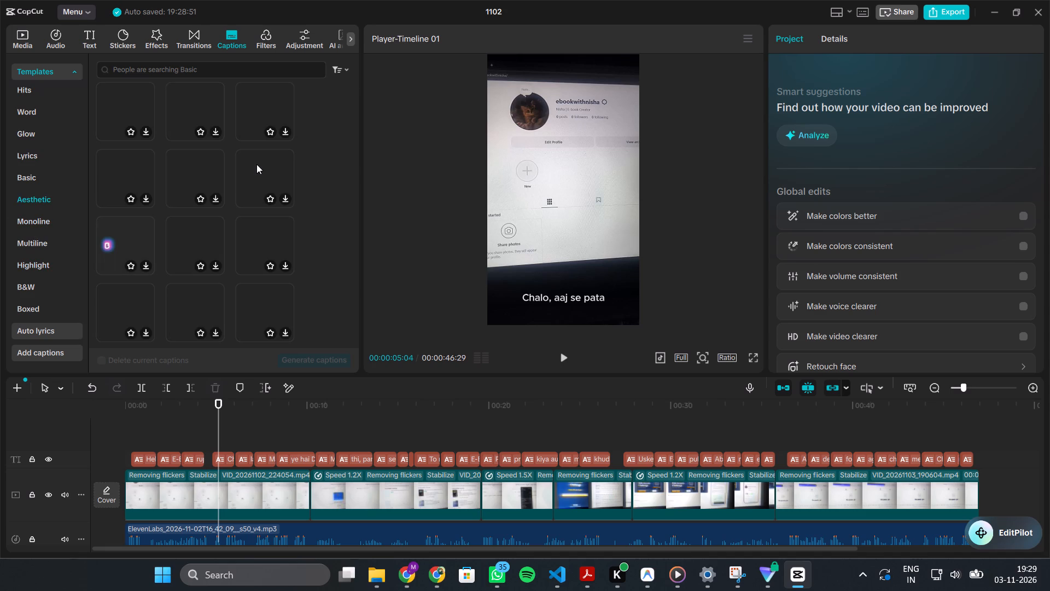
scroll(256, 164, "up", 1)
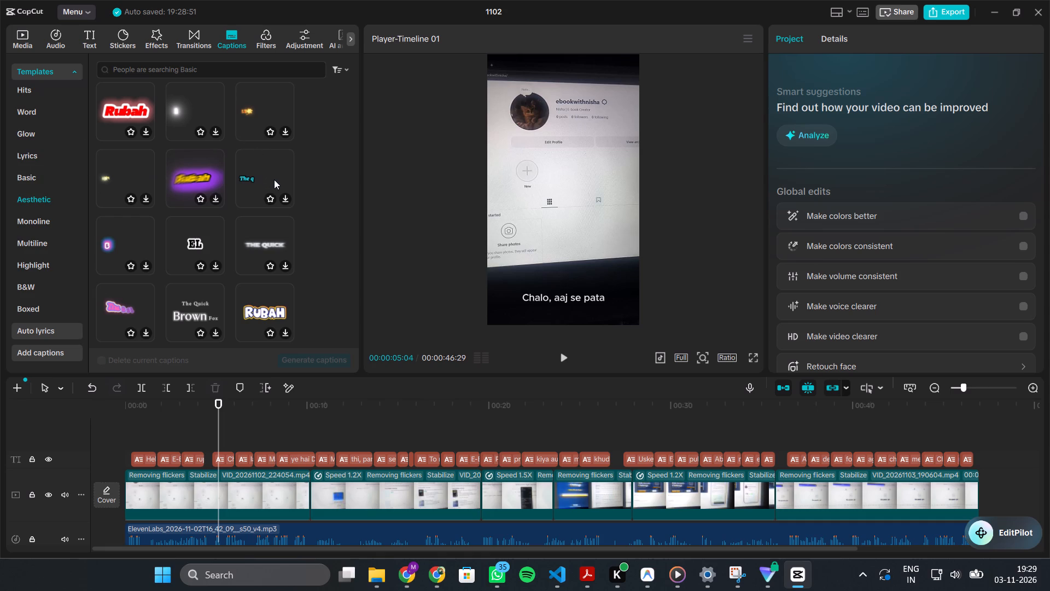
scroll(123, 252, "down", 1)
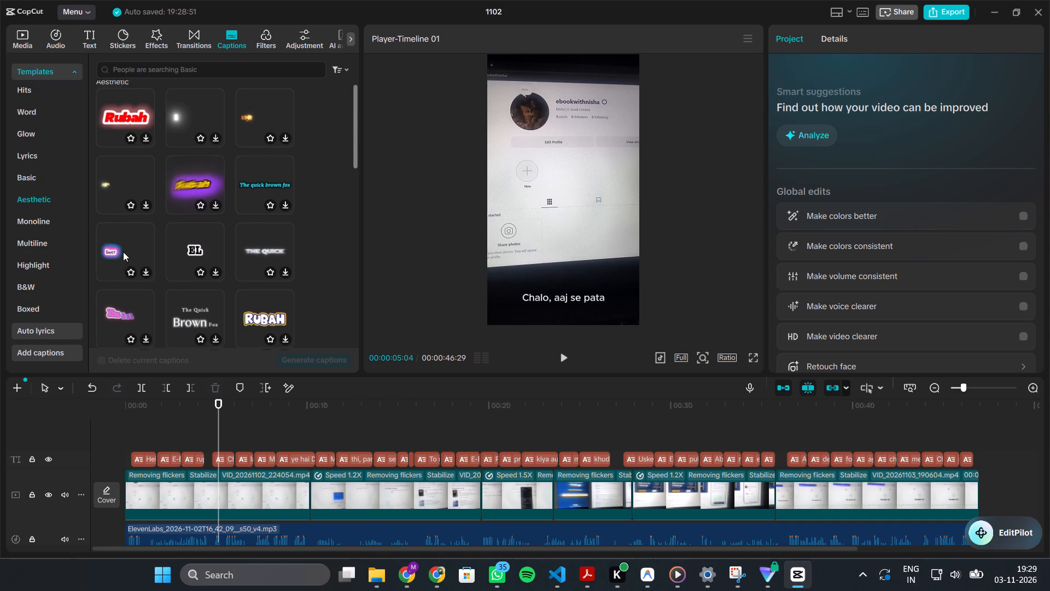
scroll(123, 252, "down", 2)
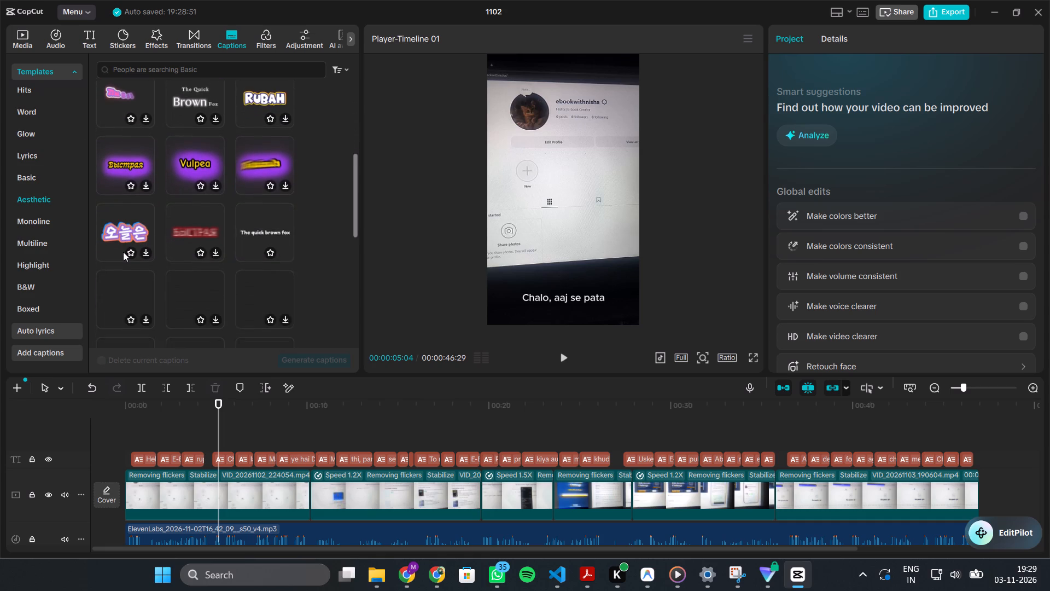
scroll(123, 252, "down", 3)
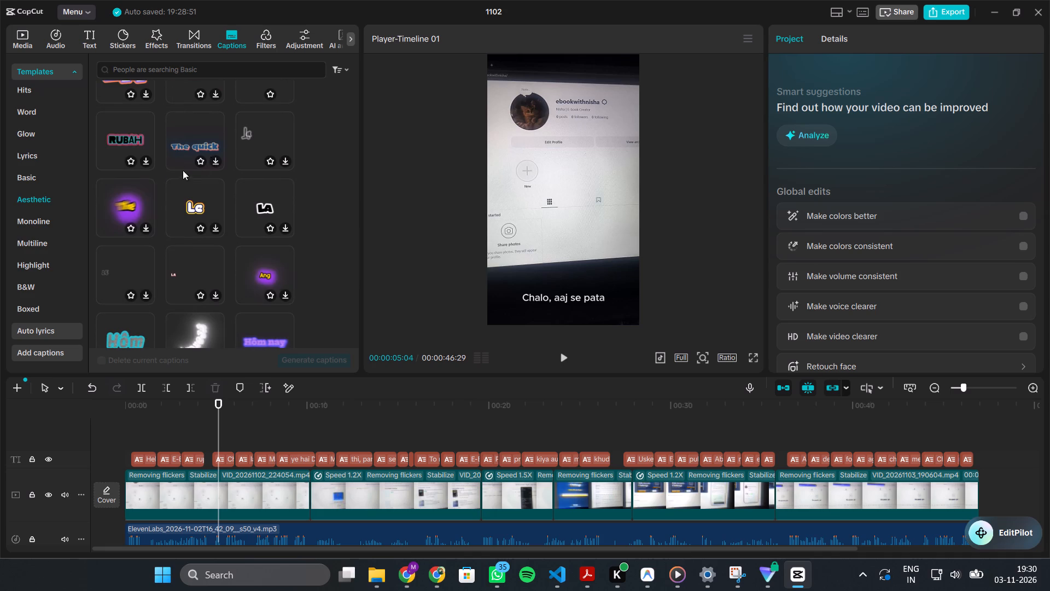
scroll(182, 172, "down", 1)
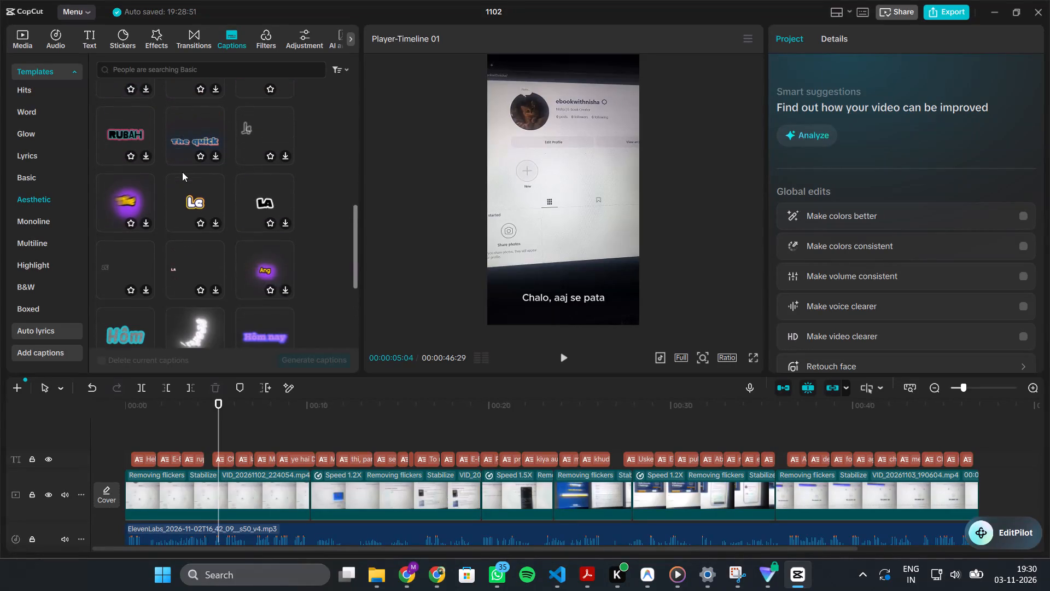
scroll(182, 172, "down", 3)
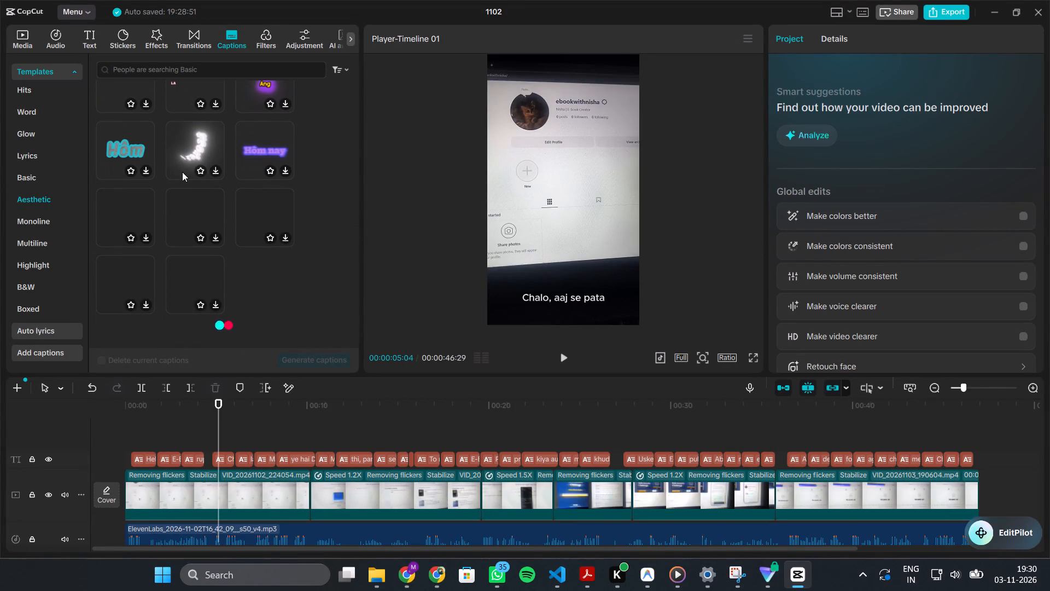
scroll(182, 172, "up", 1)
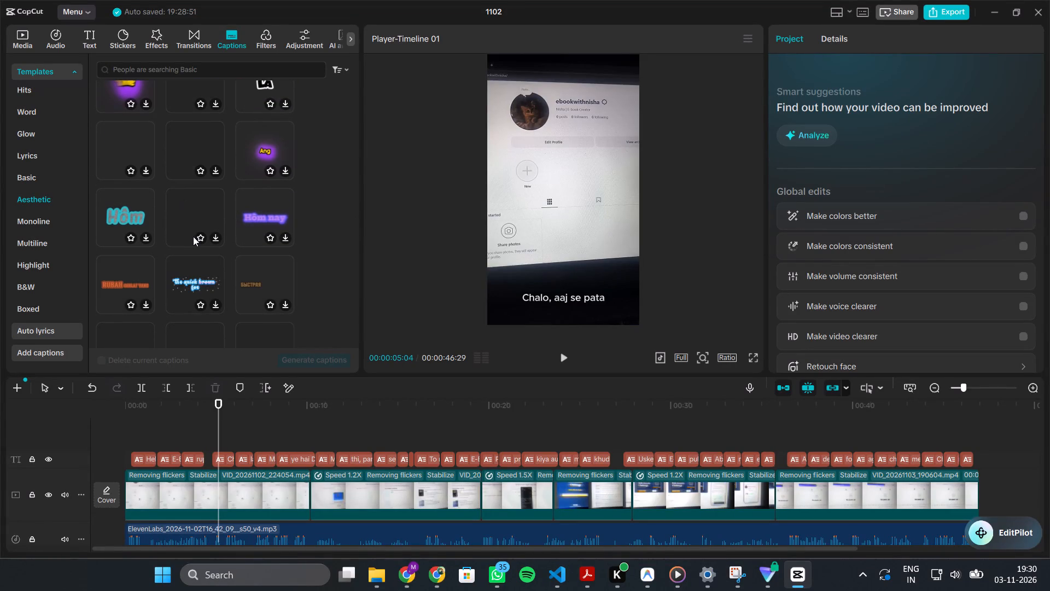
scroll(193, 236, "down", 2)
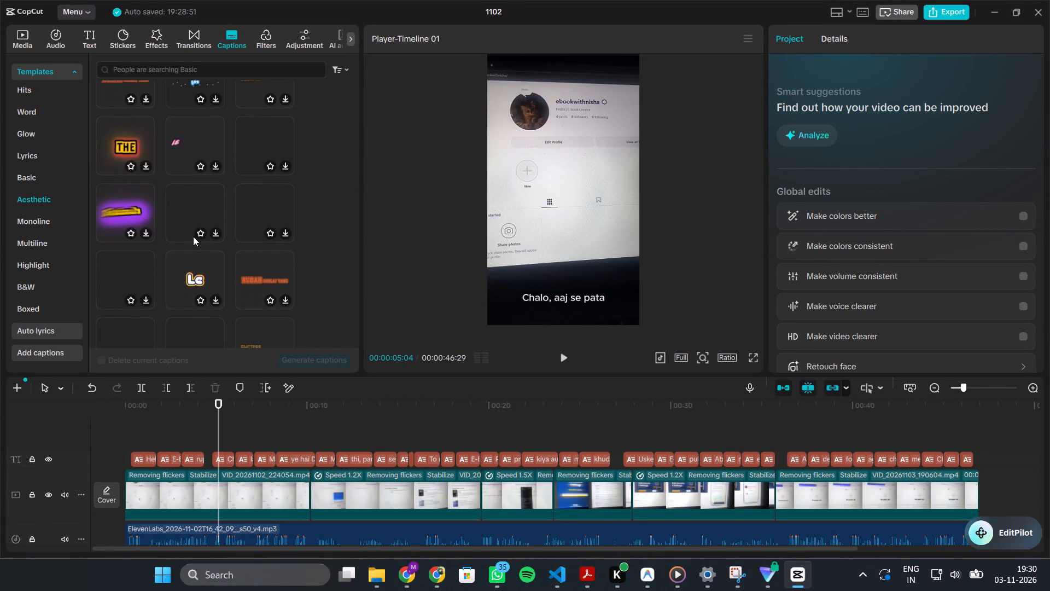
scroll(193, 236, "down", 1)
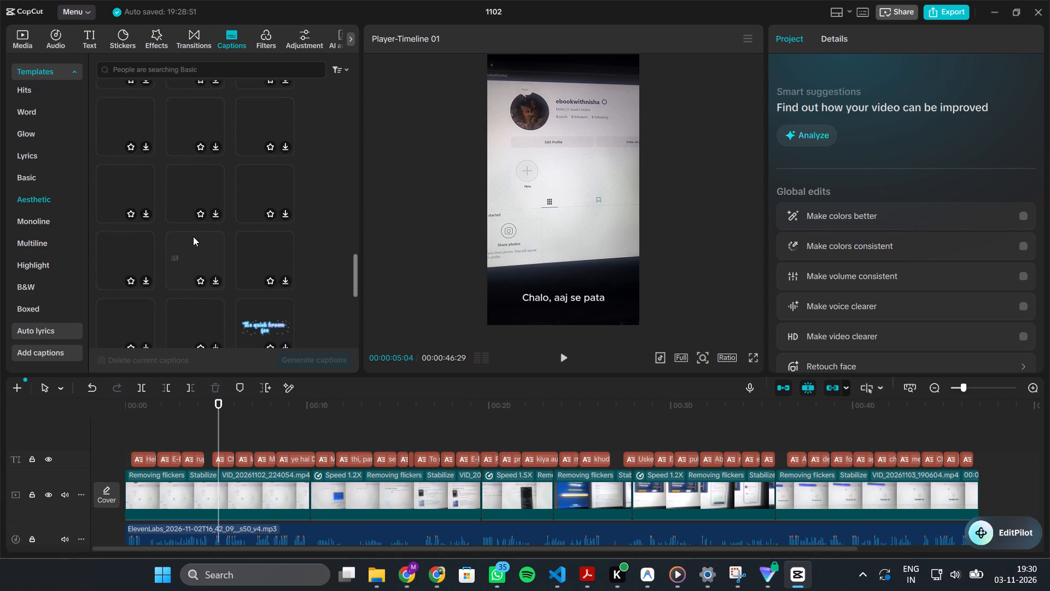
scroll(193, 236, "up", 2)
scroll(177, 288, "down", 2)
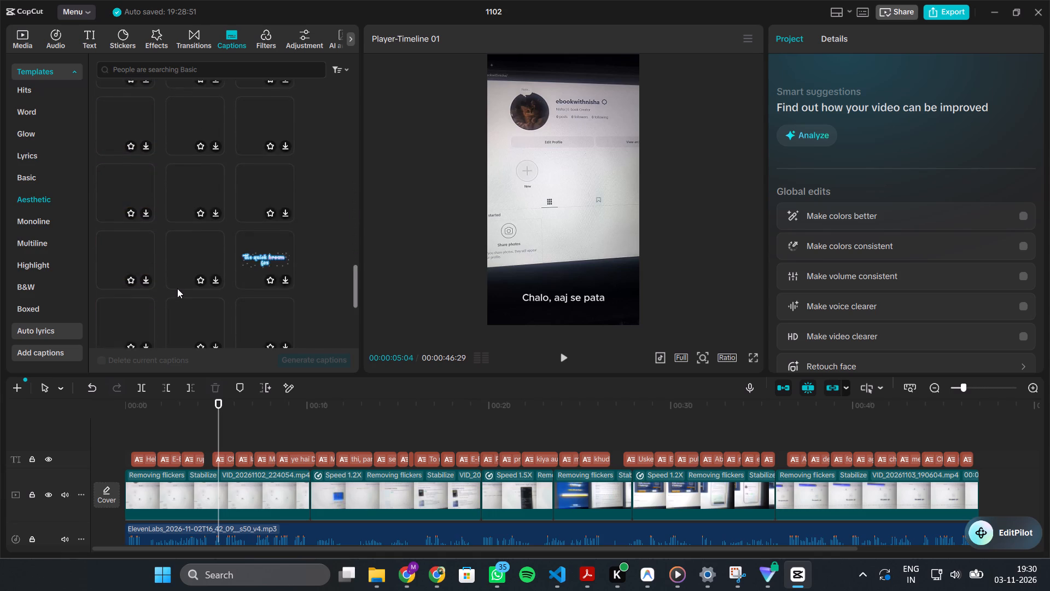
scroll(177, 288, "down", 3)
scroll(177, 288, "up", 2)
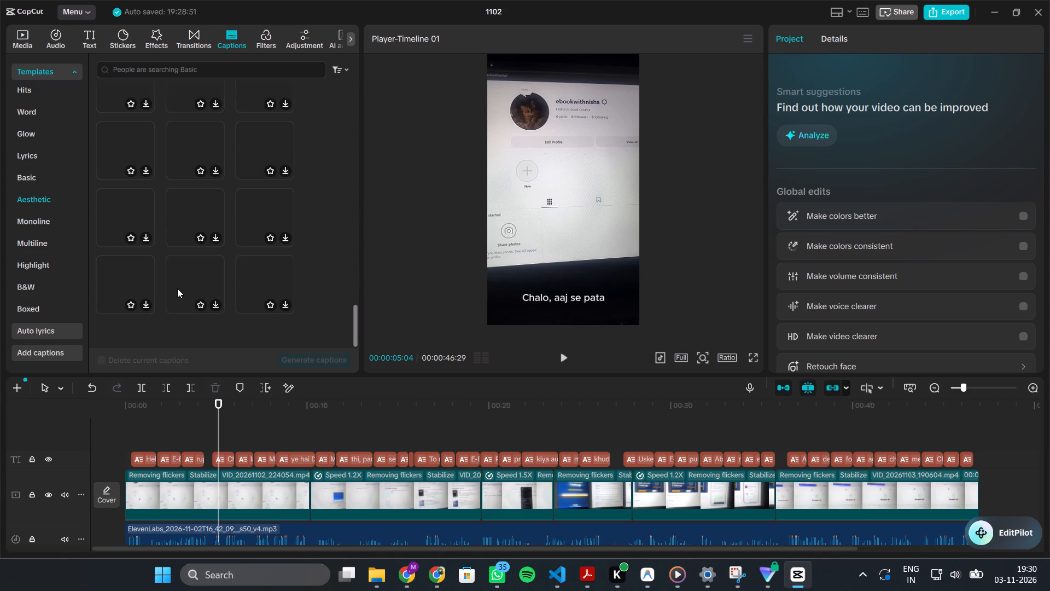
Look back through the Basic and Lyrics caption templates and check the Highlight, B&W, Monoline and Aesthetic categories for a suitable style.
scroll(177, 288, "up", 1)
scroll(177, 288, "down", 4)
scroll(177, 288, "up", 12)
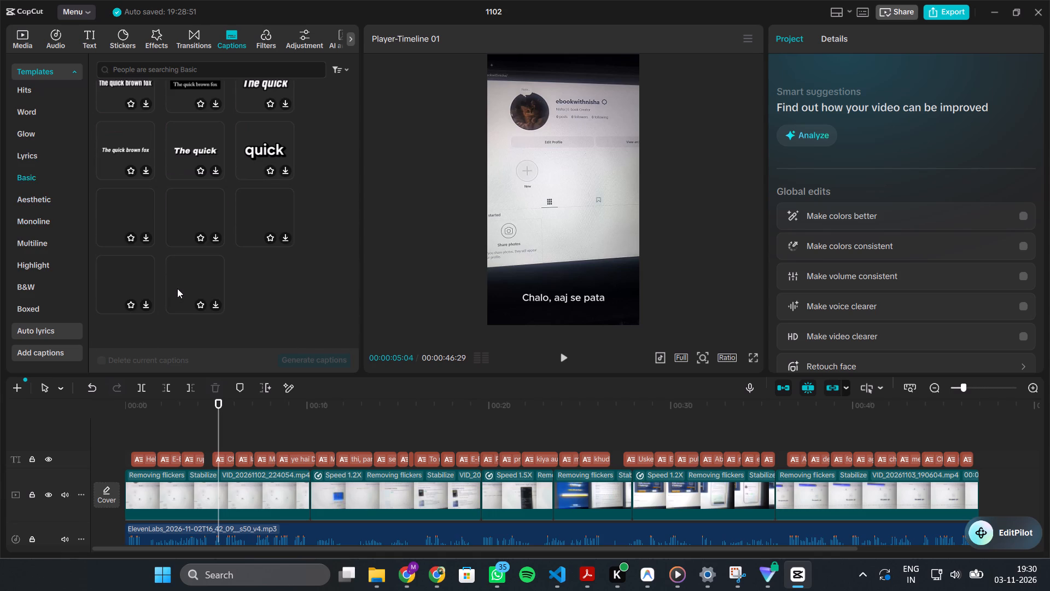
left_click_drag(355, 313, 344, 137)
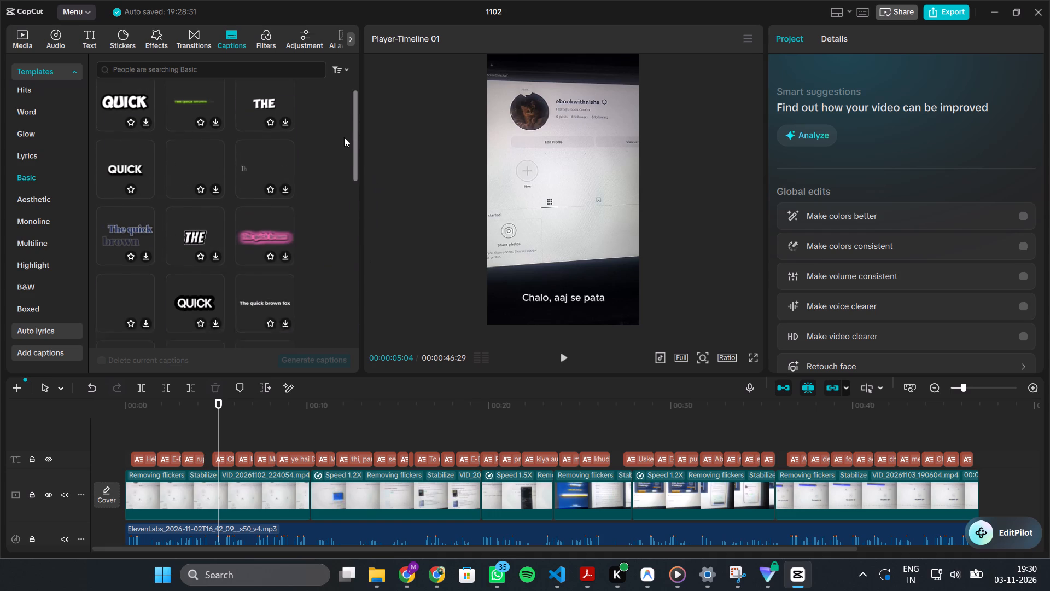
left_click_drag(344, 137, 348, 70)
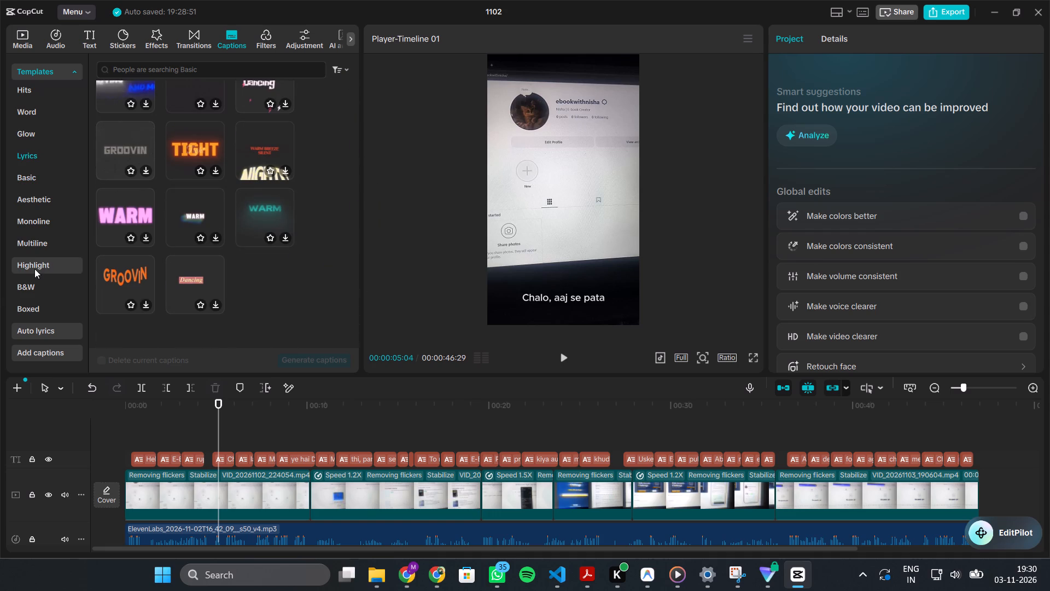
left_click(34, 269)
left_click(30, 289)
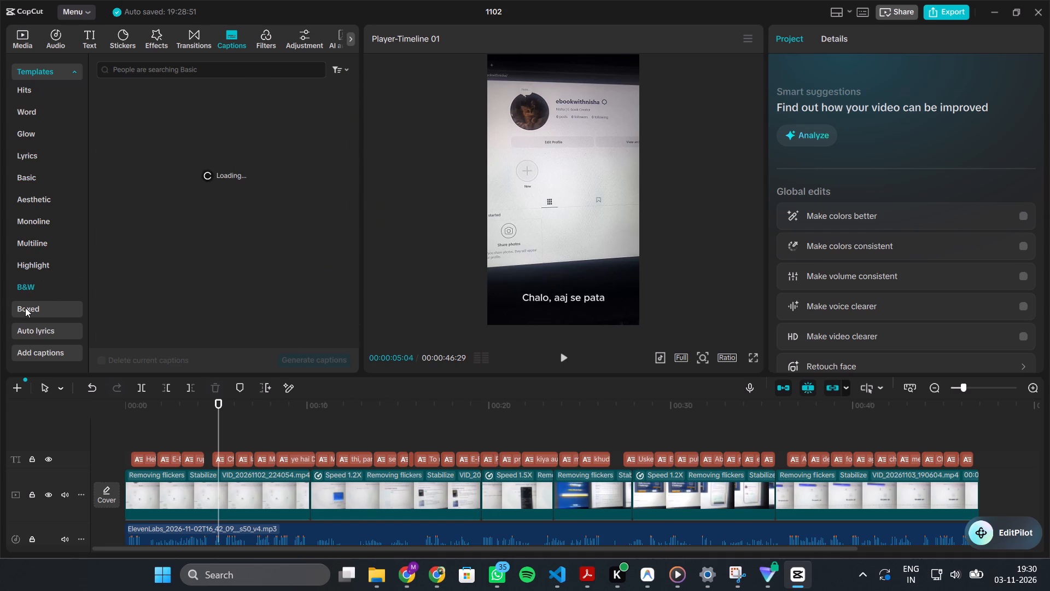
left_click(51, 216)
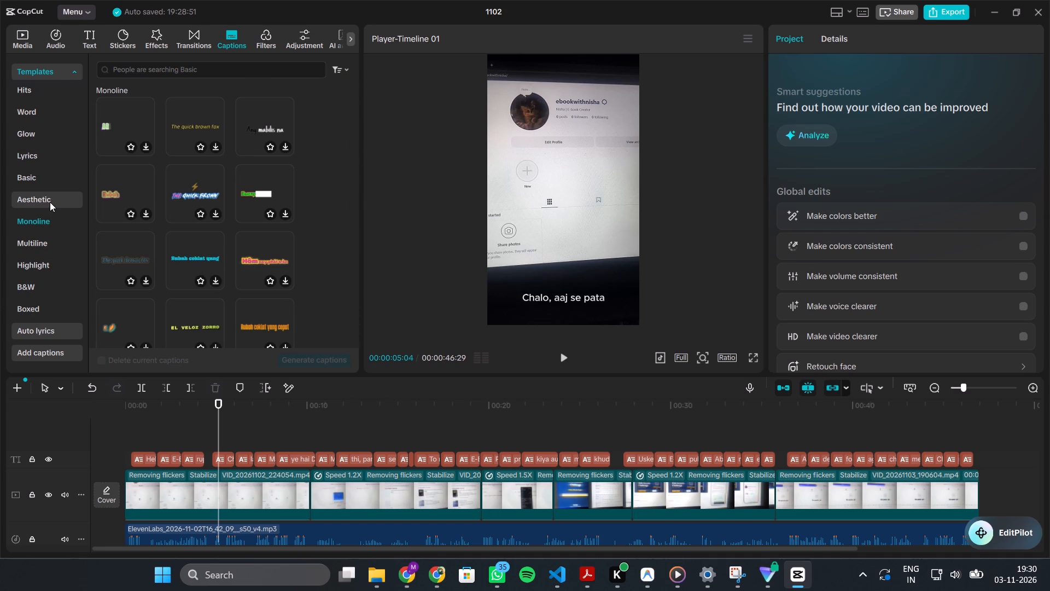
left_click(50, 202)
left_click(32, 181)
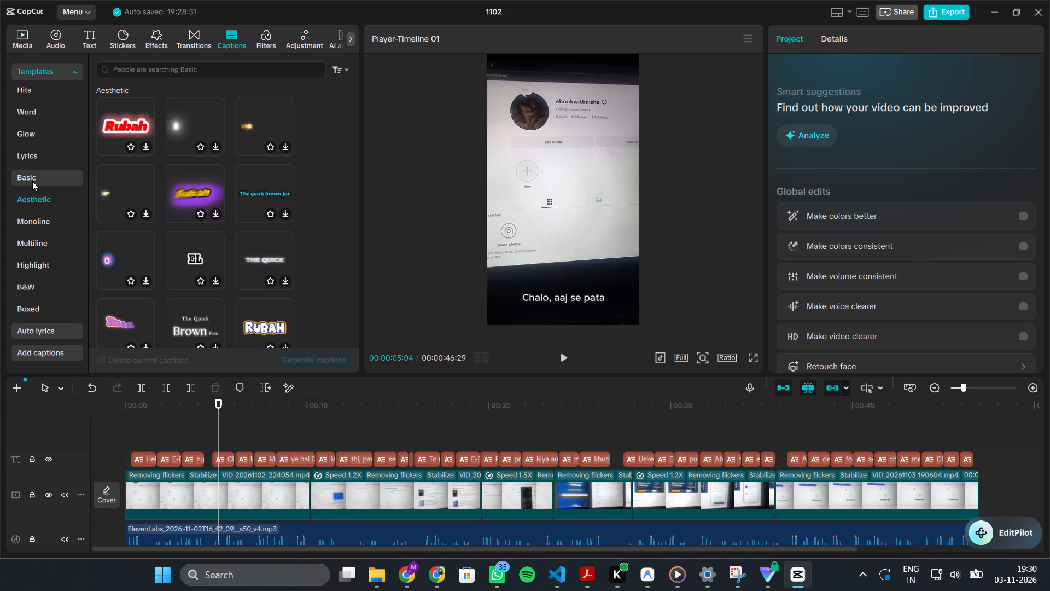
left_click(36, 157)
Compare the caption styles in the Glow, Word, Hits, NEW, Classic and Trending template categories.
scroll(36, 146, "up", 1)
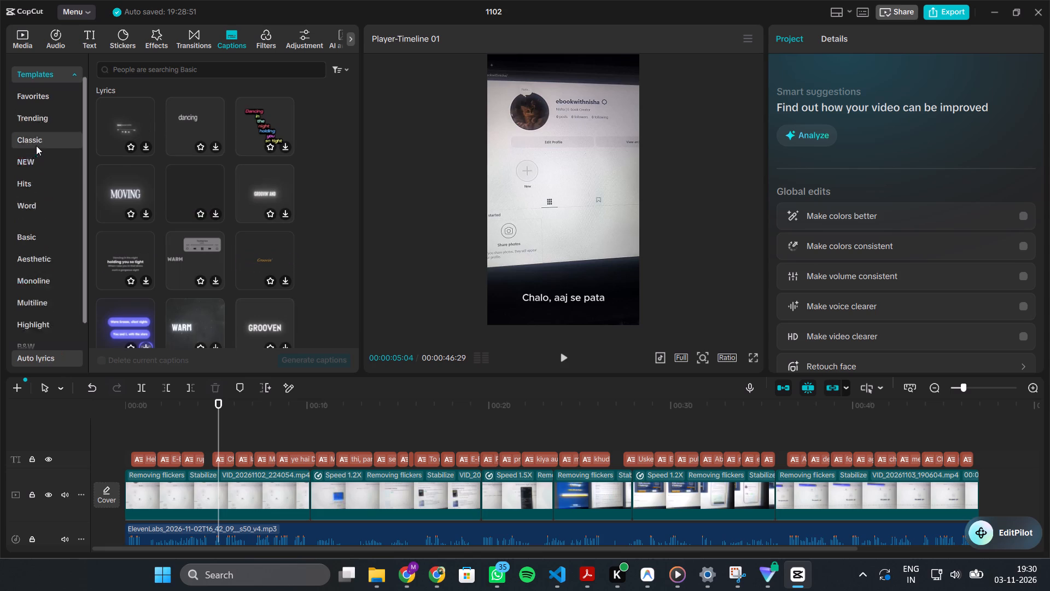
scroll(36, 146, "up", 1)
left_click(27, 237)
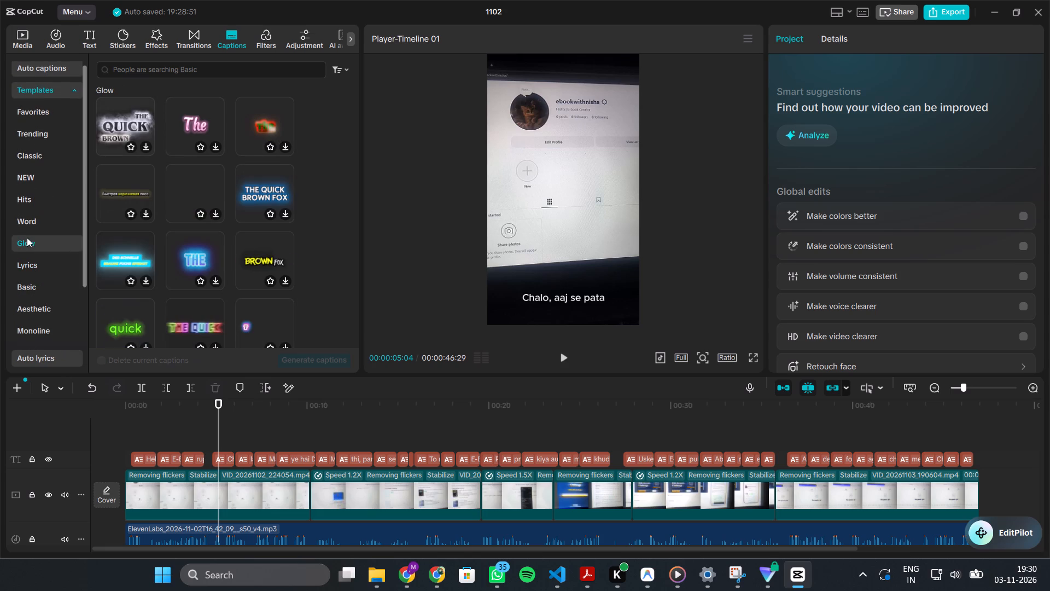
left_click(38, 228)
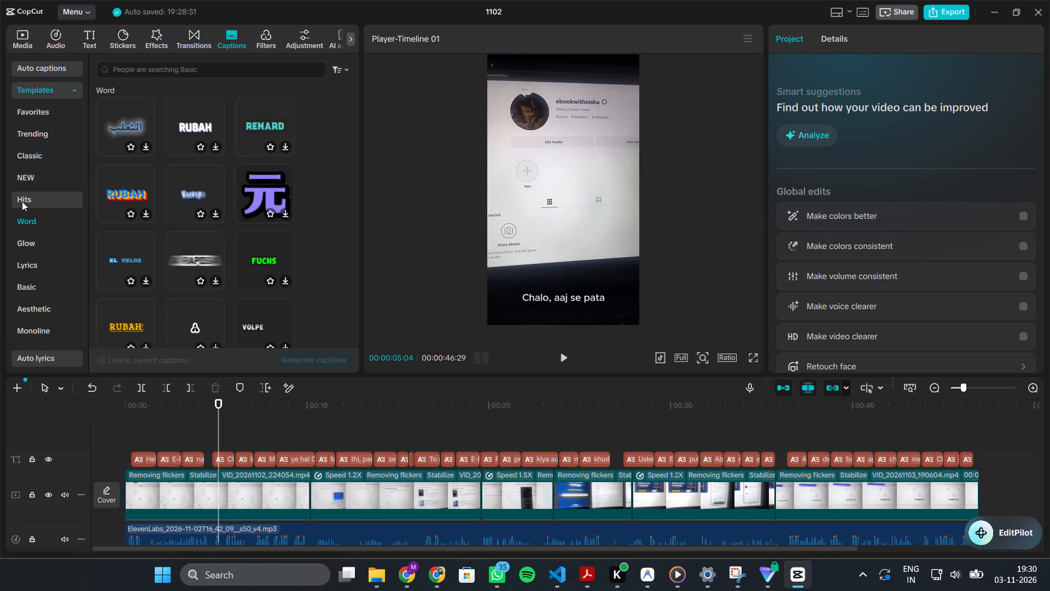
left_click(22, 201)
left_click(33, 175)
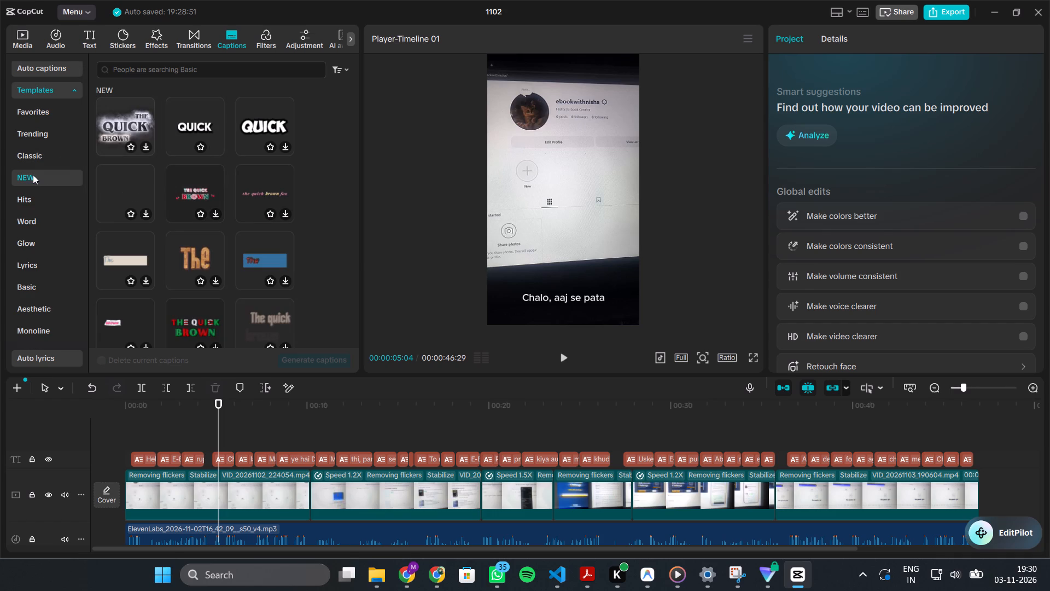
left_click(43, 158)
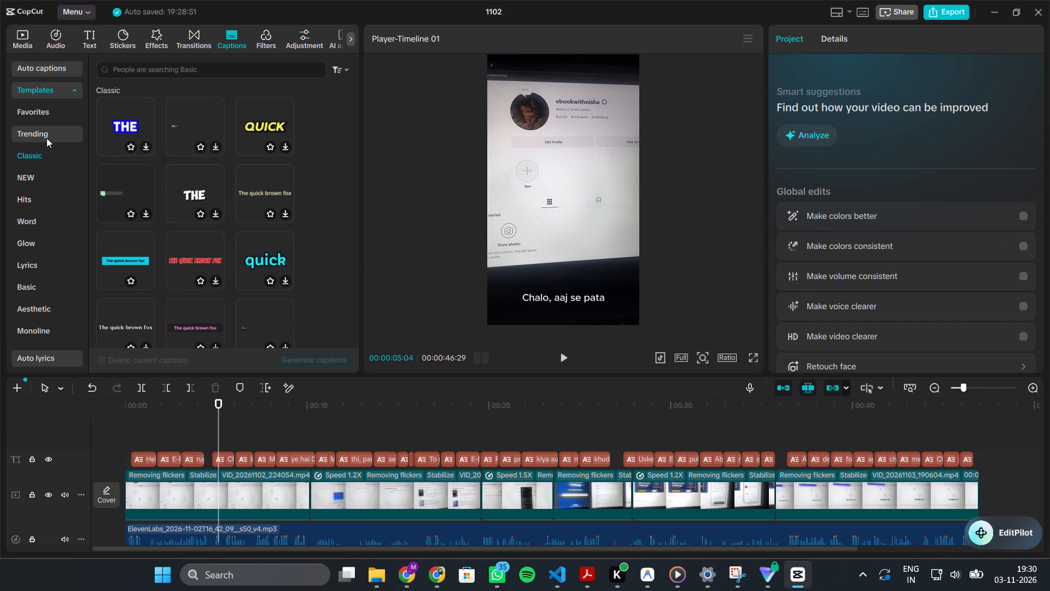
left_click(46, 138)
left_click(38, 155)
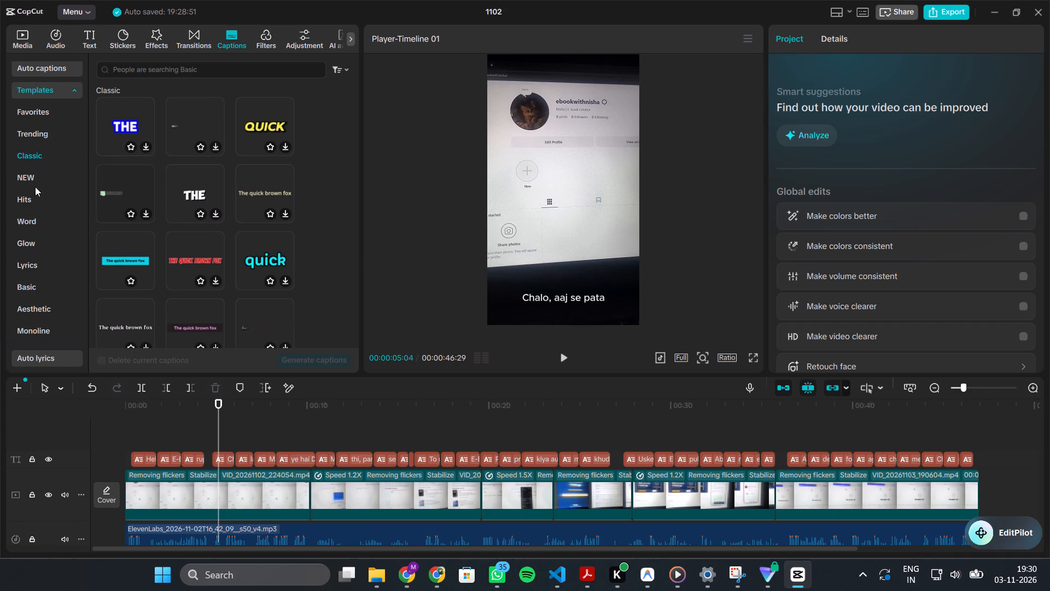
Examine the caption templates again category by category, from NEW and Hits through Word, Glow, Lyrics, Basic and Aesthetic to Monoline.
left_click(34, 187)
left_click(34, 182)
left_click(28, 205)
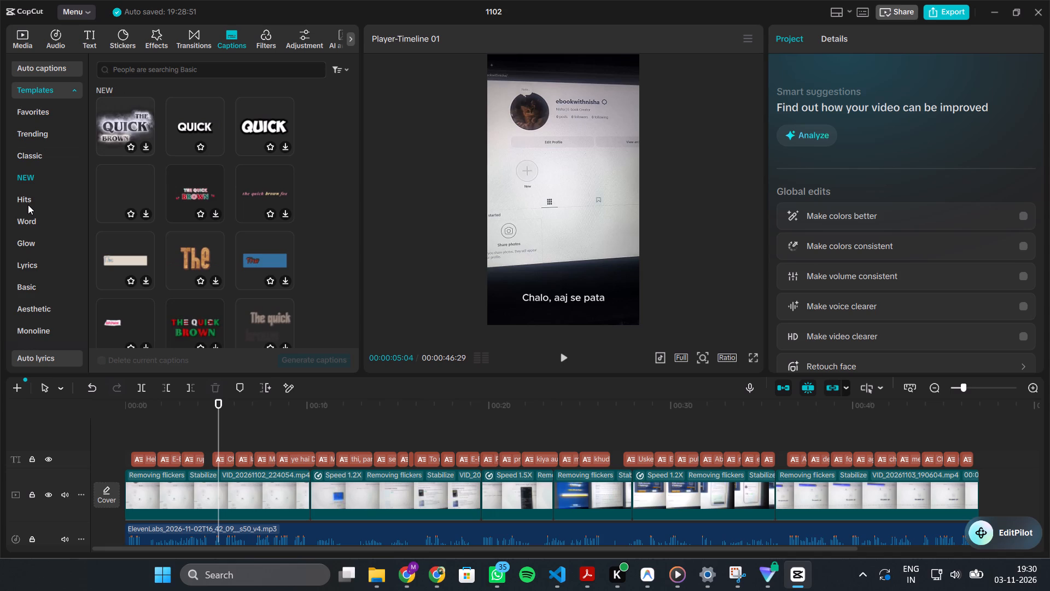
left_click(32, 230)
left_click(37, 219)
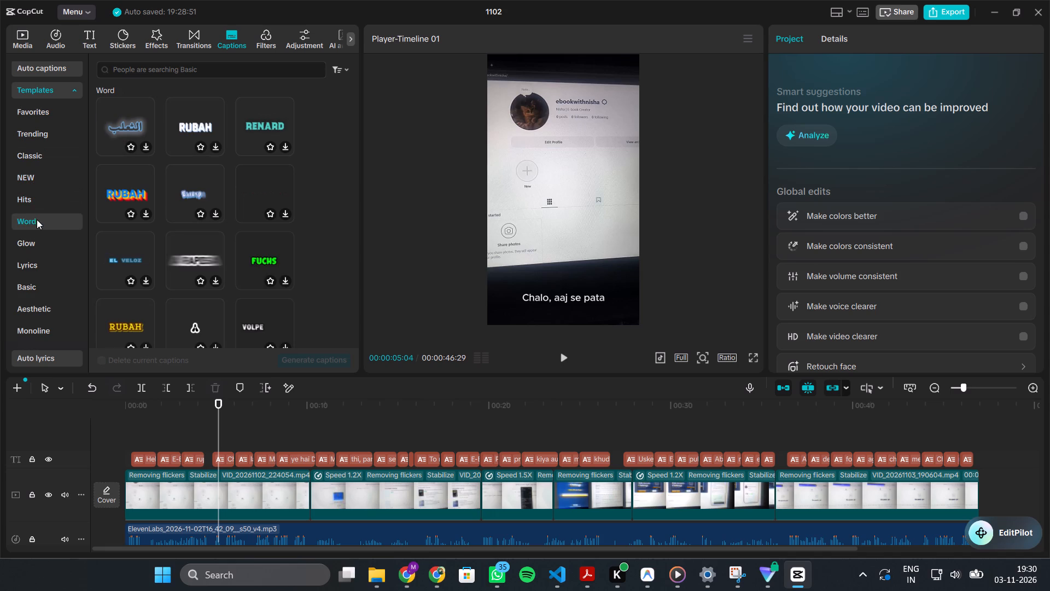
left_click(32, 241)
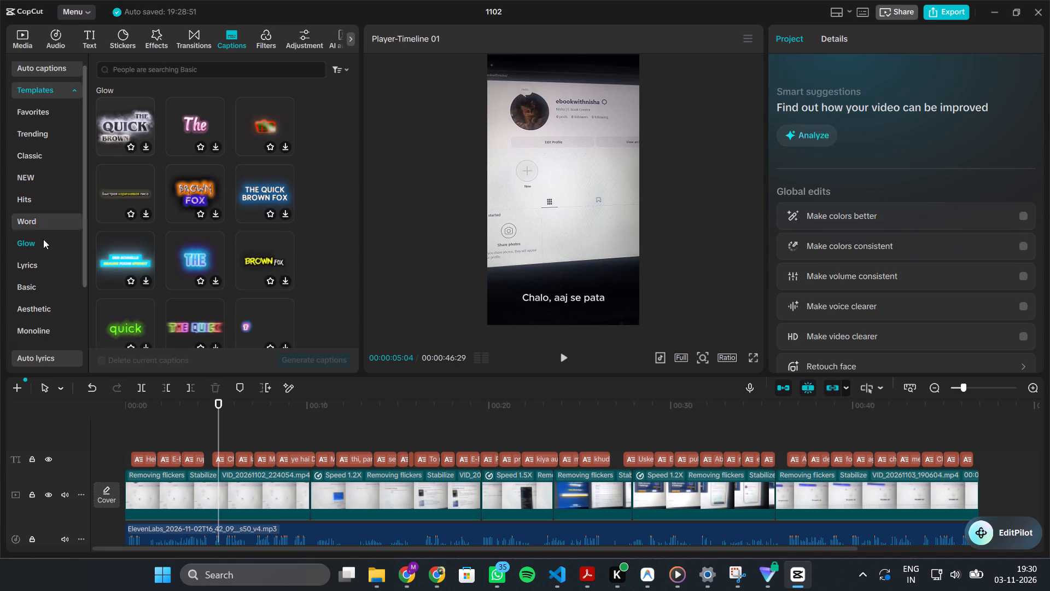
left_click(30, 262)
scroll(30, 262, "down", 1)
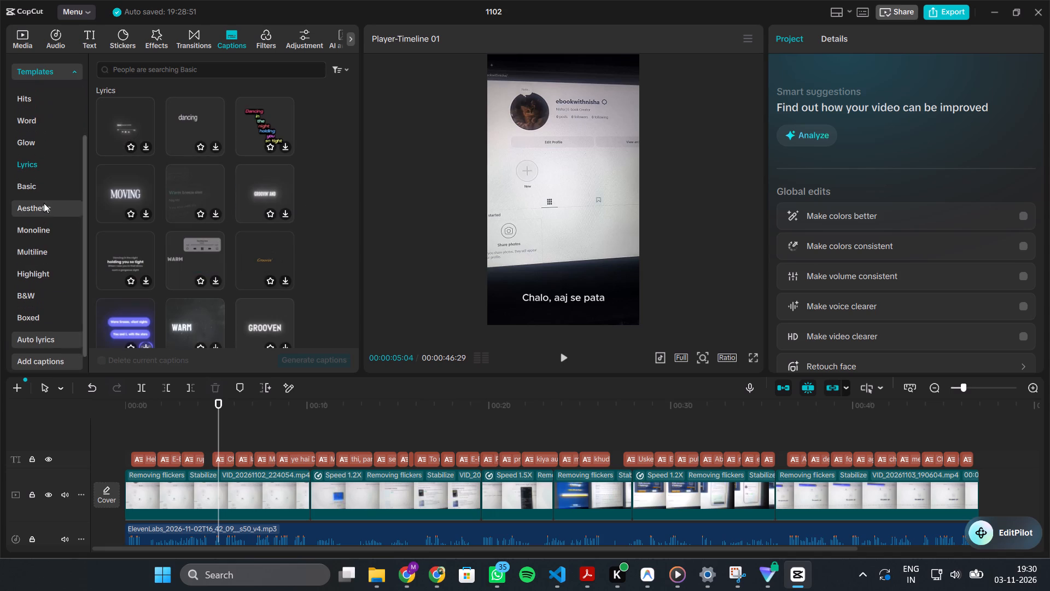
left_click(34, 191)
left_click(34, 205)
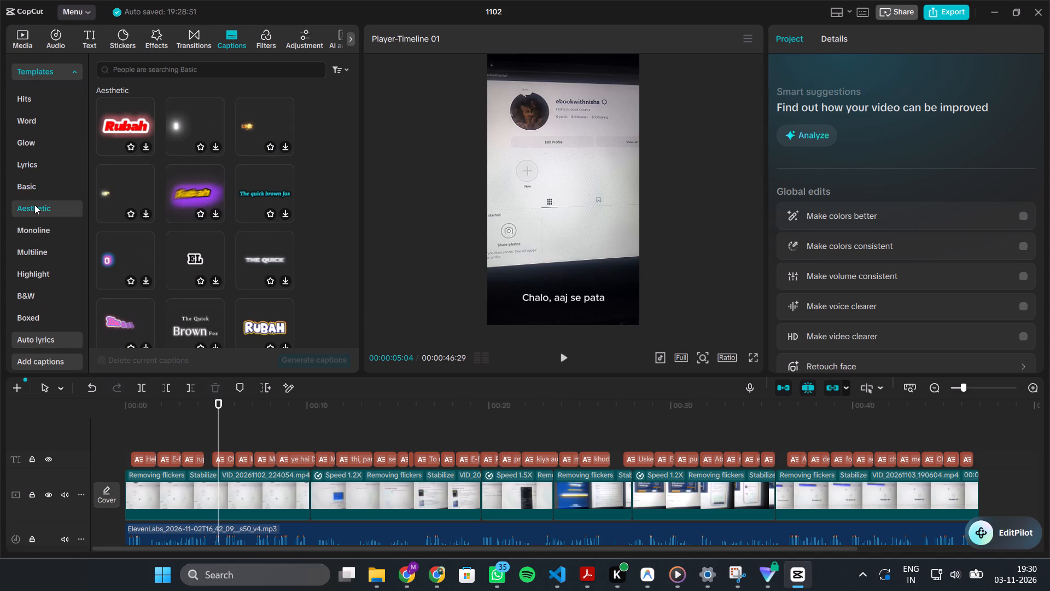
scroll(34, 205, "up", 1)
left_click(39, 331)
scroll(39, 331, "down", 1)
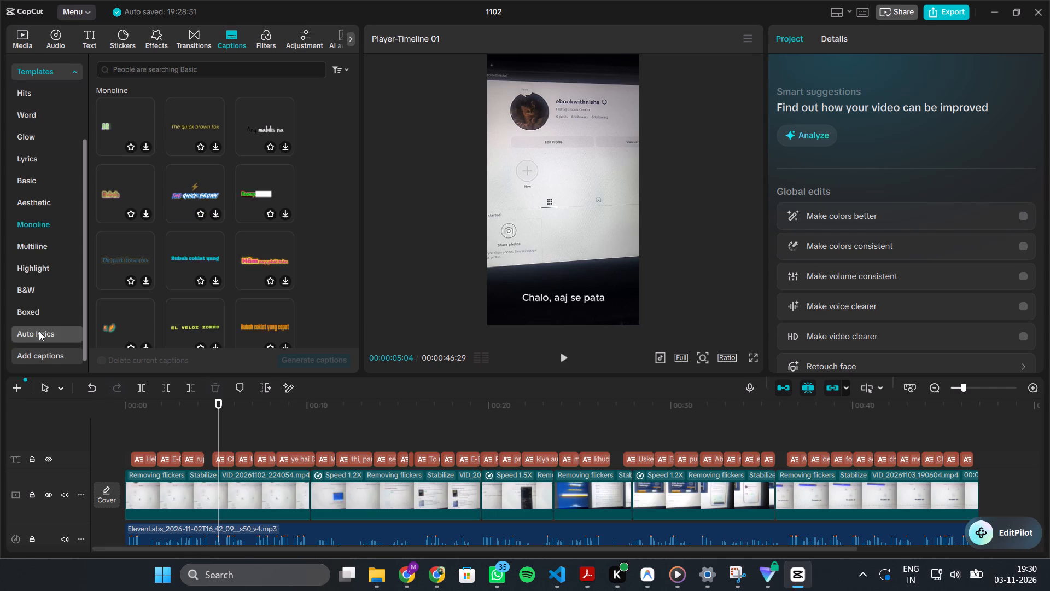
scroll(39, 331, "down", 1)
Compare the caption styles in the Multiline, Monoline, Aesthetic and Highlight template categories.
left_click(41, 238)
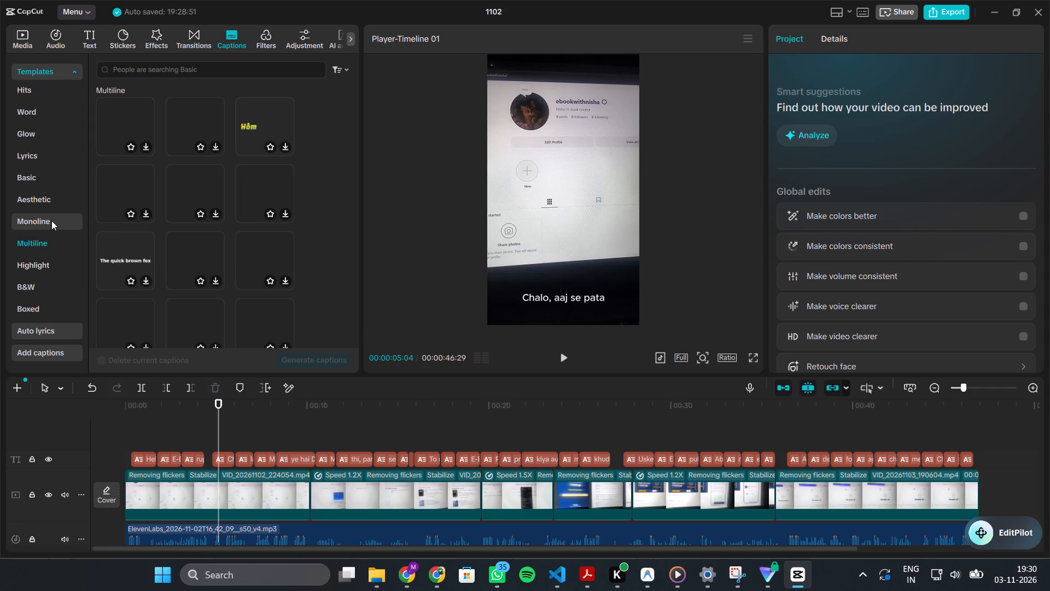
left_click(51, 221)
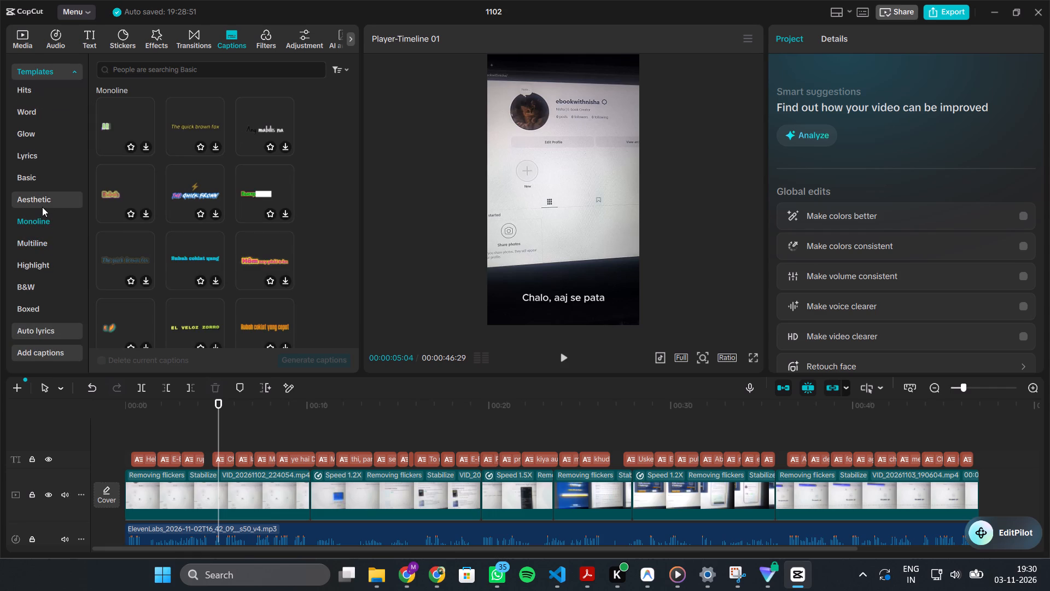
left_click(42, 206)
left_click(38, 227)
left_click_drag(33, 252, 35, 247)
left_click(36, 246)
left_click(38, 262)
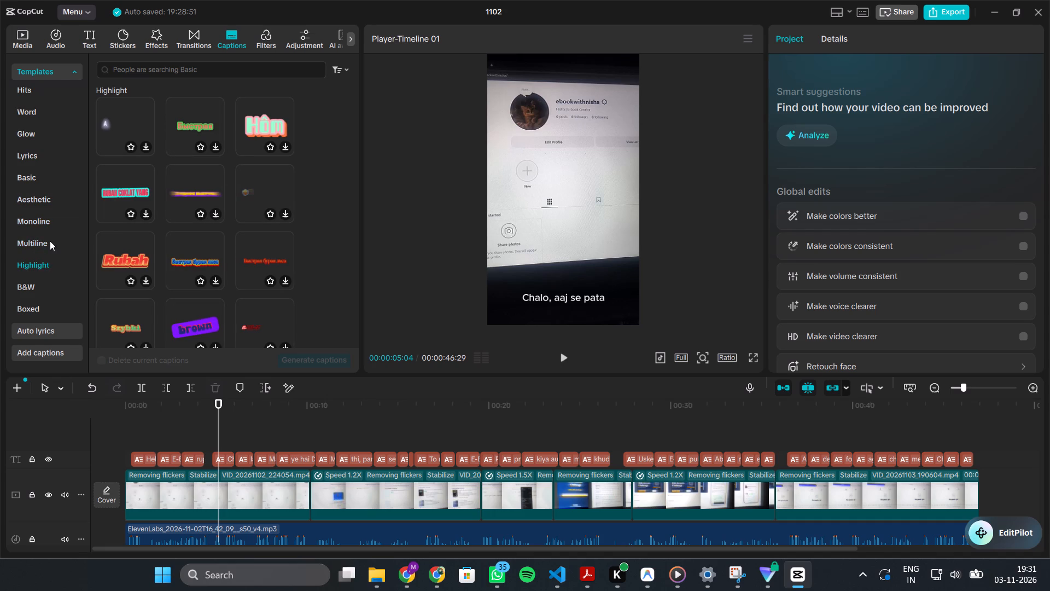
Review the caption templates once more from Trending and Classic through NEW, Hits, Word, Glow, Lyrics and Basic to Aesthetic.
scroll(50, 241, "up", 1)
left_click(34, 138)
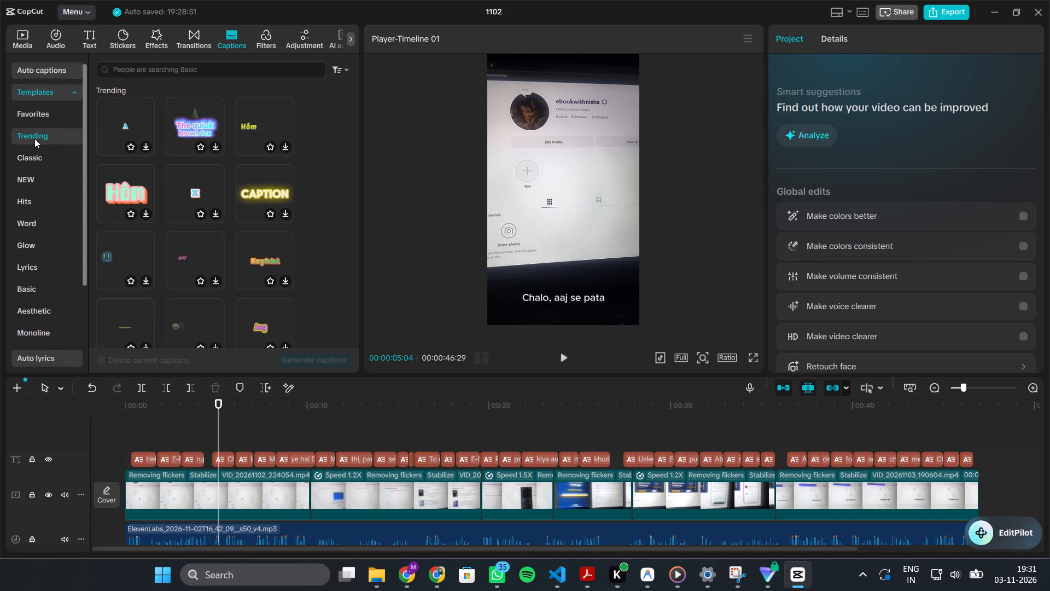
left_click(30, 157)
left_click(27, 181)
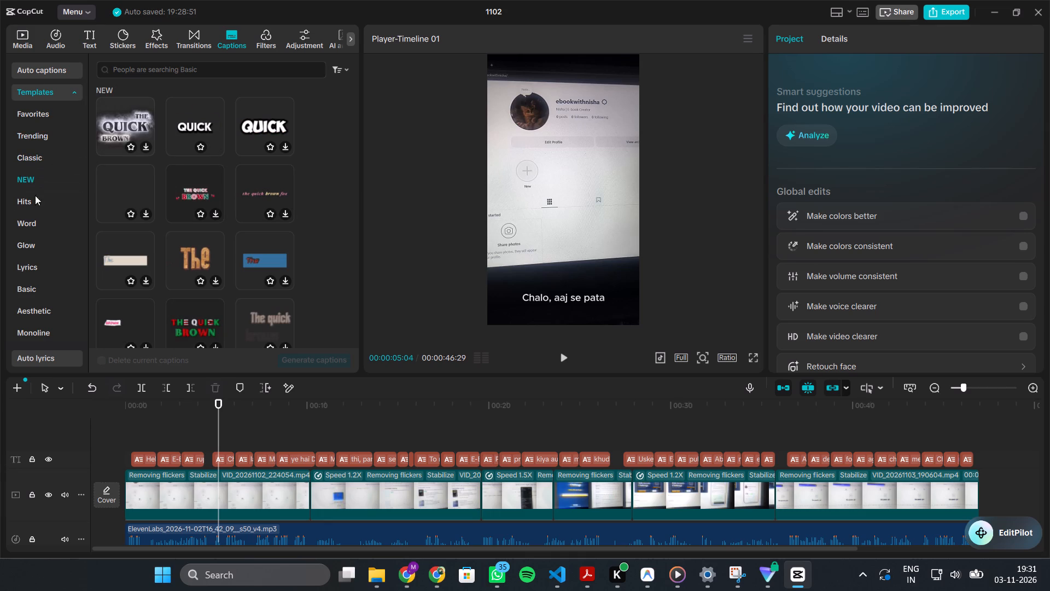
left_click(36, 204)
left_click(34, 233)
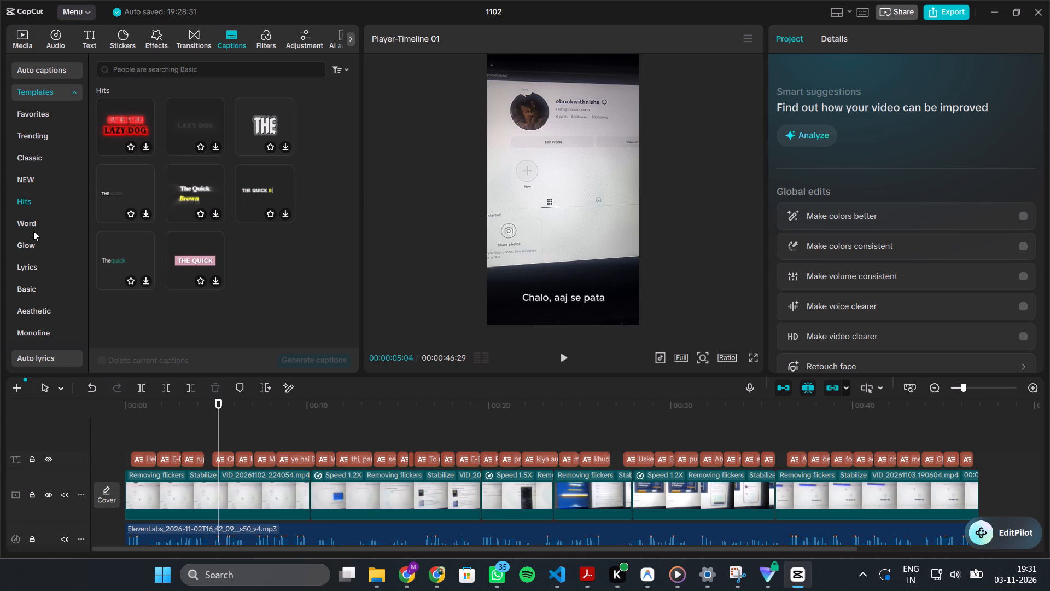
left_click(31, 225)
left_click(28, 241)
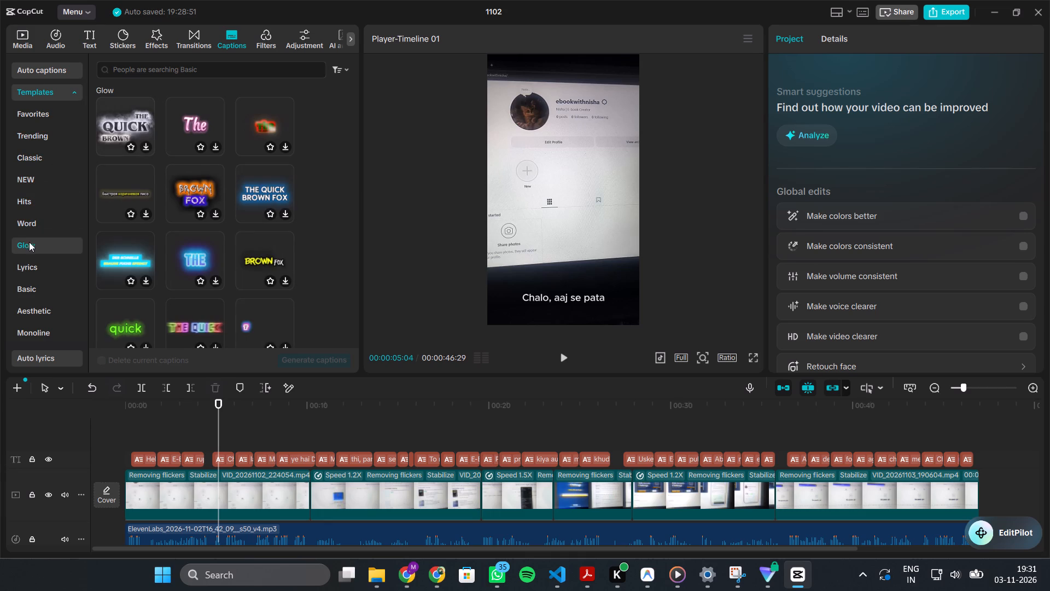
left_click(29, 264)
left_click(33, 286)
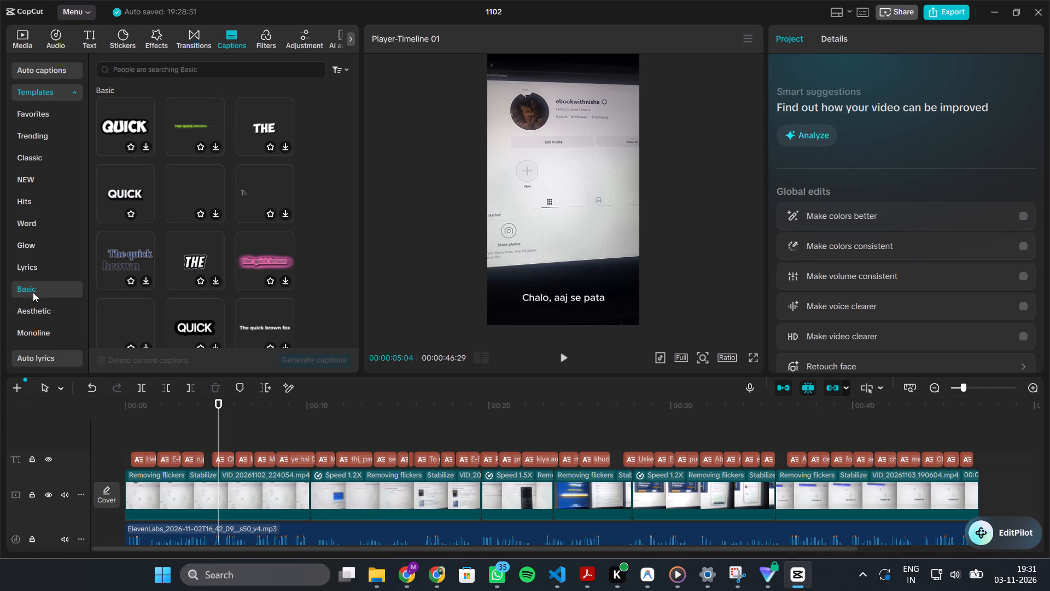
left_click(37, 304)
scroll(37, 304, "down", 1)
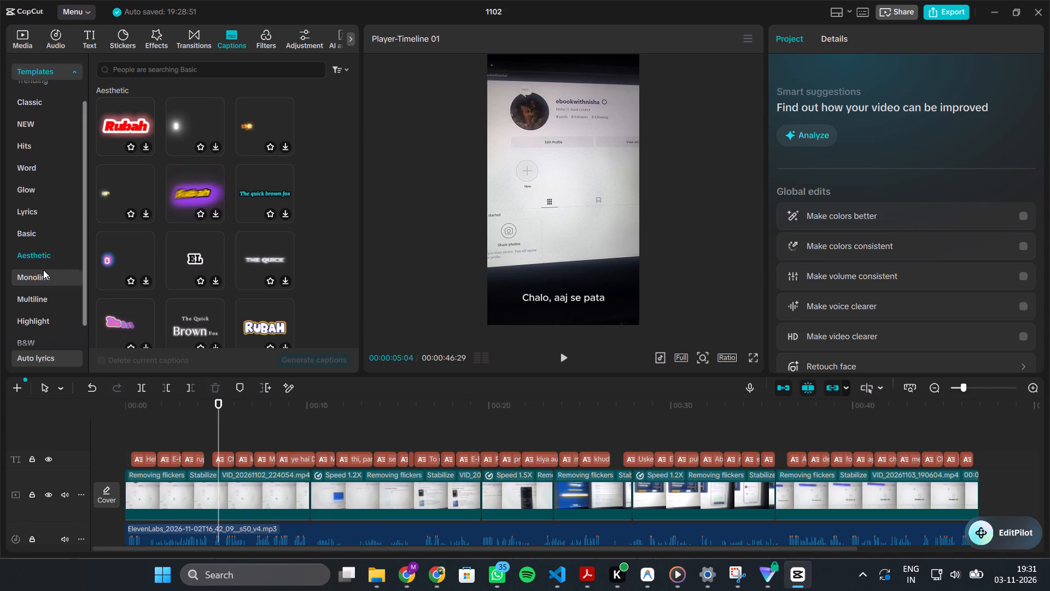
Look through the whole Monoline caption template category and the first Multiline styles for a suitable look.
left_click(43, 270)
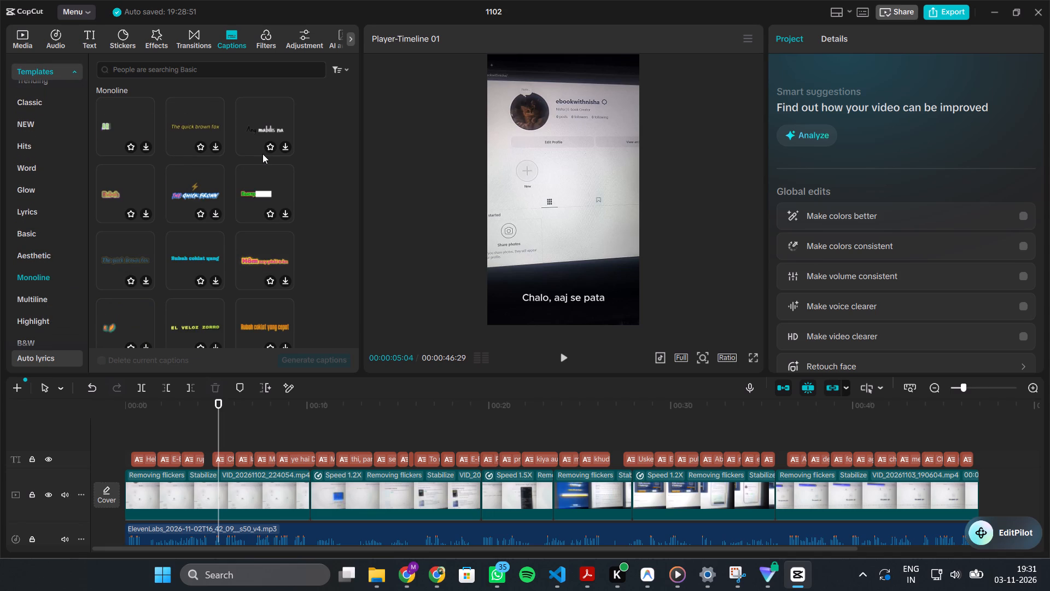
scroll(262, 154, "down", 3)
scroll(262, 154, "up", 2)
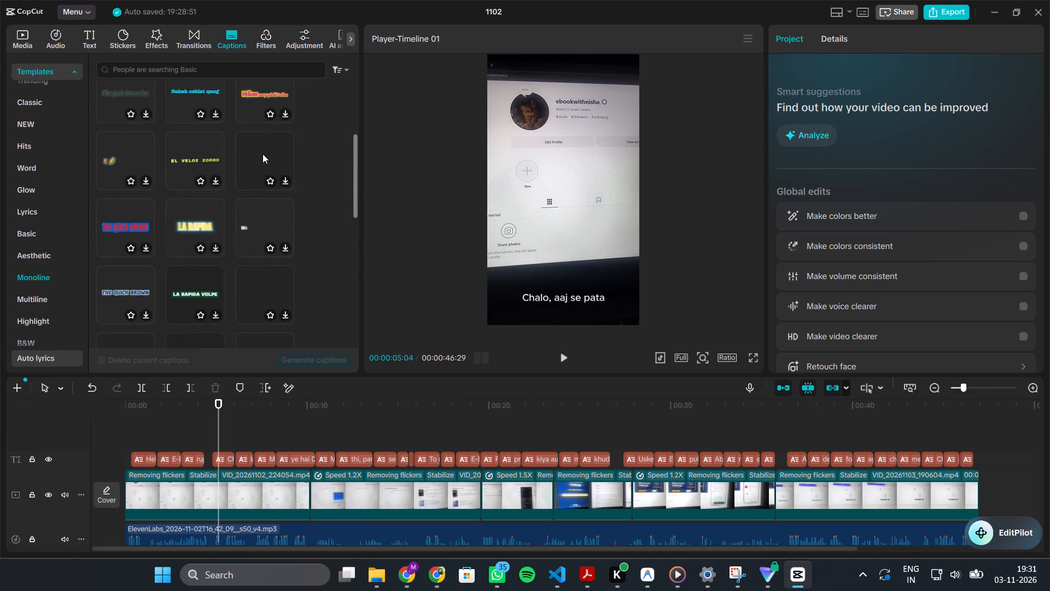
scroll(262, 154, "down", 4)
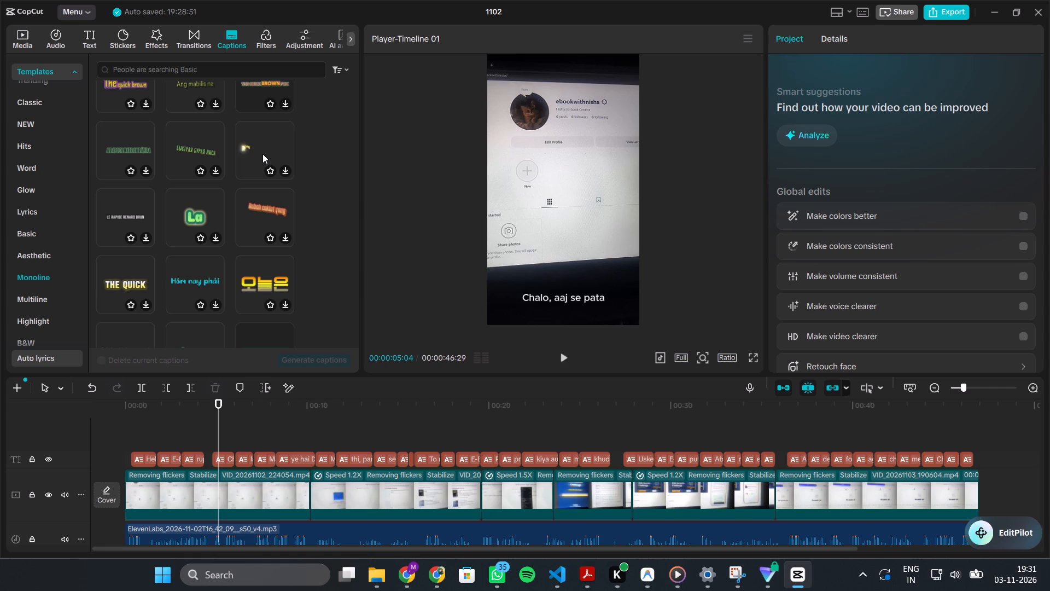
scroll(262, 154, "down", 2)
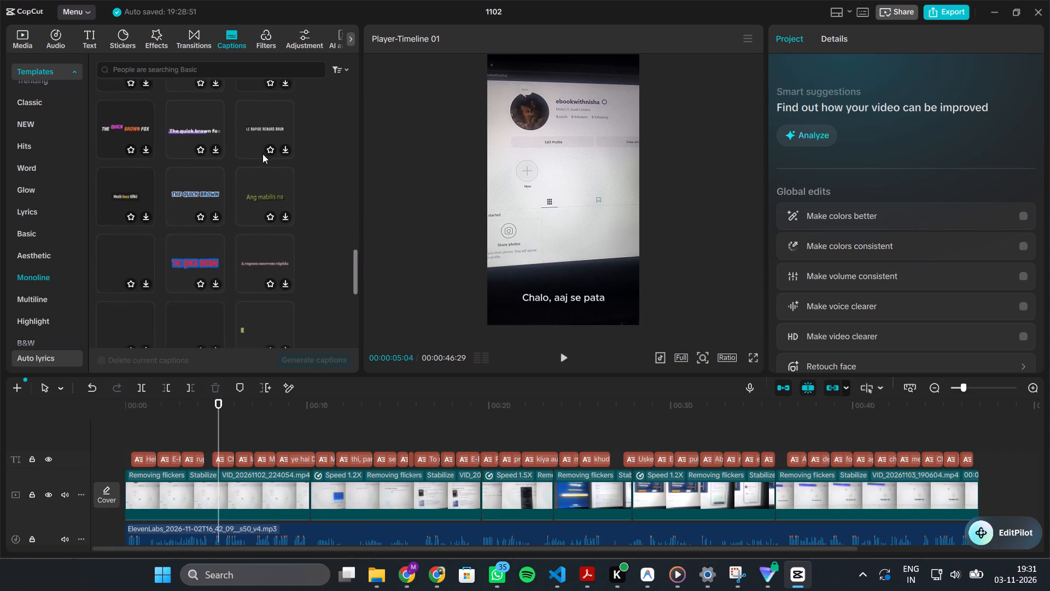
scroll(262, 154, "down", 3)
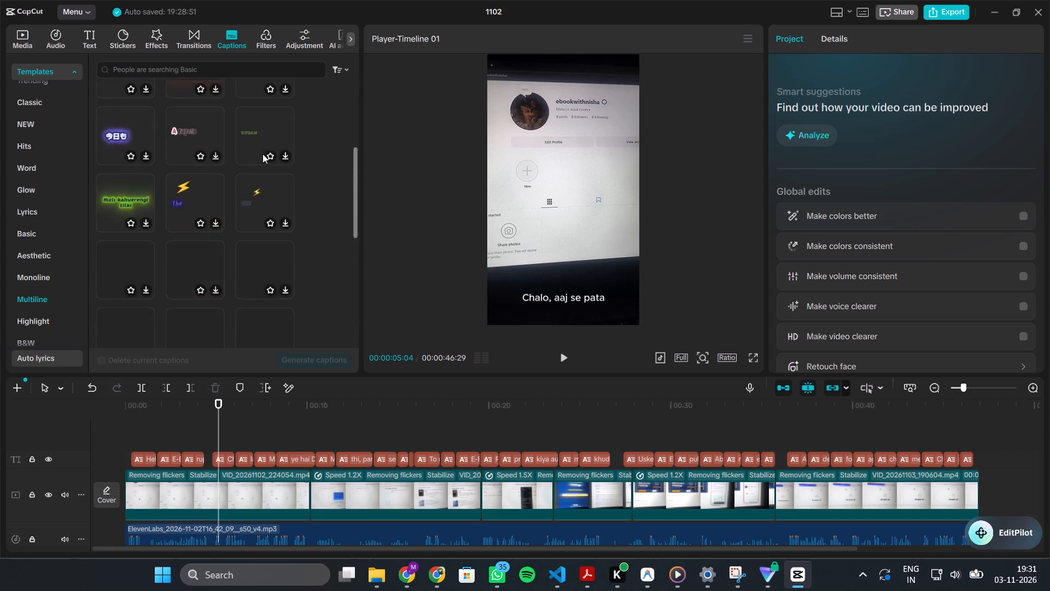
scroll(262, 154, "down", 6)
scroll(262, 154, "up", 4)
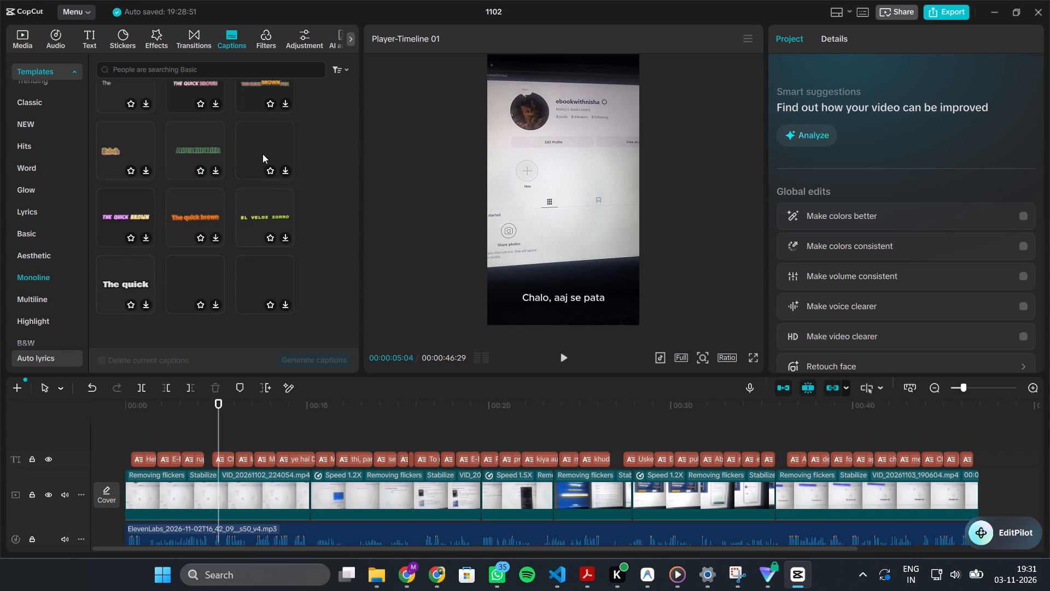
Look through the whole Aesthetic caption template category for a suitable caption look.
scroll(262, 154, "up", 14)
scroll(262, 154, "up", 7)
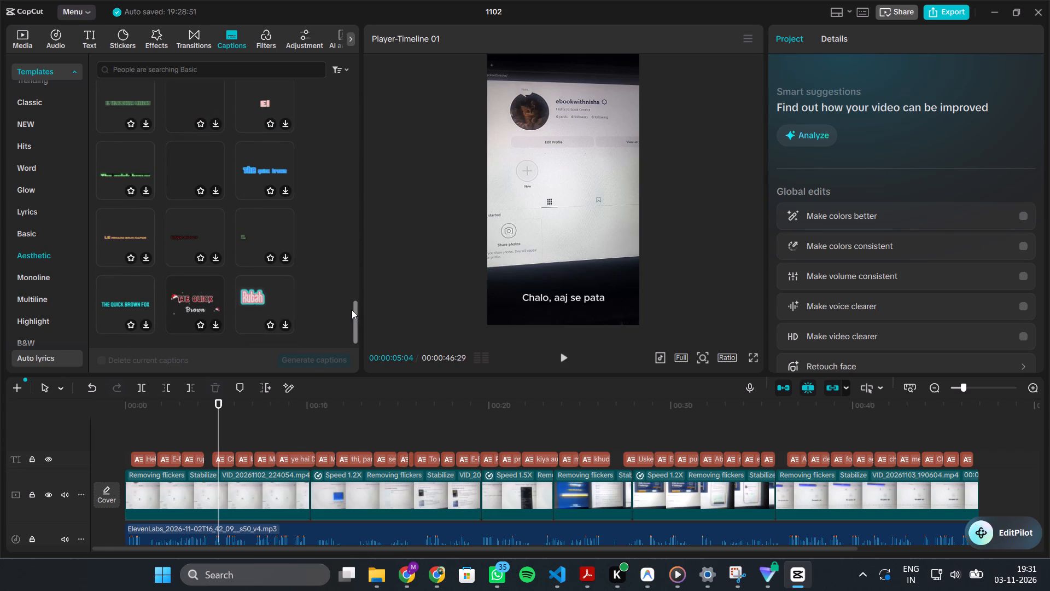
left_click_drag(354, 314, 355, 71)
left_click(324, 223)
scroll(324, 223, "down", 2)
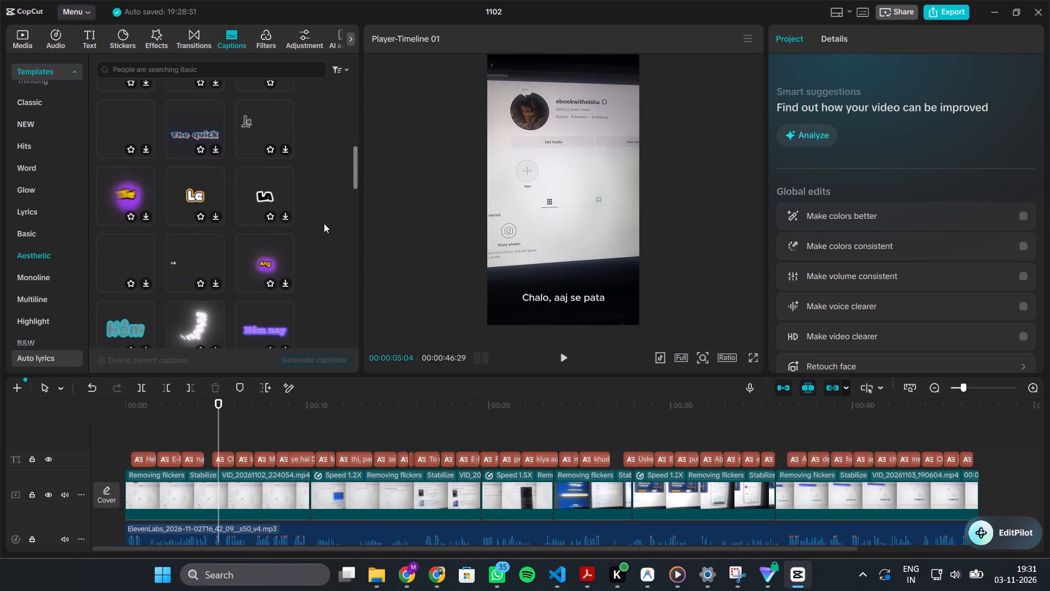
scroll(324, 223, "down", 1)
scroll(324, 223, "up", 2)
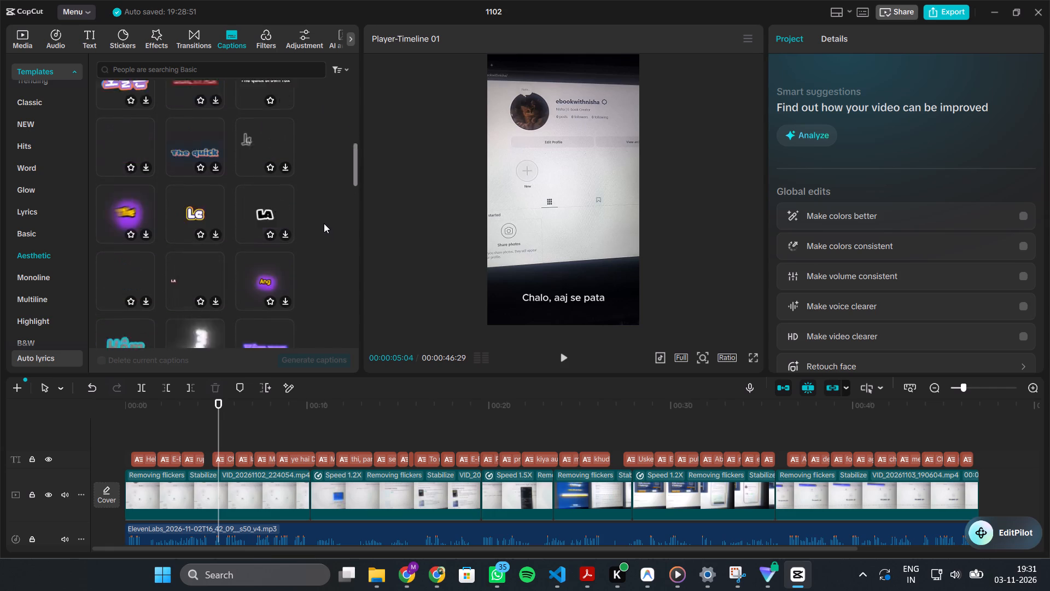
scroll(324, 223, "up", 1)
left_click_drag(355, 108, 353, 246)
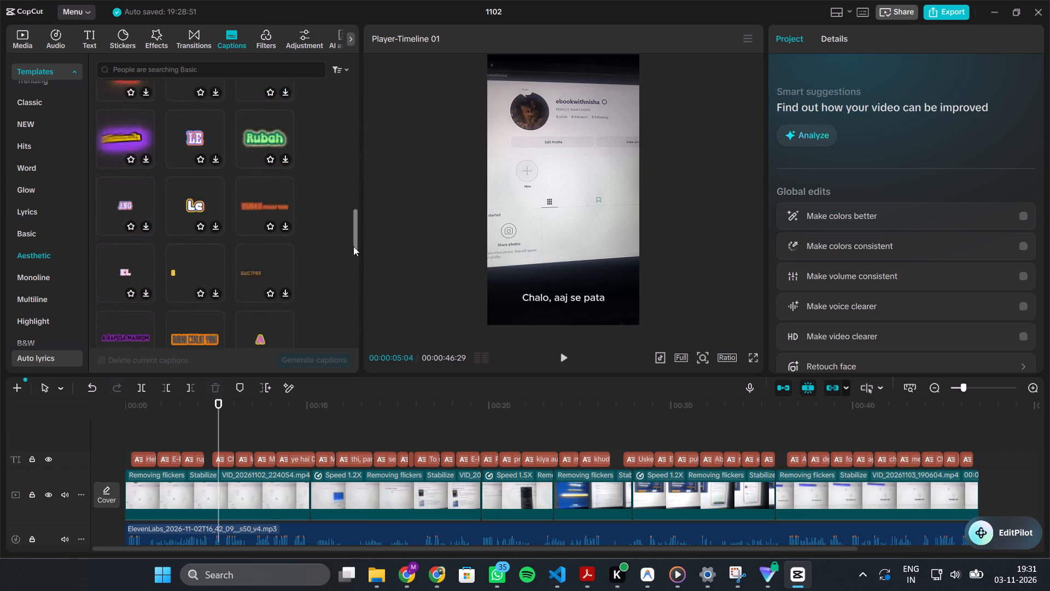
left_click_drag(353, 246, 341, 68)
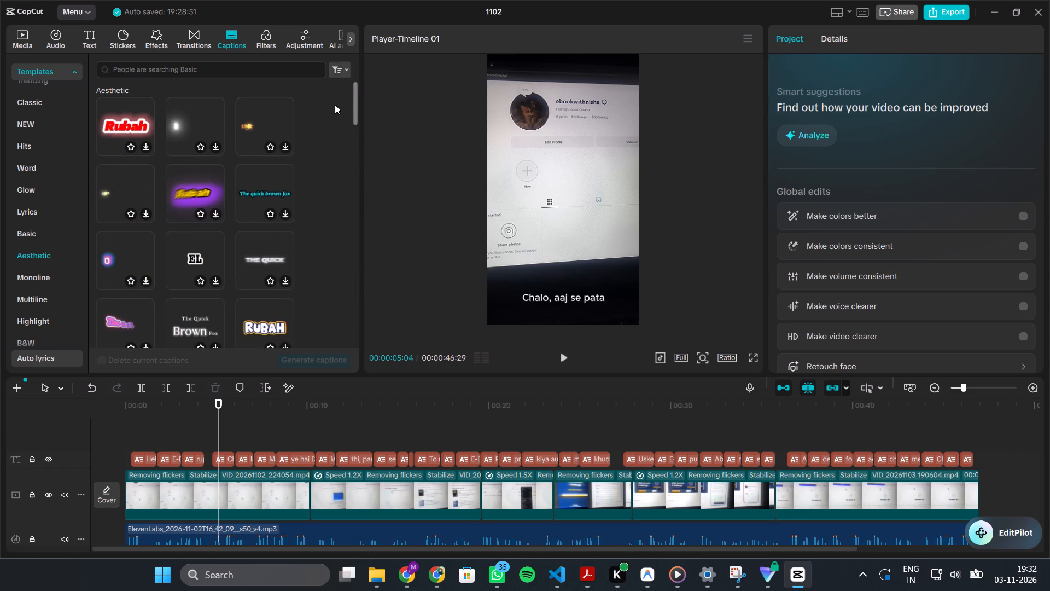
left_click(326, 141)
scroll(326, 141, "left", 4)
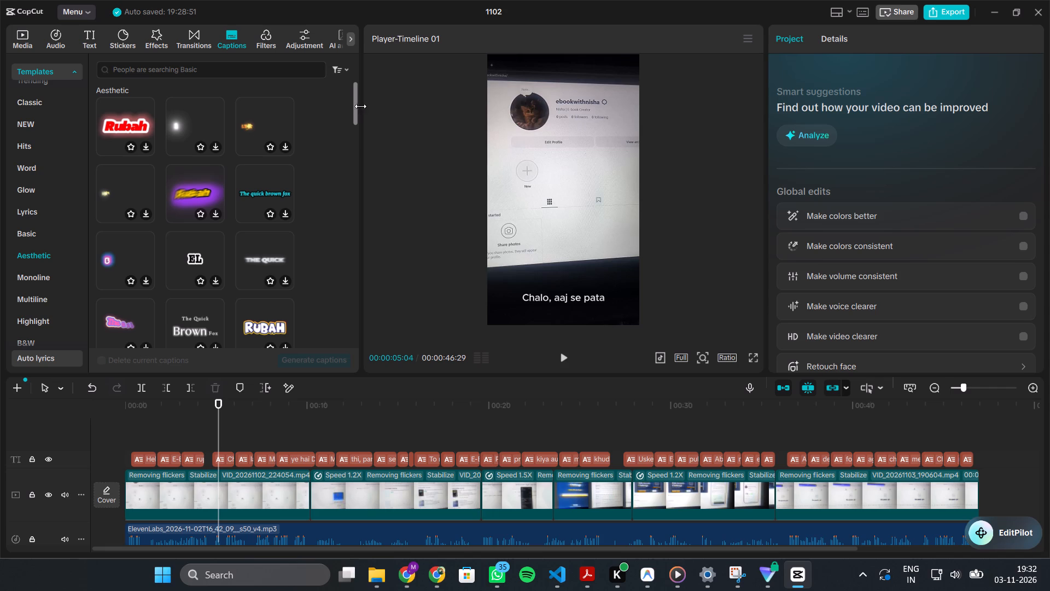
left_click_drag(355, 105, 349, 282)
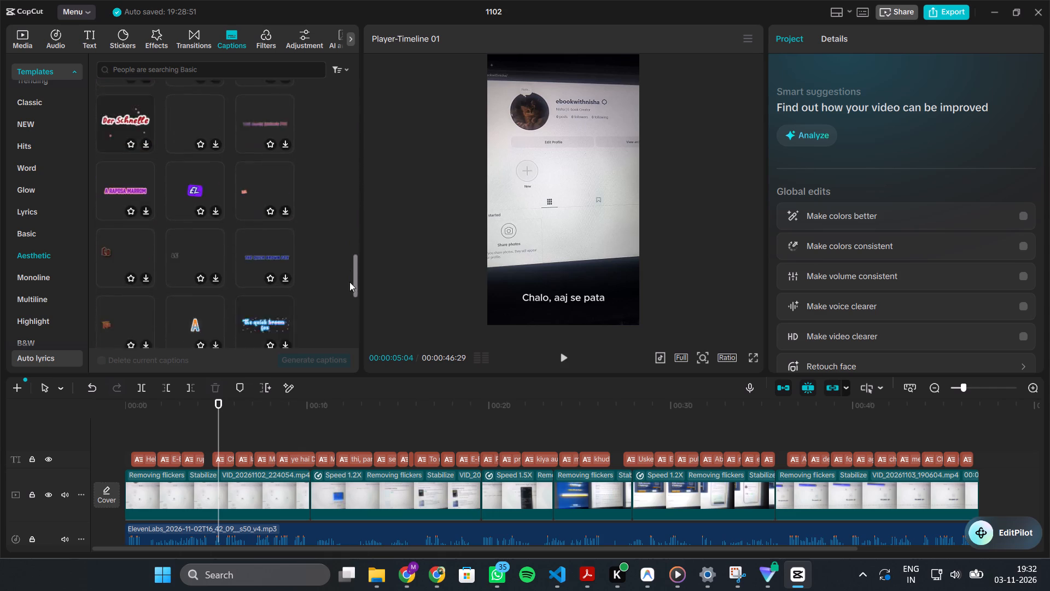
Review the caption templates from Monoline back through Aesthetic, Lyrics and Word to Hits.
left_click_drag(349, 282, 339, 82)
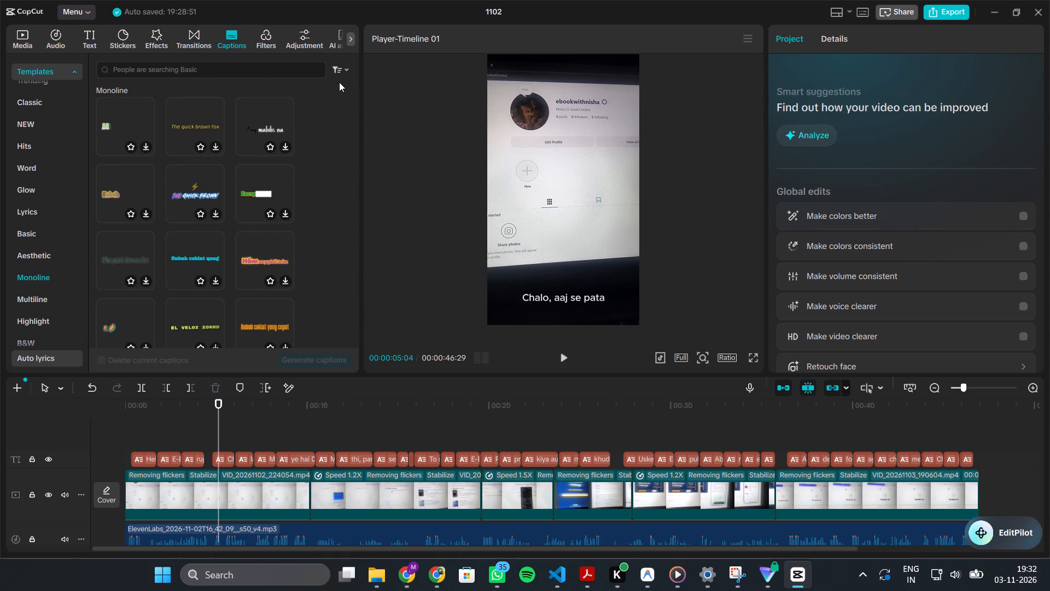
scroll(278, 191, "down", 6)
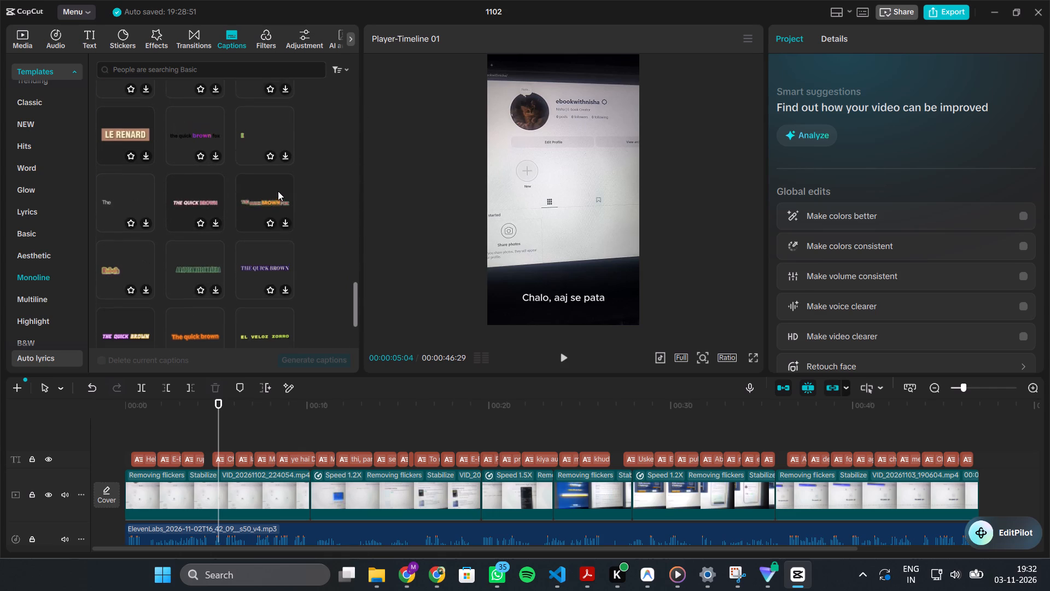
scroll(283, 263, "up", 2)
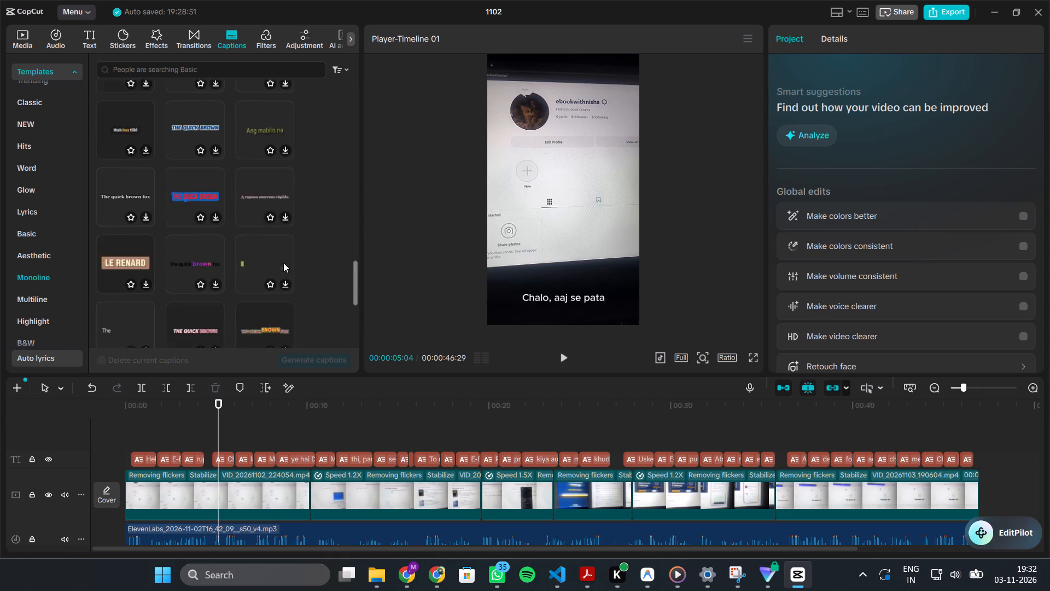
scroll(283, 263, "up", 3)
scroll(282, 143, "up", 6)
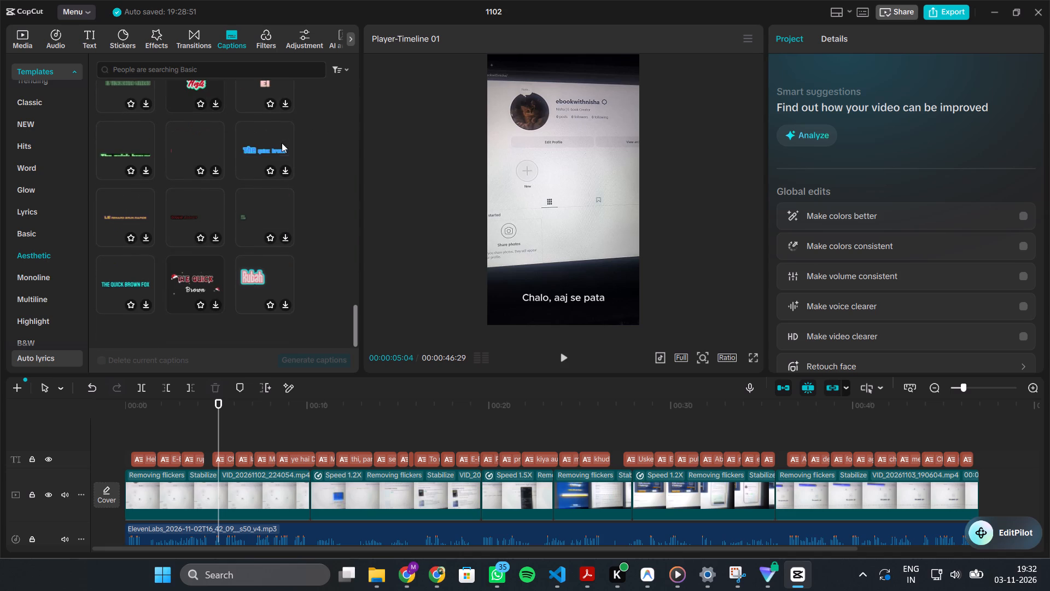
scroll(284, 265, "up", 16)
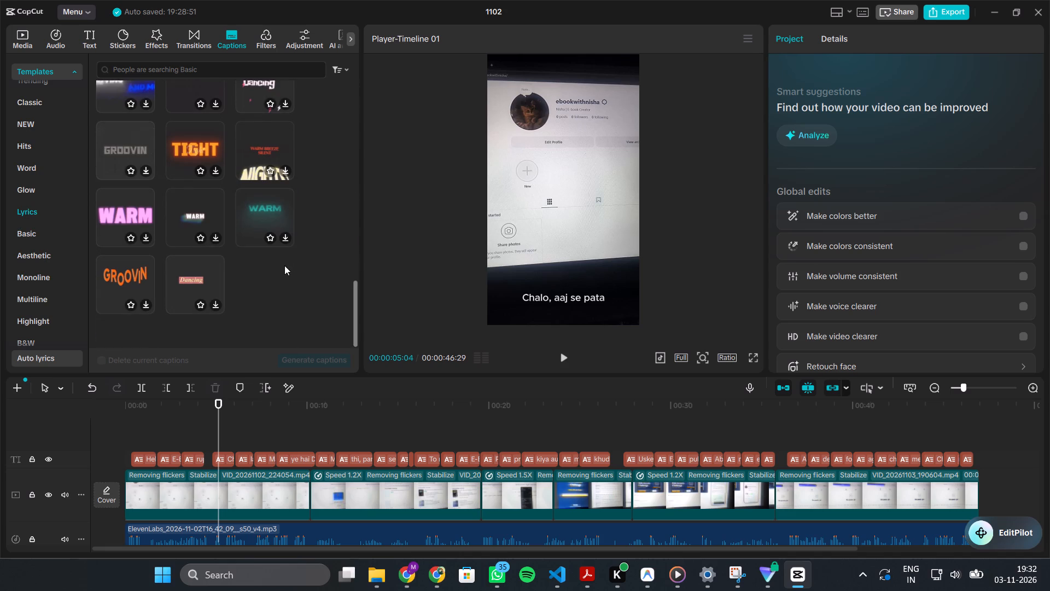
left_click_drag(354, 311, 354, 194)
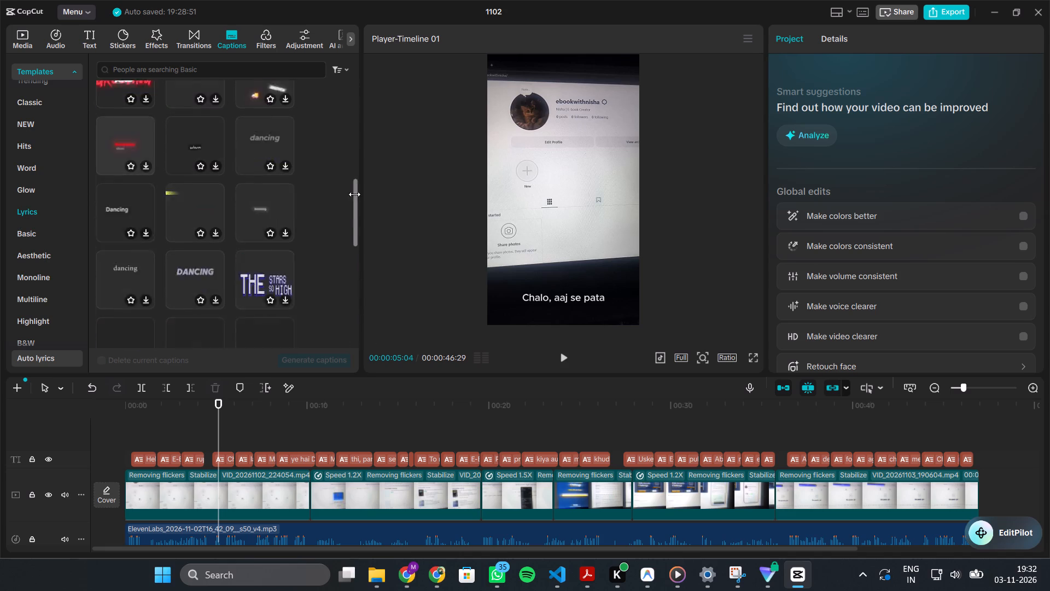
left_click_drag(354, 194, 340, 36)
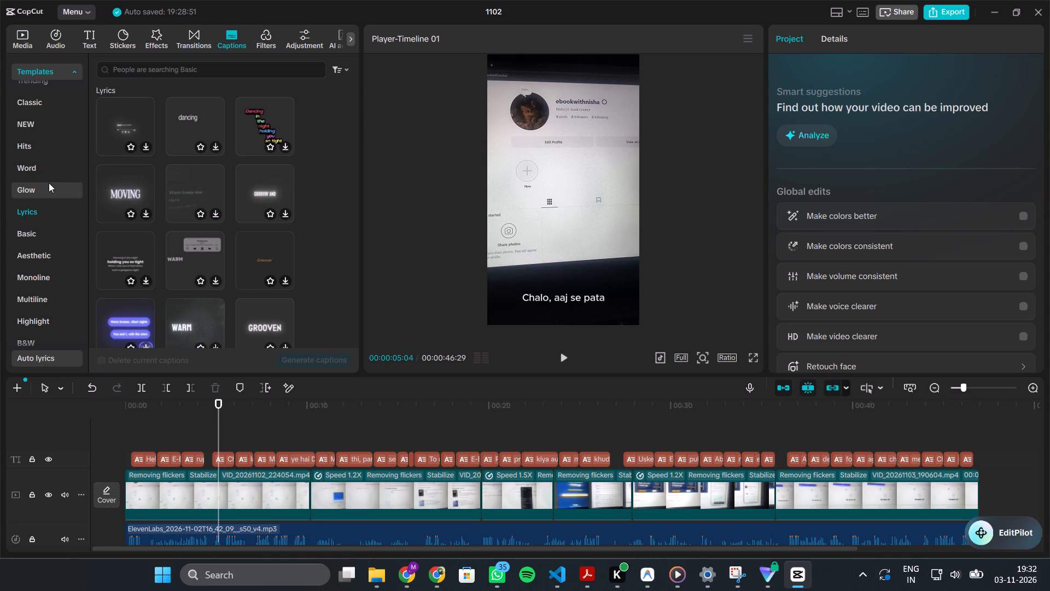
scroll(321, 139, "up", 2)
scroll(180, 196, "up", 15)
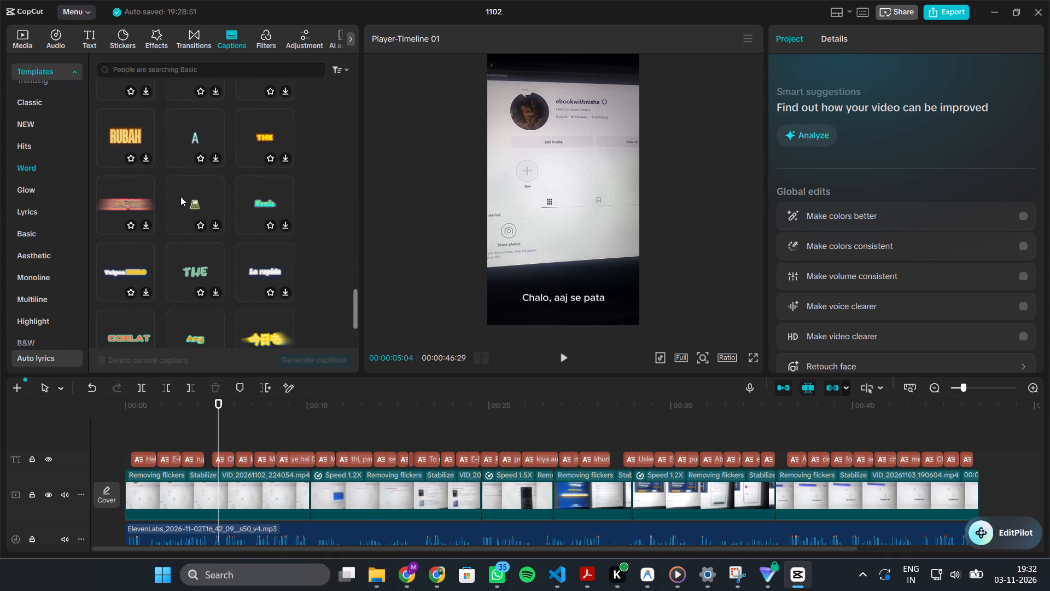
scroll(180, 196, "up", 3)
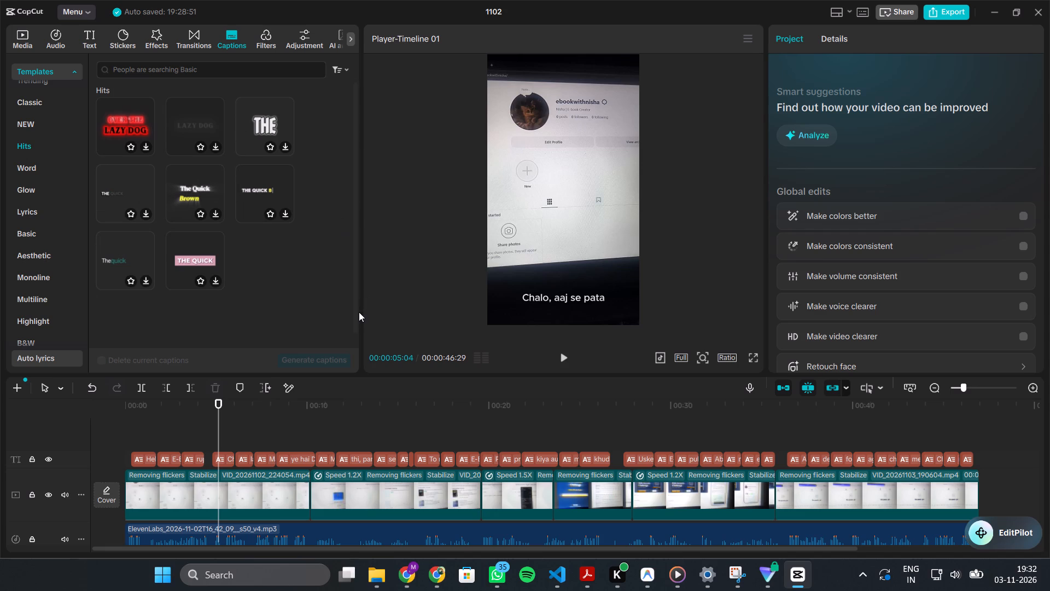
Examine the NEW caption template category from end to end, along with the adjoining Hits styles.
left_click_drag(356, 312, 376, 131)
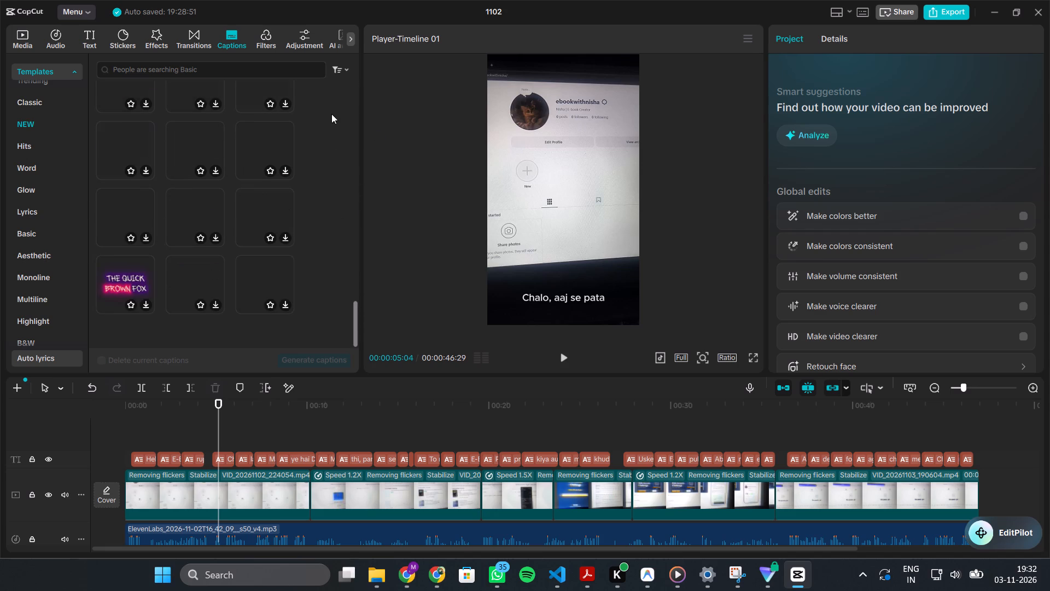
left_click_drag(356, 326, 357, 187)
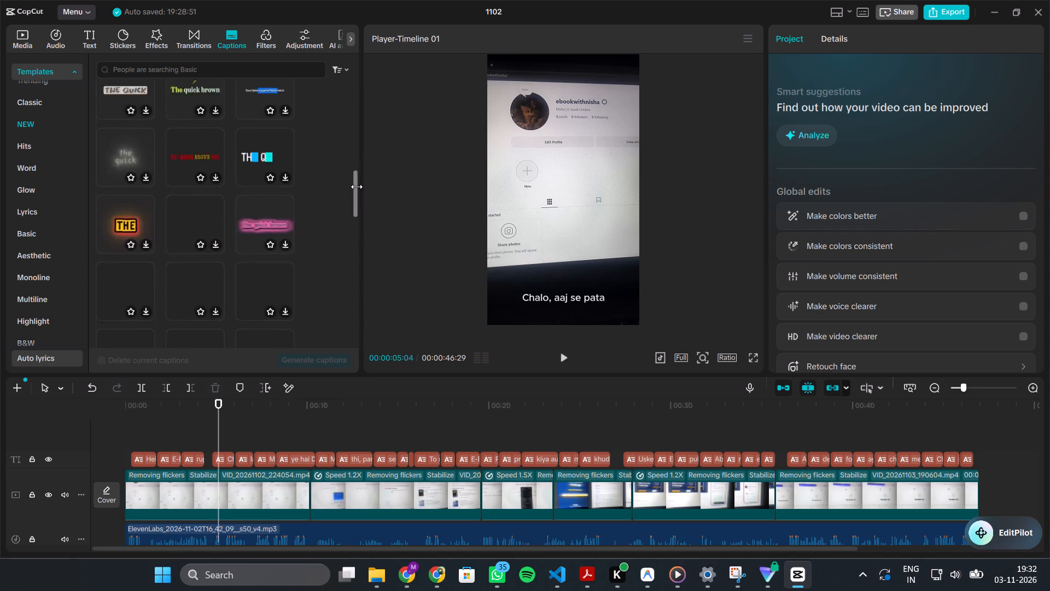
left_click_drag(357, 187, 353, 95)
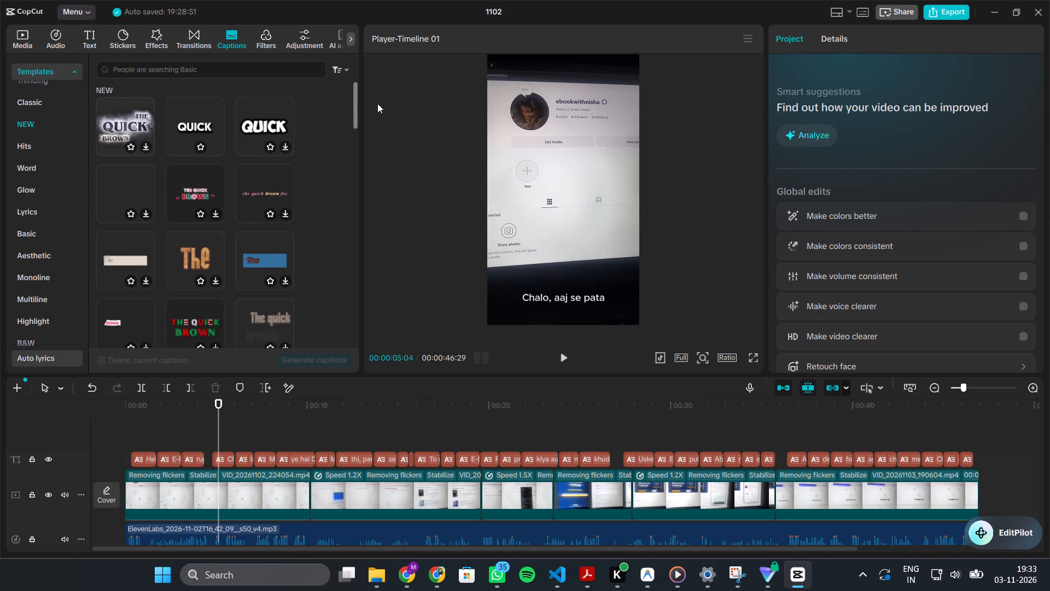
left_click_drag(357, 103, 351, 161)
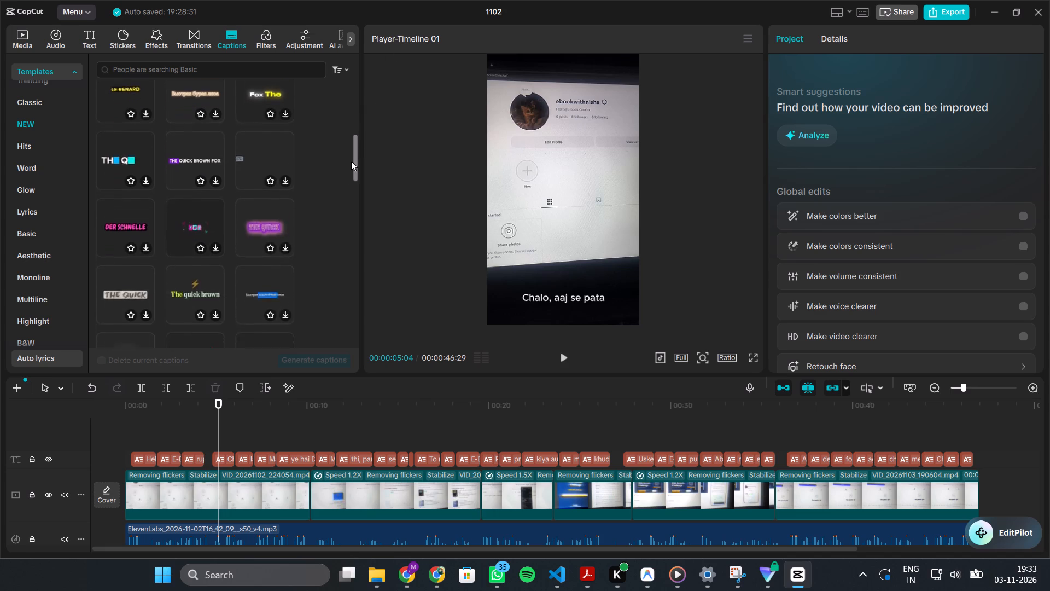
left_click_drag(351, 161, 375, 47)
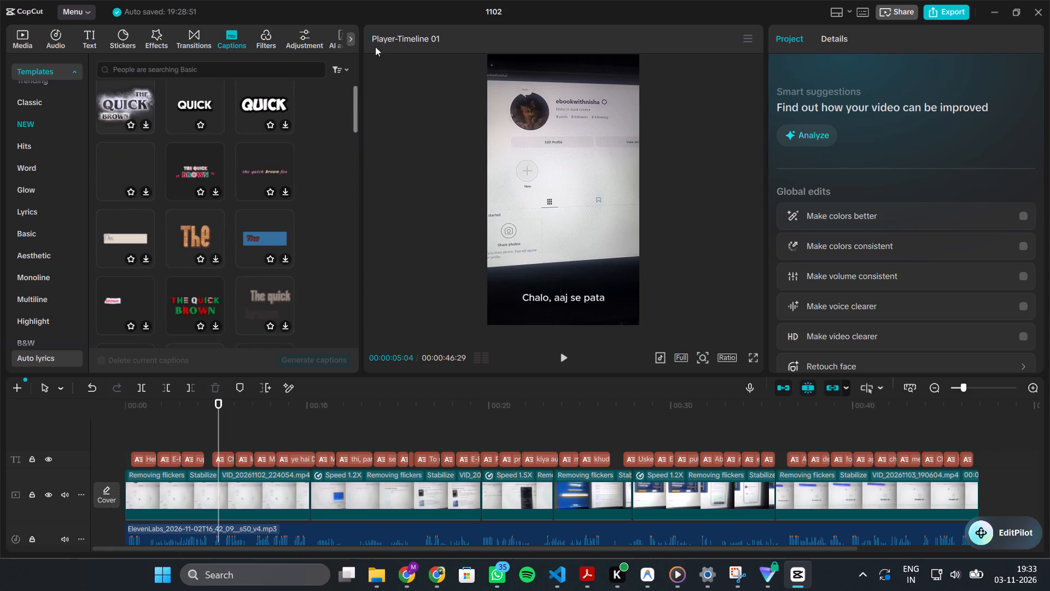
left_click_drag(375, 47, 378, 38)
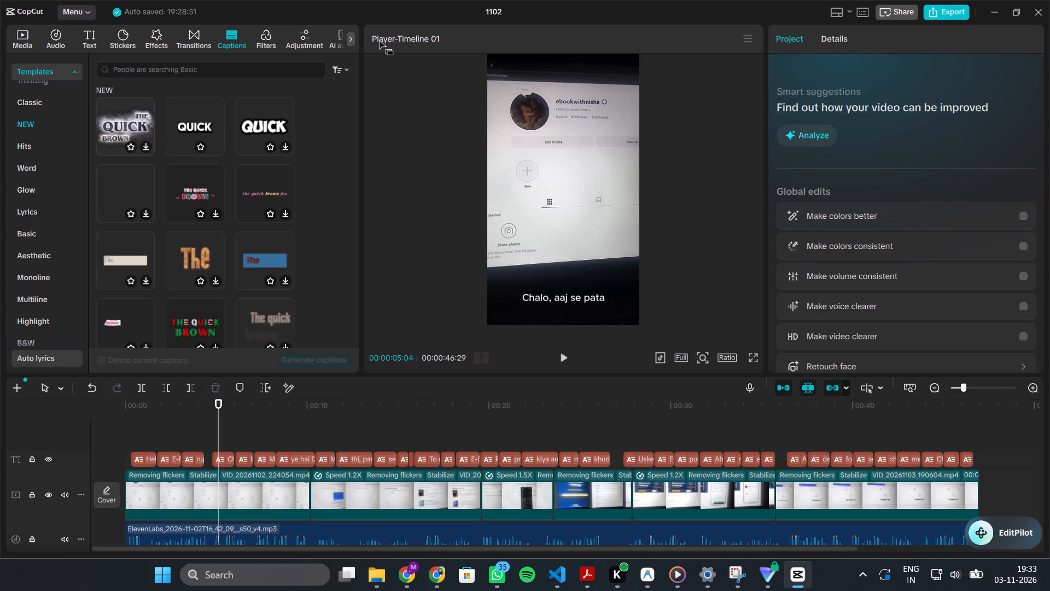
left_click(328, 115)
left_click_drag(355, 110, 352, 237)
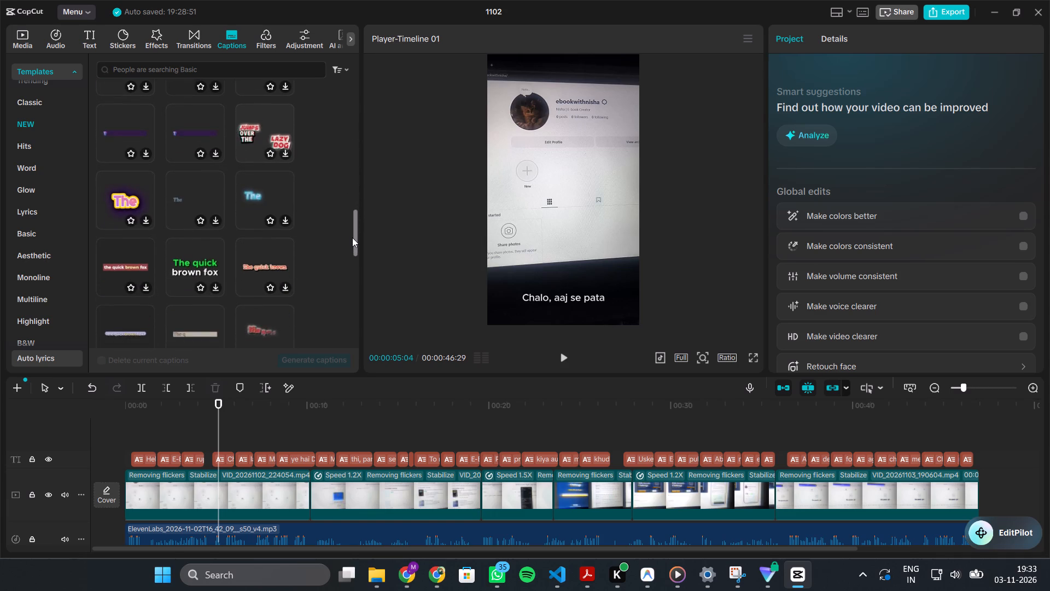
left_click_drag(352, 237, 353, 294)
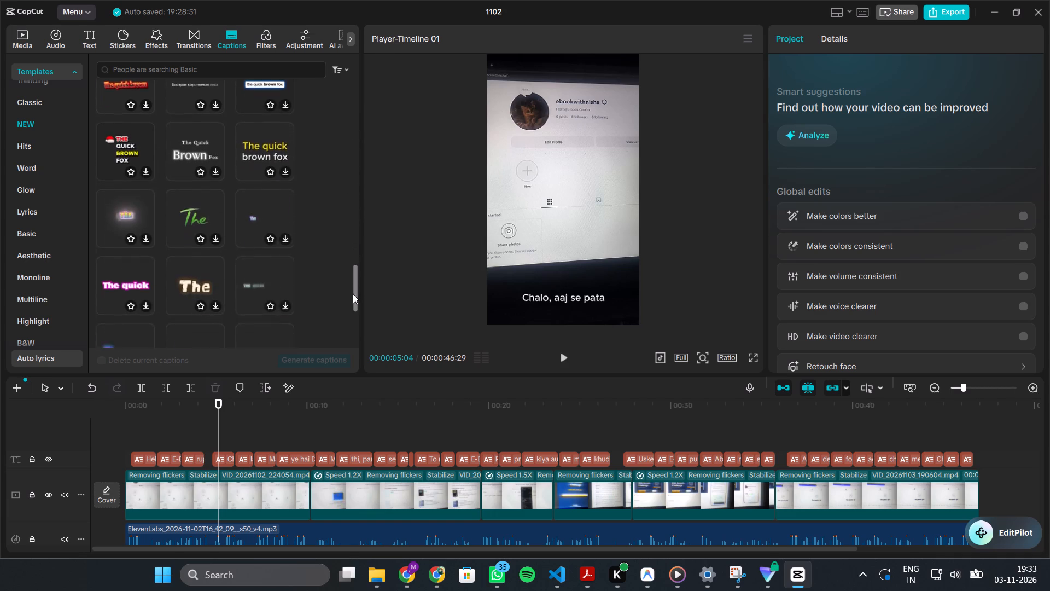
left_click_drag(353, 294, 353, 303)
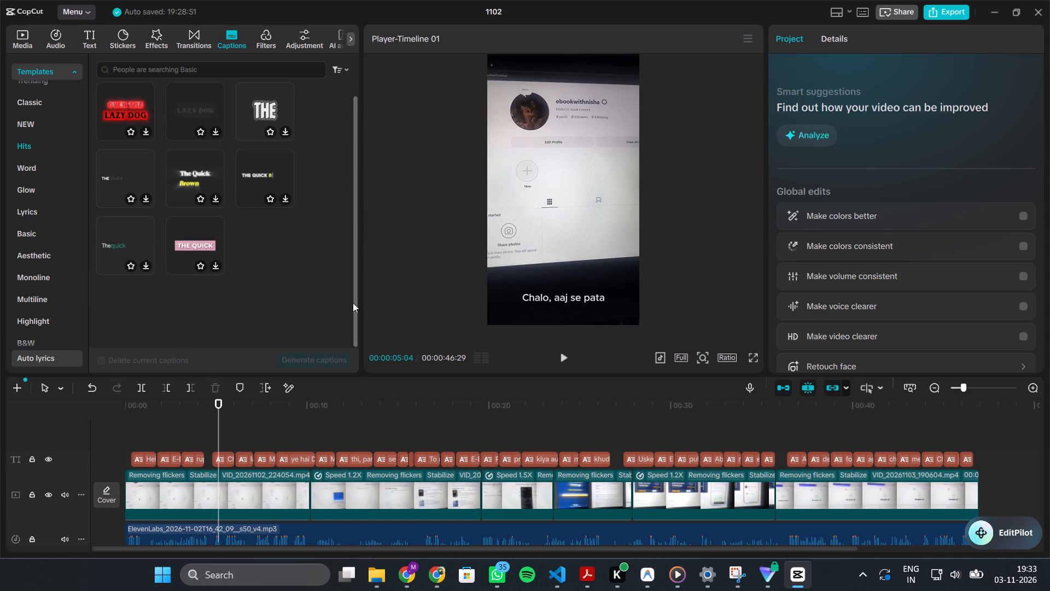
left_click_drag(353, 303, 345, 165)
scroll(258, 196, "up", 15)
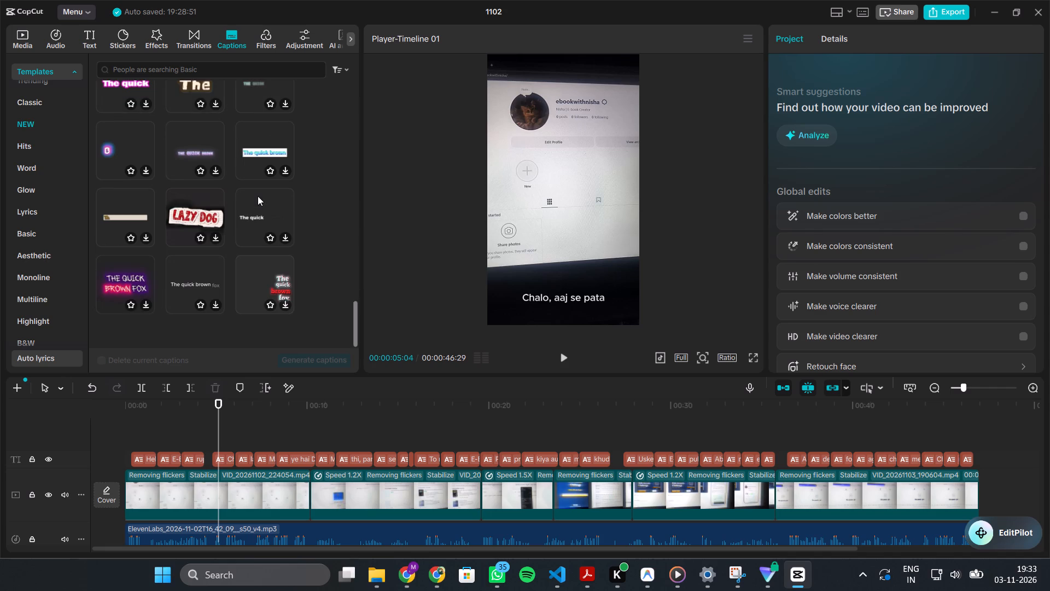
scroll(265, 252, "up", 3)
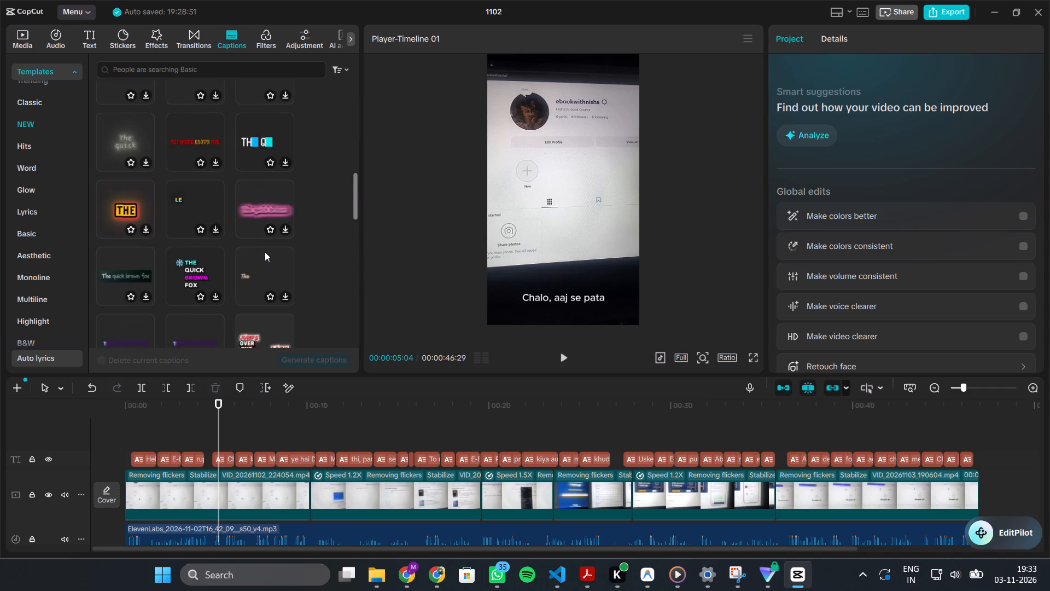
Look over the Trending caption templates for a suitable style.
scroll(265, 252, "up", 20)
scroll(265, 252, "up", 3)
scroll(333, 189, "up", 7)
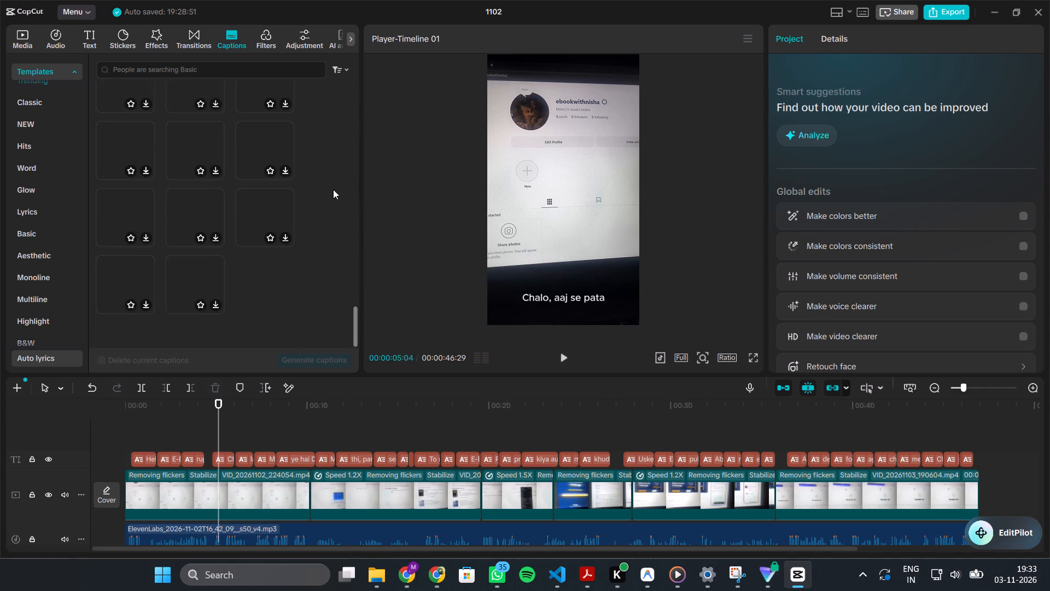
left_click_drag(356, 314, 365, 145)
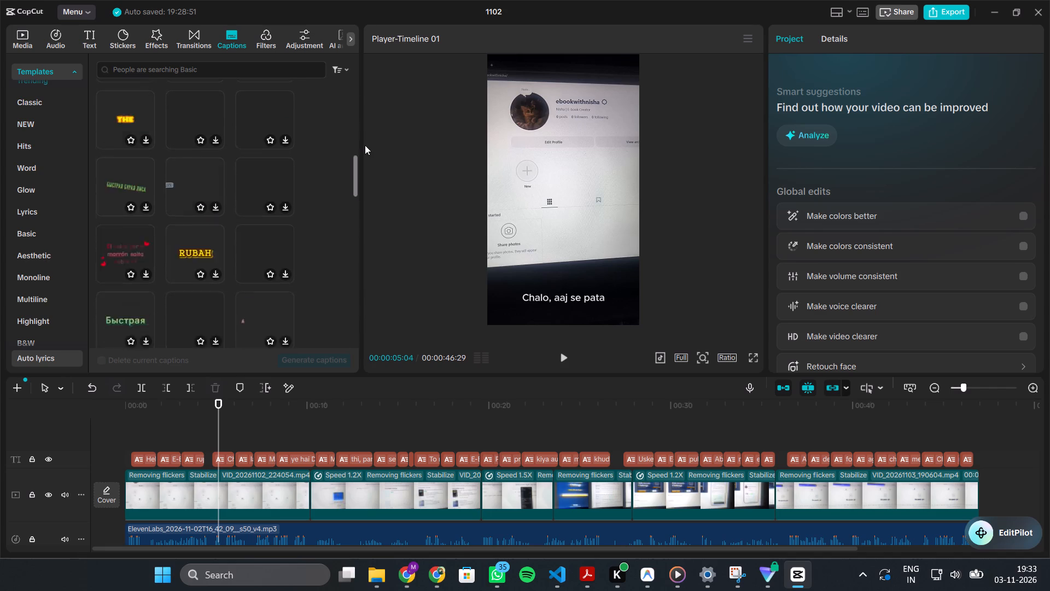
left_click_drag(365, 145, 351, 61)
scroll(279, 236, "down", 1)
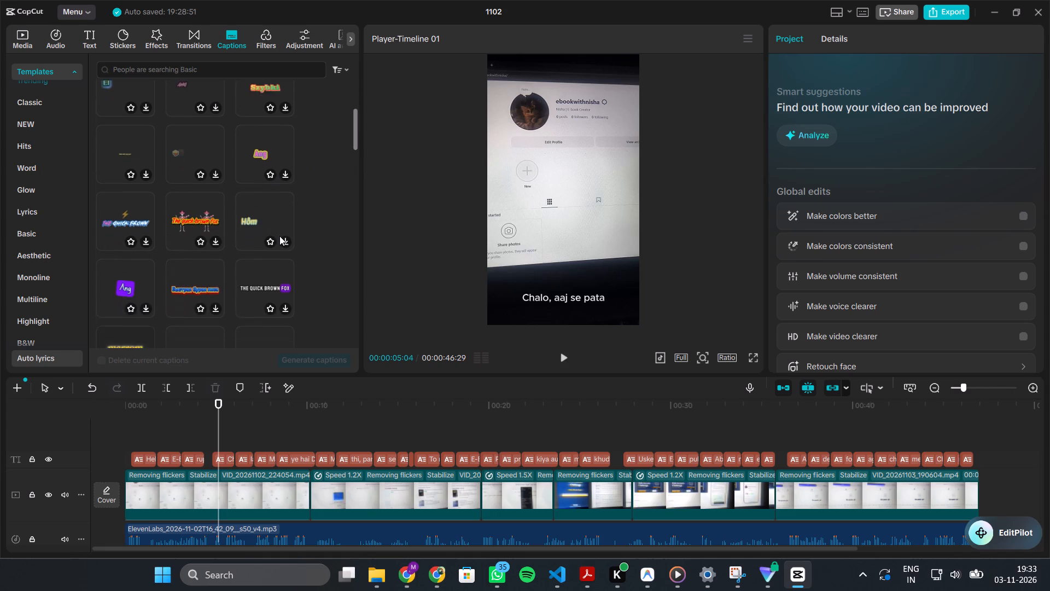
scroll(279, 236, "down", 3)
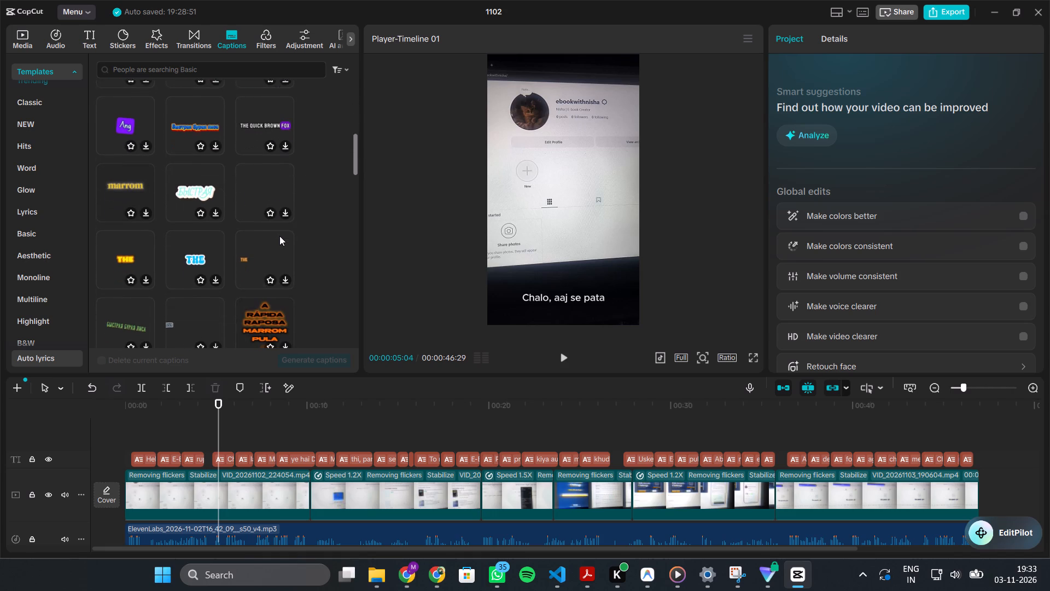
scroll(279, 236, "down", 1)
scroll(279, 236, "up", 2)
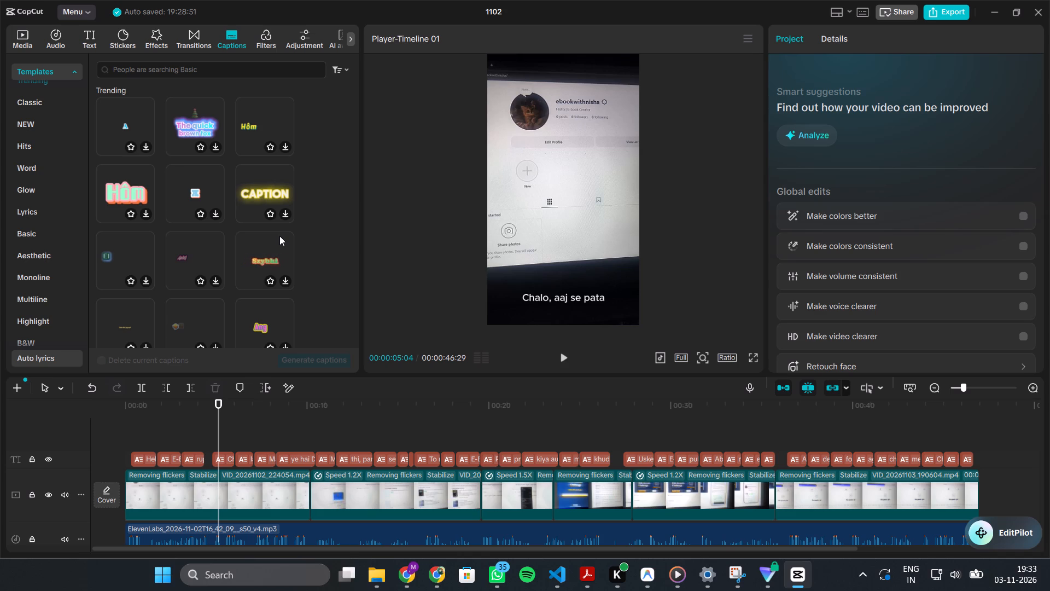
Compare the caption styles in the Trending, Favorites, Classic and NEW template categories.
scroll(279, 236, "down", 1)
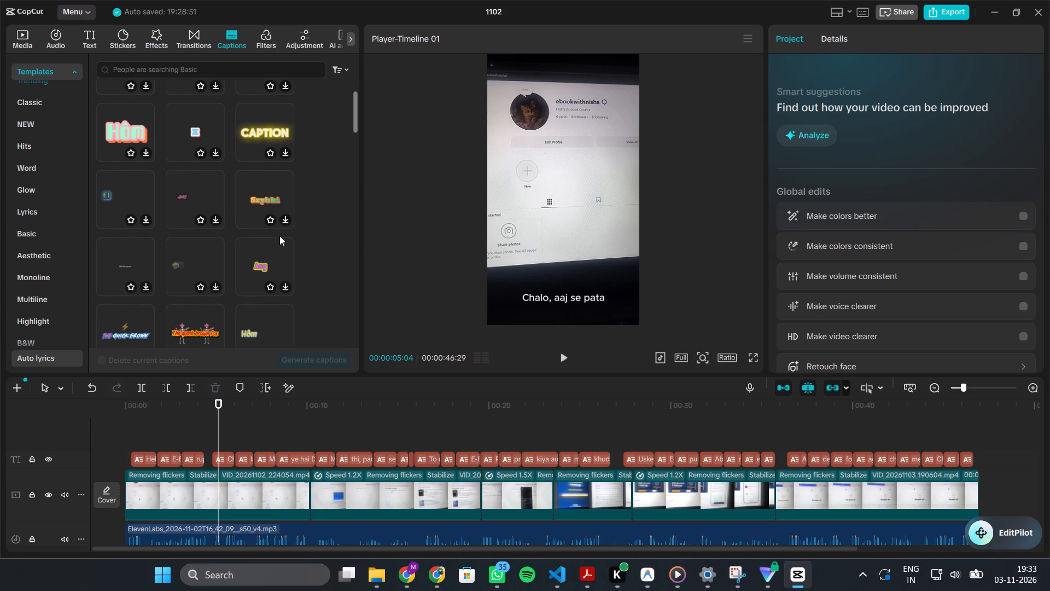
scroll(279, 236, "up", 1)
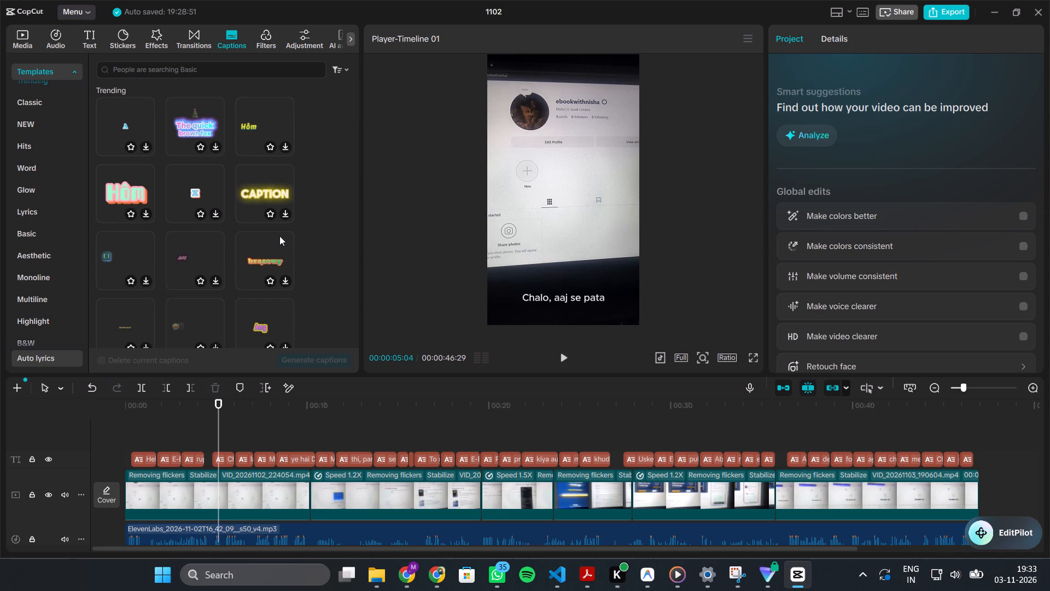
scroll(253, 151, "down", 1)
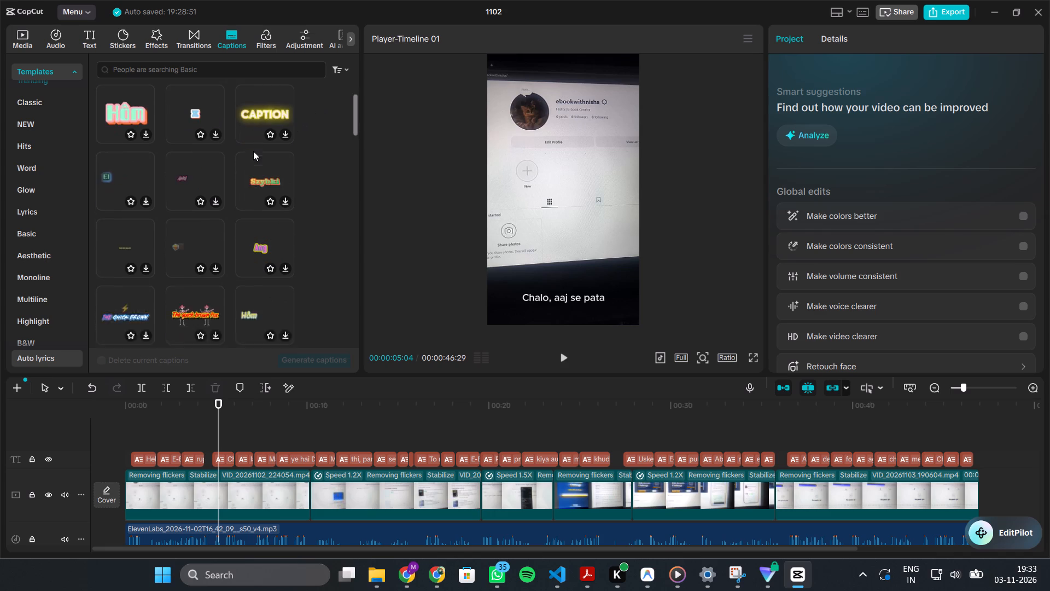
scroll(253, 151, "up", 1)
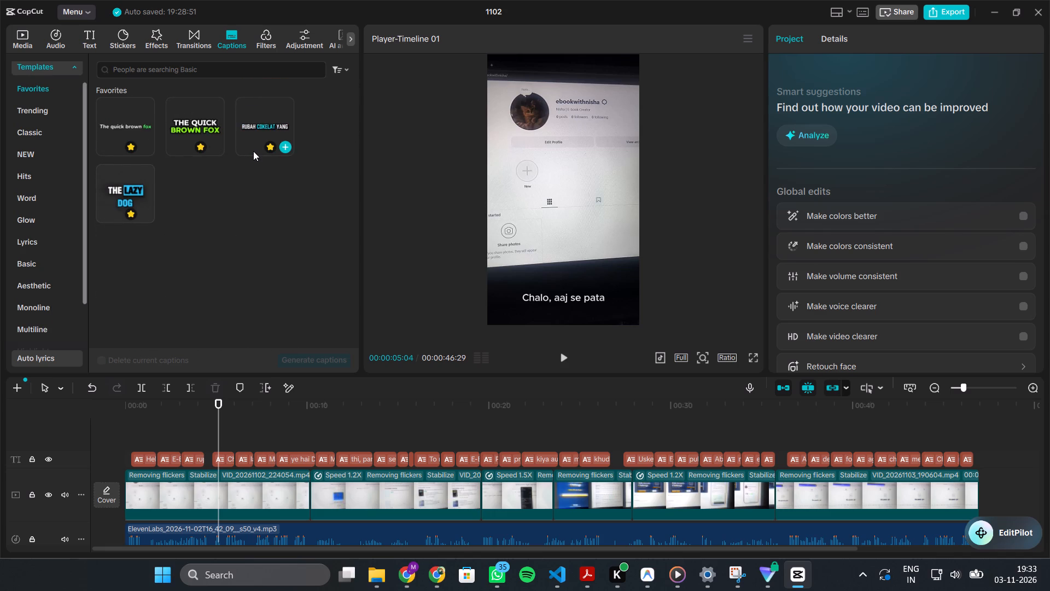
scroll(253, 151, "up", 1)
left_click(24, 112)
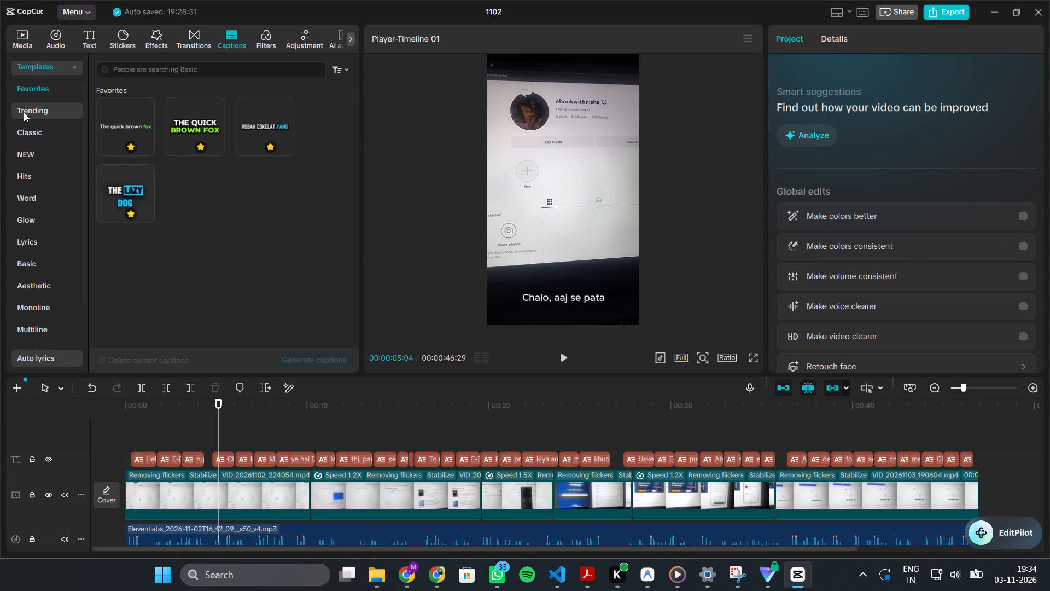
left_click(38, 138)
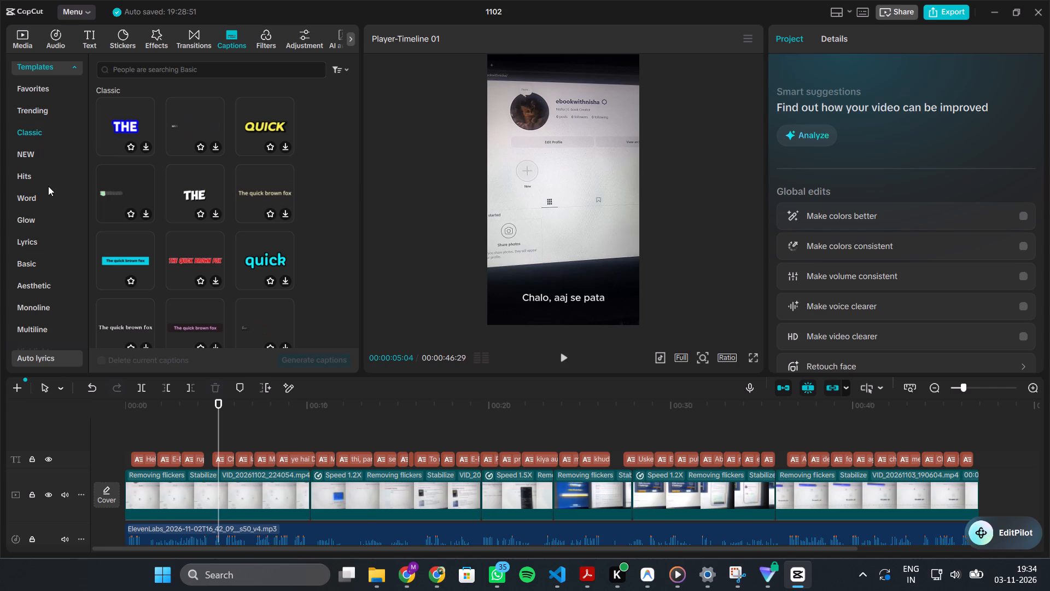
left_click(29, 158)
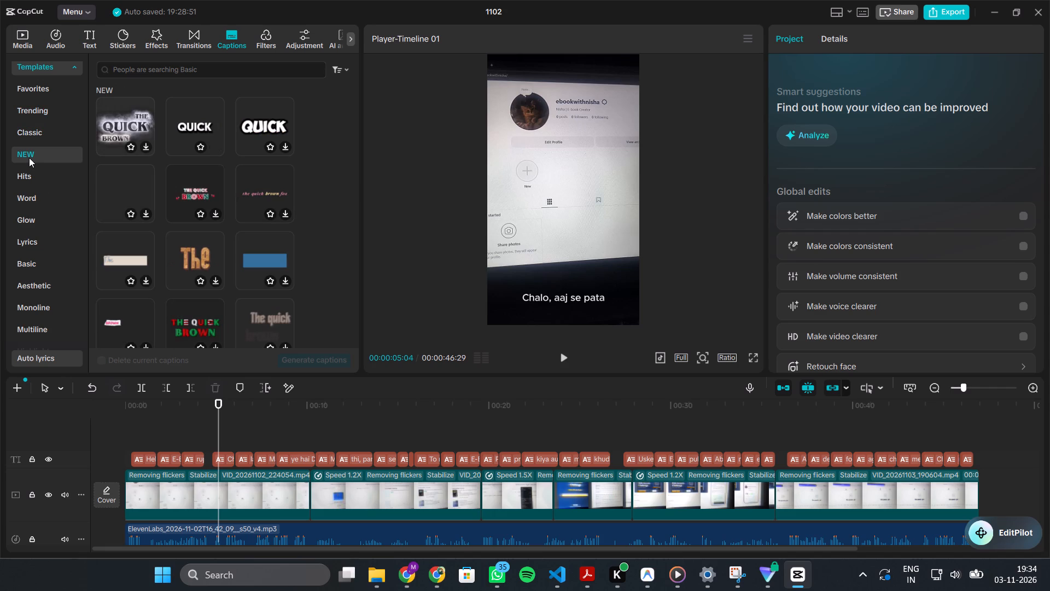
Look through the Trending caption templates again, continuing into the Classic styles.
left_click(39, 111)
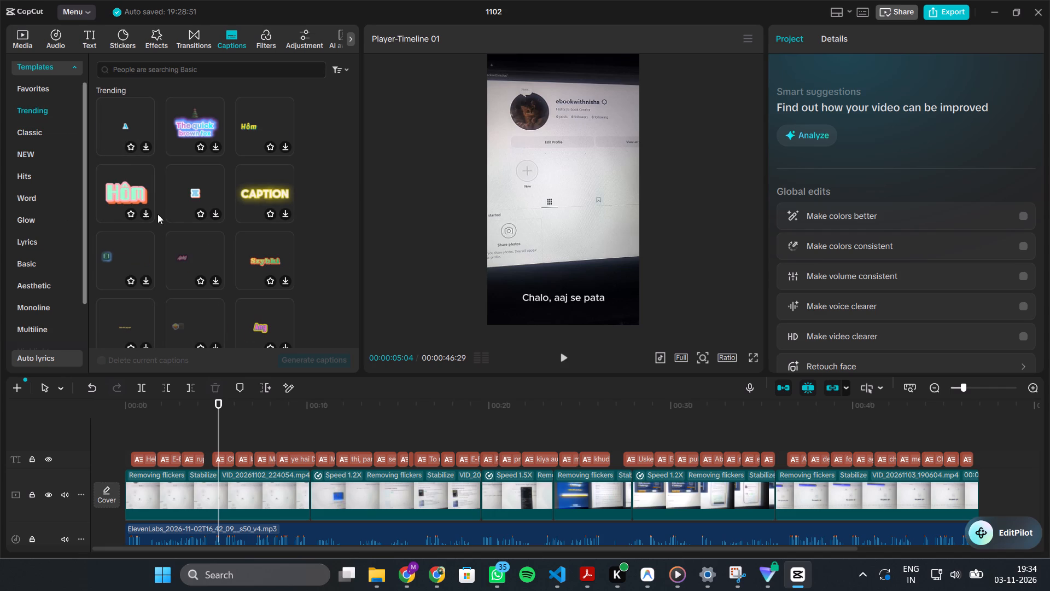
scroll(200, 219, "down", 1)
scroll(200, 219, "up", 2)
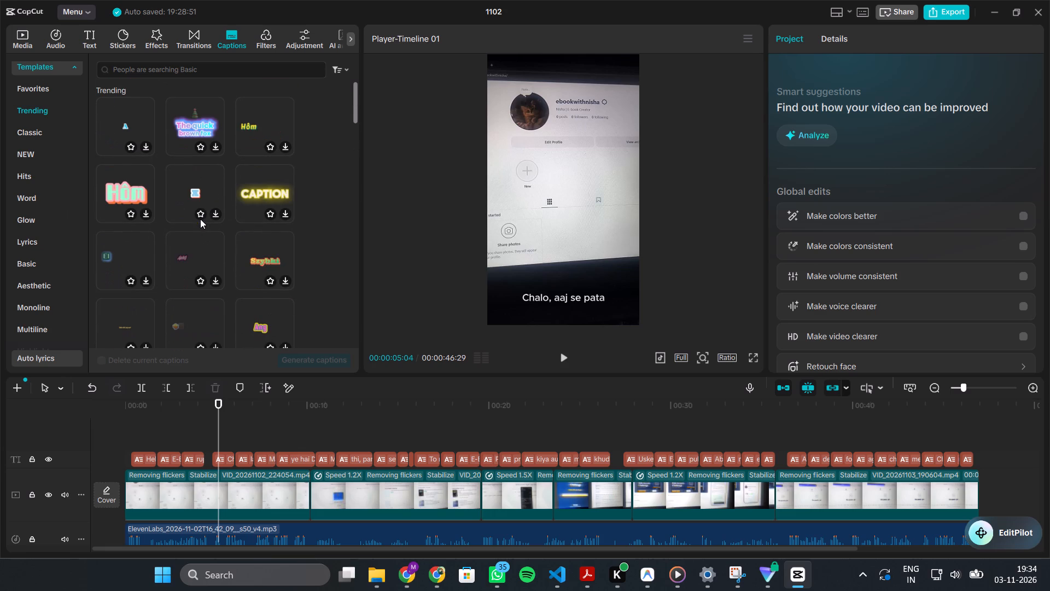
scroll(333, 133, "down", 3)
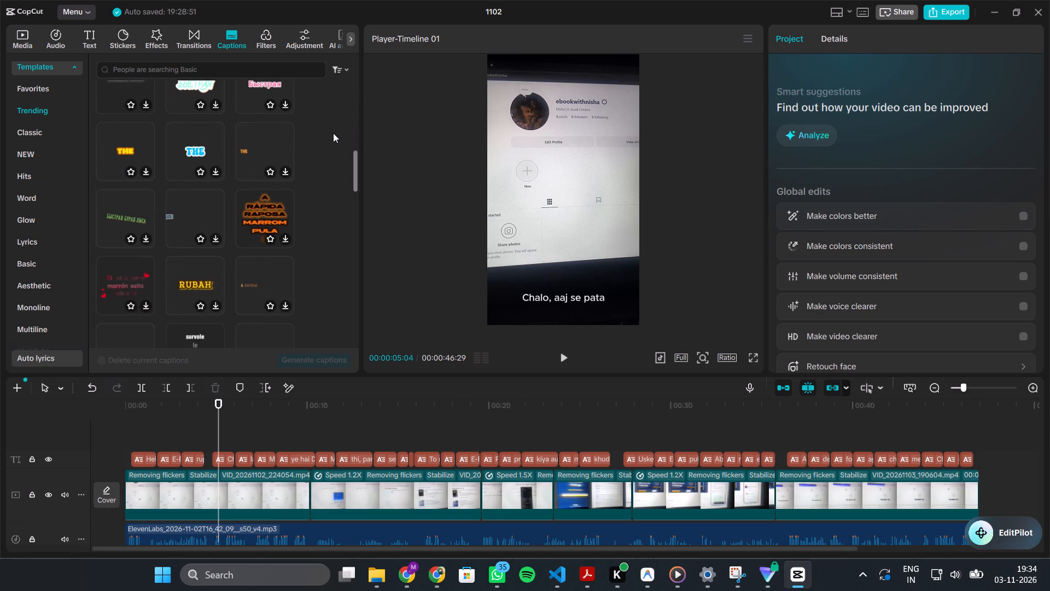
scroll(333, 133, "down", 6)
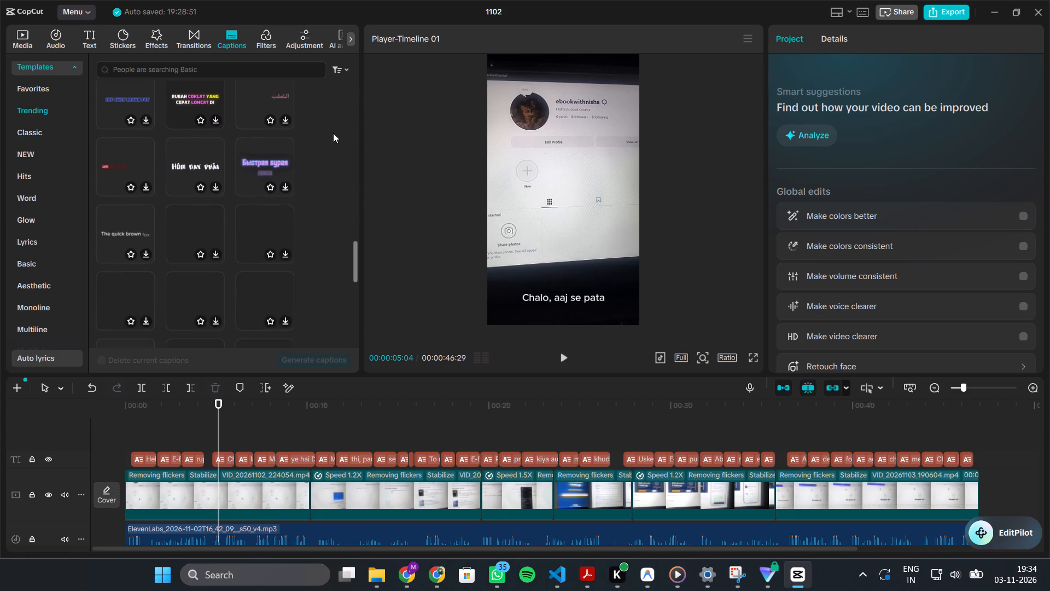
scroll(333, 133, "down", 2)
scroll(224, 179, "down", 3)
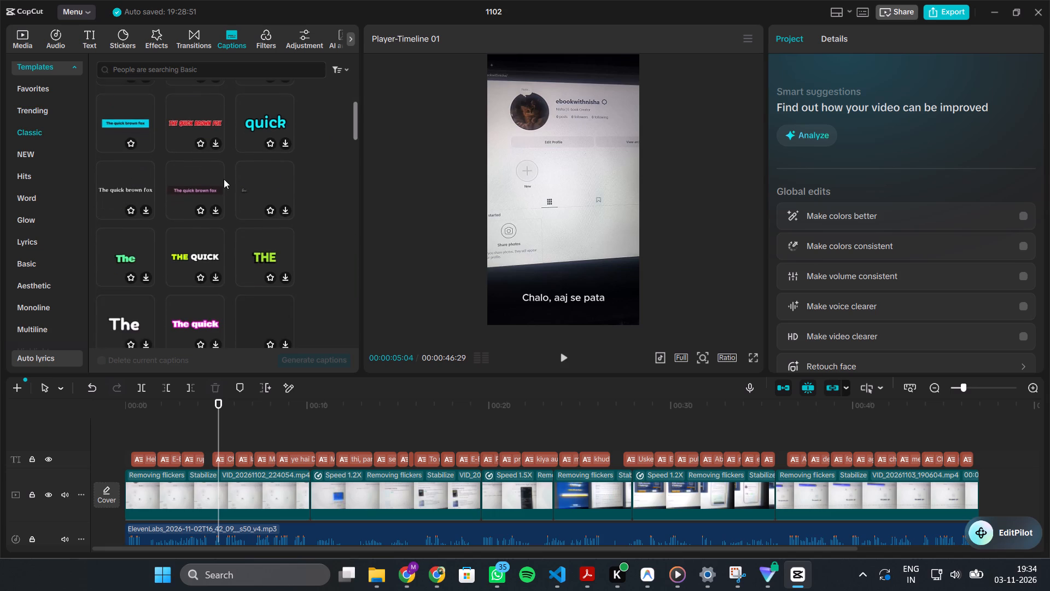
Examine the NEW caption templates from the start of the category for a suitable style.
scroll(224, 179, "down", 4)
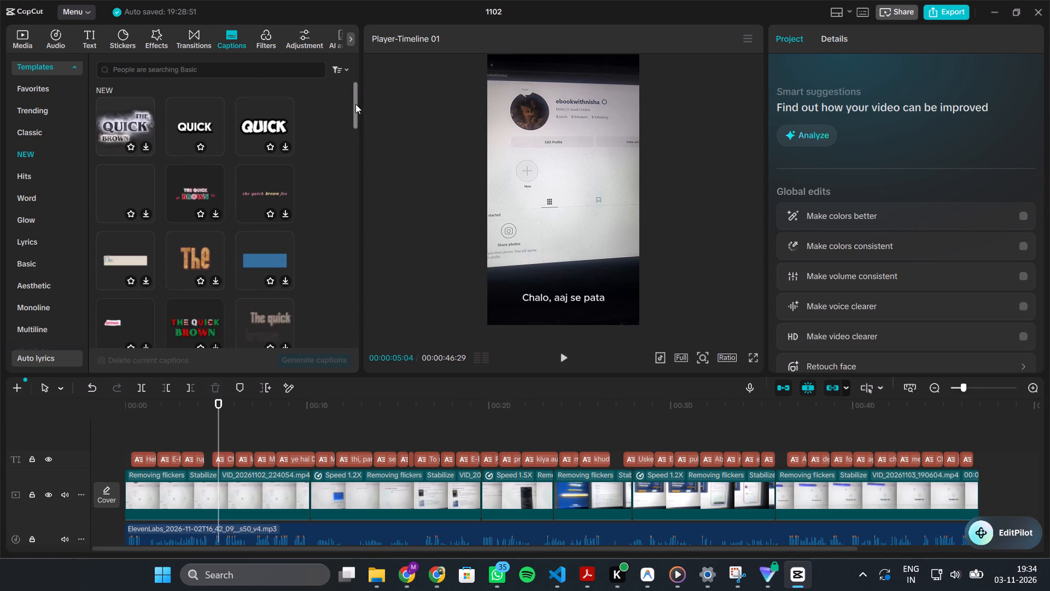
left_click_drag(354, 105, 355, 74)
scroll(254, 220, "down", 4)
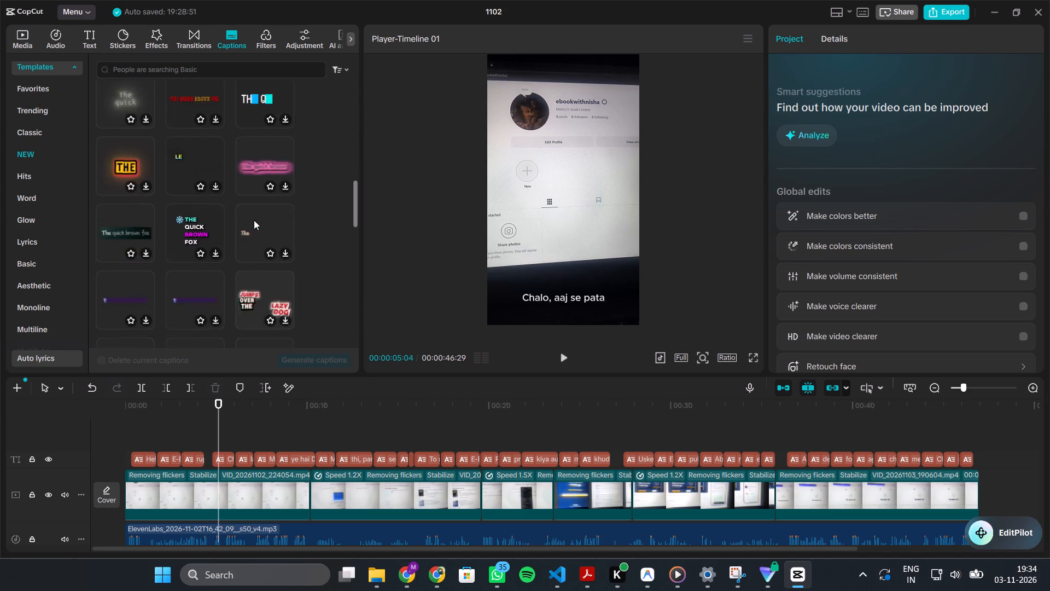
scroll(254, 220, "down", 1)
left_click_drag(354, 245, 352, 263)
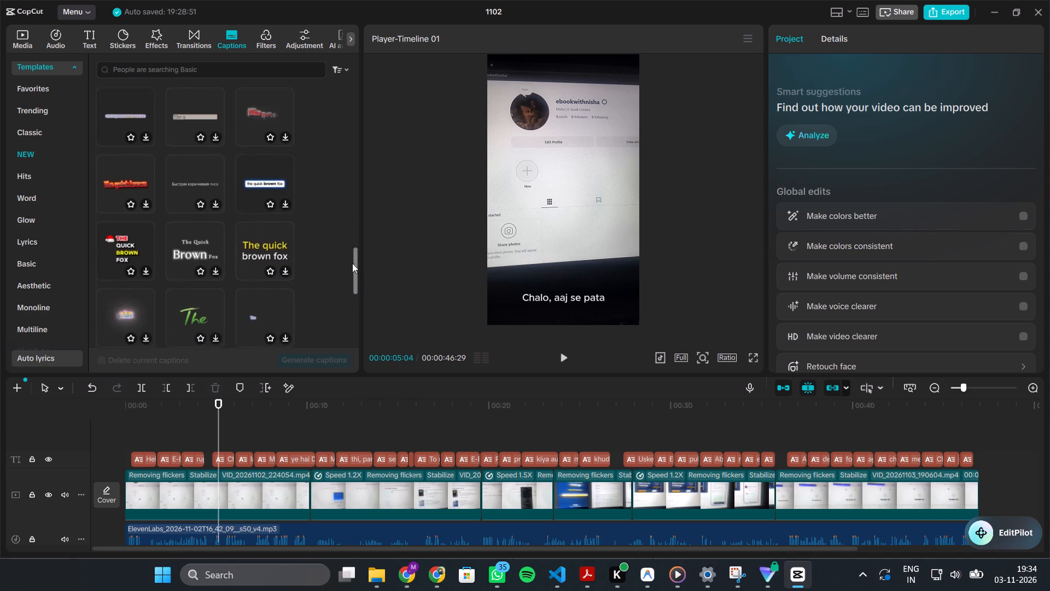
left_click_drag(352, 263, 337, 97)
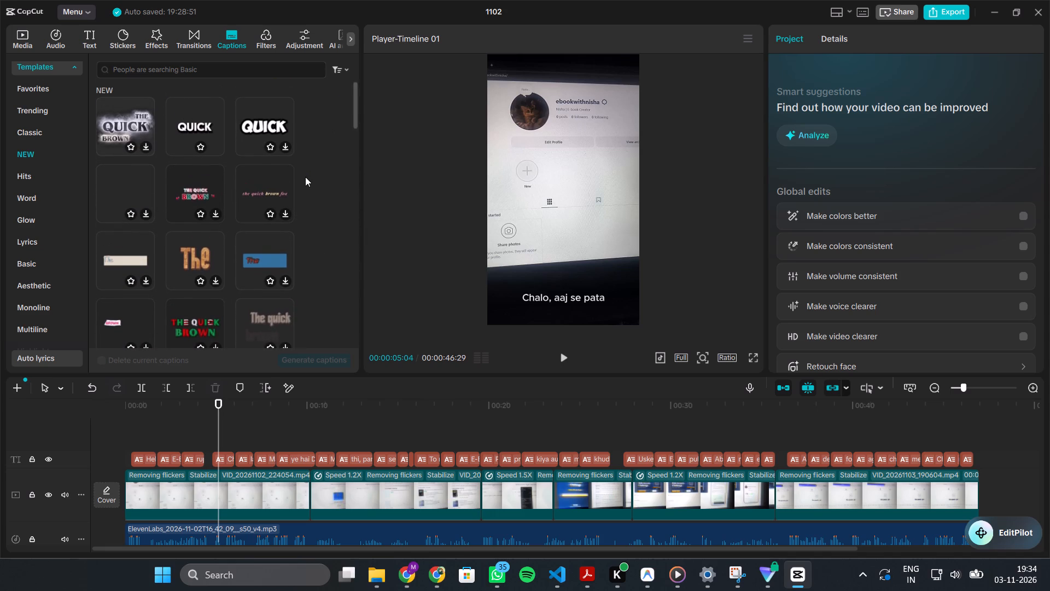
Go back past the Trending templates to review the saved Favorites caption templates.
scroll(305, 177, "up", 3)
scroll(303, 191, "up", 20)
scroll(303, 191, "up", 3)
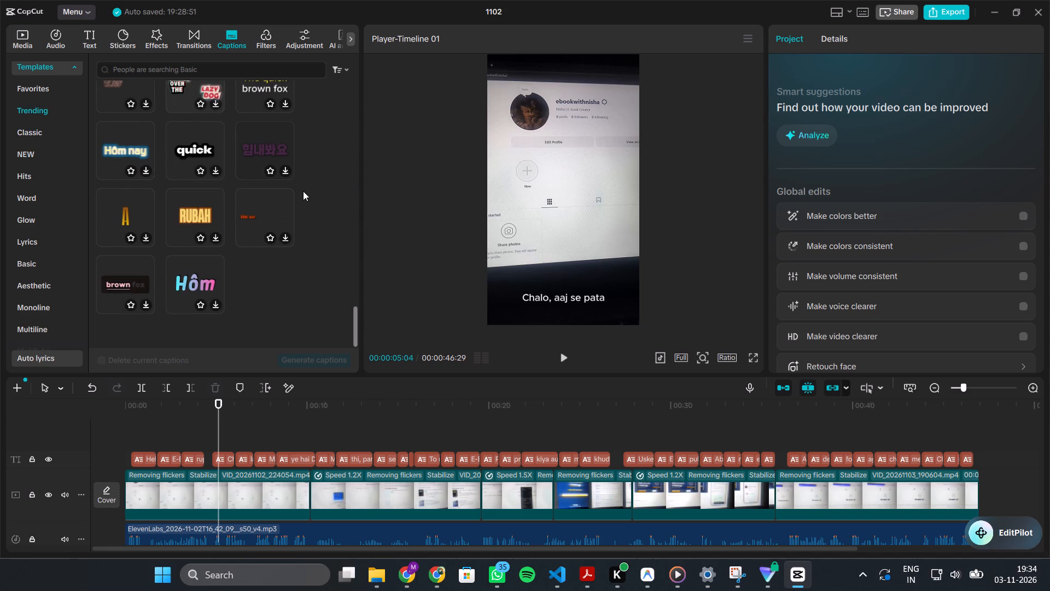
scroll(303, 191, "up", 14)
scroll(303, 191, "up", 9)
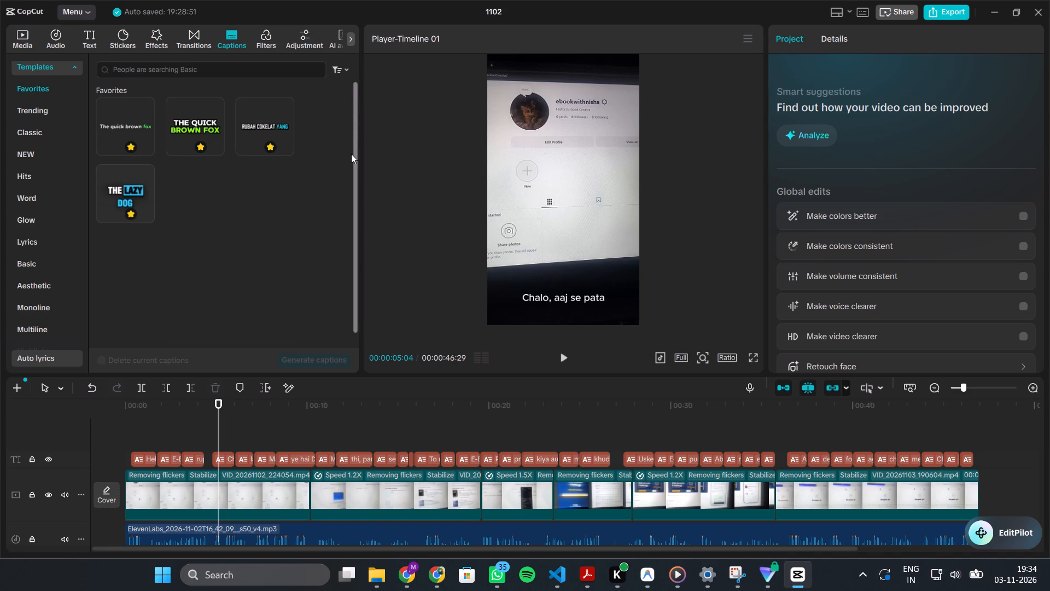
left_click_drag(351, 153, 68, 181)
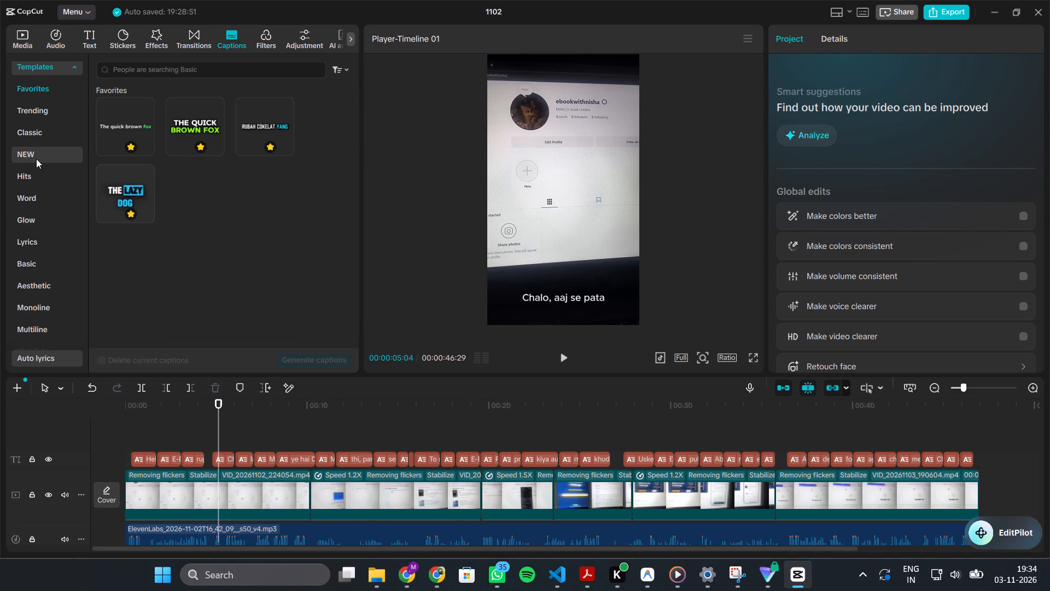
Move the playhead to 00:00:06:16 on the timeline.
left_click_drag(218, 432, 247, 438)
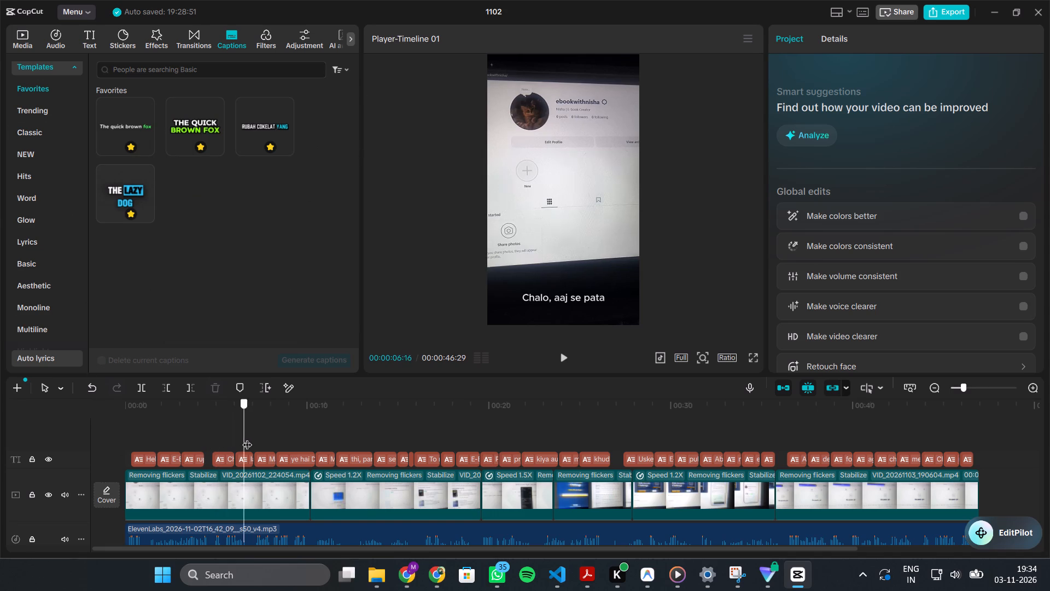
Scrub through the first half of the timeline to examine the captions against the clips, ending at the start of the video.
left_click_drag(247, 438, 516, 417)
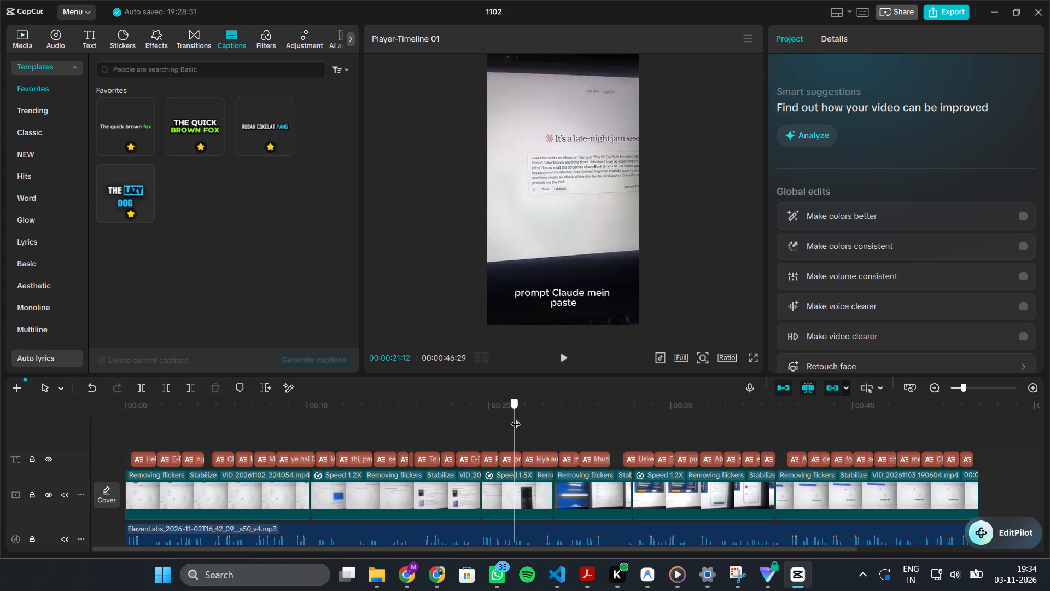
left_click_drag(516, 417, 185, 376)
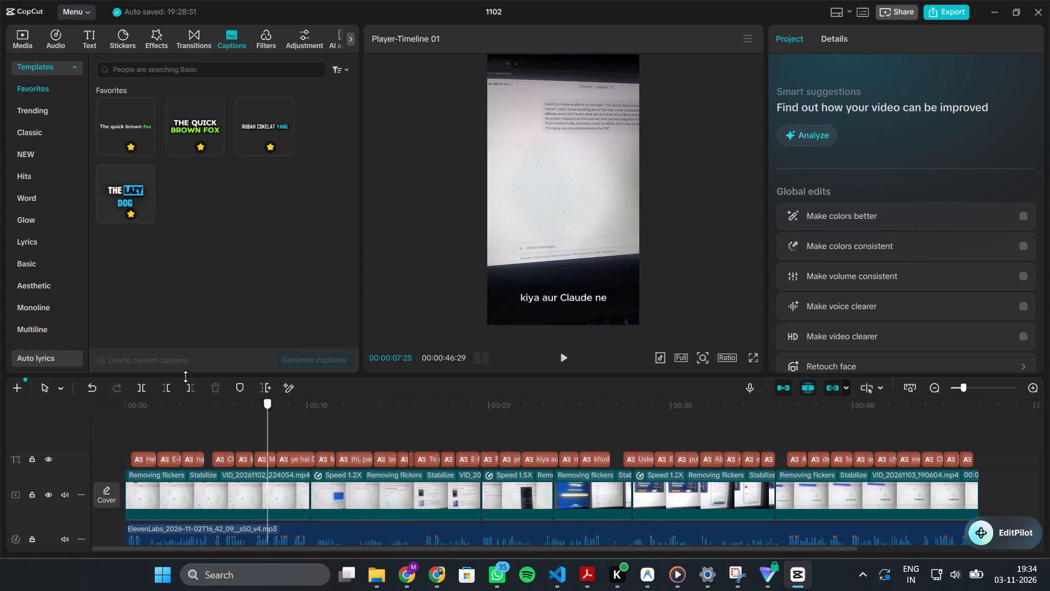
left_click_drag(185, 376, 170, 433)
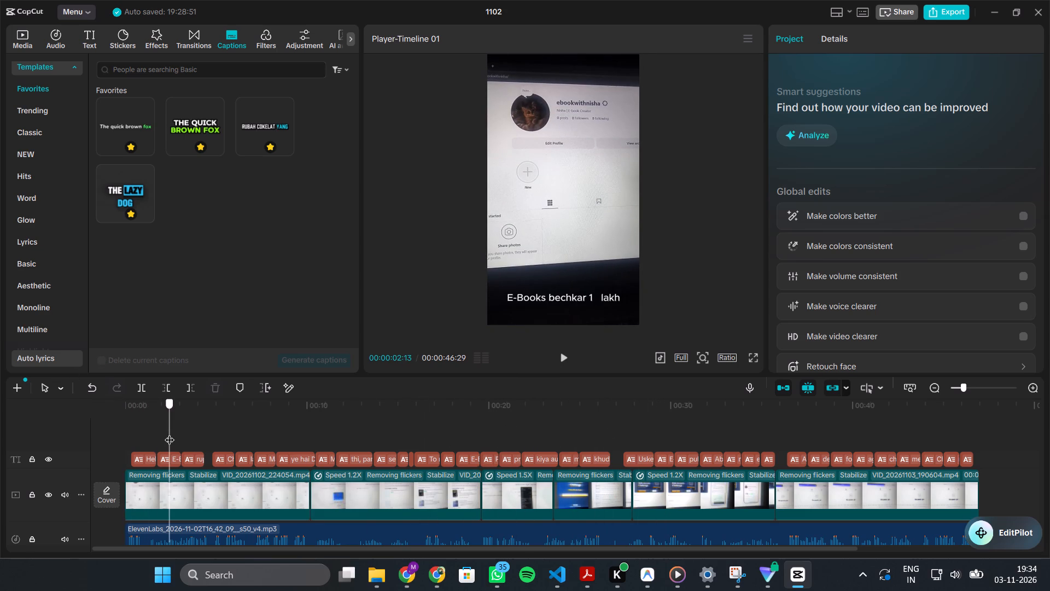
left_click_drag(172, 431, 142, 430)
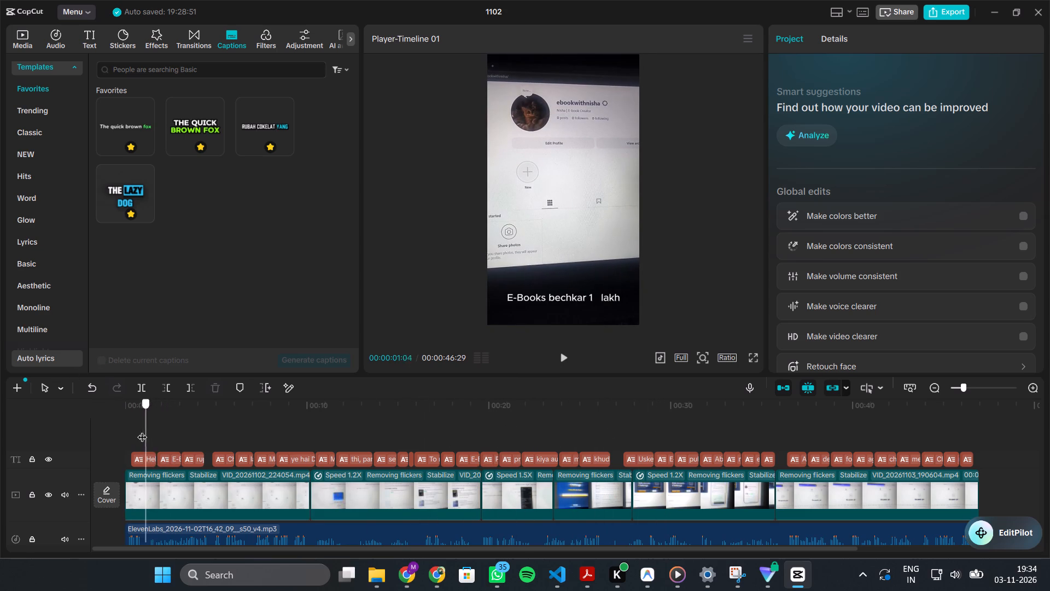
left_click_drag(142, 430, 226, 425)
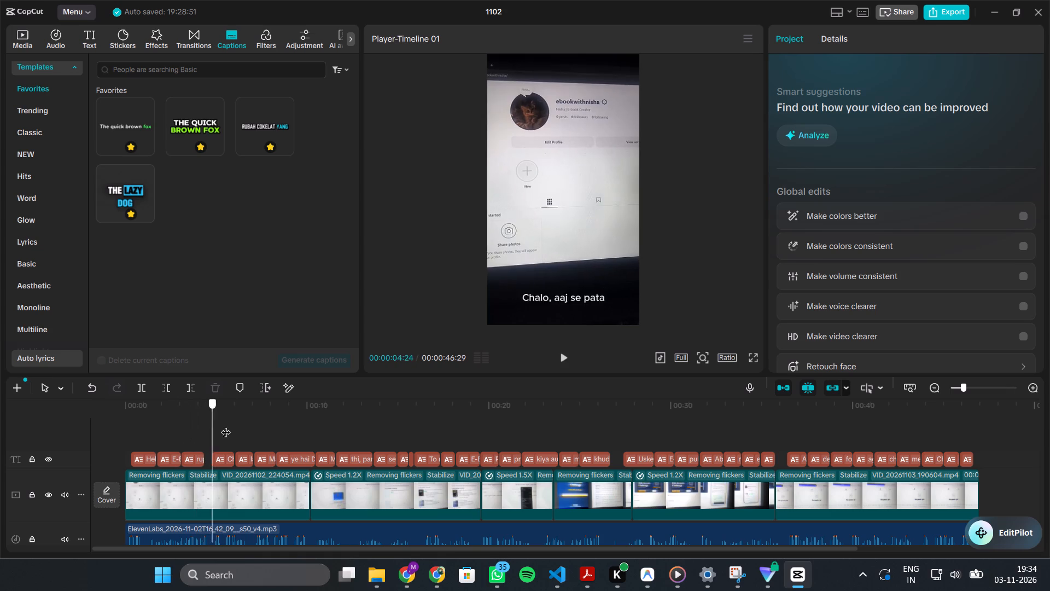
left_click_drag(226, 425, 366, 430)
left_click_drag(366, 430, 330, 391)
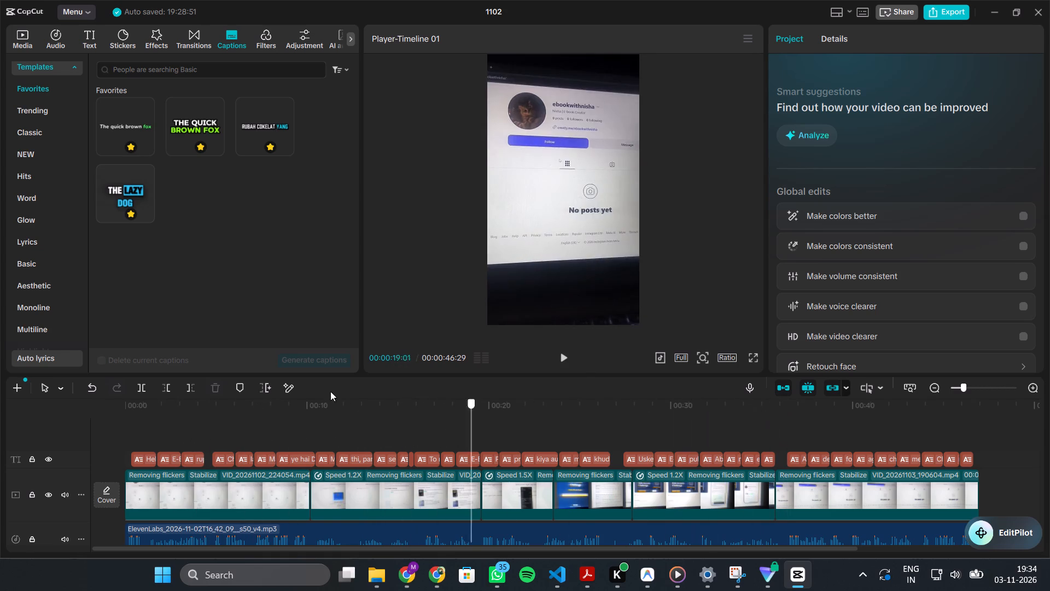
left_click_drag(330, 391, 143, 390)
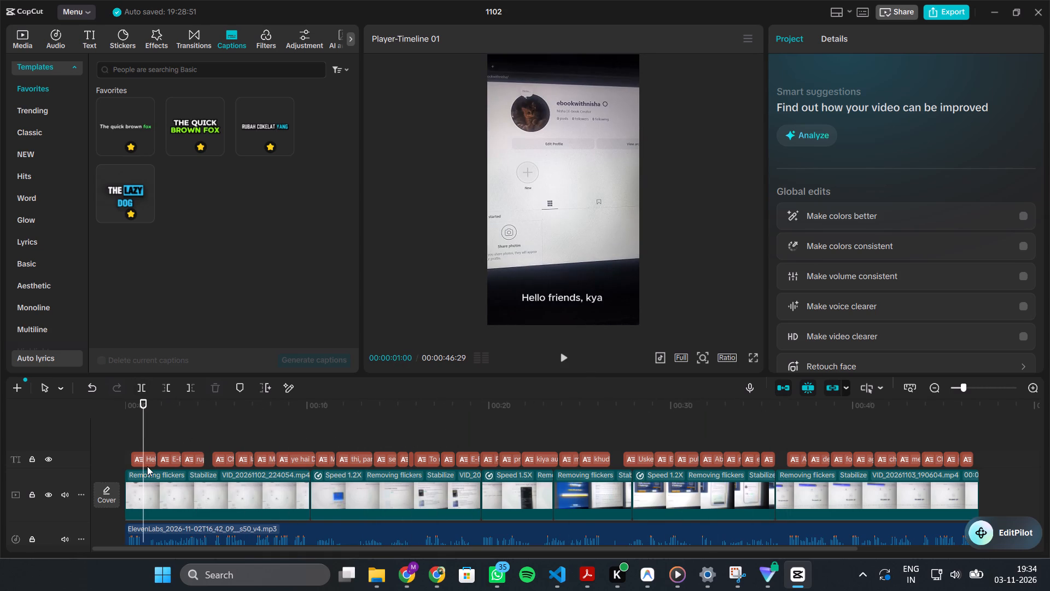
scroll(147, 466, "up", 1)
left_click_drag(143, 436, 114, 430)
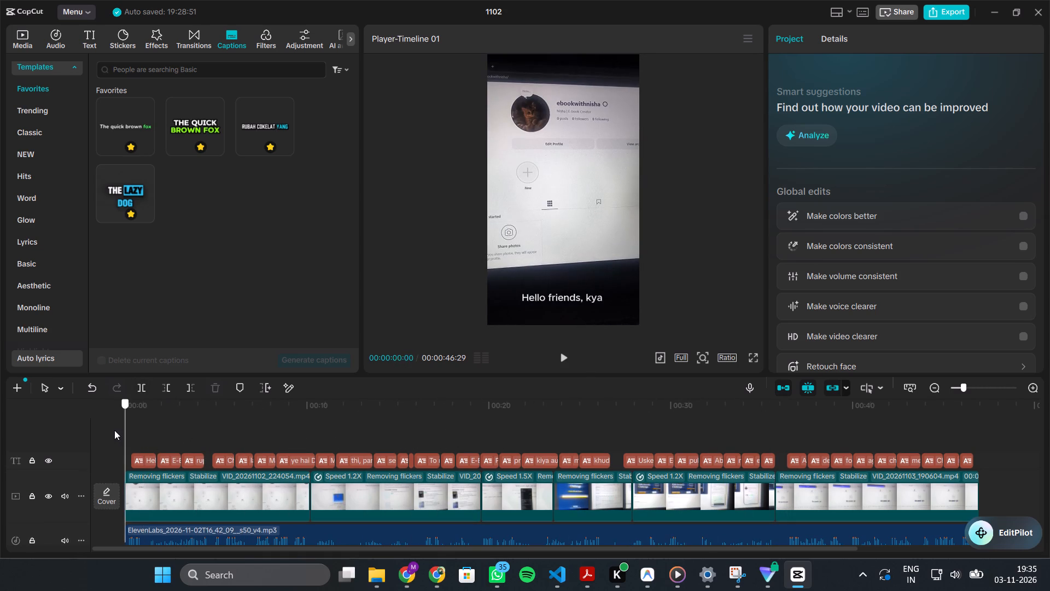
Review the opening captions, scrub through to the bio section near 00:00:39, and return the playhead to 00:00:00:00.
left_click_drag(114, 430, 143, 430)
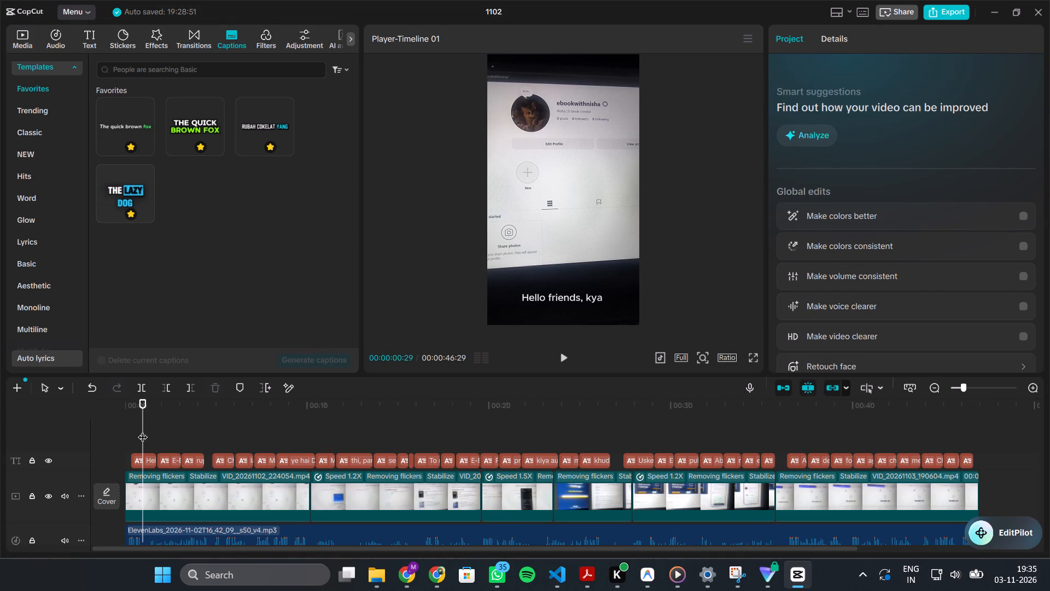
left_click_drag(143, 430, 136, 429)
left_click_drag(136, 429, 132, 437)
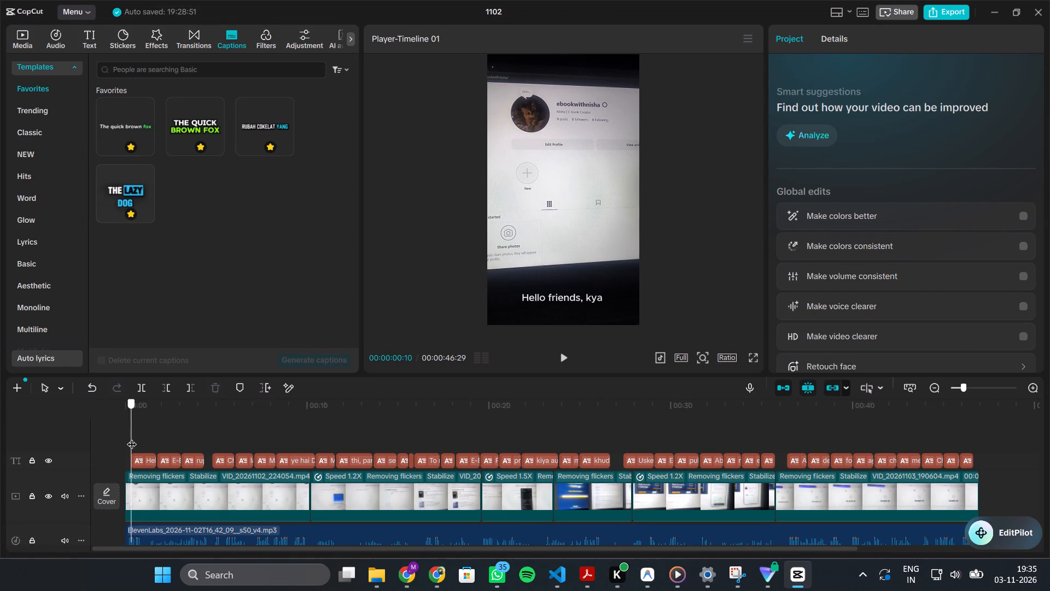
left_click_drag(132, 437, 180, 448)
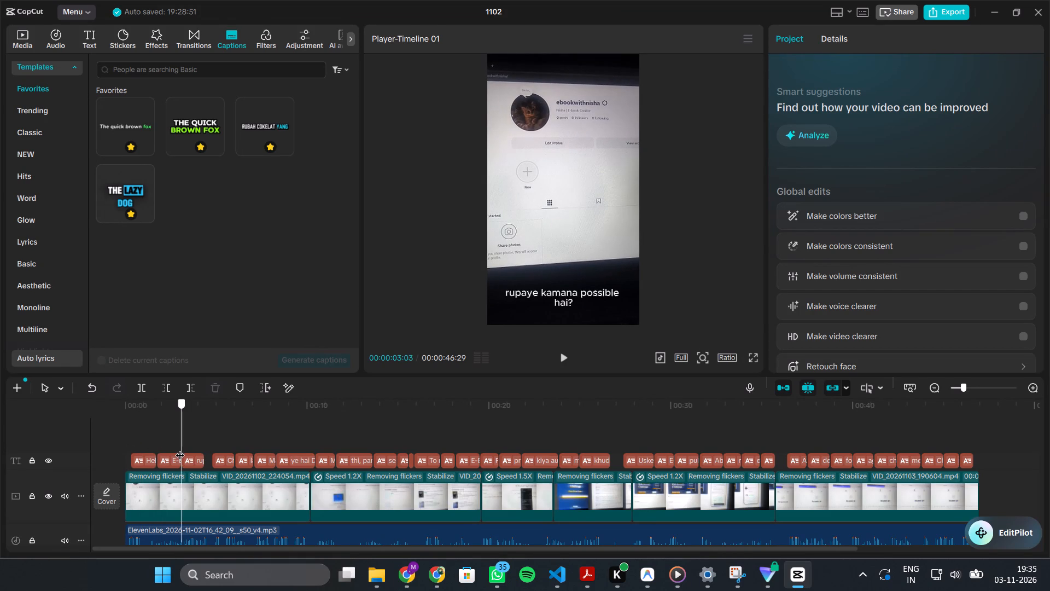
left_click_drag(180, 448, 214, 439)
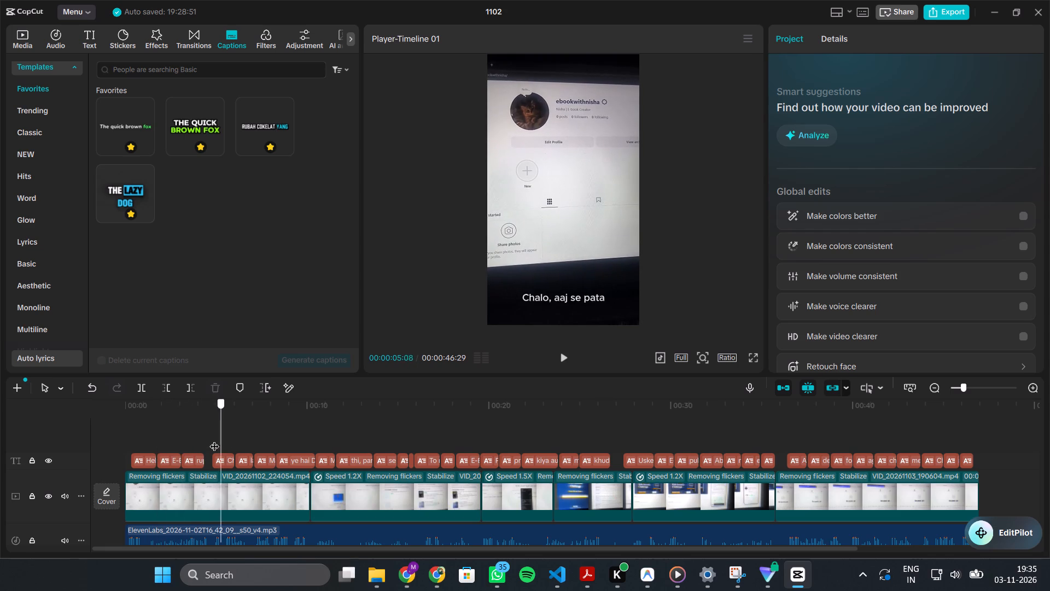
left_click_drag(214, 439, 220, 433)
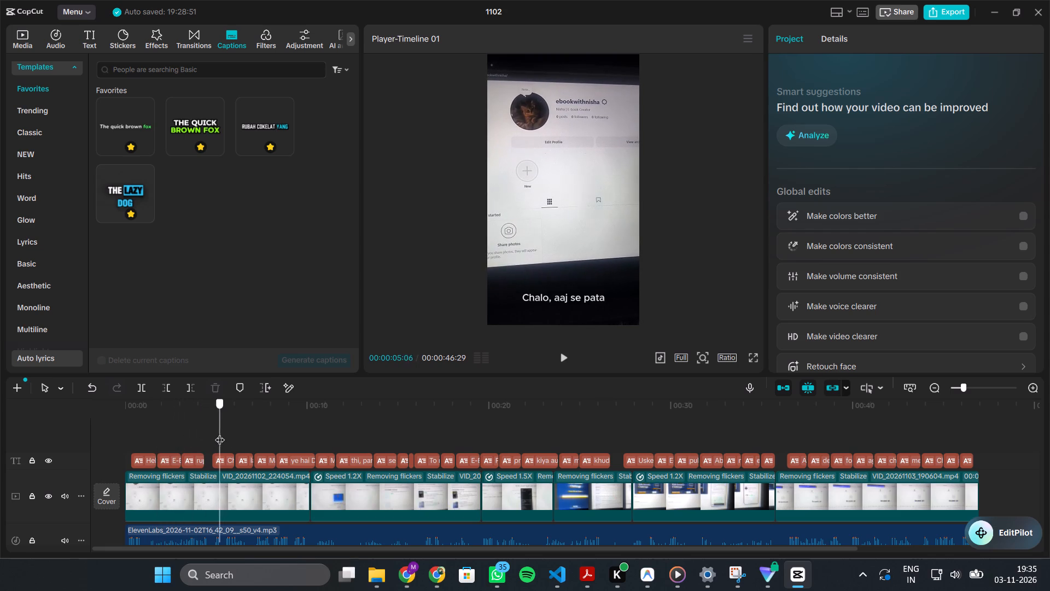
left_click_drag(220, 433, 478, 476)
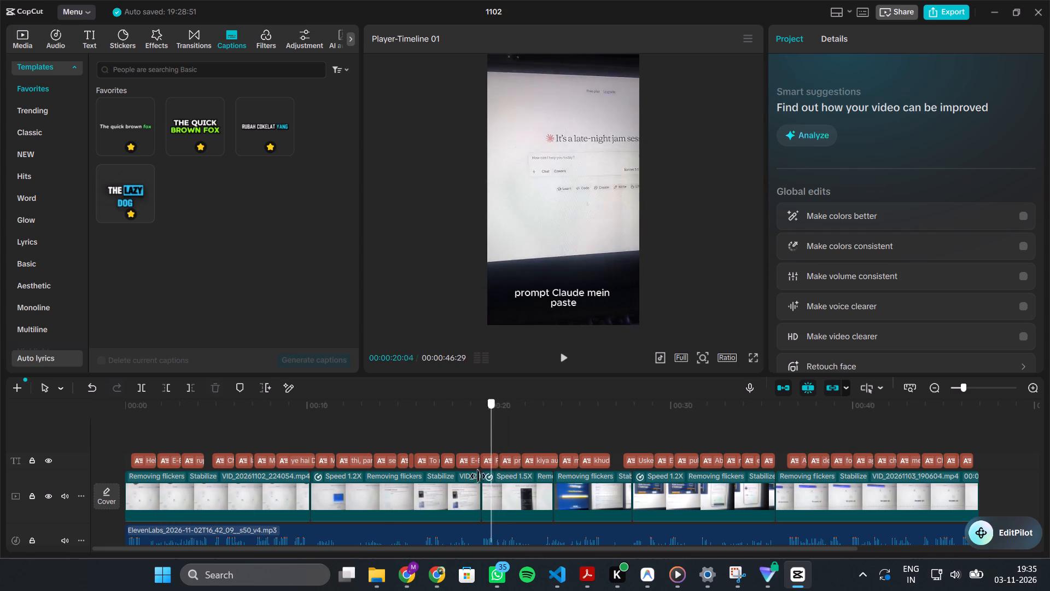
left_click_drag(478, 476, 766, 487)
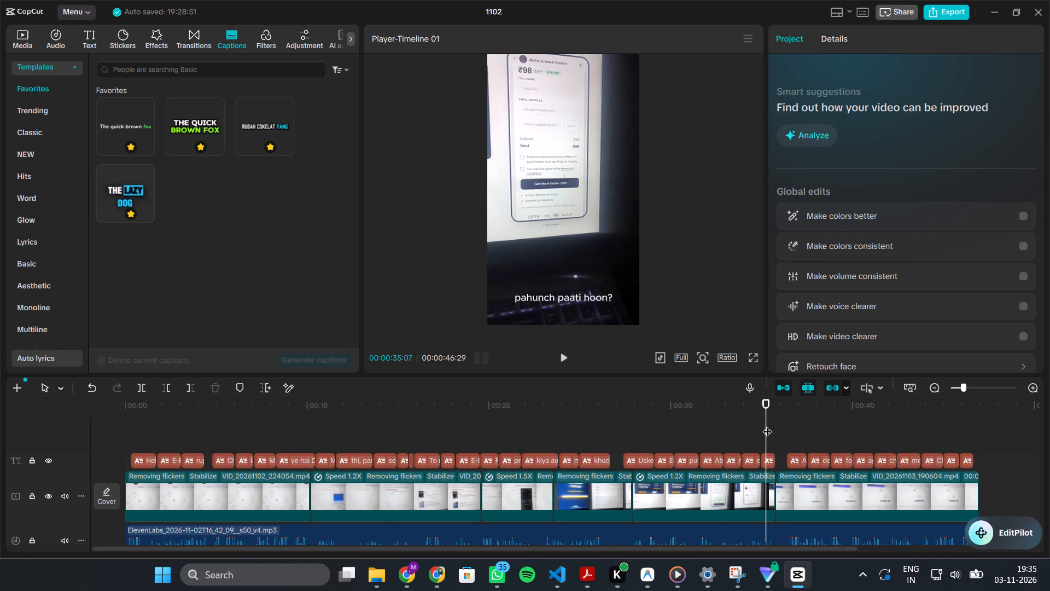
left_click_drag(767, 425, 815, 439)
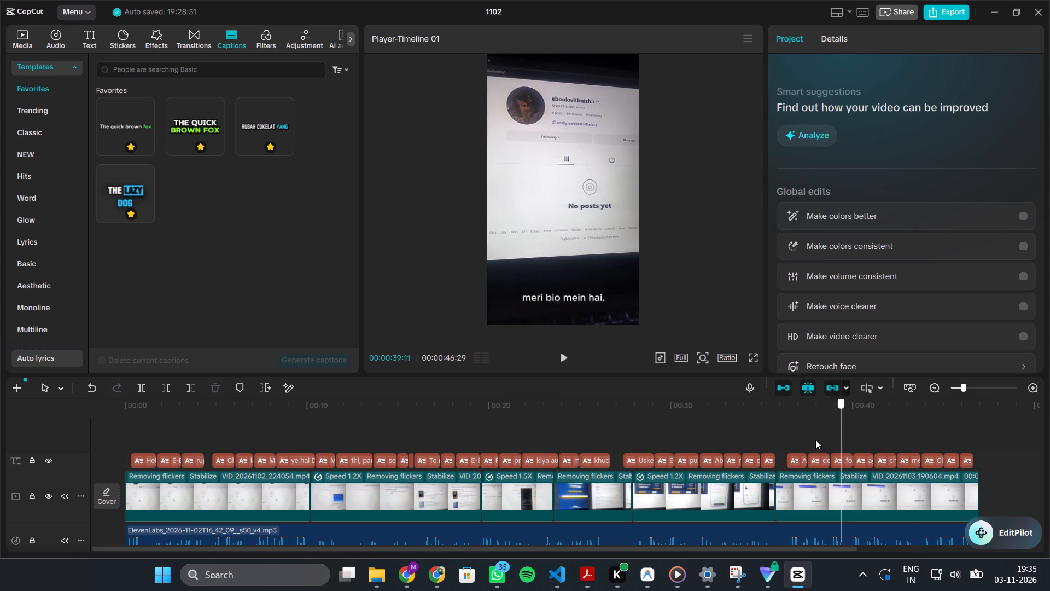
left_click_drag(815, 439, 455, 425)
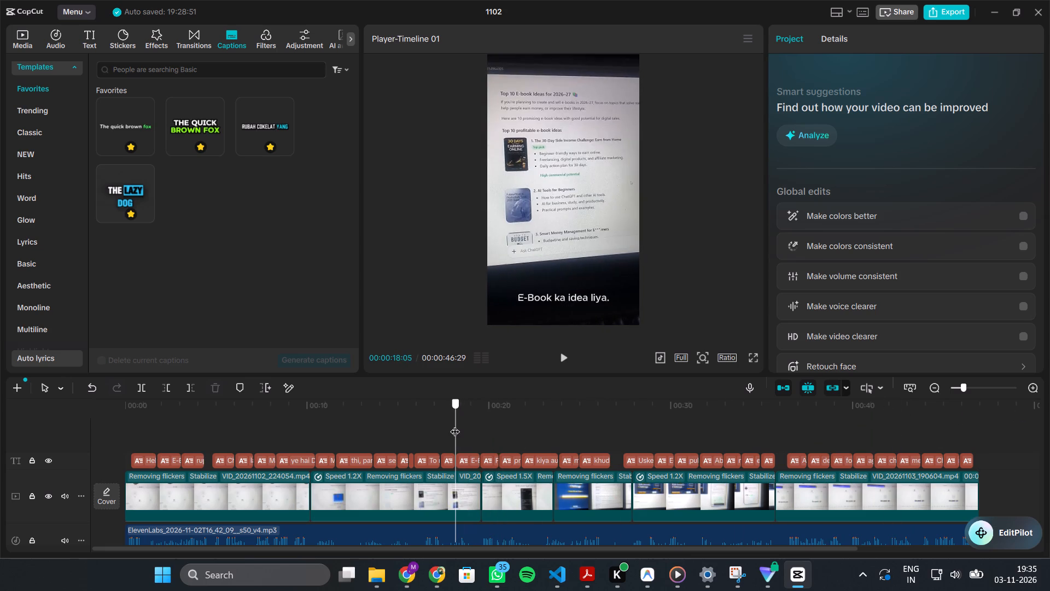
left_click_drag(455, 425, 101, 425)
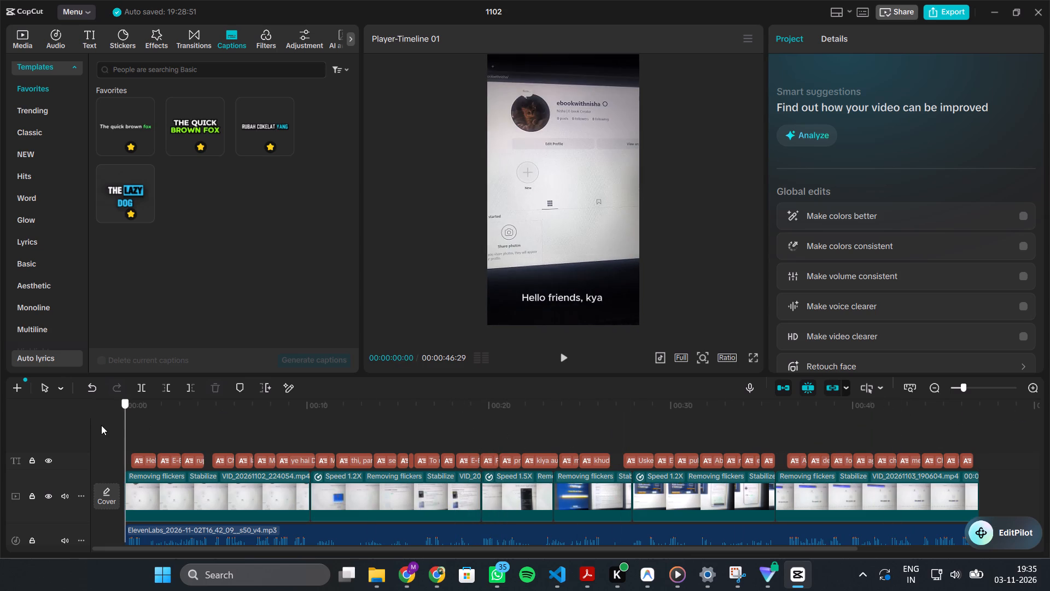
left_click_drag(101, 425, 114, 428)
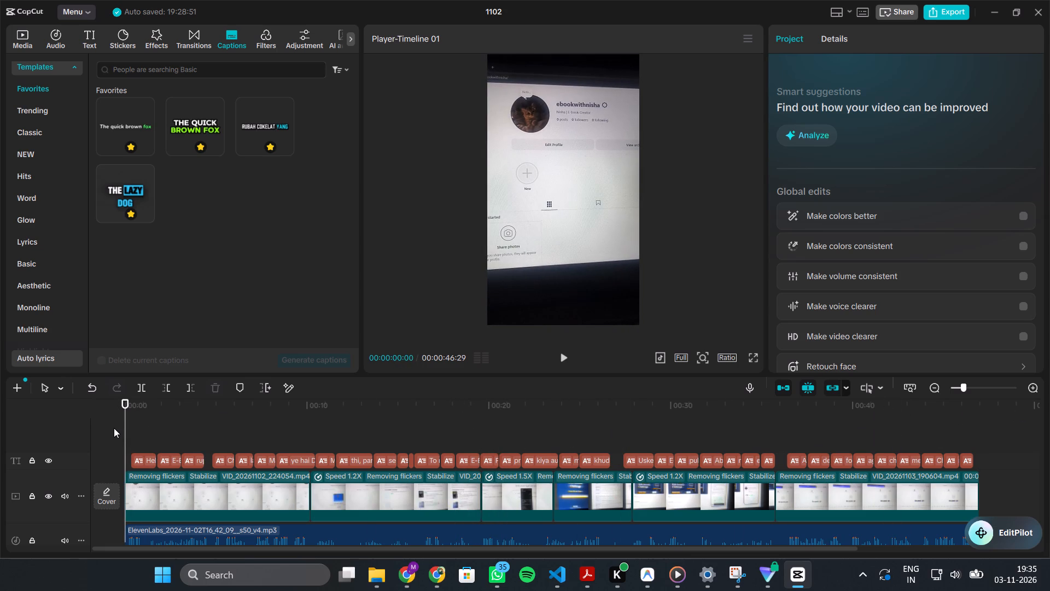
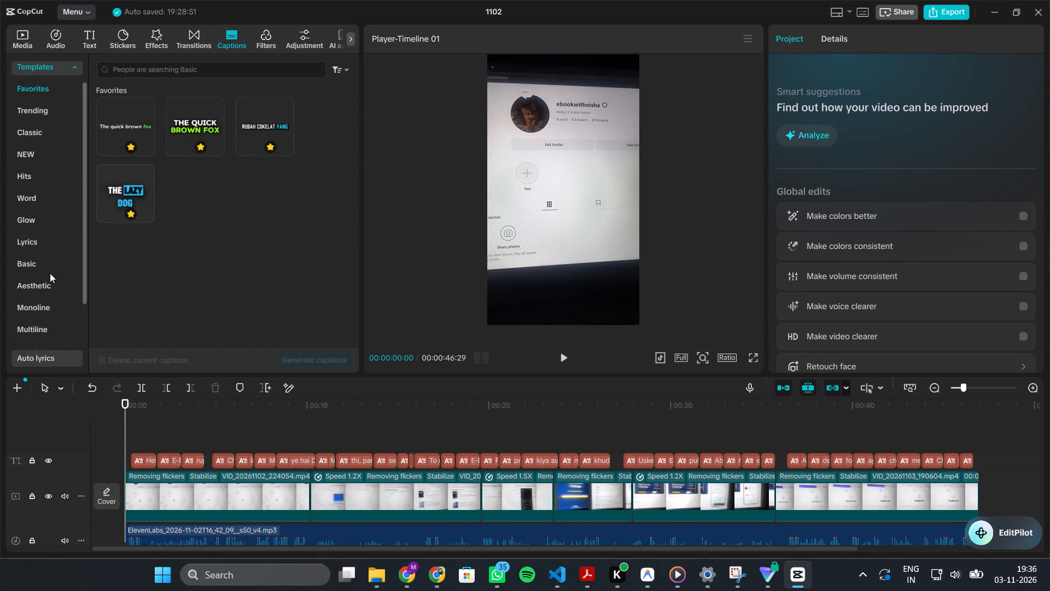
Examine the Hits, Word, Glow and Basic caption templates for a suitable style.
scroll(50, 273, "down", 2)
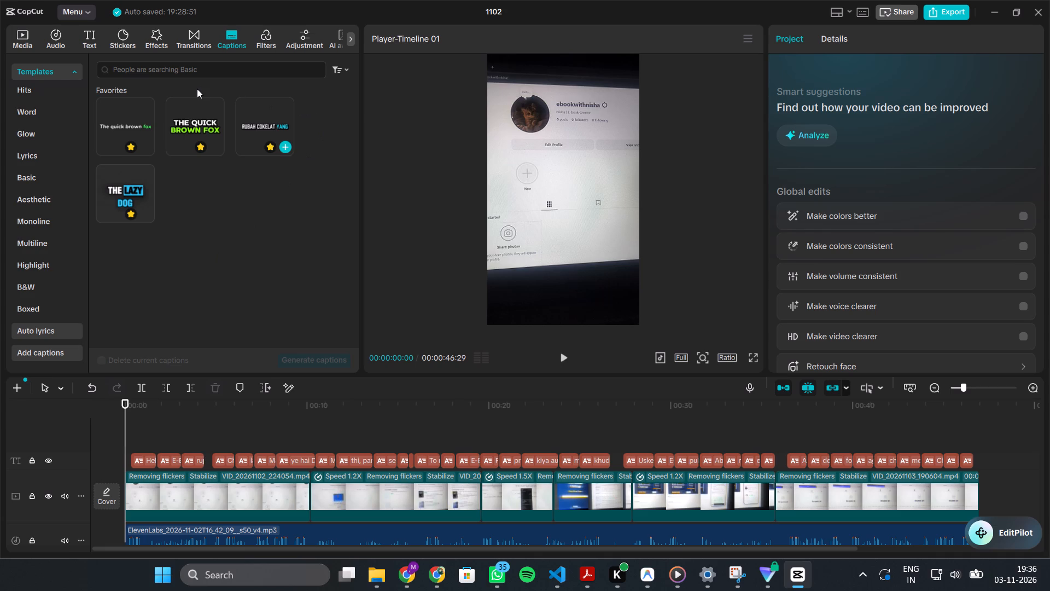
left_click(37, 84)
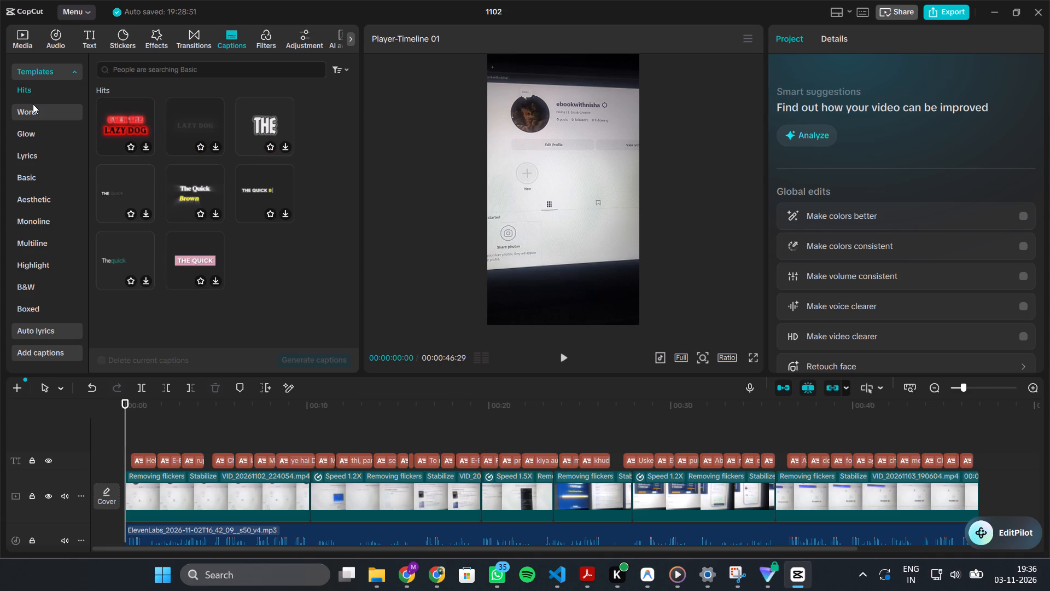
left_click(33, 104)
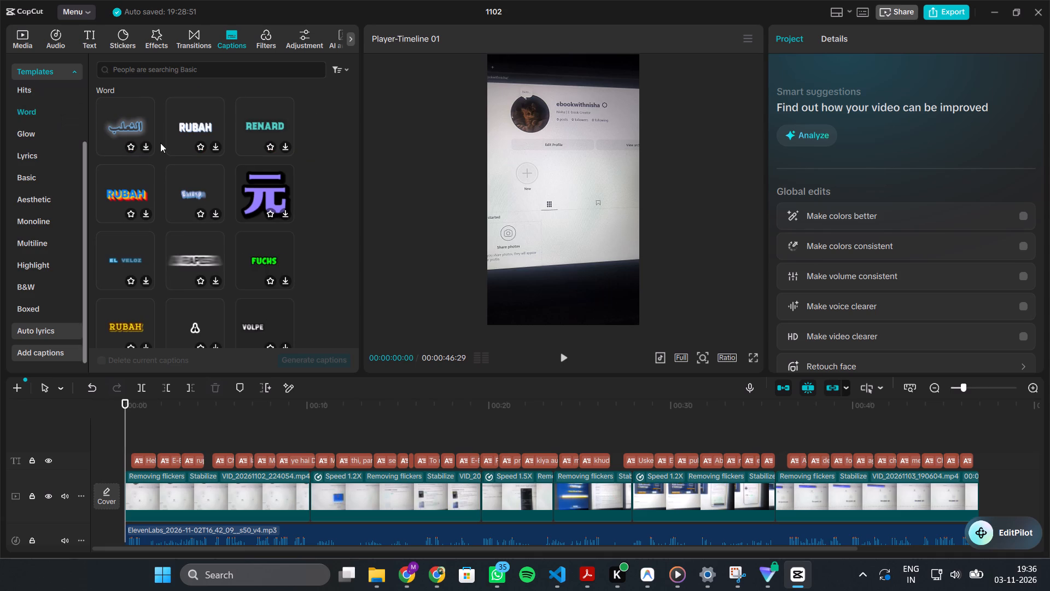
left_click(25, 130)
left_click(50, 175)
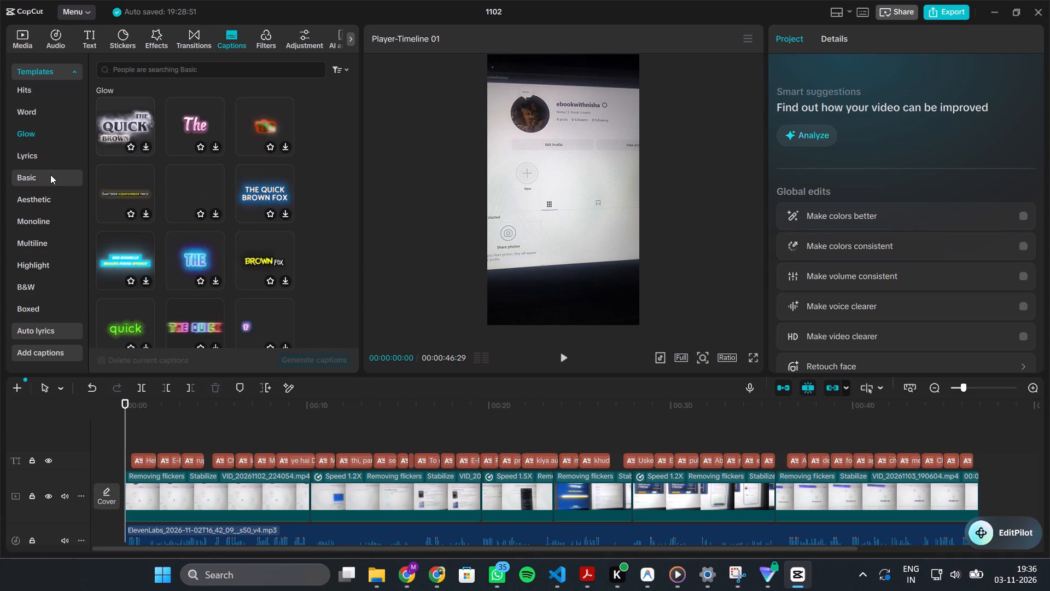
scroll(137, 243, "down", 1)
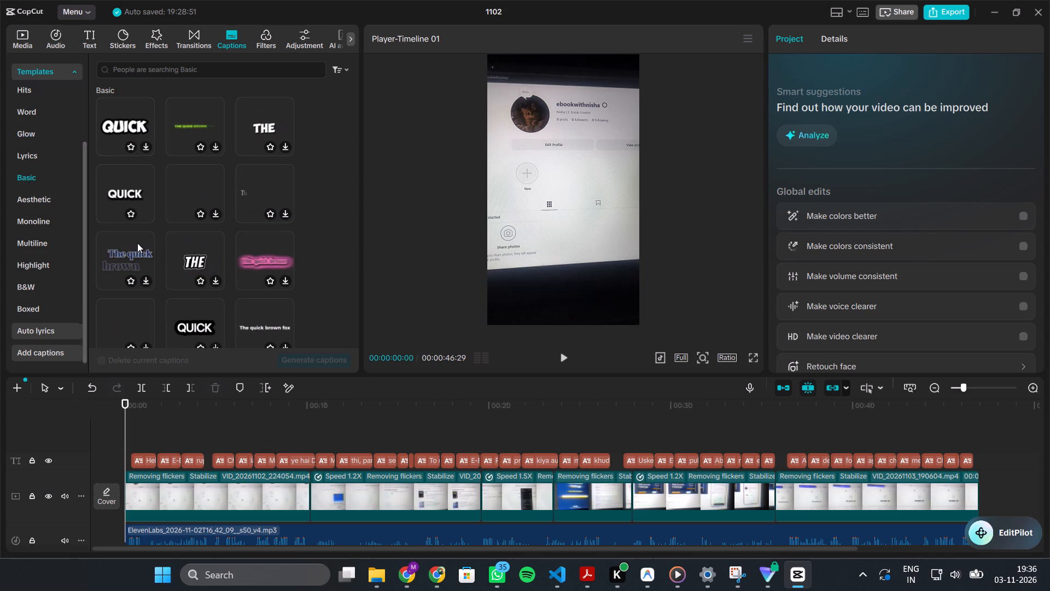
scroll(137, 243, "down", 3)
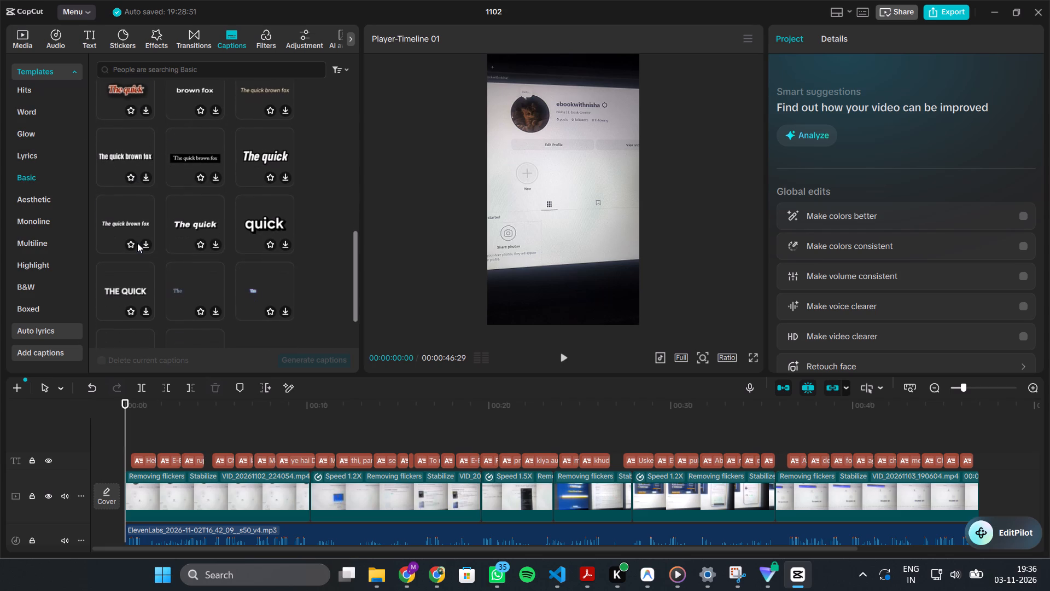
scroll(137, 243, "down", 1)
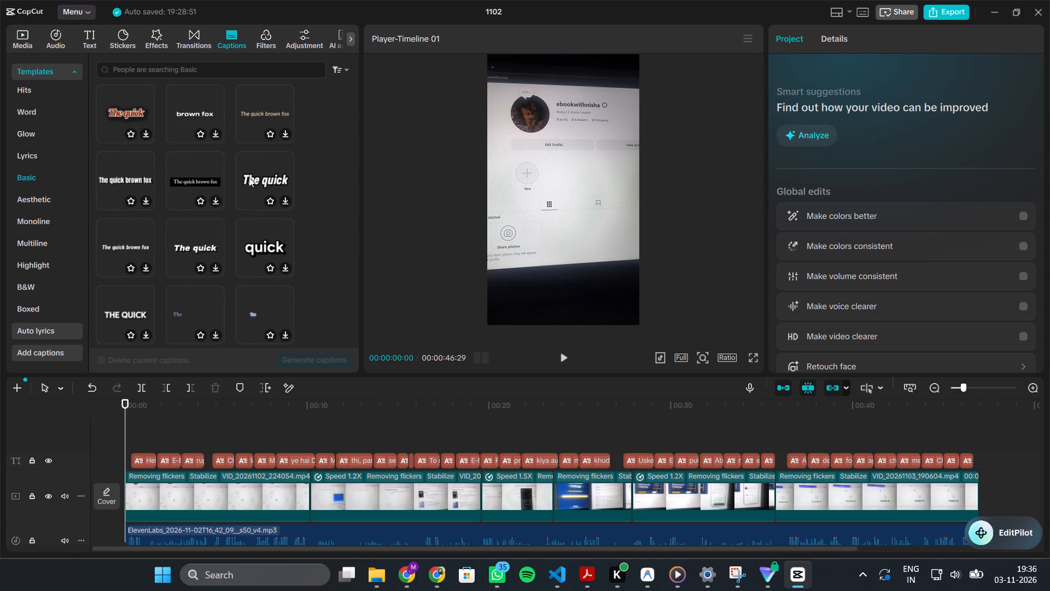
scroll(252, 178, "down", 1)
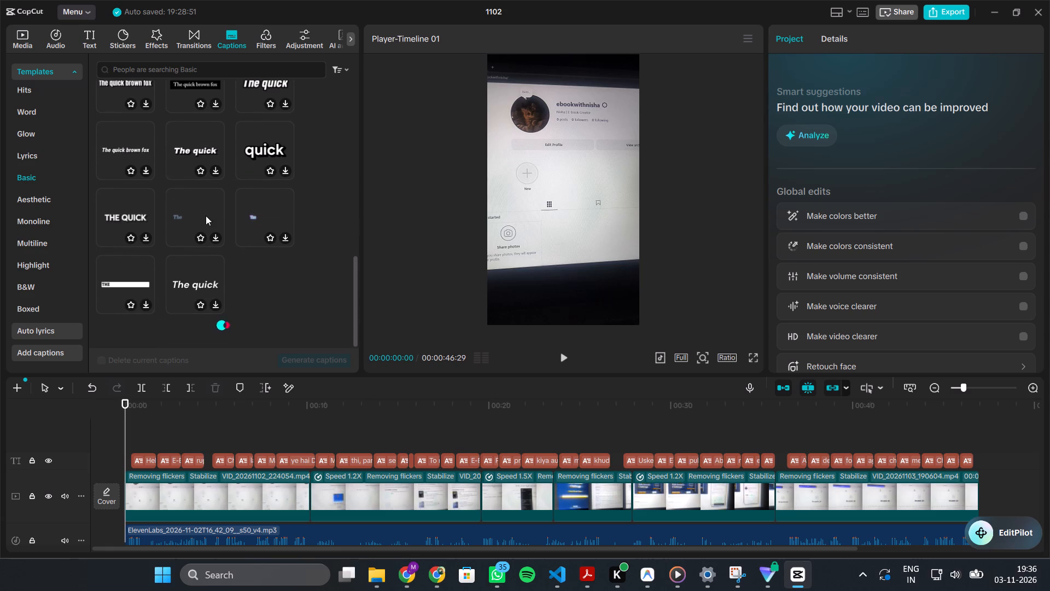
scroll(201, 219, "down", 1)
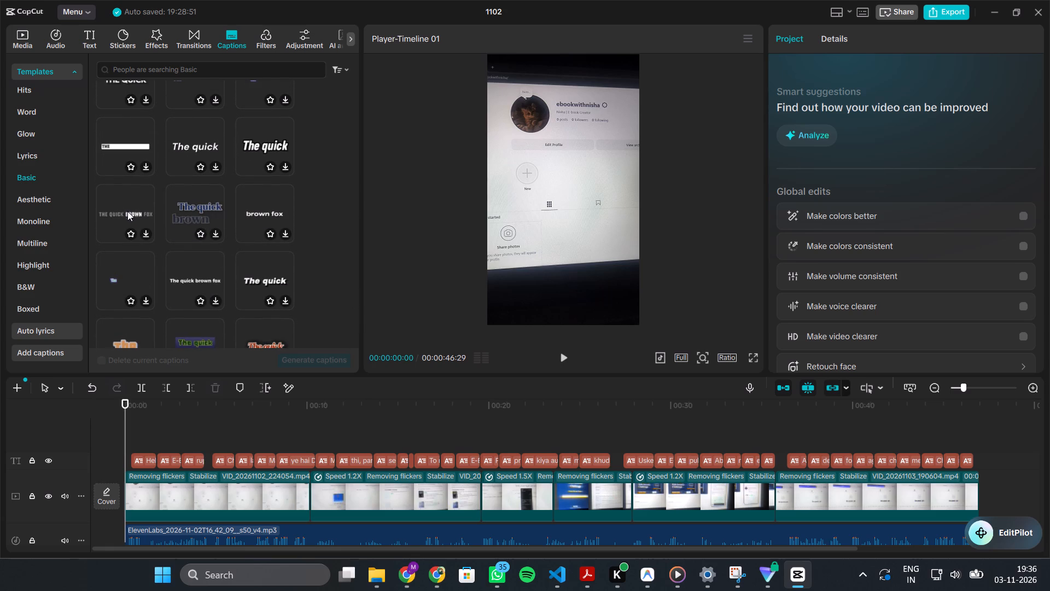
Download the Basic caption template with grey outlined capitals and a bold white highlighted word, add it at the timeline start and preview it.
double_click(145, 233)
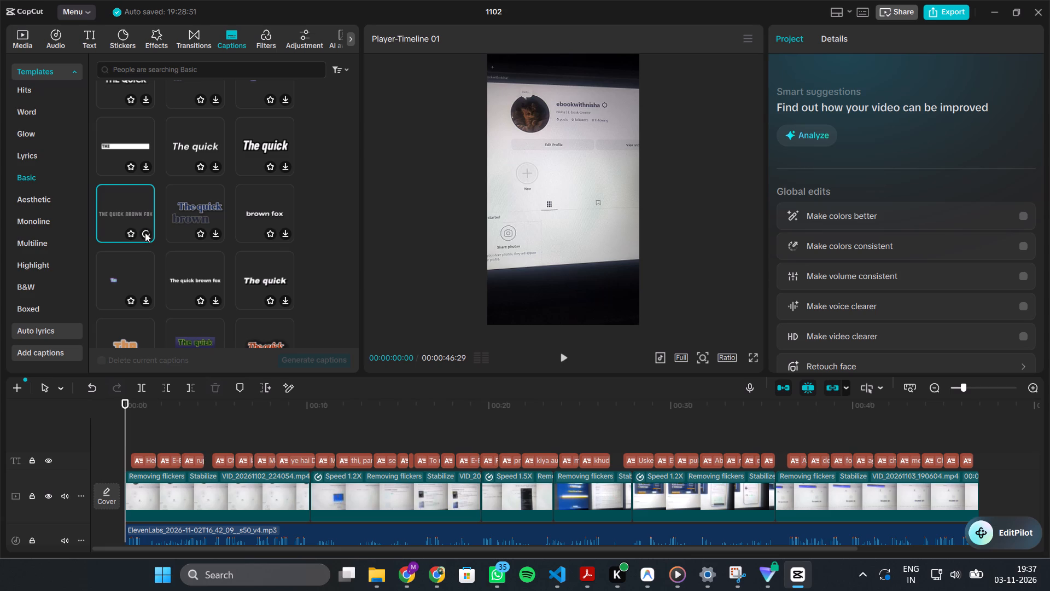
left_click(145, 233)
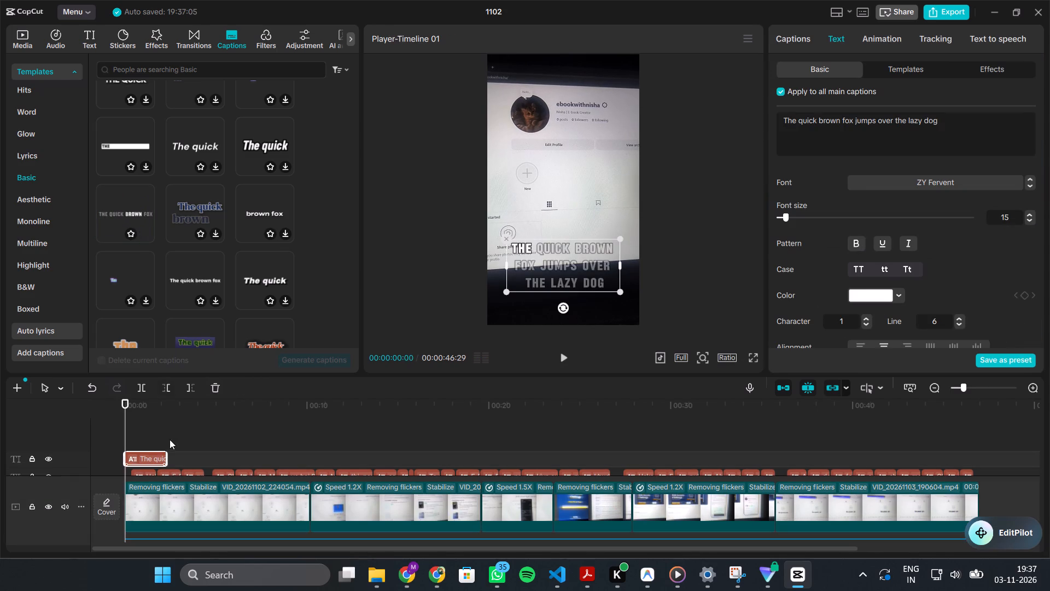
key("space")
key("space")
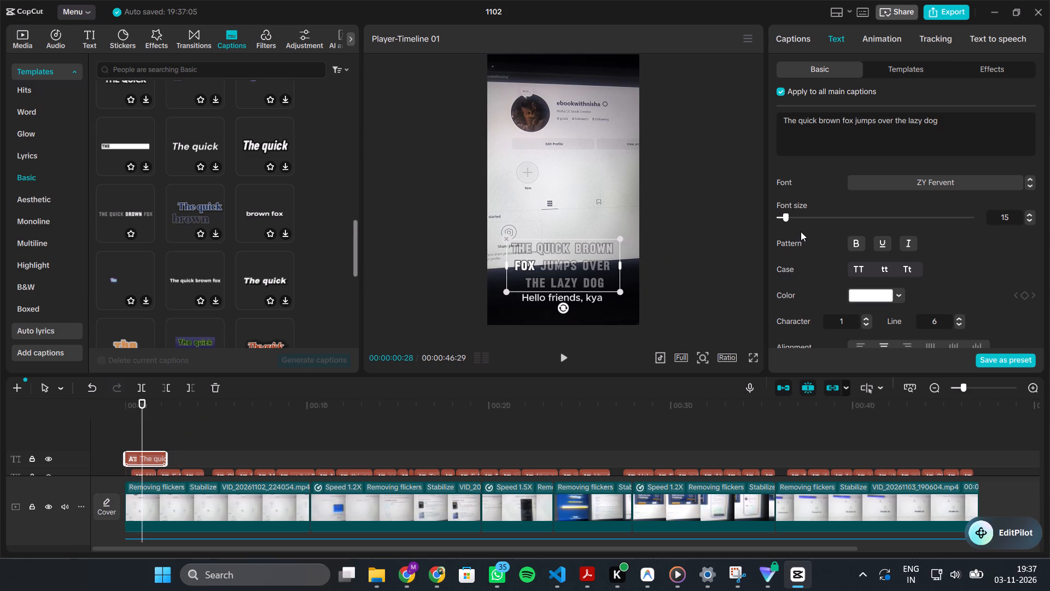
Look over the added caption's text settings and the remaining Basic caption templates.
scroll(803, 230, "down", 1)
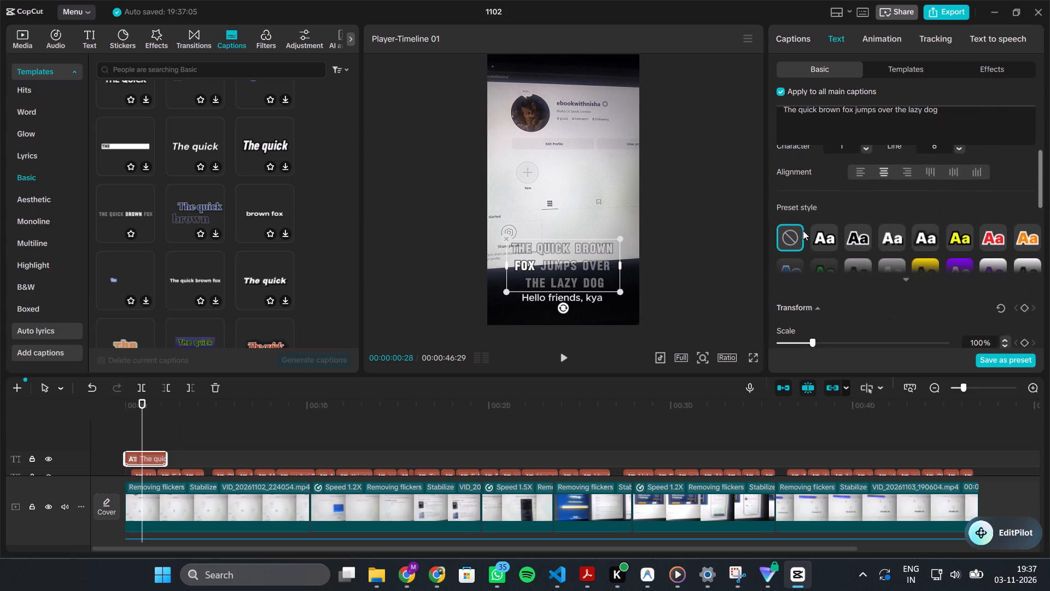
scroll(803, 230, "down", 1)
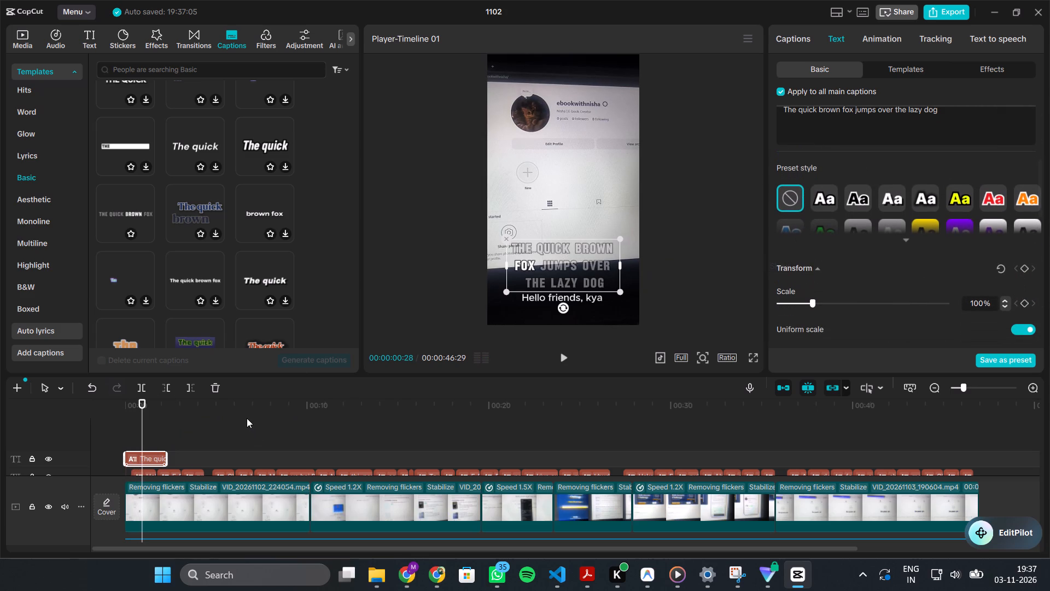
scroll(188, 312, "down", 5)
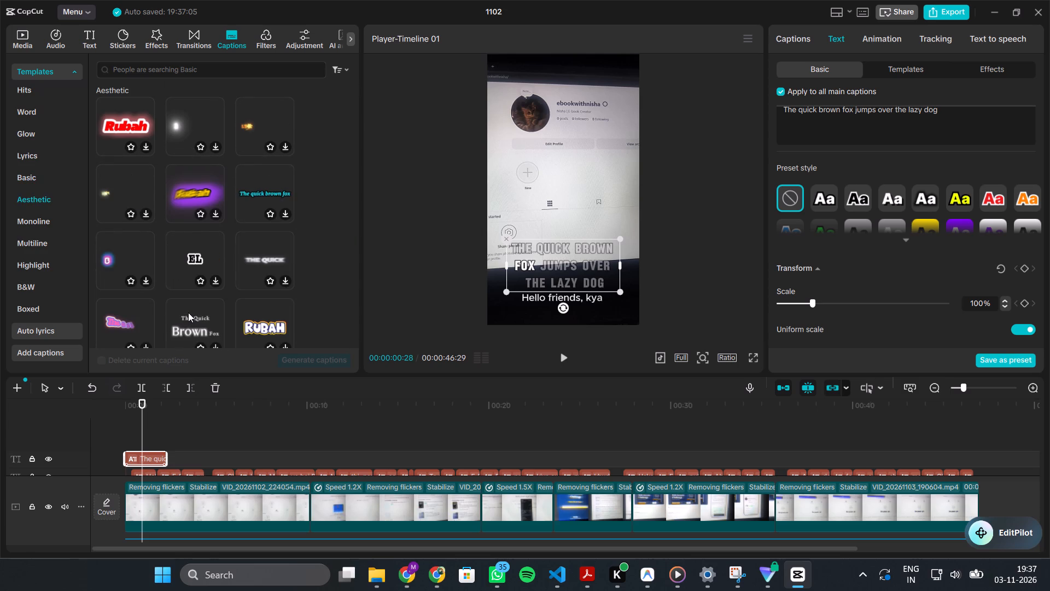
scroll(188, 312, "down", 2)
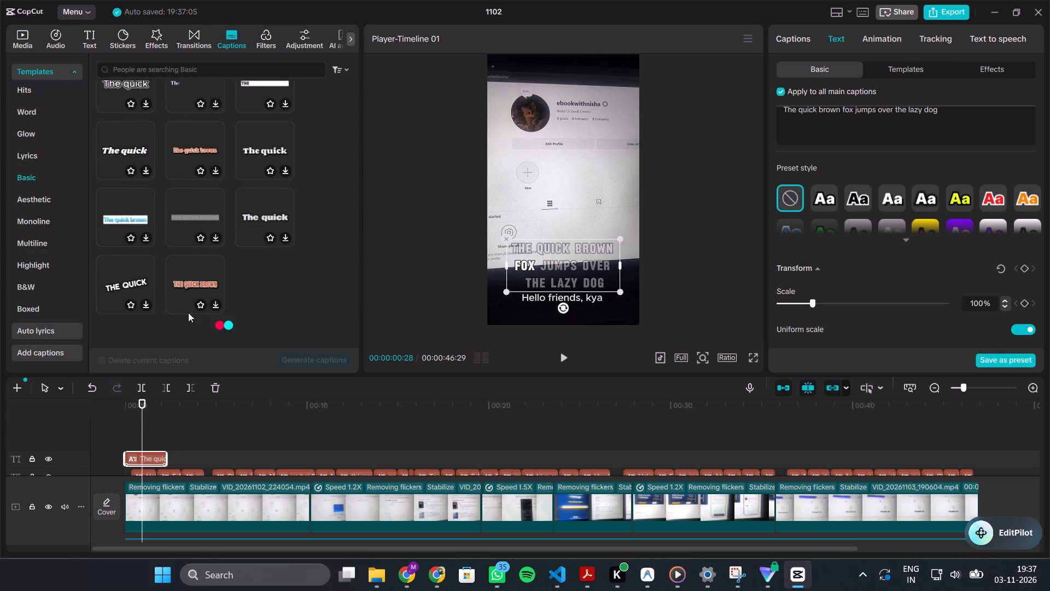
scroll(188, 312, "down", 1)
scroll(188, 312, "up", 1)
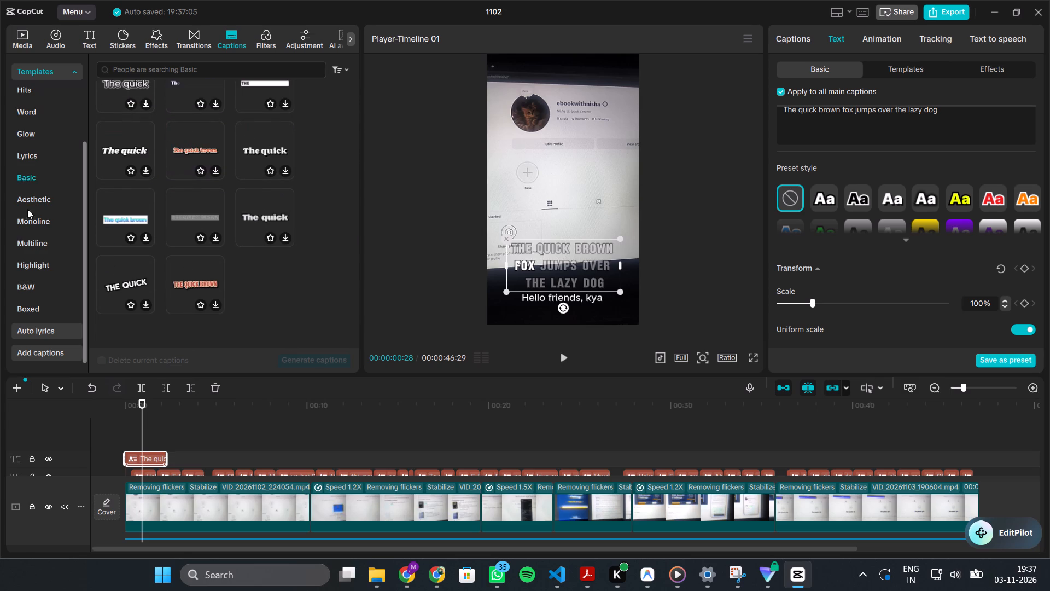
scroll(190, 270, "up", 1)
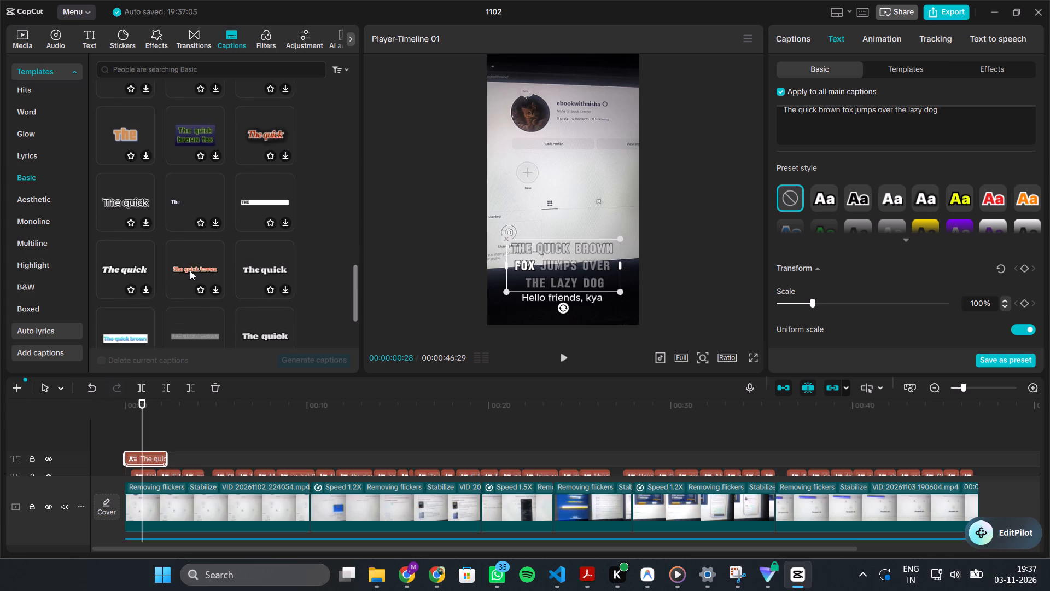
scroll(190, 270, "up", 1)
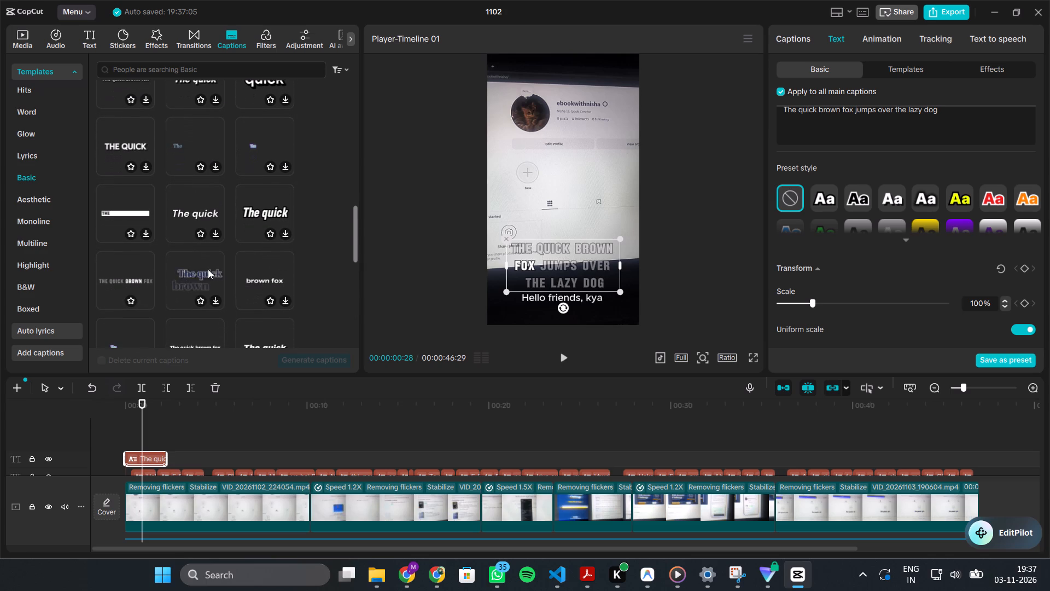
Review the added caption's transform, blend, stroke and shadow settings and open its text templates.
scroll(935, 228, "down", 2)
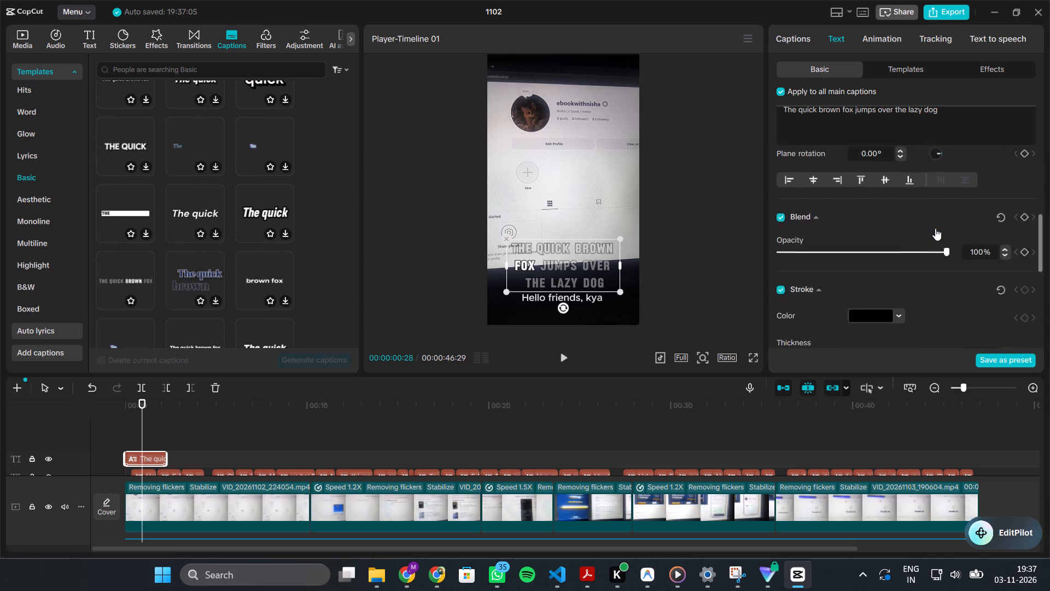
scroll(935, 228, "down", 1)
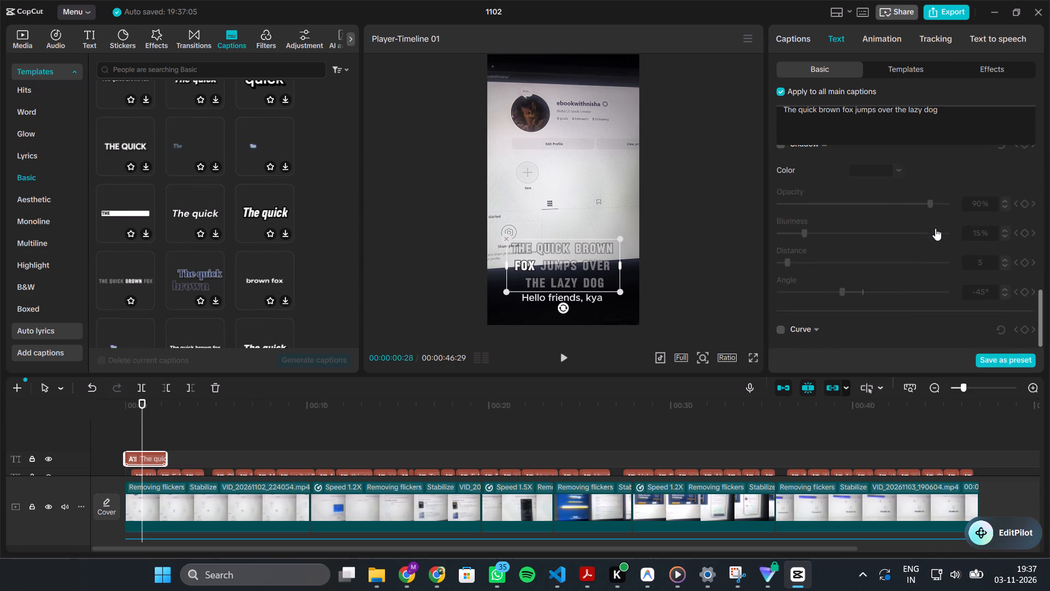
scroll(935, 228, "down", 1)
scroll(935, 228, "up", 4)
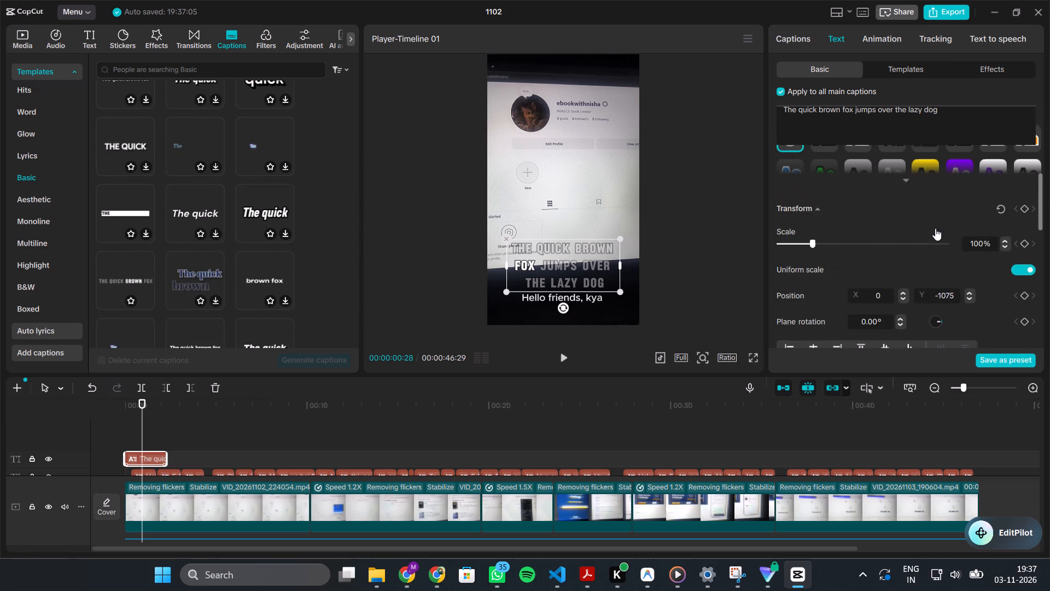
left_click(909, 69)
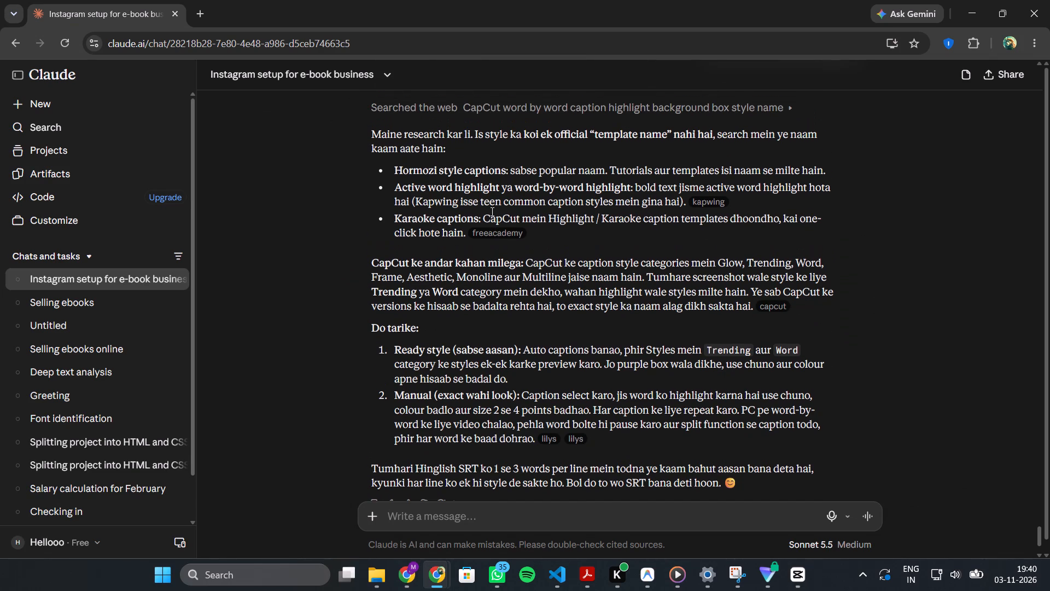
Switch back to CapCut, then download and preview the caption template with the purple word highlight among the "active word" templates.
key("alt+Tab")
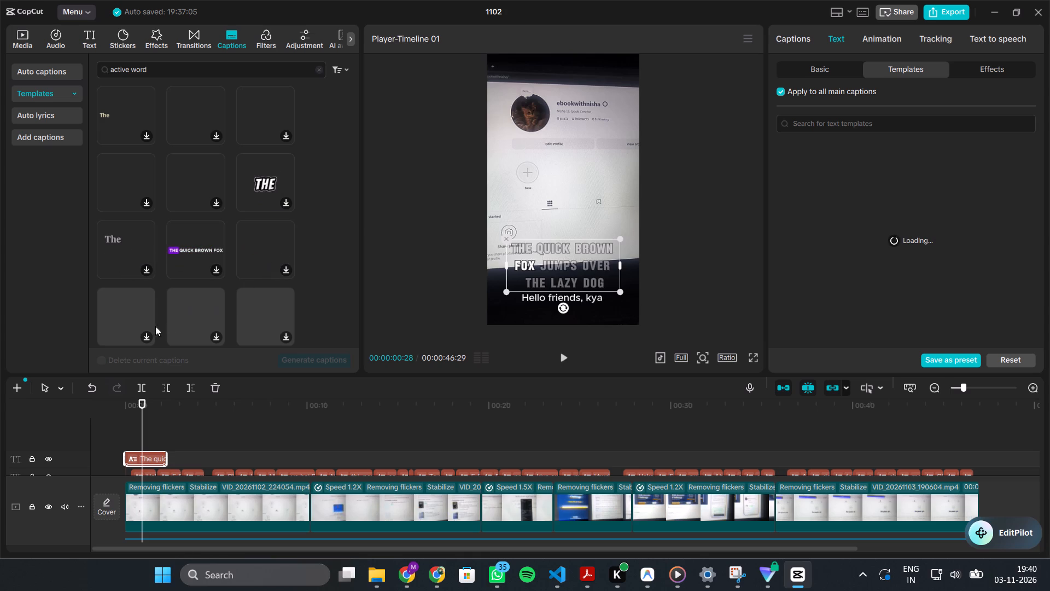
scroll(123, 319, "down", 1)
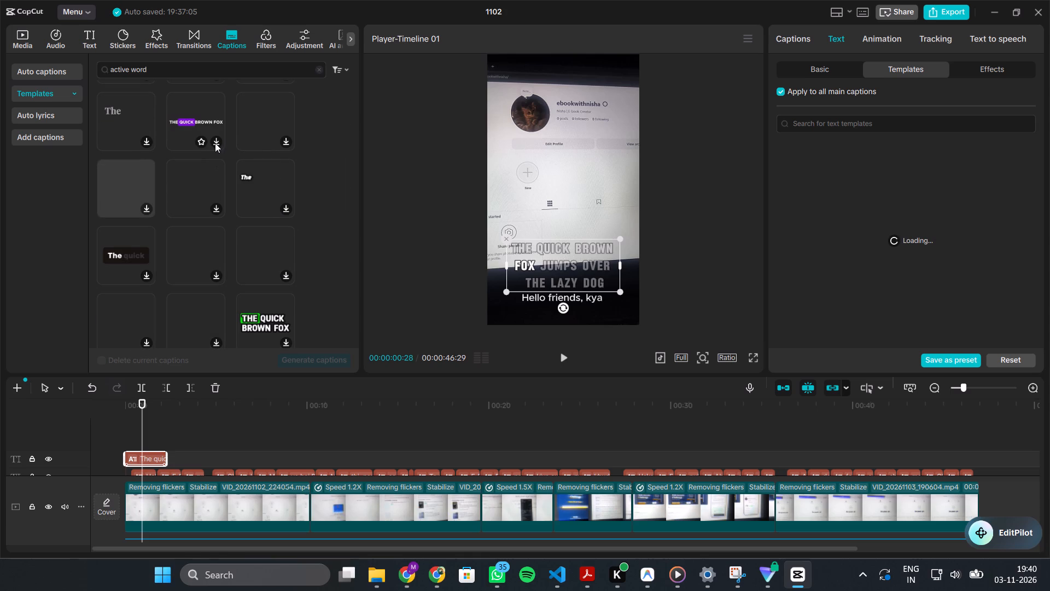
left_click(215, 142)
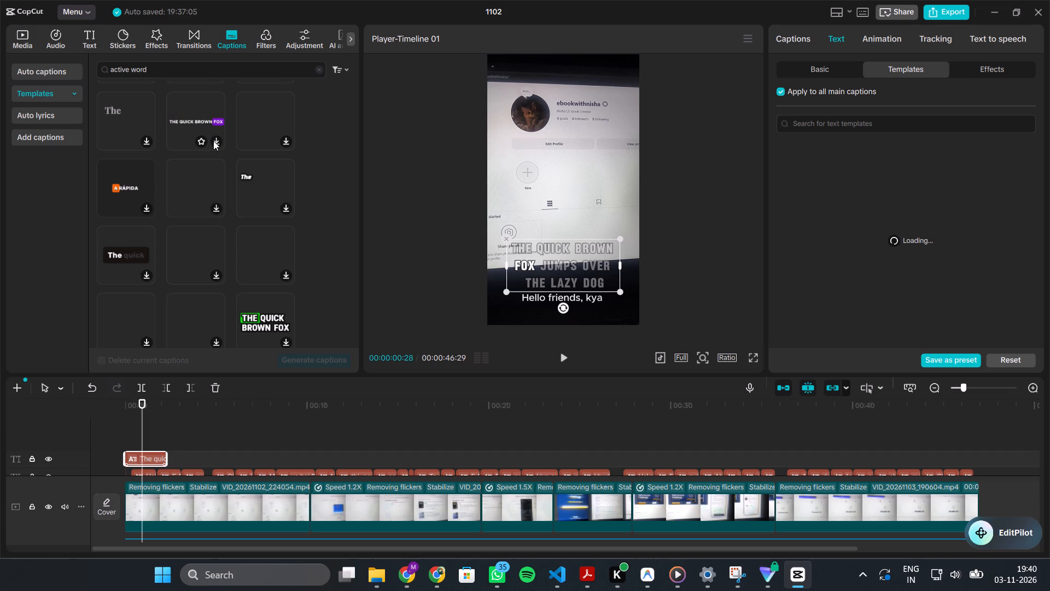
double_click(213, 141)
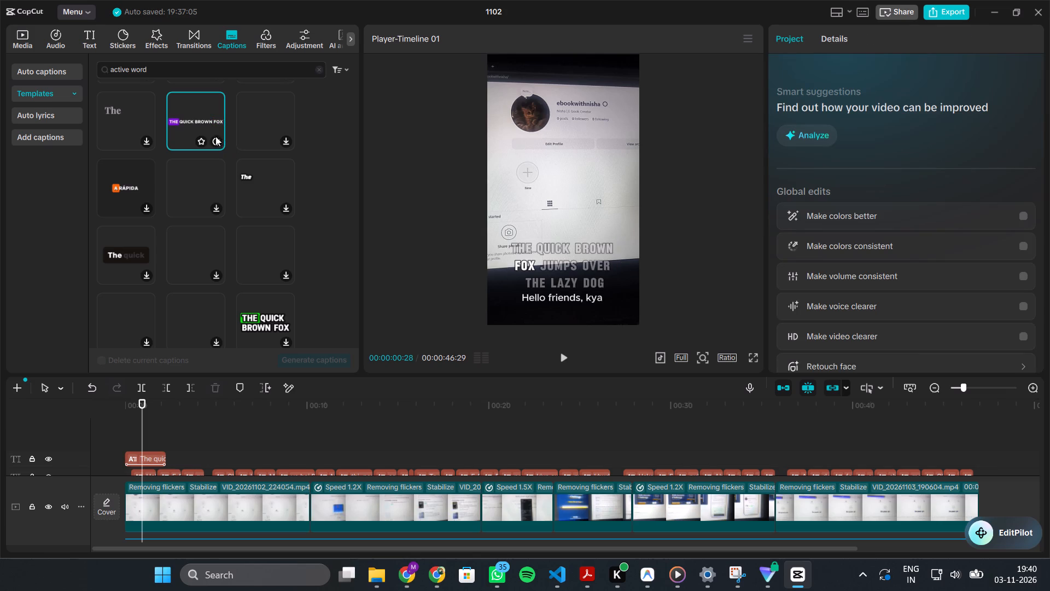
left_click(202, 140)
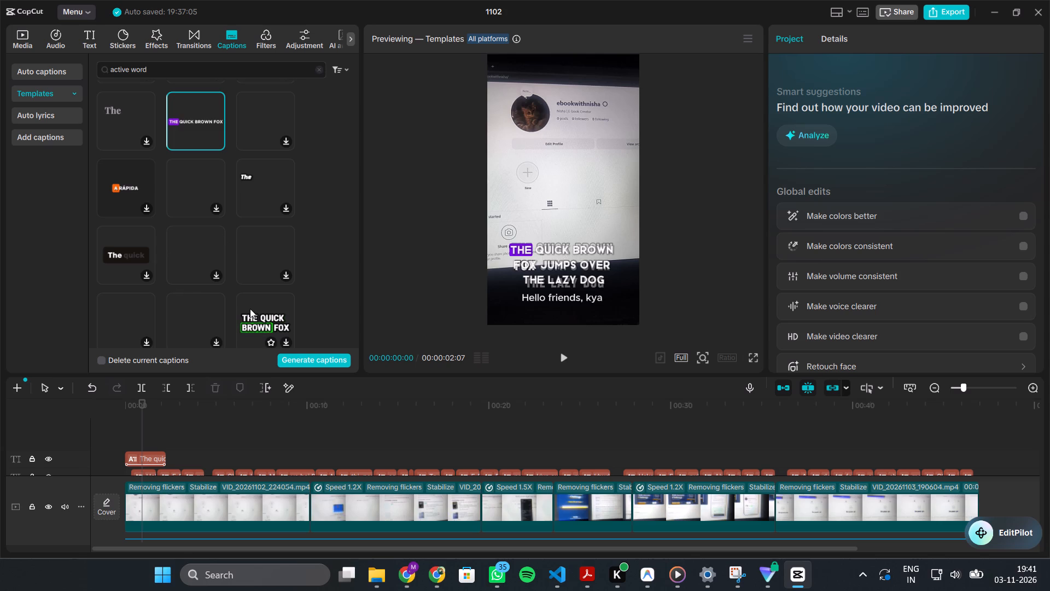
Look through the "active word" caption templates and preview the one with a green box around the spoken word.
scroll(253, 260, "down", 1)
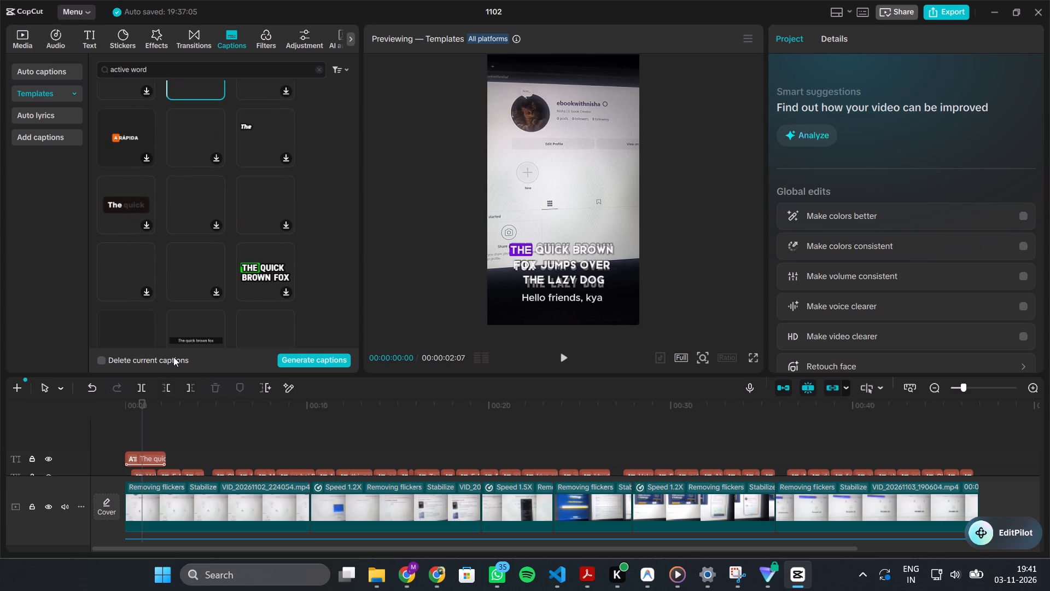
scroll(219, 186, "up", 1)
scroll(219, 186, "down", 1)
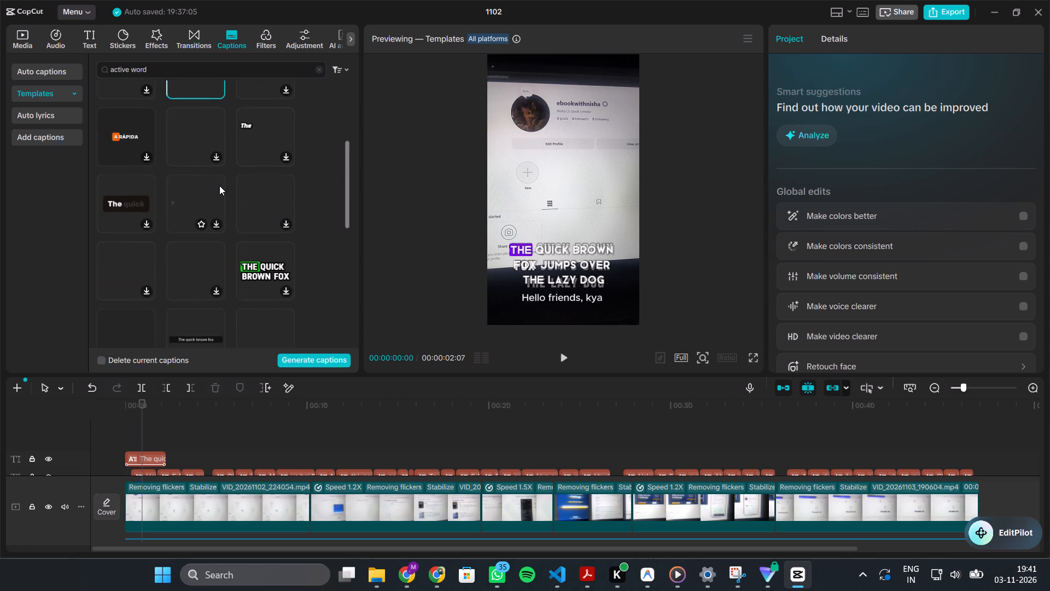
scroll(219, 186, "down", 1)
double_click(284, 282)
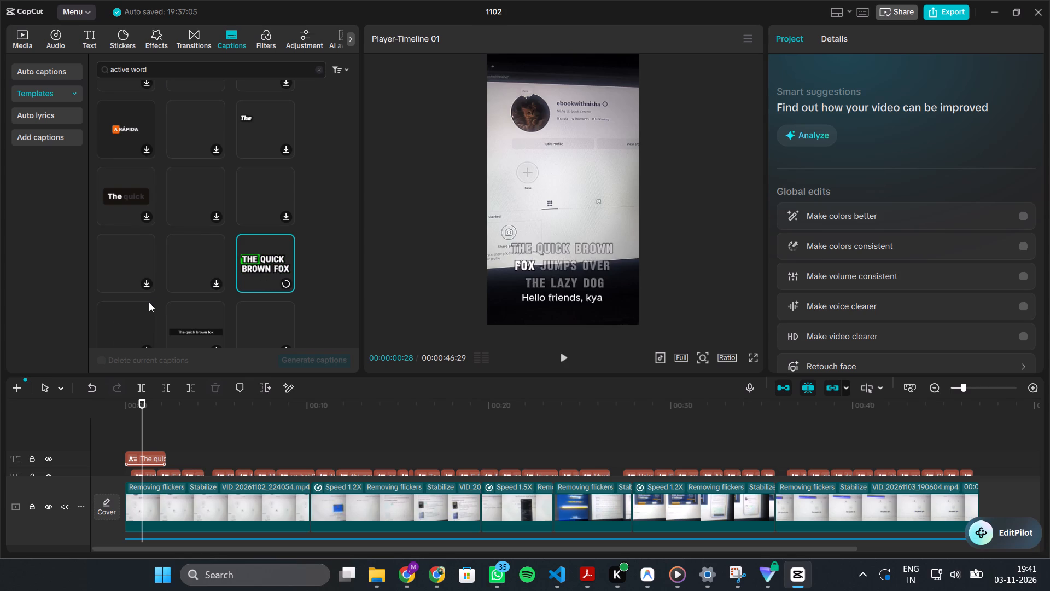
left_click(267, 281)
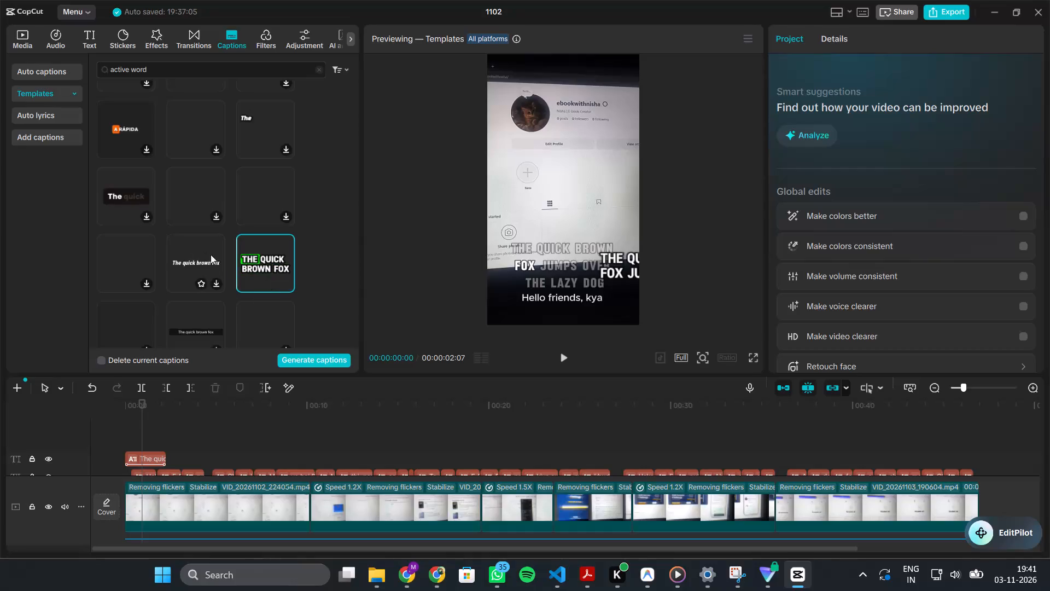
Add the purple-box word highlight caption template to the timeline at 00:00:00:28.
scroll(253, 241, "up", 1)
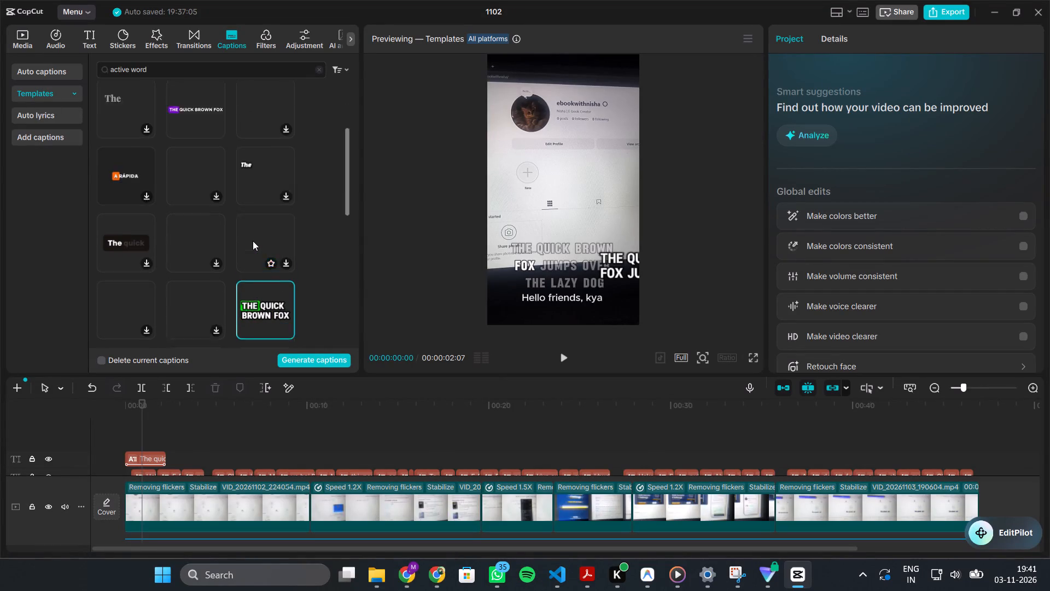
scroll(253, 241, "up", 1)
left_click(216, 246)
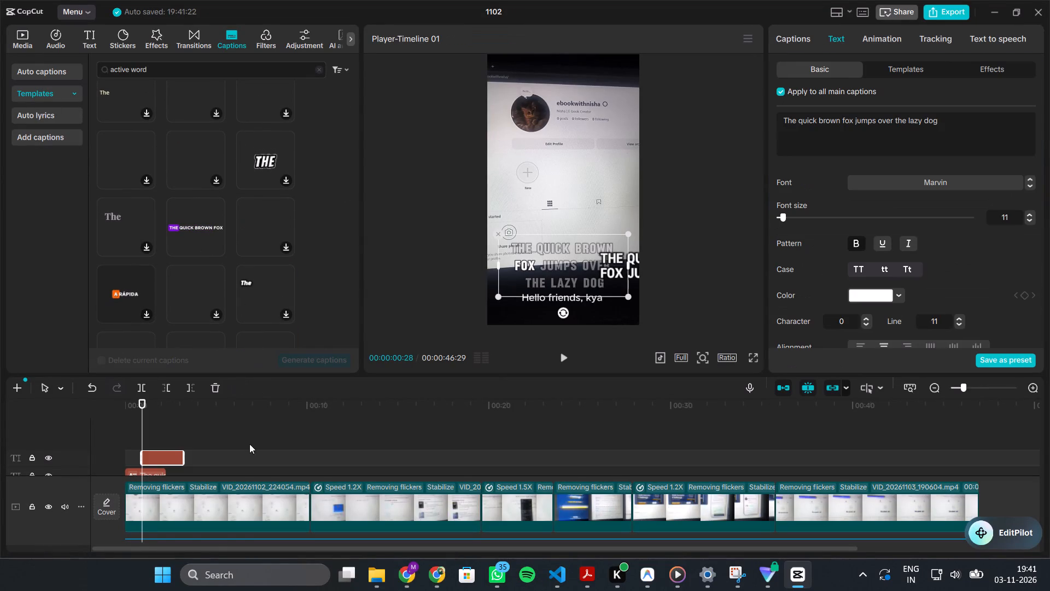
Delete the earlier sample template caption that starts at the beginning of the timeline.
scroll(238, 451, "down", 1)
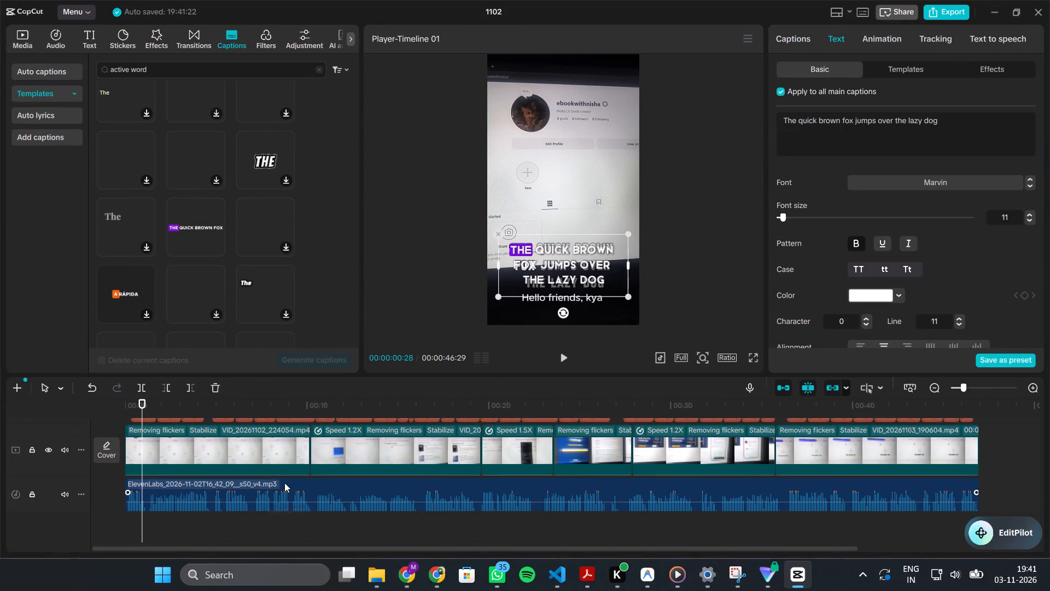
scroll(284, 483, "up", 1)
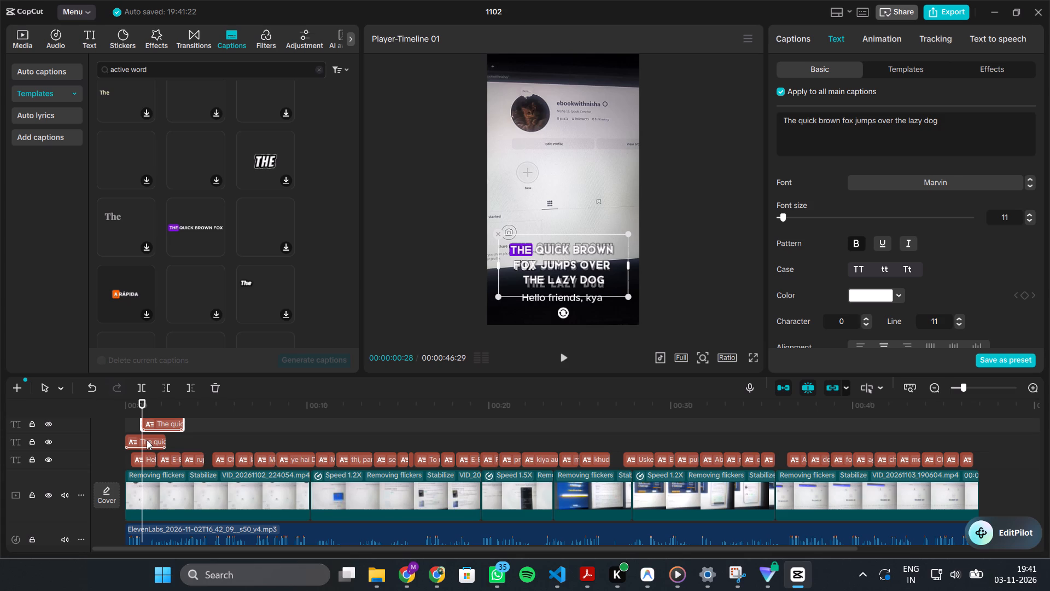
left_click(146, 440)
key("Delete")
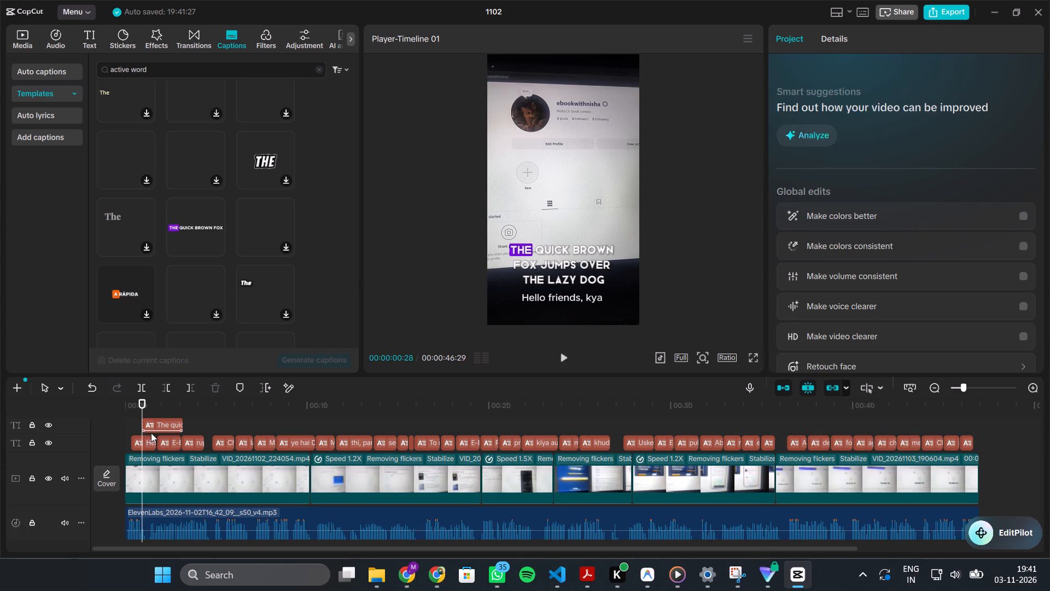
Scrub to 00:00:01:22 to check the purple word highlight on the sample caption.
left_click_drag(140, 406, 144, 413)
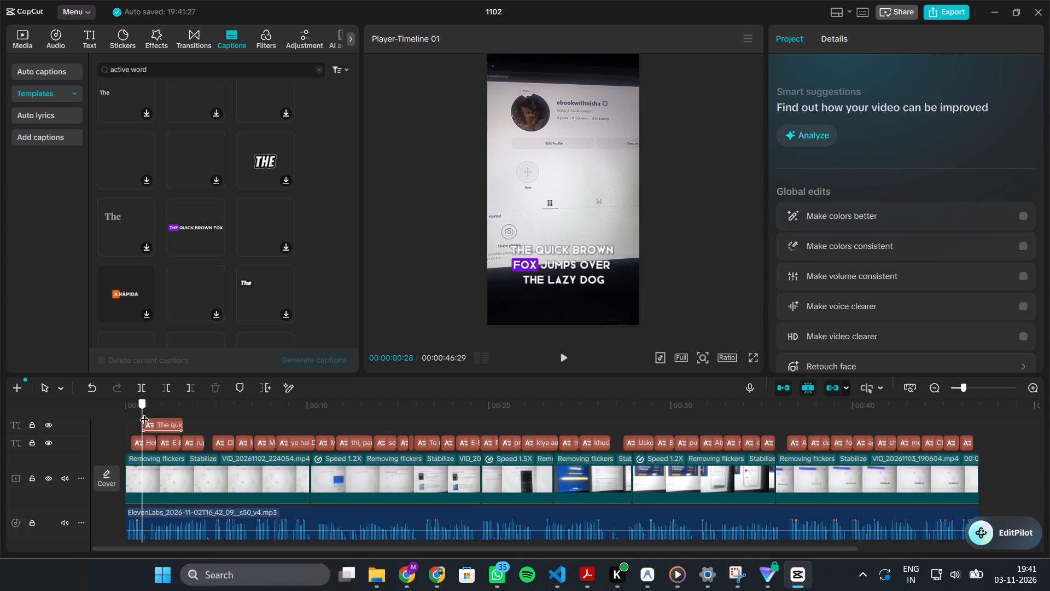
left_click_drag(144, 413, 153, 407)
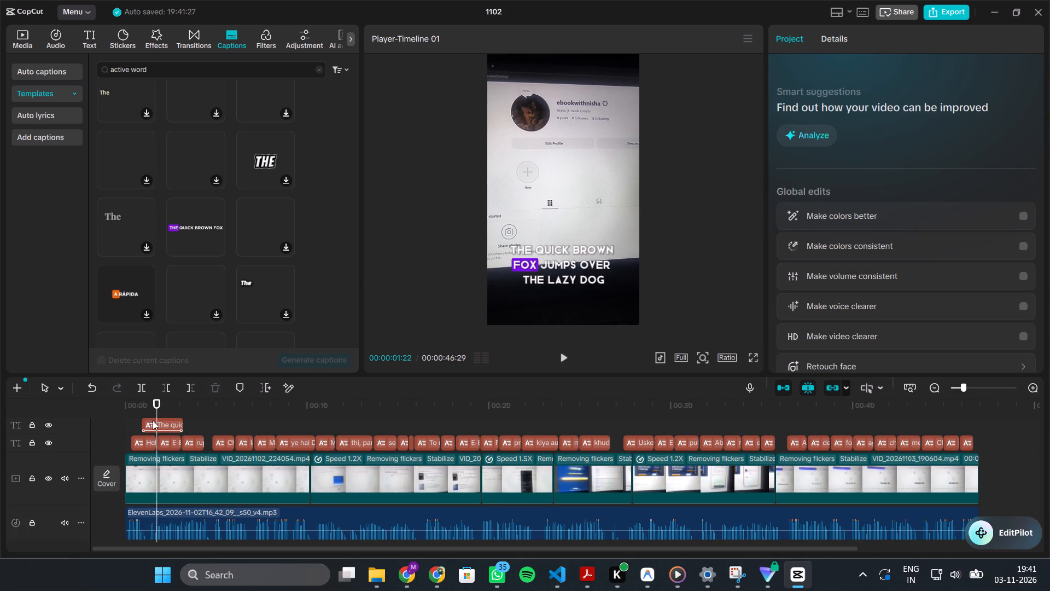
Select the closing group of imported captions and browse the In animations available for them.
scroll(157, 453, "up", 1)
scroll(157, 453, "up", 5, "ctrl")
scroll(157, 453, "down", 4)
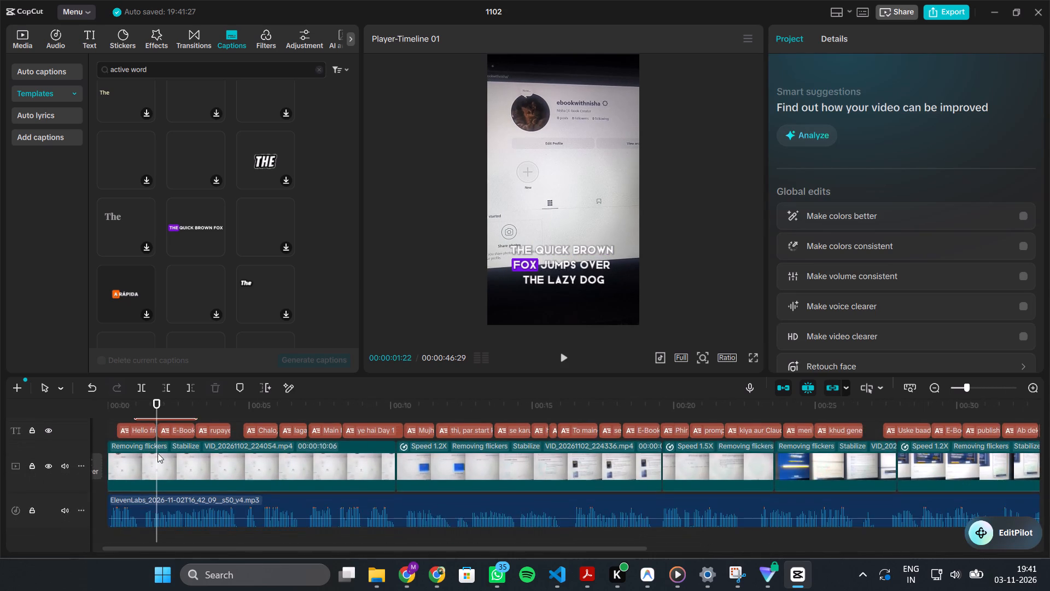
scroll(157, 453, "down", 5)
scroll(157, 453, "up", 1)
scroll(273, 436, "down", 1)
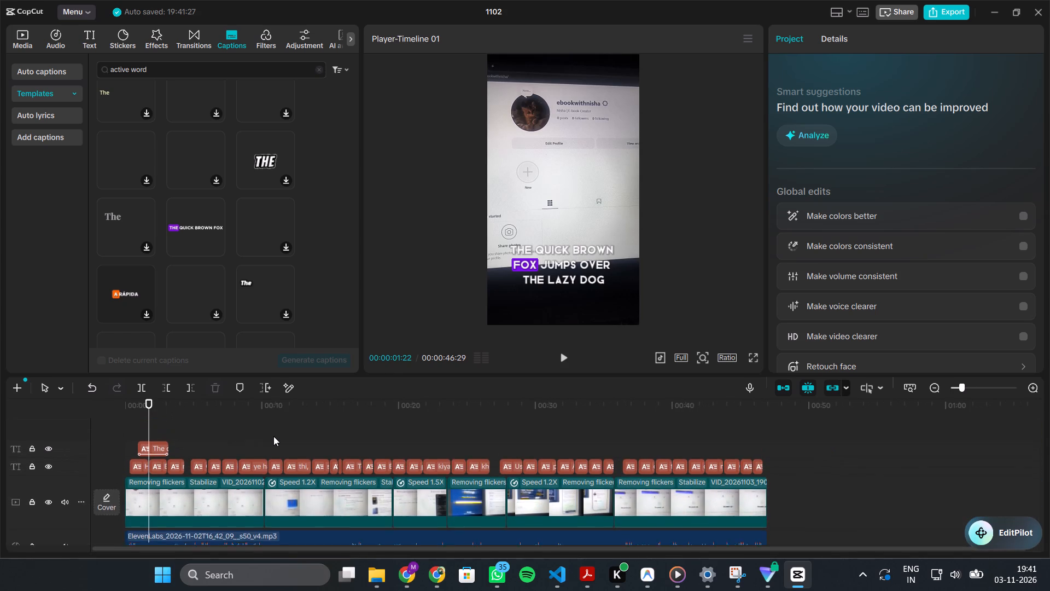
scroll(273, 436, "down", 1)
left_click_drag(777, 461, 618, 450)
left_click(870, 41)
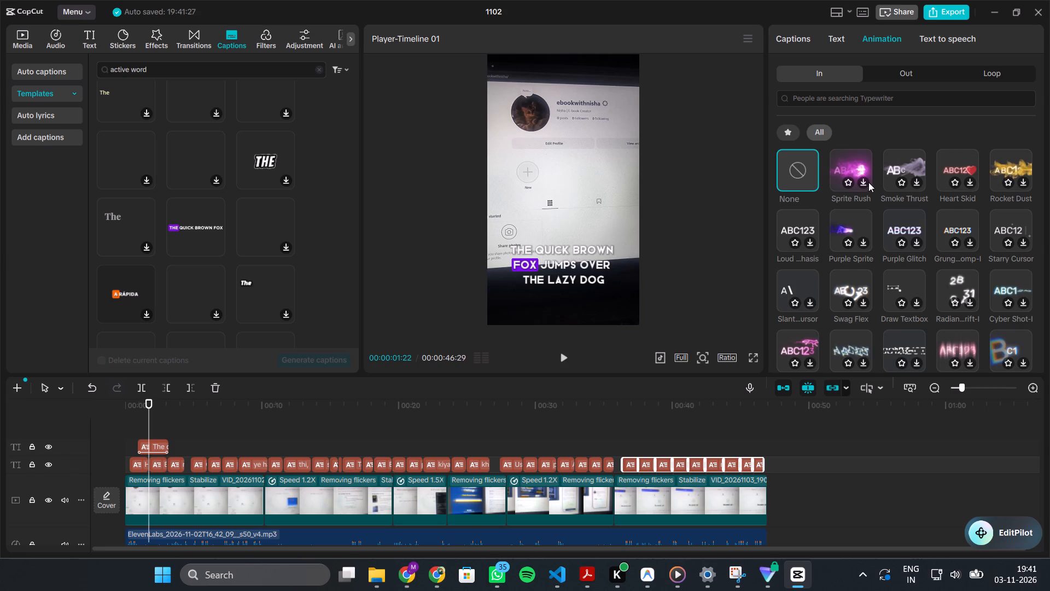
scroll(864, 279, "up", 1)
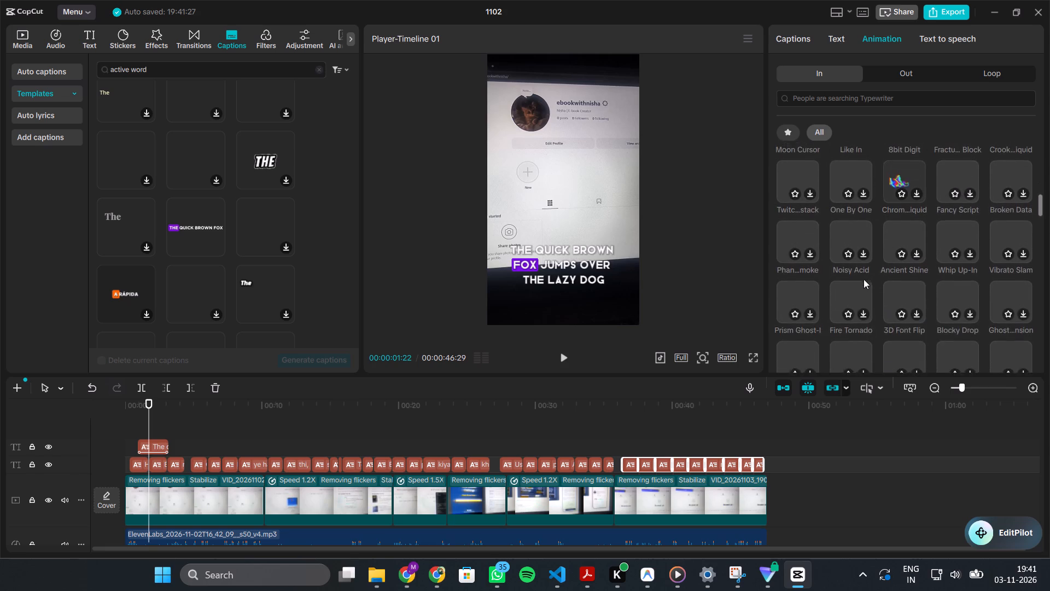
scroll(864, 279, "up", 1)
scroll(146, 472, "up", 5, "ctrl")
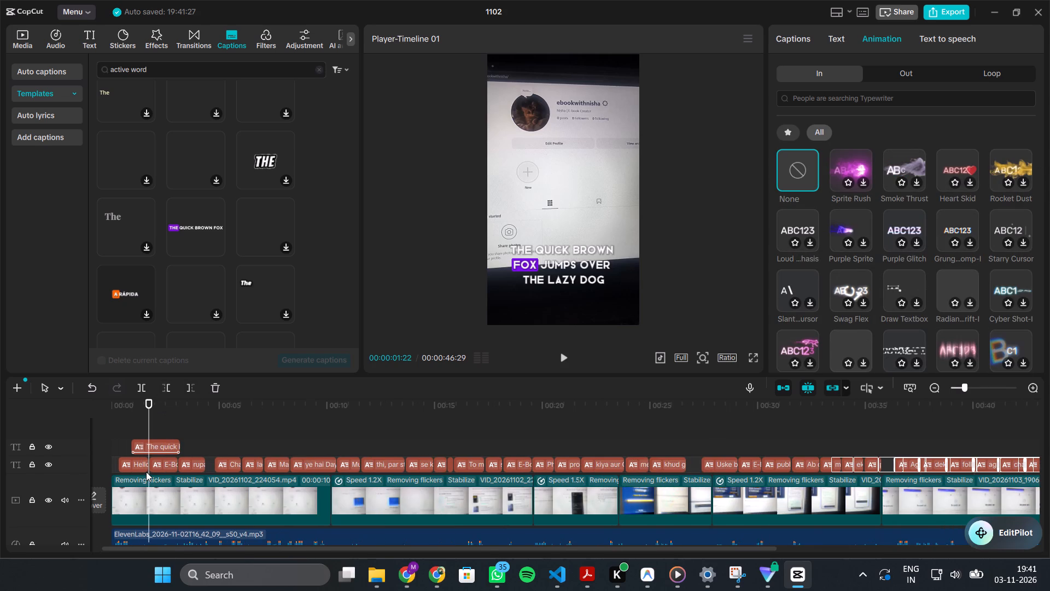
left_click(129, 436)
left_click_drag(129, 436, 165, 432)
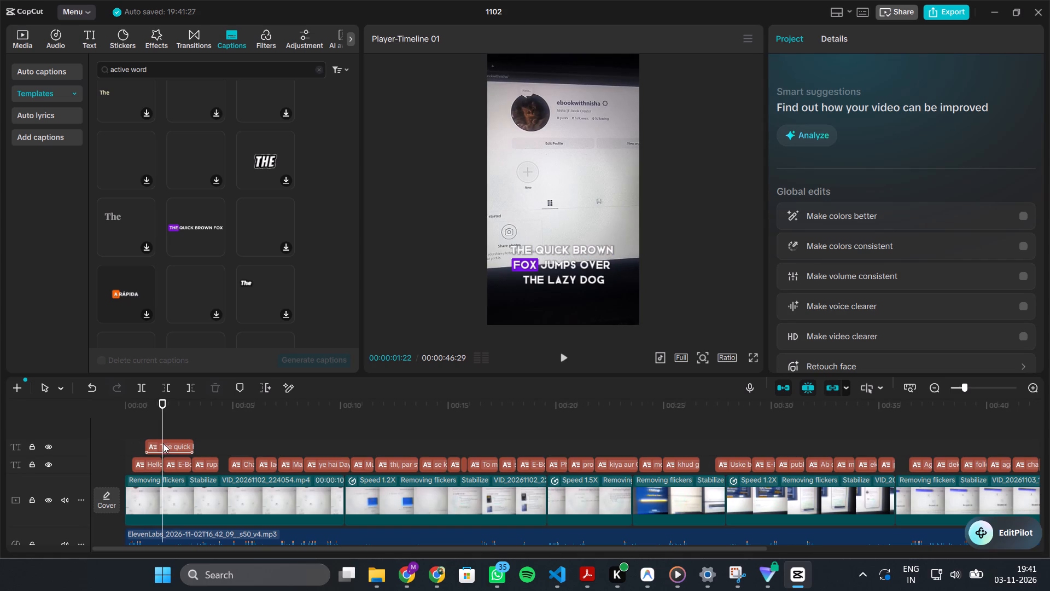
Set the sample template caption's font to the favourite ZY Elegant.
left_click(163, 443)
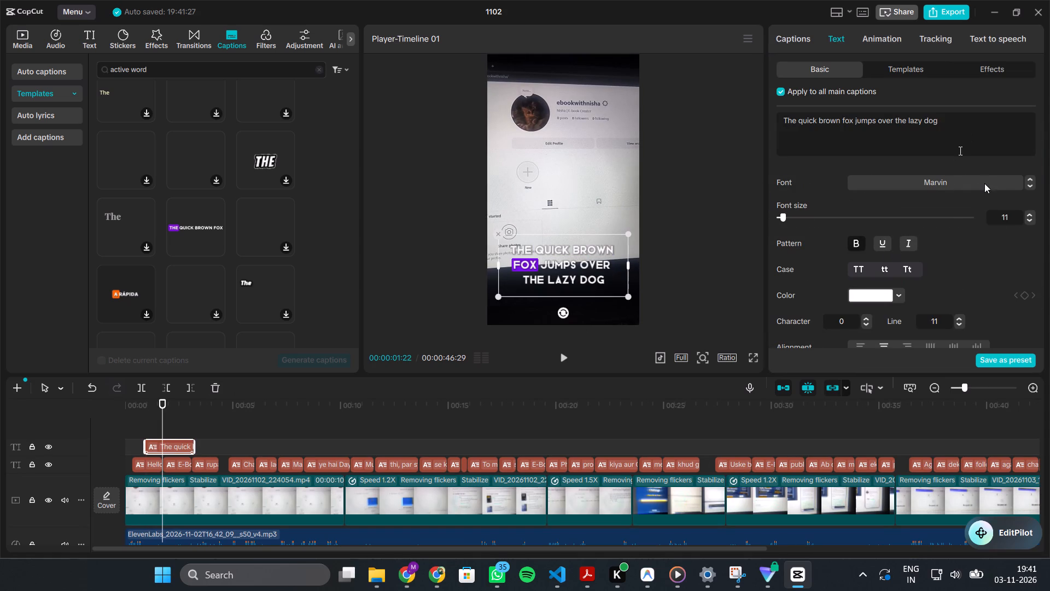
left_click(984, 183)
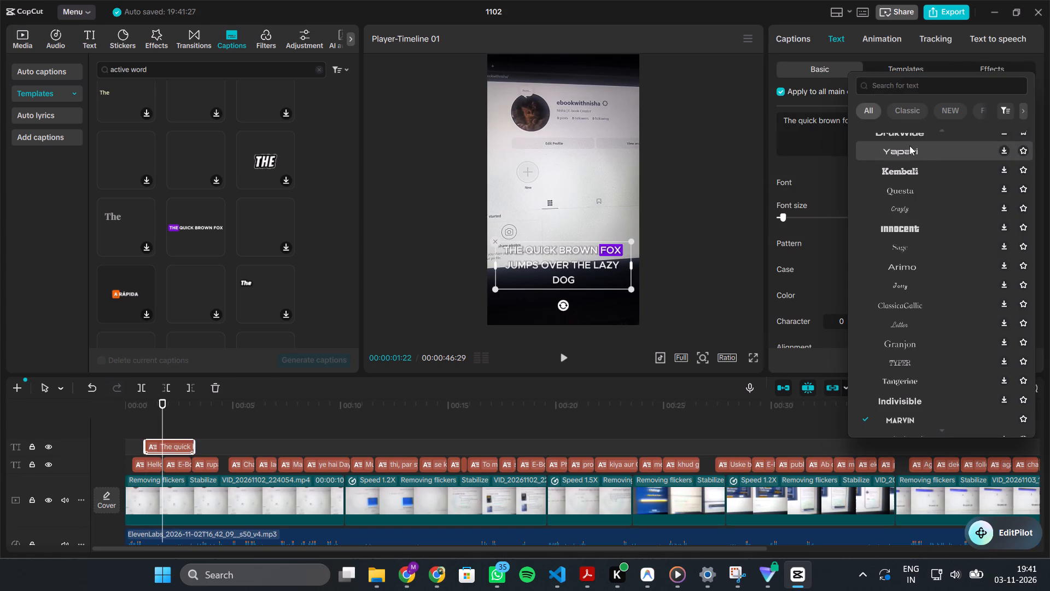
scroll(900, 175, "up", 7)
scroll(900, 223, "up", 20)
scroll(900, 223, "up", 9)
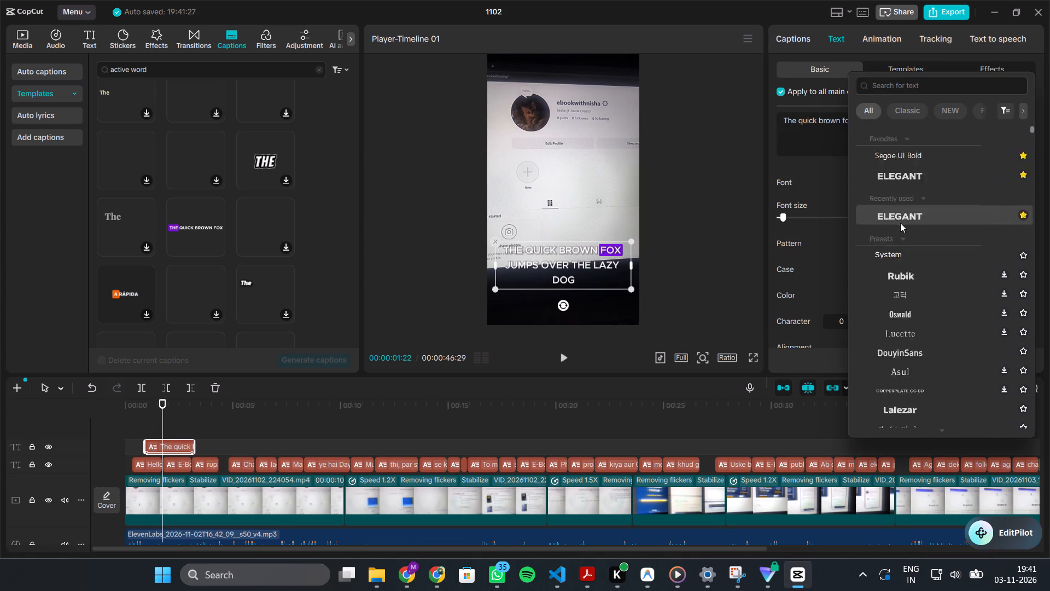
scroll(900, 223, "up", 4)
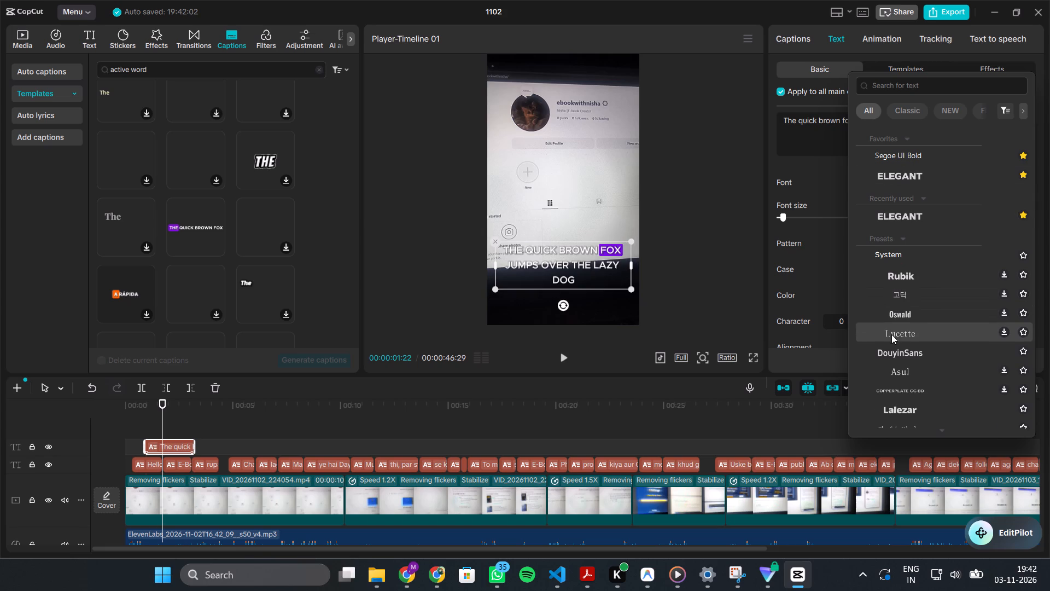
left_click(899, 176)
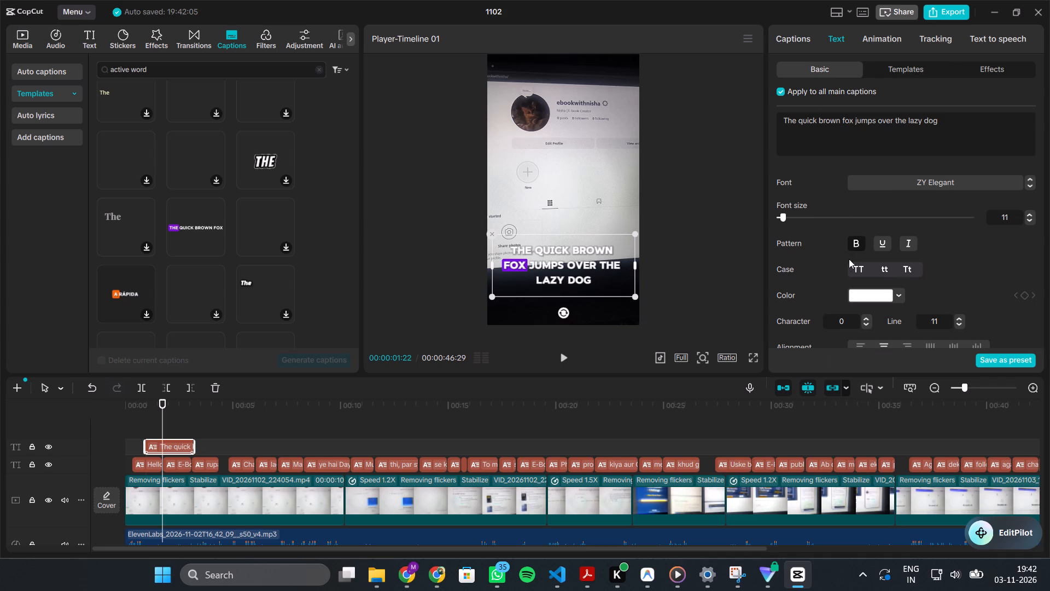
Turn off bold for the sample template caption.
left_click(860, 243)
left_click(877, 294)
left_click(951, 267)
Apply the first preset style, white text with a black outline, to the sample template caption.
scroll(951, 267, "down", 1)
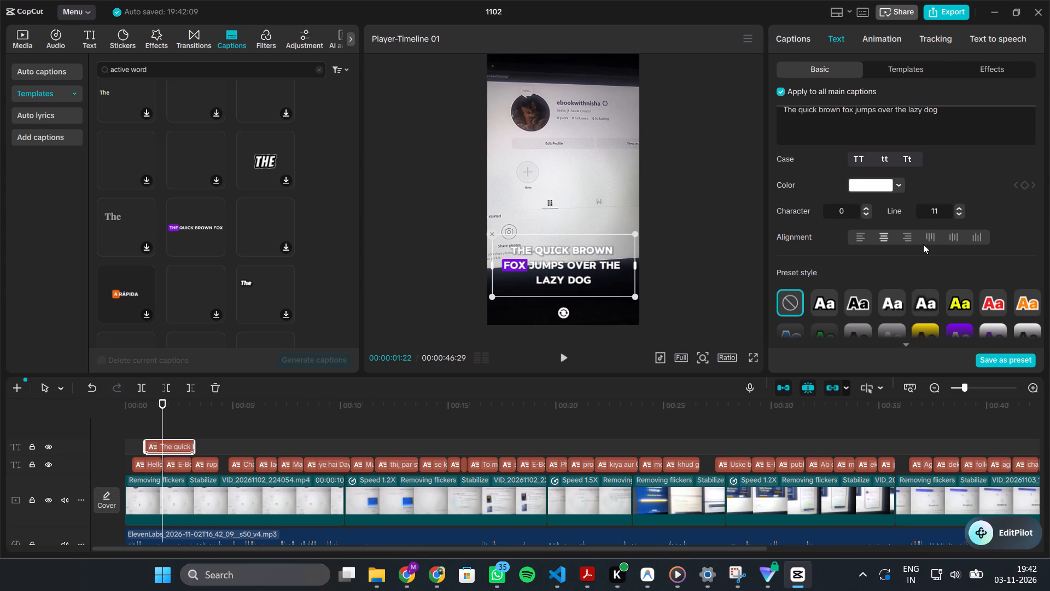
scroll(923, 244, "down", 1)
left_click(815, 241)
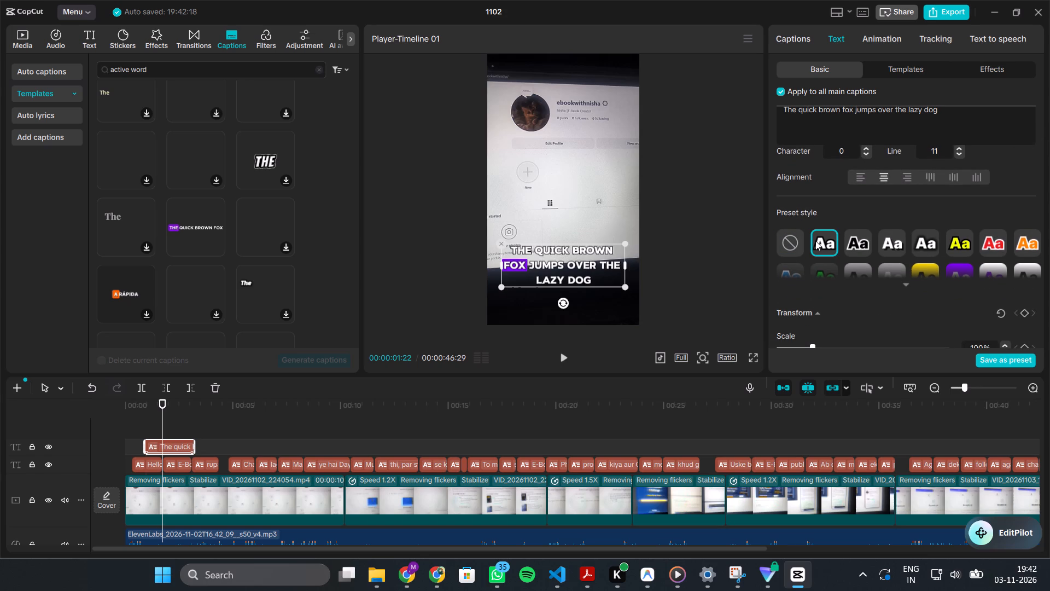
Move the sample template caption down into the black area at the bottom of the video frame.
left_click_drag(528, 266, 523, 297)
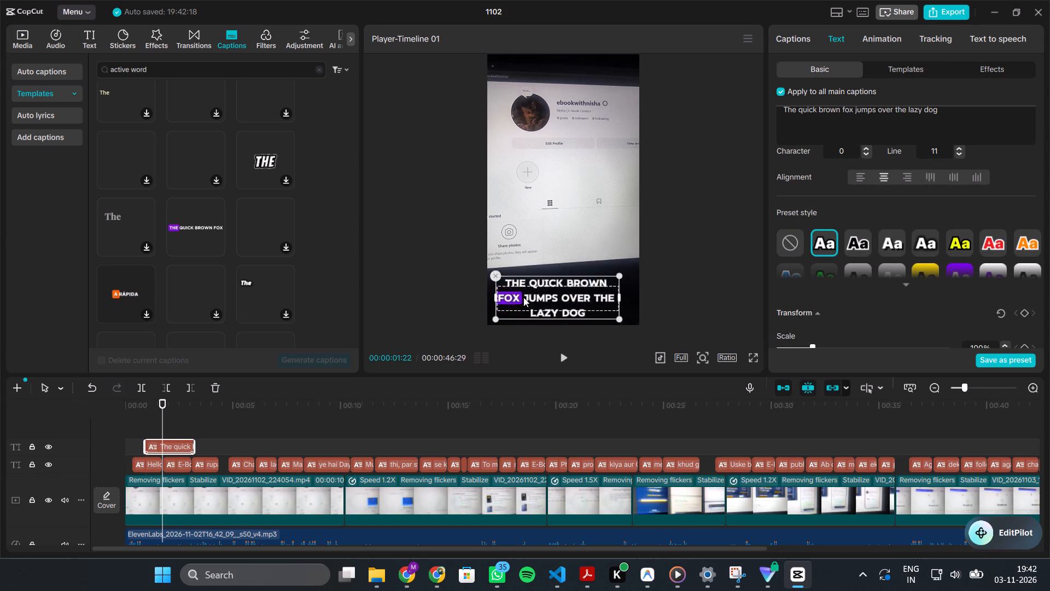
left_click_drag(523, 297, 532, 296)
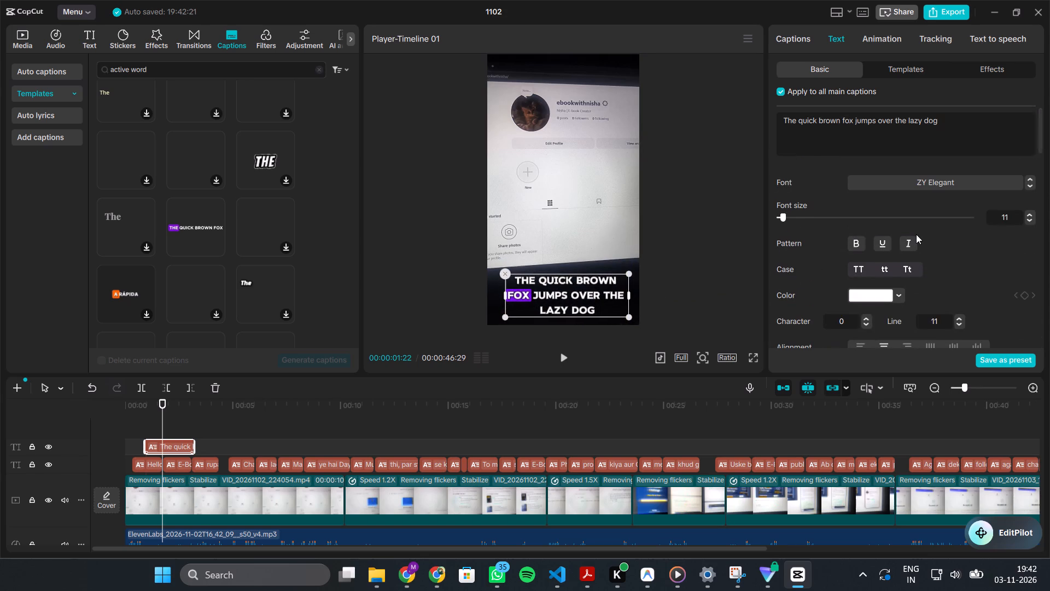
Examine the sample caption's blend, stroke, background, glow and shadow settings and the full set of preset styles.
scroll(916, 234, "down", 1)
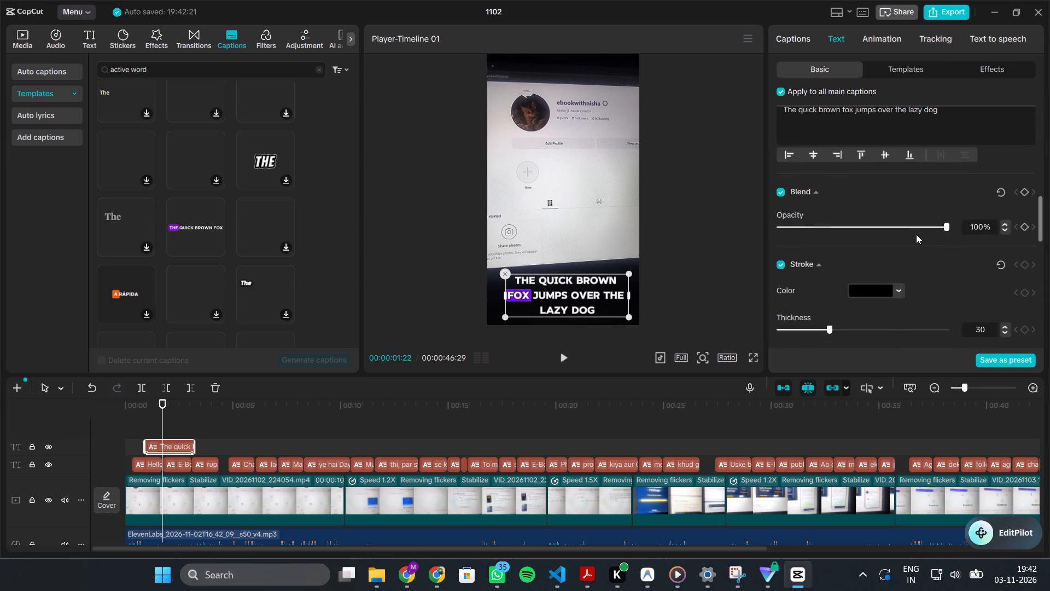
scroll(916, 234, "down", 4)
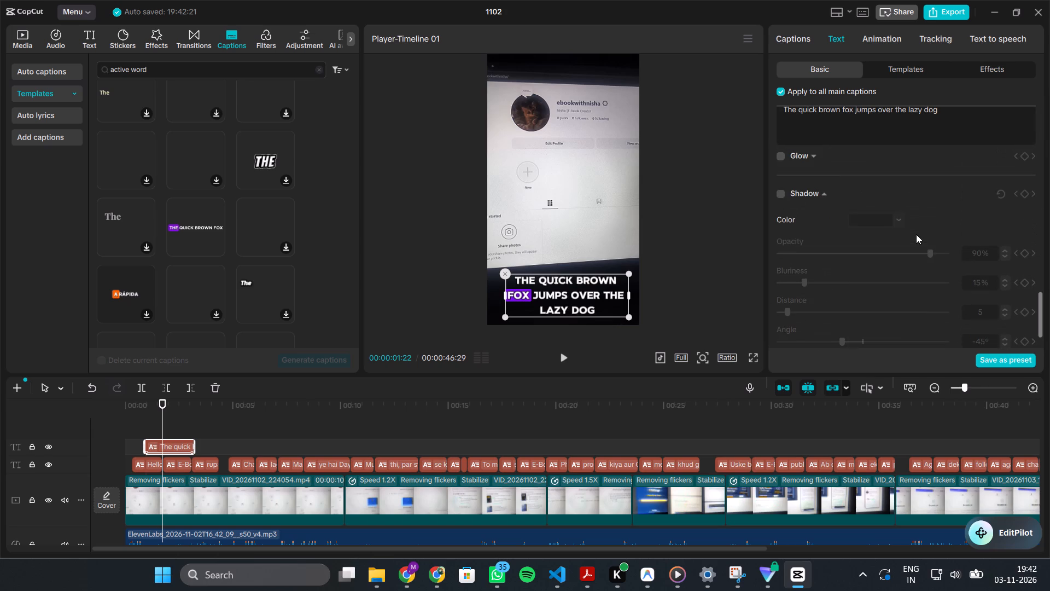
scroll(916, 234, "down", 3)
scroll(916, 234, "up", 3)
scroll(916, 234, "left", 1)
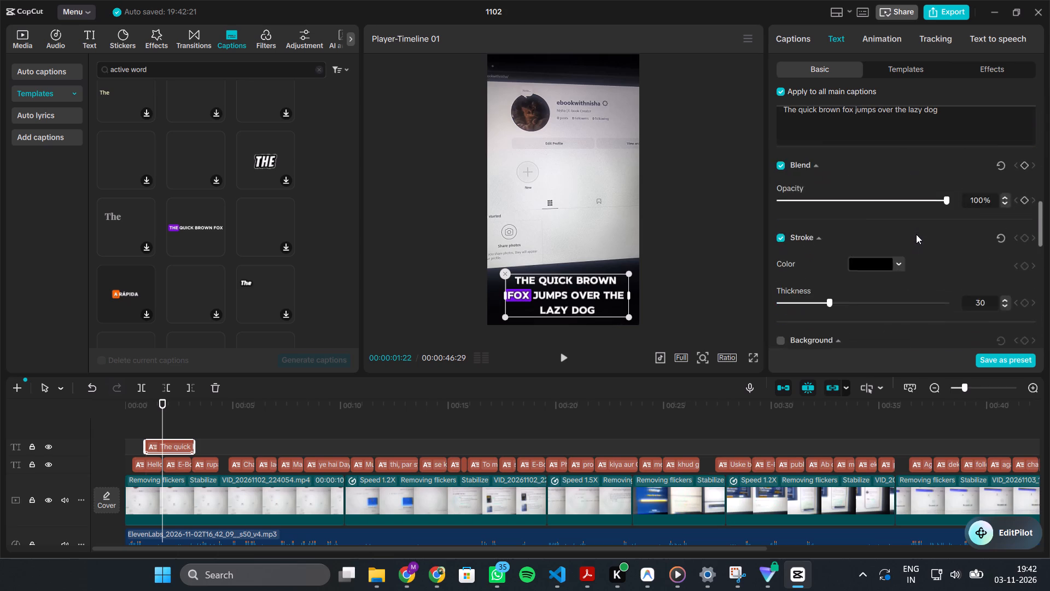
scroll(916, 234, "left", 1)
scroll(916, 234, "up", 1)
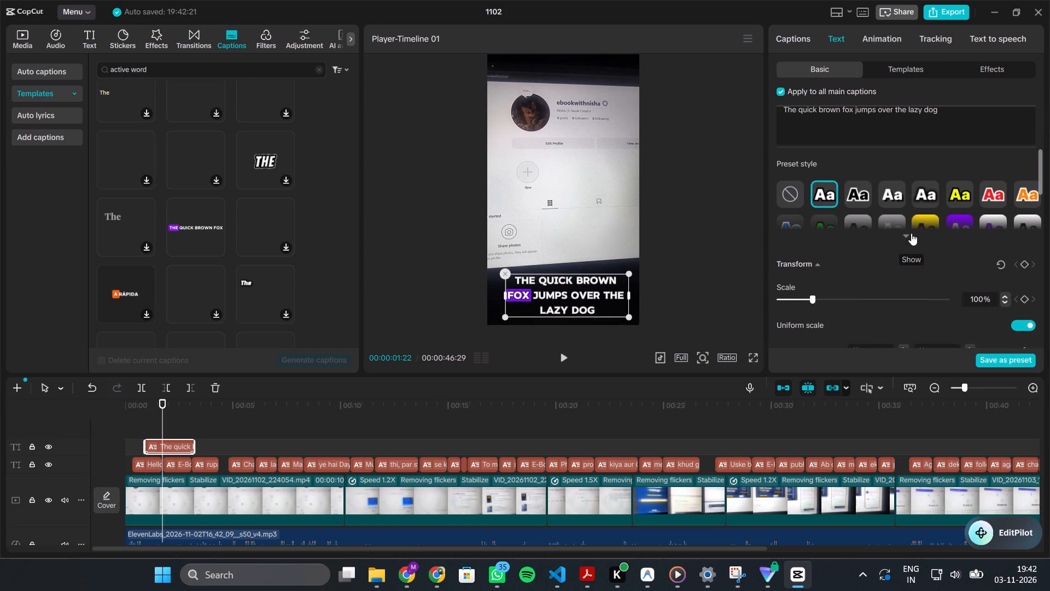
left_click(909, 233)
scroll(909, 233, "down", 2)
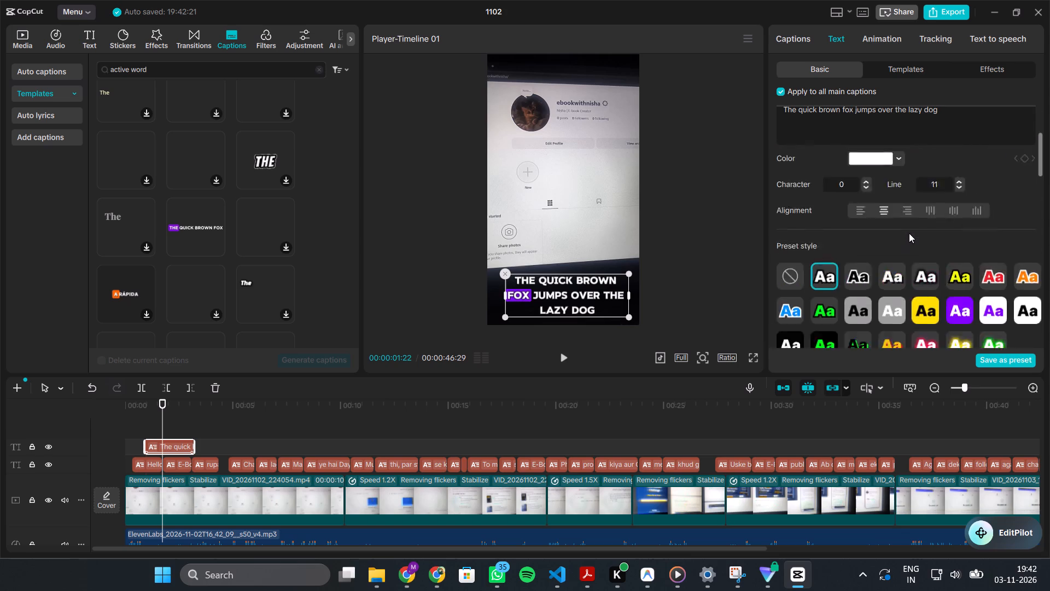
scroll(909, 233, "down", 7)
scroll(909, 233, "up", 4)
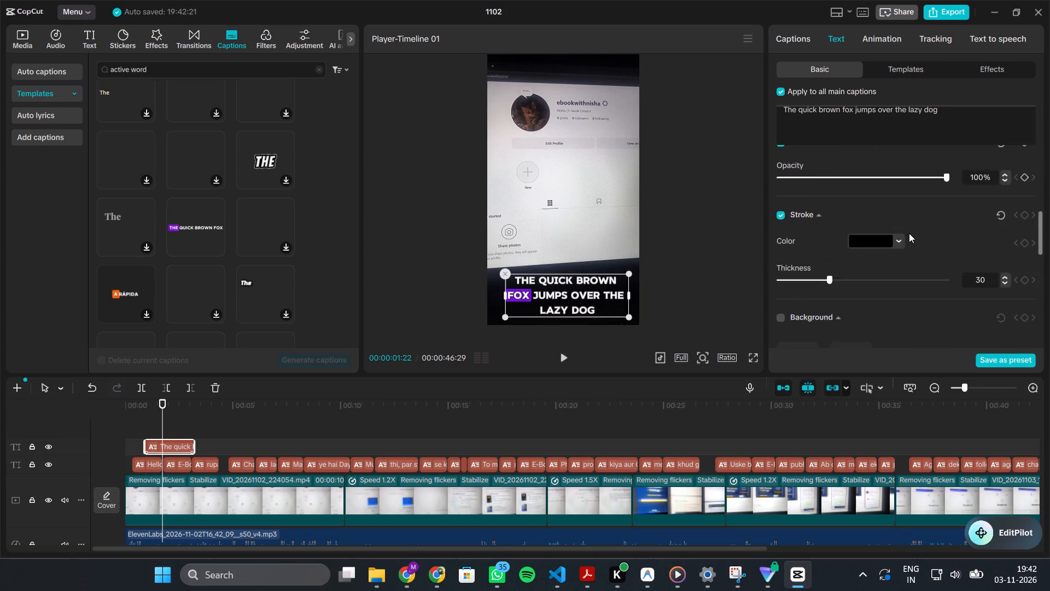
scroll(909, 233, "up", 6)
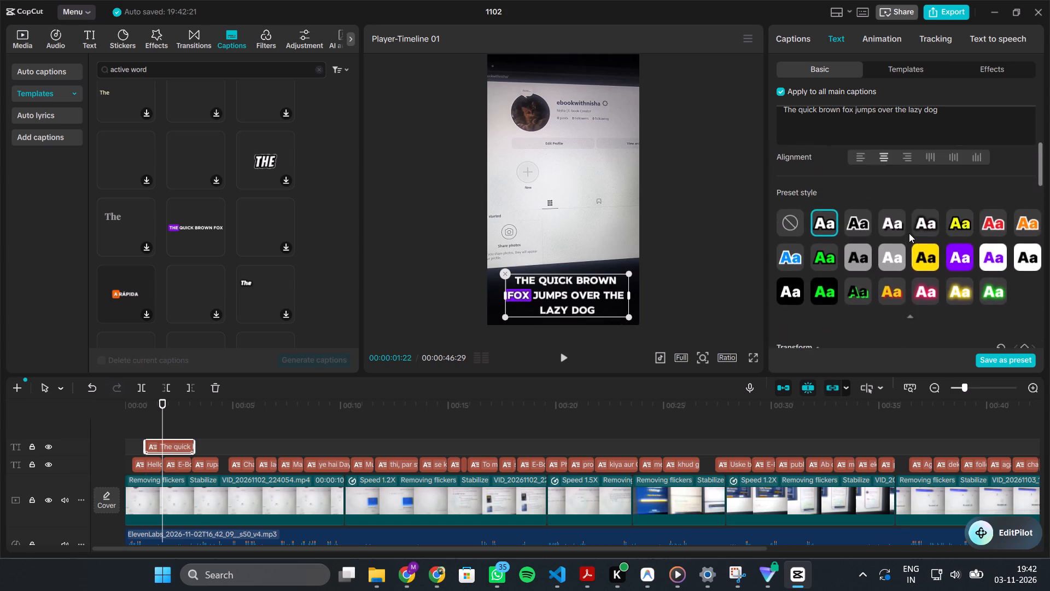
Examine the sample caption's remaining text settings, from the preset styles through stroke down to shadow and curve.
scroll(909, 233, "up", 1)
scroll(909, 230, "down", 5)
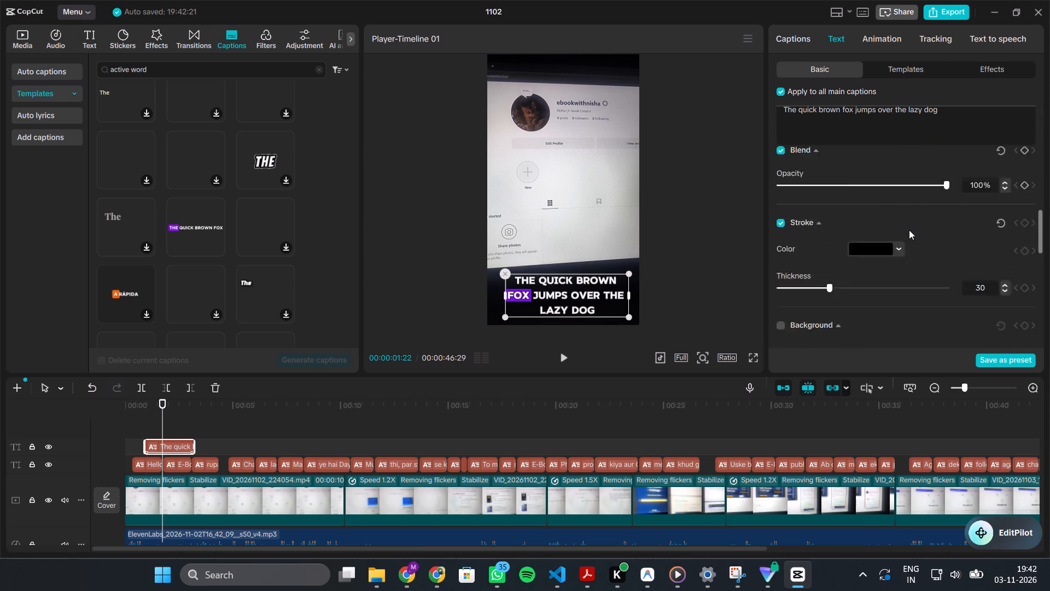
scroll(909, 230, "down", 5)
left_click(999, 66)
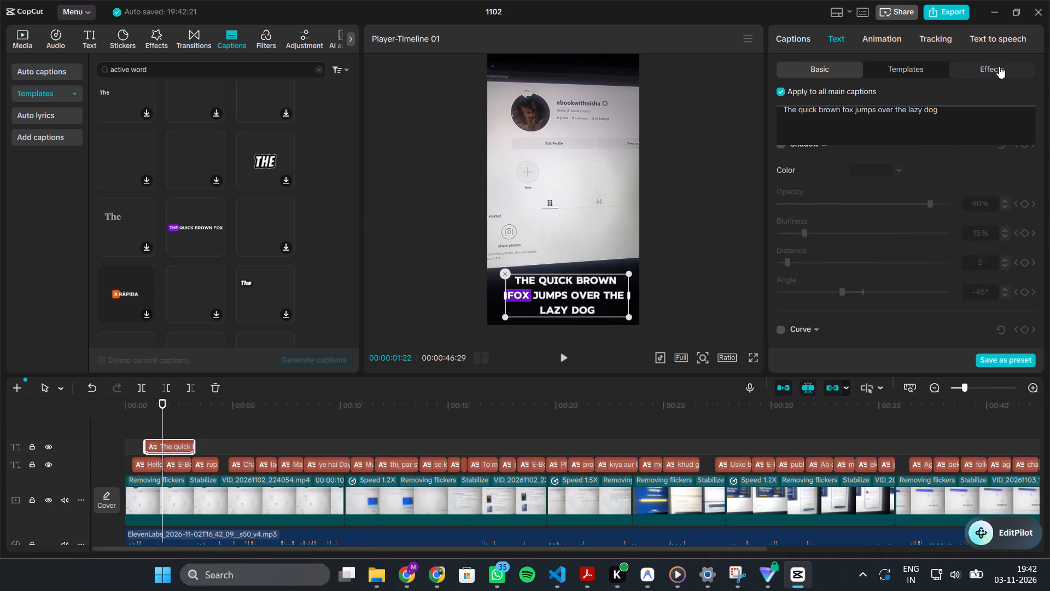
left_click(822, 69)
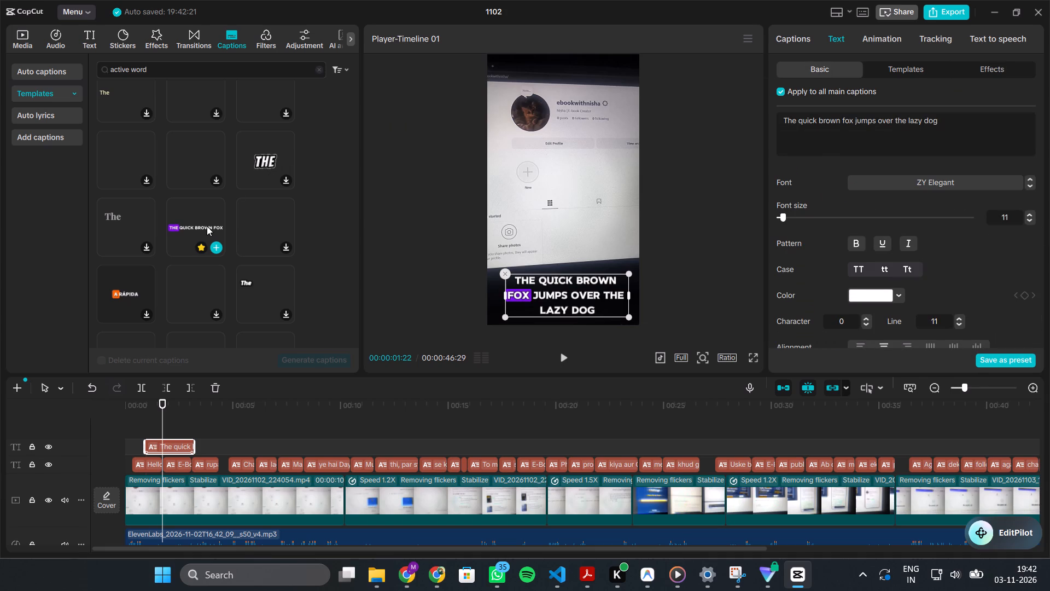
Browse the "active word" caption templates for an alternative highlight style.
scroll(196, 222, "down", 1)
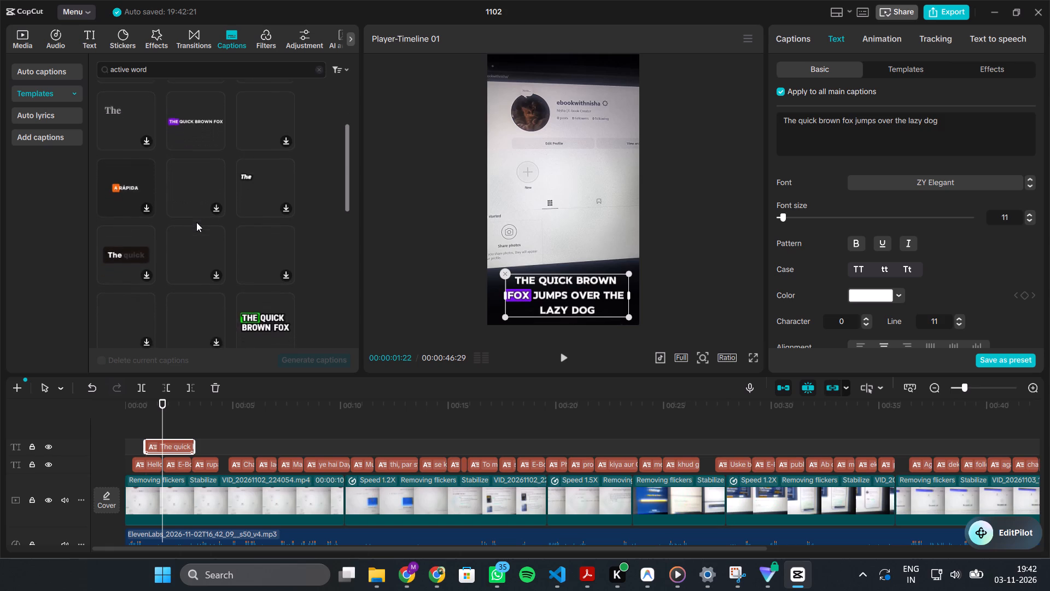
scroll(196, 222, "up", 1)
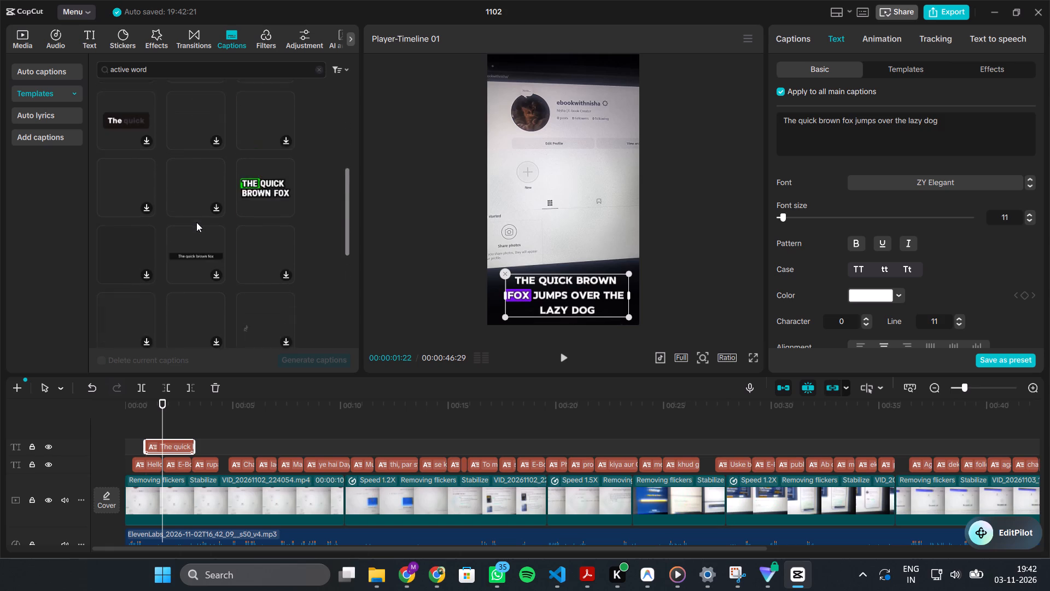
scroll(196, 222, "up", 1)
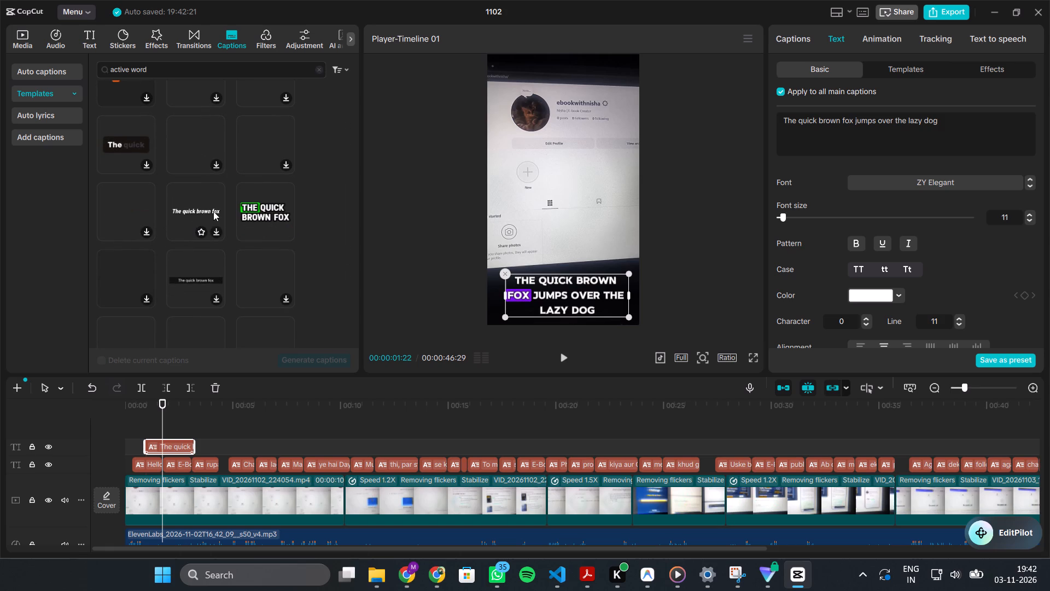
scroll(175, 319, "right", 1)
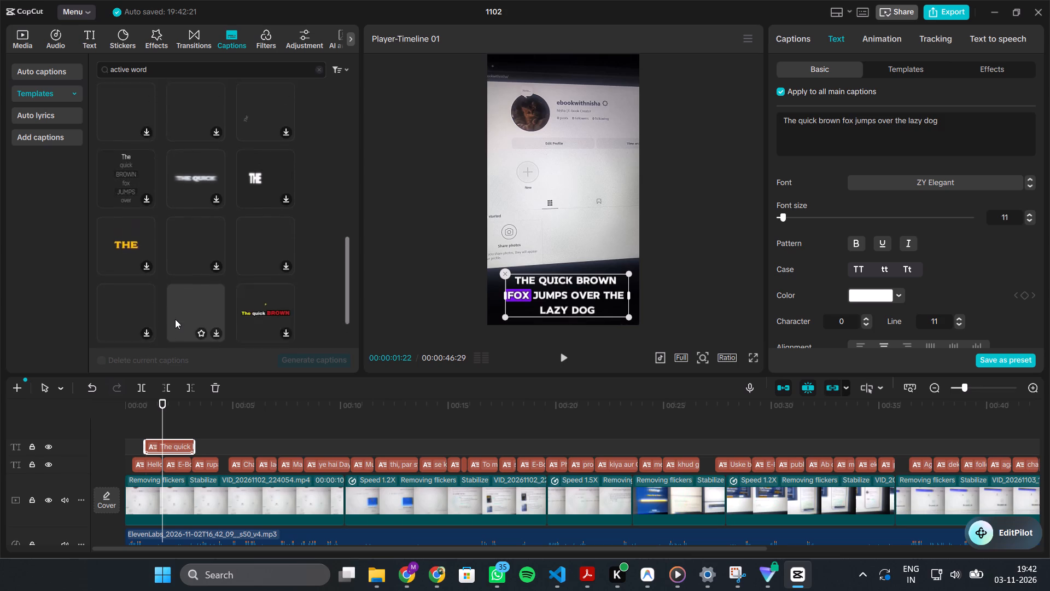
scroll(175, 319, "right", 1)
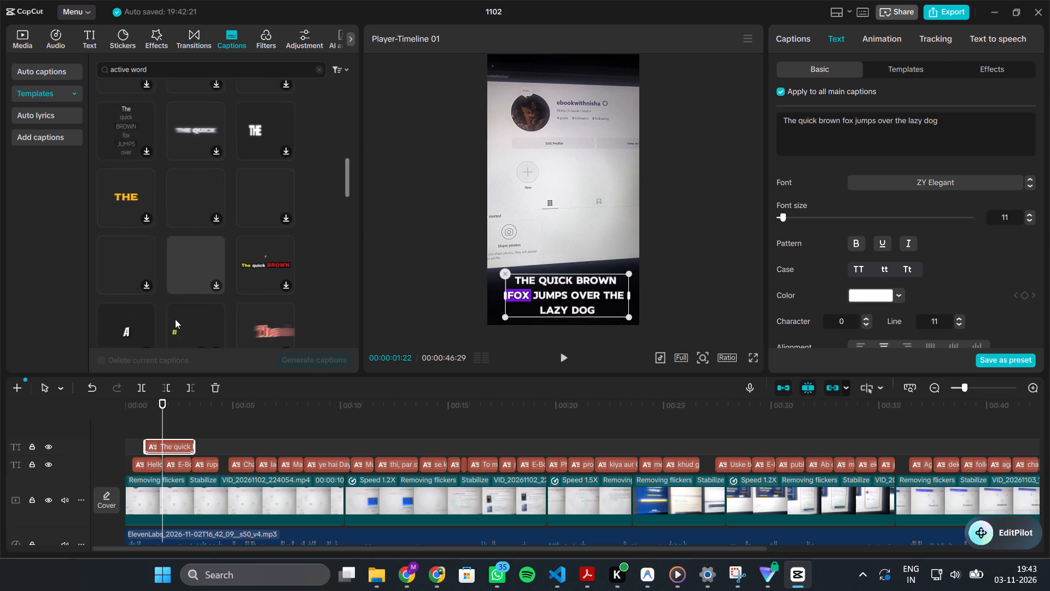
scroll(175, 319, "right", 1)
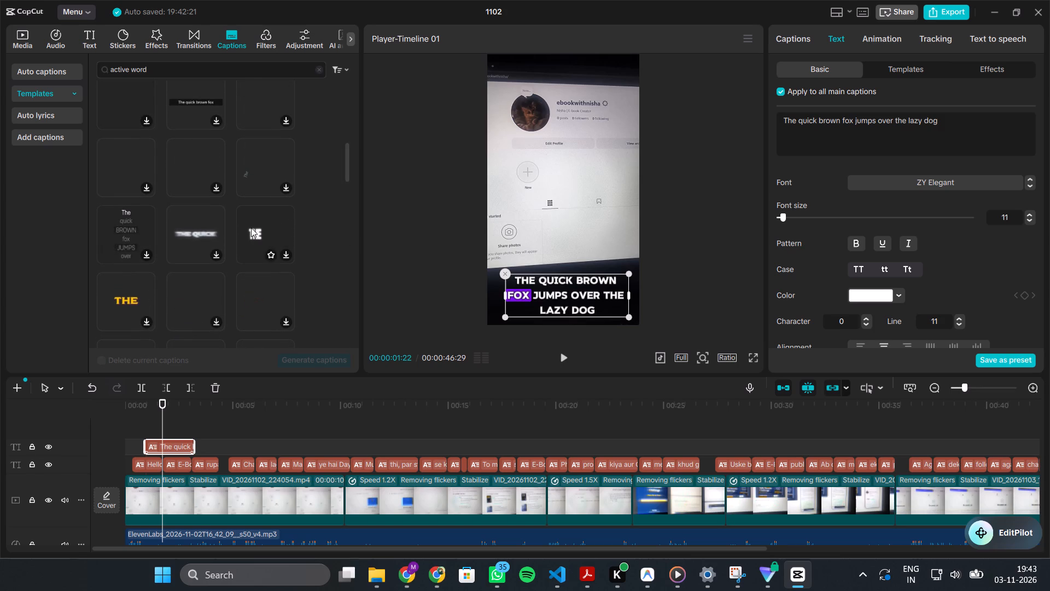
scroll(184, 227, "up", 2)
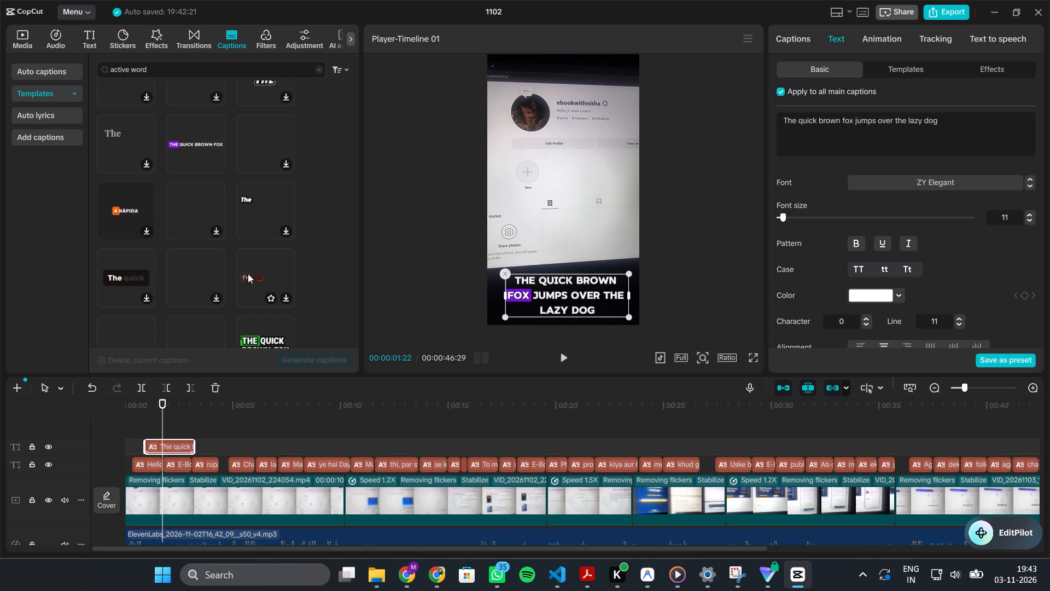
scroll(237, 232, "down", 2)
scroll(243, 184, "down", 1)
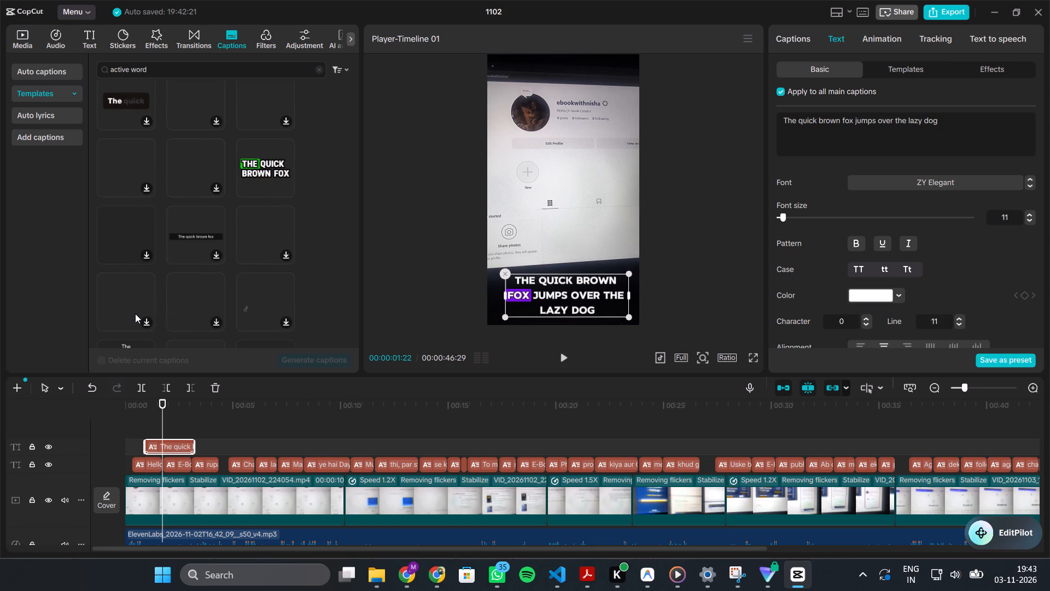
scroll(131, 314, "down", 1)
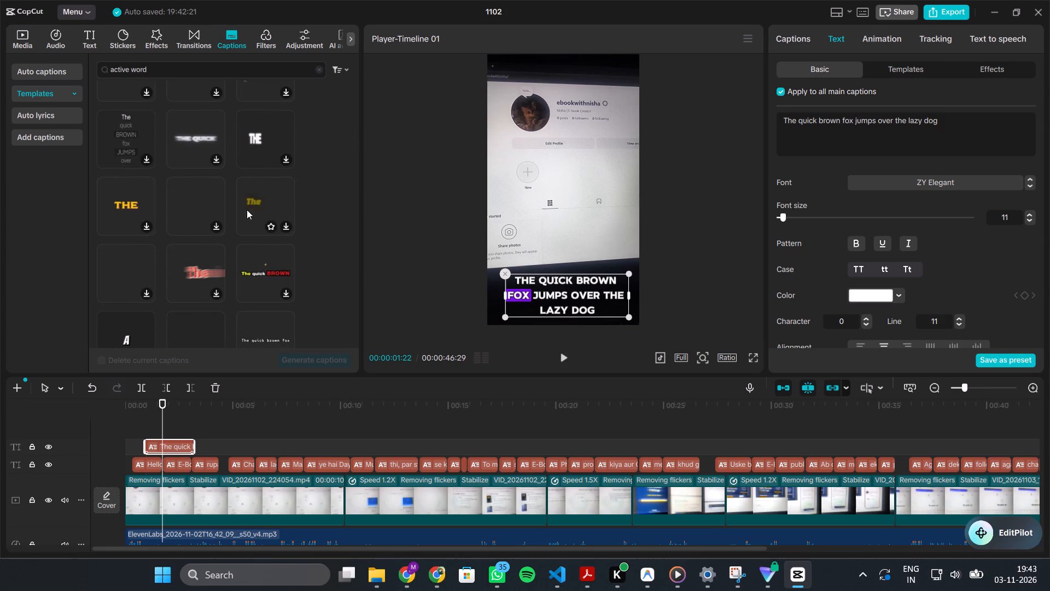
scroll(108, 271, "down", 1)
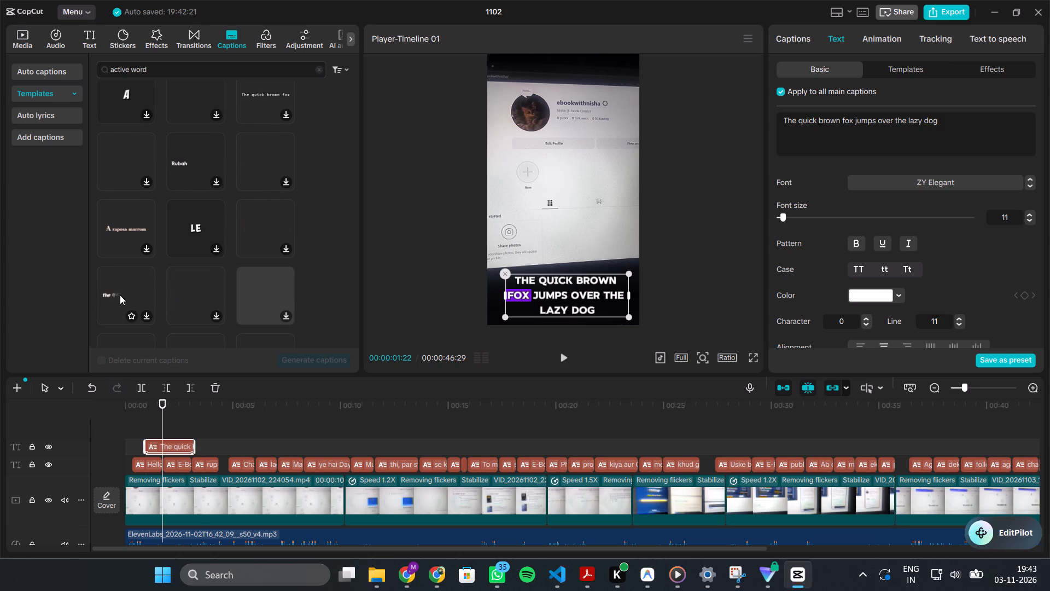
scroll(120, 295, "down", 1)
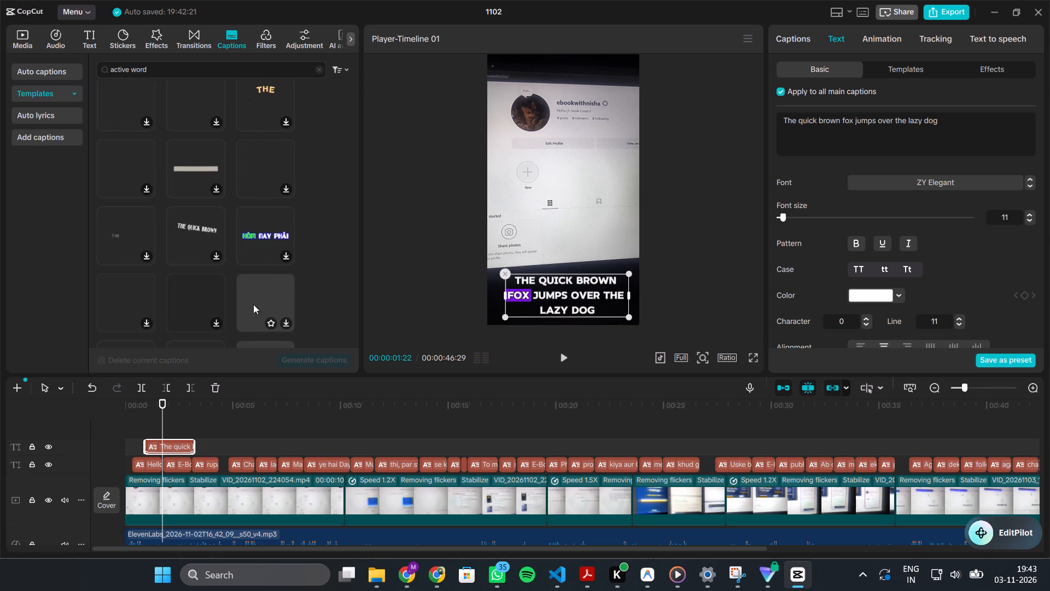
scroll(241, 311, "down", 1)
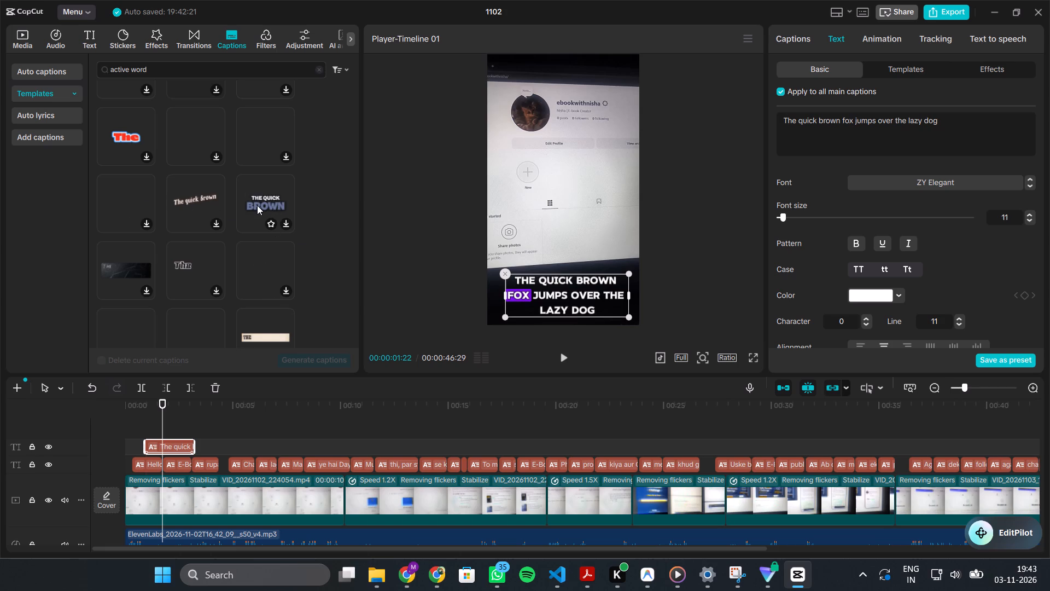
Download the white and grey-blue "OVER THE LAZY DOG" caption template, mark it as a favourite and add it to the timeline.
double_click(285, 222)
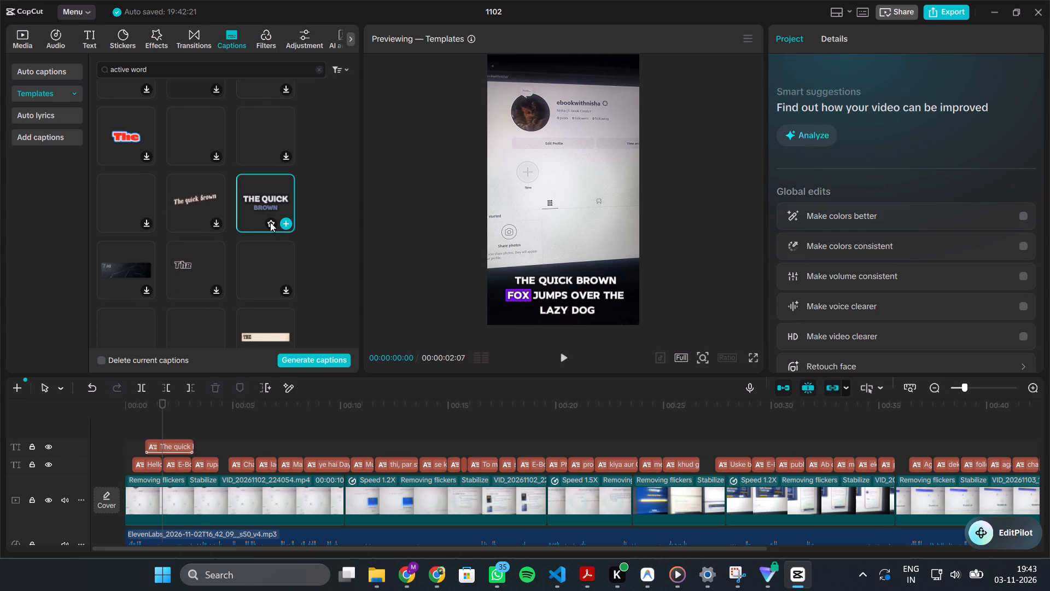
left_click(270, 222)
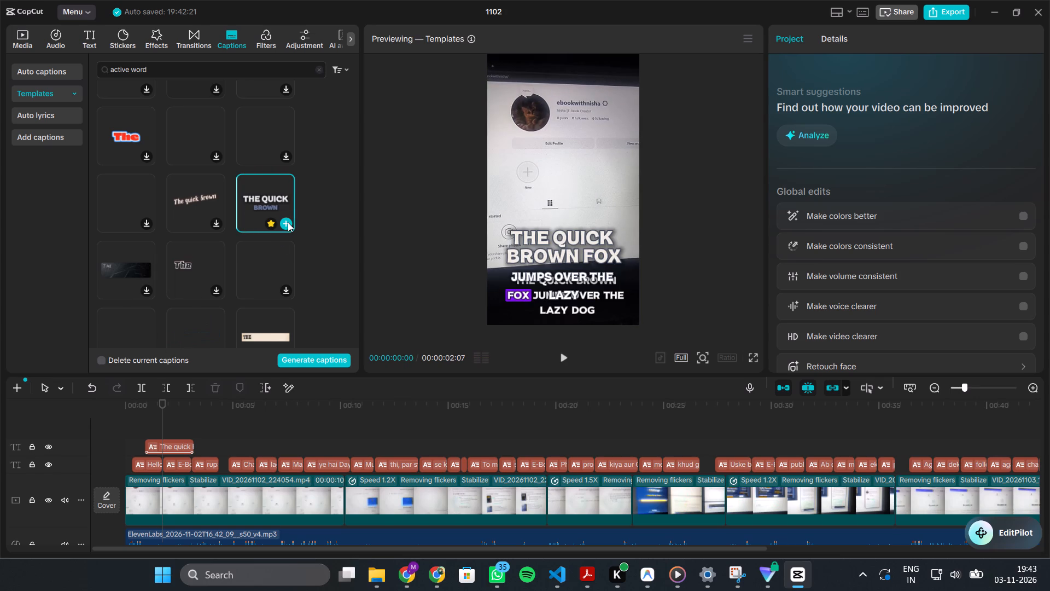
left_click(288, 222)
Move the new sample caption to start just before the 5-second mark and preview it at 00:00:05:07.
left_click_drag(195, 444, 256, 452)
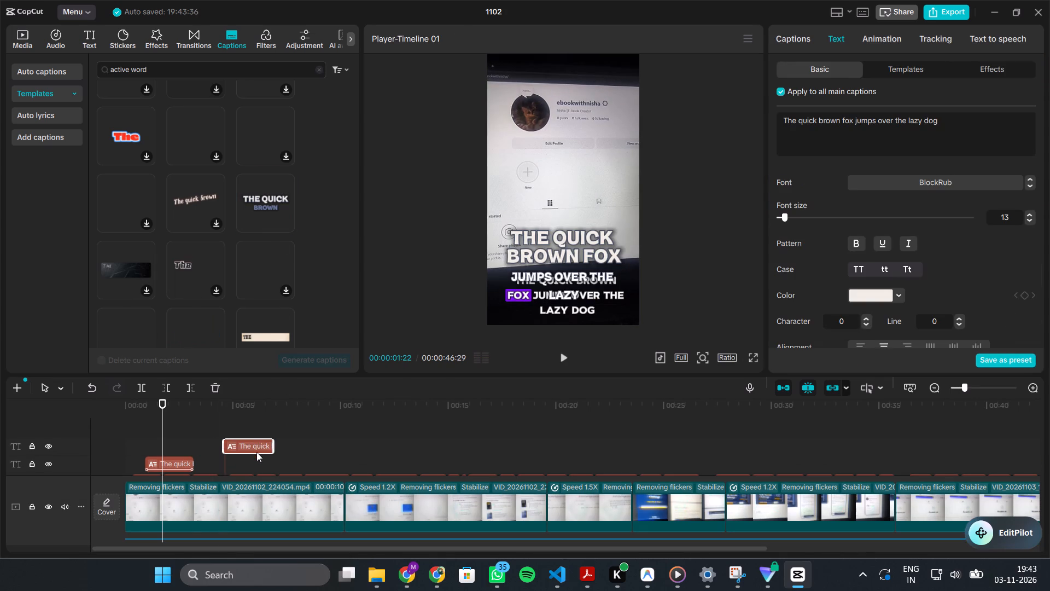
left_click(249, 430)
left_click_drag(249, 430, 238, 432)
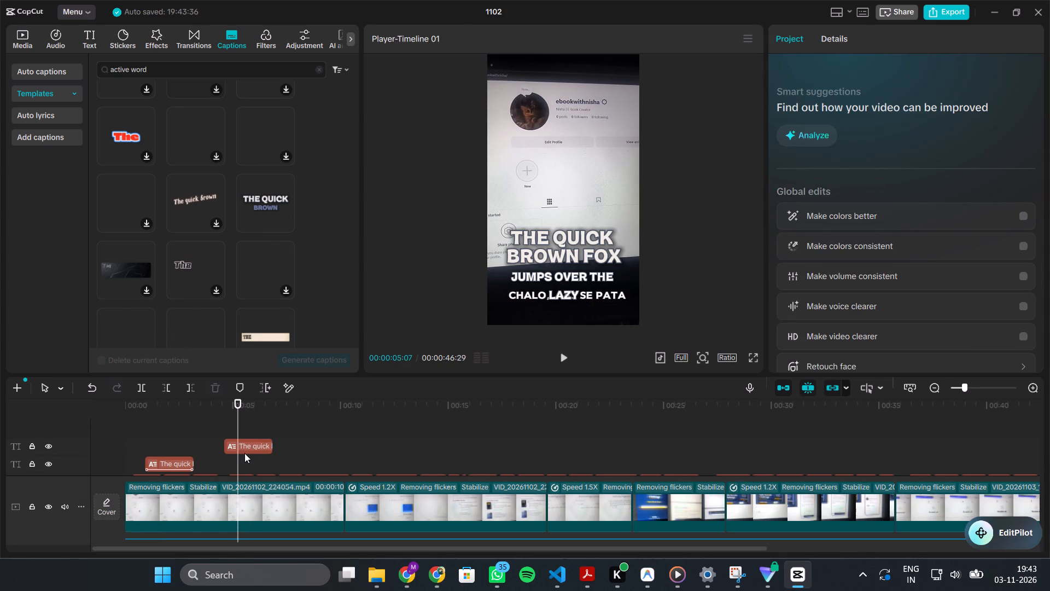
left_click(255, 448)
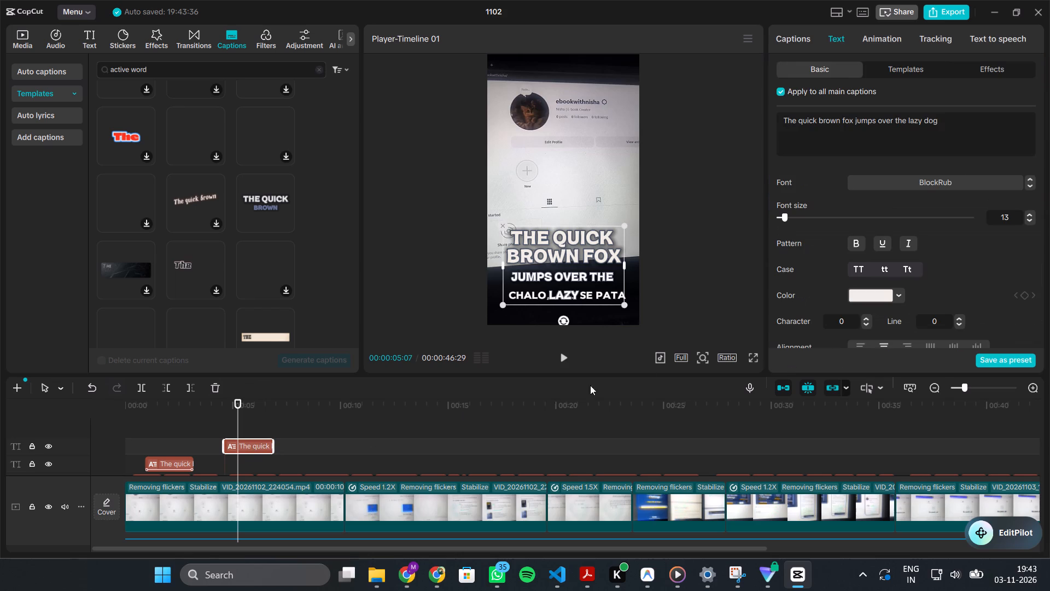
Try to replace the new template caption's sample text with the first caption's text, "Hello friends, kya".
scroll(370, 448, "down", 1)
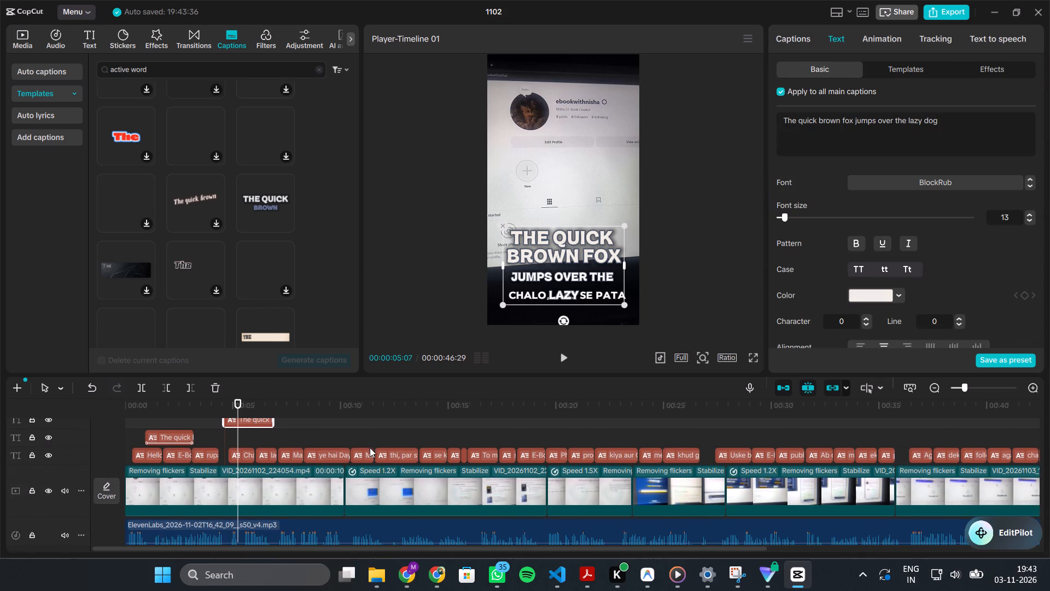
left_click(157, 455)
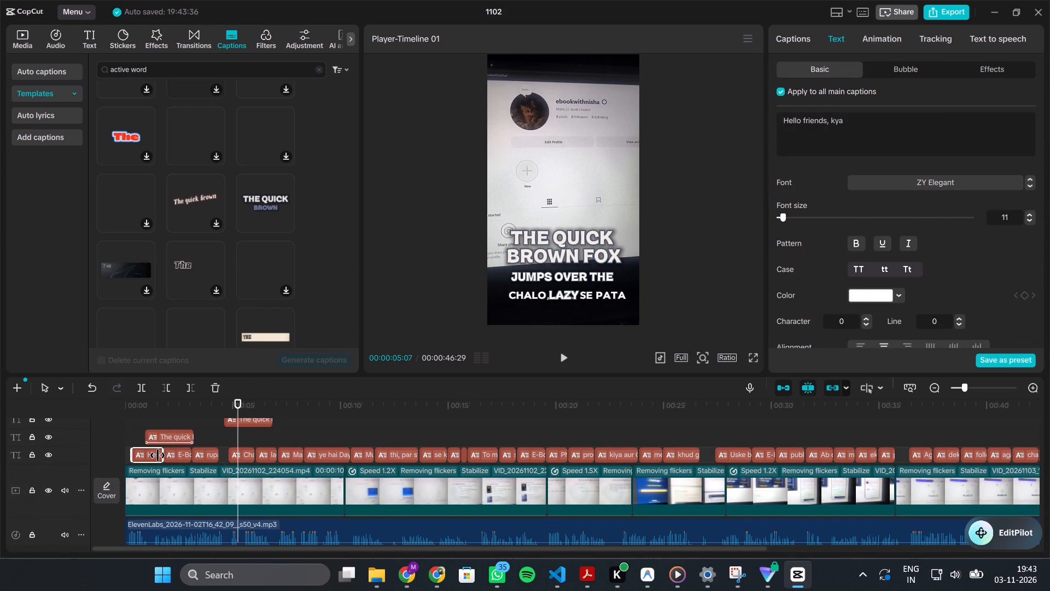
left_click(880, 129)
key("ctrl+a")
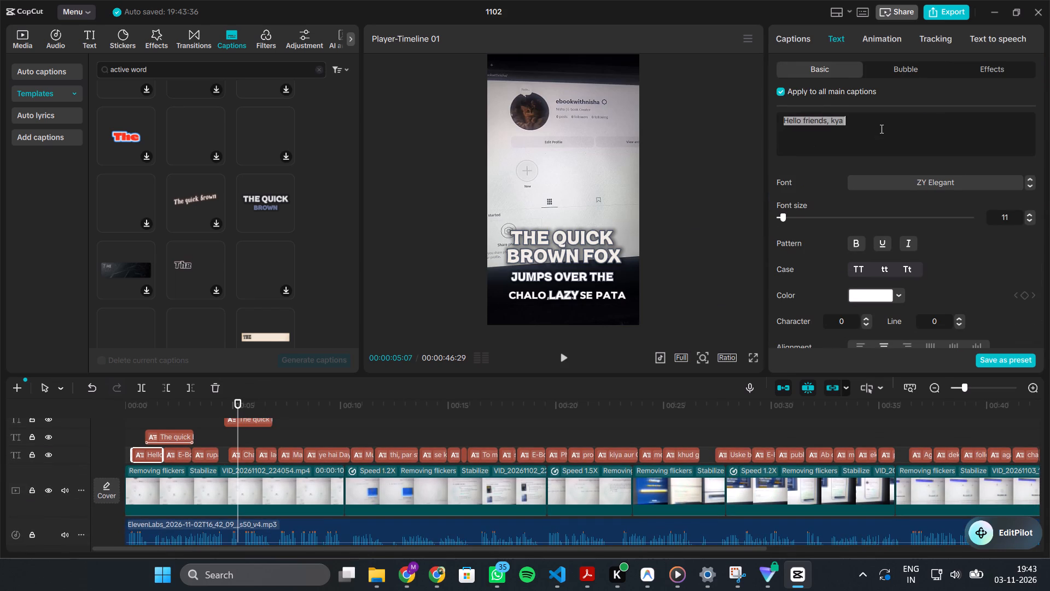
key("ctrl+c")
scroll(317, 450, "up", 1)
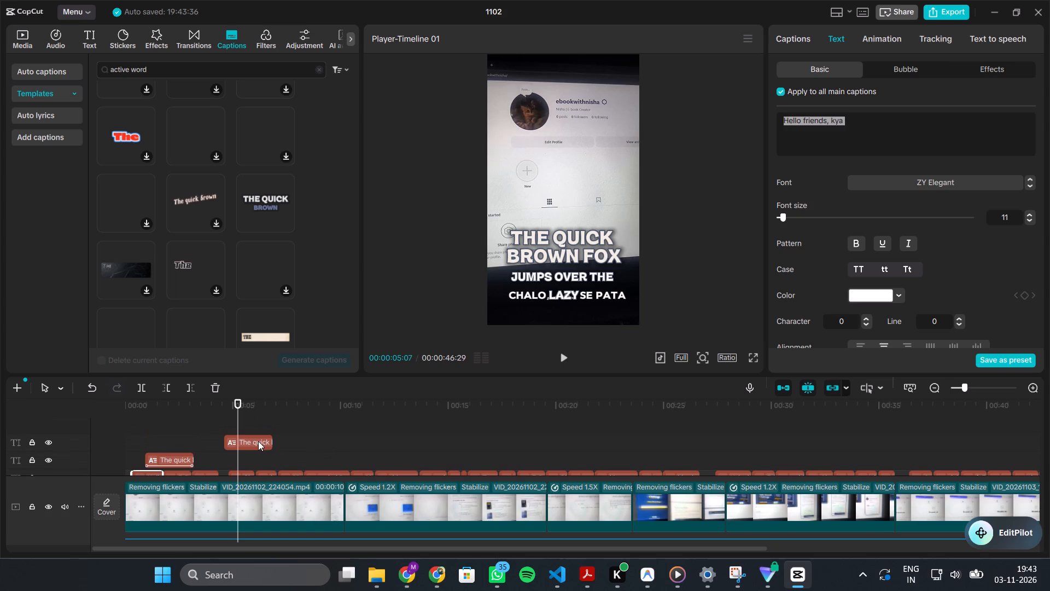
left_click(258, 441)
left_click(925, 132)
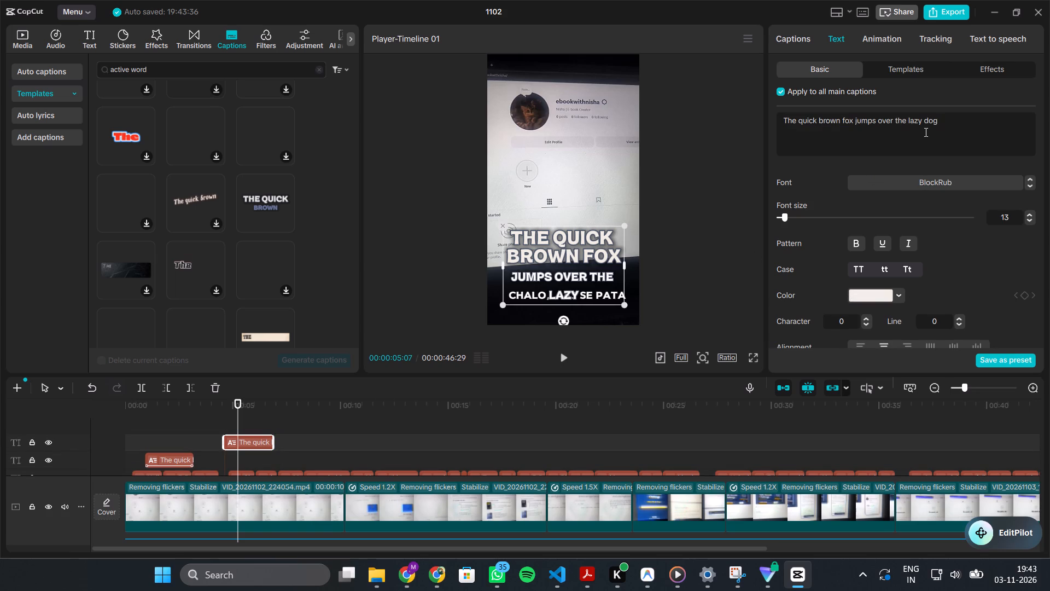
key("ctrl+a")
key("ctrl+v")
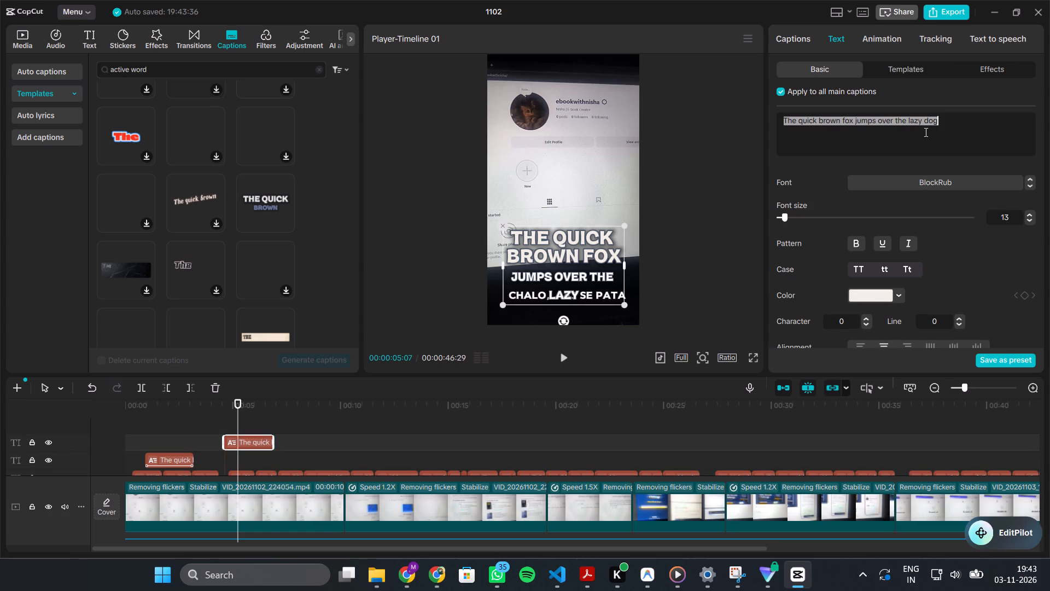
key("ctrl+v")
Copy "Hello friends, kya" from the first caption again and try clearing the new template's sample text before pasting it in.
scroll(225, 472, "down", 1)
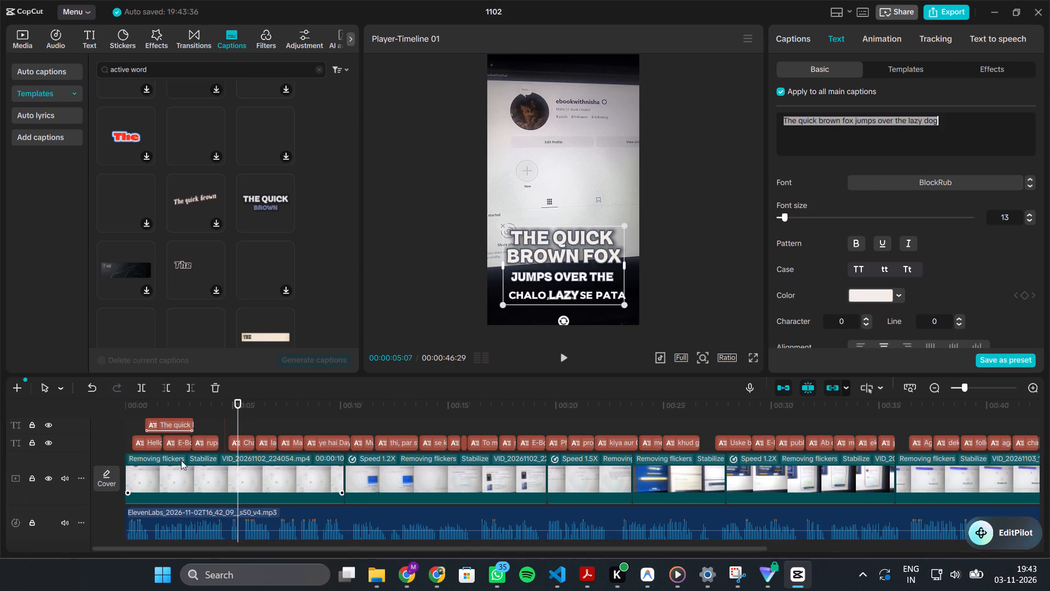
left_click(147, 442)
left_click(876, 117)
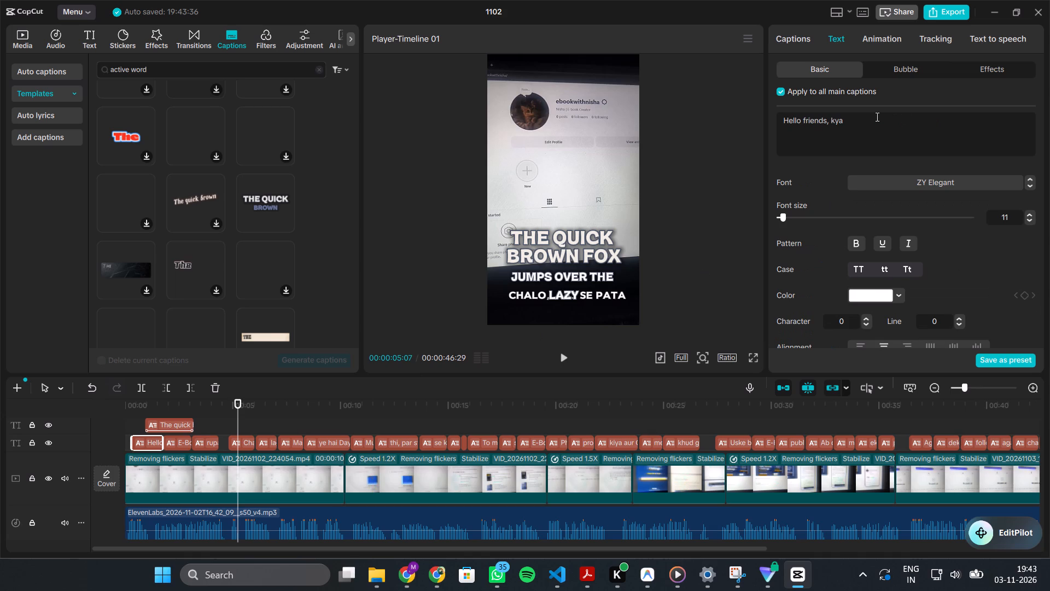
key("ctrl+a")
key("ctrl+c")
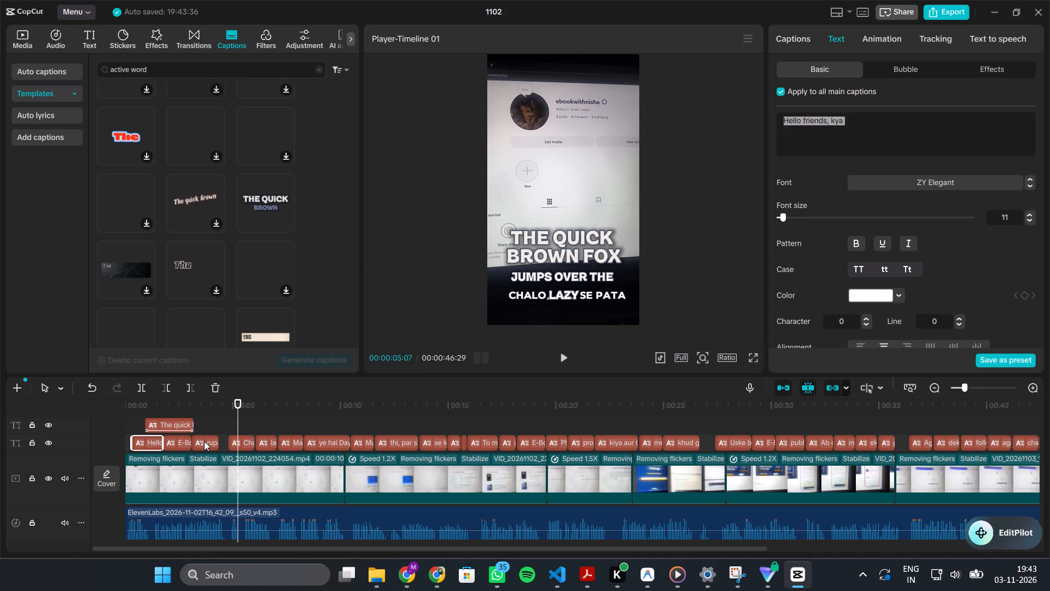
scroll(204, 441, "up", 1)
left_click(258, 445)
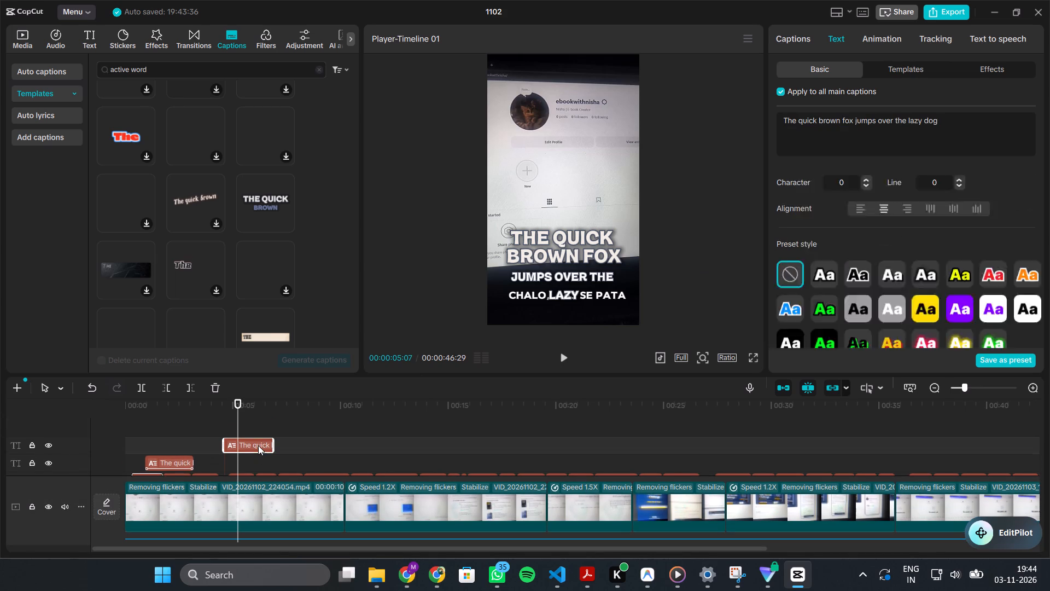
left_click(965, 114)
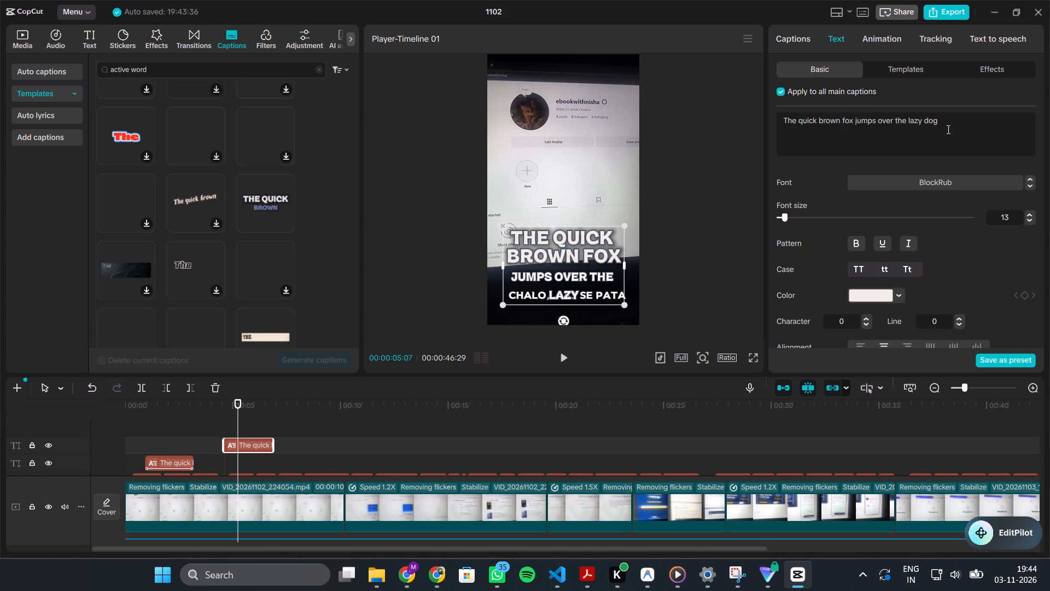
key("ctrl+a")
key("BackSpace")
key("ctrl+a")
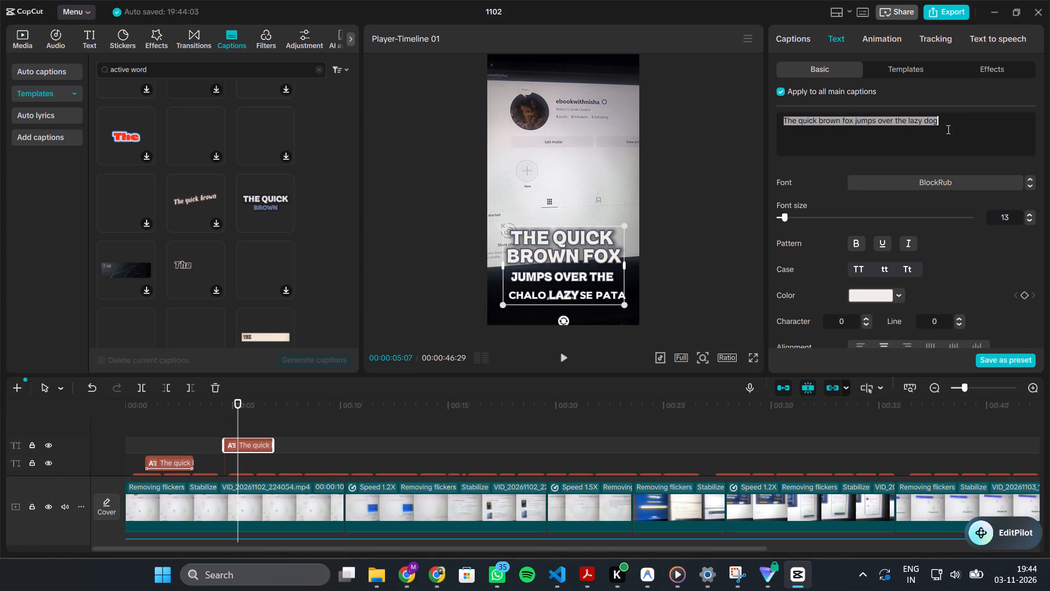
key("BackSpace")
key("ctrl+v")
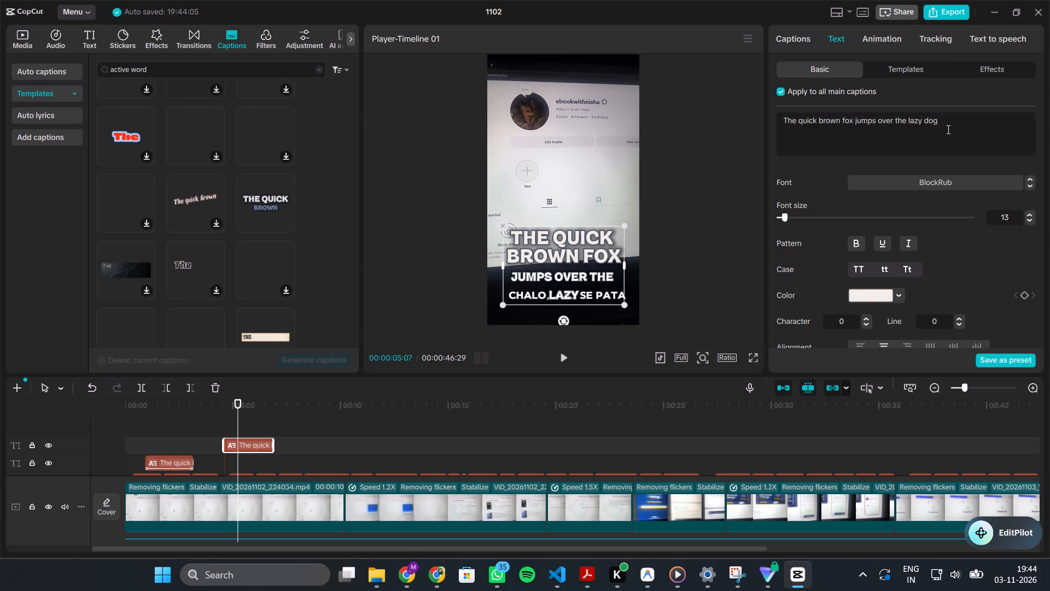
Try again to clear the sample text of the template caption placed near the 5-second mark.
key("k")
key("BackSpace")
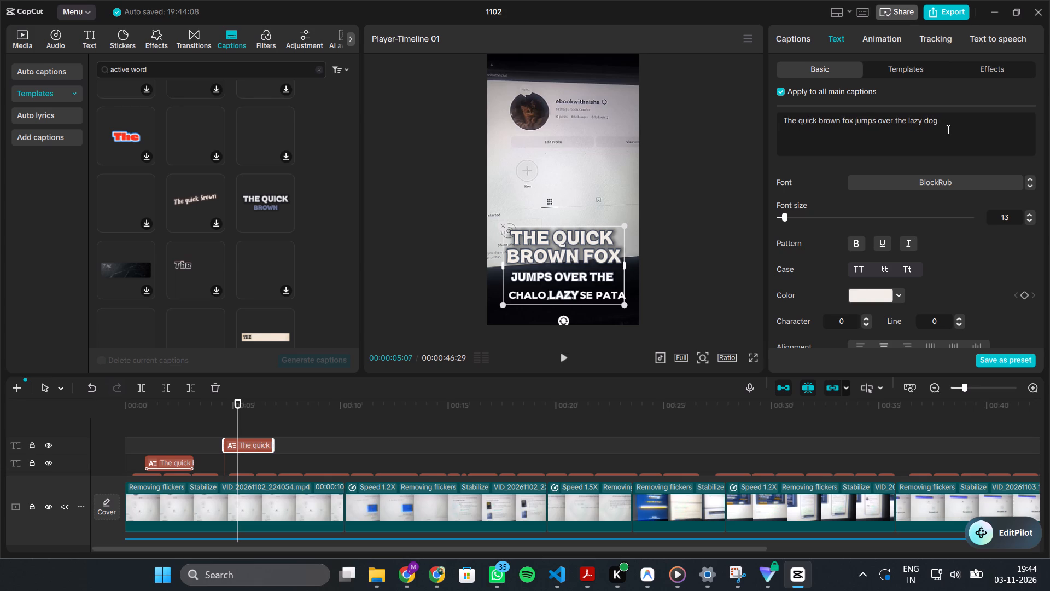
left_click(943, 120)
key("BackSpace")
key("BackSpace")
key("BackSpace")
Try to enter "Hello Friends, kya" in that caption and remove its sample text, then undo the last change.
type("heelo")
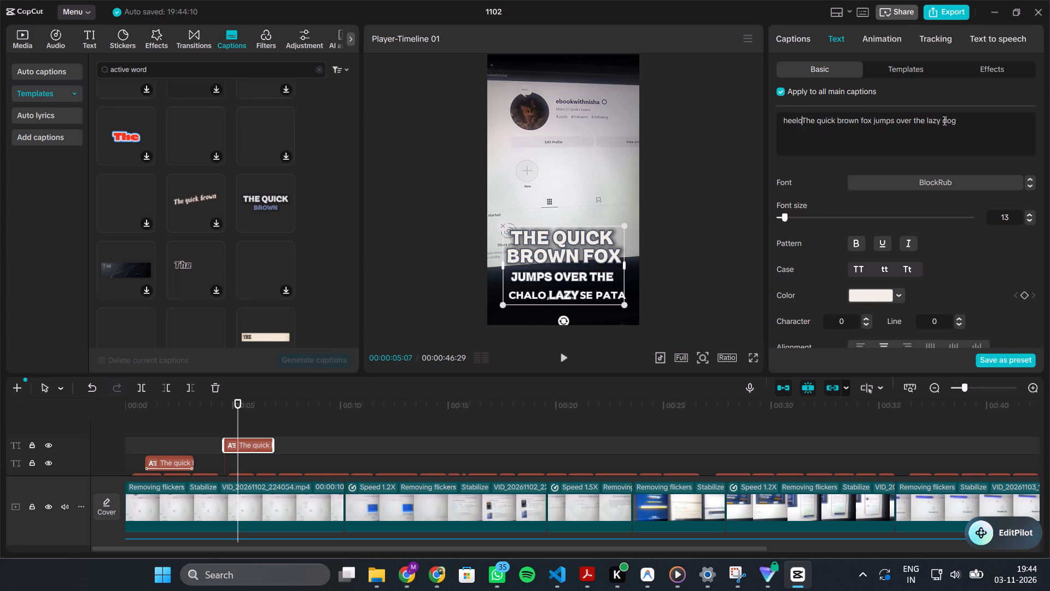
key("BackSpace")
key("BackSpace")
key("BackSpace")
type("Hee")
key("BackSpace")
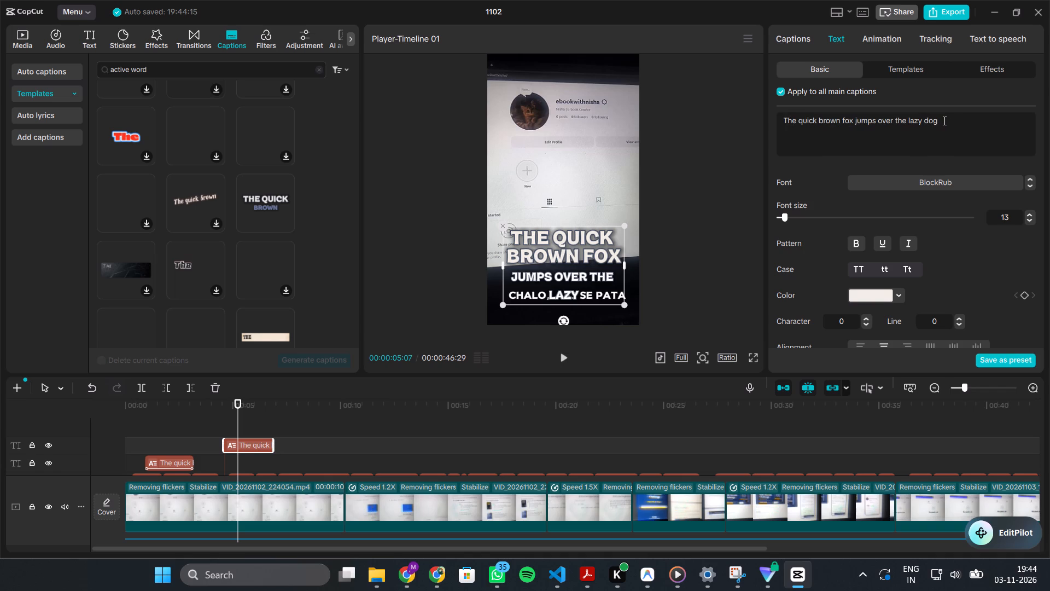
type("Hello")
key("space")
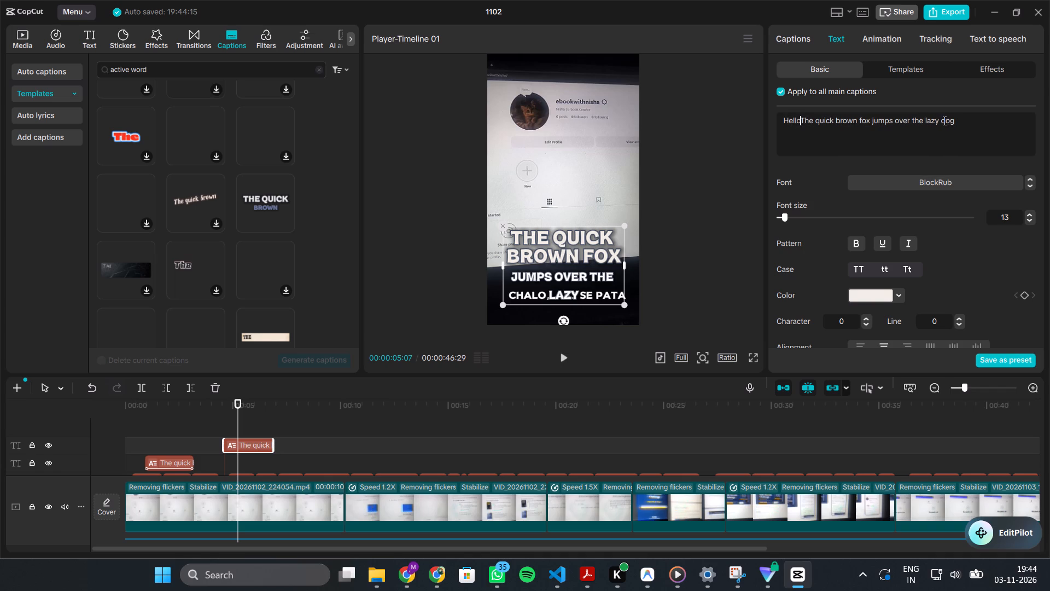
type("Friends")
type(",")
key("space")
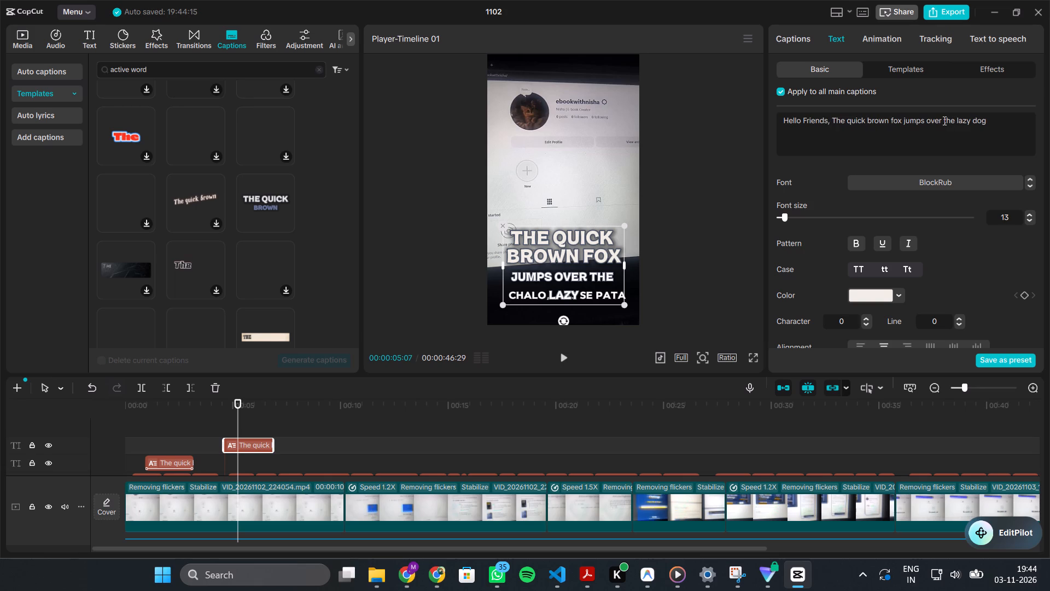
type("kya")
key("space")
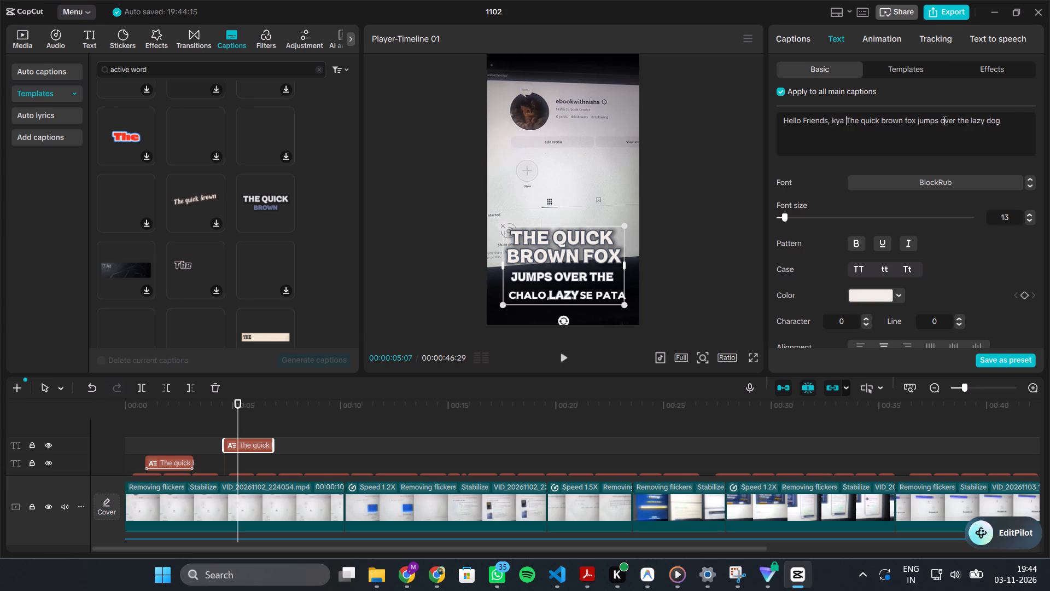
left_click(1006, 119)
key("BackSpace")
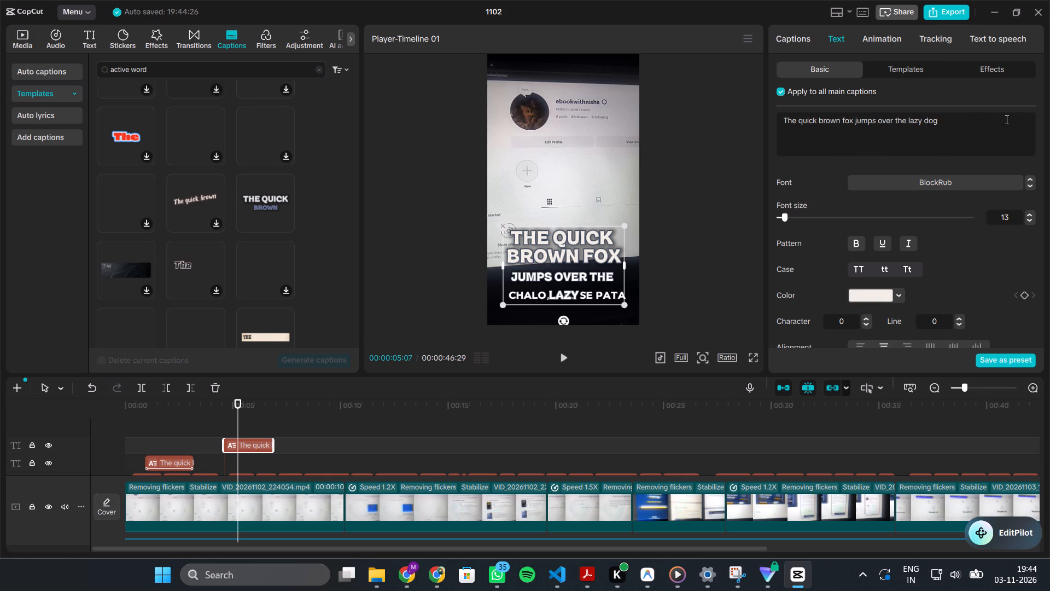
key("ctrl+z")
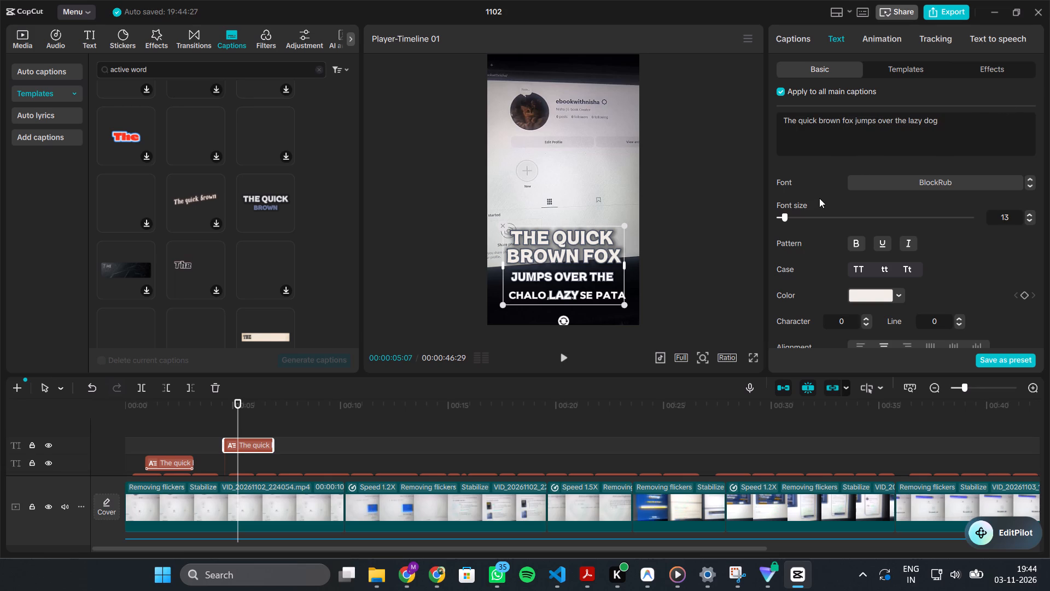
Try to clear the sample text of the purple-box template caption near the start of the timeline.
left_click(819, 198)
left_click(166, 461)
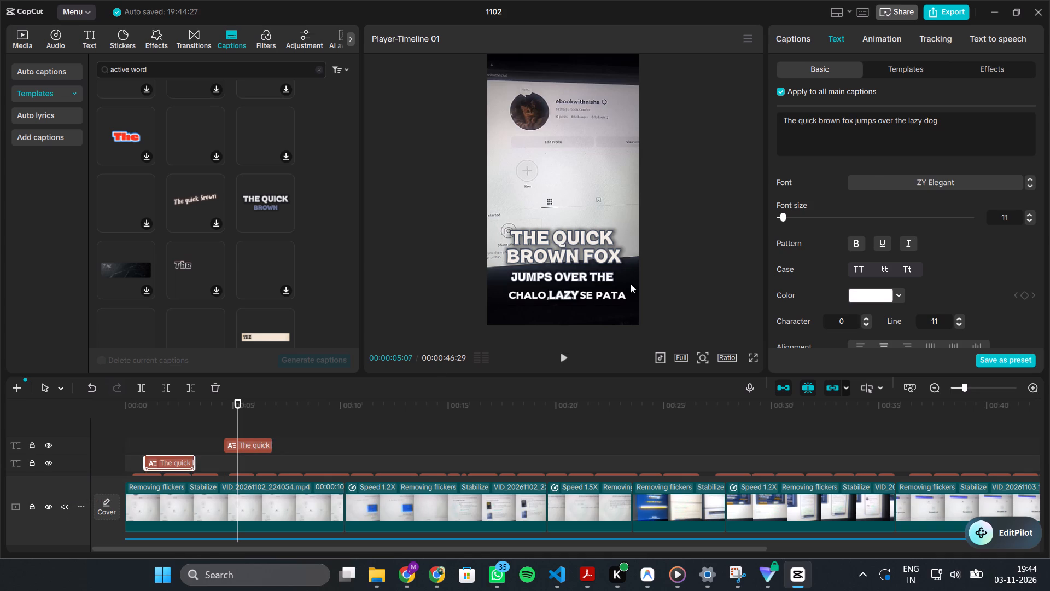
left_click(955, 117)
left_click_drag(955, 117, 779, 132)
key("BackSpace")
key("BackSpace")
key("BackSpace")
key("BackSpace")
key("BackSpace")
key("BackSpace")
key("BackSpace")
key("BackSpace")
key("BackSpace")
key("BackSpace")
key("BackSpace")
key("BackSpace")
Close the 1102 project and exit the video editor from its home screen.
left_click(1045, 10)
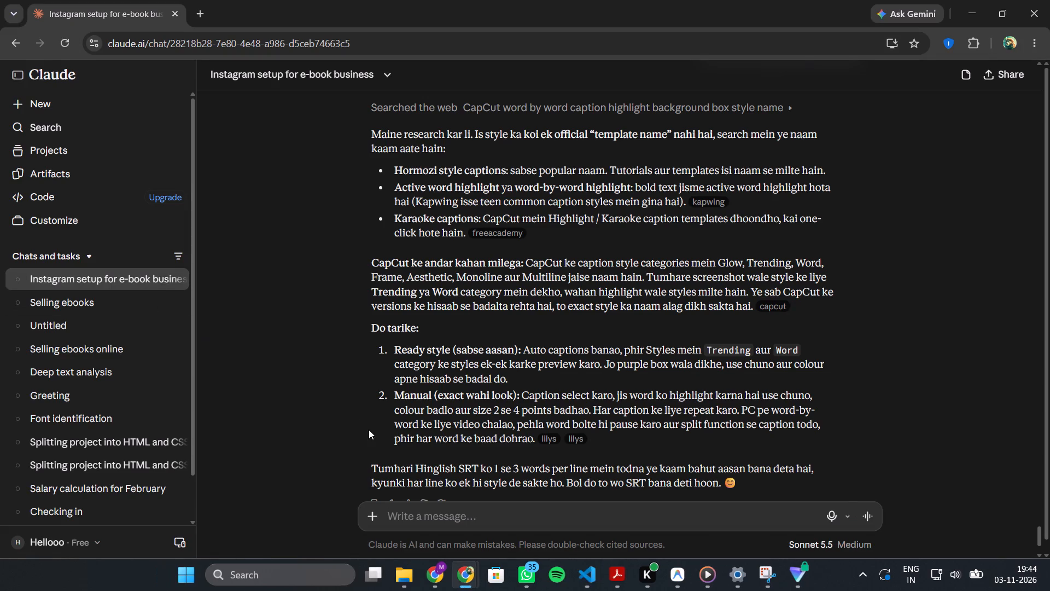
scroll(238, 493, "down", 2)
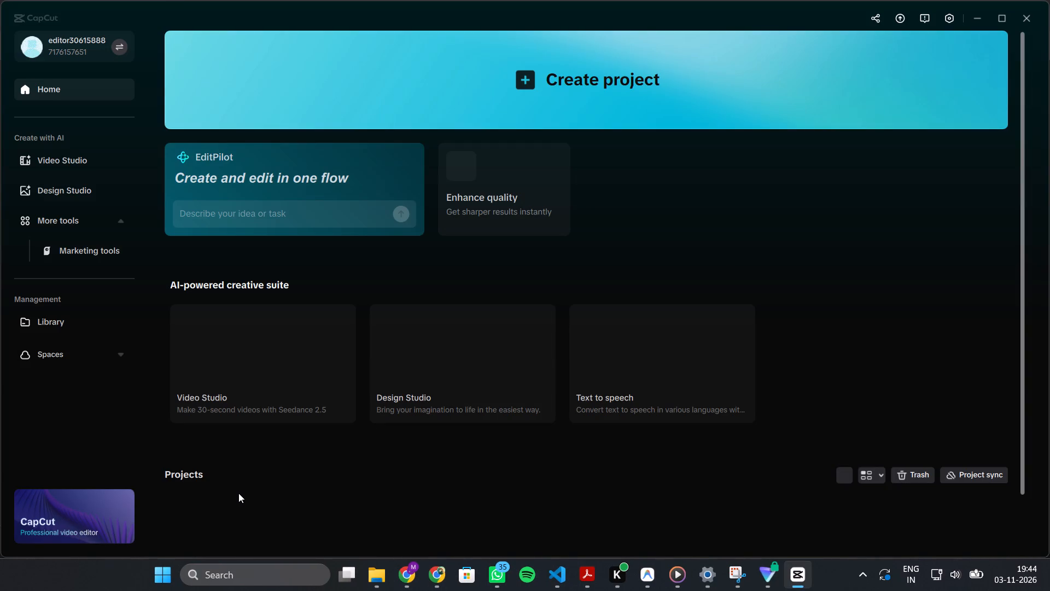
scroll(365, 468, "down", 2)
left_click(1029, 12)
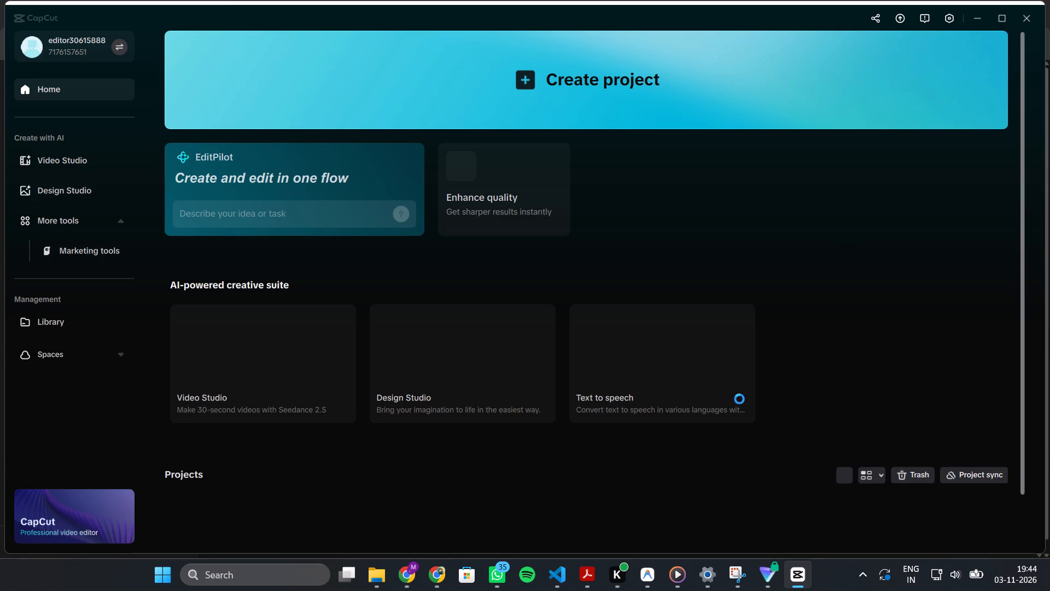
Switch to Proton VPN and change the connected server.
left_click(771, 572)
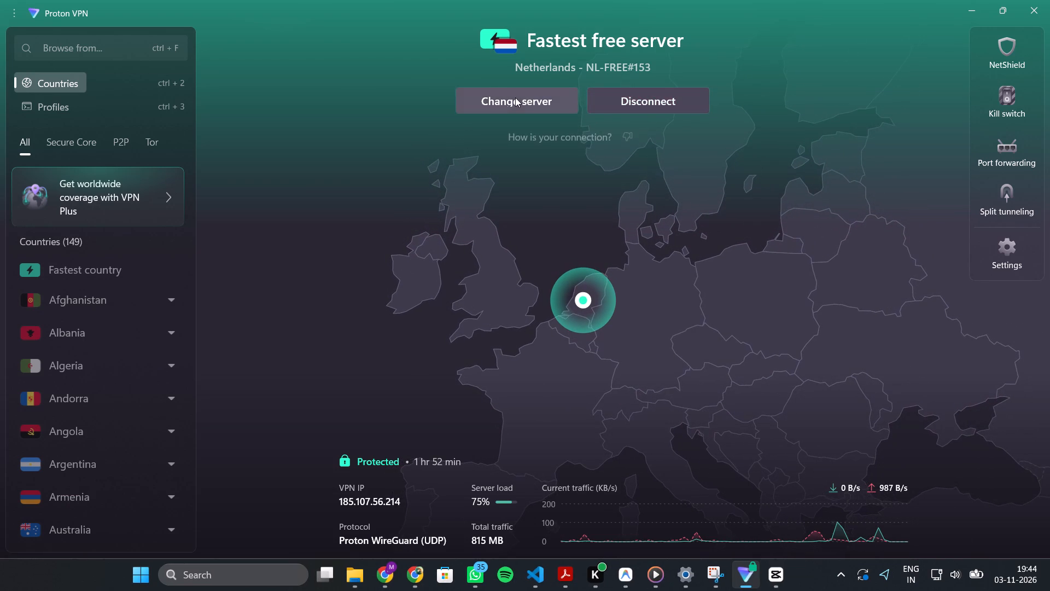
left_click(515, 97)
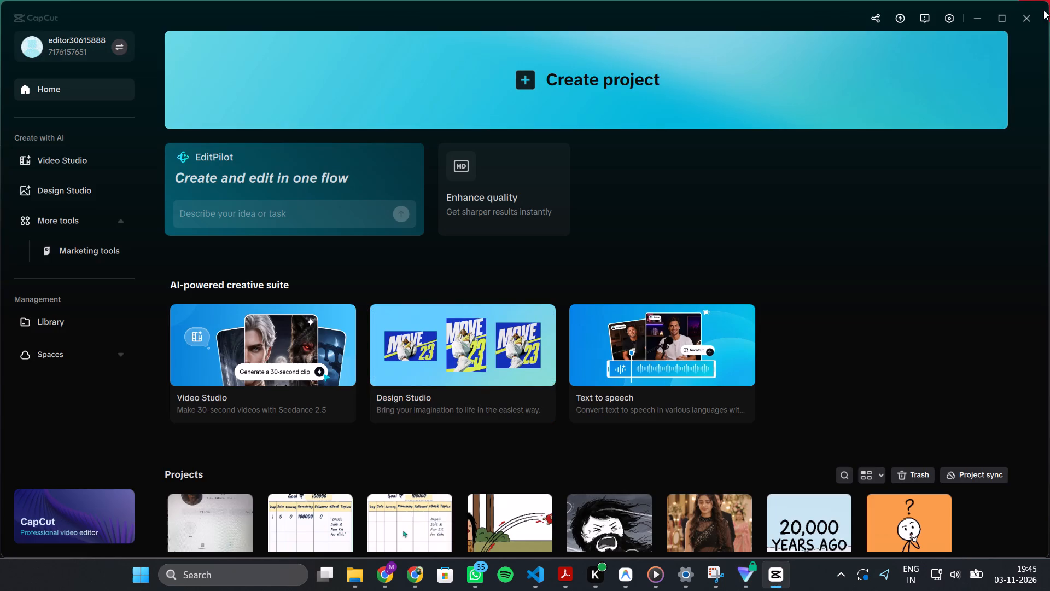
Reopen the 1102 project, the first one in the project list on the home screen.
double_click(201, 505)
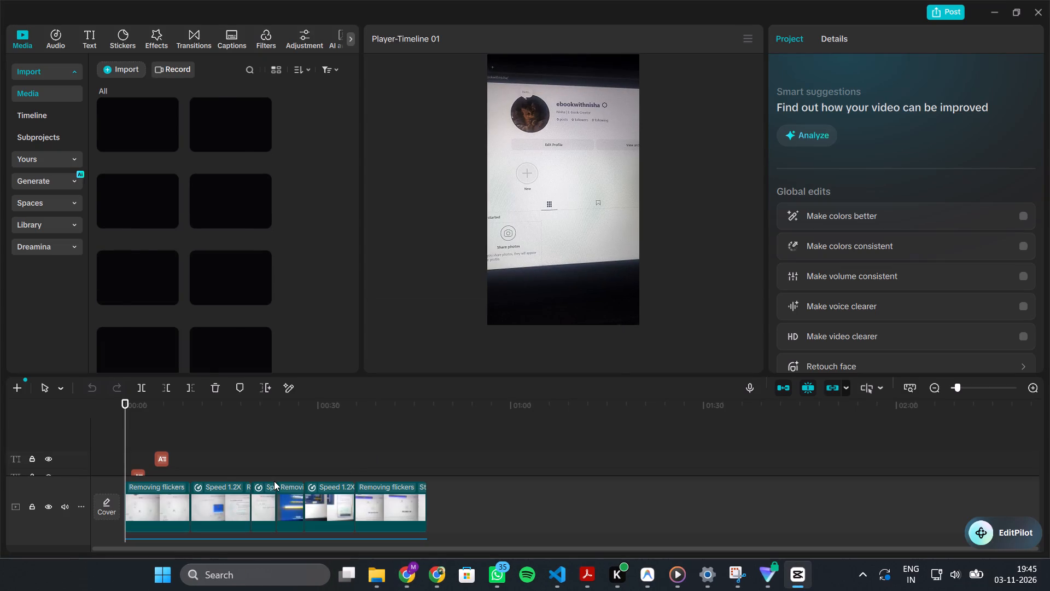
Replace the sample text of the second template caption, around 6 seconds on the topmost text track, with "hello".
scroll(149, 451, "down", 1)
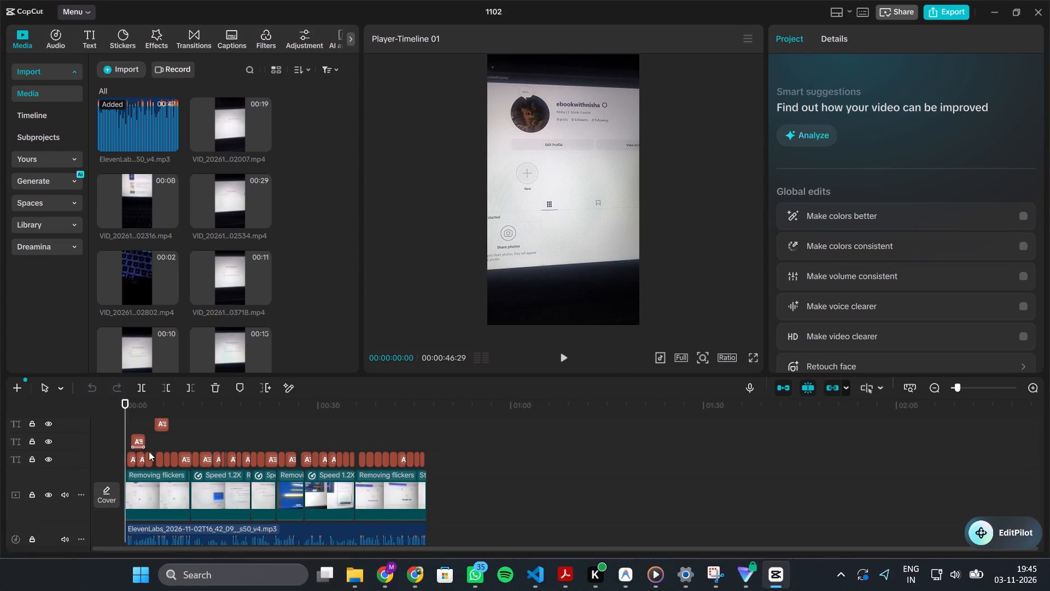
scroll(149, 451, "up", 11, "ctrl")
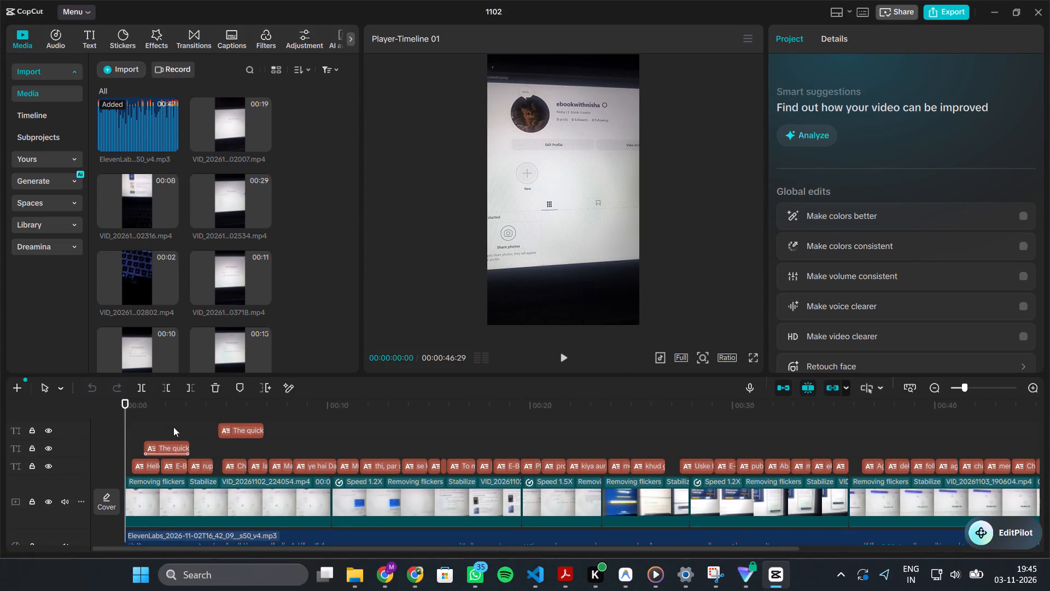
left_click(174, 409)
left_click(174, 409)
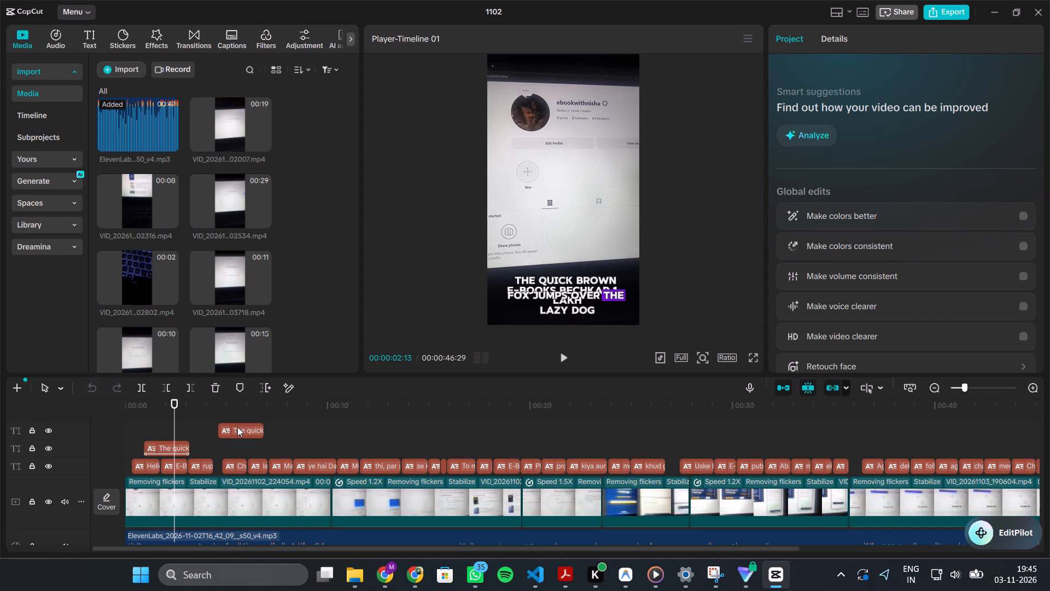
left_click(232, 428)
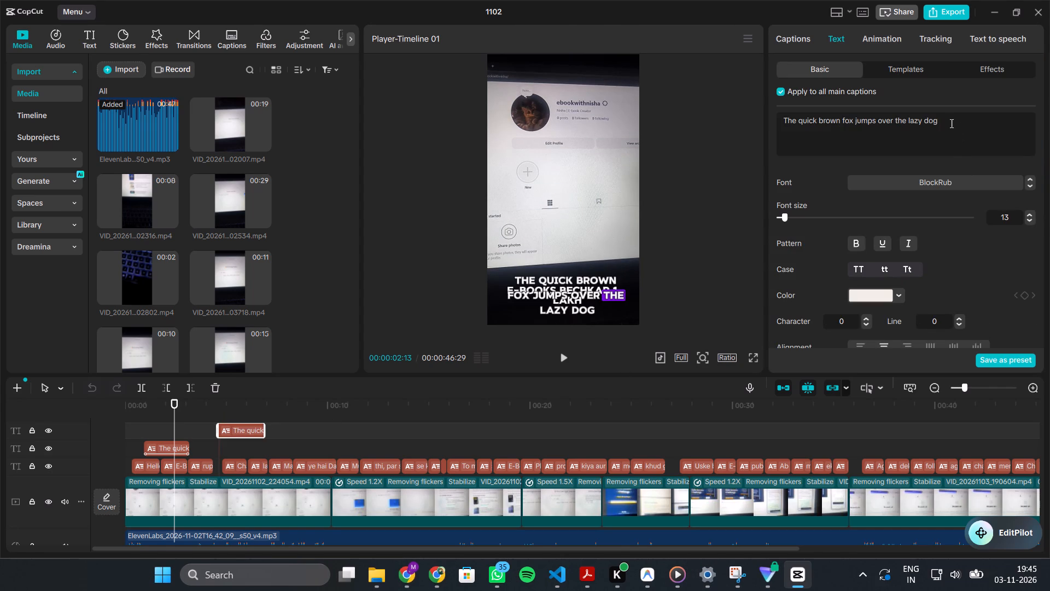
left_click(950, 123)
key("BackSpace")
key("BackSpace")
key("BackSpace")
key("BackSpace")
key("BackSpace")
key("BackSpace")
key("BackSpace")
key("BackSpace")
key("BackSpace")
key("BackSpace")
key("BackSpace")
key("BackSpace")
key("BackSpace")
key("BackSpace")
key("BackSpace")
key("BackSpace")
key("BackSpace")
key("BackSpace")
key("BackSpace")
key("BackSpace")
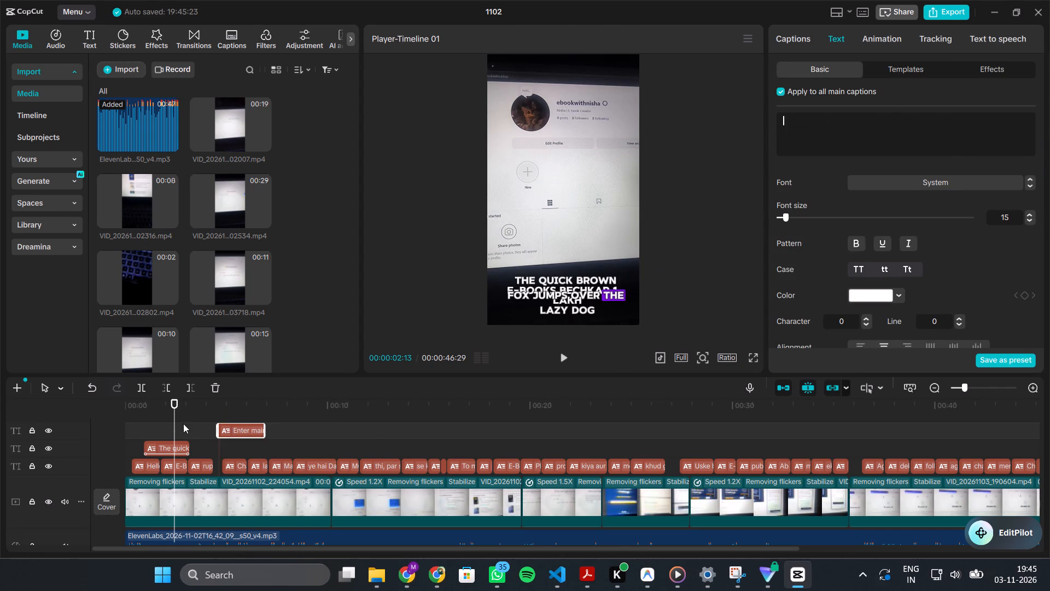
left_click_drag(172, 426, 247, 425)
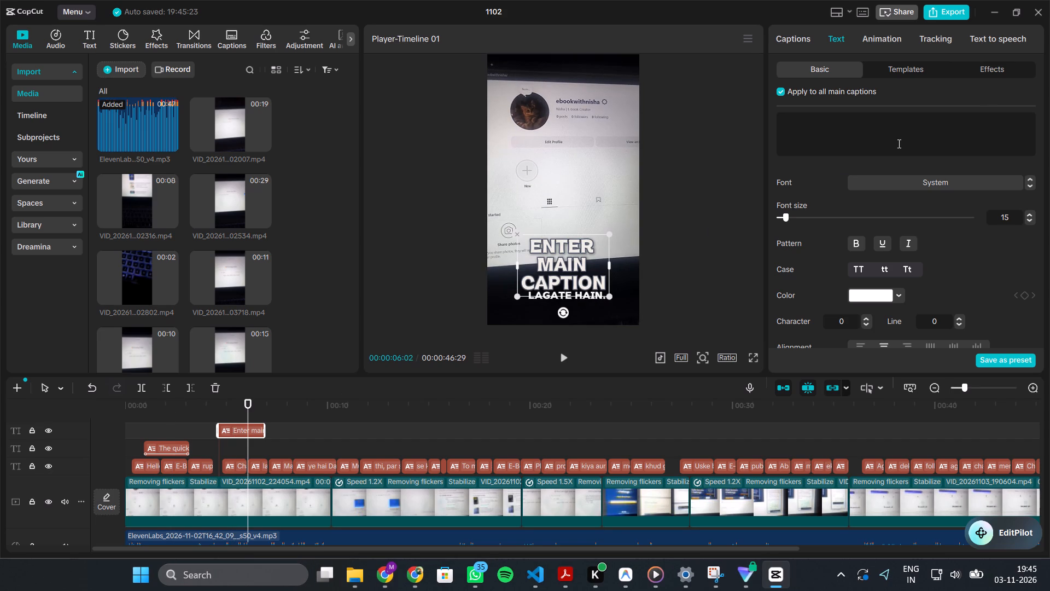
left_click(844, 134)
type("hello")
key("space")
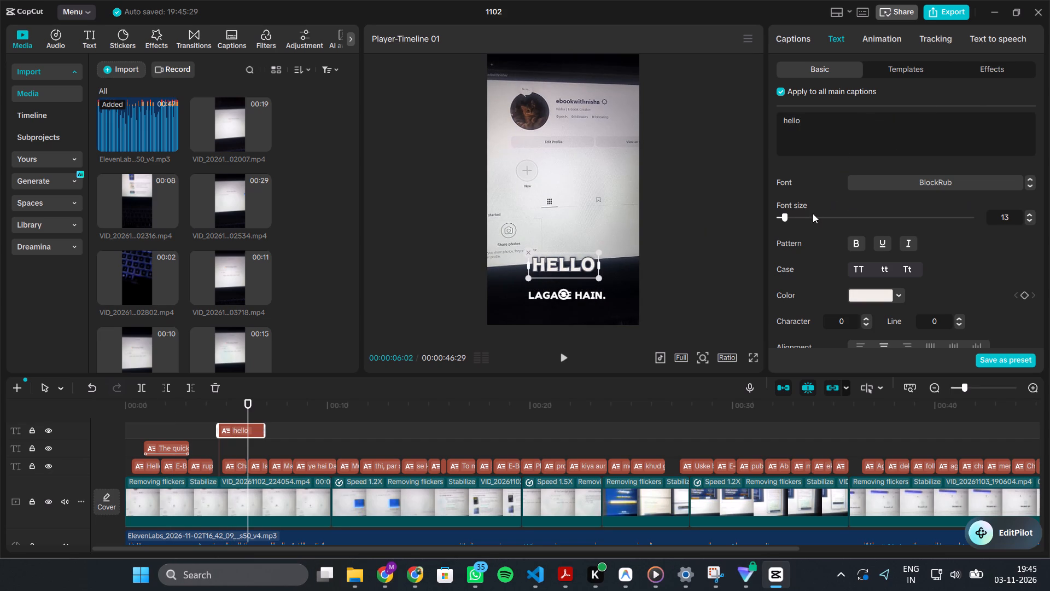
Back in CapCut, reduce the font size to 7 for all main captions.
left_click(785, 219)
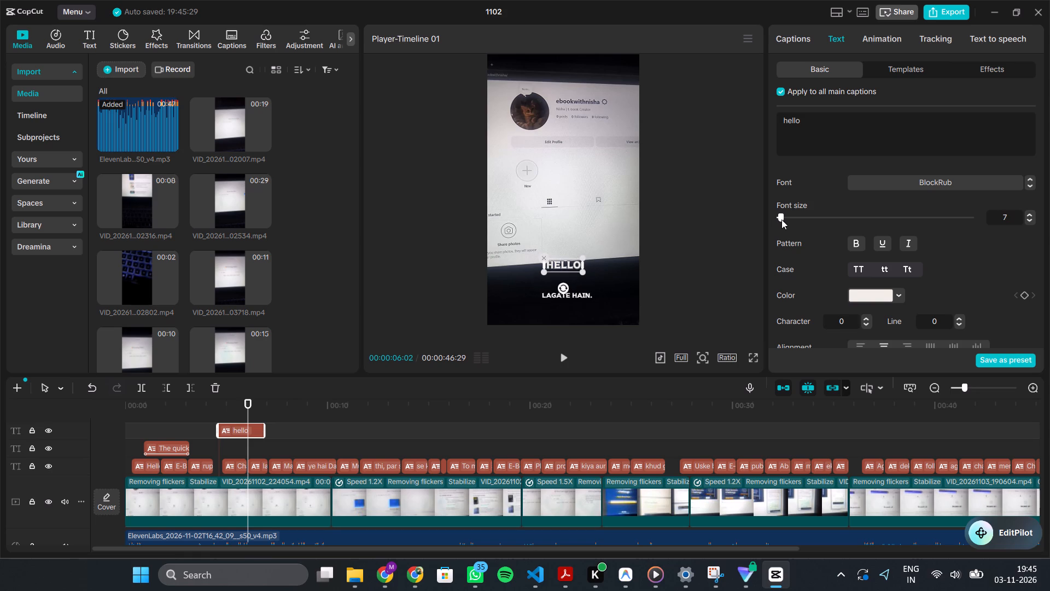
Extend the "hello" template caption's text to "hello friends, kya".
left_click(873, 129)
type("friends")
type(", ku")
key("BackSpace")
type("ya")
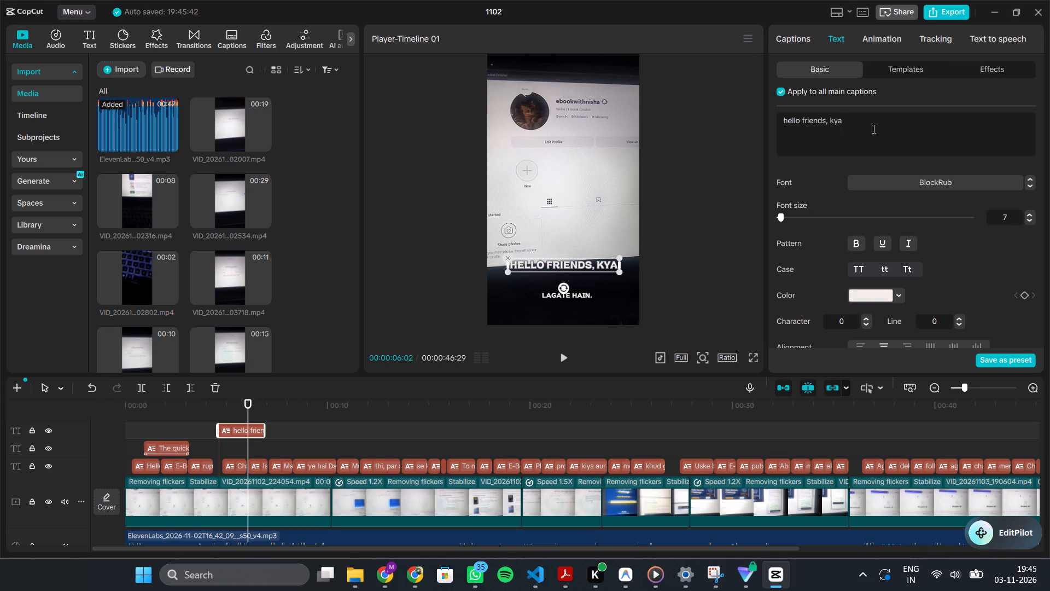
Play back the "hello friends, kya" caption and the purple-box sample caption to compare their word-by-word effects.
left_click(207, 418)
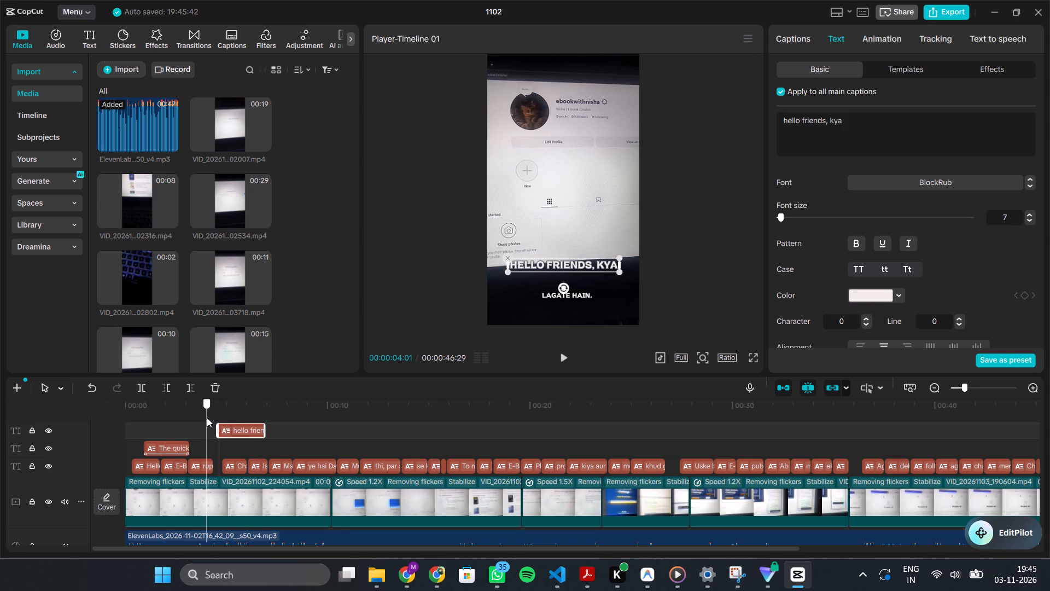
key("space")
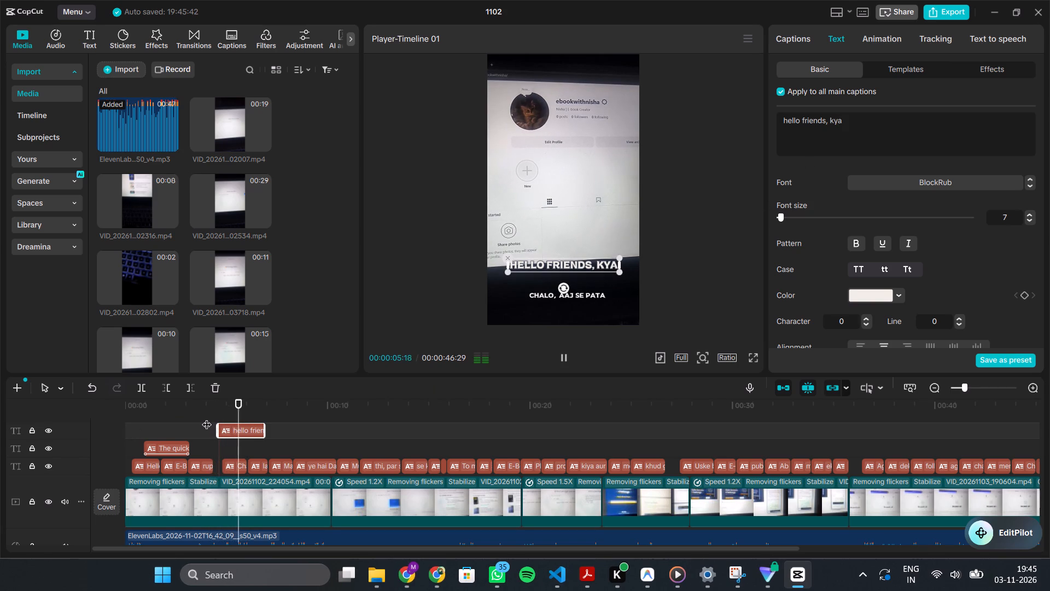
key("space")
scroll(308, 413, "down", 1)
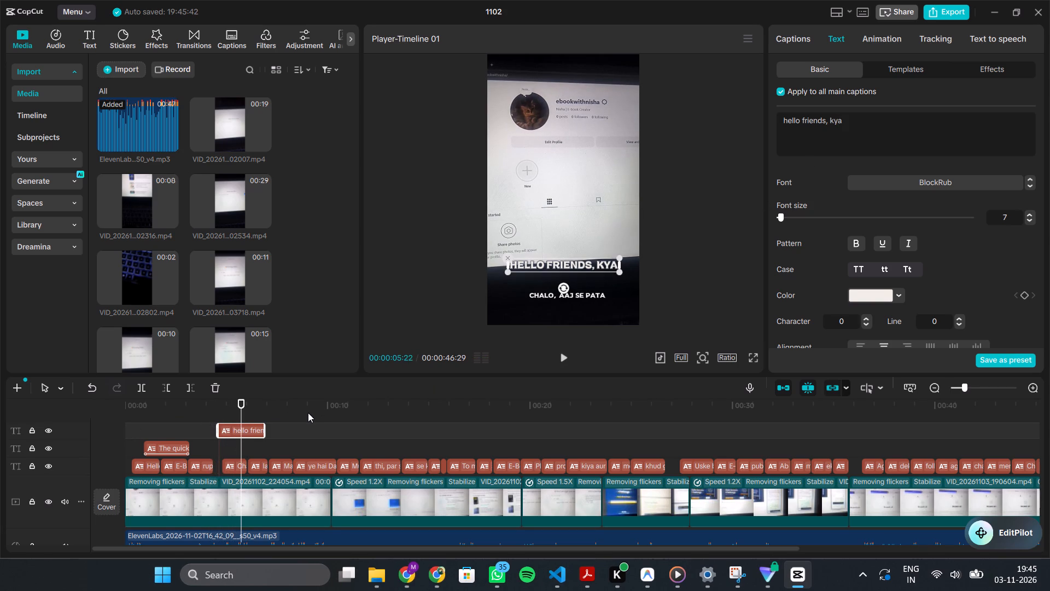
scroll(308, 413, "left", 1)
left_click(170, 430)
key("space")
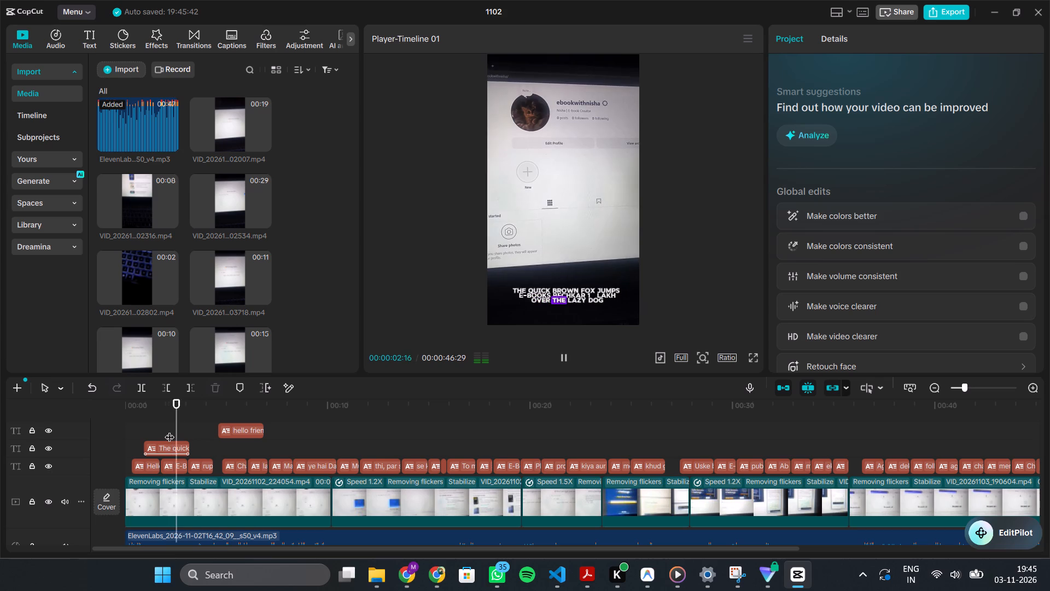
key("space")
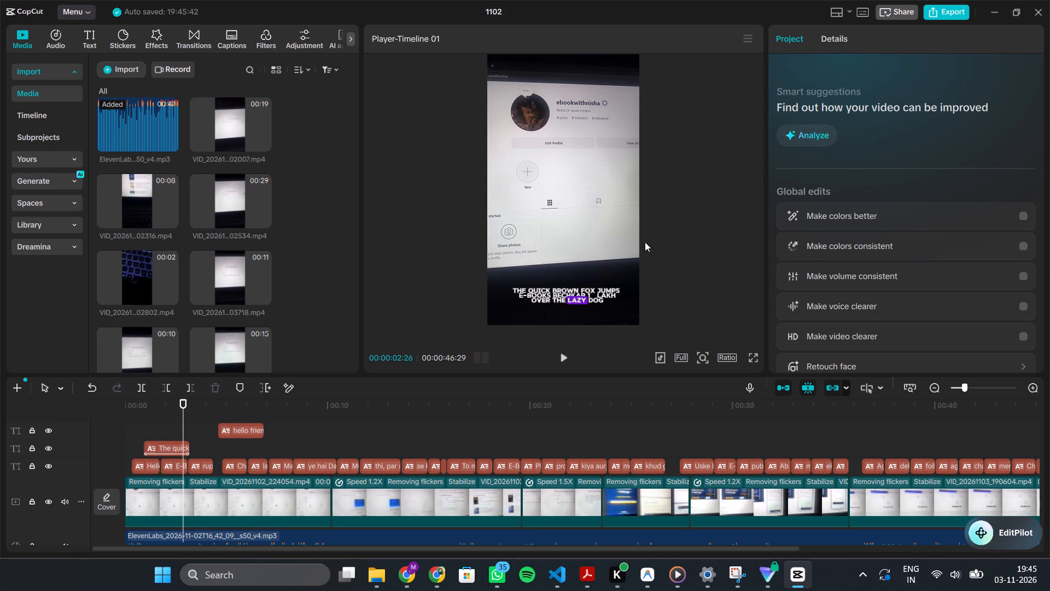
Select the purple-box sample caption near the start and search the font library for "blockrub".
left_click_drag(183, 426, 145, 427)
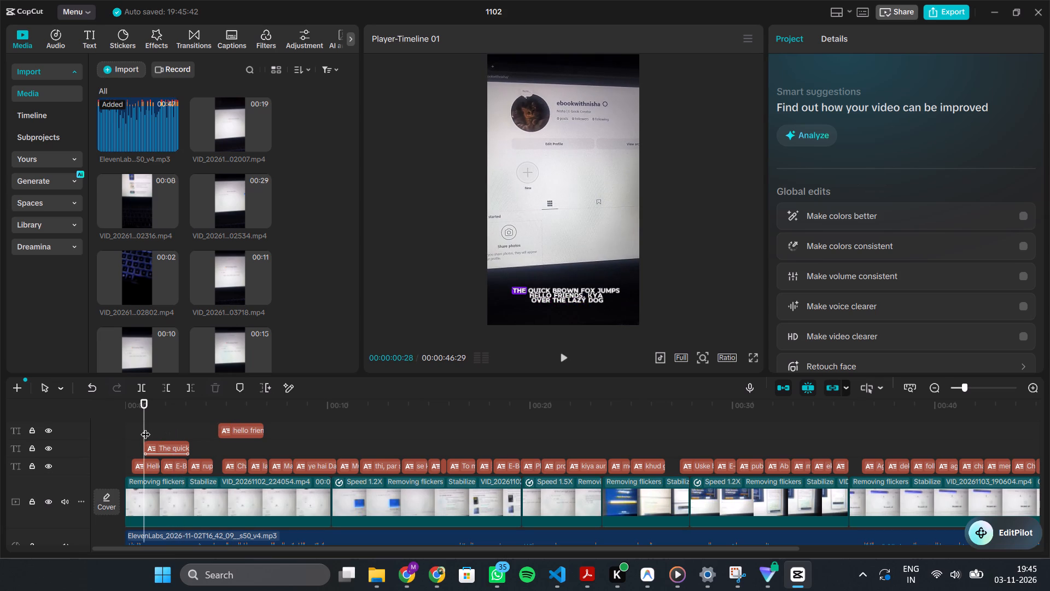
left_click(162, 448)
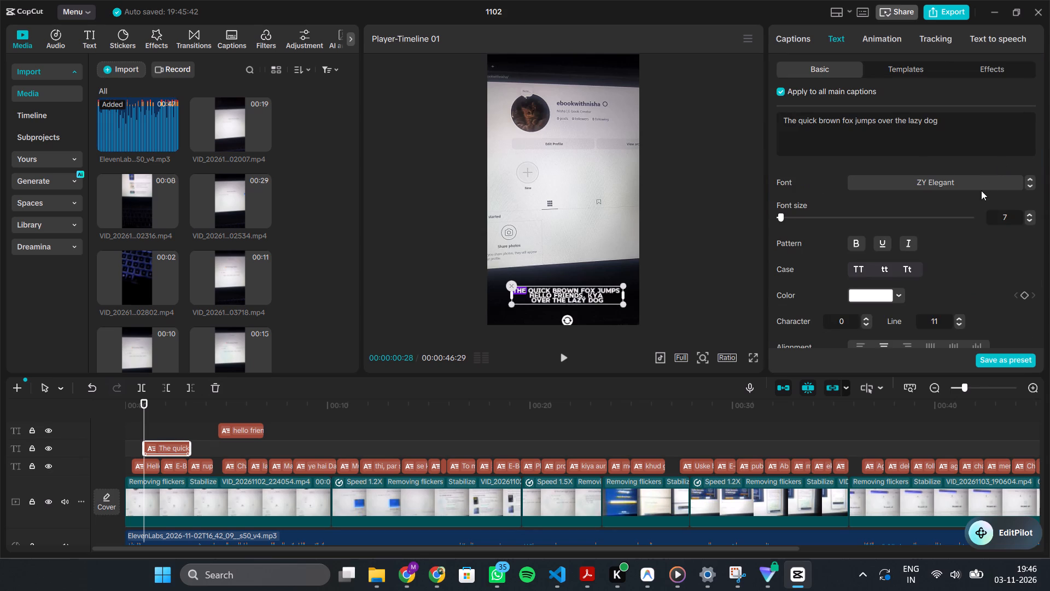
left_click(975, 178)
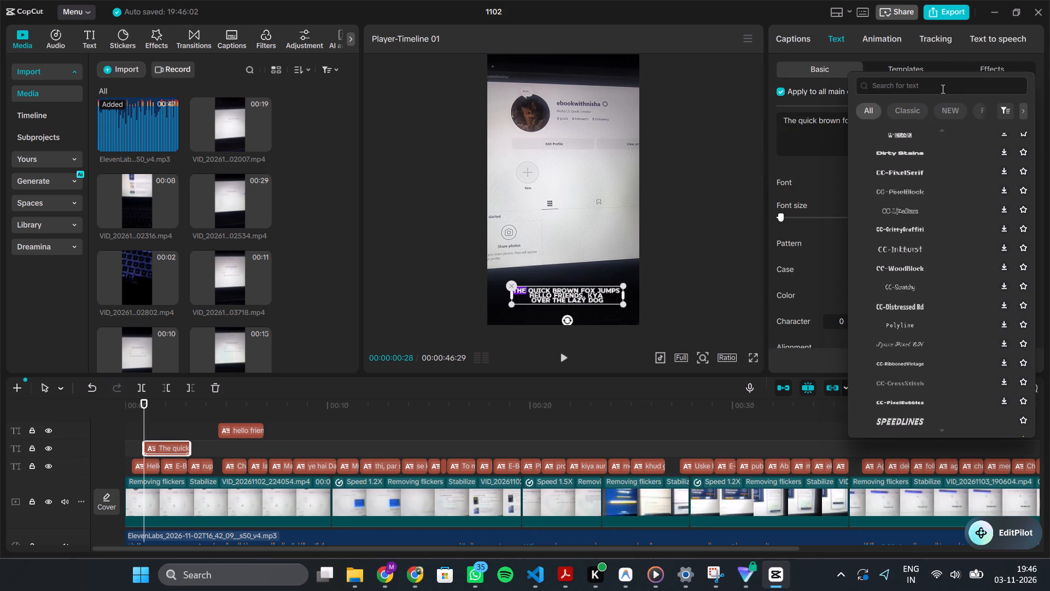
left_click(942, 89)
type("block")
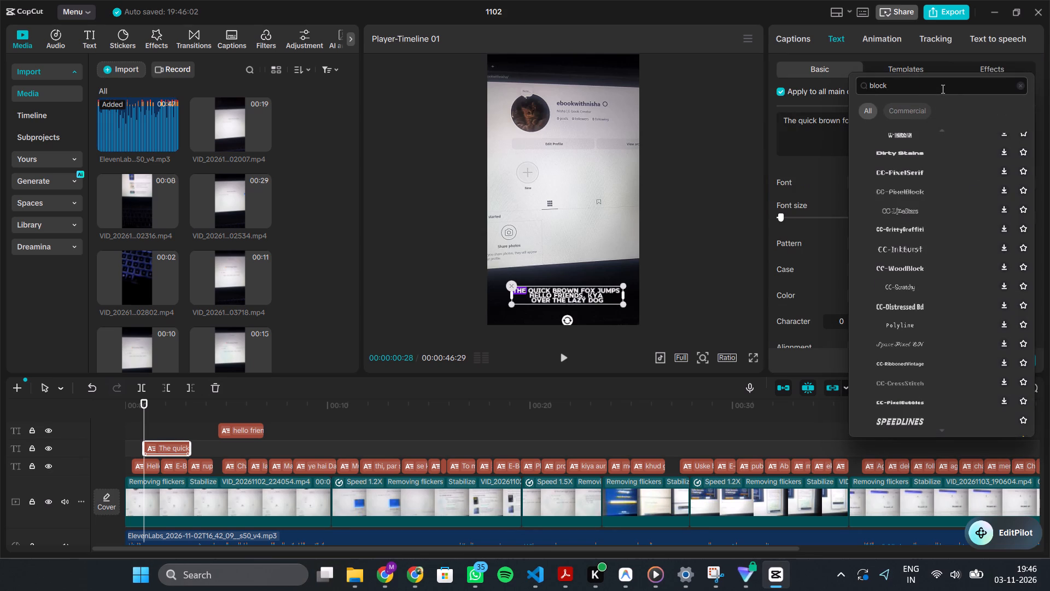
key("space")
key("BackSpace")
type("rub")
key("Return")
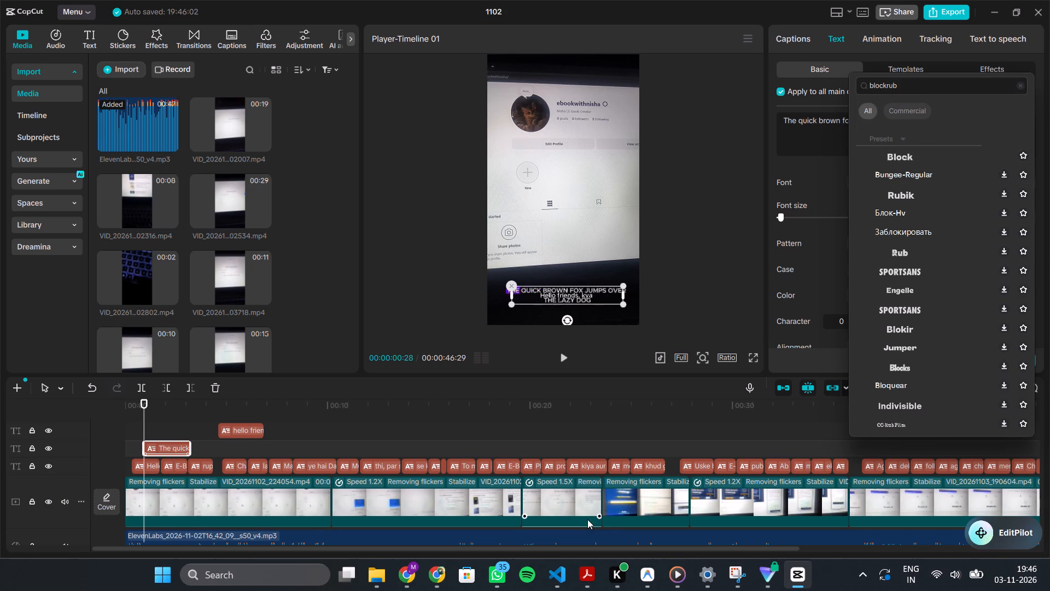
Compare the font settings of the "hello friends, kya" template caption with those of the purple-box sample caption.
left_click_drag(140, 427, 237, 440)
left_click(249, 430)
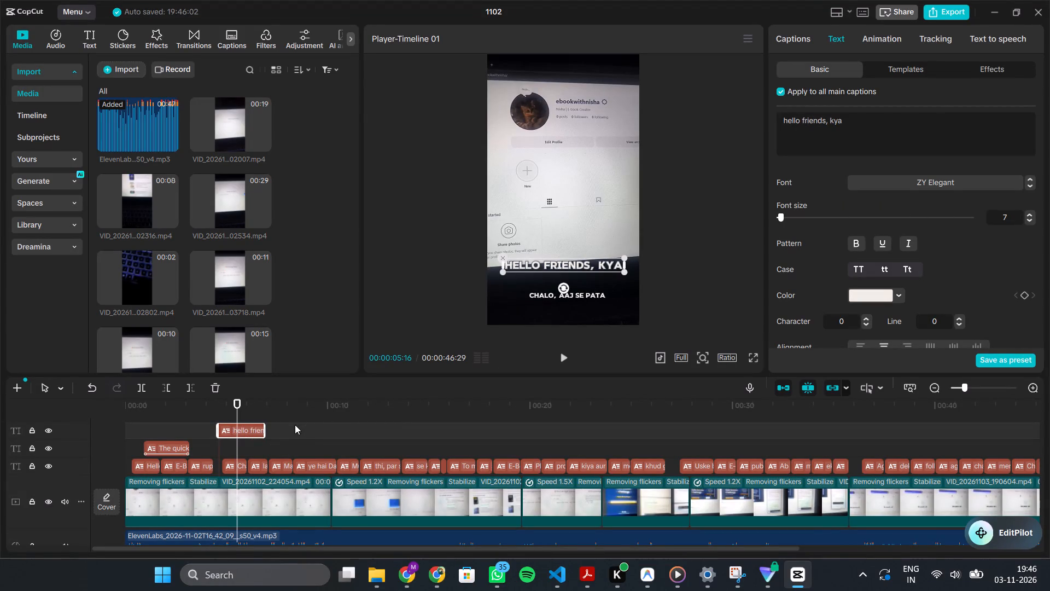
left_click_drag(237, 445, 153, 463)
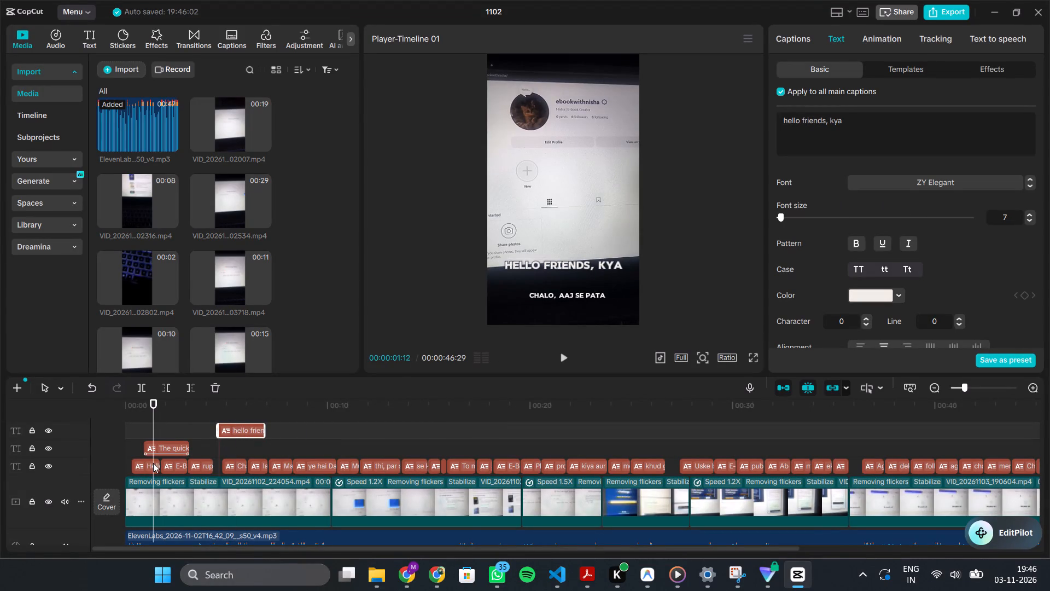
left_click(173, 461)
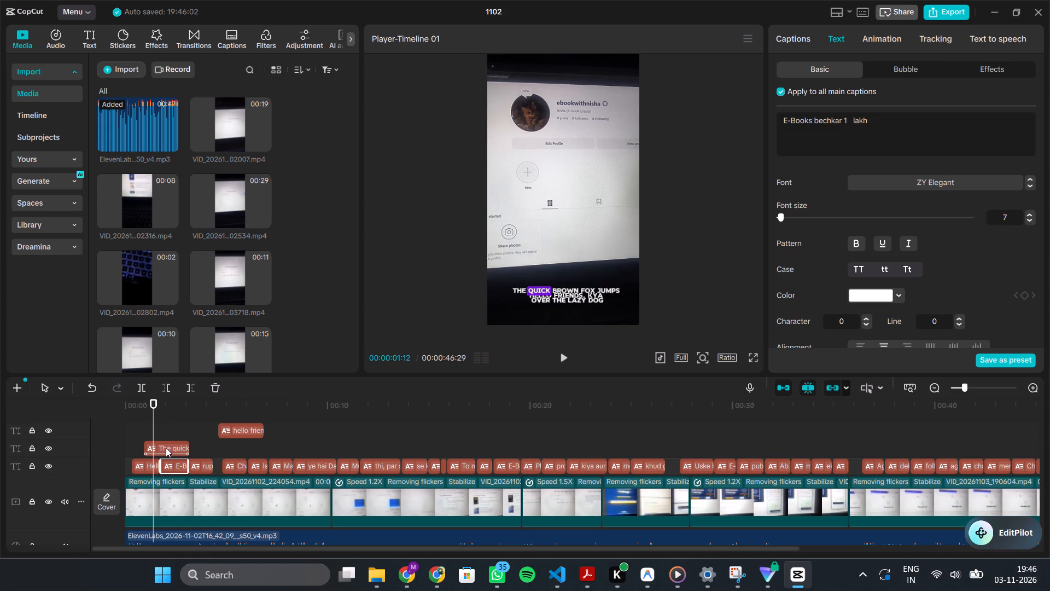
left_click(166, 448)
left_click(248, 426)
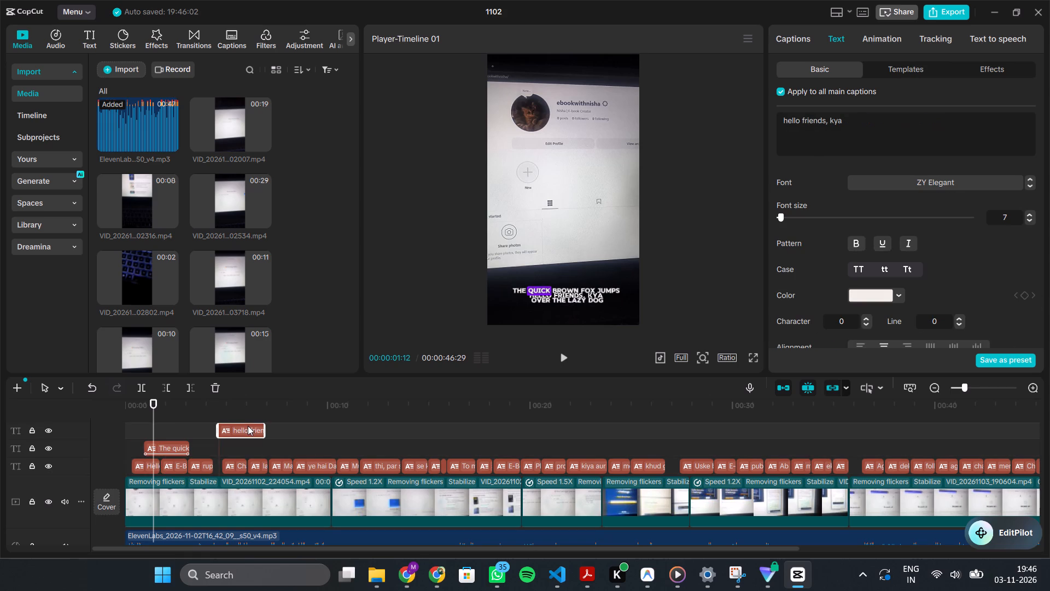
left_click_drag(150, 427, 243, 427)
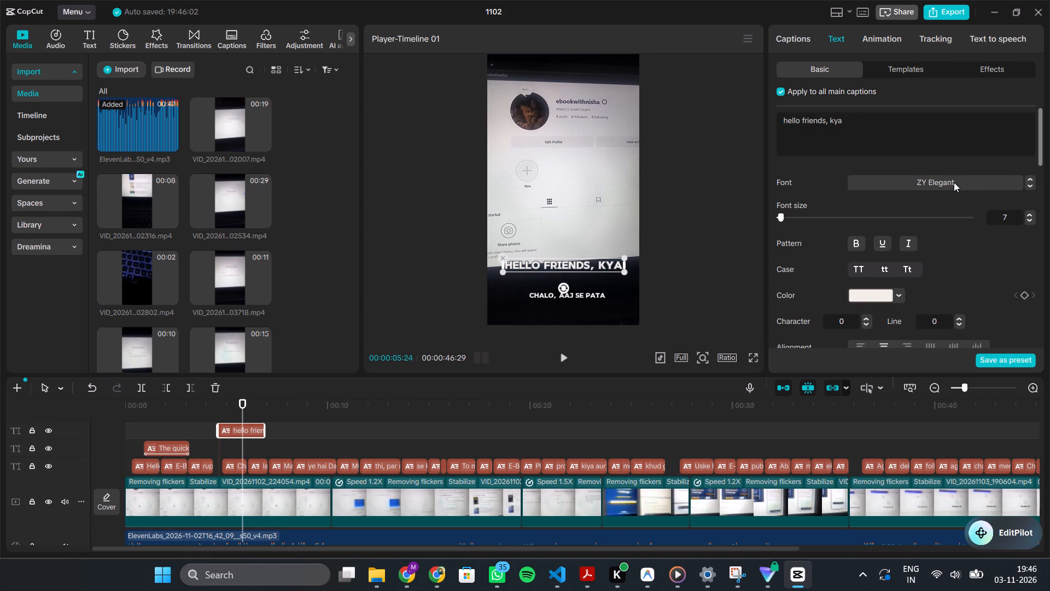
left_click(951, 182)
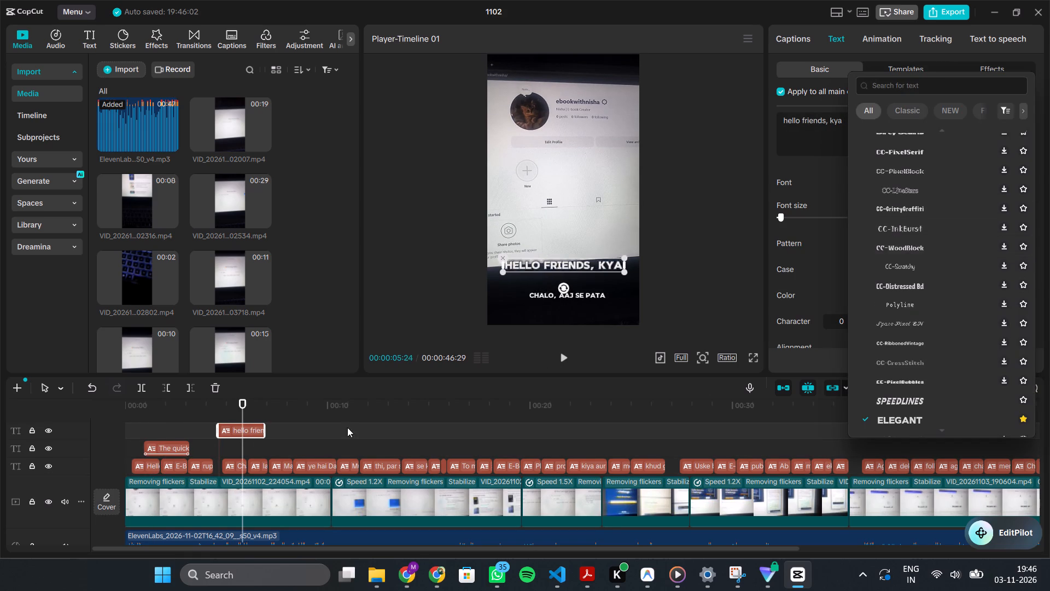
left_click(171, 449)
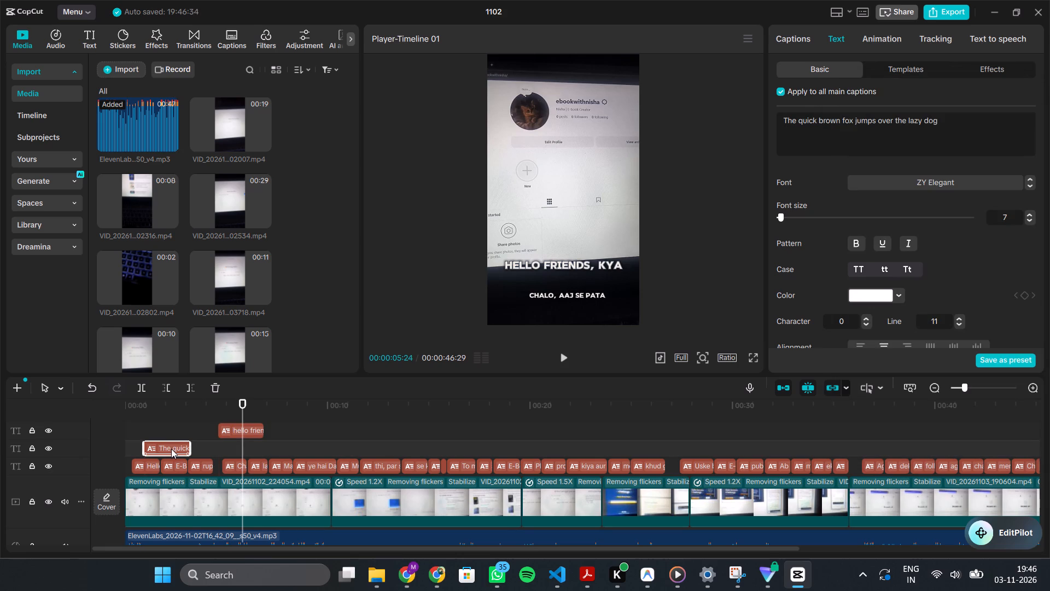
left_click(236, 432)
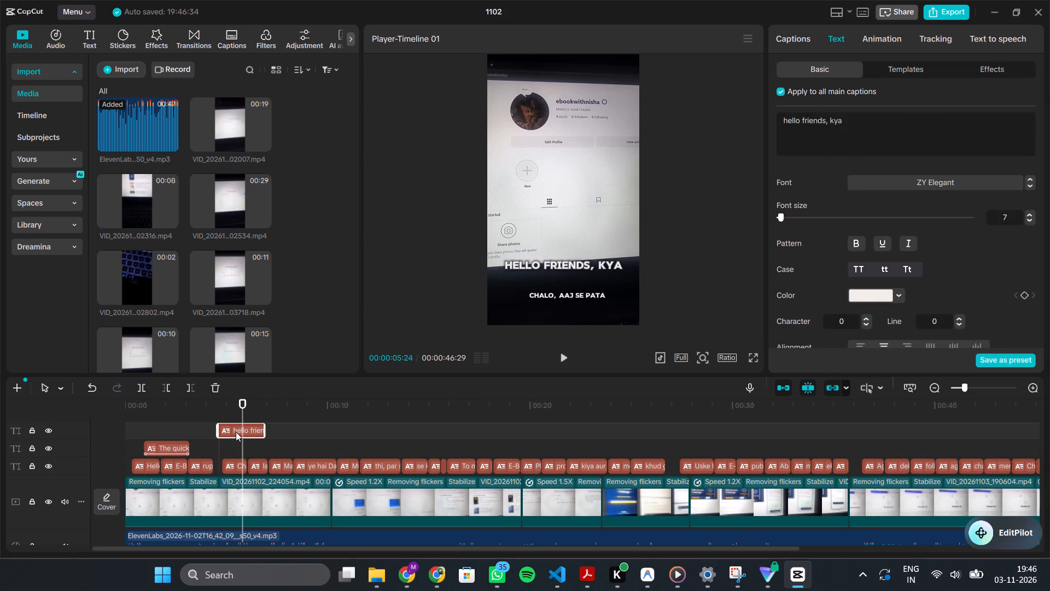
Replace the purple-box sample caption's text with "hello friends, kya".
left_click(167, 448)
left_click(166, 417)
left_click_drag(166, 417, 159, 422)
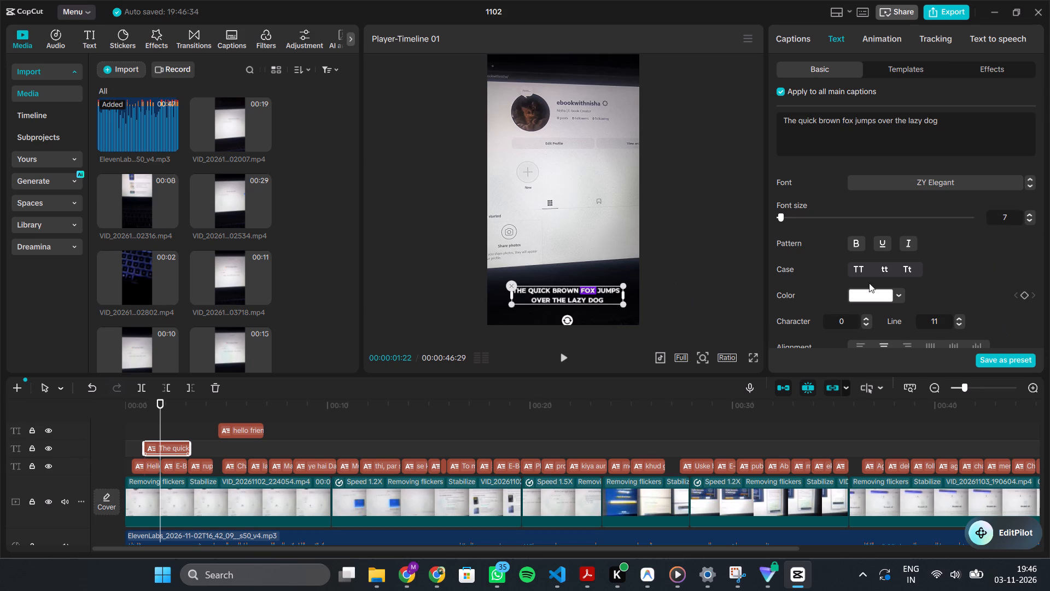
scroll(861, 244, "down", 1)
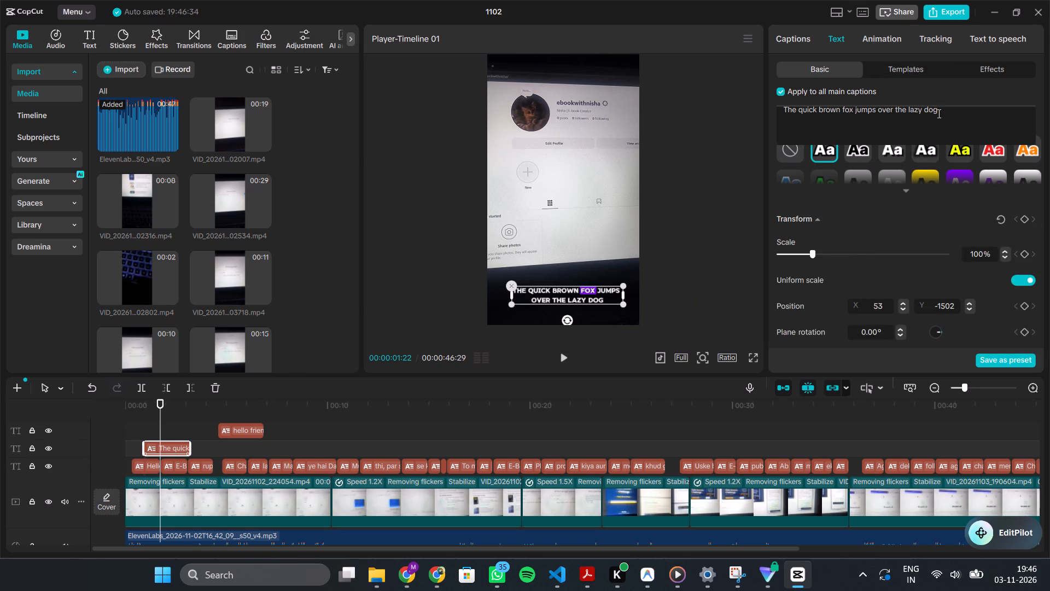
left_click_drag(938, 113, 782, 115)
key("BackSpace")
key("BackSpace")
key("BackSpace")
key("BackSpace")
key("BackSpace")
key("BackSpace")
key("BackSpace")
key("BackSpace")
key("BackSpace")
key("BackSpace")
key("BackSpace")
key("BackSpace")
key("BackSpace")
key("BackSpace")
key("BackSpace")
key("BackSpace")
key("BackSpace")
key("BackSpace")
key("BackSpace")
key("BackSpace")
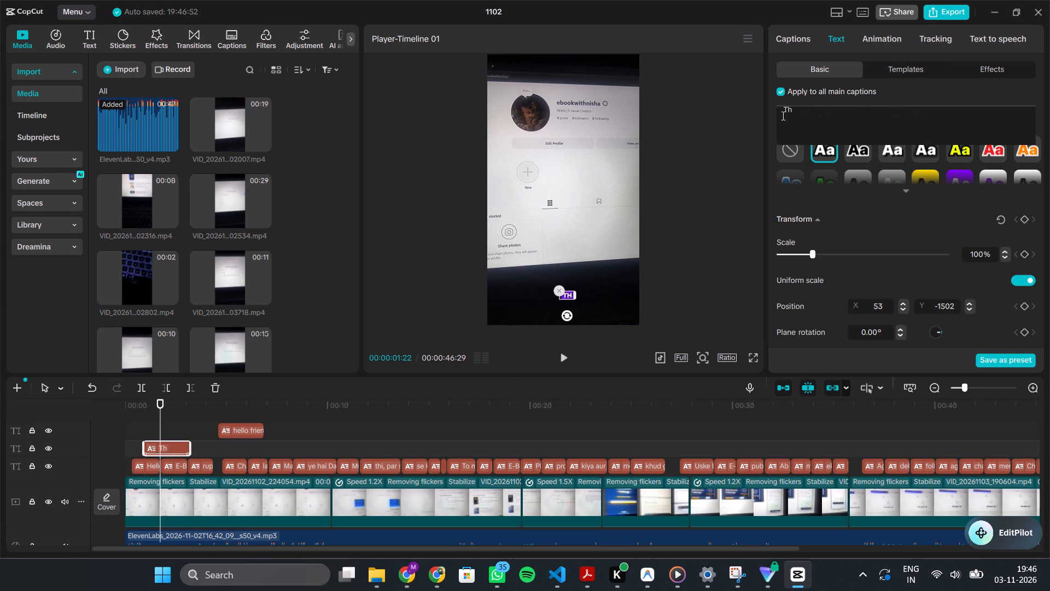
type("hello frie")
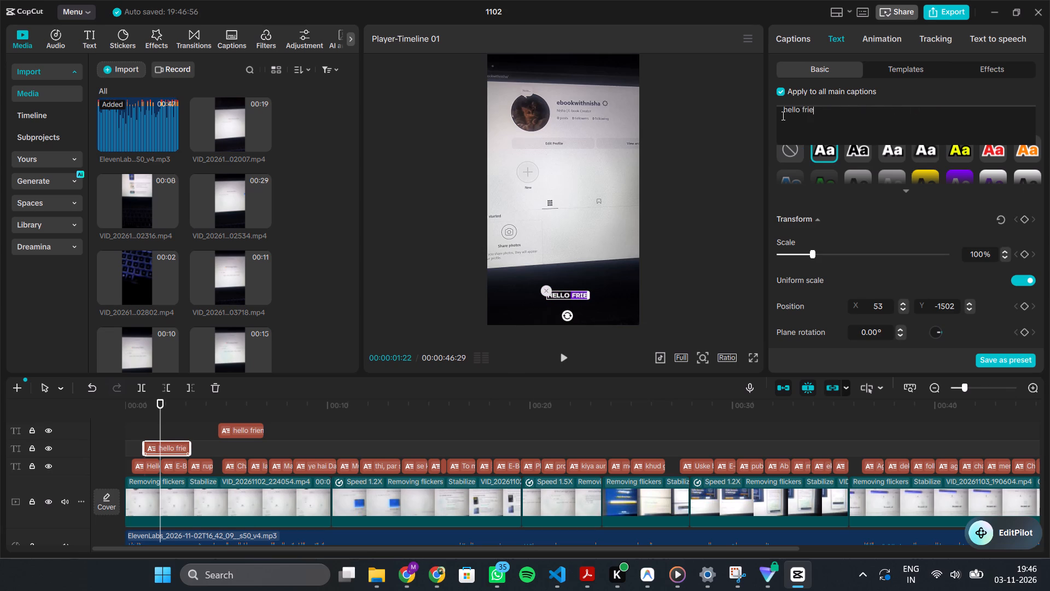
type("nds, kya")
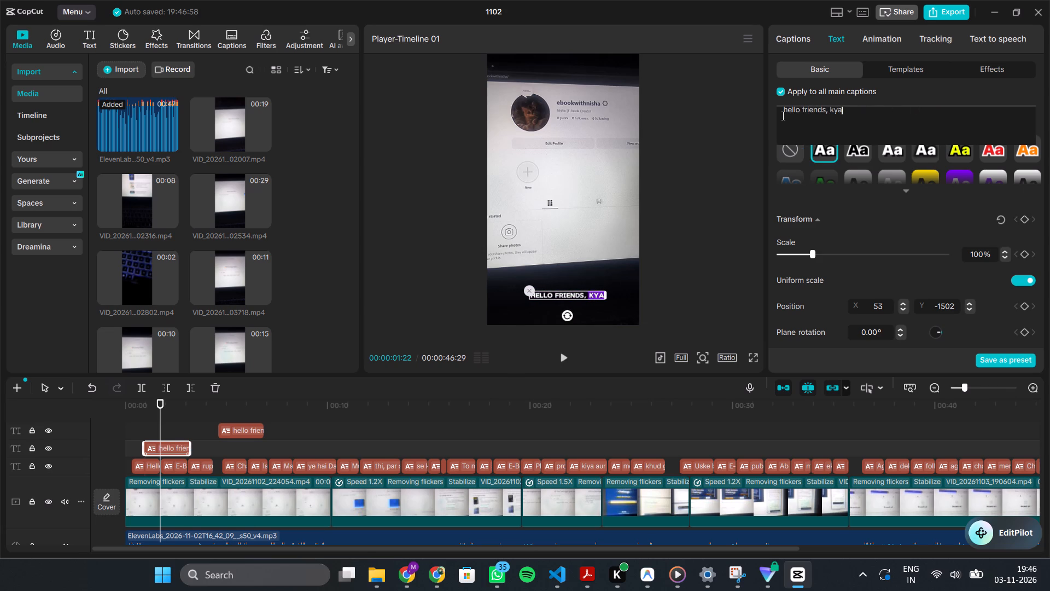
left_click(207, 412)
Check the favorite and recently used fonts in the font list for the "hello friends, kya" template caption.
left_click(236, 425)
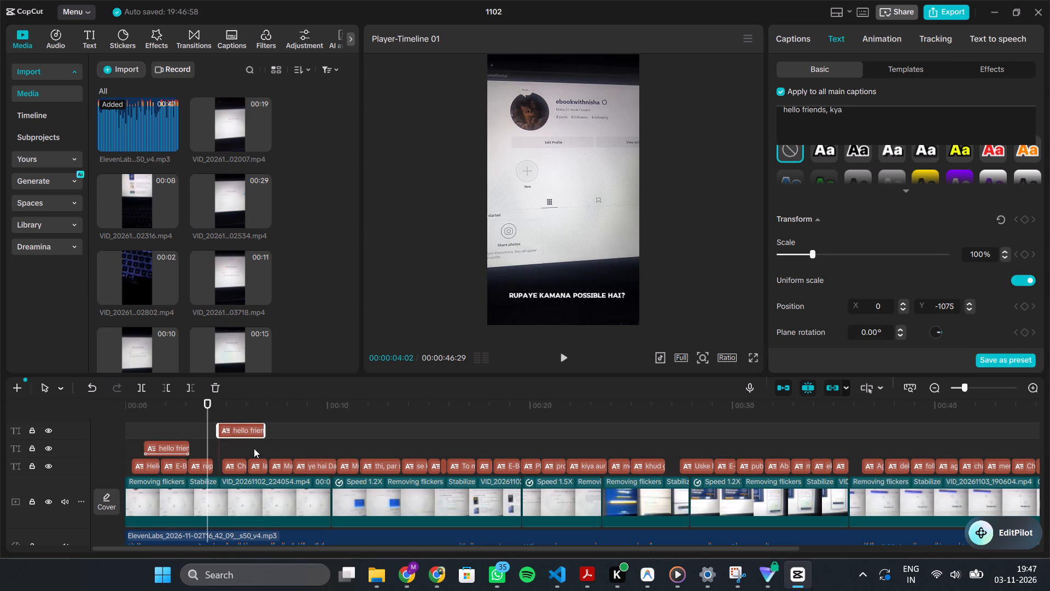
scroll(254, 448, "up", 1)
scroll(958, 192, "up", 8)
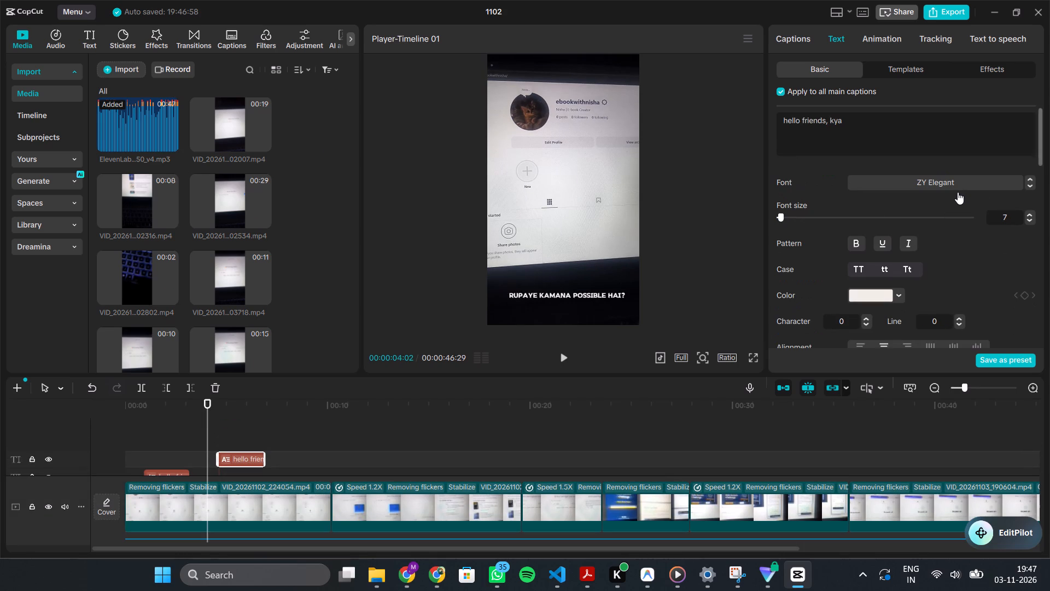
left_click(929, 189)
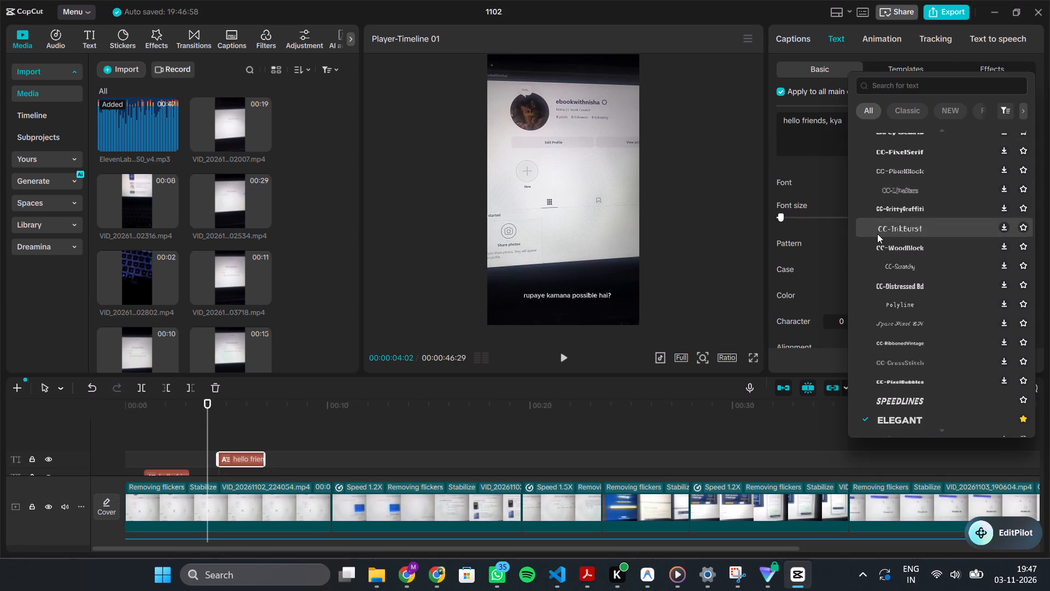
scroll(877, 234, "up", 20)
scroll(877, 234, "up", 20)
scroll(877, 234, "up", 11)
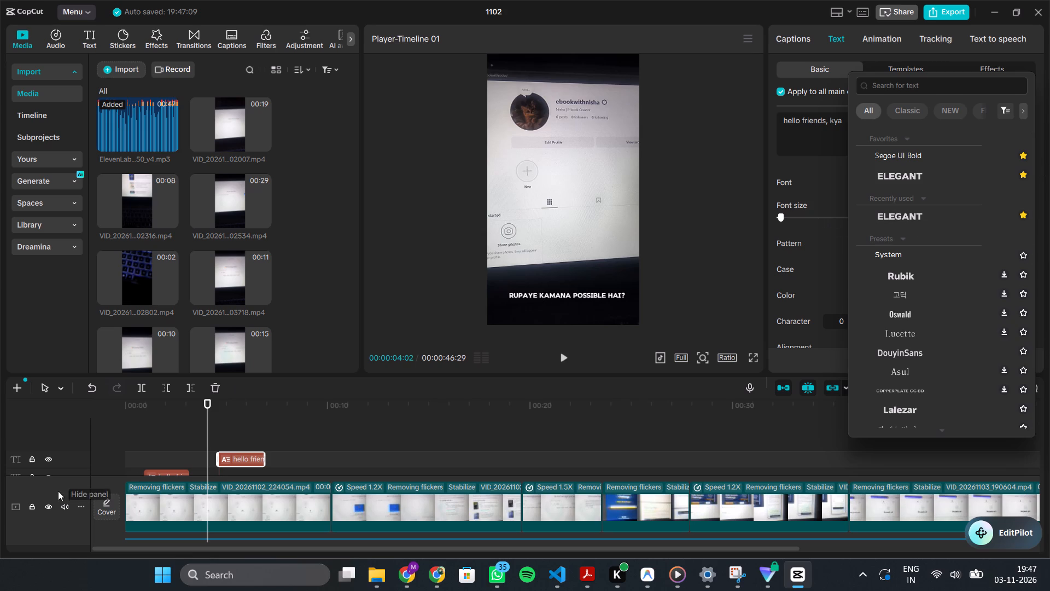
left_click_drag(202, 434, 234, 429)
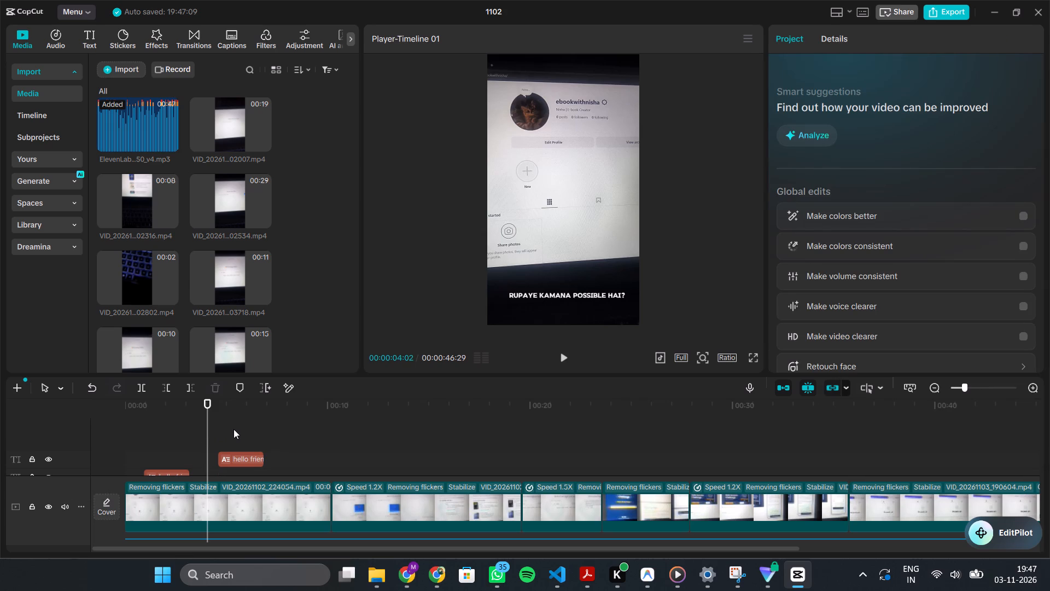
left_click_drag(205, 427, 205, 427)
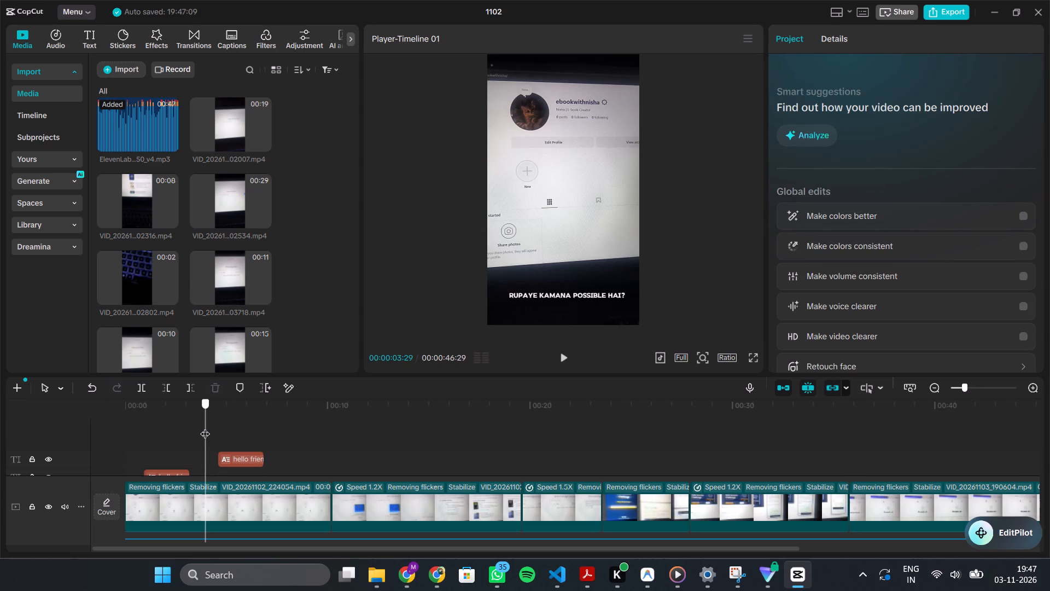
With the "hello friends, kya" template caption selected, stop applying style changes to all main captions.
left_click_drag(205, 427, 235, 425)
left_click(241, 458)
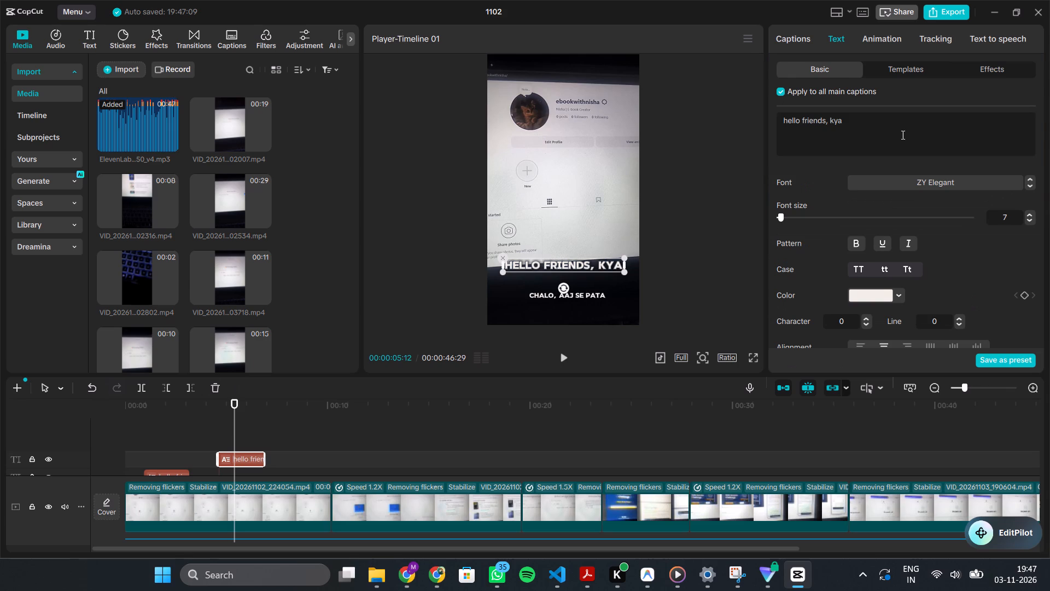
left_click(783, 90)
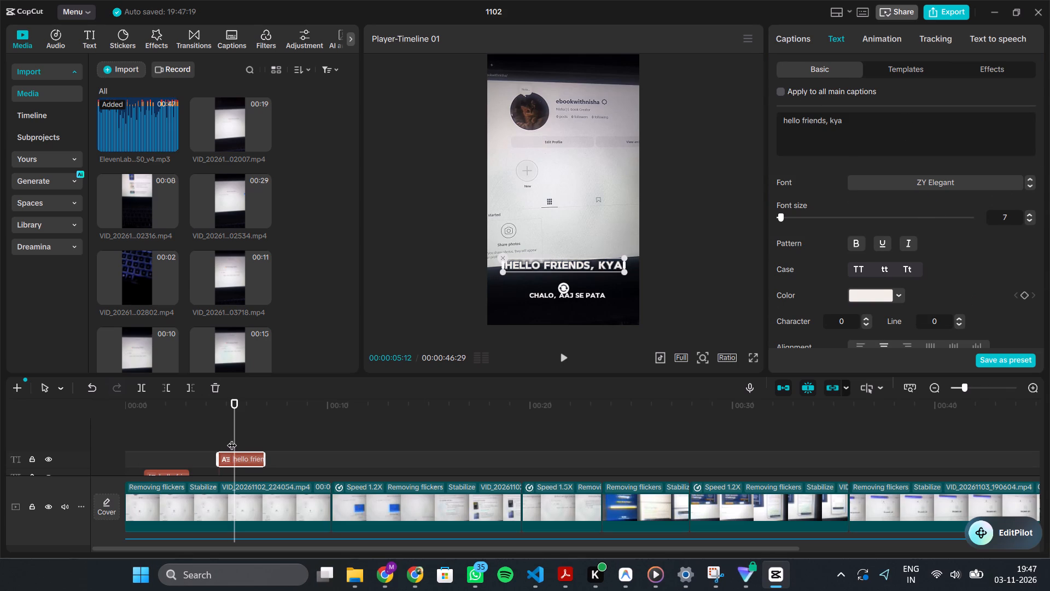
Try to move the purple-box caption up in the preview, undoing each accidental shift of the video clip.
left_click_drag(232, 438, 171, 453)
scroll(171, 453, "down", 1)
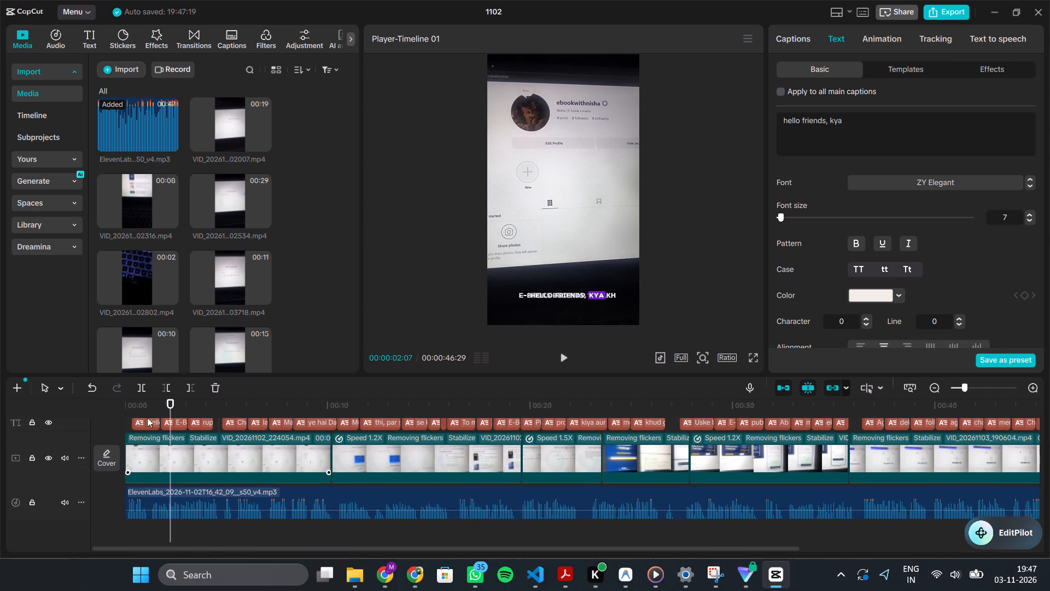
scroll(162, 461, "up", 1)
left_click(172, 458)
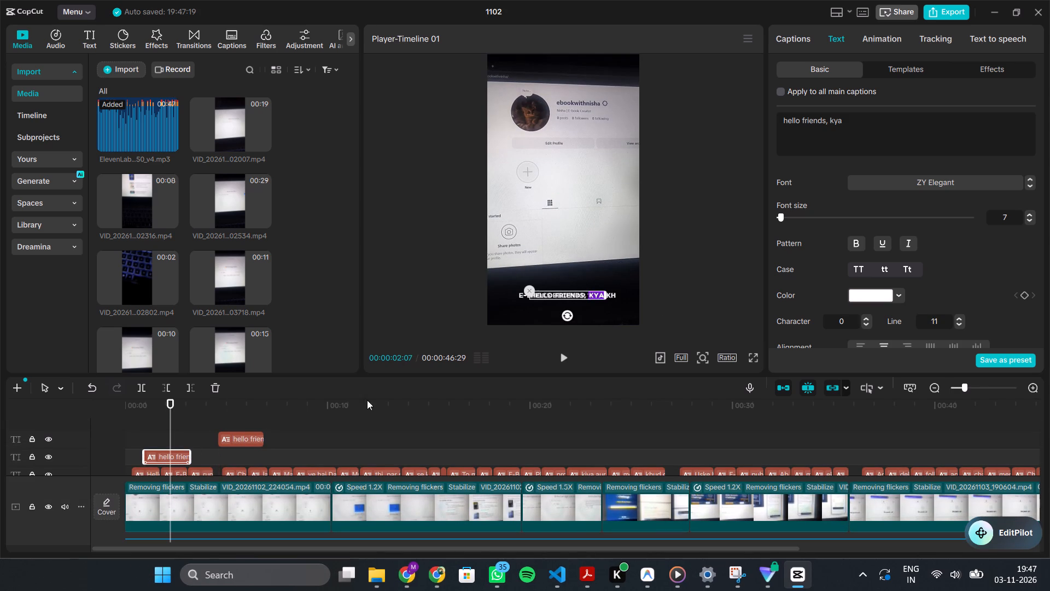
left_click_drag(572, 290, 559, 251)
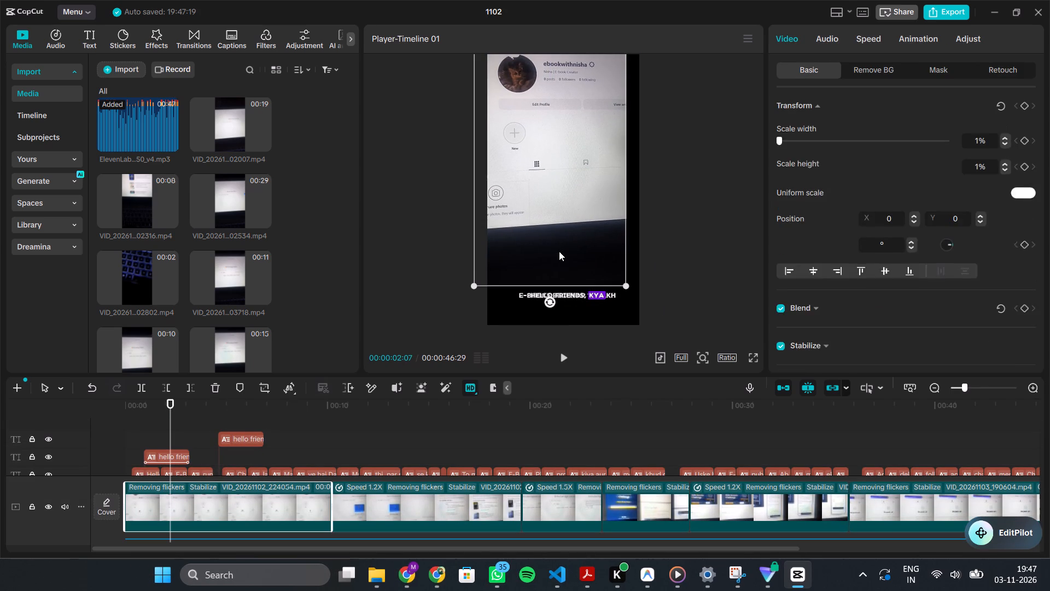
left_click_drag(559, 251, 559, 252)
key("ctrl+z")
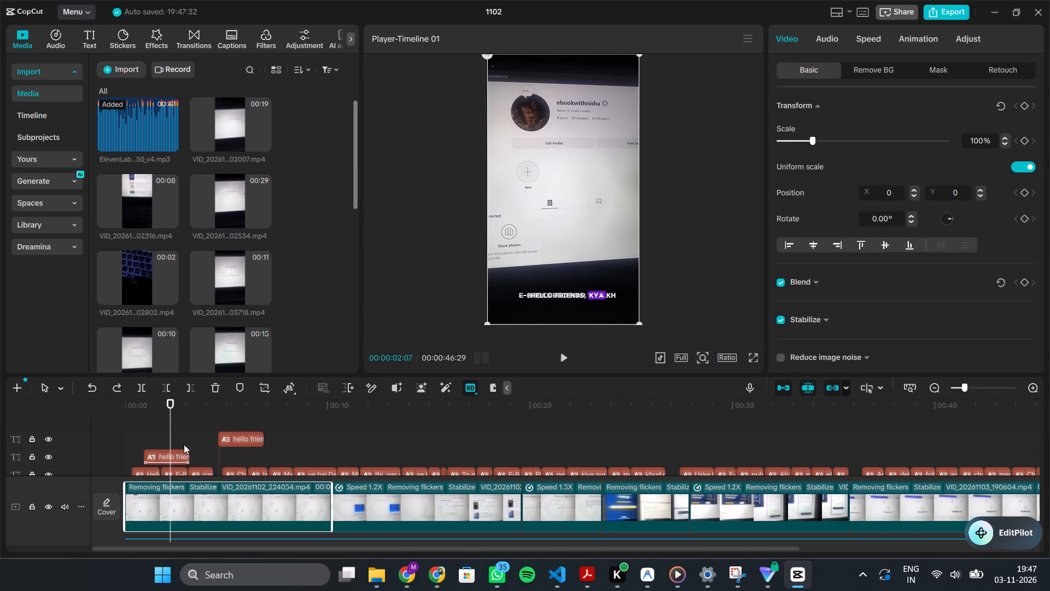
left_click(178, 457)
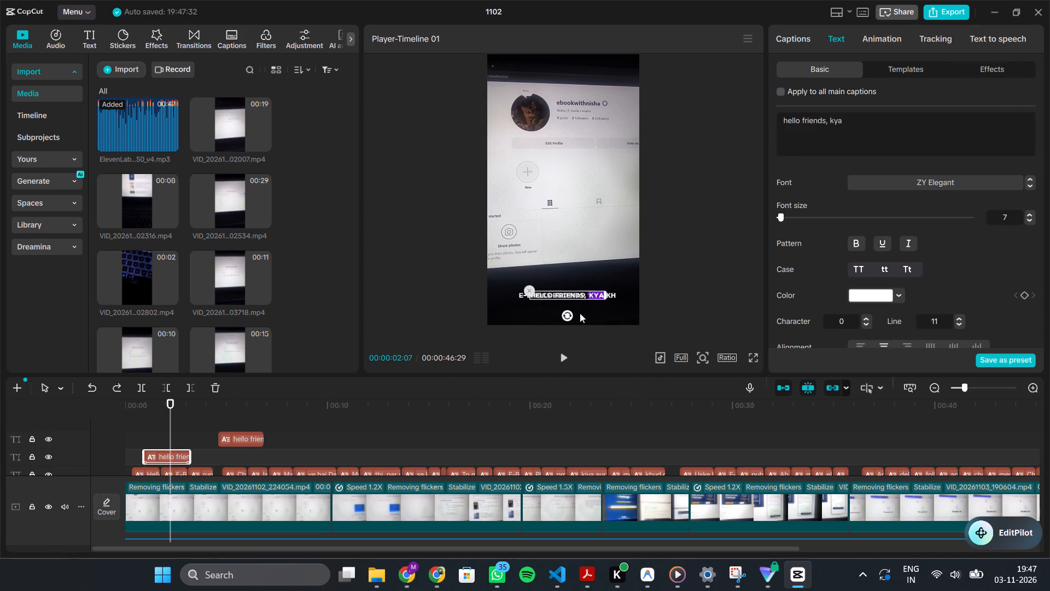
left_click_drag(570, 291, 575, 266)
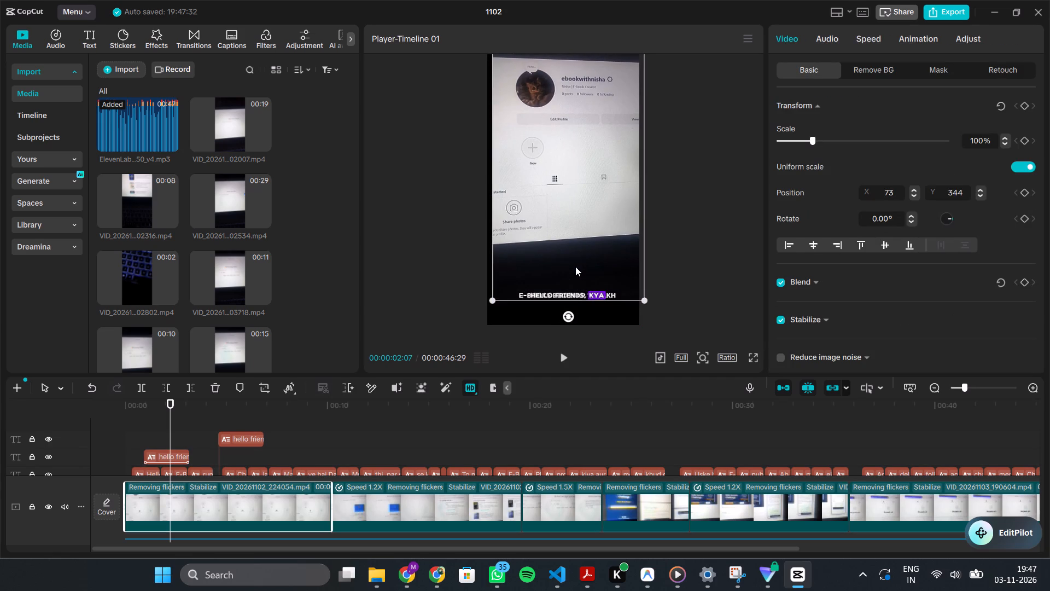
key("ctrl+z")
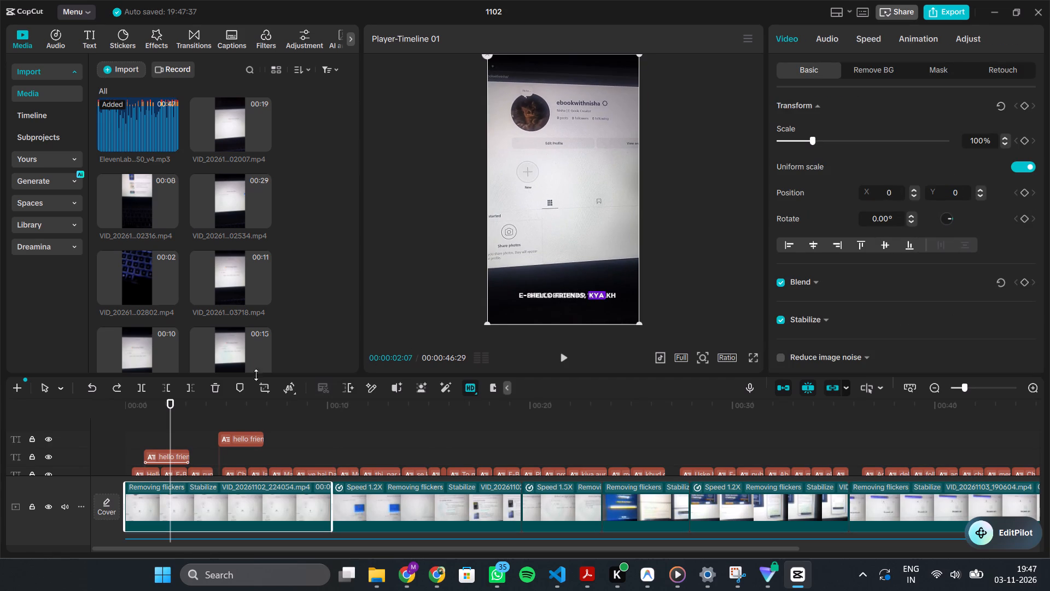
Move the purple-box "hello friends, kya" caption straight up in the preview, just above the main caption line.
left_click(159, 453)
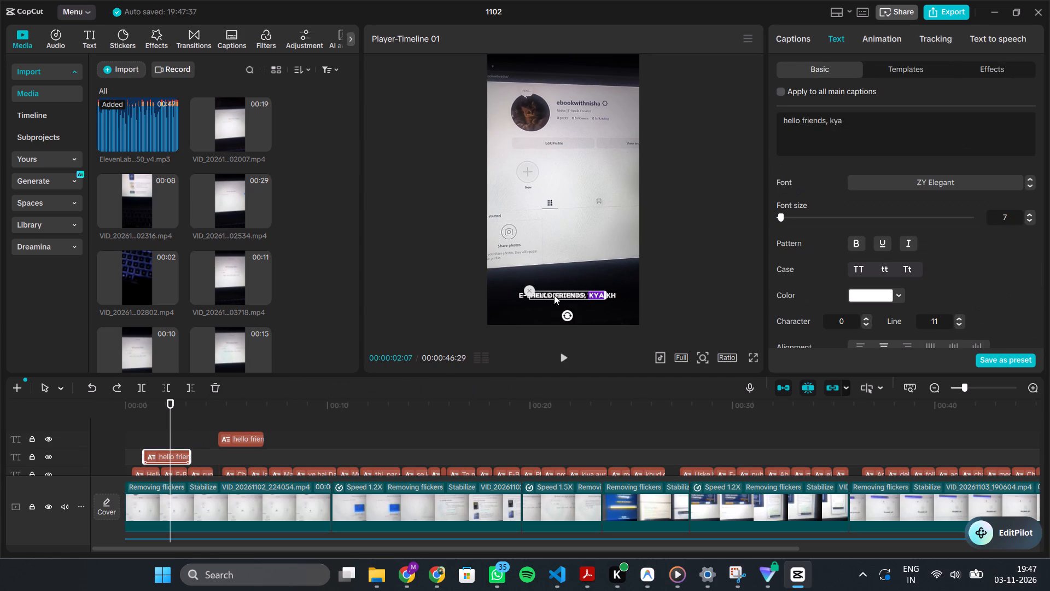
left_click_drag(556, 292, 557, 268)
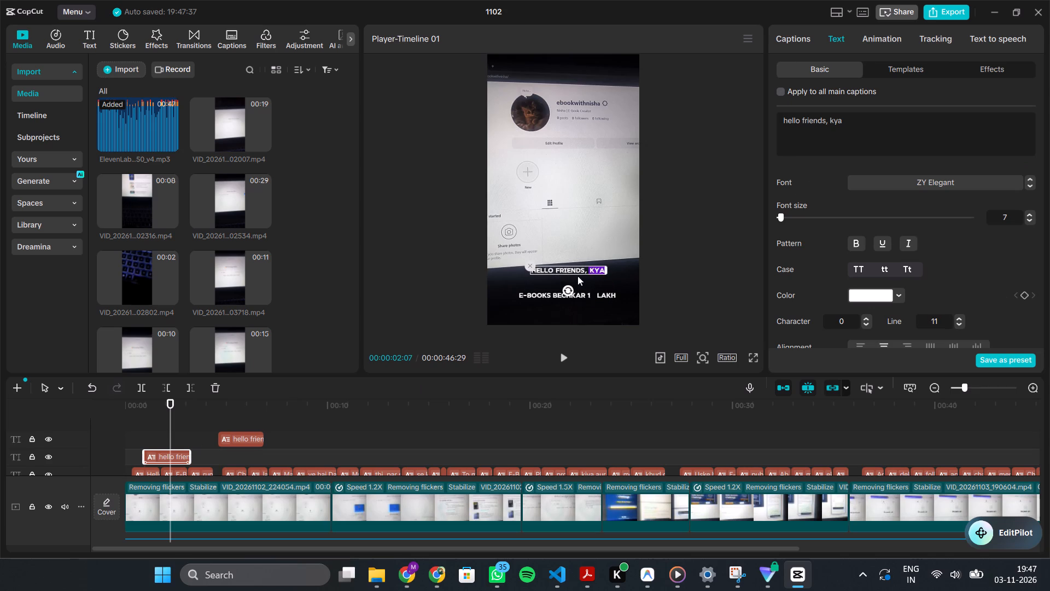
Set the purple-box caption's font size to 10 and its line spacing to 17.
left_click(779, 219)
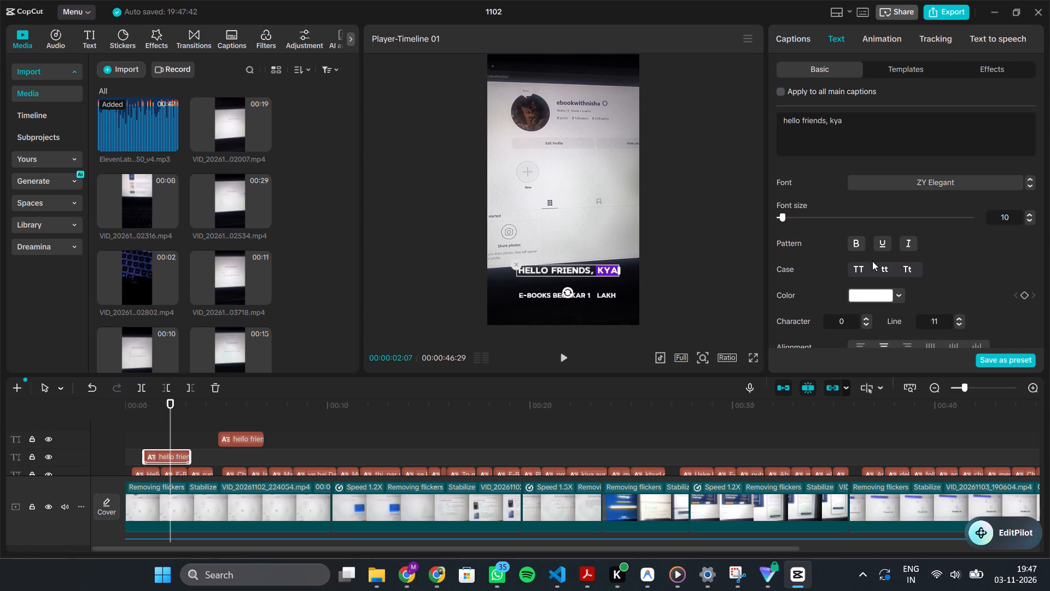
scroll(898, 276, "down", 1)
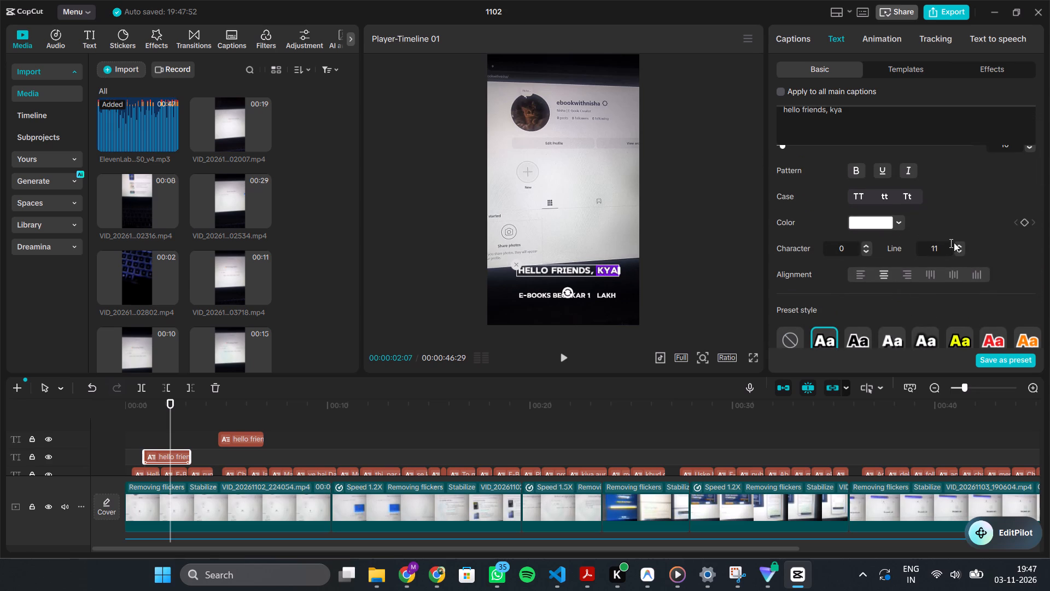
triple_click(958, 246)
triple_click(958, 246)
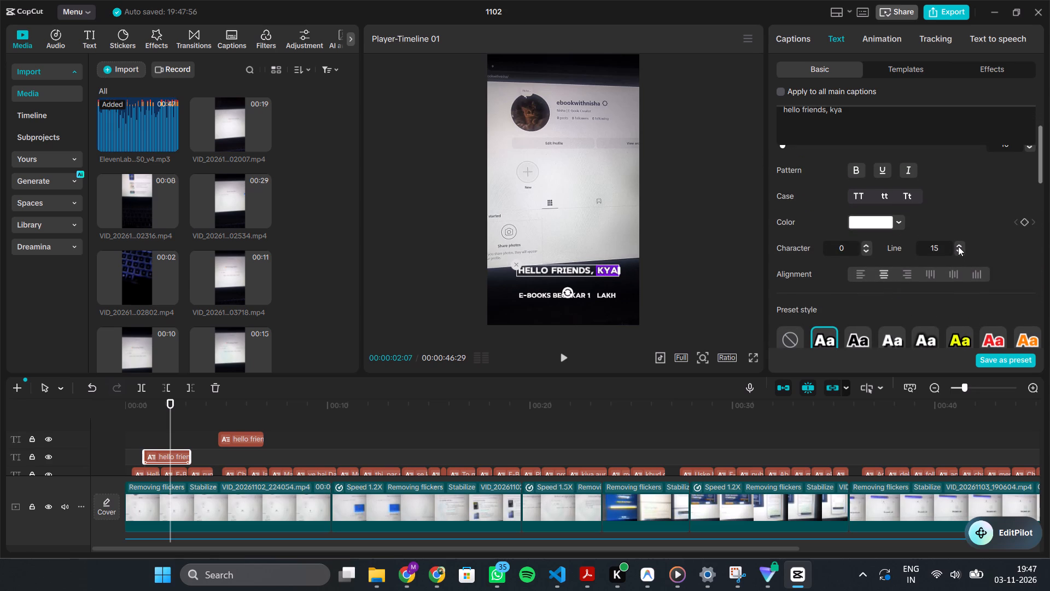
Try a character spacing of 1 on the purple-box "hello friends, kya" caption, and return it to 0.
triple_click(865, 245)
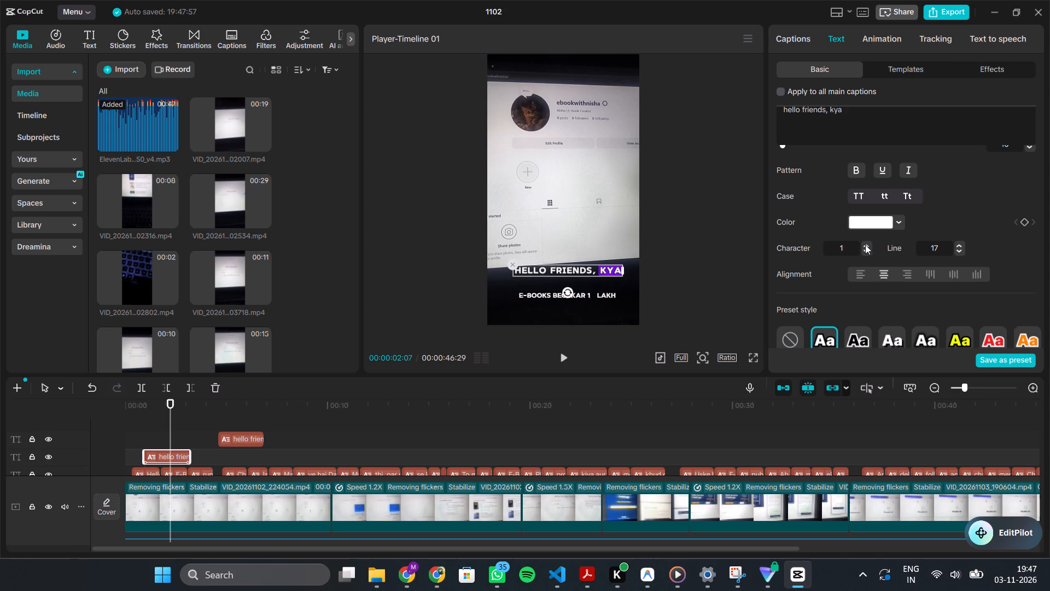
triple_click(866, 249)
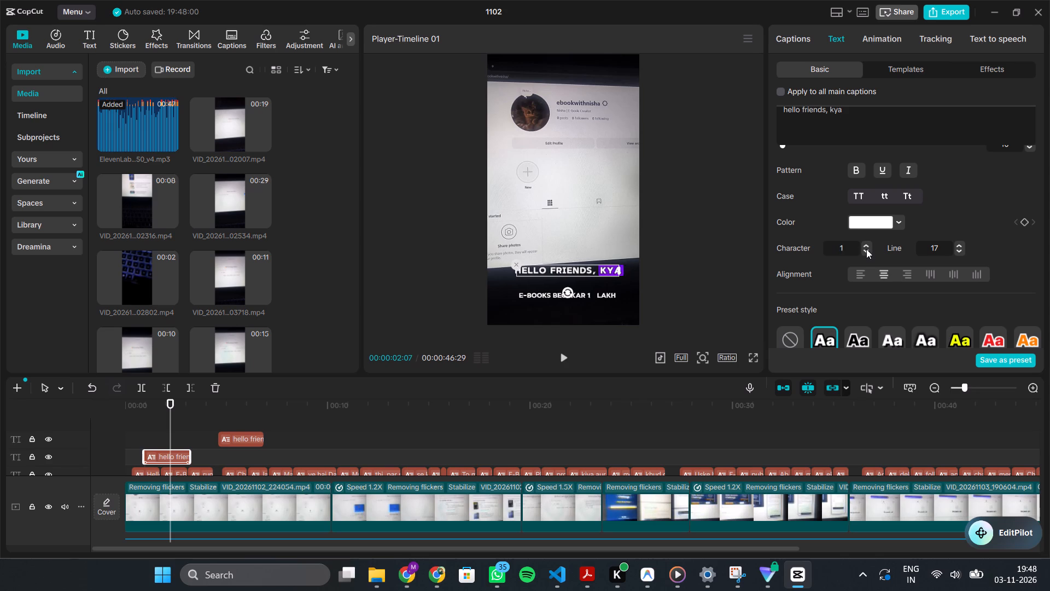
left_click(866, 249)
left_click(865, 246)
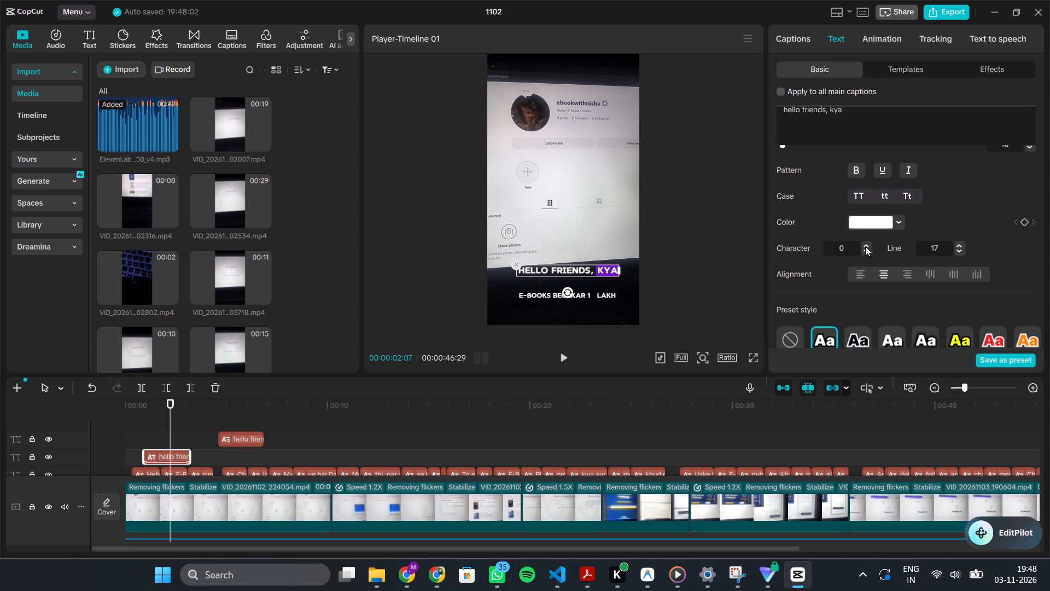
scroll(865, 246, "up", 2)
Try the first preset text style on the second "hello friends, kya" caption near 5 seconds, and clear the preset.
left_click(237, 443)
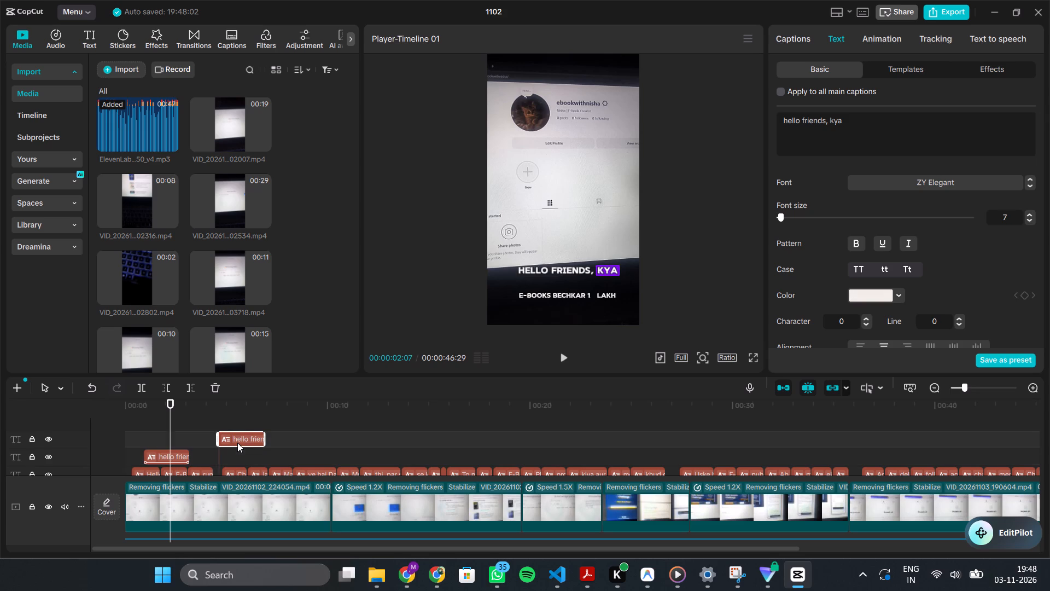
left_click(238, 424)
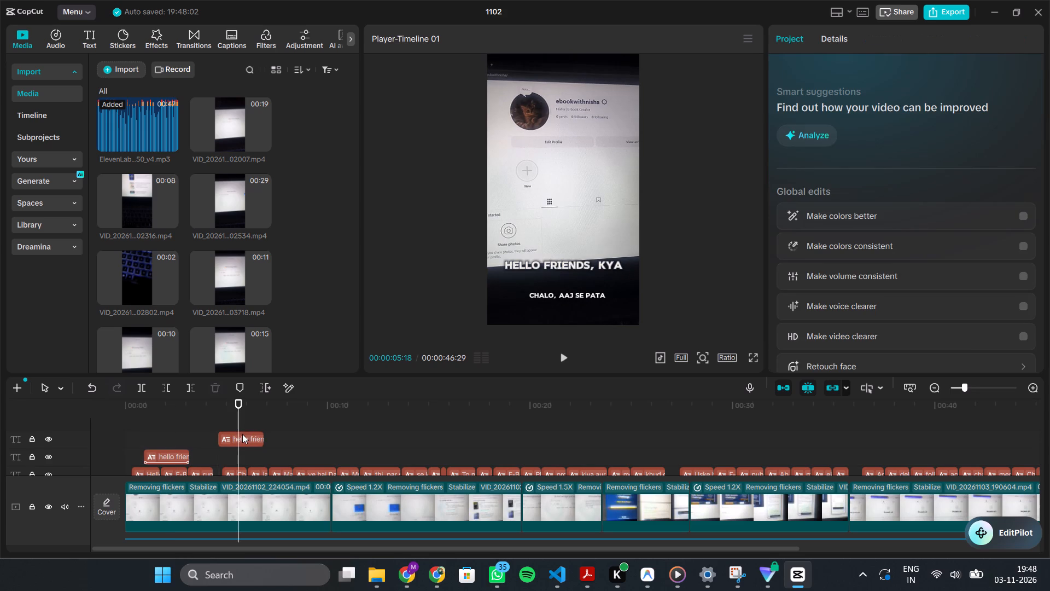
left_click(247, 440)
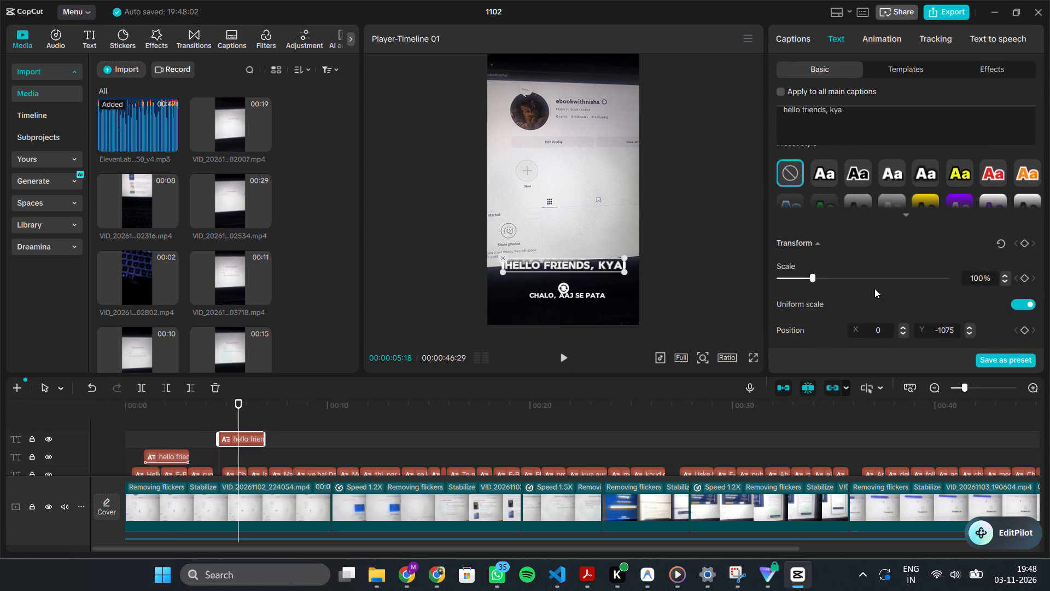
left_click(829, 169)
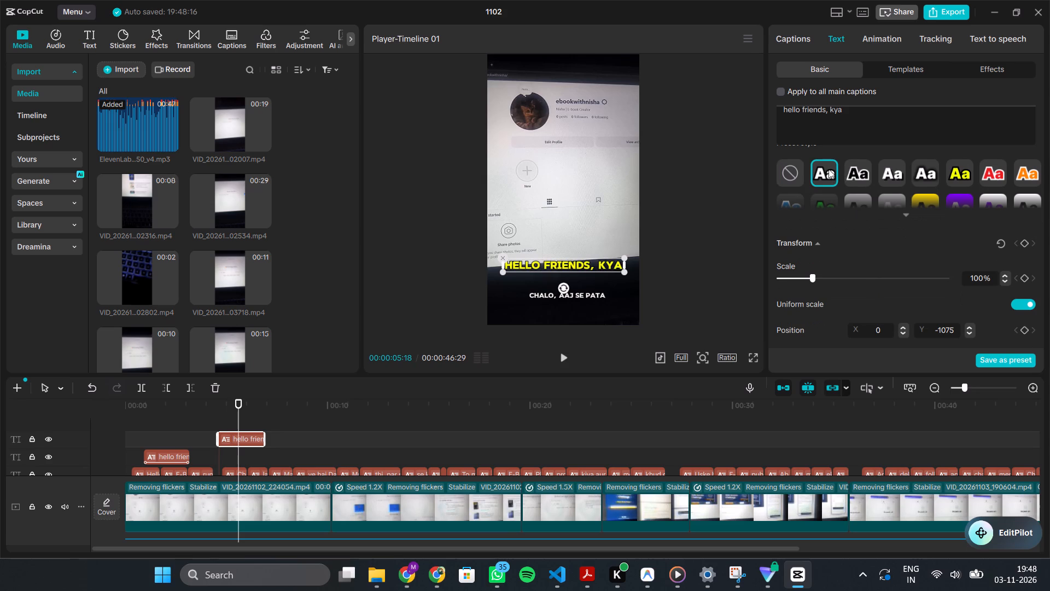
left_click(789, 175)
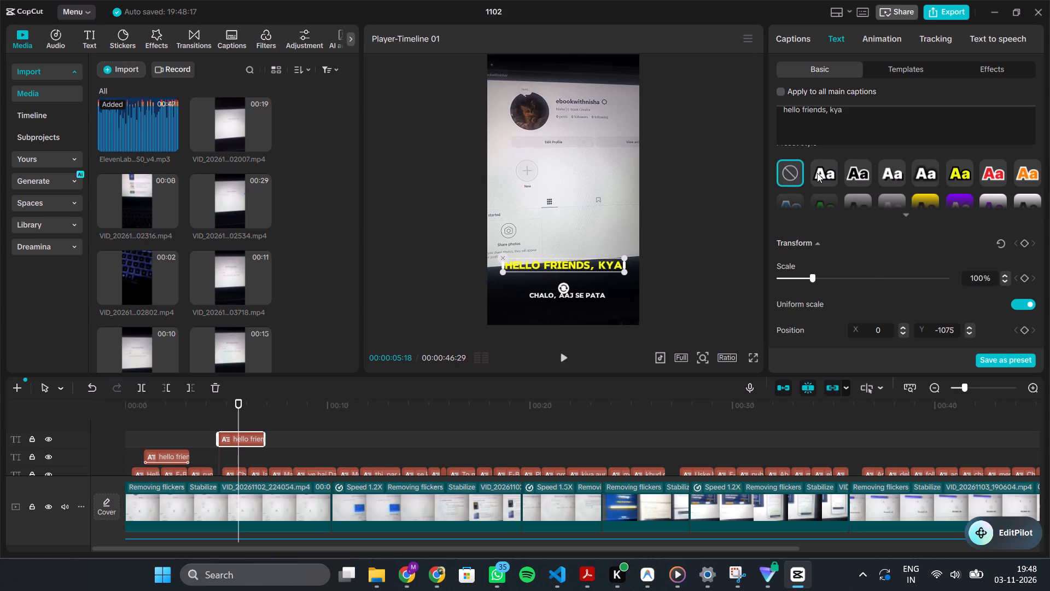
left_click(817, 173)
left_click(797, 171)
Compare the second "hello friends, kya" caption, near 5 seconds, with the purple-box one and delete it from the timeline.
left_click(165, 436)
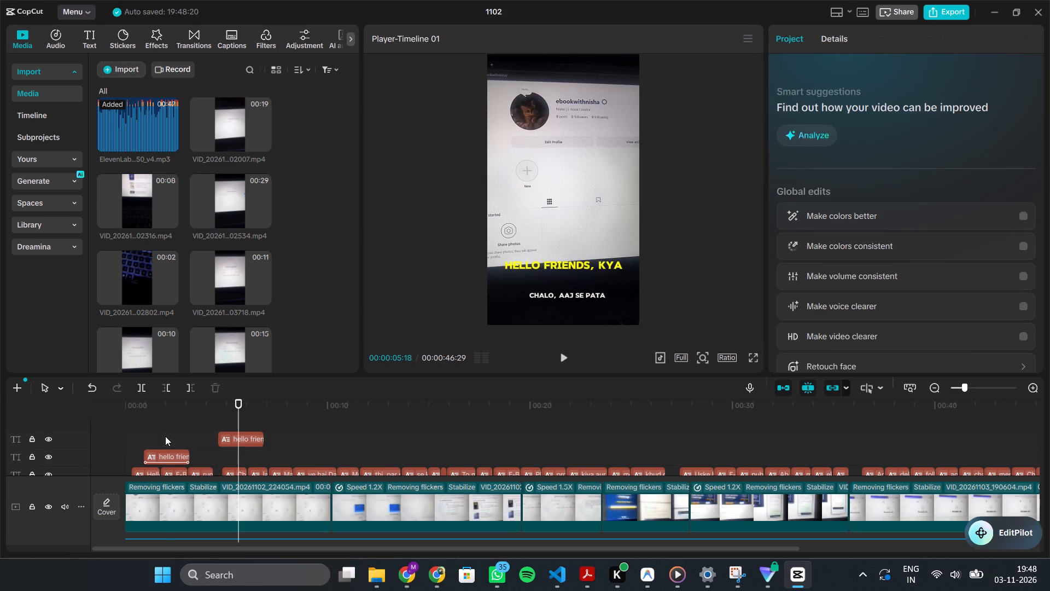
left_click(155, 456)
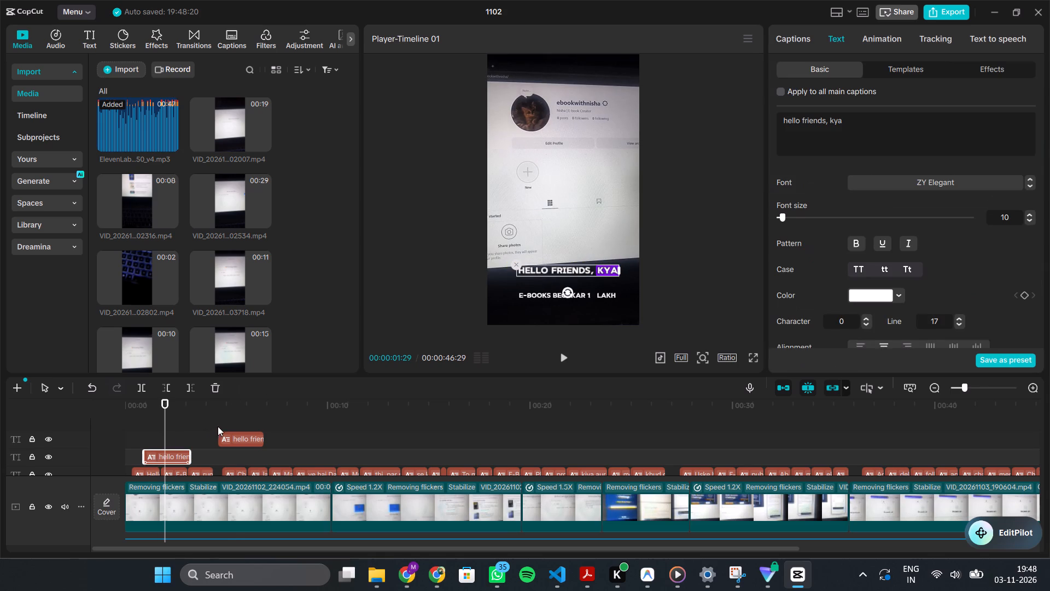
left_click(235, 425)
left_click(243, 435)
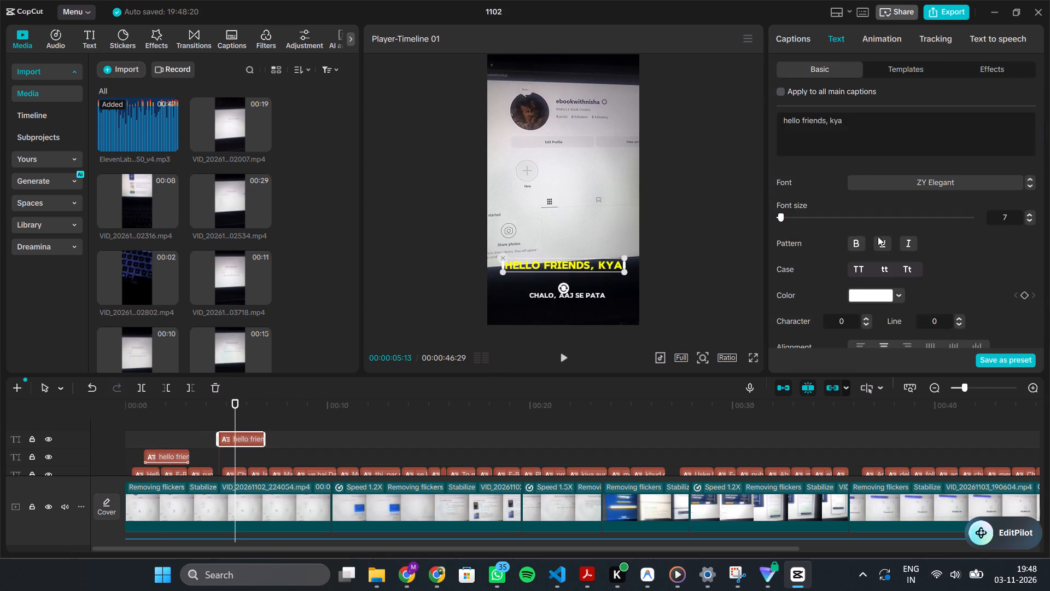
scroll(895, 228, "down", 6)
scroll(895, 228, "up", 2)
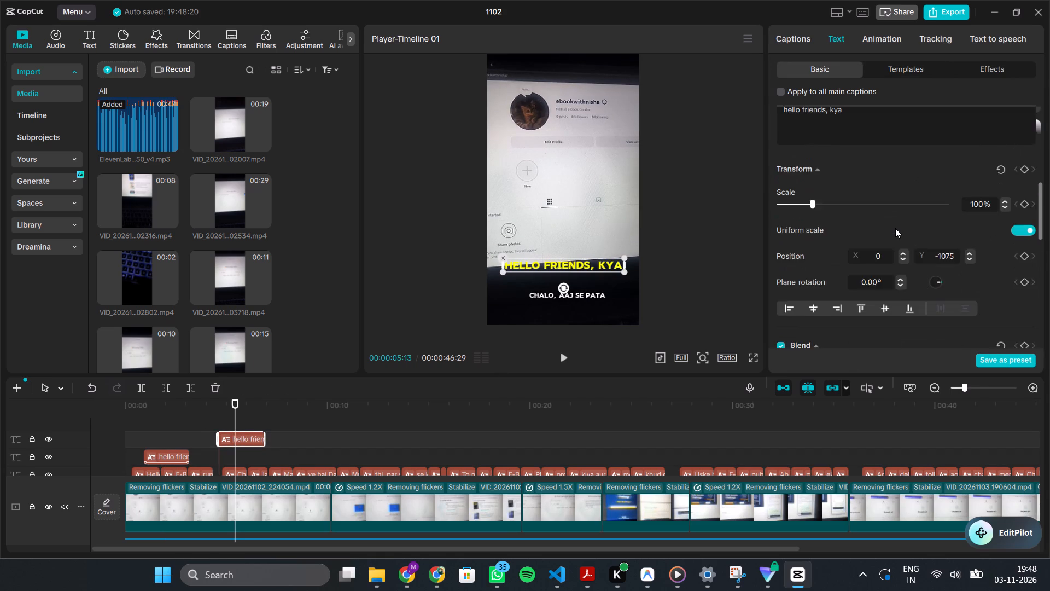
scroll(895, 228, "up", 4)
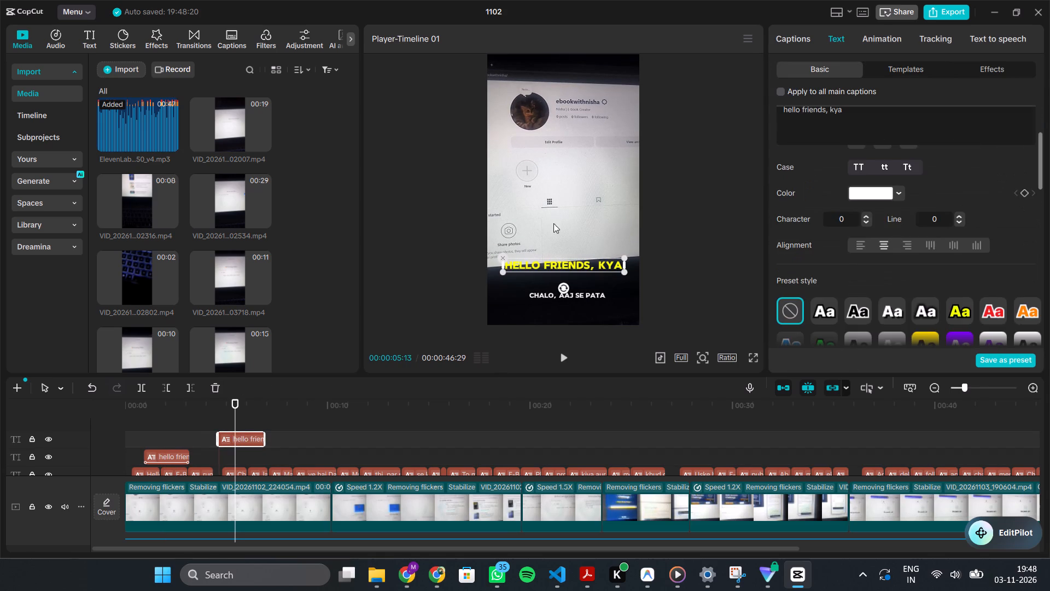
key("Delete")
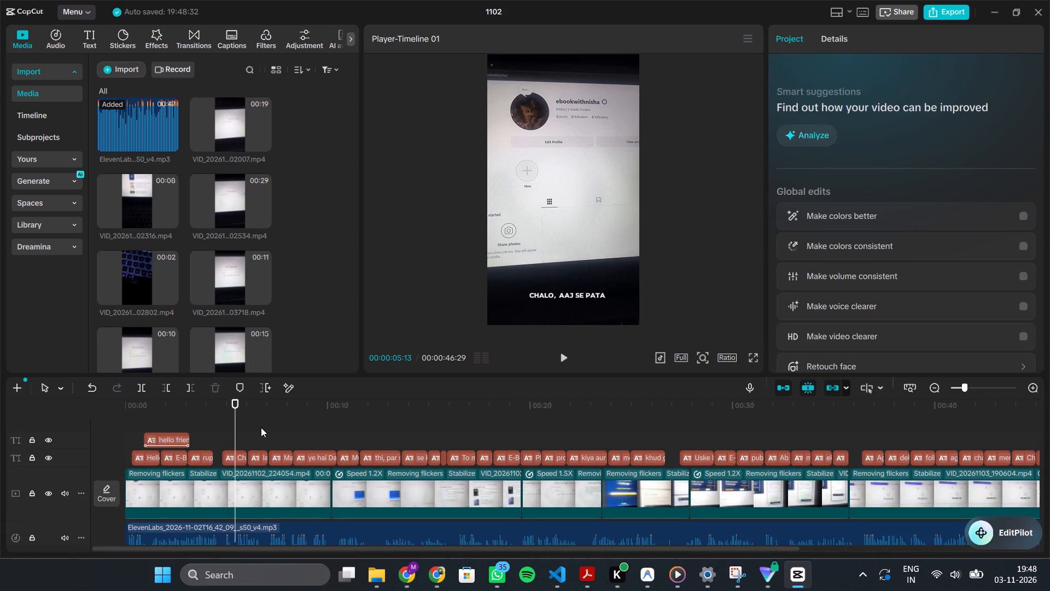
Move the playhead to the purple-box caption and capture a screenshot of the two caption tracks in the timeline.
left_click_drag(233, 421, 160, 415)
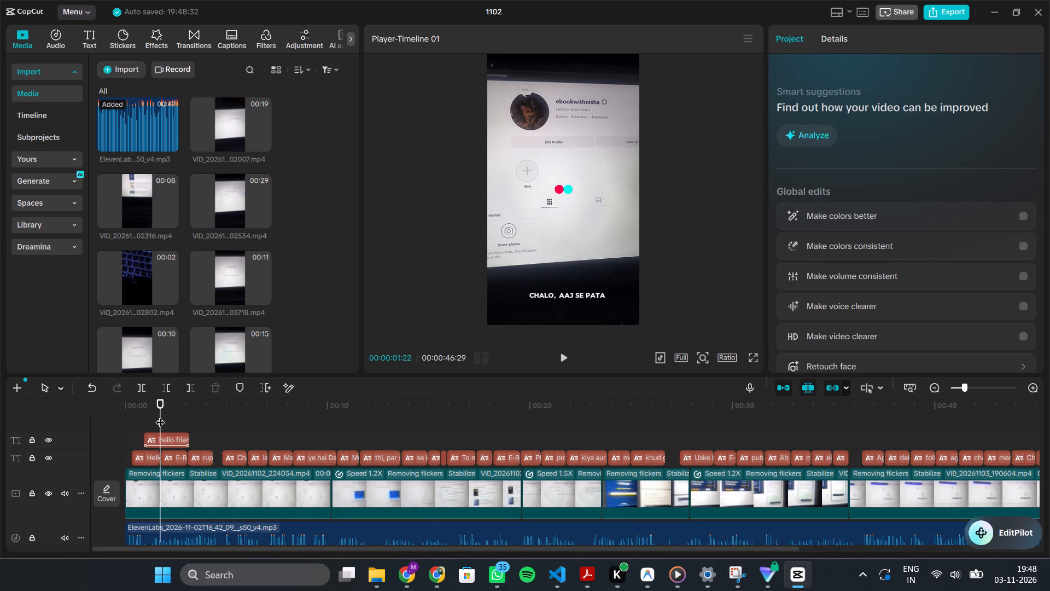
key("Print")
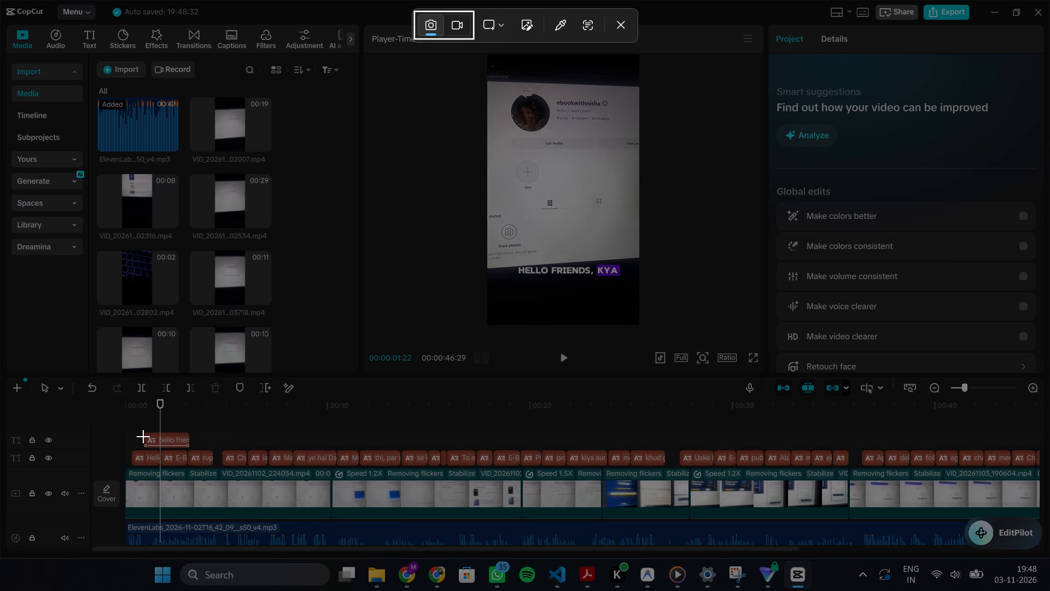
left_click_drag(113, 423, 901, 464)
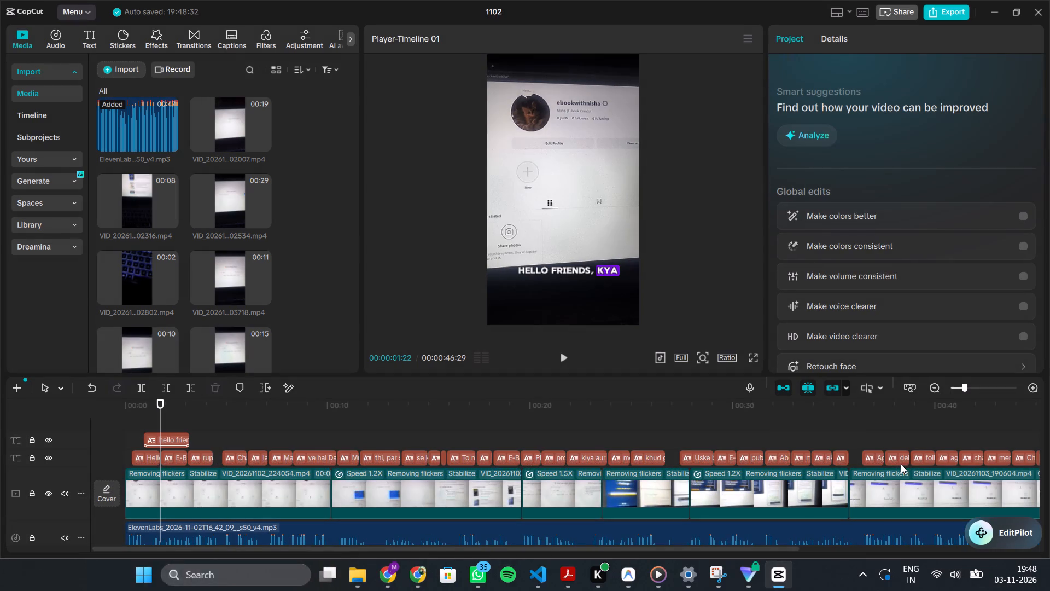
Switch to the Claude chat in Chrome and paste the screenshot of the caption tracks into the message.
key("alt+Tab")
key("alt+Tab")
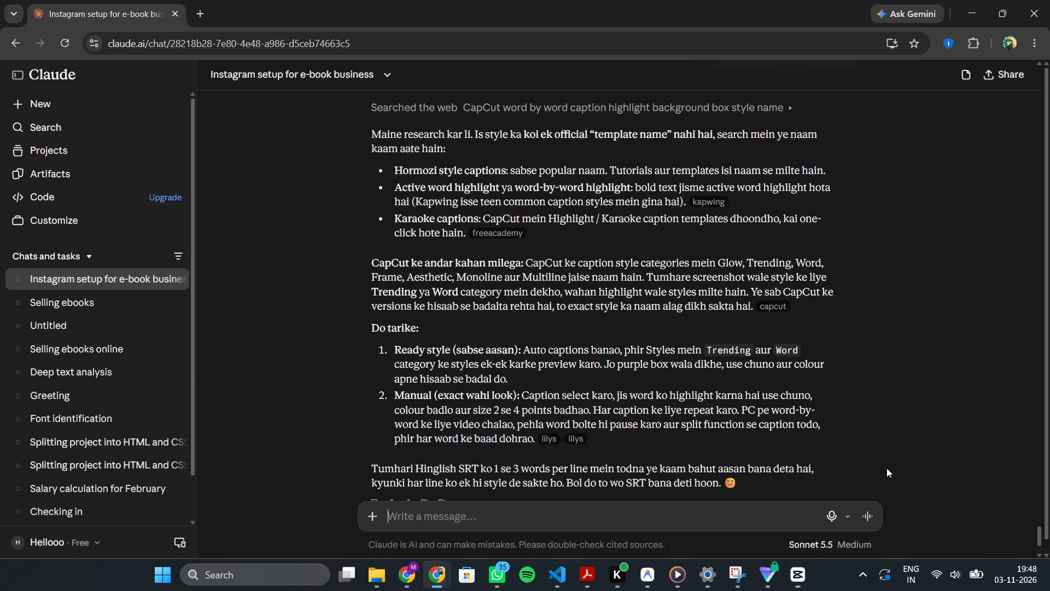
key("ctrl+v")
Back in CapCut, compare the text settings of the purple-box "hello friends, kya" caption with the plain one on the track below.
key("alt+Tab")
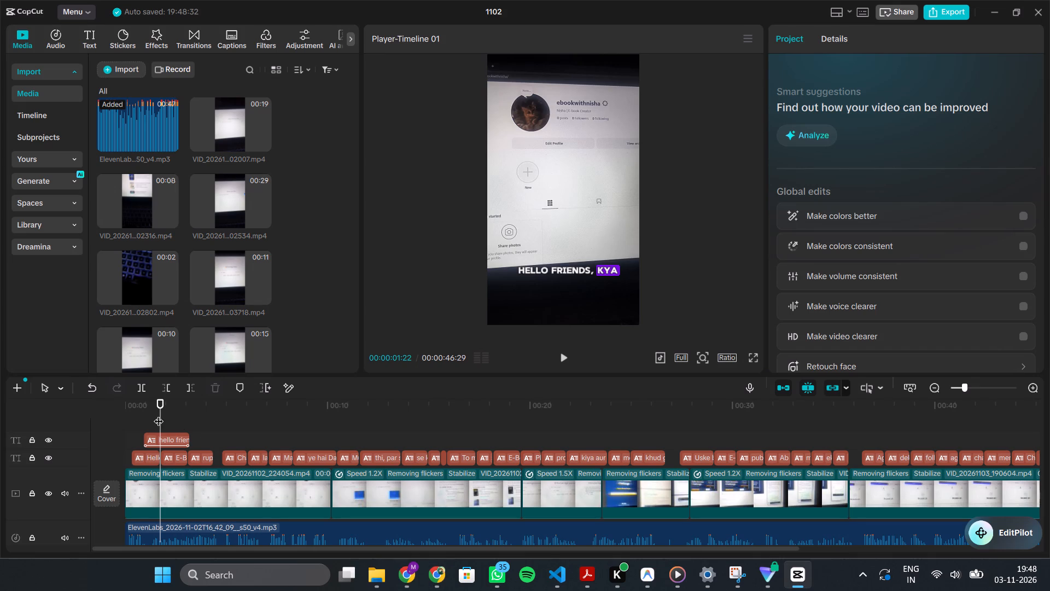
left_click(173, 439)
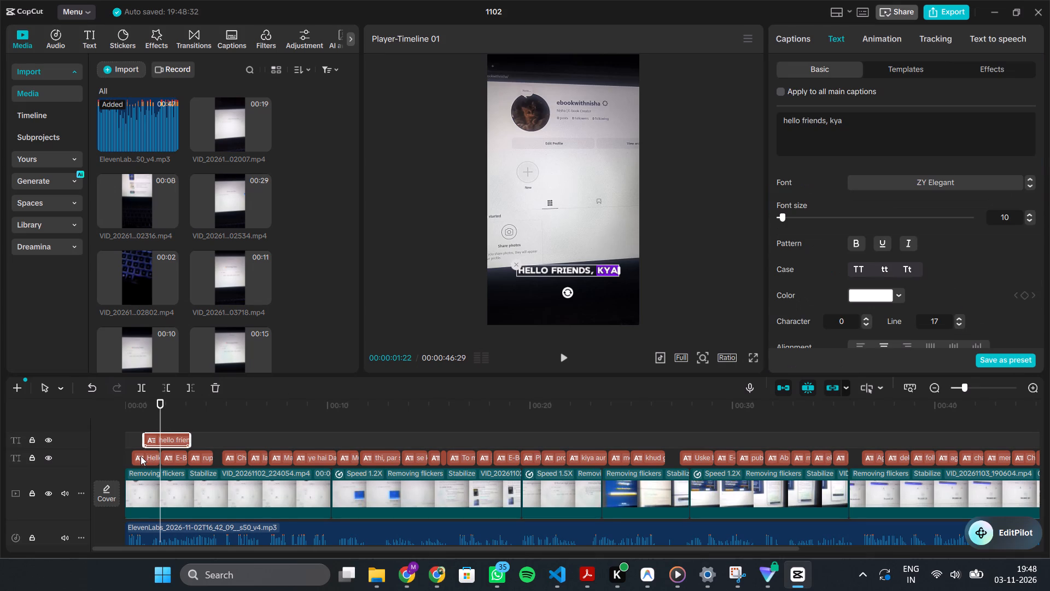
left_click(141, 456)
key("Print")
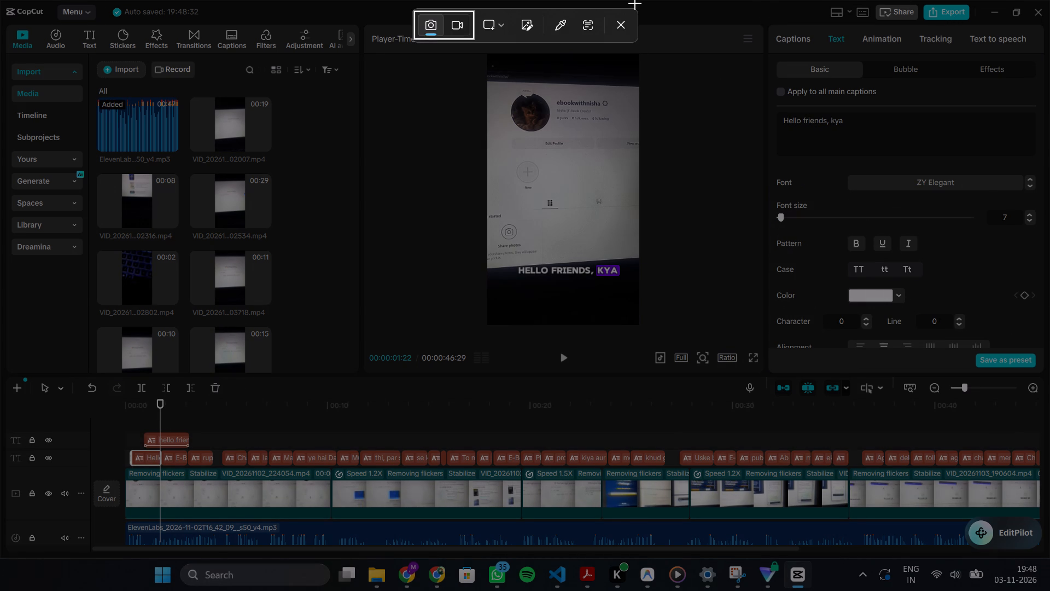
left_click(622, 33)
Review the captions list, select its first entry, "Hello friends, kya", and view that caption's text settings.
left_click(791, 36)
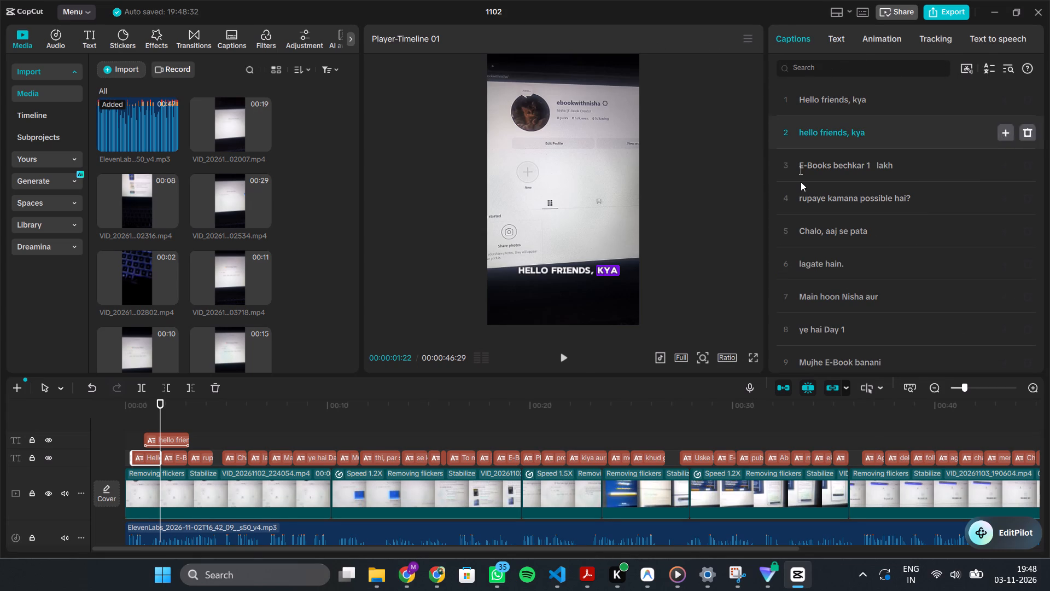
scroll(801, 182, "down", 4)
scroll(801, 182, "up", 13)
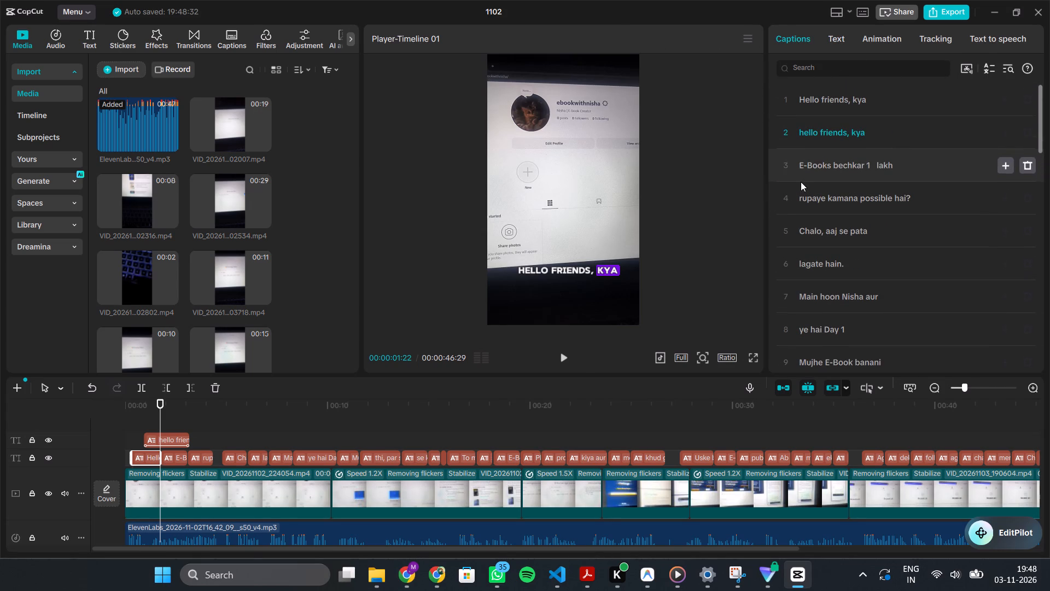
left_click(853, 97)
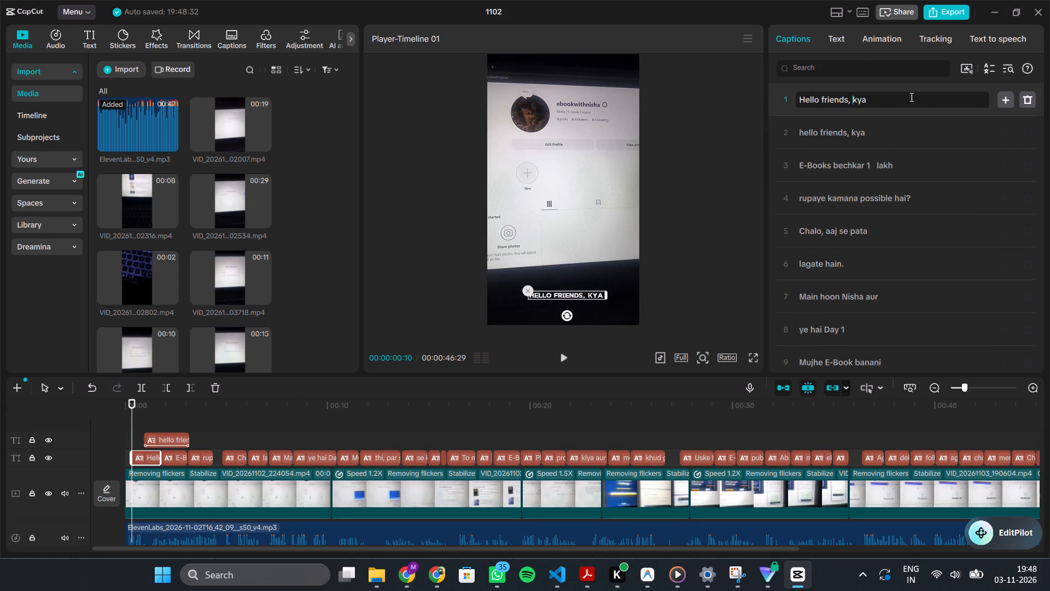
left_click(930, 94)
left_click(920, 89)
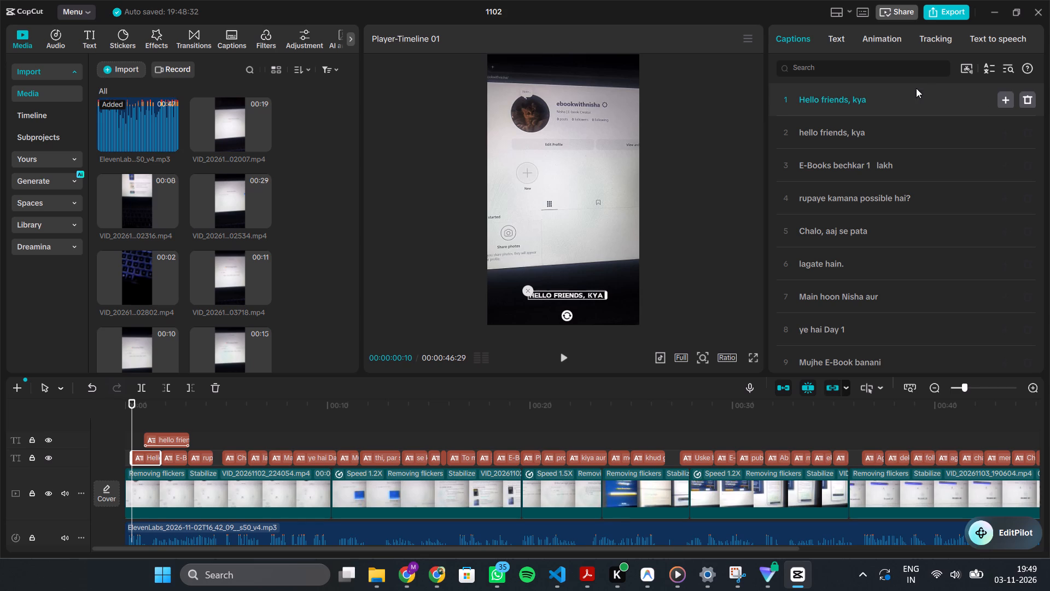
left_click(831, 41)
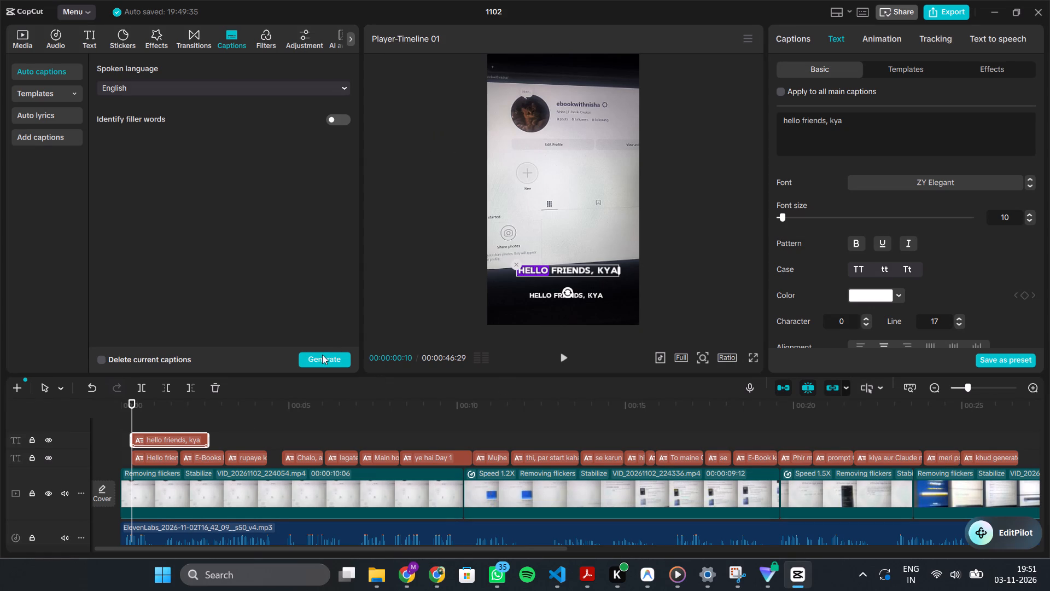
left_click(323, 354)
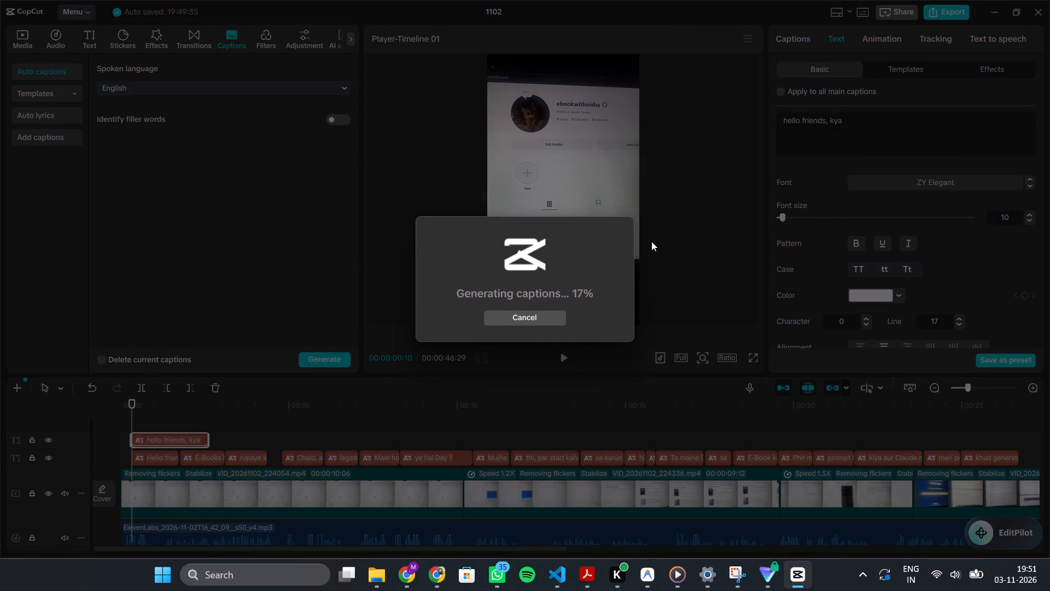
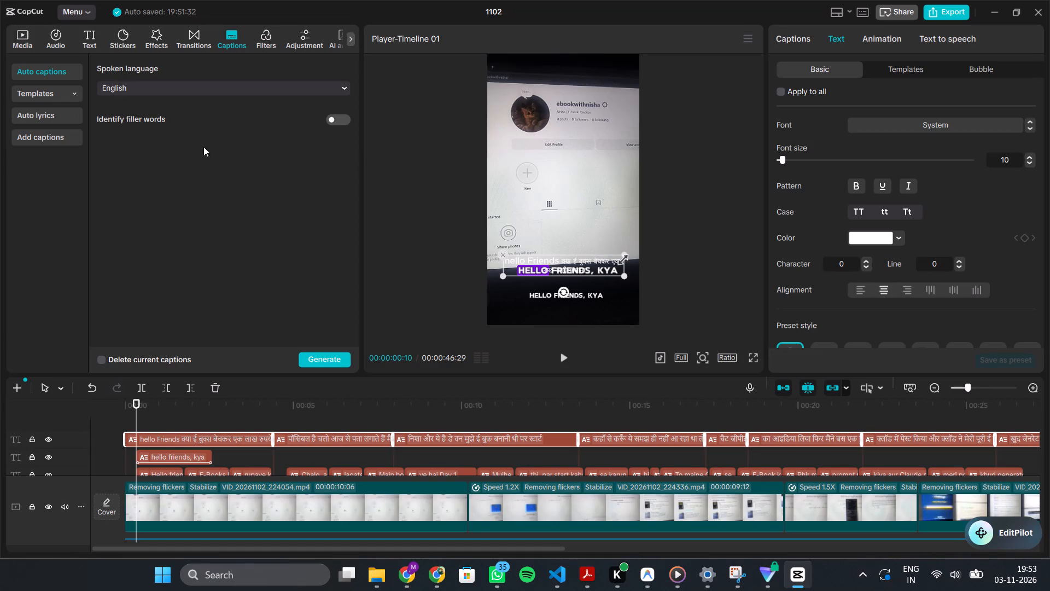
Generate bilingual captions for the caption list with English as the translation language.
left_click_drag(137, 422, 172, 416)
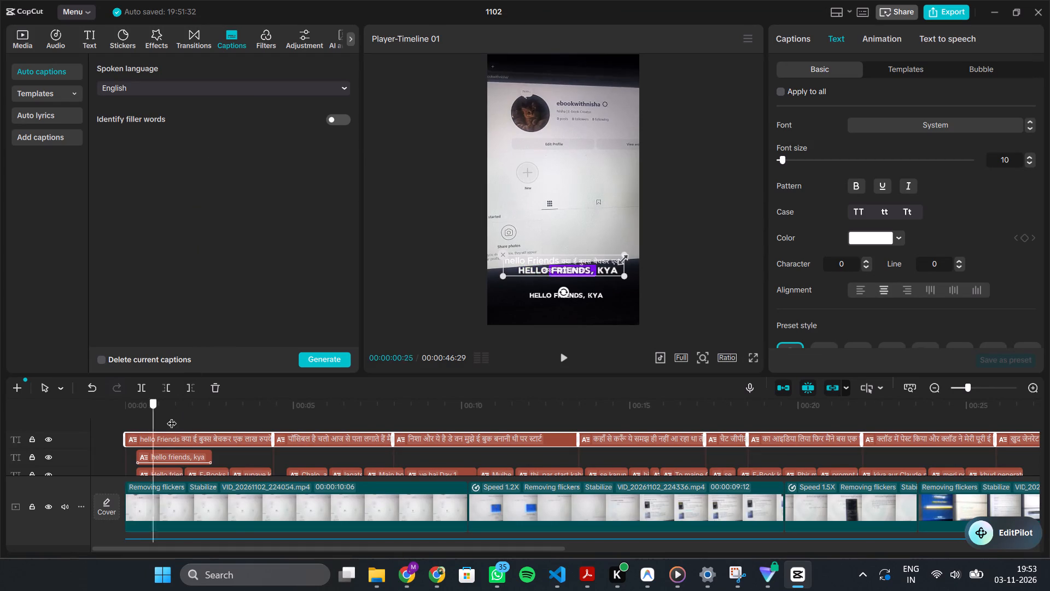
left_click_drag(172, 416, 351, 376)
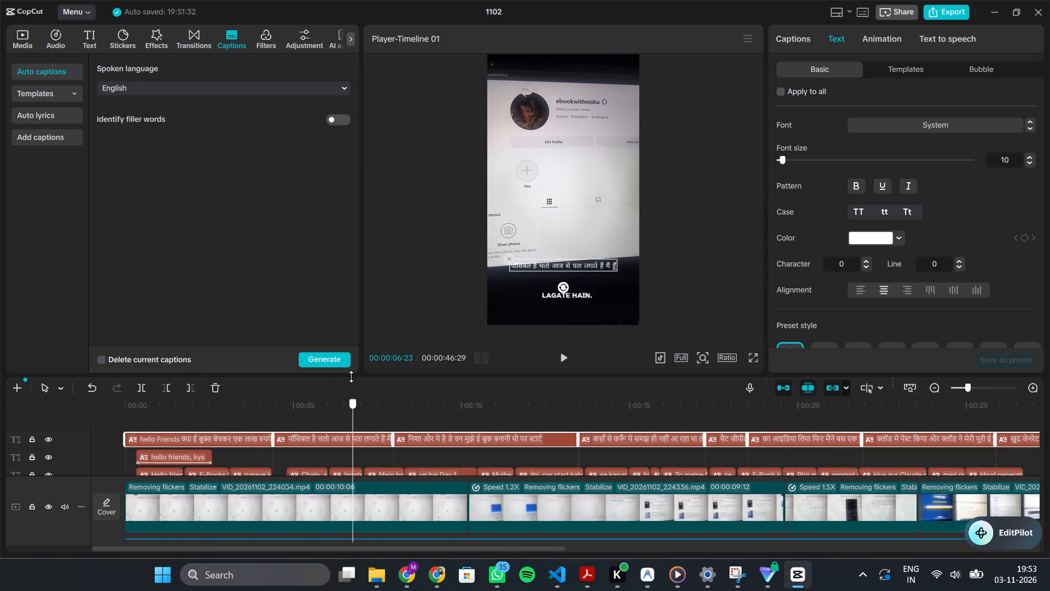
left_click_drag(351, 376, 262, 391)
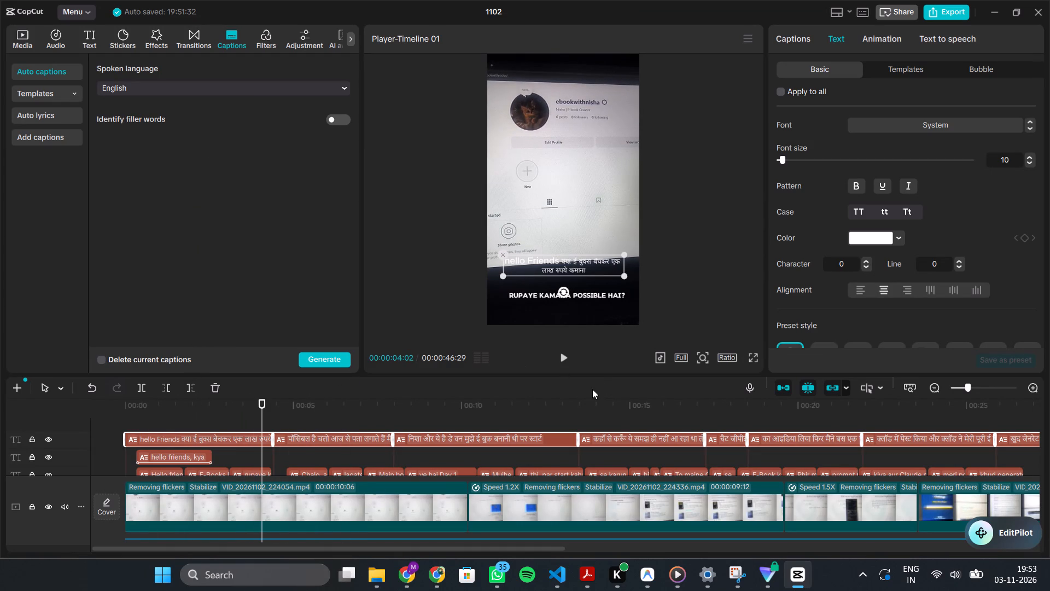
left_click(793, 43)
scroll(924, 141, "up", 7)
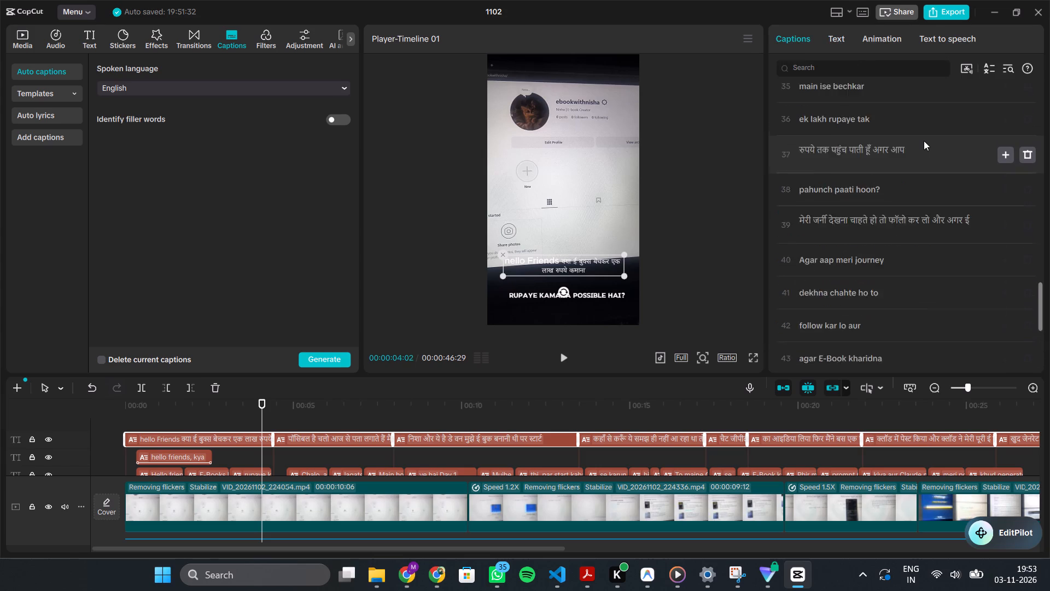
left_click(990, 70)
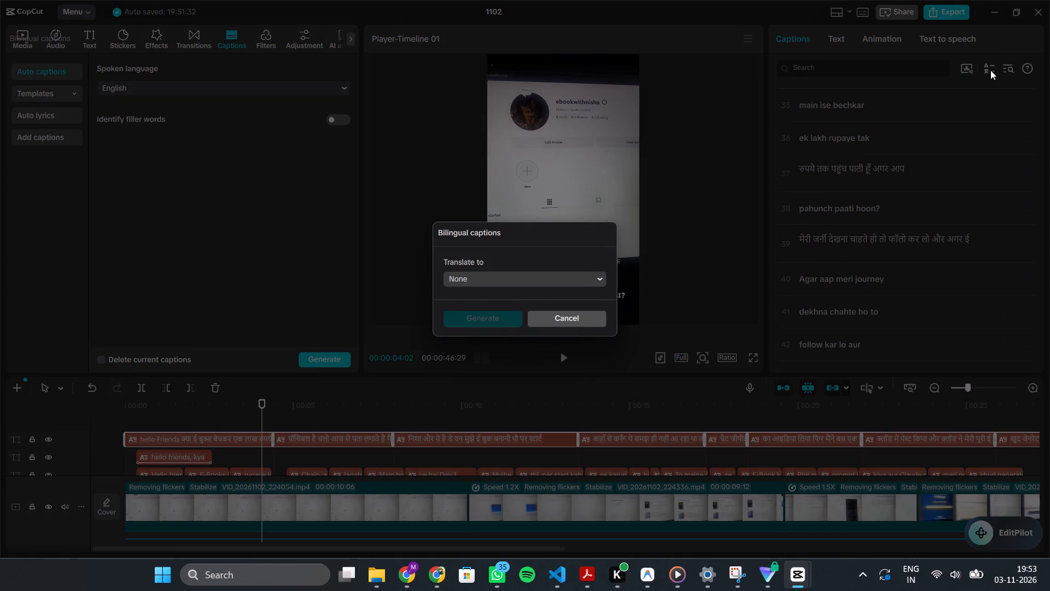
left_click(525, 287)
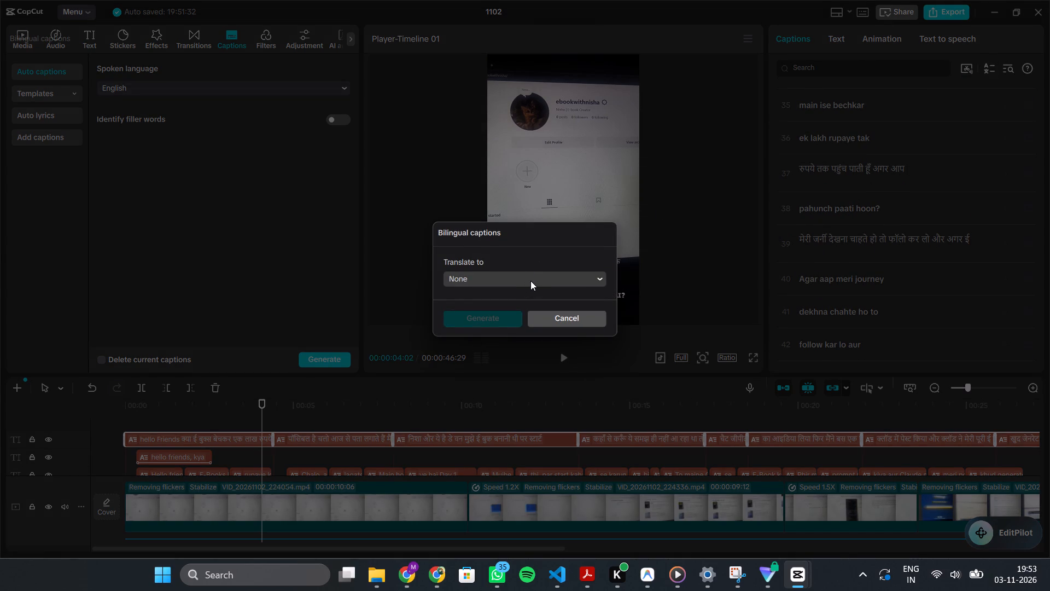
left_click(530, 281)
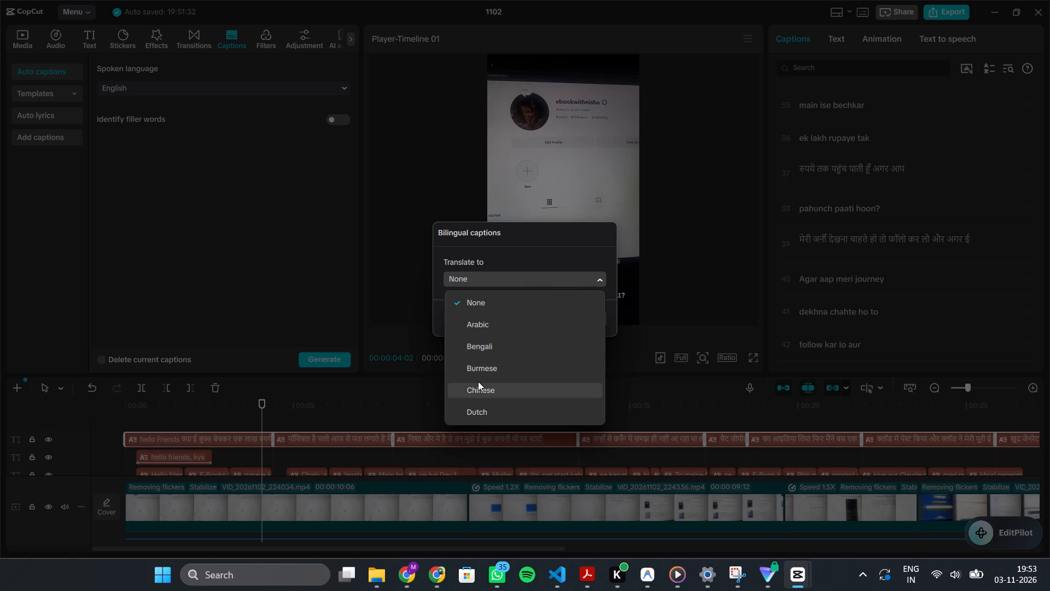
scroll(478, 381, "down", 1)
scroll(478, 381, "up", 1, "ctrl")
scroll(478, 381, "down", 3, "ctrl")
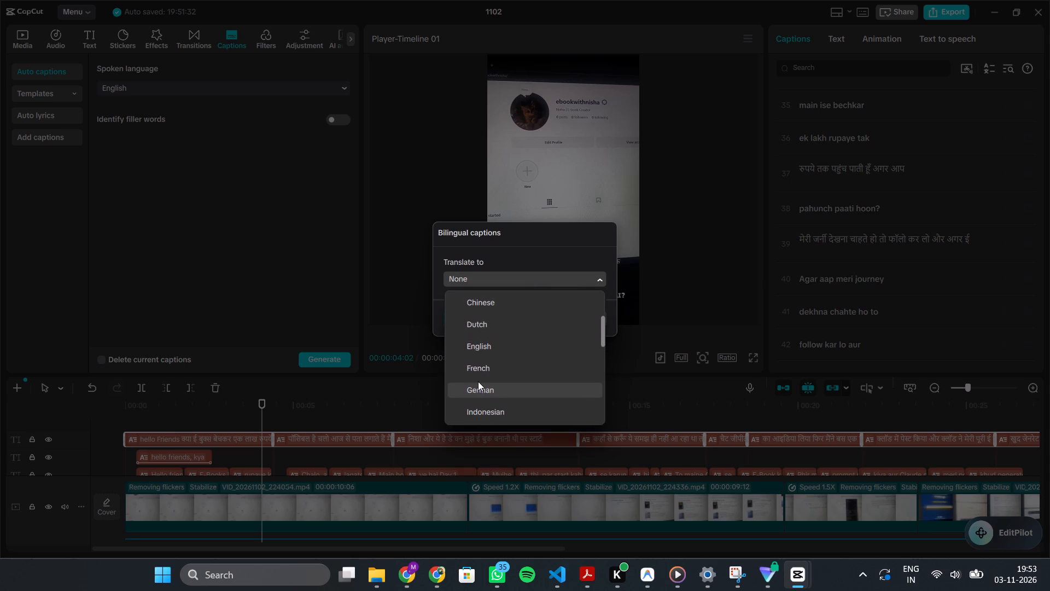
left_click(480, 351)
left_click(469, 321)
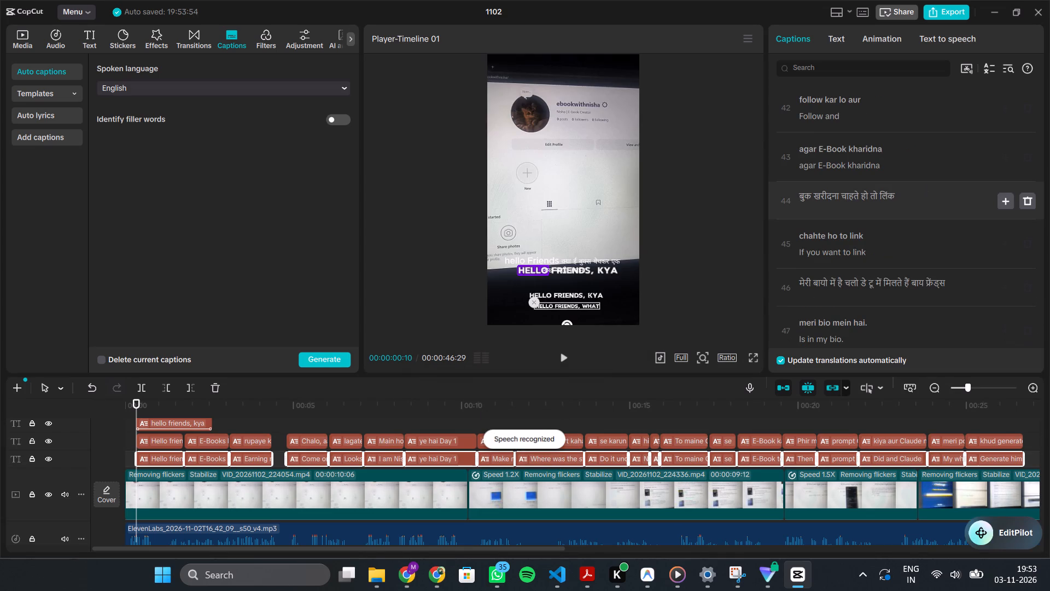
Review the caption list back to its first entries, checking which captions have an English translation beneath them.
scroll(874, 193, "up", 5)
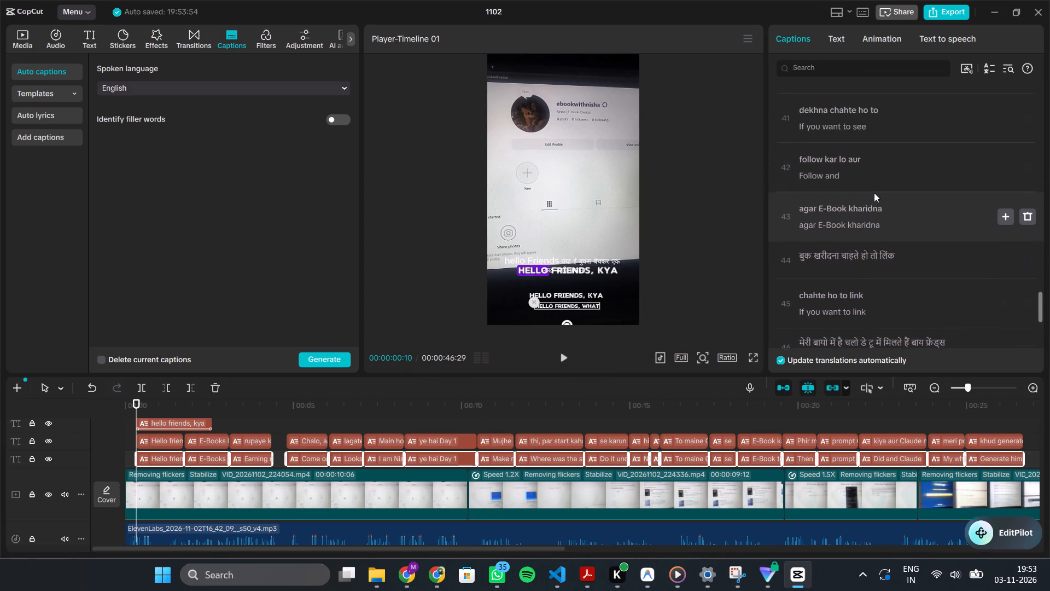
scroll(874, 193, "up", 16)
scroll(874, 193, "up", 18)
scroll(874, 193, "up", 8)
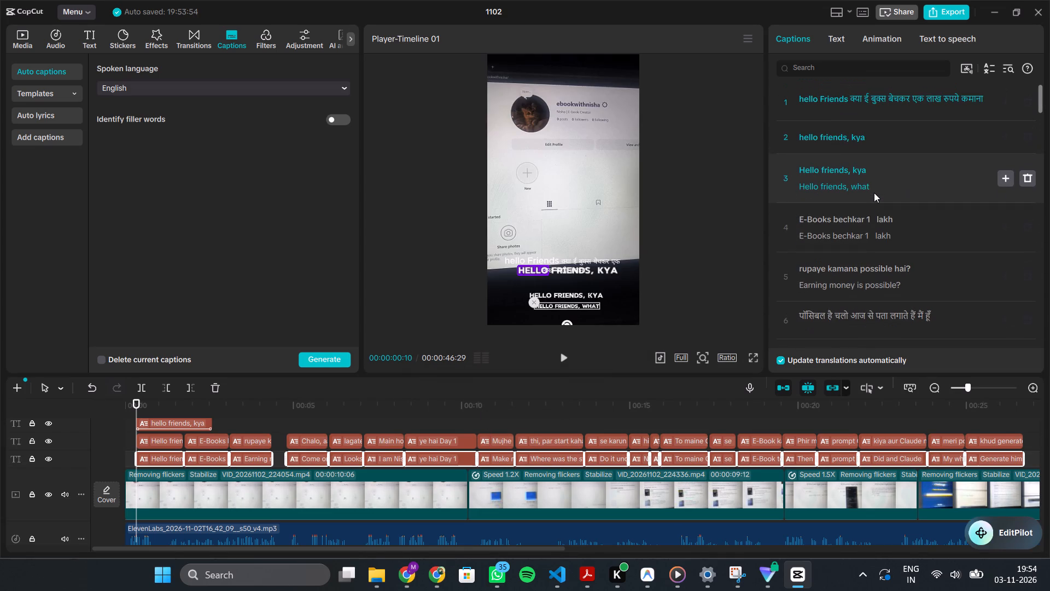
scroll(874, 193, "up", 3)
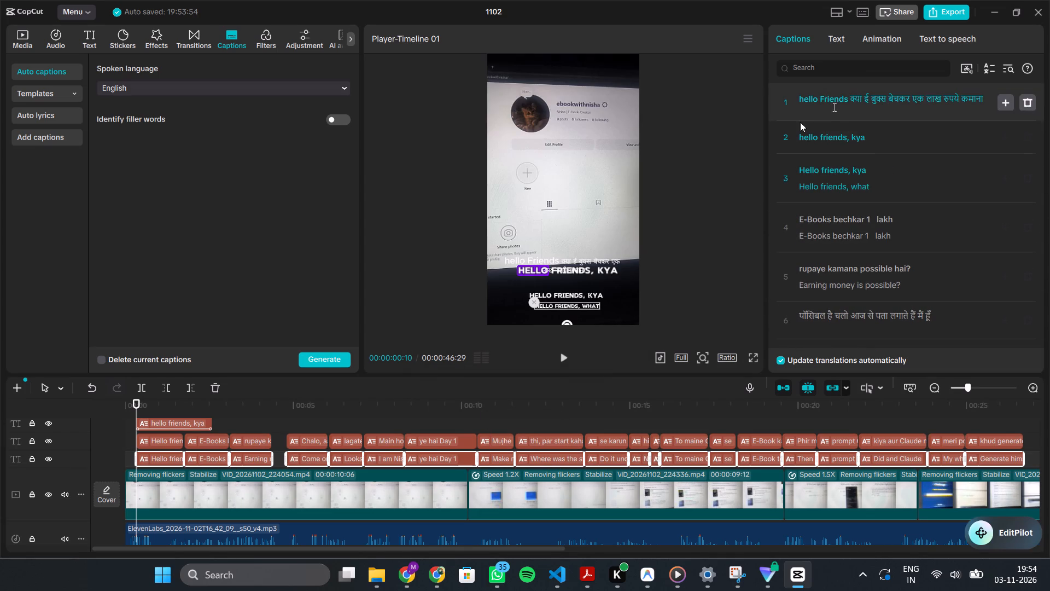
scroll(836, 247, "up", 1)
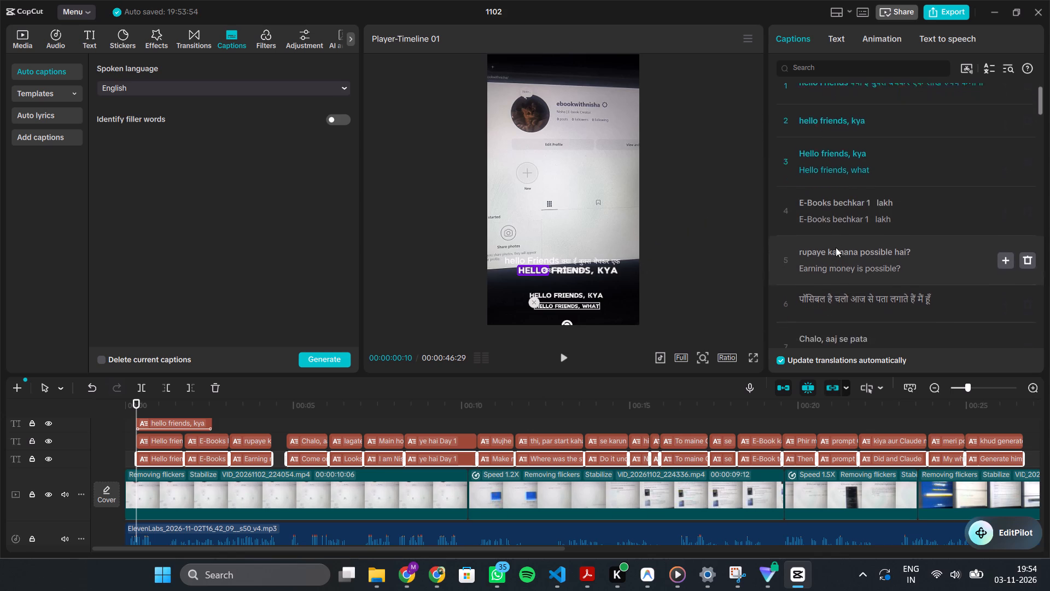
scroll(836, 247, "up", 1)
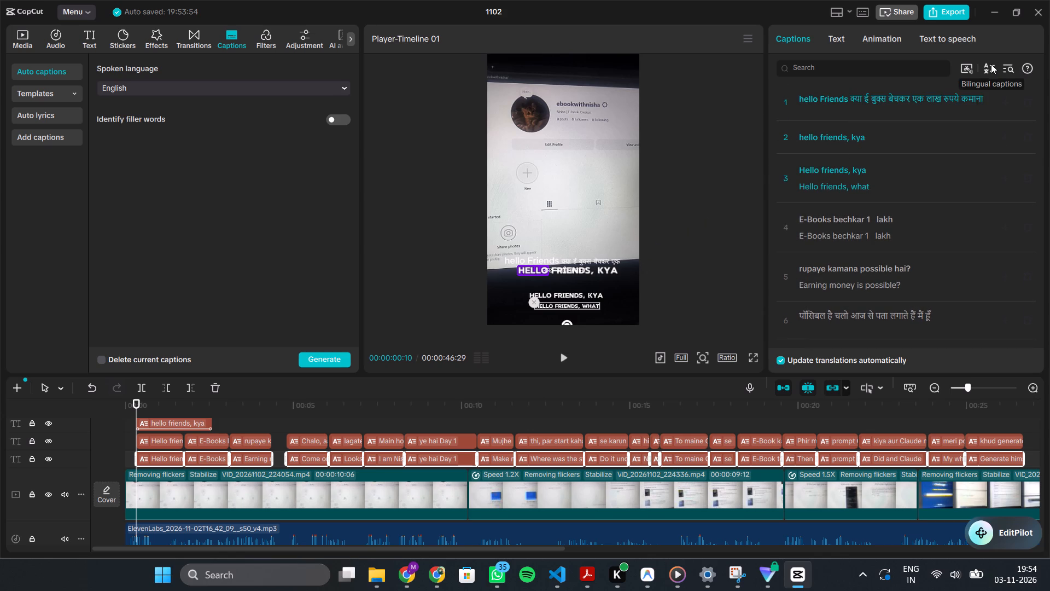
Generate the bilingual captions again to cover the Hindi lines still lacking an English translation.
left_click(991, 64)
left_click(488, 320)
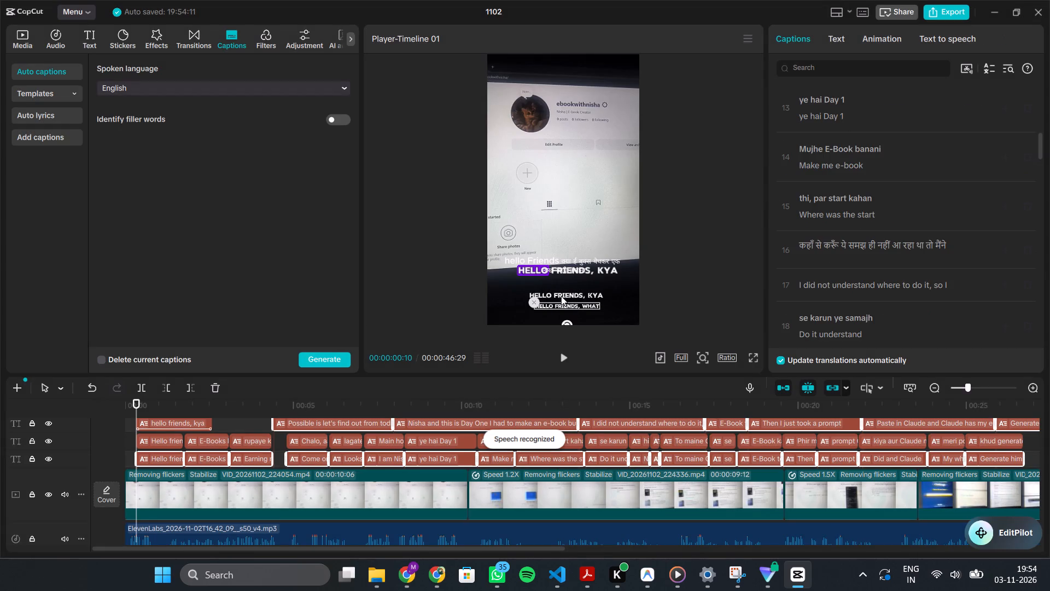
scroll(923, 256, "up", 20)
scroll(923, 256, "up", 20)
scroll(923, 256, "up", 1)
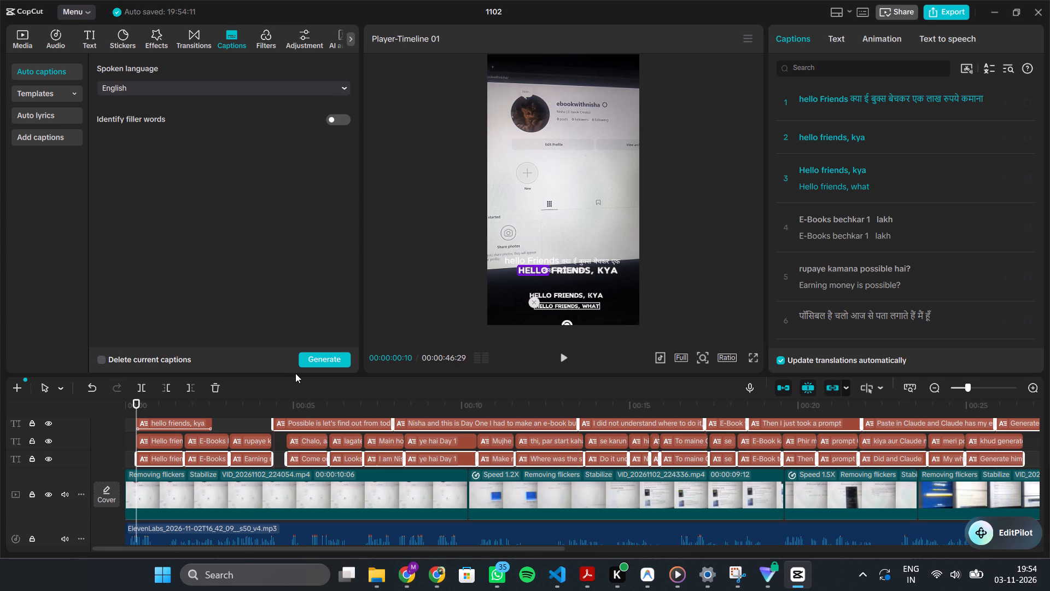
Delete all the Hindi-script captions on the uppermost caption track of the timeline.
scroll(295, 373, "down", 1)
scroll(251, 506, "down", 7, "ctrl")
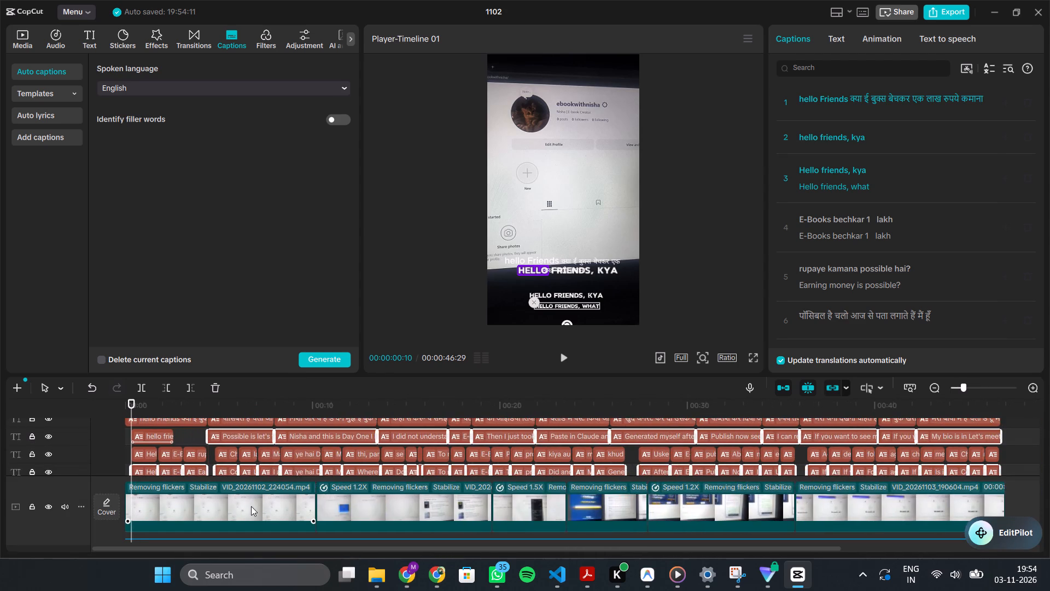
scroll(251, 506, "down", 8, "ctrl")
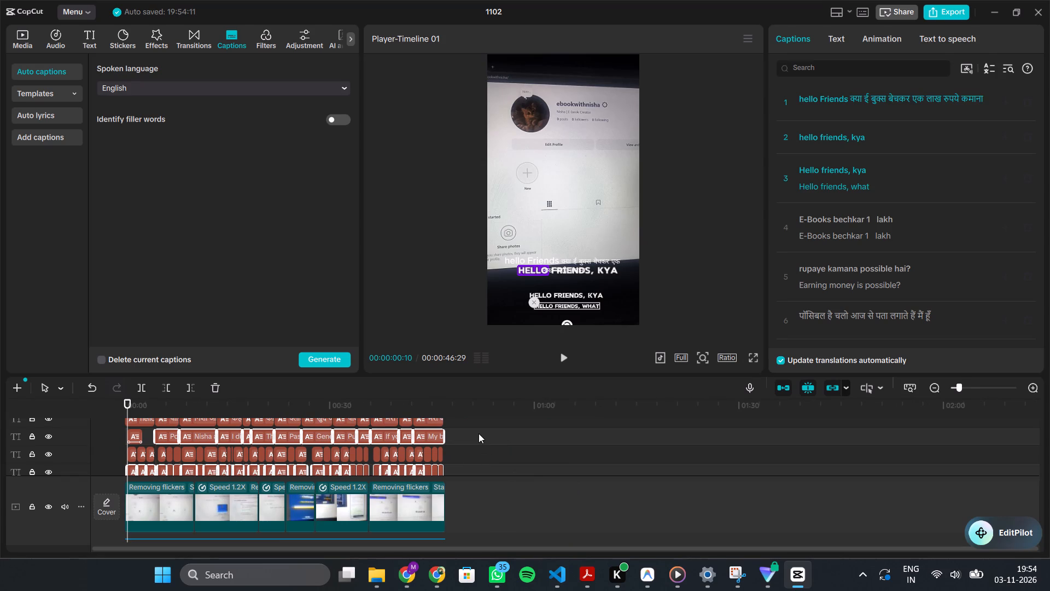
left_click(479, 433)
scroll(243, 481, "up", 1)
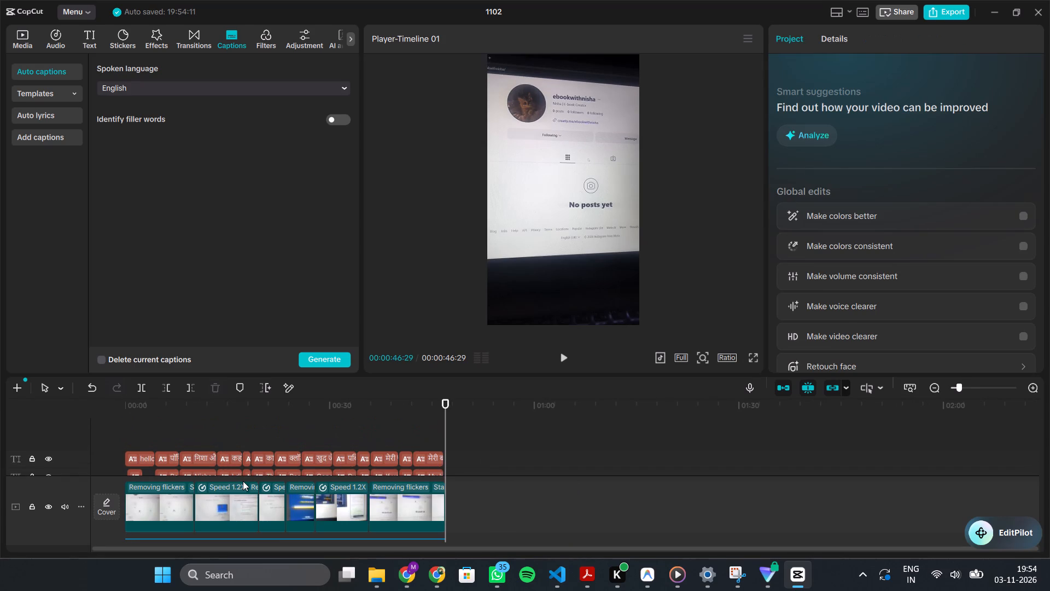
scroll(243, 481, "up", 1)
left_click(143, 428)
left_click_drag(143, 428, 156, 435)
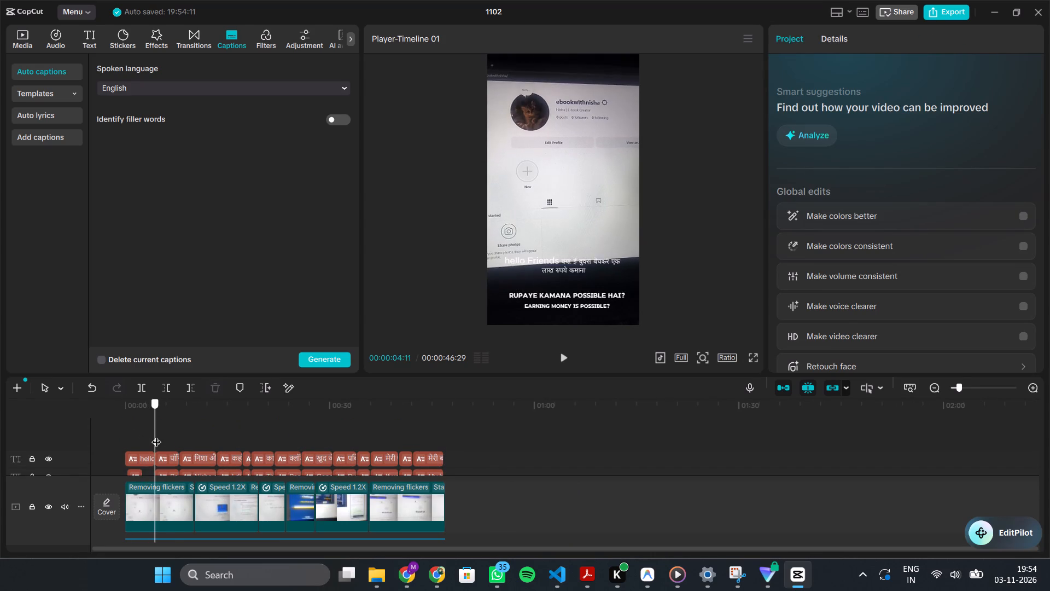
left_click_drag(156, 435, 181, 428)
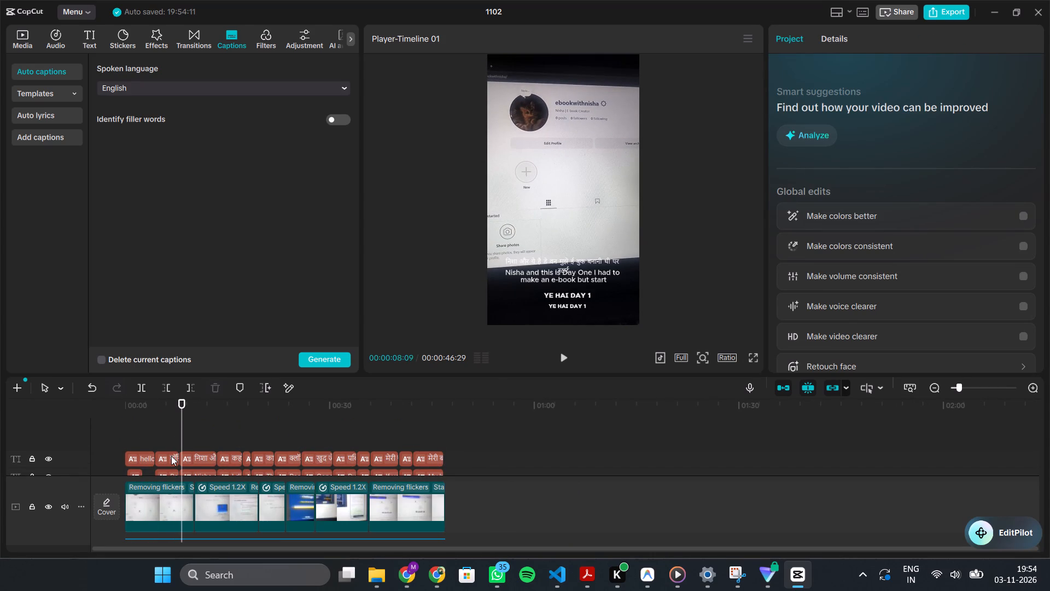
left_click(171, 456)
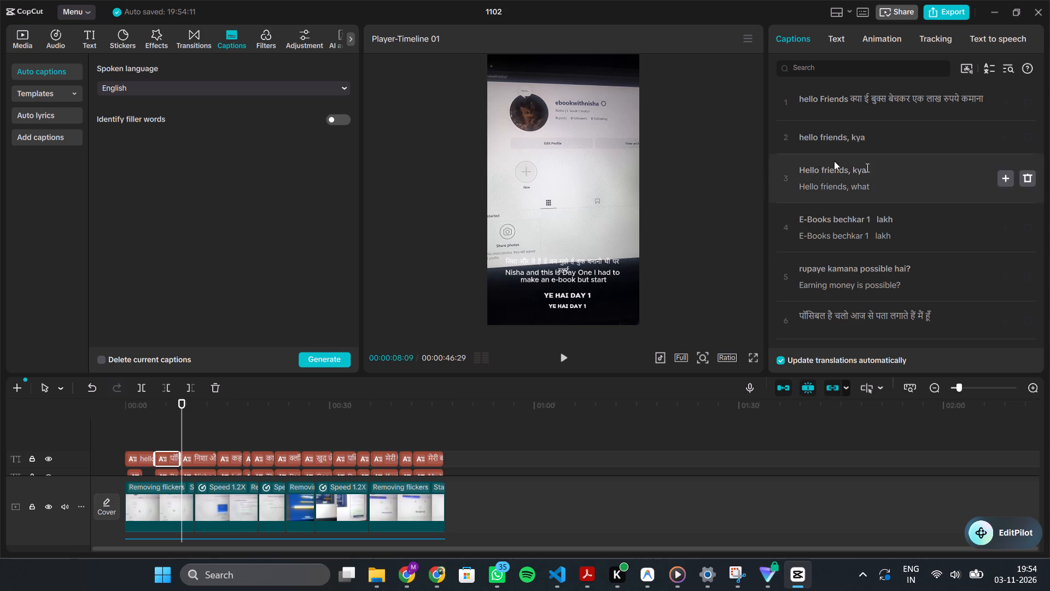
left_click(842, 44)
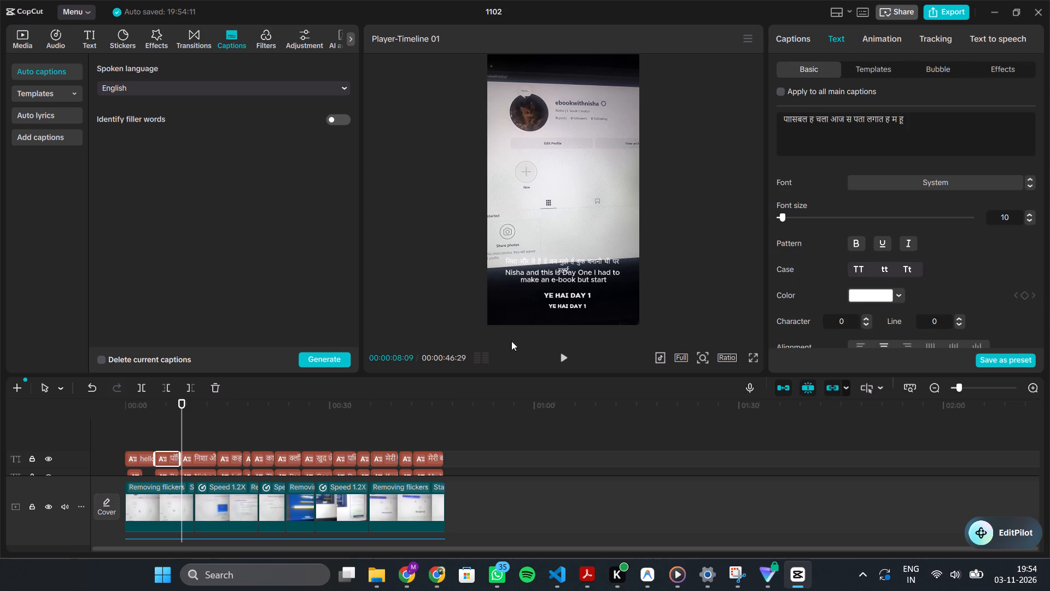
left_click_drag(474, 450, 150, 461)
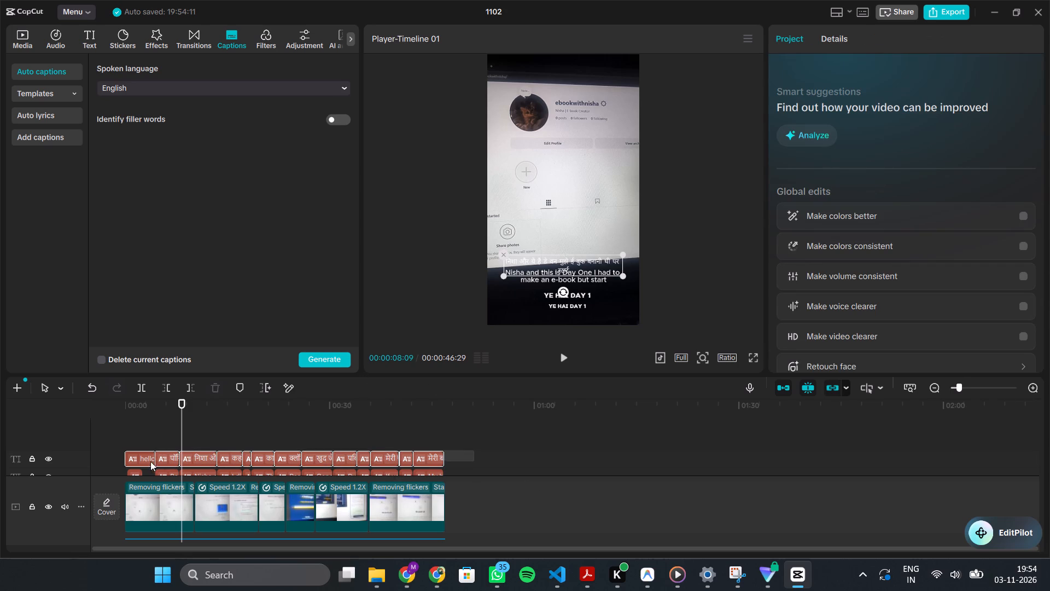
left_click_drag(150, 461, 139, 455)
key("Delete")
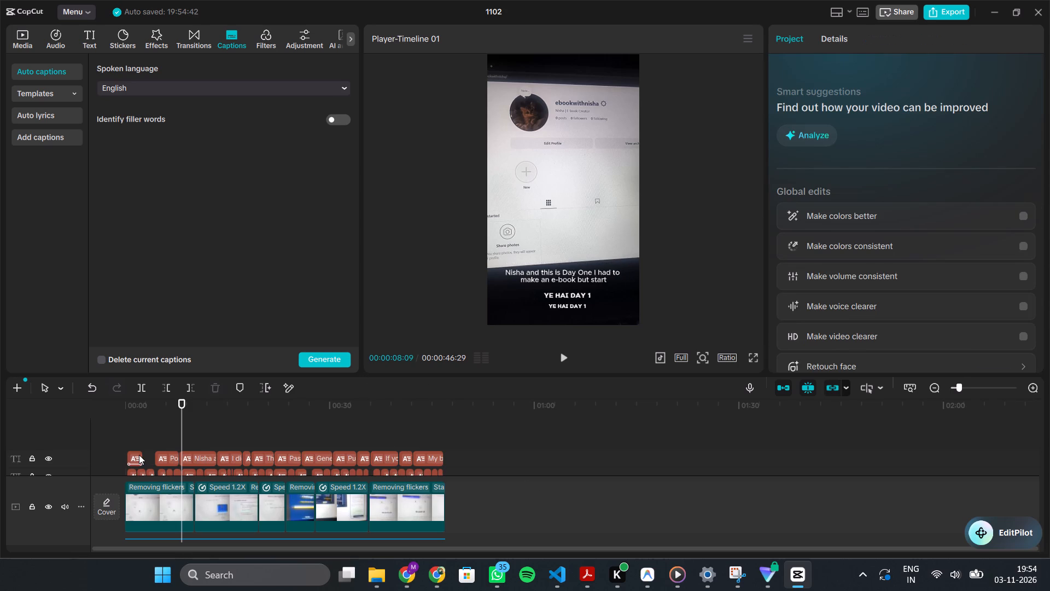
Inspect the remaining caption tracks, comparing the full-sentence English translations with the shorter Hinglish captions and their translations.
scroll(139, 455, "down", 1)
scroll(139, 455, "up", 1)
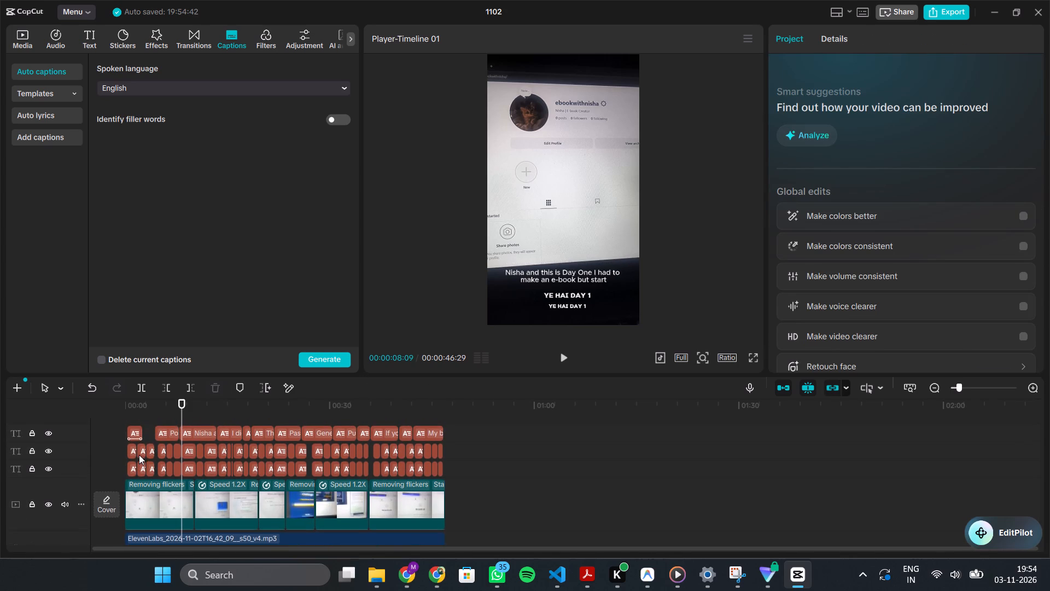
left_click(170, 436)
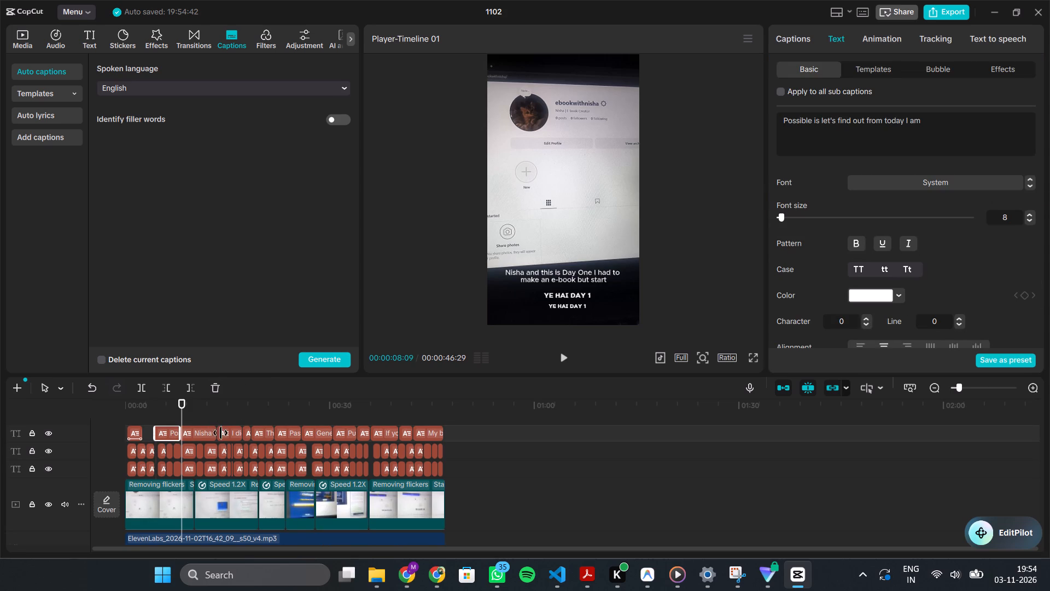
left_click(206, 433)
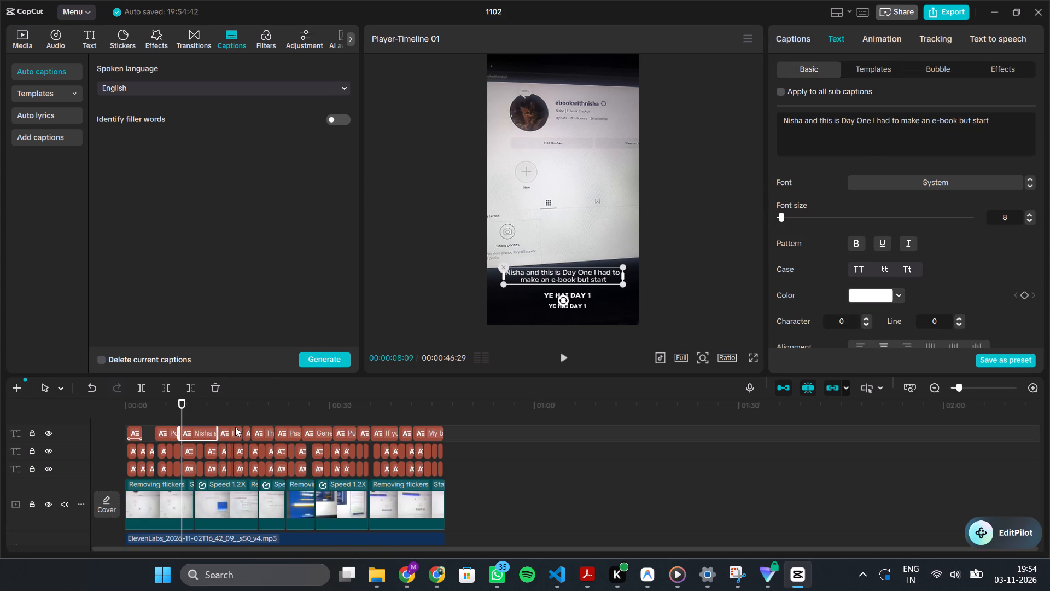
left_click(220, 432)
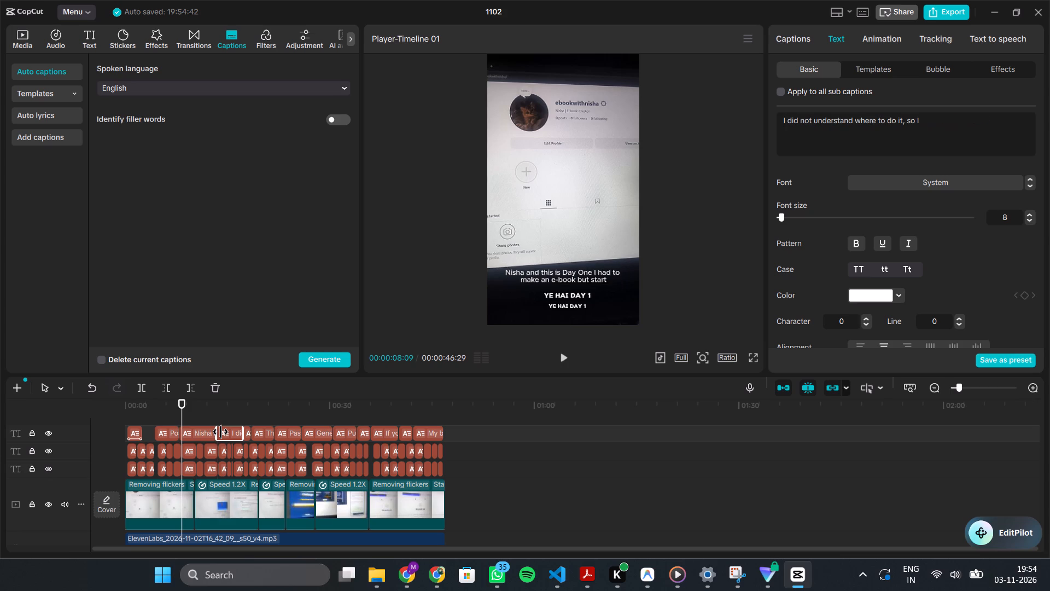
left_click(789, 34)
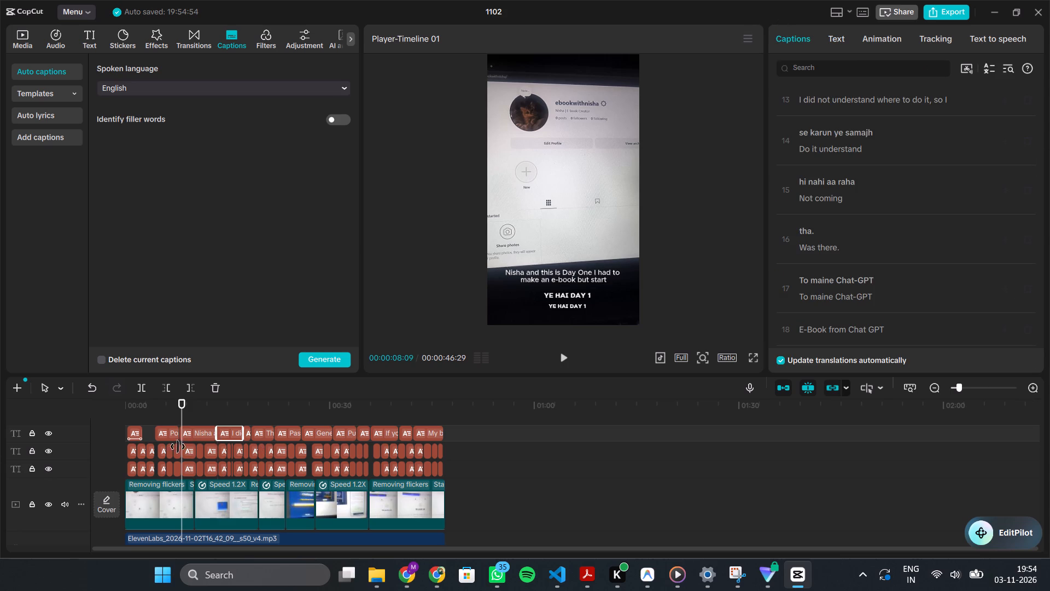
scroll(142, 434, "up", 11, "ctrl")
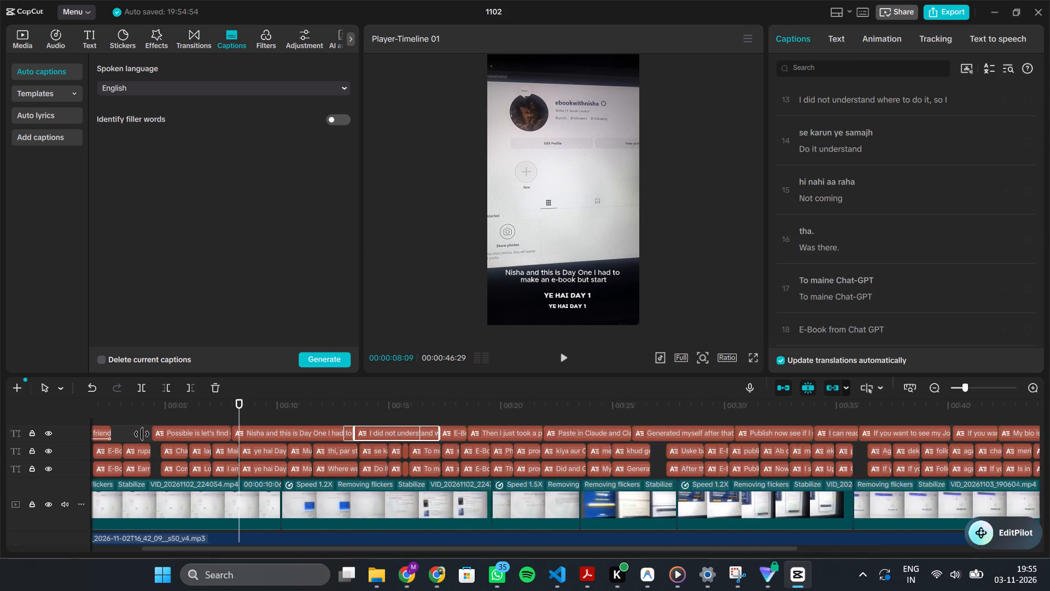
scroll(142, 434, "up", 1, "ctrl")
scroll(142, 434, "right", 1)
left_click(145, 448)
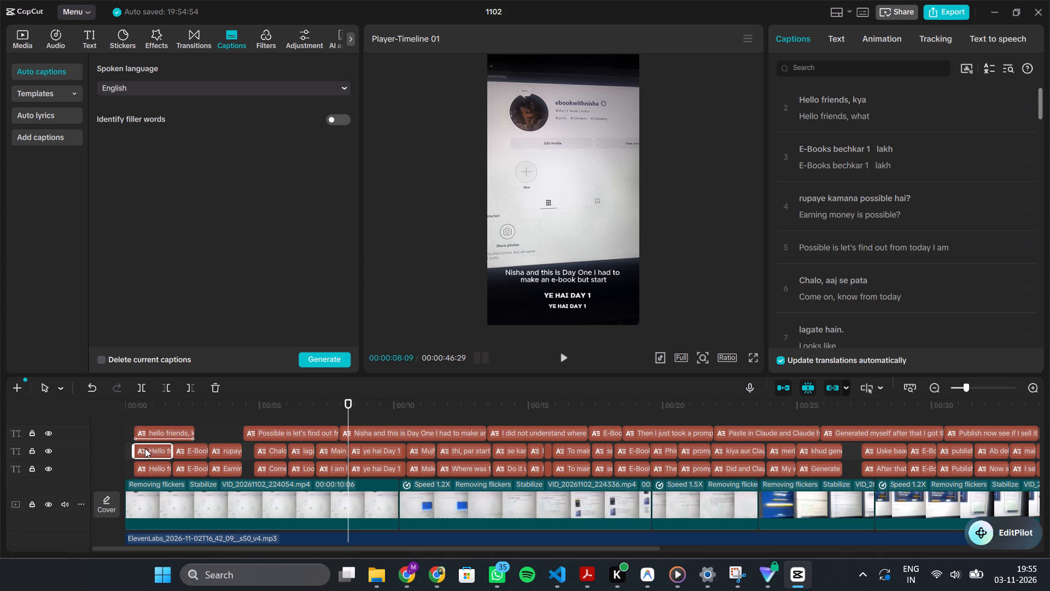
left_click(192, 447)
left_click(225, 450)
scroll(310, 453, "down", 9, "ctrl")
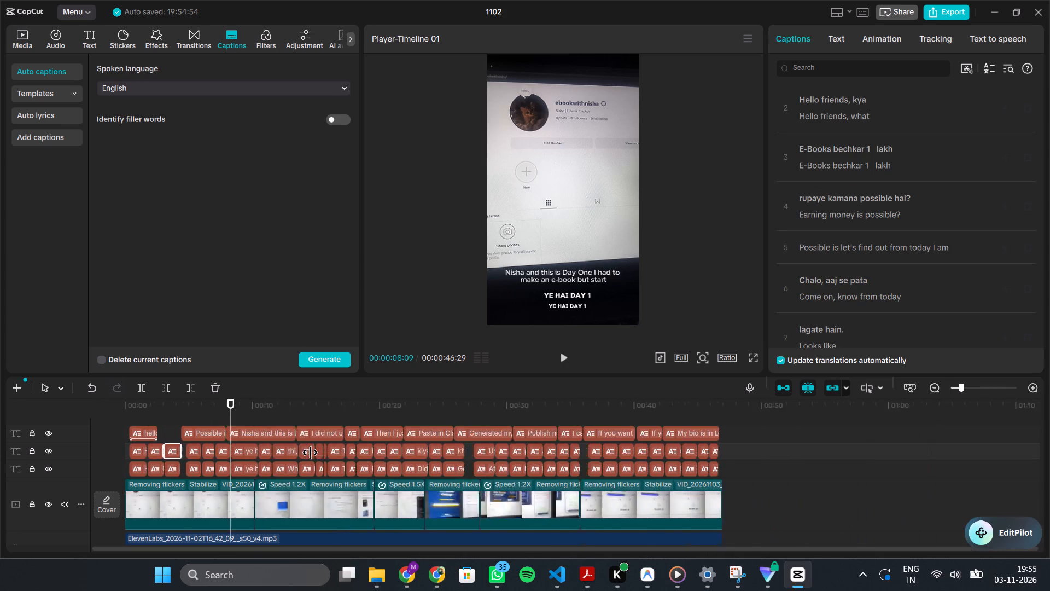
Delete all the full-sentence English captions on the uppermost caption track of the timeline.
scroll(310, 453, "down", 4, "ctrl")
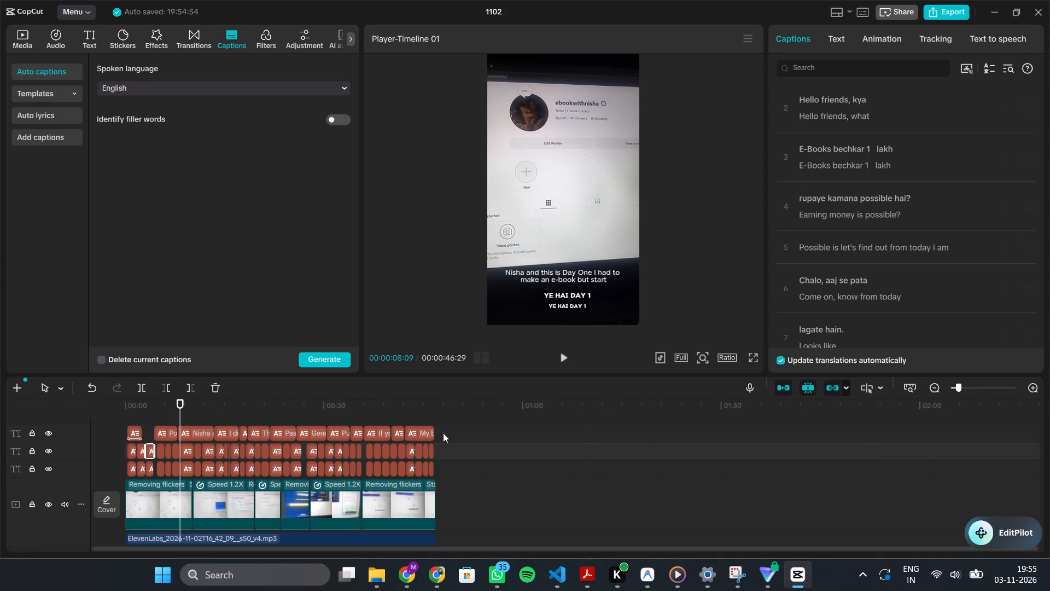
left_click_drag(441, 432, 130, 434)
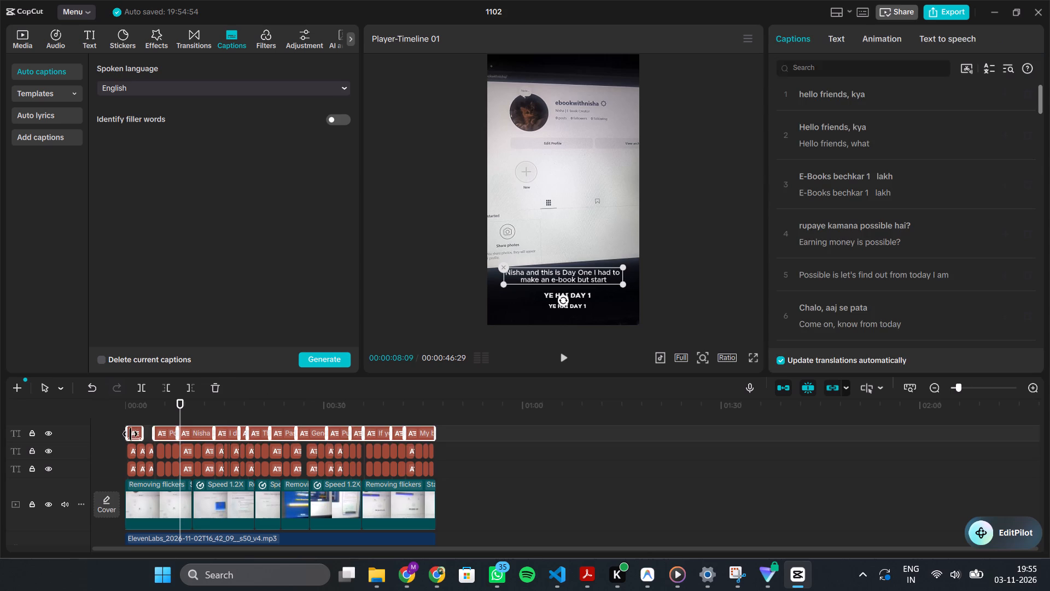
key("Delete")
Preview the opening seconds and compare the text settings of the "E-Books bechkar 1 lakh" Hinglish caption with those of its English translation.
scroll(130, 434, "up", 13, "ctrl")
scroll(130, 434, "right", 6)
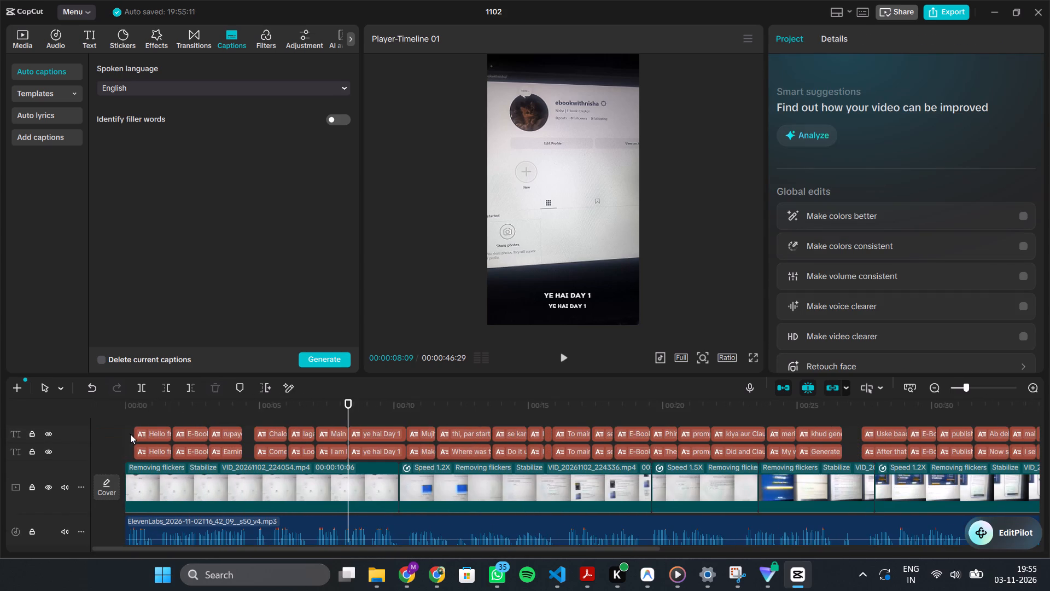
left_click(152, 425)
scroll(152, 425, "up", 1)
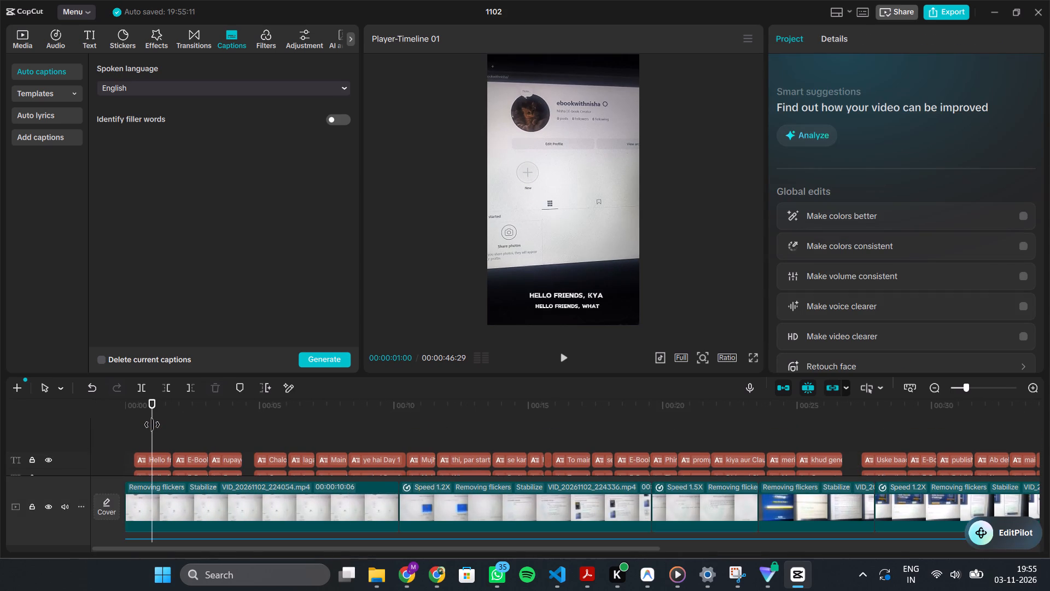
key("space")
key("space")
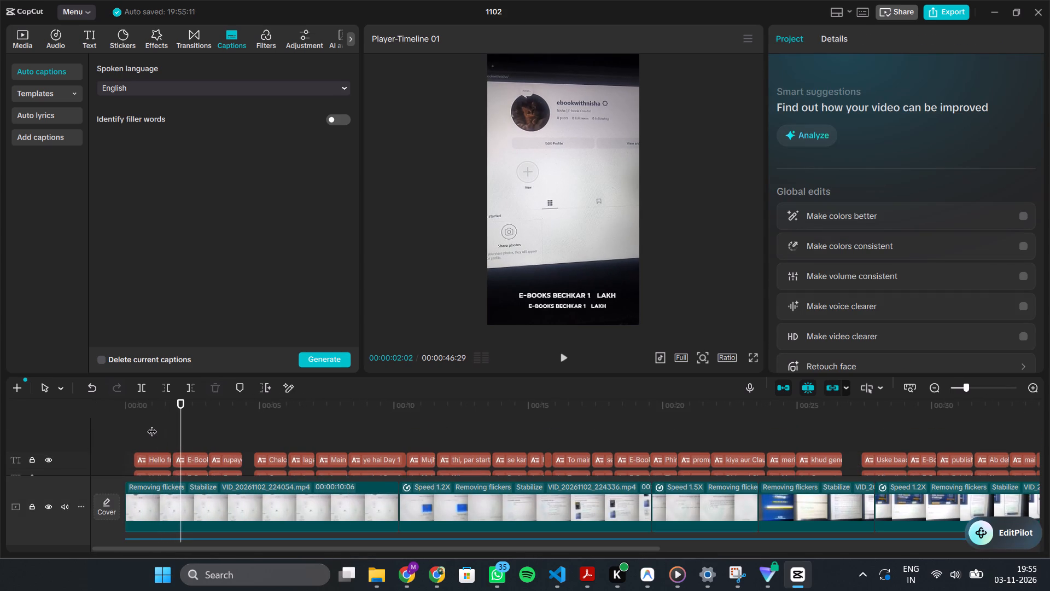
left_click(192, 460)
left_click(840, 36)
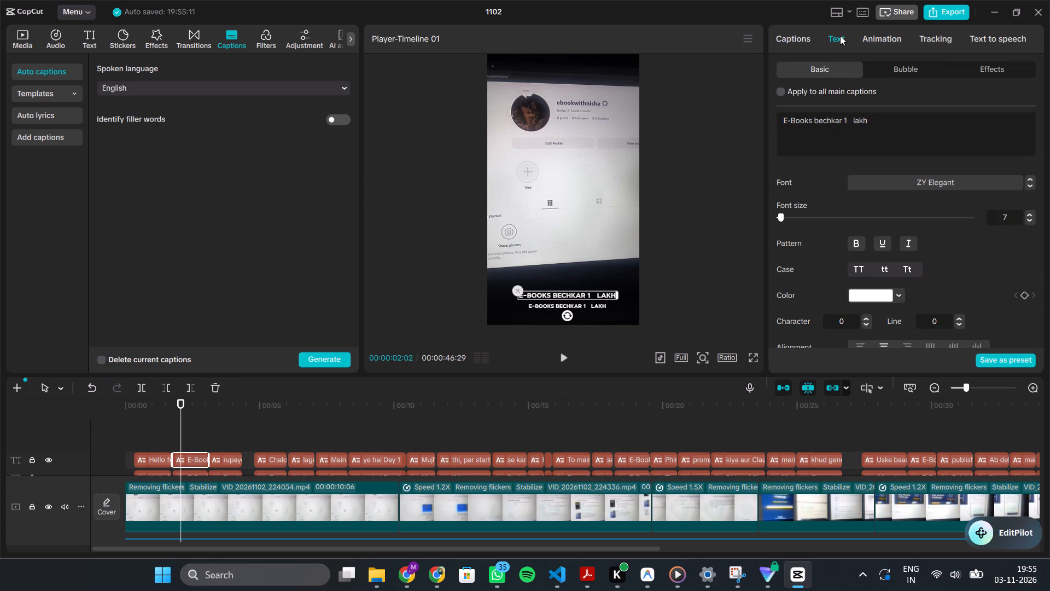
scroll(245, 420, "down", 1)
left_click(194, 443)
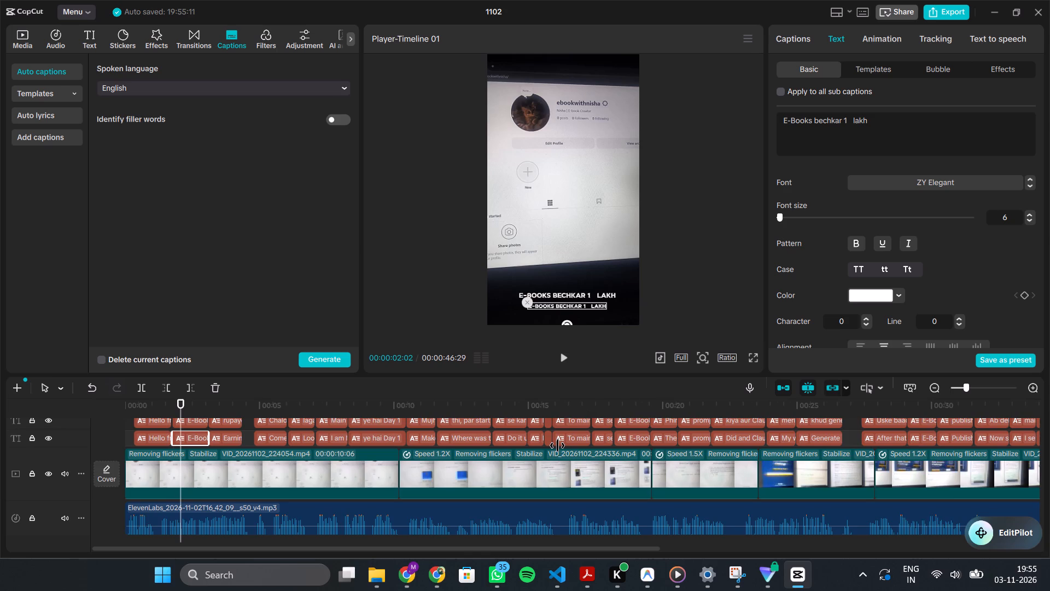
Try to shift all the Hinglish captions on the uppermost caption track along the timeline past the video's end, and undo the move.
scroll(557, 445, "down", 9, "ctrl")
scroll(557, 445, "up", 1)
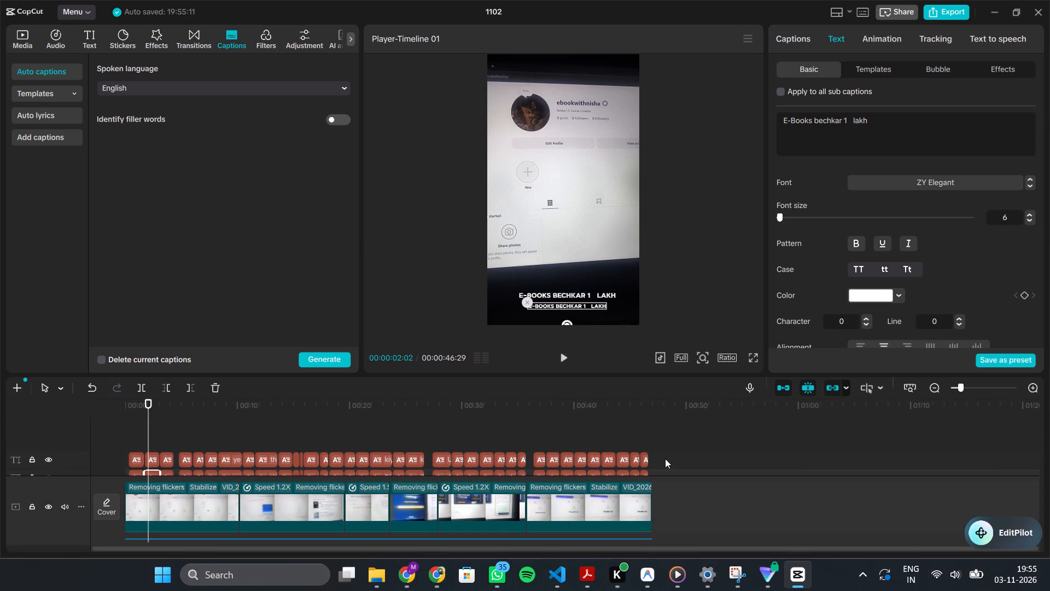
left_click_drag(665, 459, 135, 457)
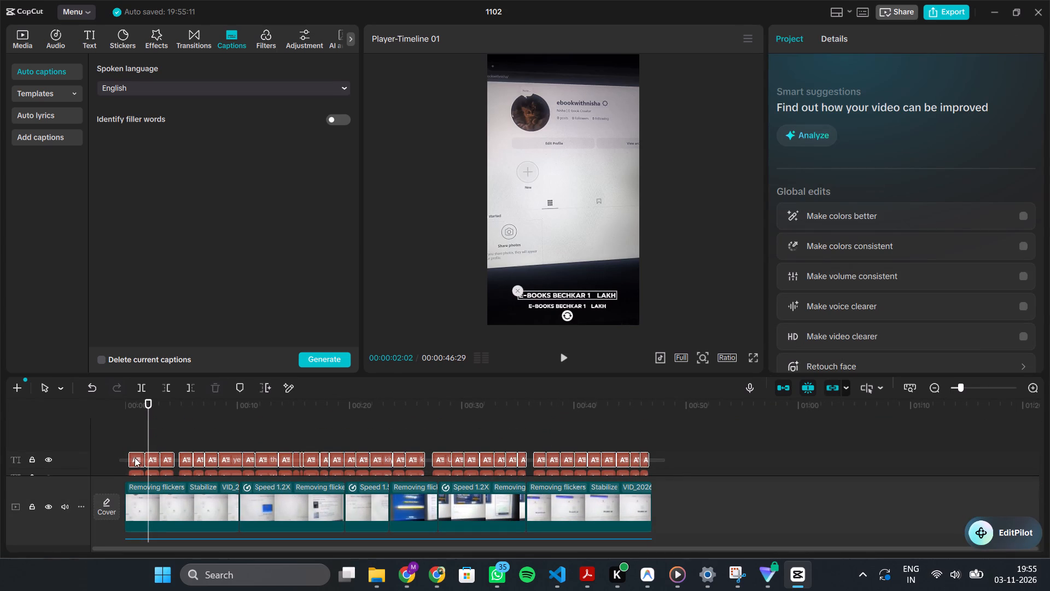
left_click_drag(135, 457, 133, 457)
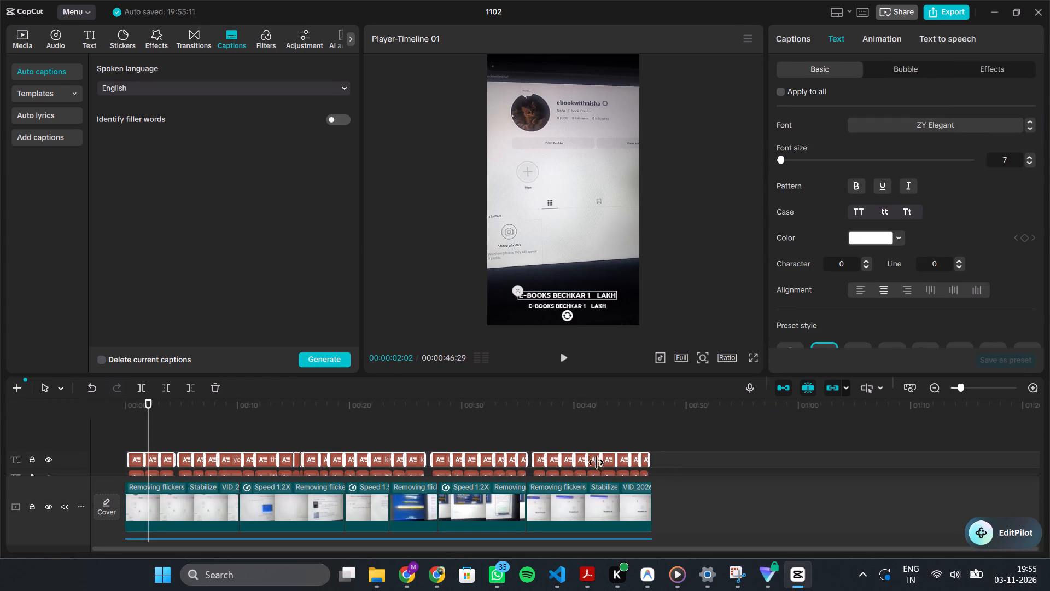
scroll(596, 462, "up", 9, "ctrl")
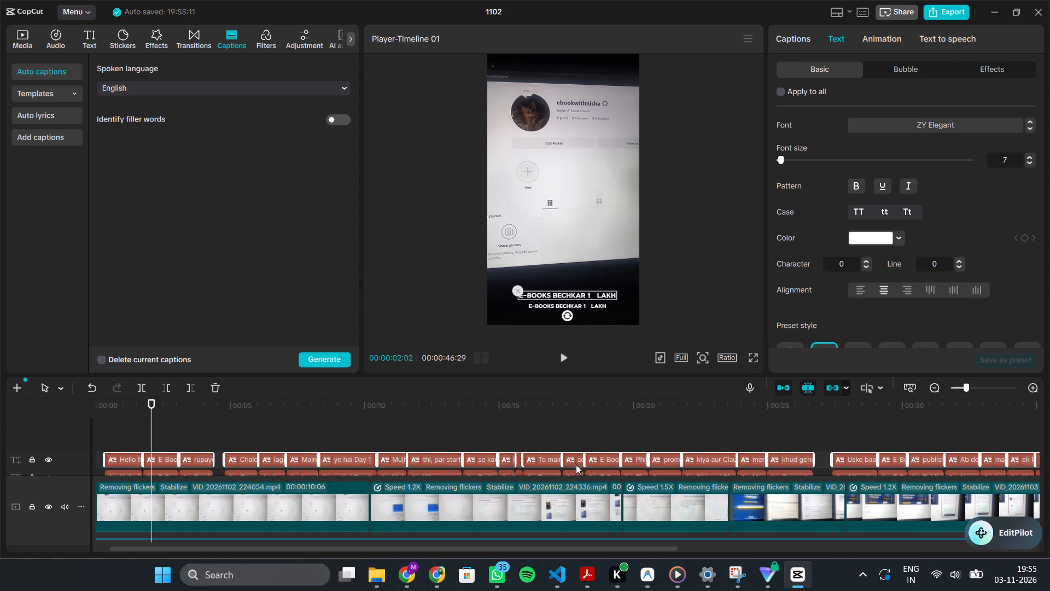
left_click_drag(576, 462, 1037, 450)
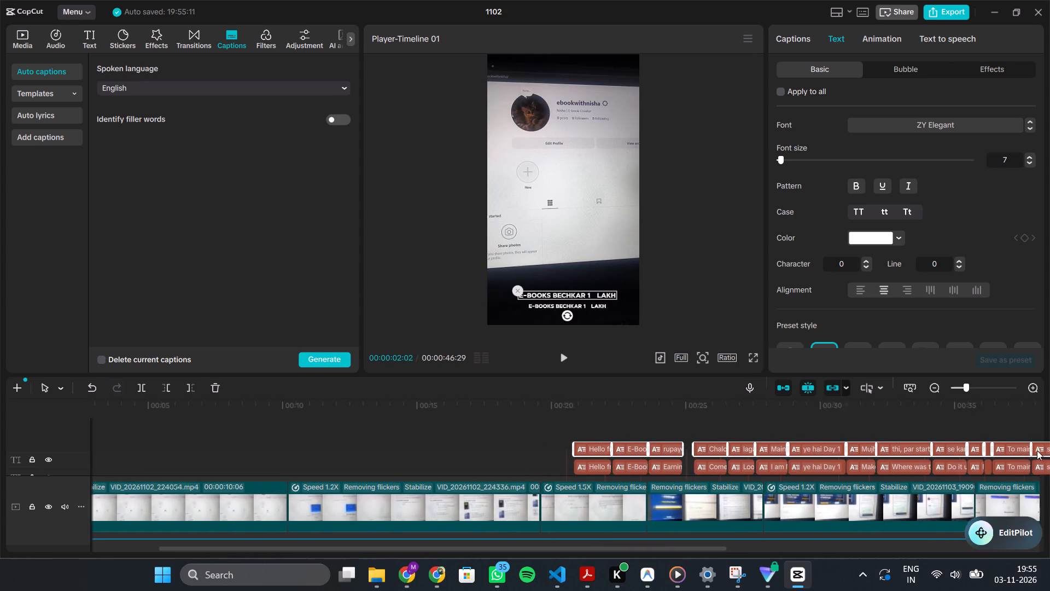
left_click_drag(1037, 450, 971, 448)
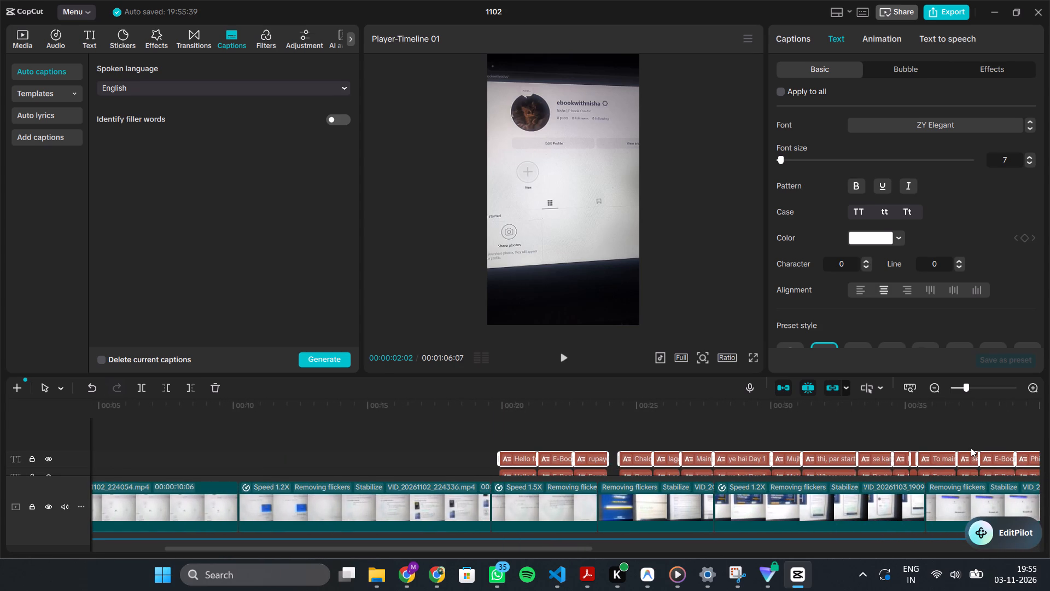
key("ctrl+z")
Cut the selected Hinglish captions, paste them at the video's end at 00:00:46:29, and shift them about 10 seconds further along the timeline.
scroll(971, 448, "down", 15, "ctrl")
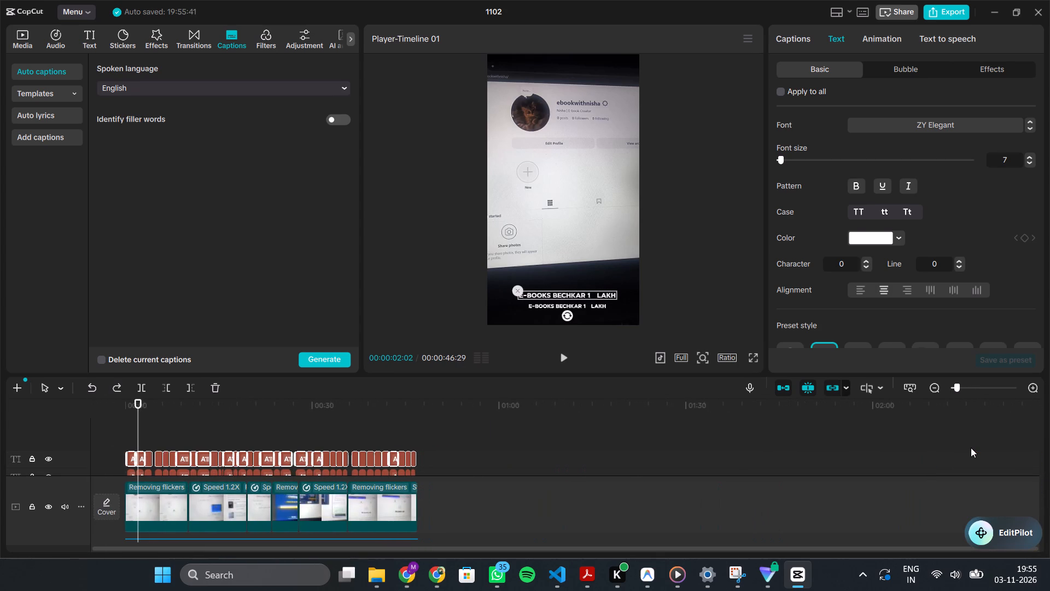
key("ctrl+x")
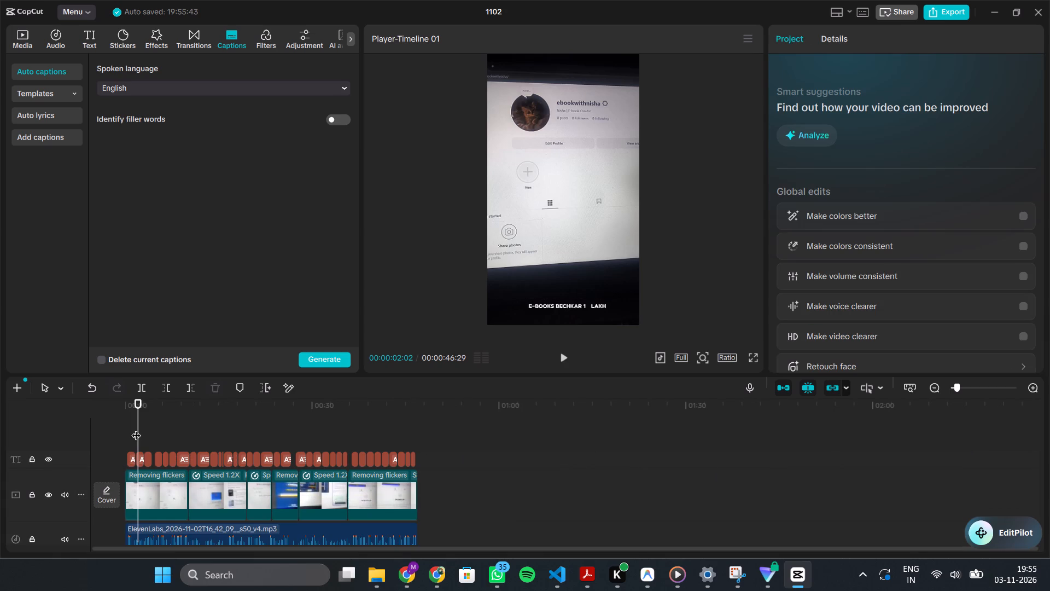
left_click_drag(139, 431, 658, 461)
key("ctrl+v")
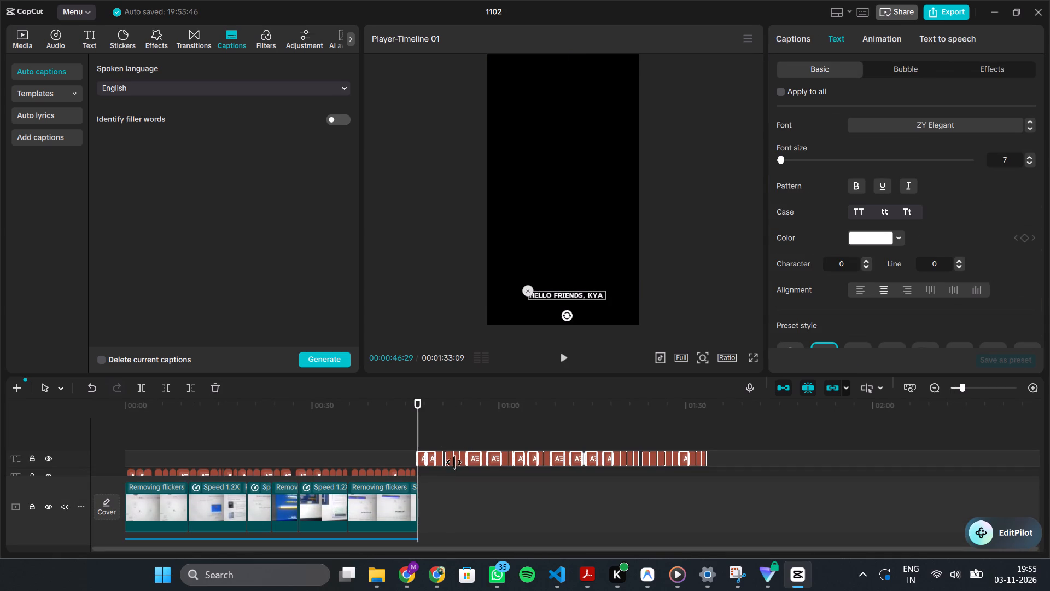
scroll(476, 458, "up", 9, "ctrl")
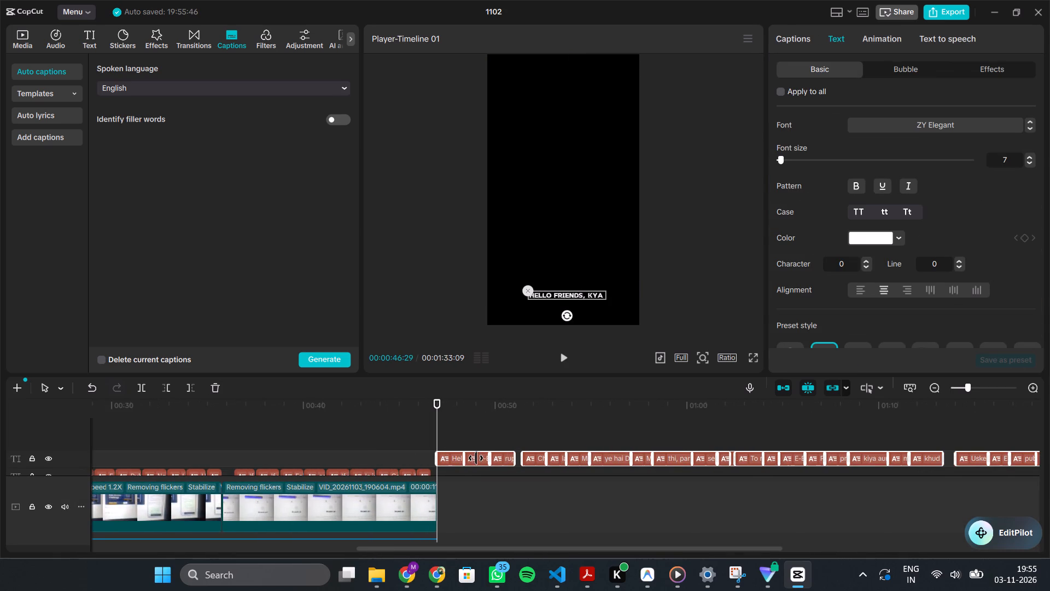
left_click_drag(479, 458, 569, 454)
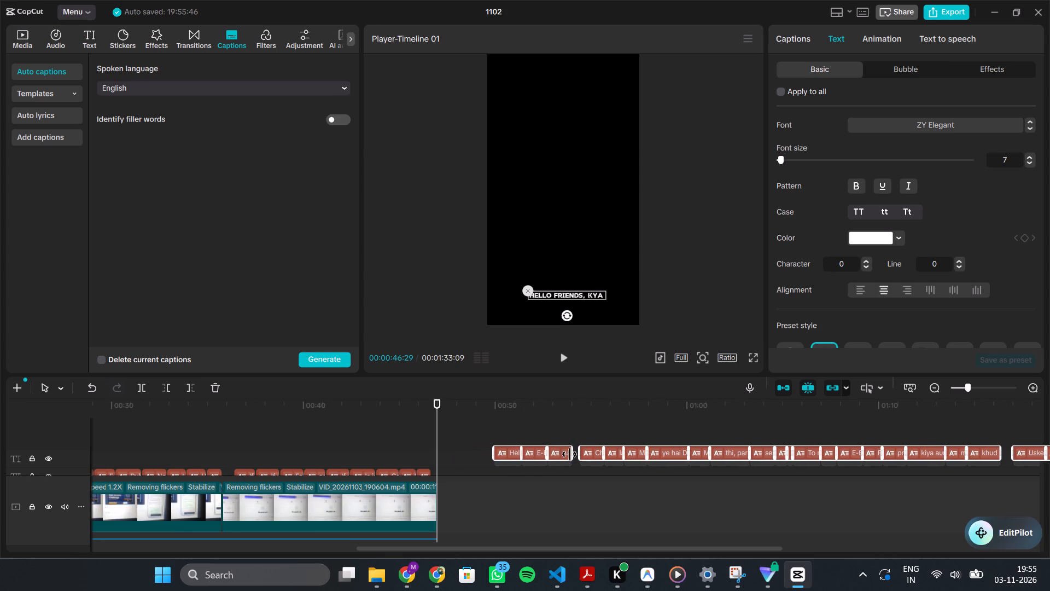
left_click_drag(569, 454, 666, 468)
Play the video from the beginning to about 12 seconds to check the remaining English captions against the voiceover.
scroll(352, 440, "right", 10)
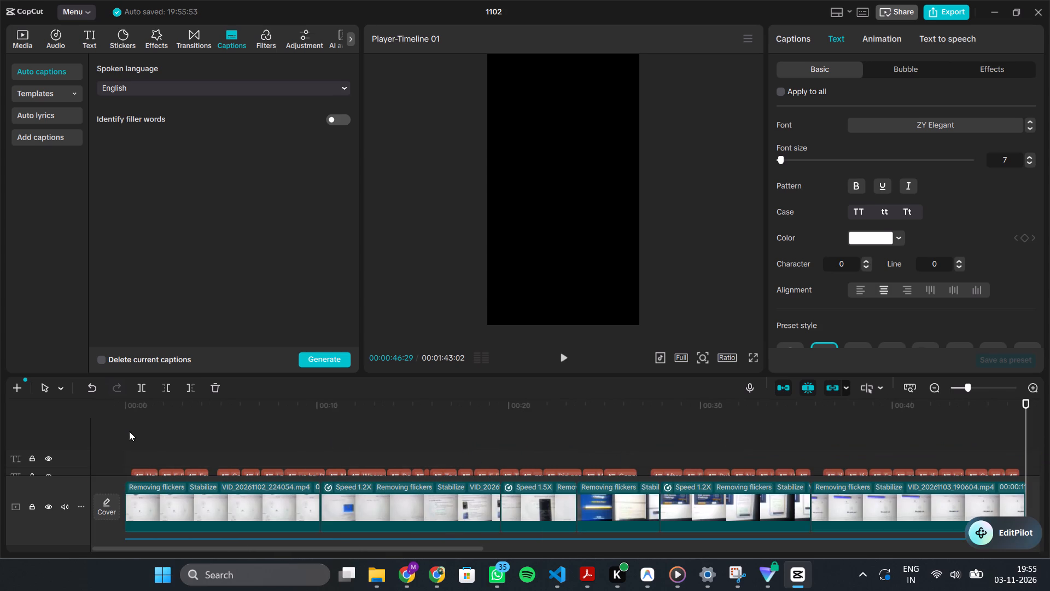
left_click(141, 442)
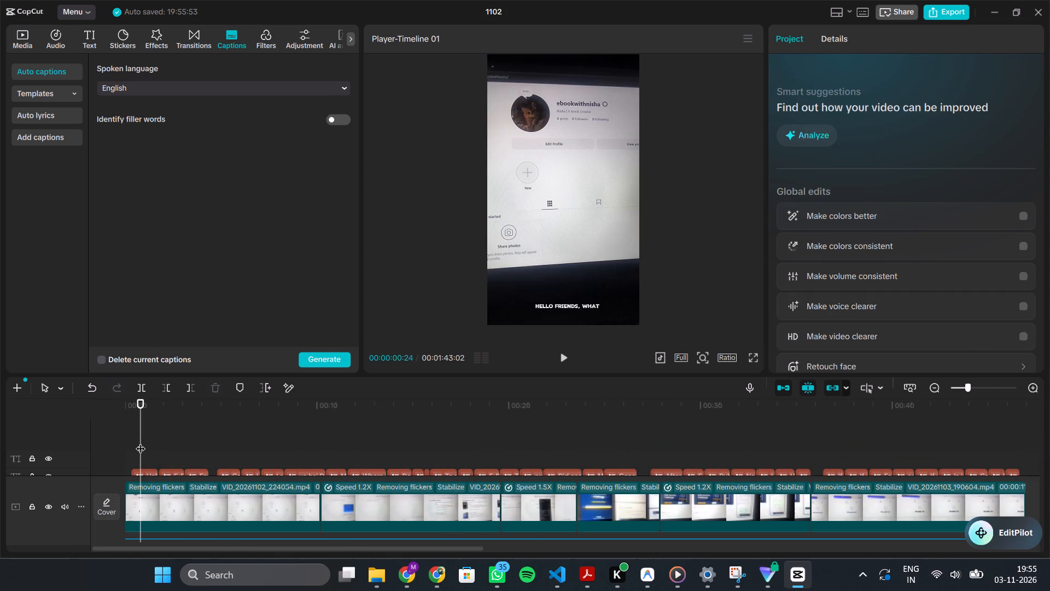
left_click_drag(141, 442, 107, 429)
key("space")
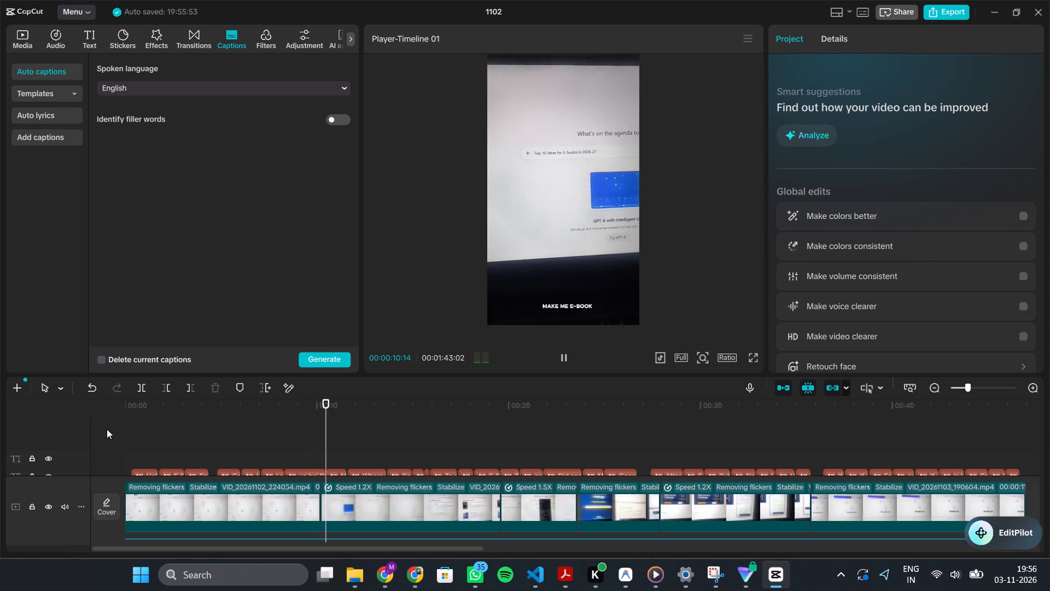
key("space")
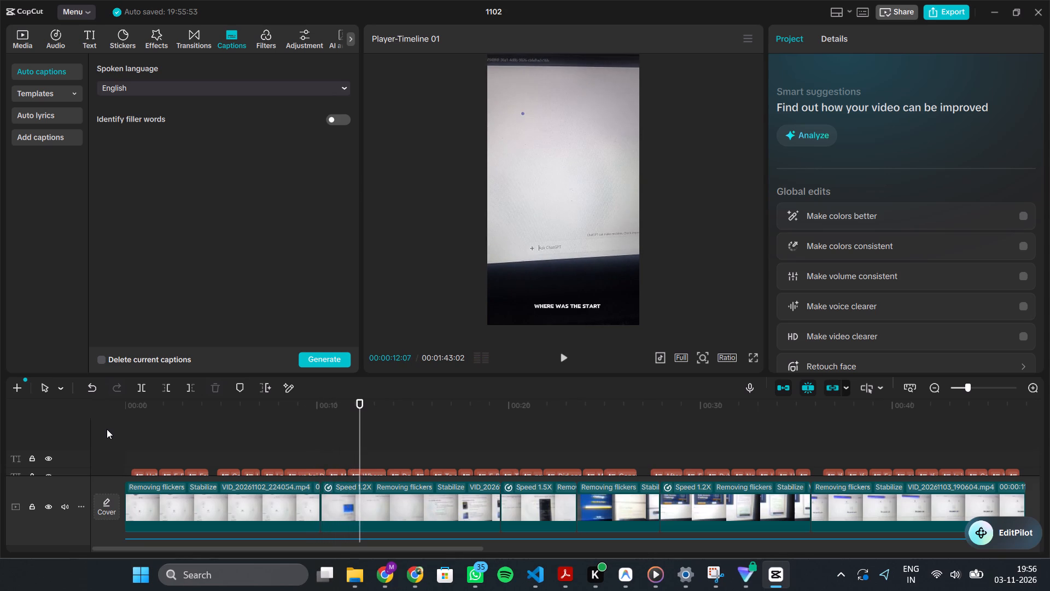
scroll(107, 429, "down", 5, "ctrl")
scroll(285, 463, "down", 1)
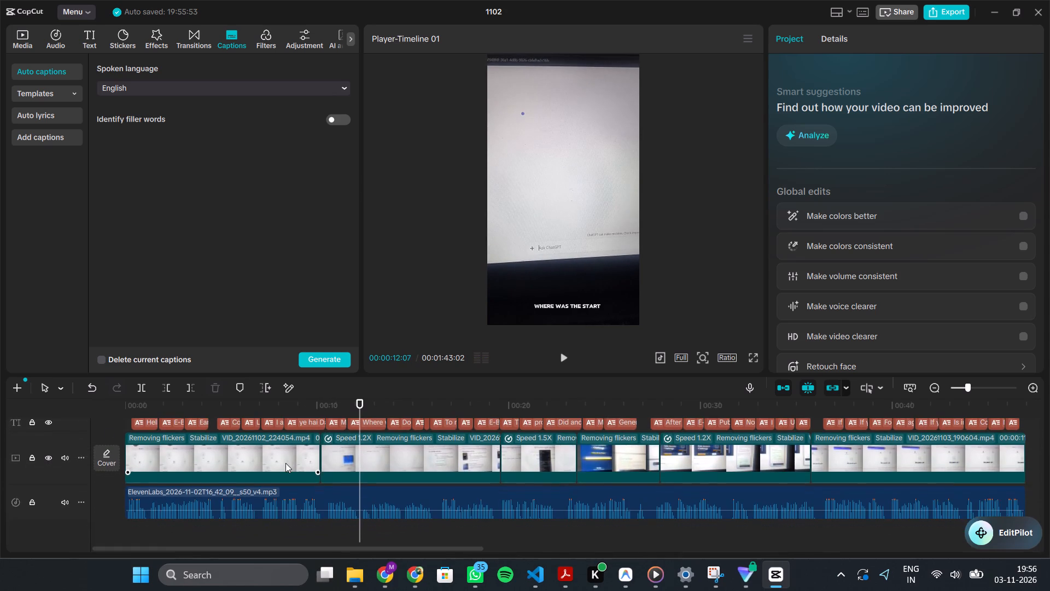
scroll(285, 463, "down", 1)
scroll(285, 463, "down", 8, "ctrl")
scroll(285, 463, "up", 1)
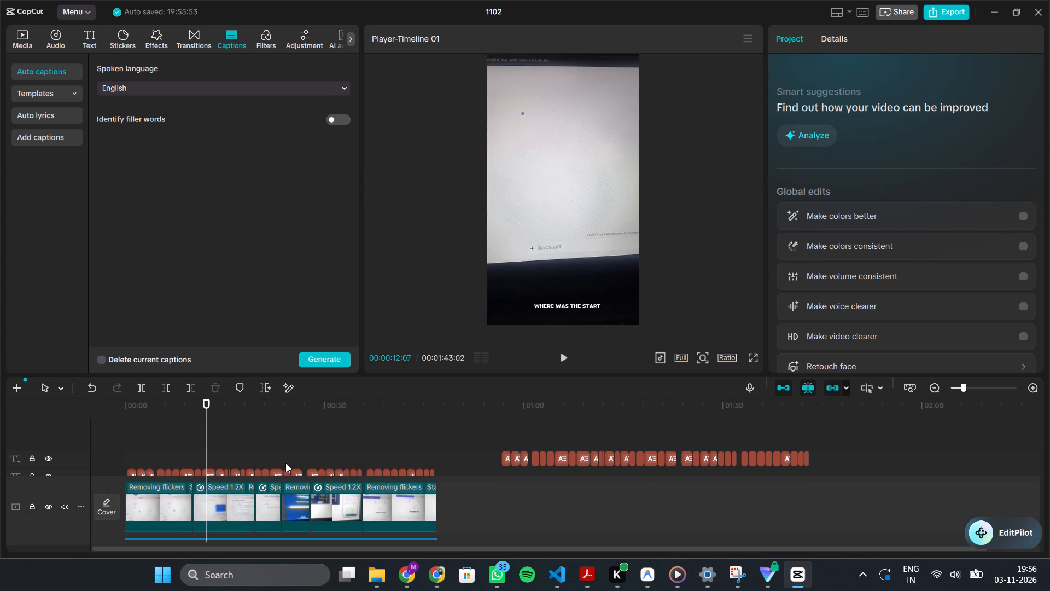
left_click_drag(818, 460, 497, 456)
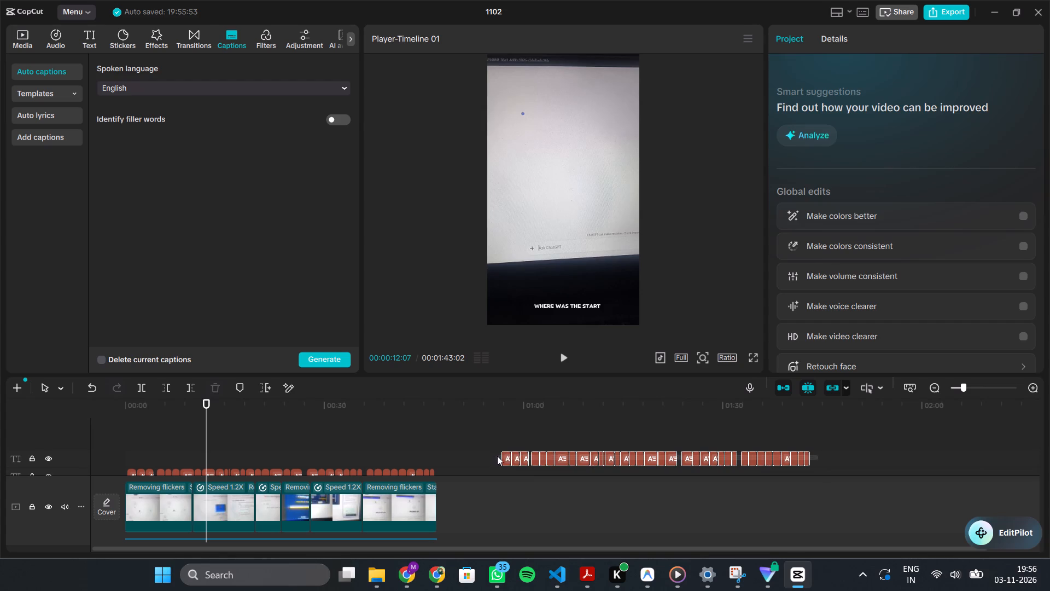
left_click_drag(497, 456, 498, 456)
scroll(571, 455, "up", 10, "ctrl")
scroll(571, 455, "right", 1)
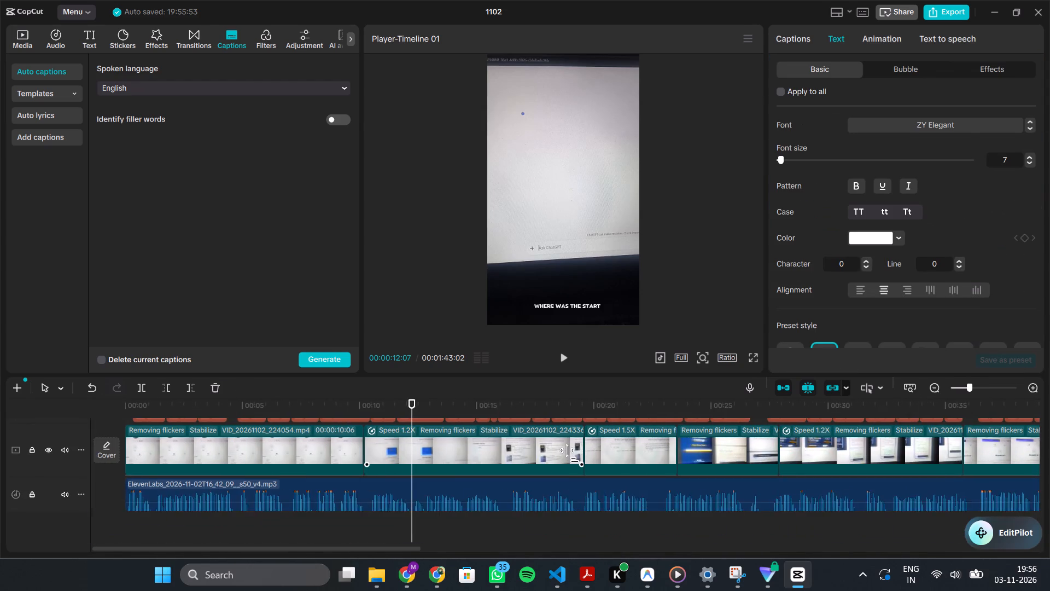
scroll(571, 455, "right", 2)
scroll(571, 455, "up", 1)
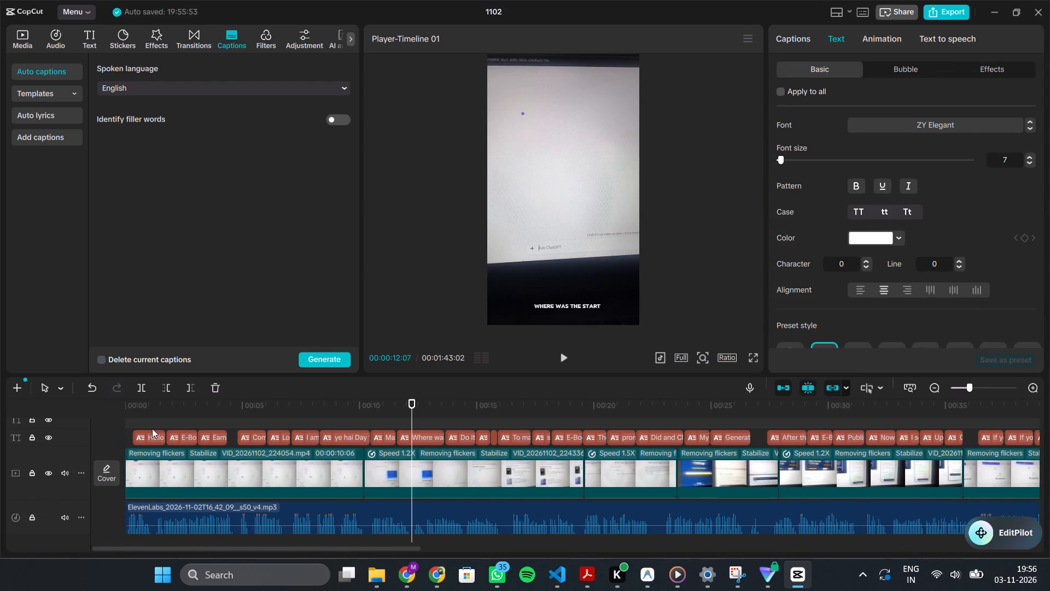
Apply the favourite purple-box word-highlight template to all the English translation captions, starting from "Hello friends, what".
left_click(153, 428)
left_click_drag(153, 428, 139, 425)
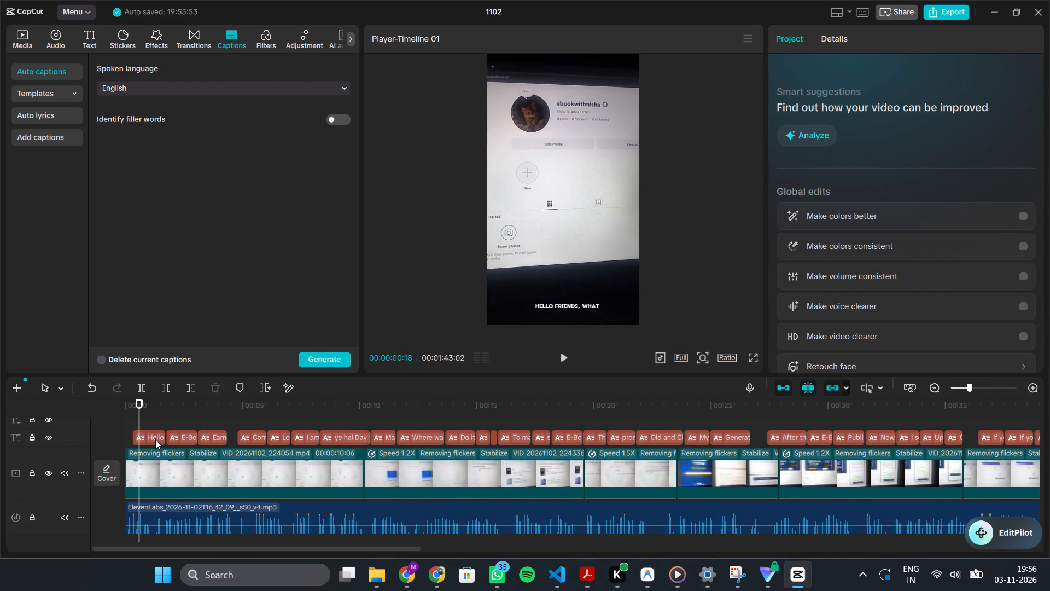
left_click(155, 439)
scroll(155, 439, "down", 6, "ctrl")
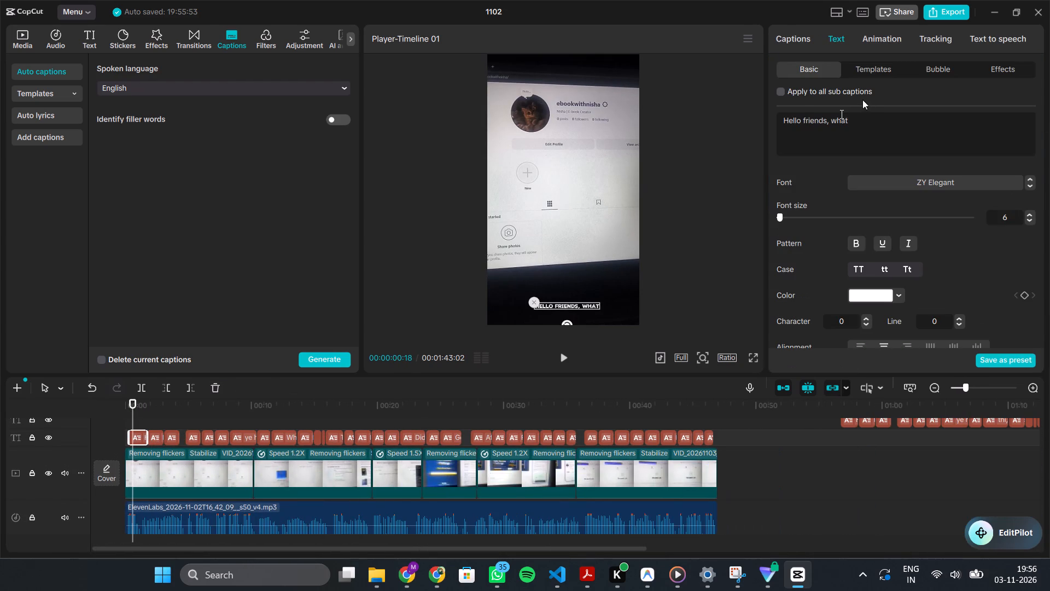
left_click(779, 94)
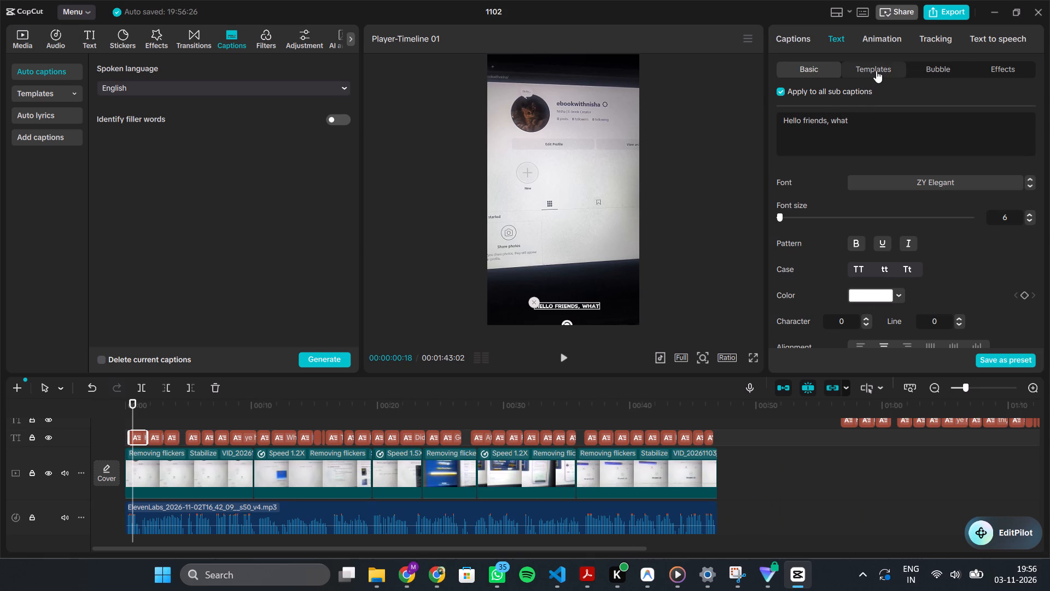
left_click(877, 71)
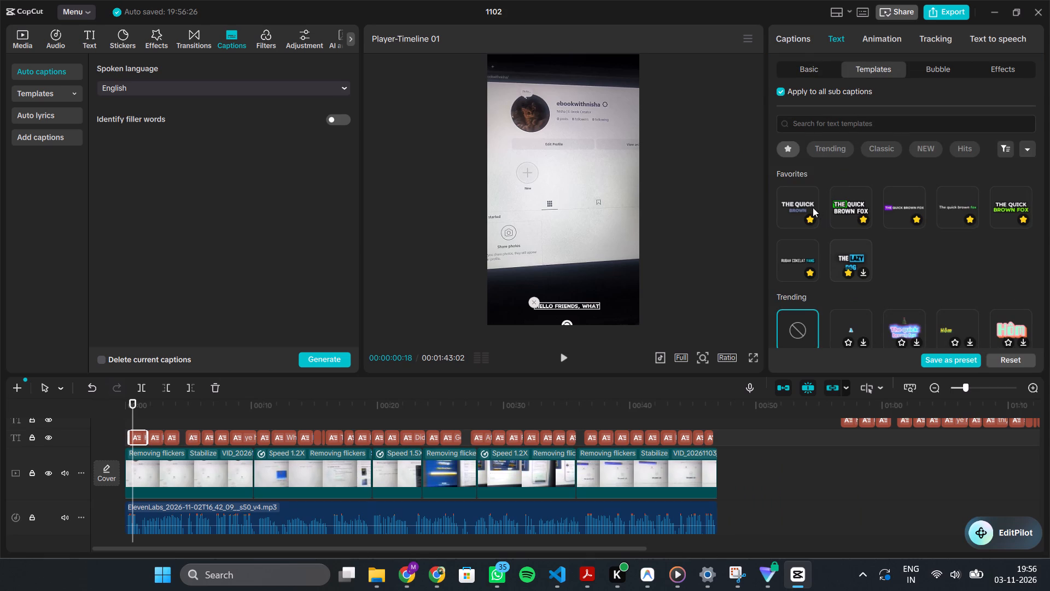
double_click(902, 212)
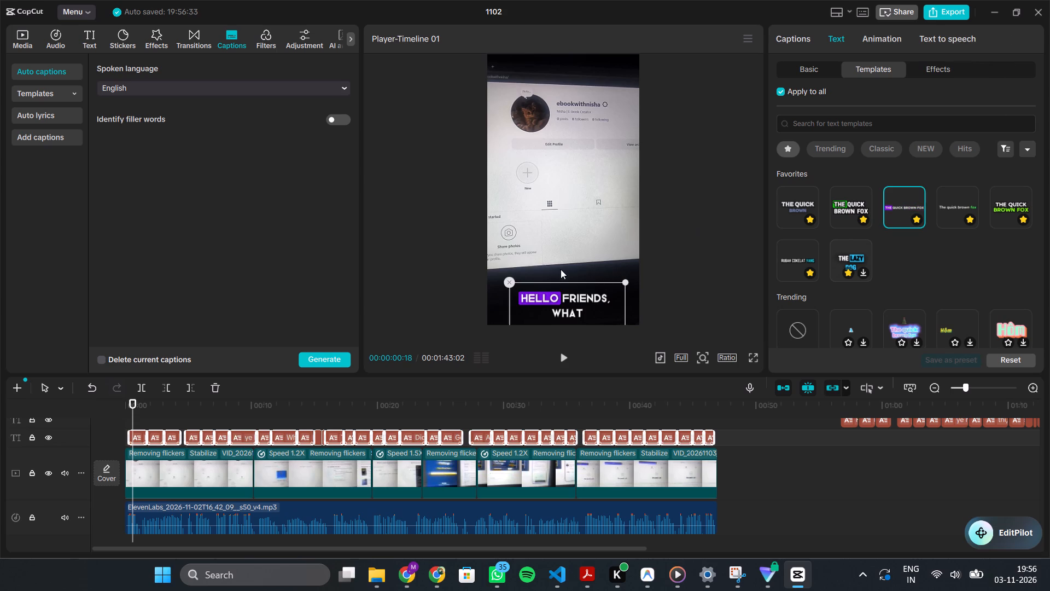
Move the English captions slightly higher in the frame and centre them horizontally within the dark lower area.
left_click_drag(567, 294, 561, 280)
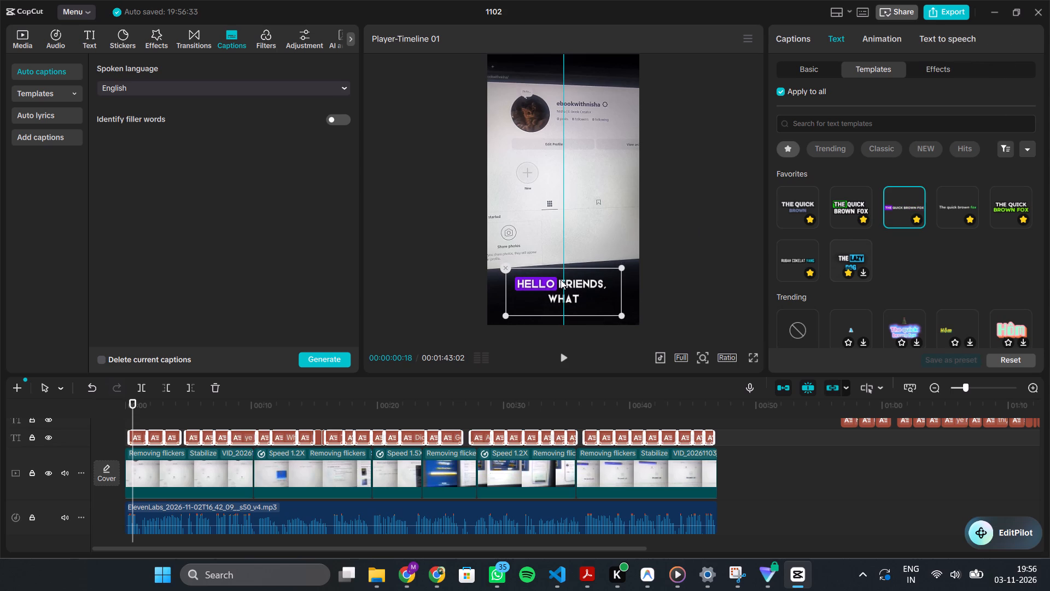
left_click_drag(561, 280, 561, 281)
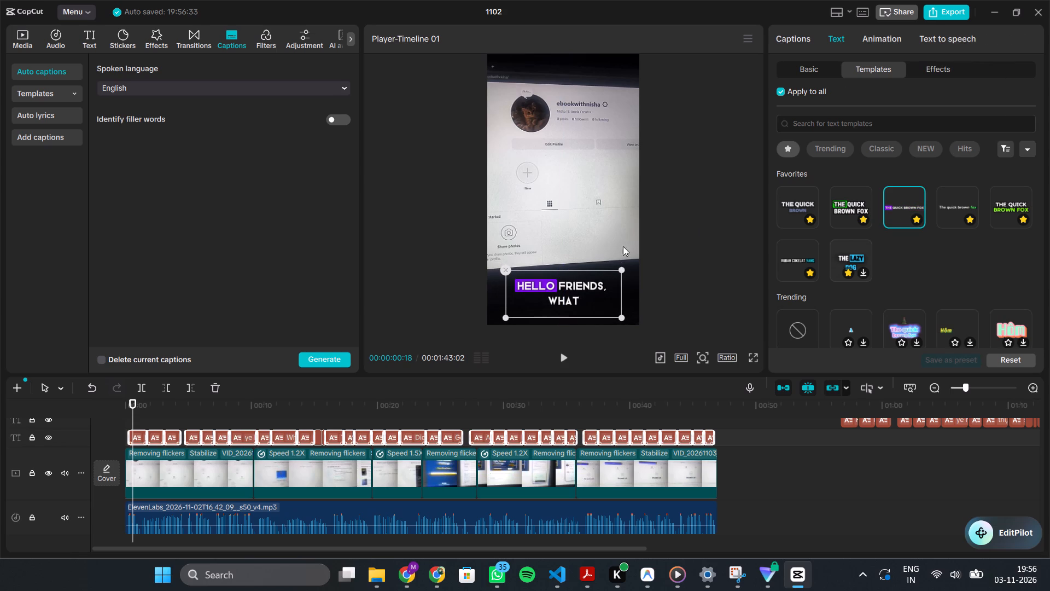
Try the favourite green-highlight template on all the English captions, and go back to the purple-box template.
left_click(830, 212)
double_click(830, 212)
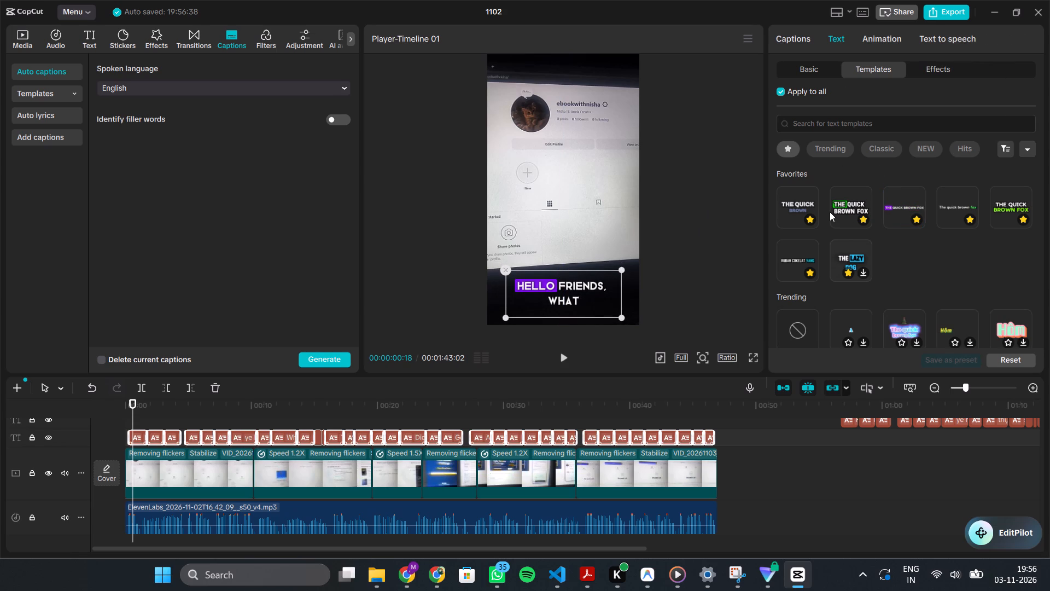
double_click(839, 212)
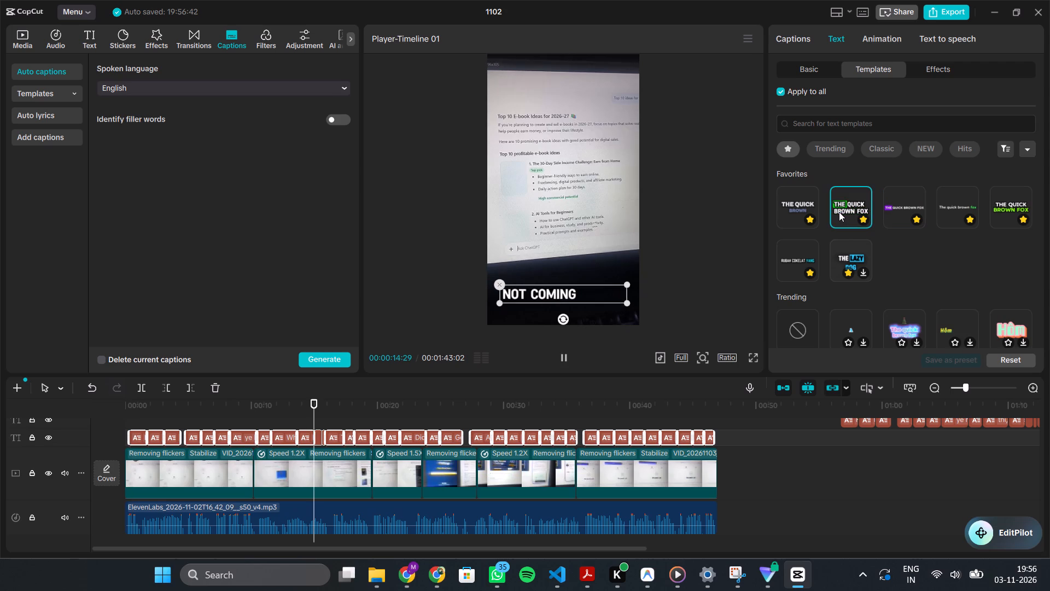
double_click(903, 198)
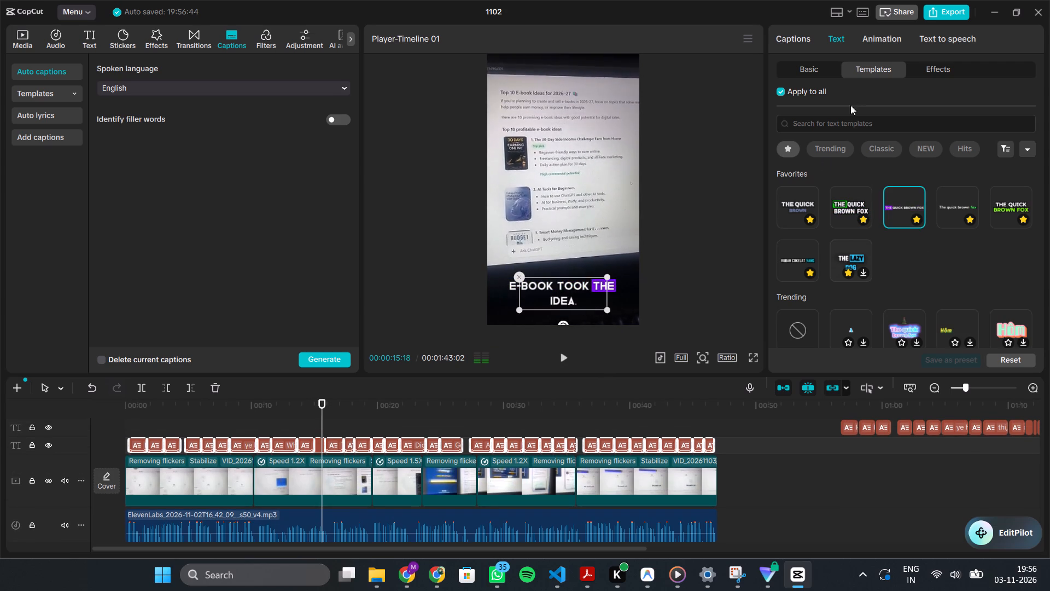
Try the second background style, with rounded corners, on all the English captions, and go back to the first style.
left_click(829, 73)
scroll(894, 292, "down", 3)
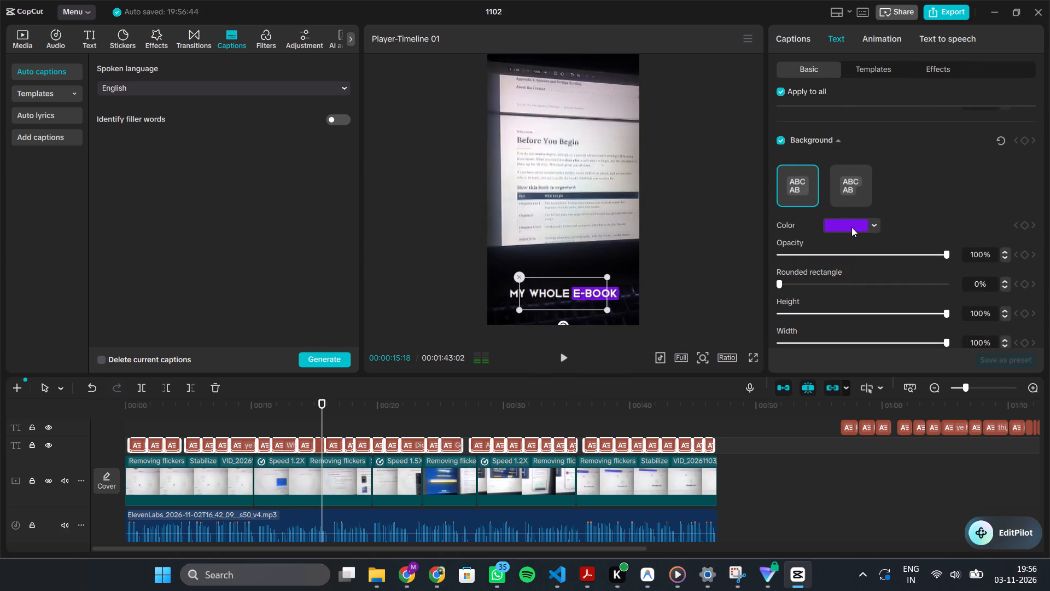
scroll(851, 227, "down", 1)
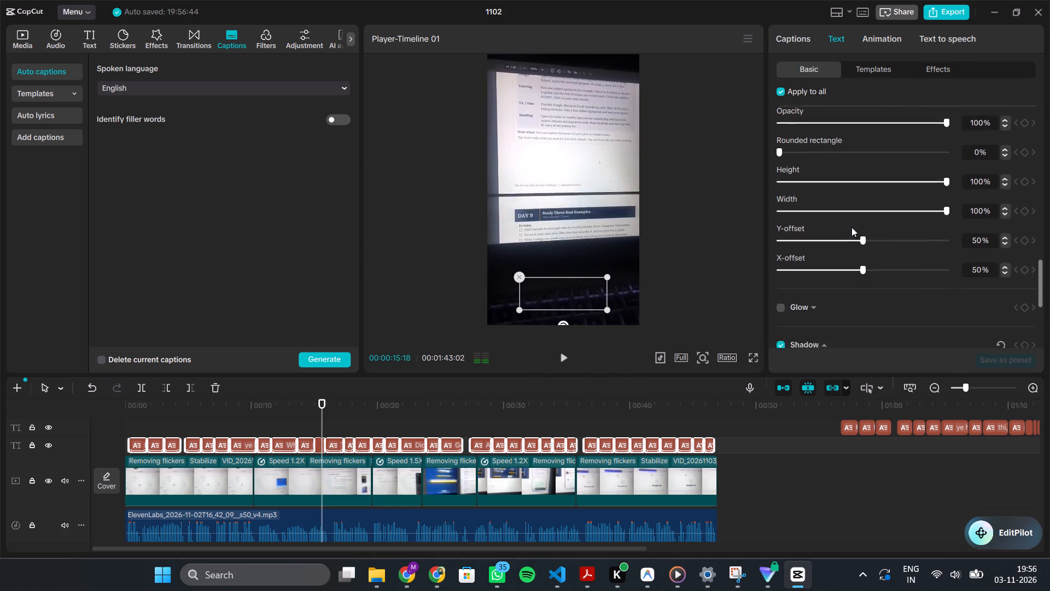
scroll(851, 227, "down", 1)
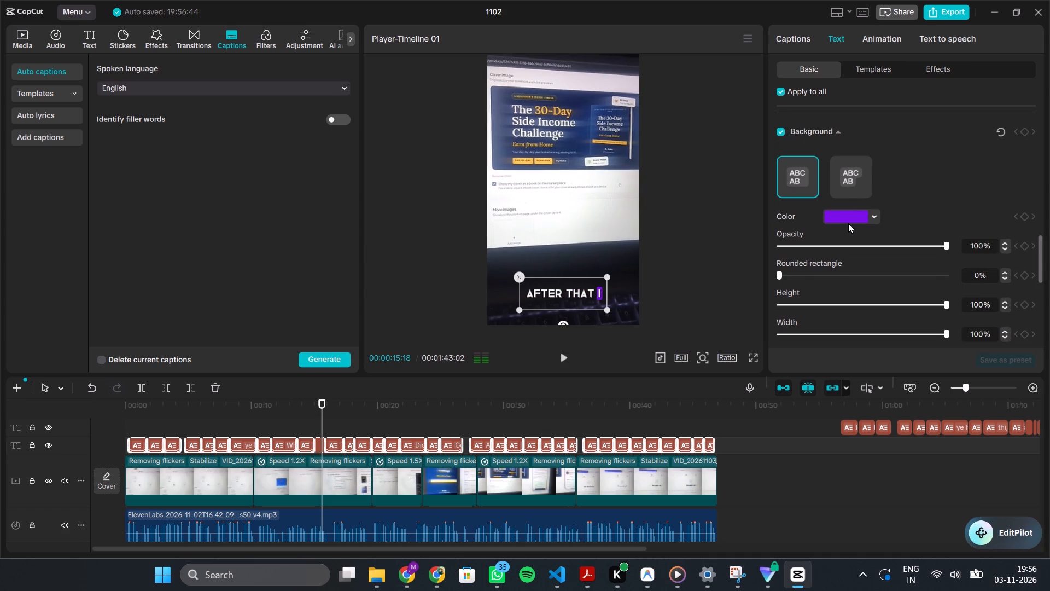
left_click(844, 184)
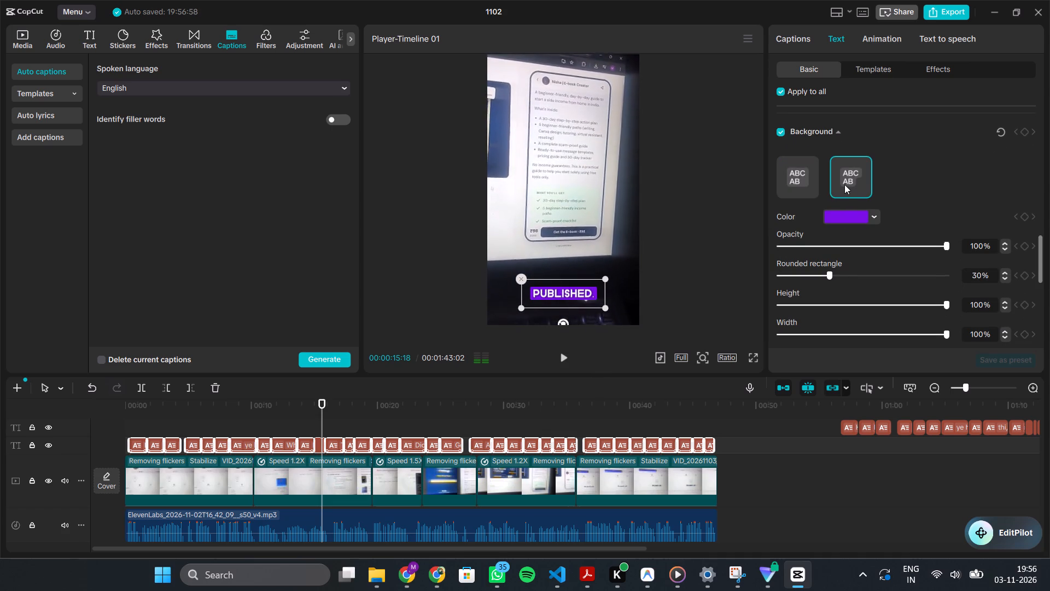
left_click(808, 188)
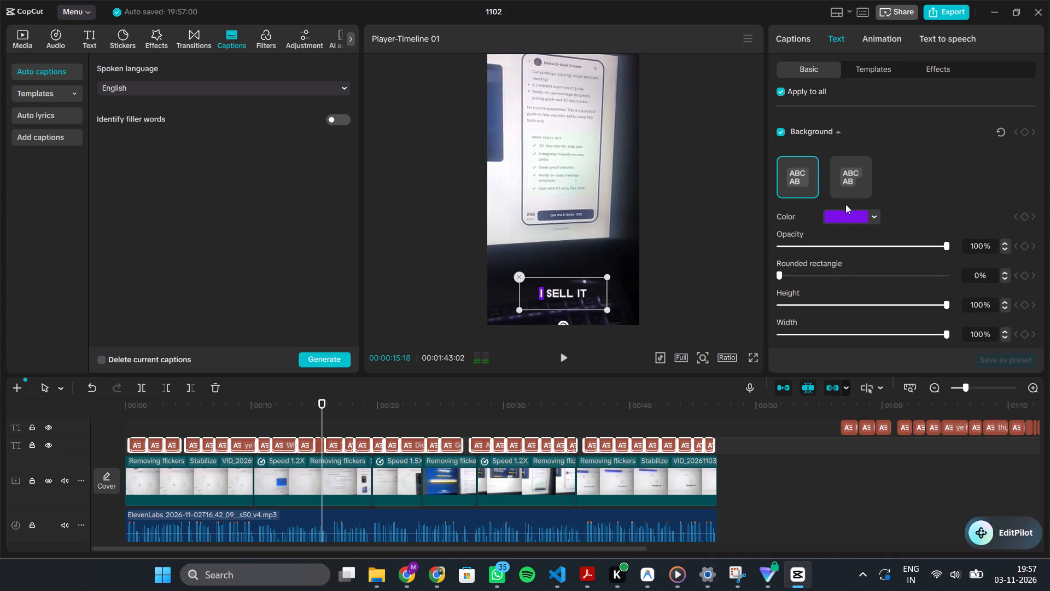
Open the background colour choices for the English captions.
left_click(847, 216)
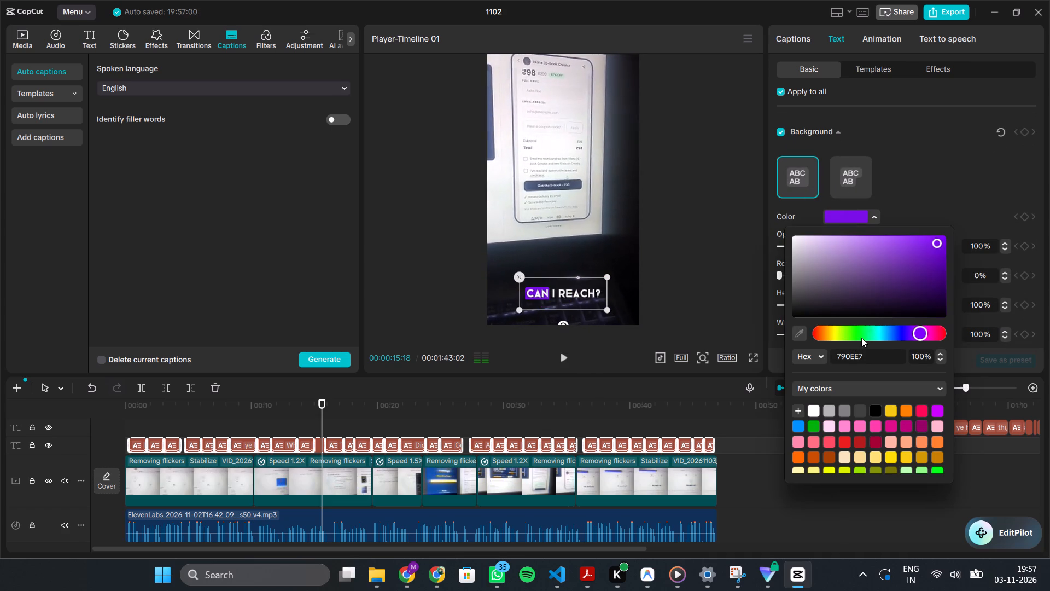
Change the background colour of all the English captions from the colour picker to a bright blue, about 006BFF.
left_click(890, 333)
left_click_drag(890, 333, 900, 333)
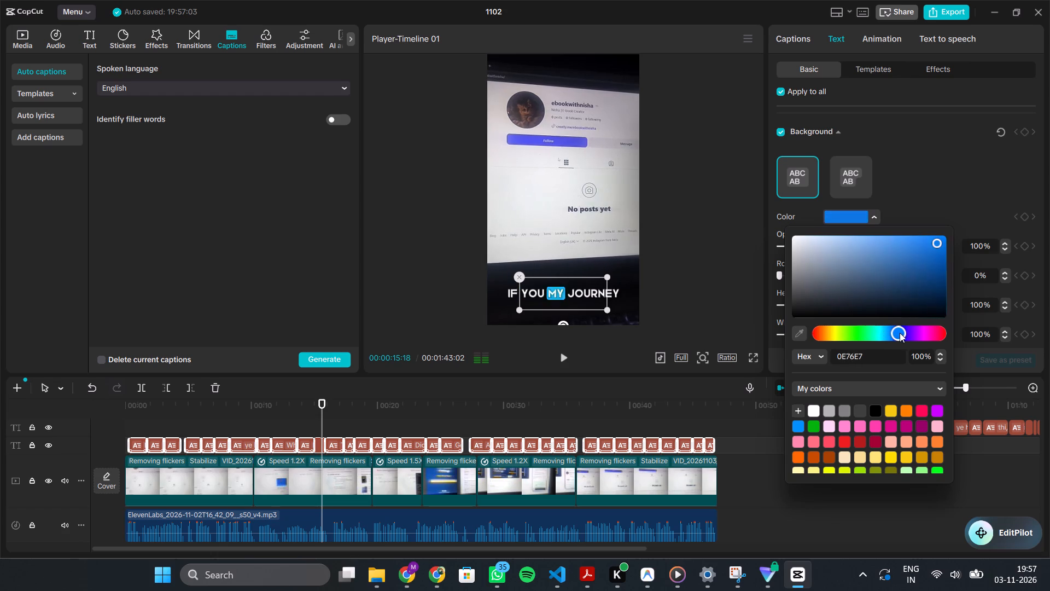
left_click_drag(900, 333, 899, 333)
double_click(899, 333)
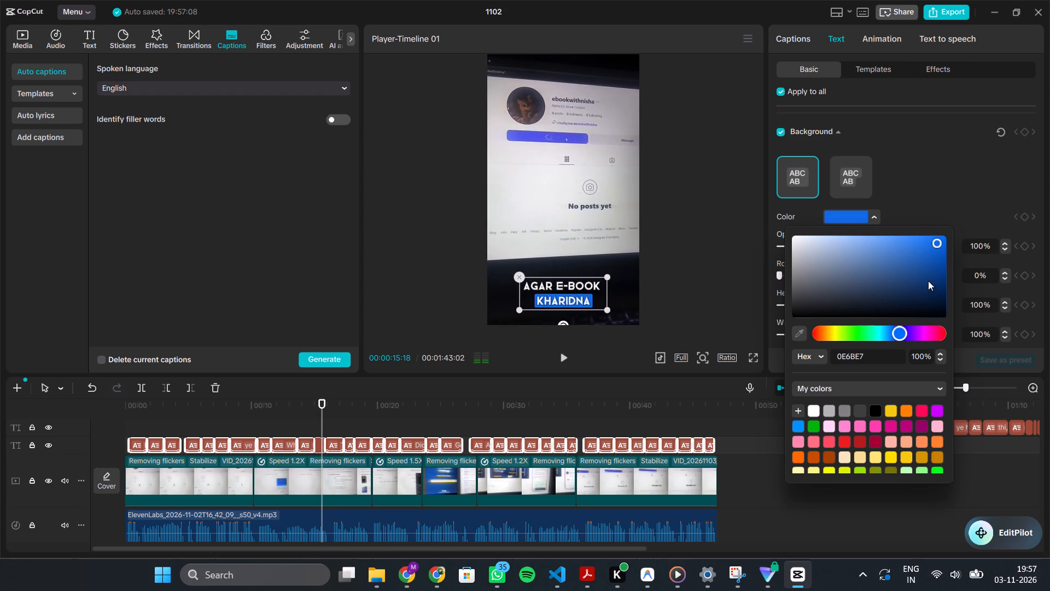
left_click_drag(928, 281, 949, 203)
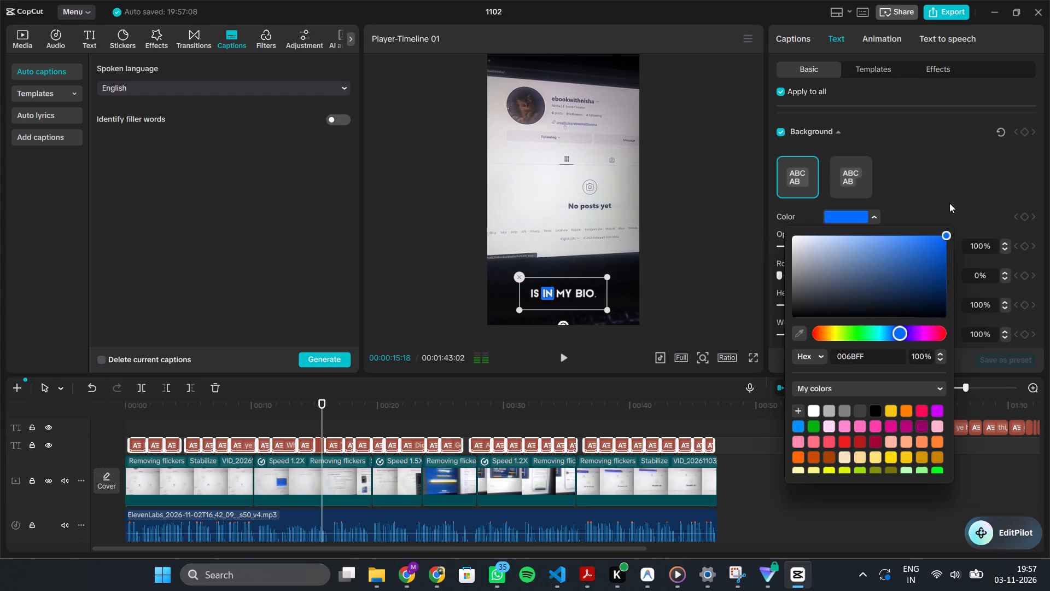
left_click_drag(949, 203, 937, 198)
left_click(934, 164)
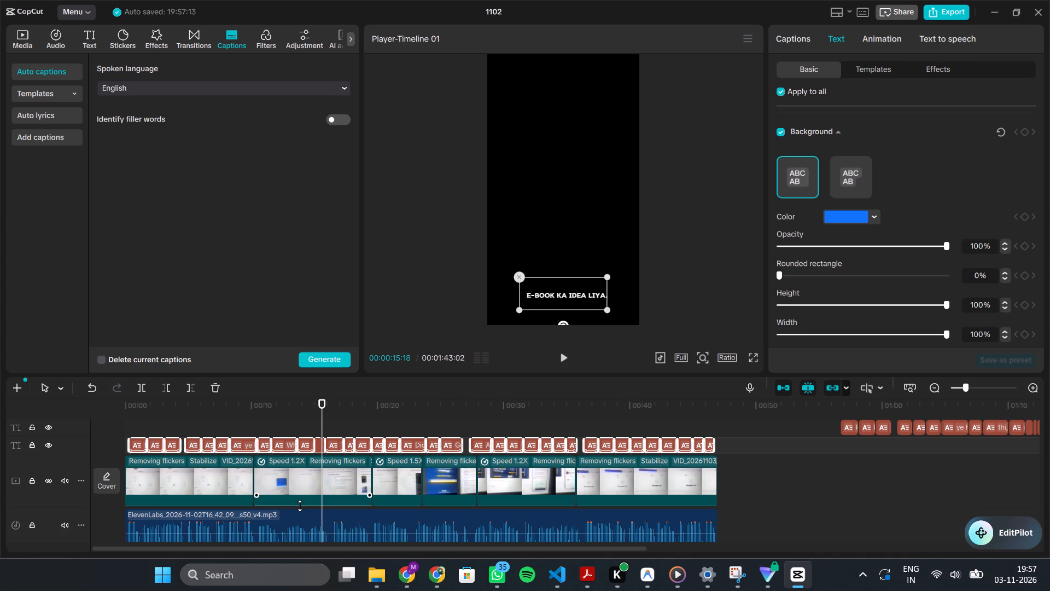
Select all the duplicate caption clips on the upper caption track, beyond the end of the video.
scroll(634, 464, "down", 4, "ctrl")
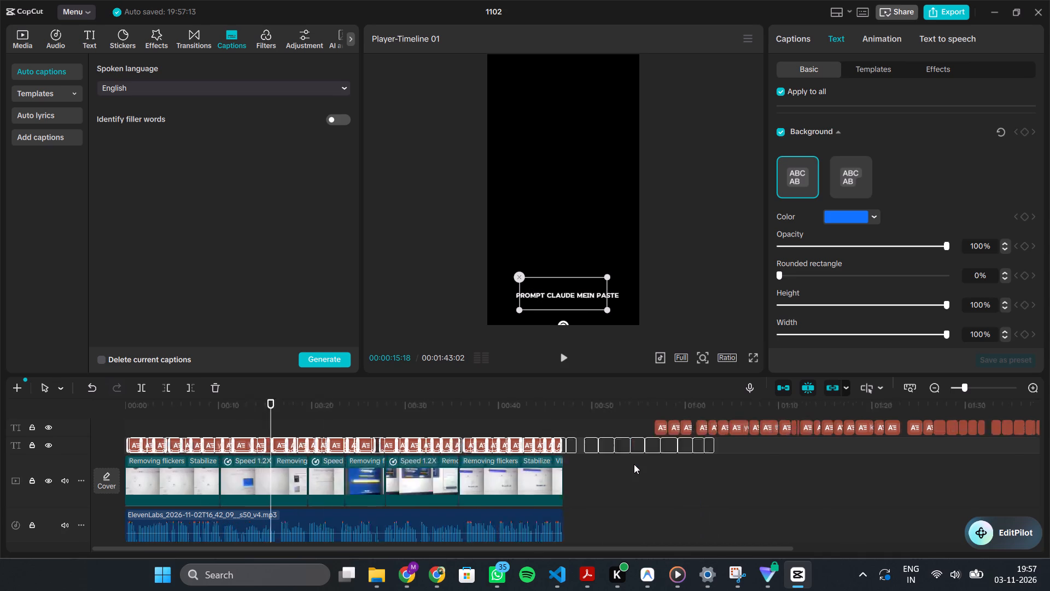
scroll(634, 464, "down", 3, "ctrl")
left_click_drag(710, 425, 427, 421)
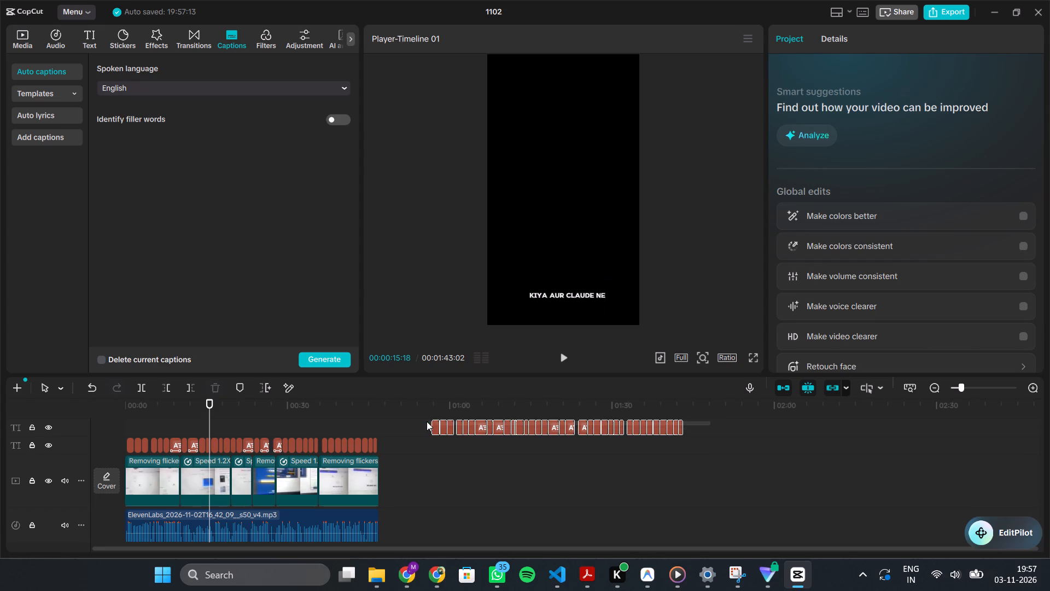
Move all the Hinglish captions back to the start of the video, aligned above the English captions, and play the opening seconds.
left_click_drag(427, 421, 430, 423)
scroll(486, 440, "up", 10, "ctrl")
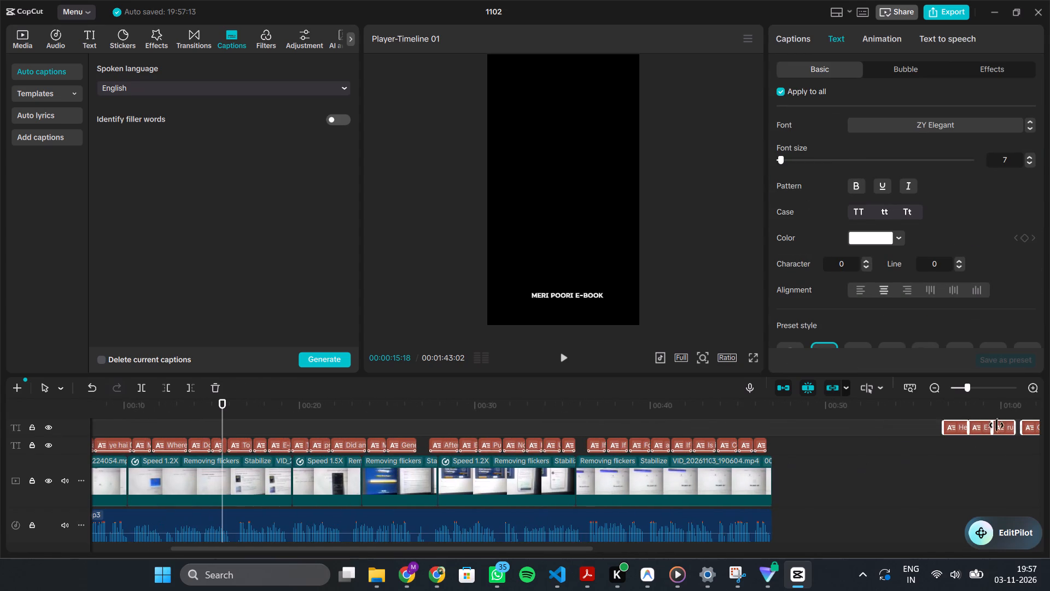
left_click_drag(956, 426, 266, 442)
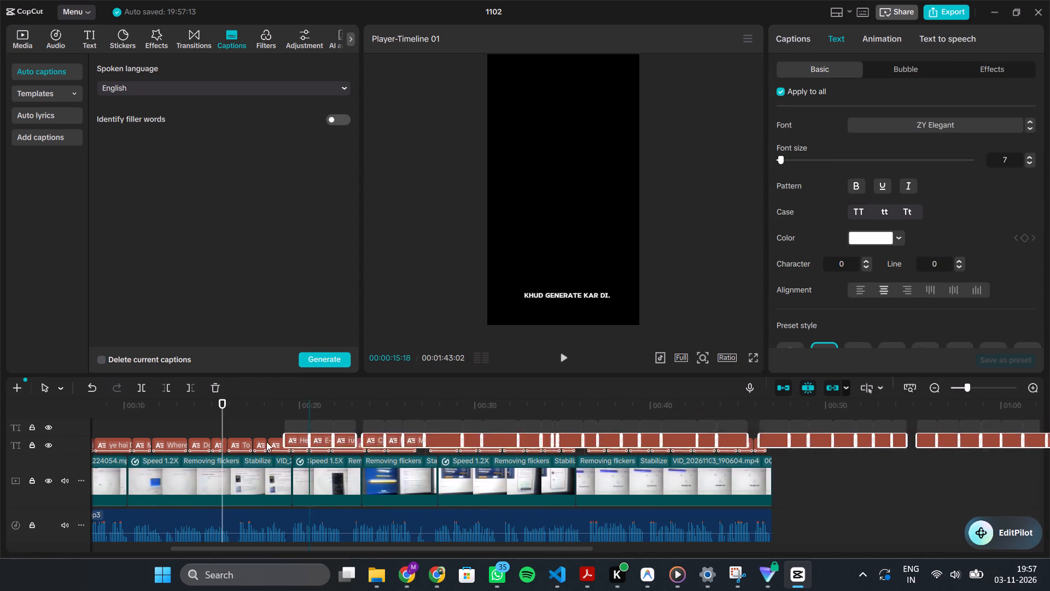
left_click_drag(266, 442, 0, 438)
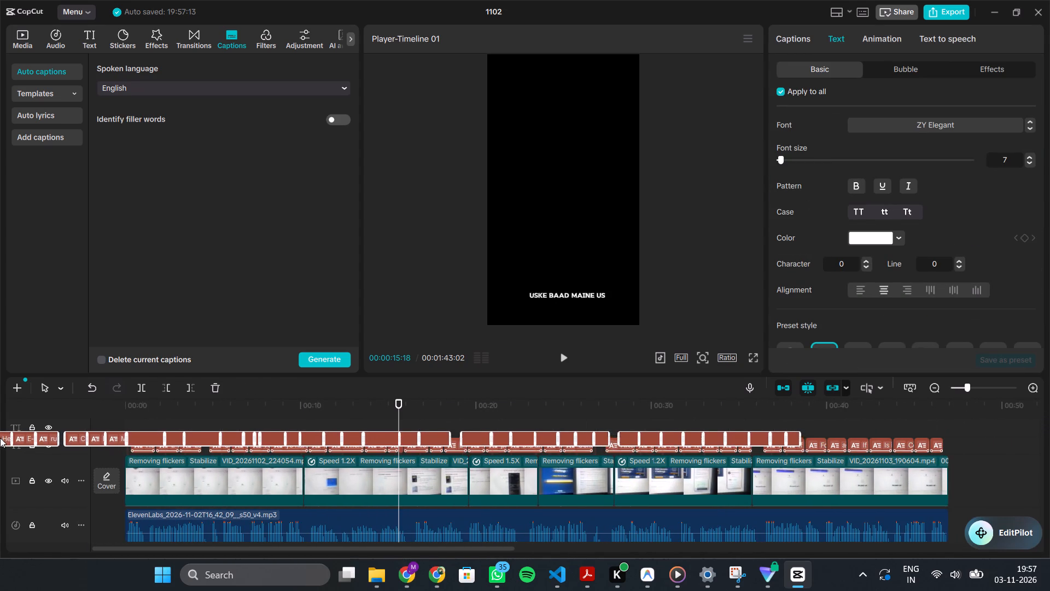
left_click_drag(0, 438, 144, 428)
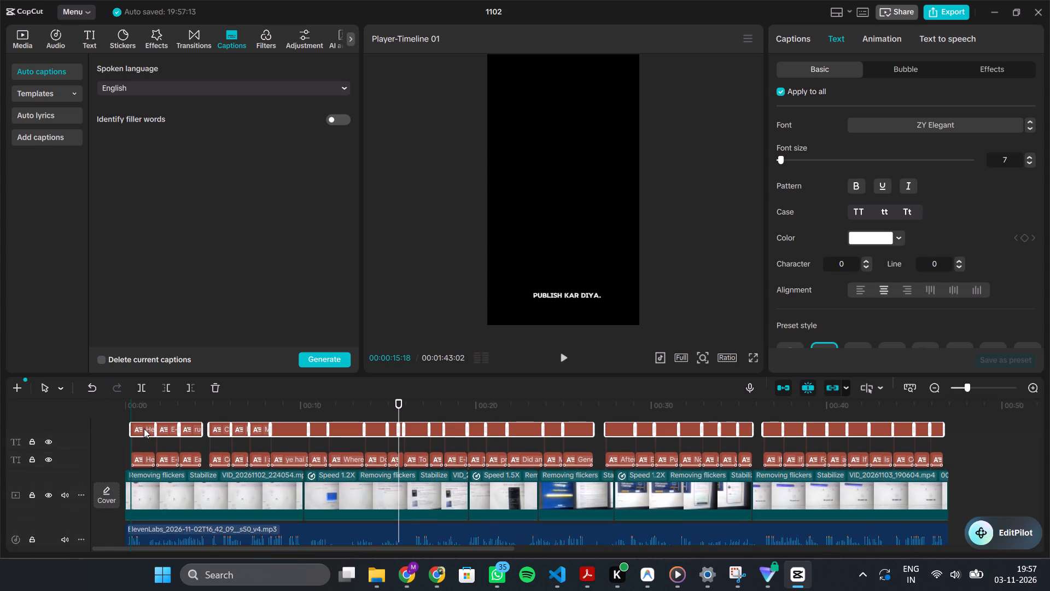
left_click_drag(144, 428, 144, 451)
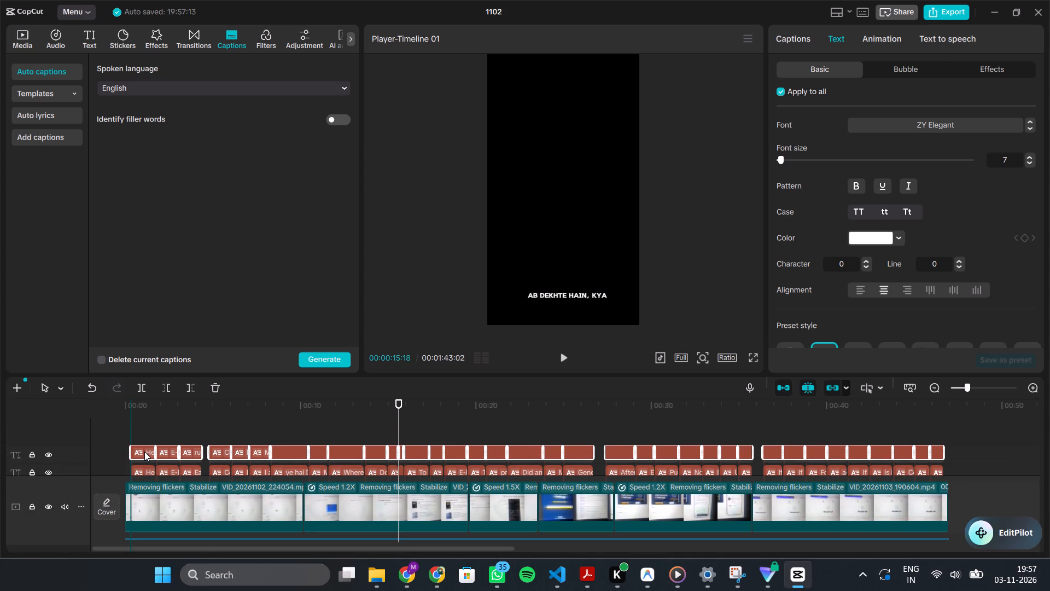
left_click(126, 433)
key("space")
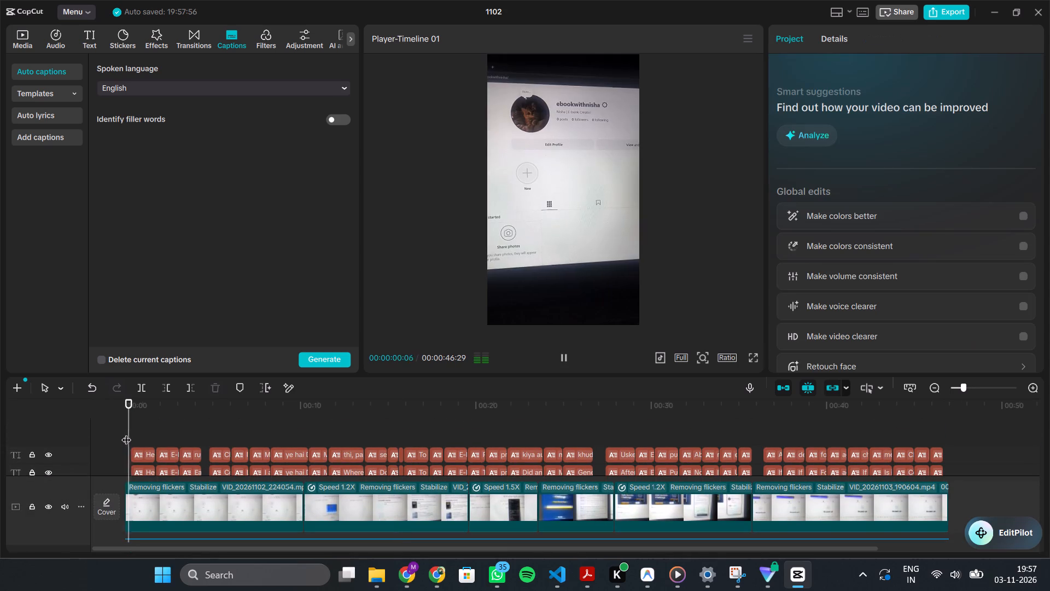
key("space")
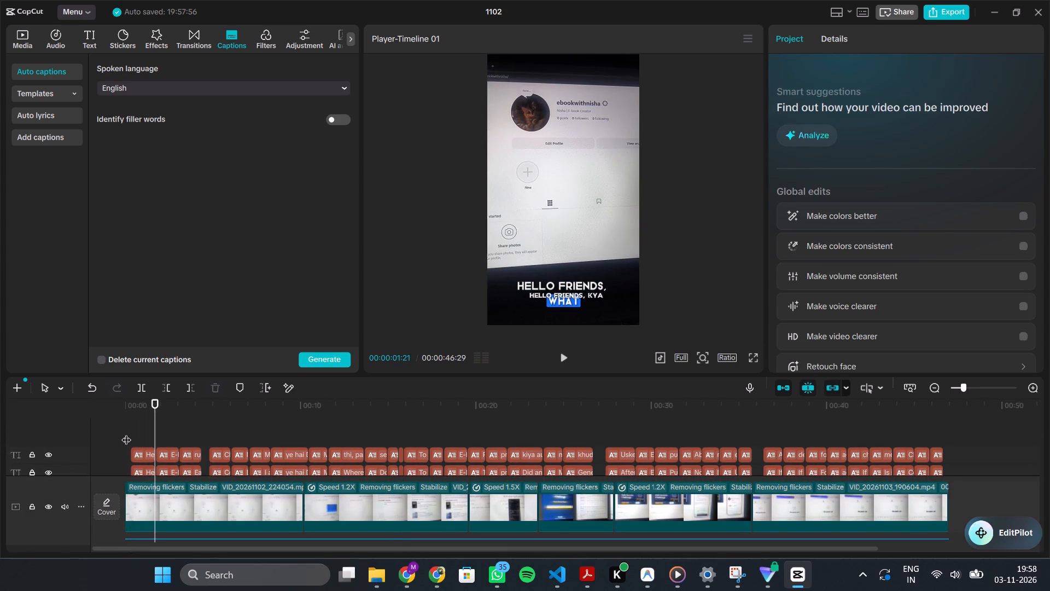
In the caption list, cut "Hello friends, kya" from line 1 and paste it over the English text in line 2.
scroll(126, 433, "up", 8, "ctrl")
scroll(126, 433, "down", 1)
scroll(126, 433, "up", 1)
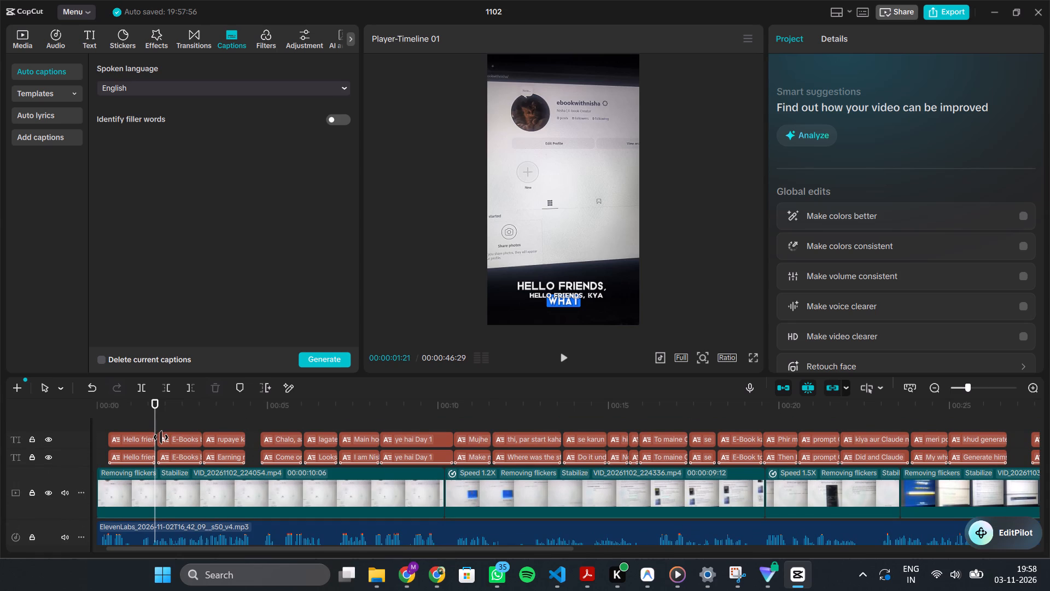
left_click(187, 437)
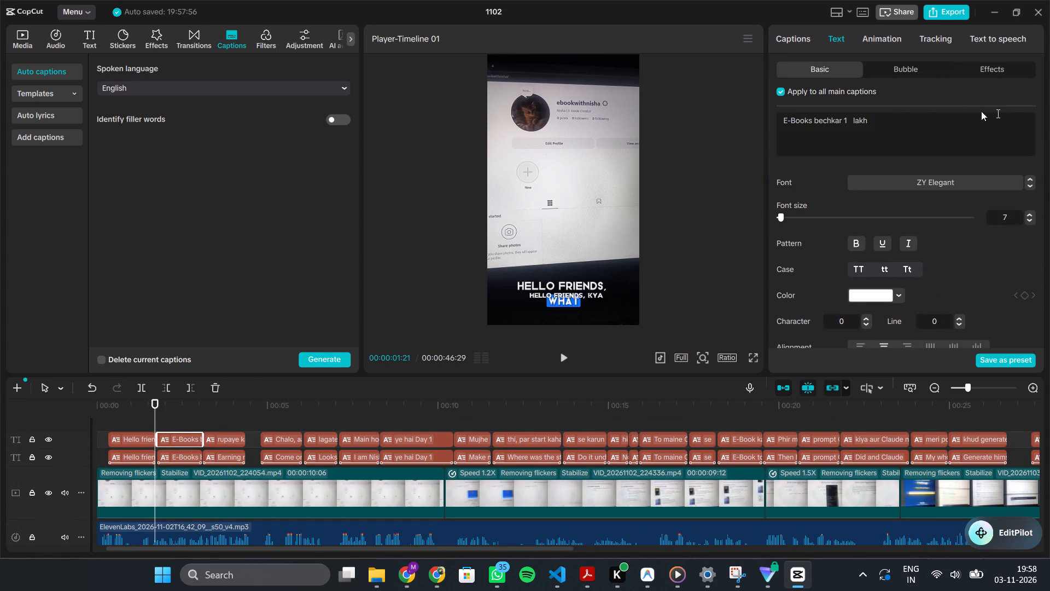
left_click(778, 37)
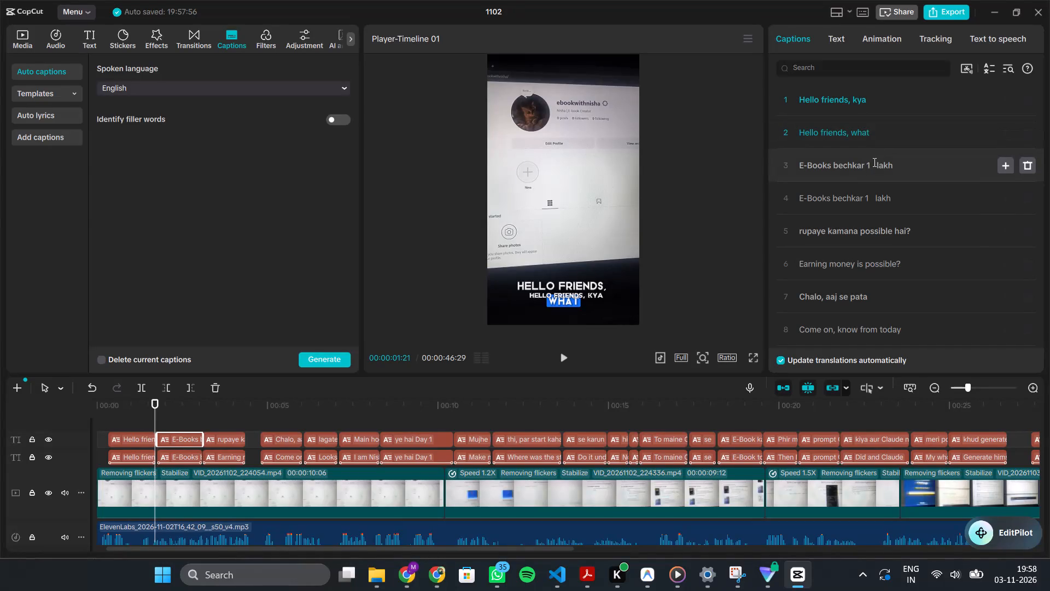
left_click(869, 102)
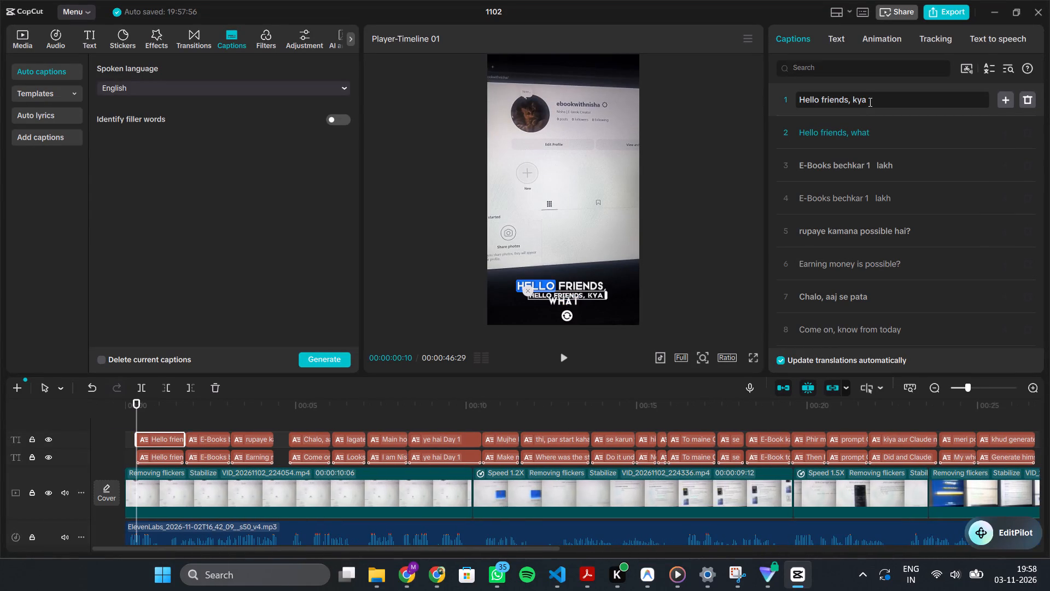
key("ctrl+a")
key("ctrl+c")
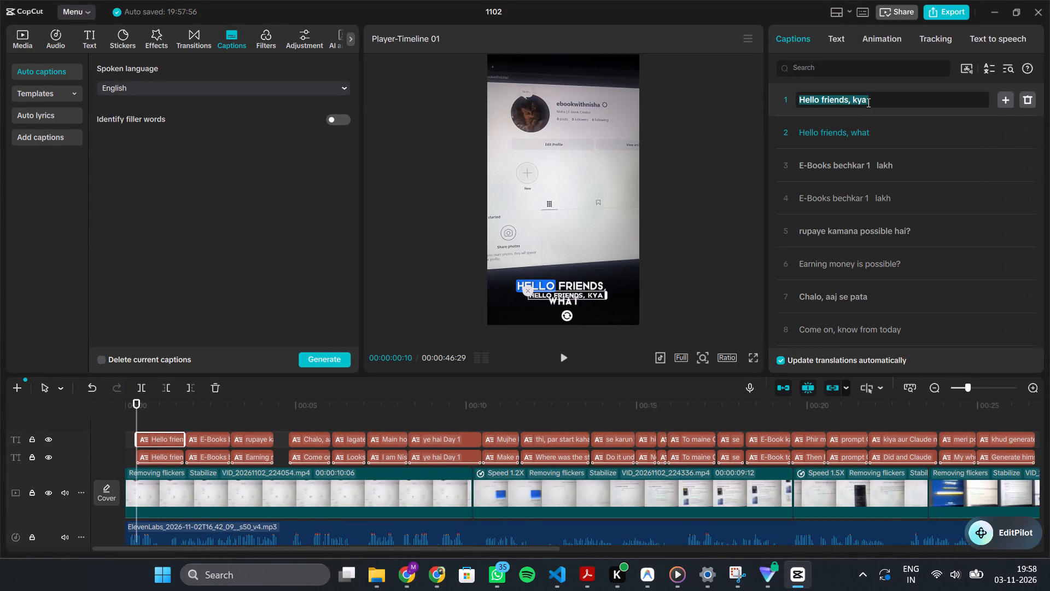
key("ctrl+x")
left_click(876, 130)
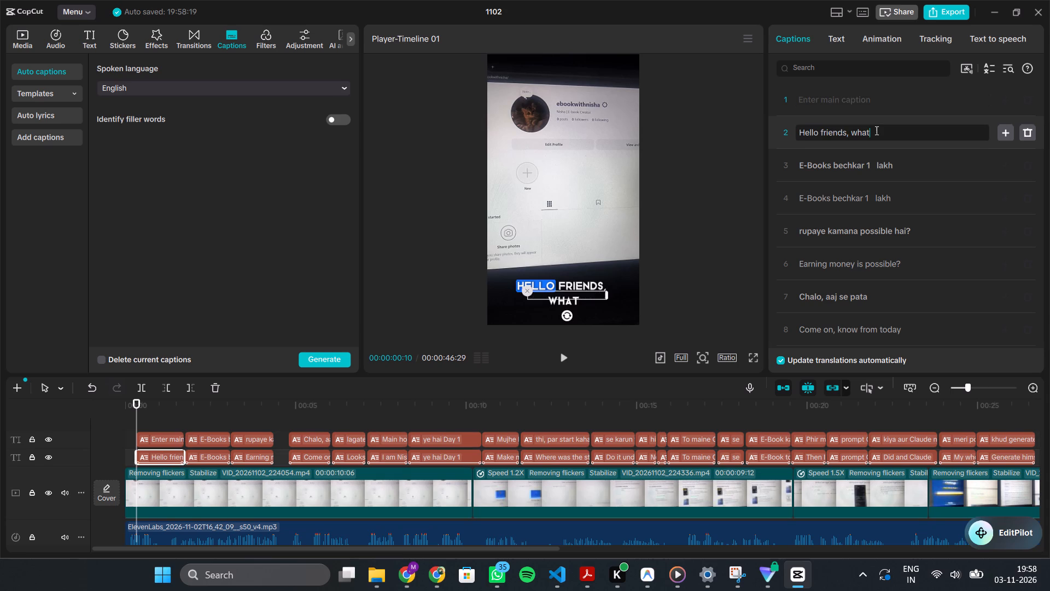
key("ctrl+a")
key("ctrl+v")
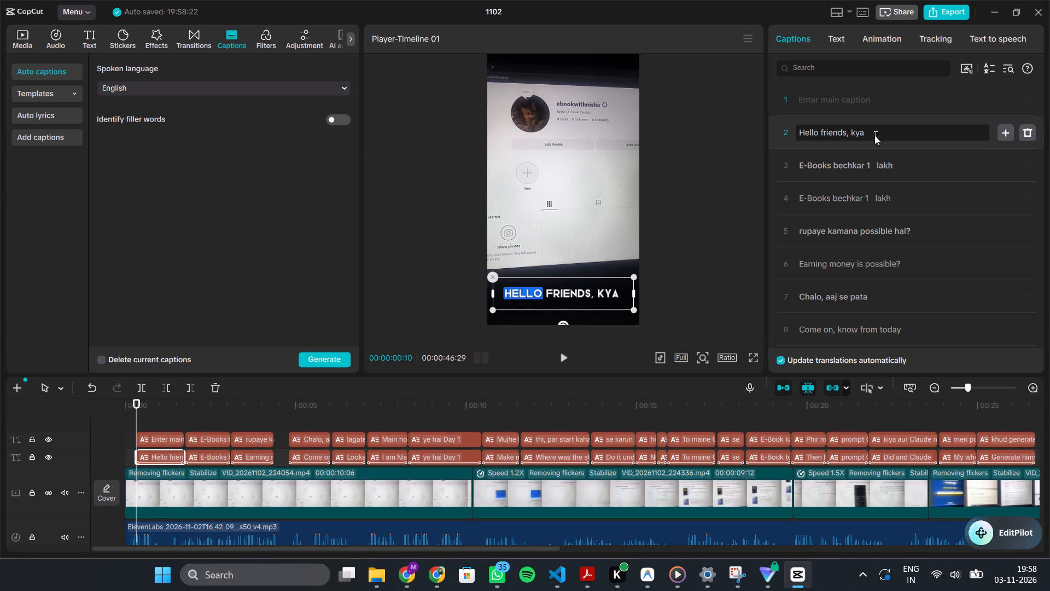
Cut "E-Books bechkar 1 lakh" from line 3 and paste it over the text in line 4.
left_click(874, 159)
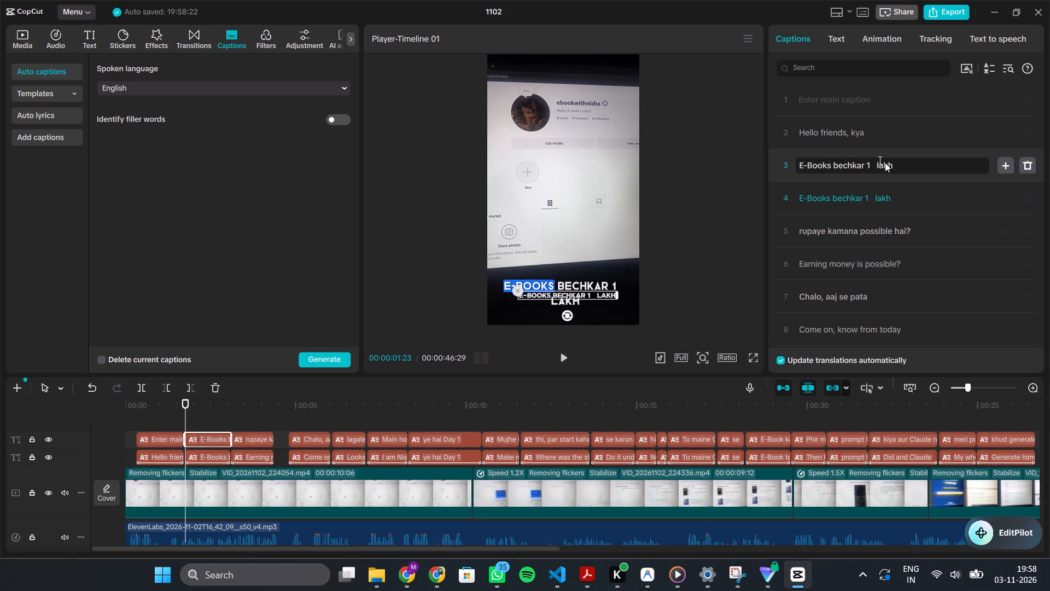
key("ctrl+a")
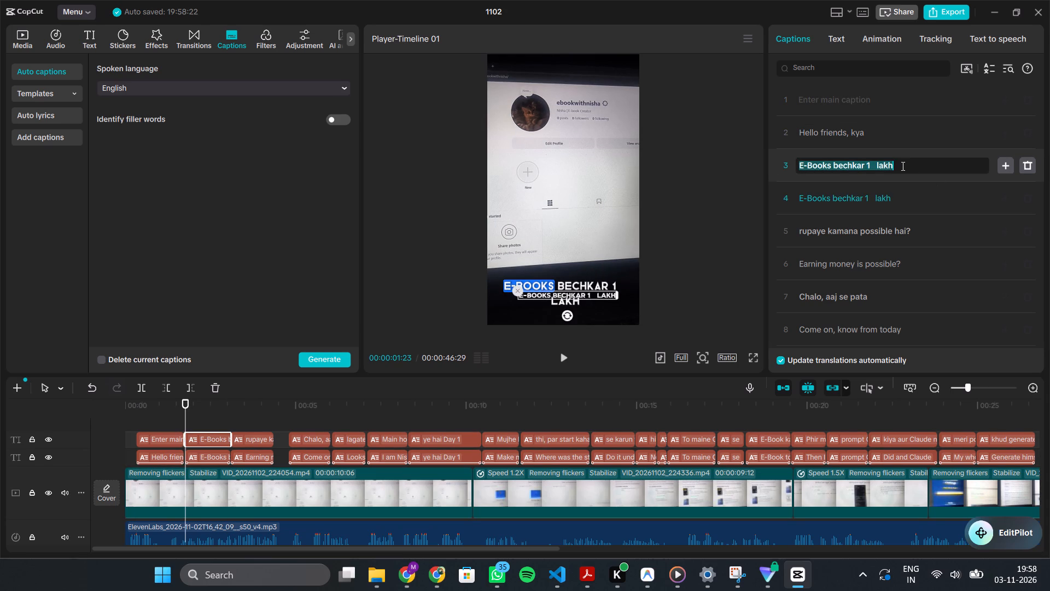
key("ctrl+x")
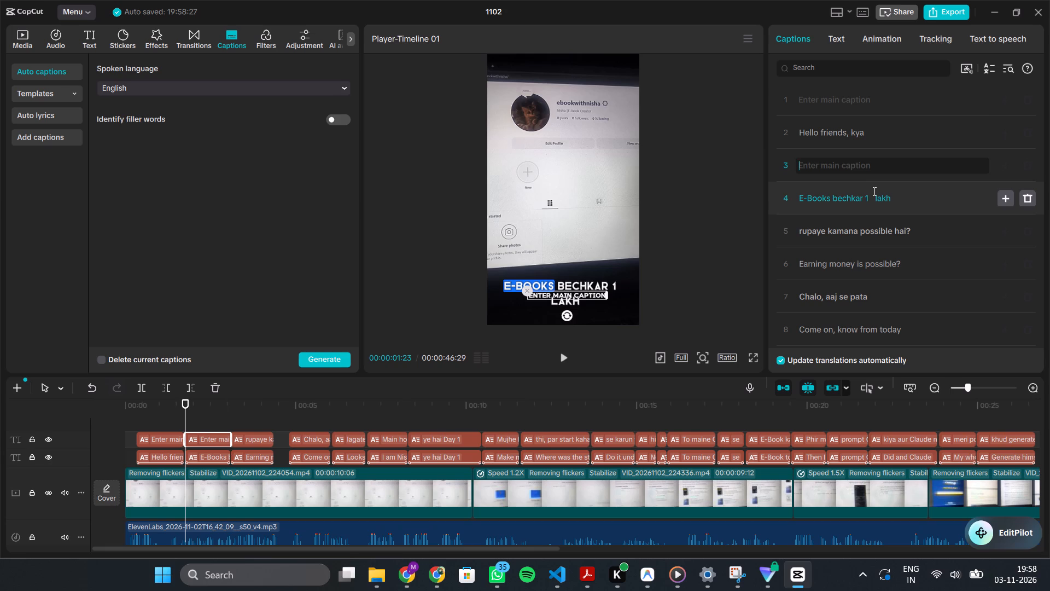
left_click(873, 192)
key("ctrl+a")
key("ctrl+v")
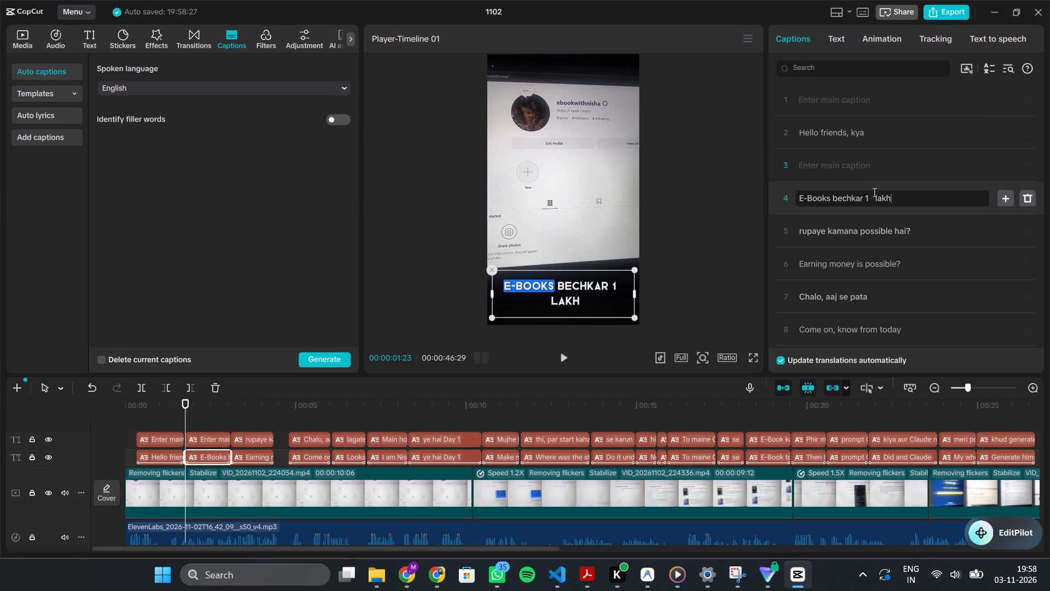
Cut "rupaye kamana possible hai?" from line 5 and paste it over the English text in line 6.
left_click(861, 233)
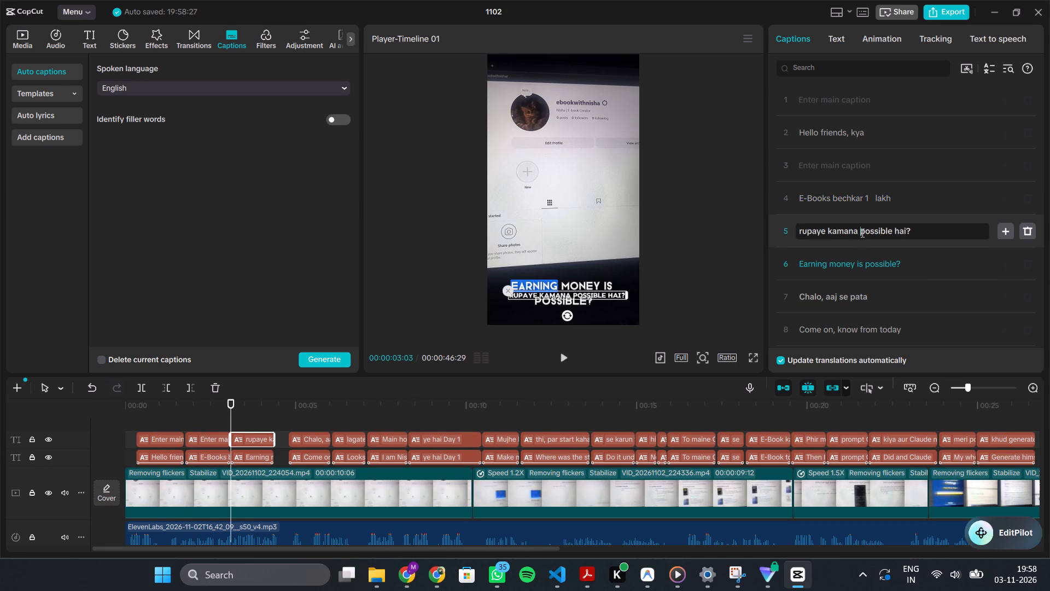
key("ctrl+a")
key("ctrl+x")
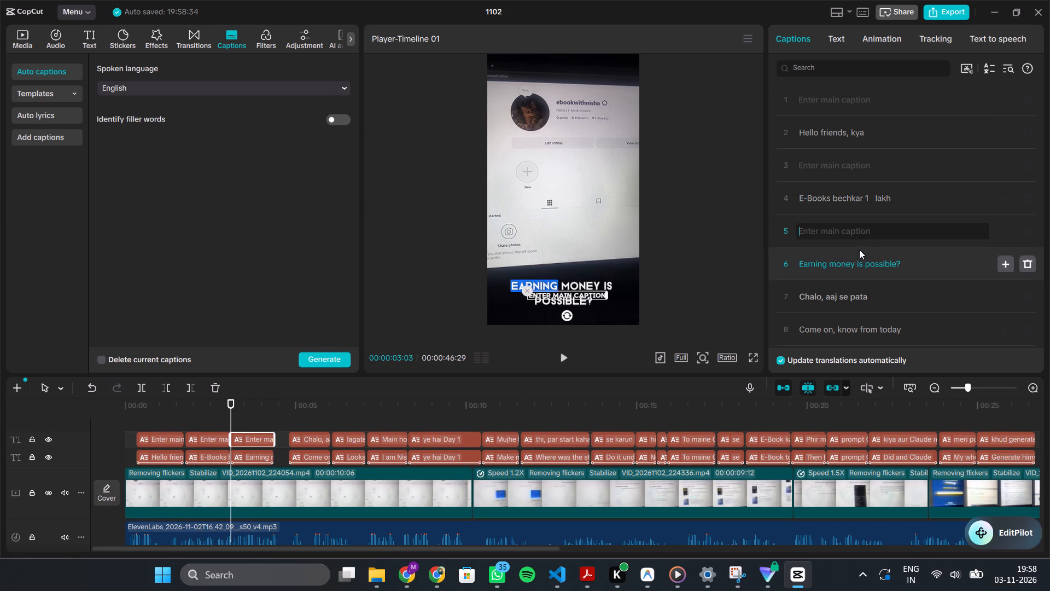
left_click(859, 253)
left_click(857, 258)
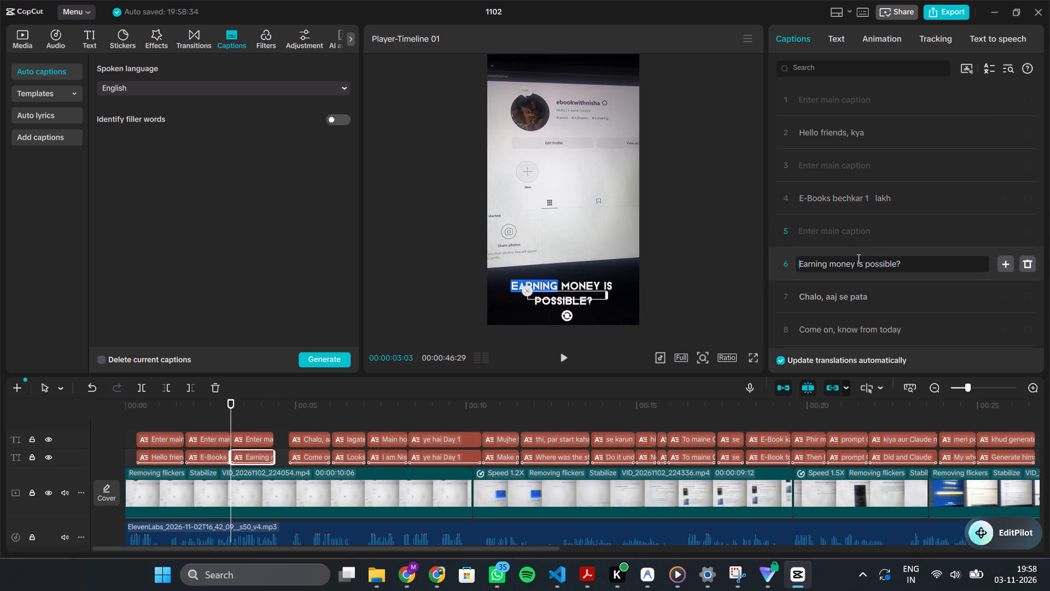
key("ctrl+a")
key("ctrl+v")
Cut "Chalo, aaj se pata" from line 7 and paste it over the English text in line 8.
scroll(857, 258, "down", 4)
left_click(872, 178)
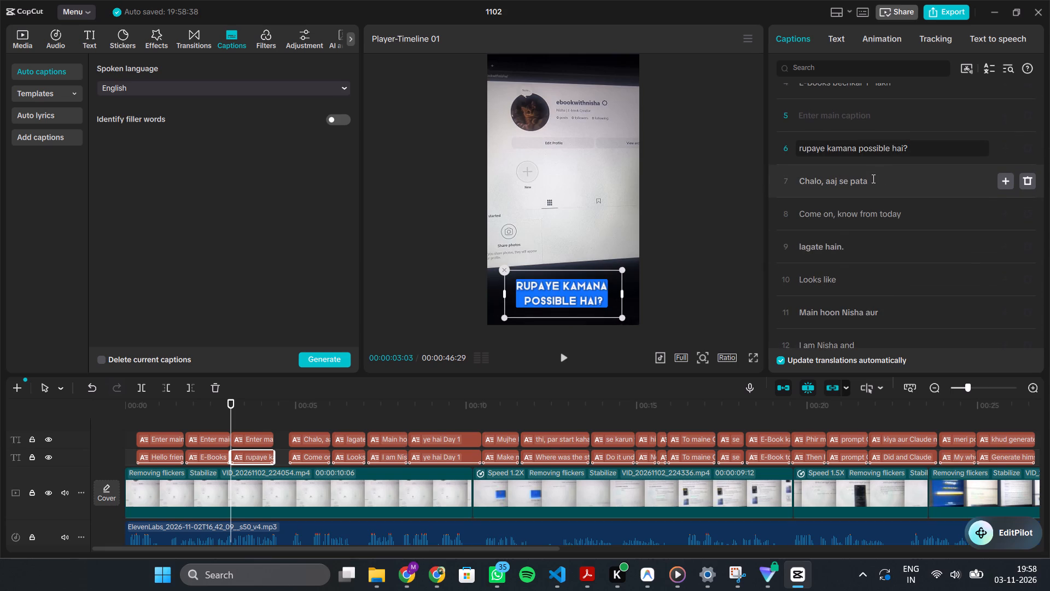
key("ctrl+a")
key("ctrl+c")
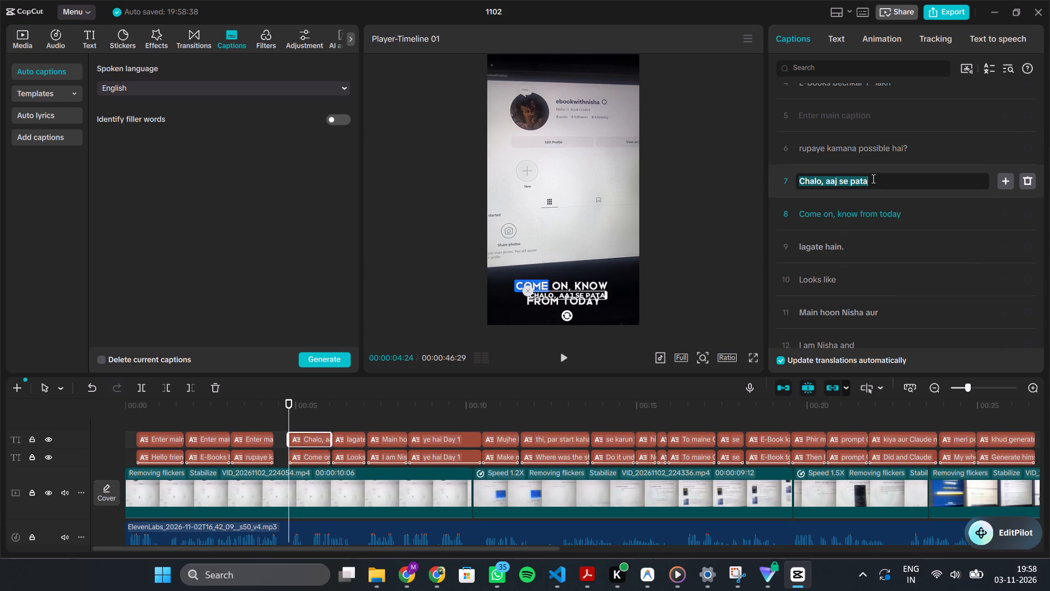
key("ctrl+x")
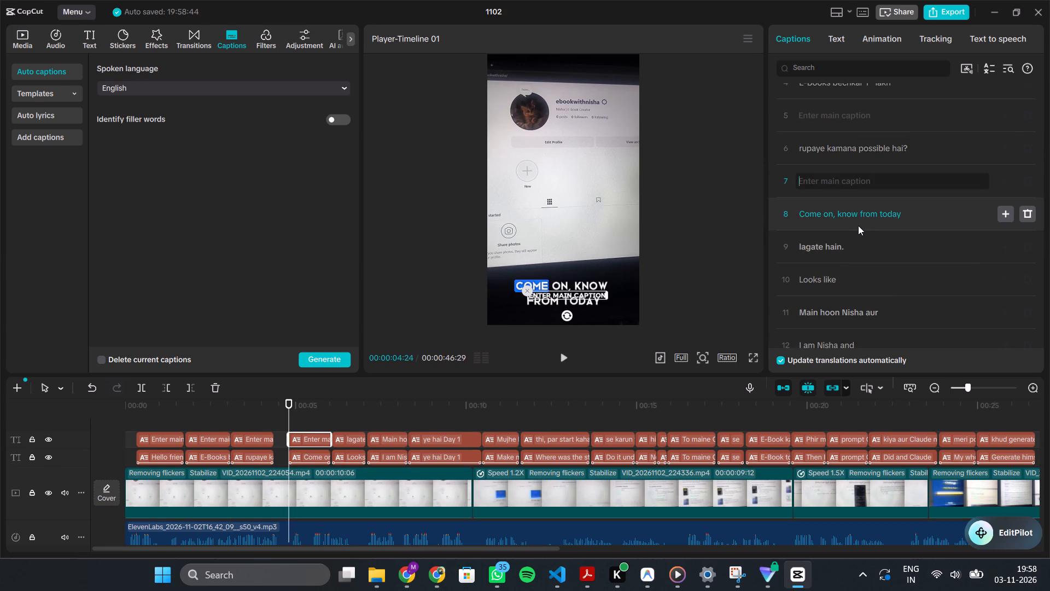
left_click(834, 217)
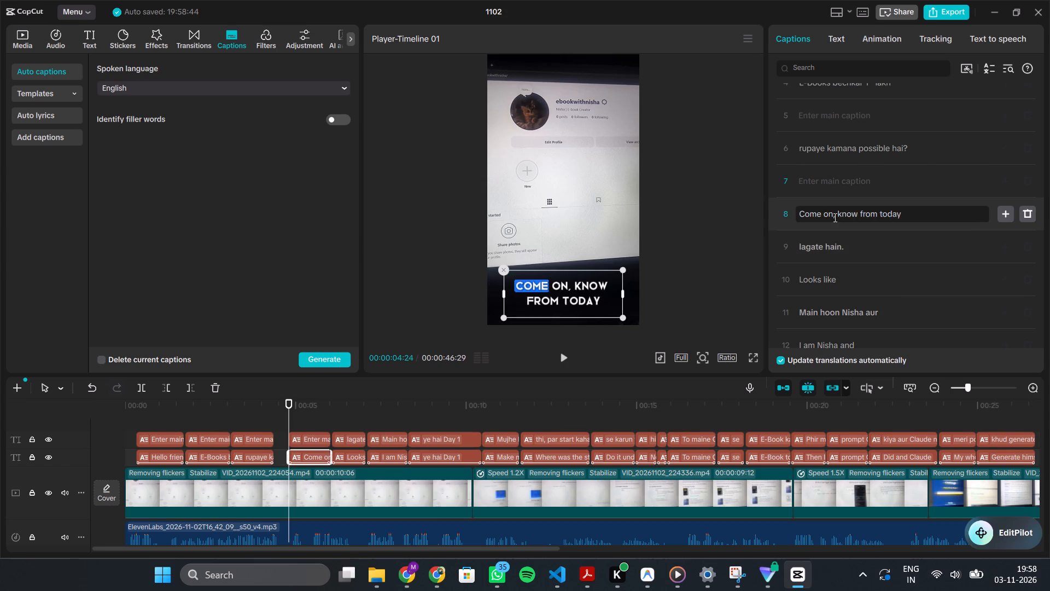
key("ctrl+a")
key("ctrl+v")
Cut "lagate hain." from line 9 and paste it over the English text in line 10.
left_click(823, 245)
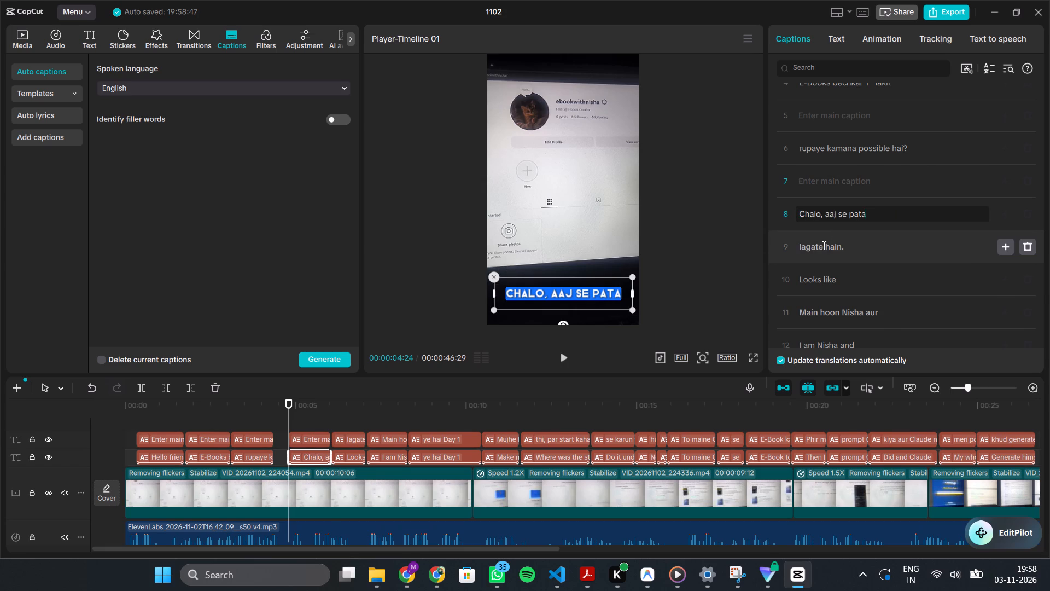
key("ctrl+a")
key("ctrl+x")
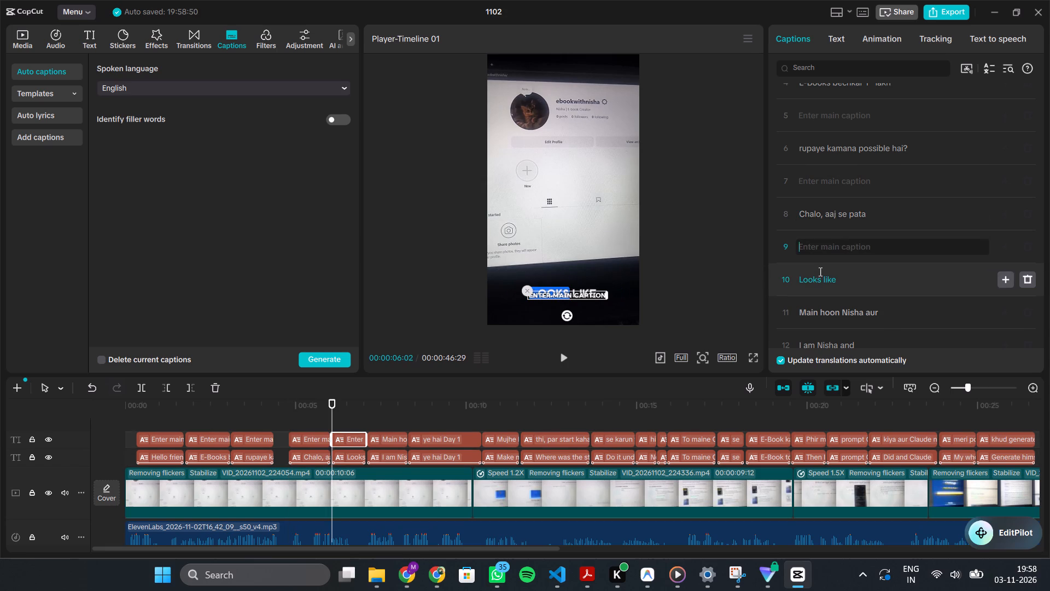
left_click(818, 277)
key("ctrl+a")
key("ctrl+v")
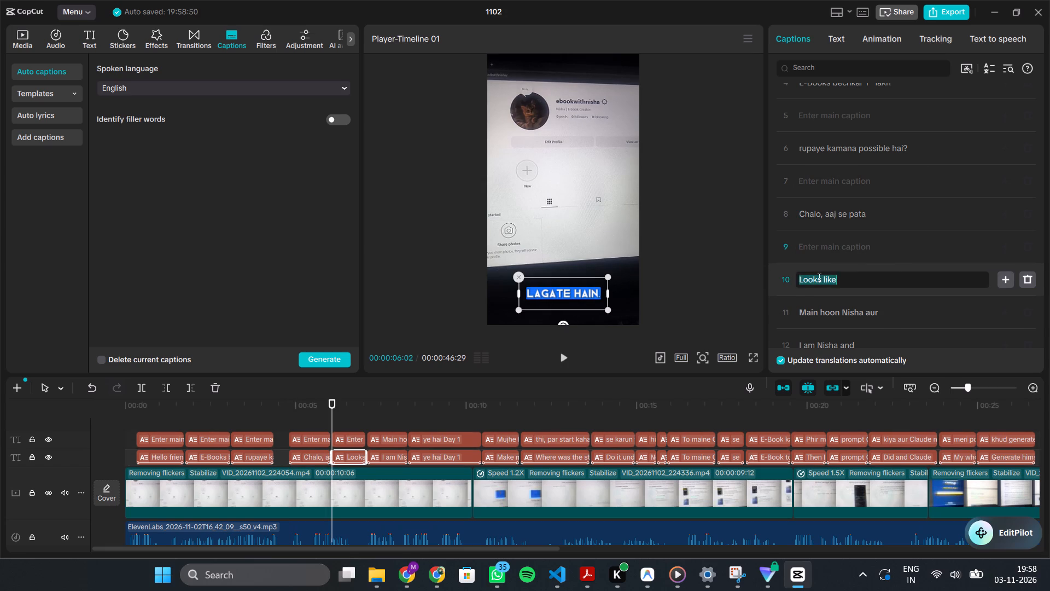
Cut "Main hoon Nisha aur" from line 11 and paste it over the English text in line 12.
scroll(818, 277, "down", 1)
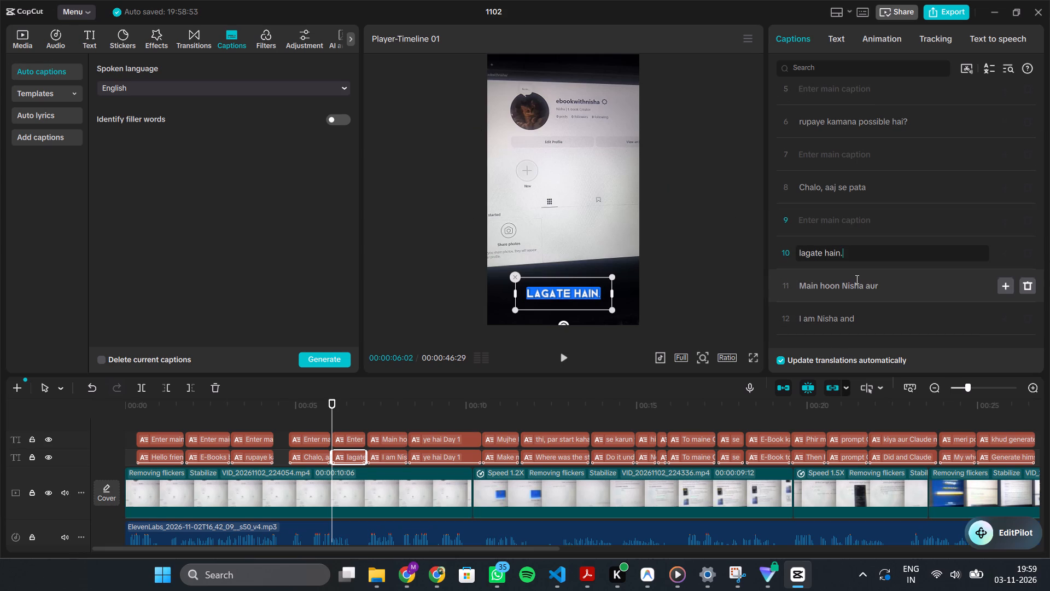
scroll(856, 279, "down", 7)
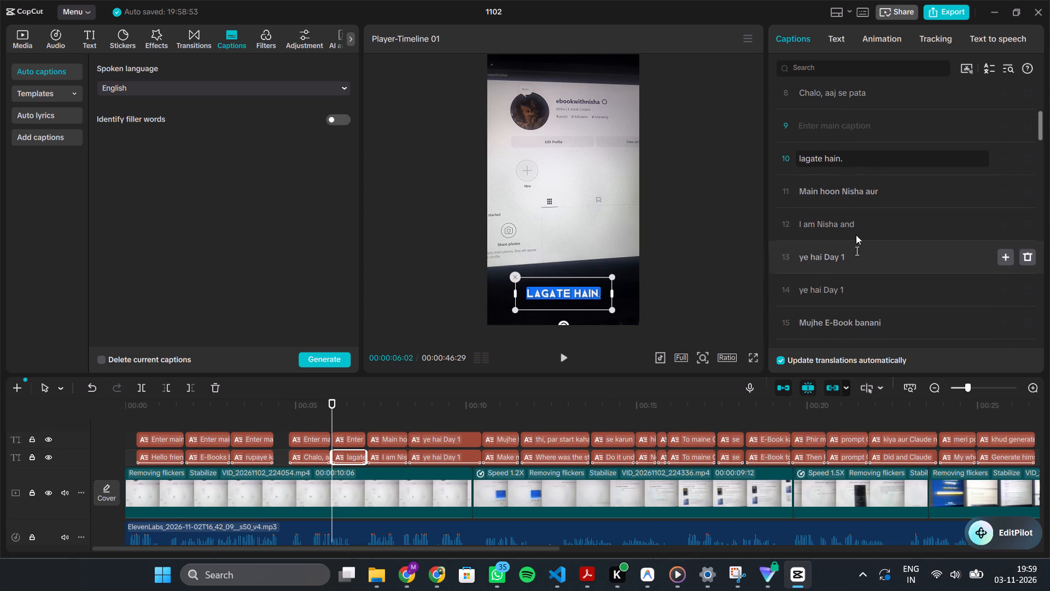
left_click(847, 188)
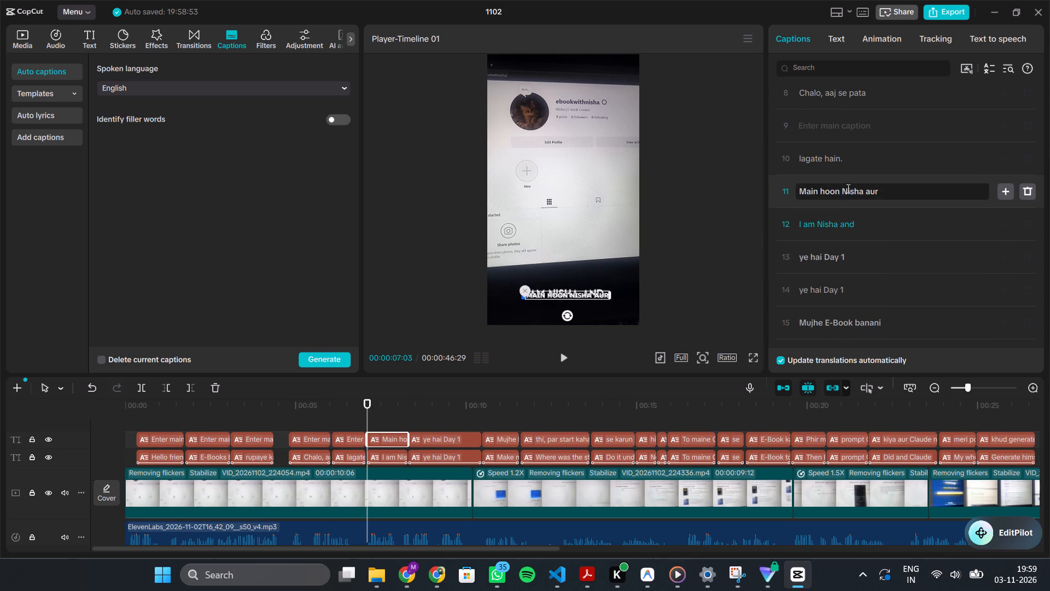
key("ctrl+a")
key("ctrl+x")
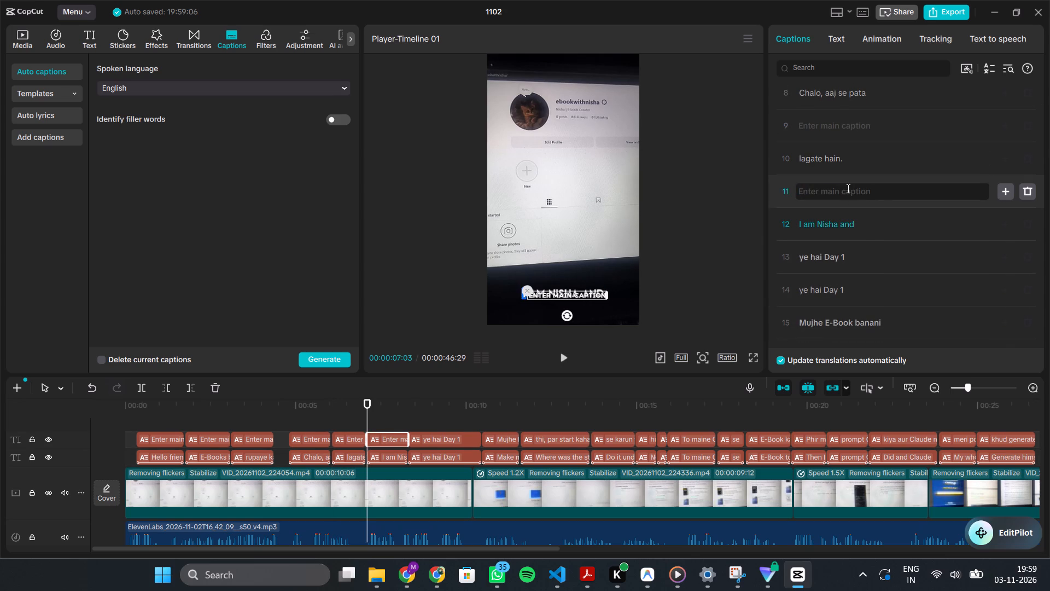
left_click(839, 224)
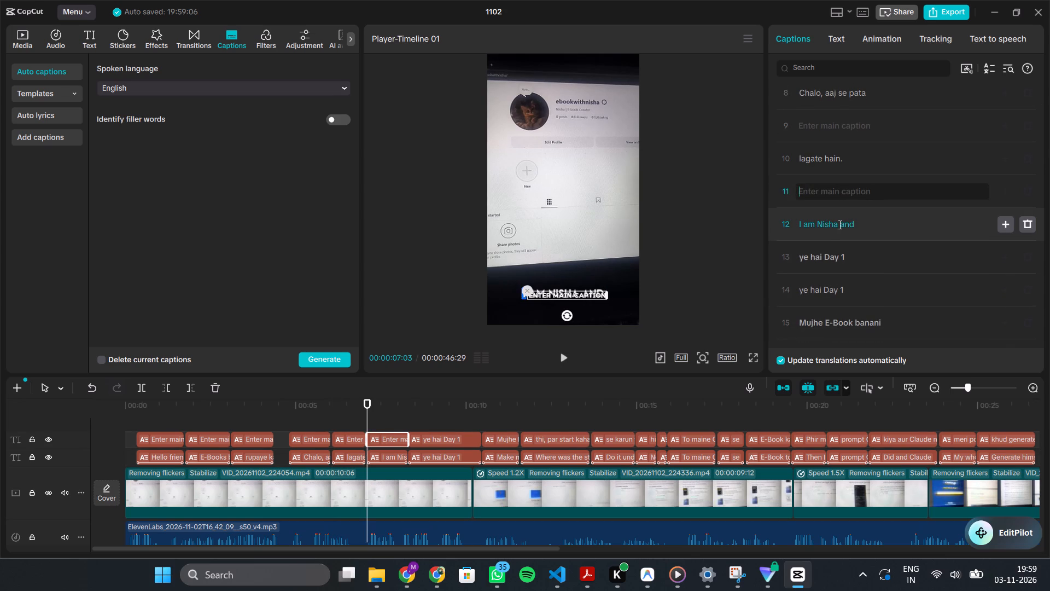
key("ctrl+a")
key("ctrl+v")
scroll(839, 224, "down", 2)
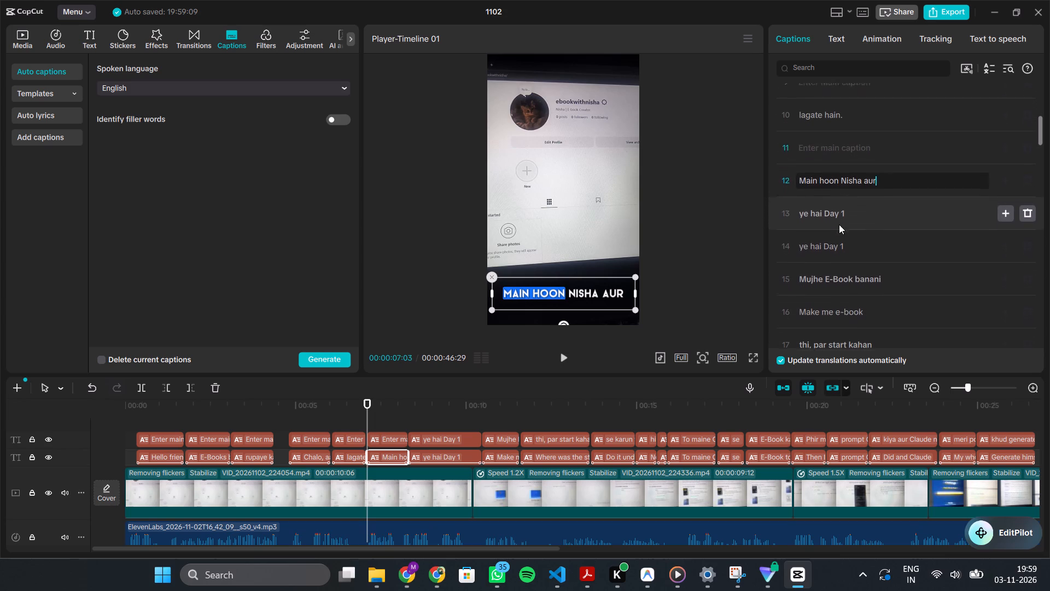
scroll(839, 224, "down", 1)
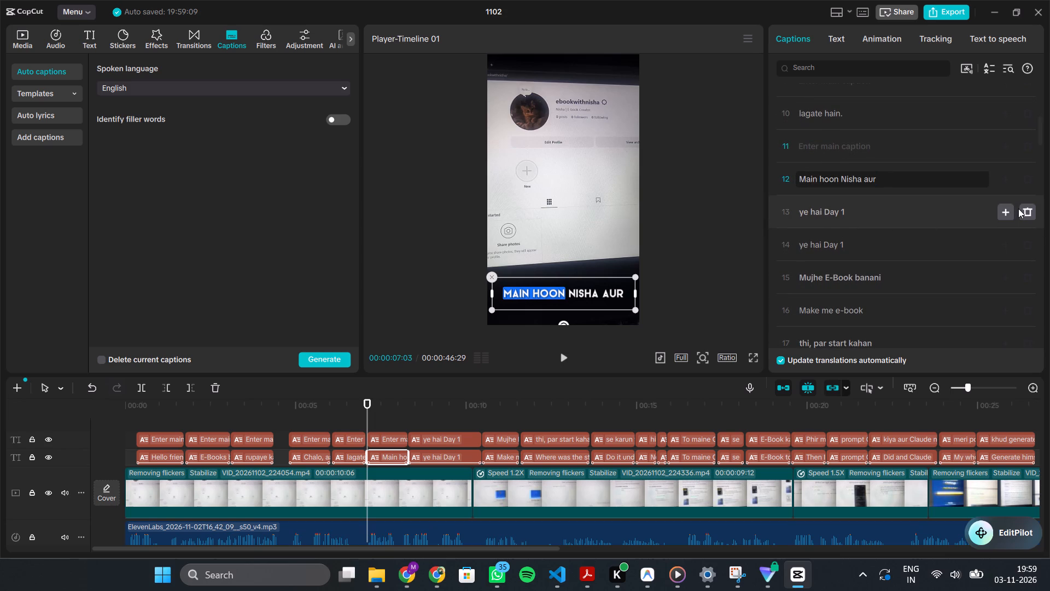
Cut "ye hai Day 1" from line 13 and paste it over the text in line 14.
left_click(869, 217)
key("ctrl+a")
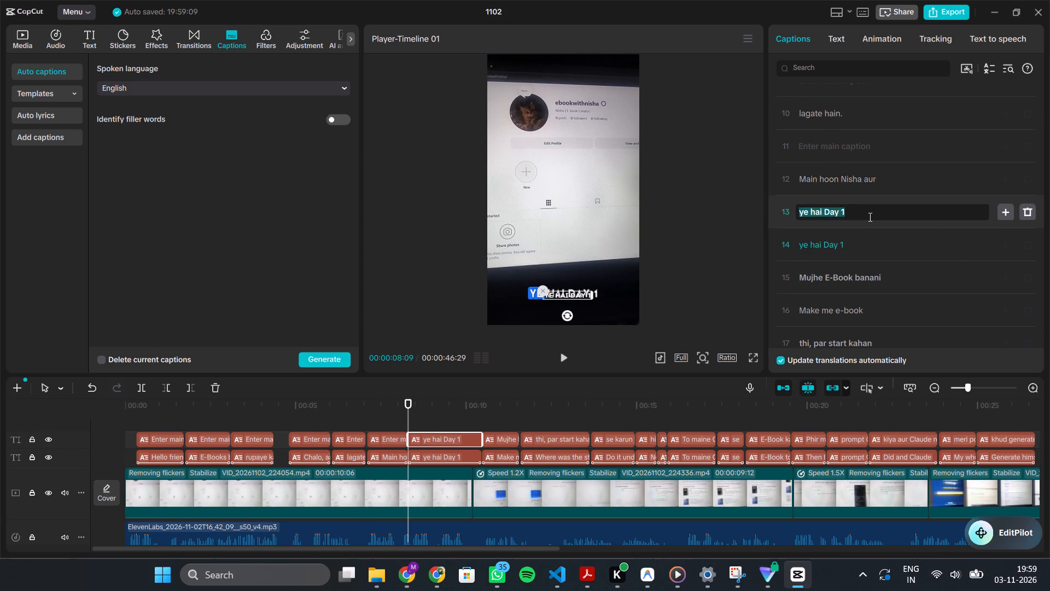
key("ctrl+x")
left_click(816, 246)
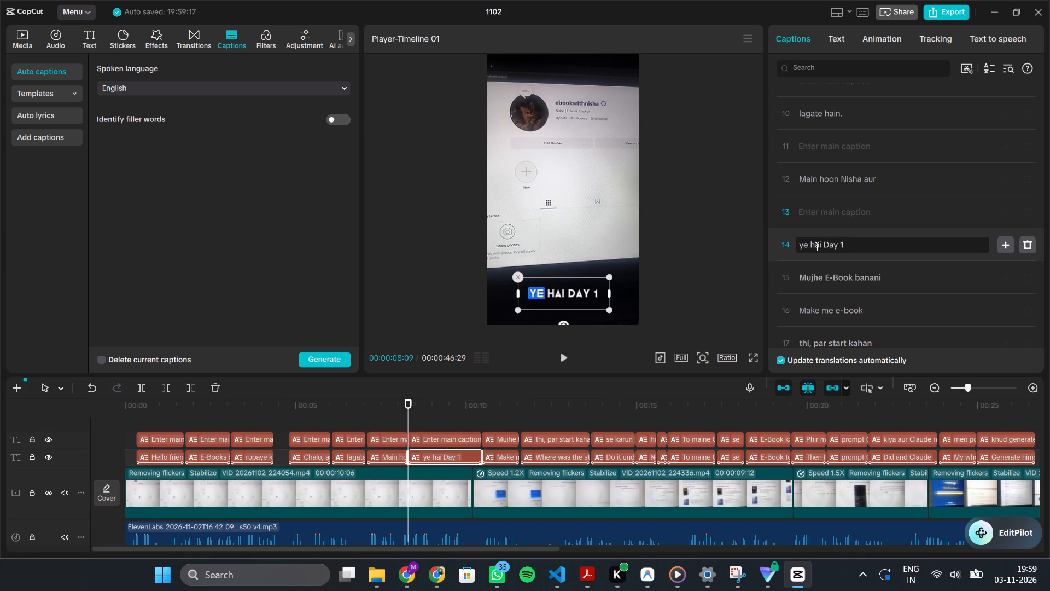
key("ctrl+a")
key("ctrl+v")
Look through the remaining caption lines in the list and further along the timeline.
scroll(816, 246, "down", 1)
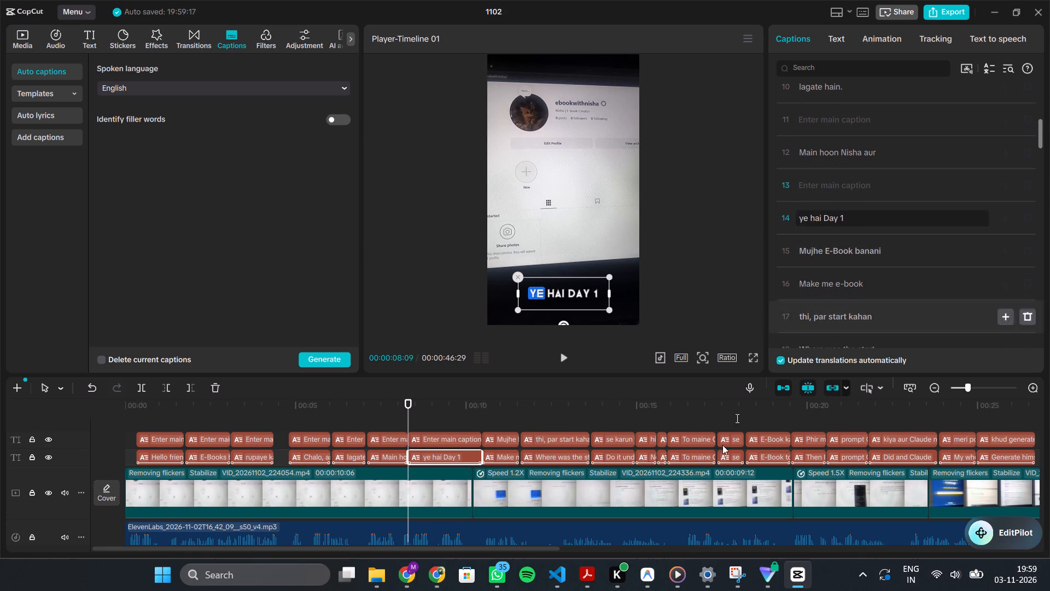
scroll(715, 459, "left", 3)
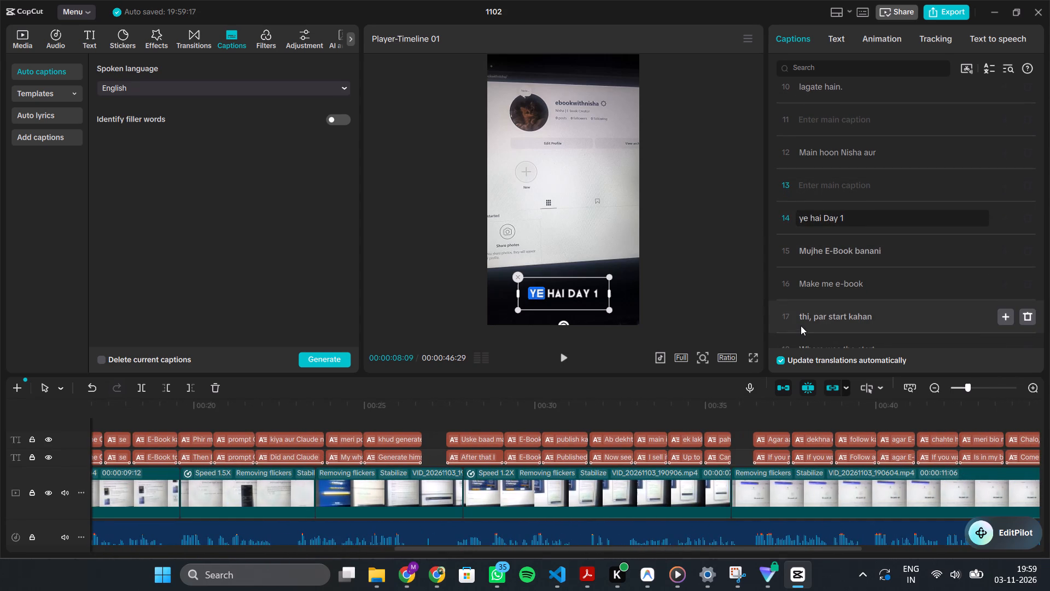
scroll(801, 326, "down", 20)
scroll(801, 326, "down", 14)
scroll(801, 326, "up", 16)
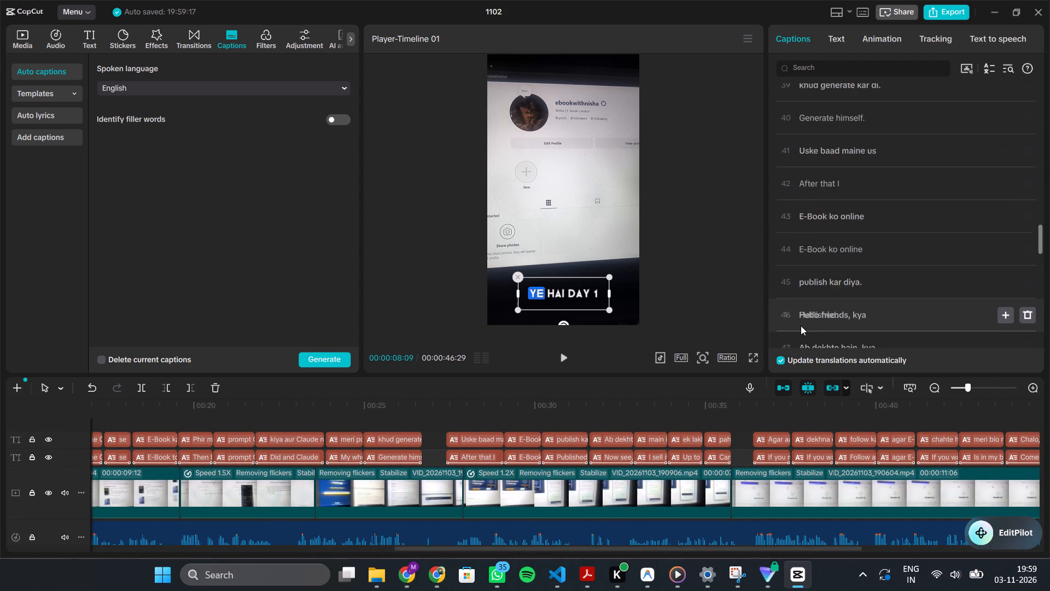
scroll(801, 326, "up", 15)
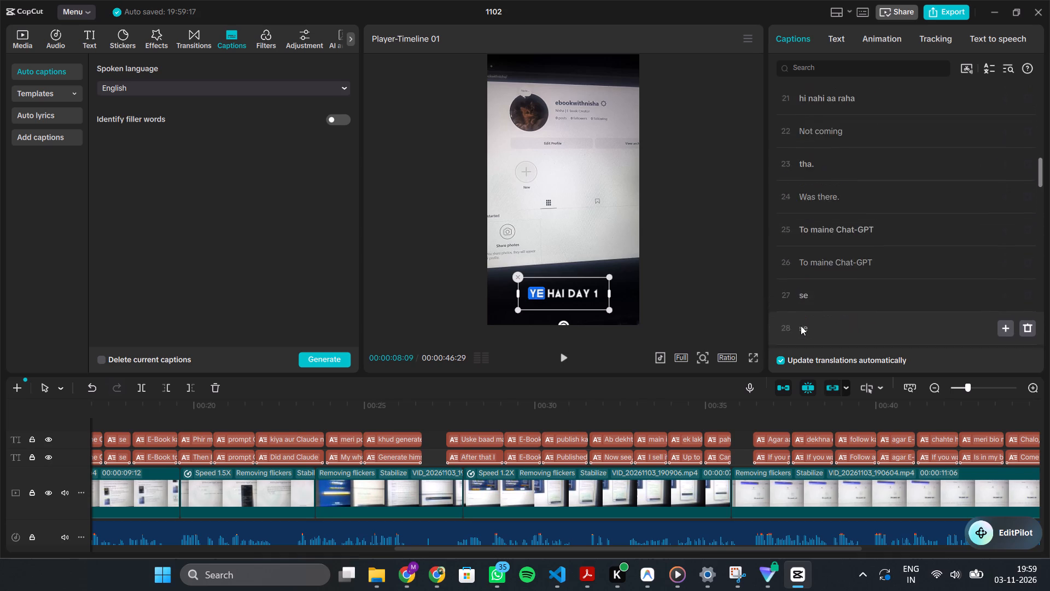
scroll(801, 326, "up", 4)
scroll(801, 326, "down", 1)
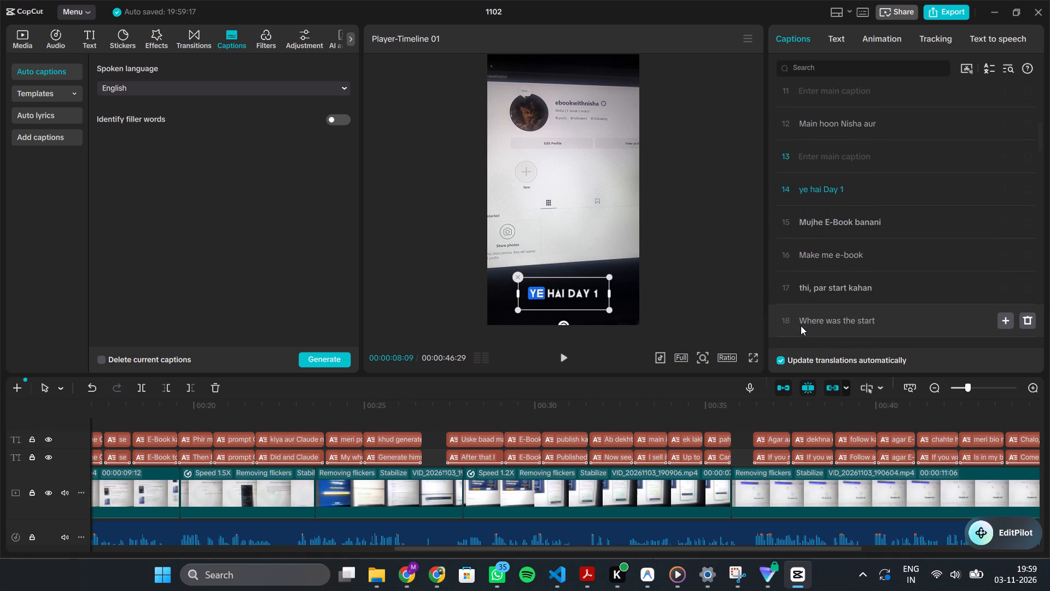
scroll(801, 326, "down", 1)
Cut "Mujhe E-Book banani" from line 15 and paste it over the English text in line 16.
left_click(868, 188)
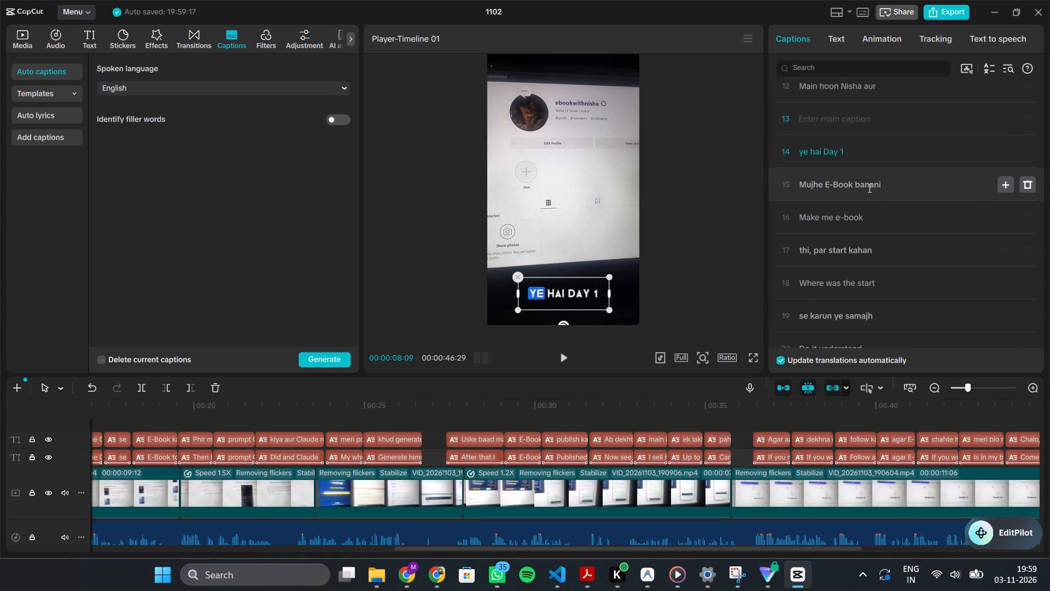
key("ctrl+a")
key("ctrl+x")
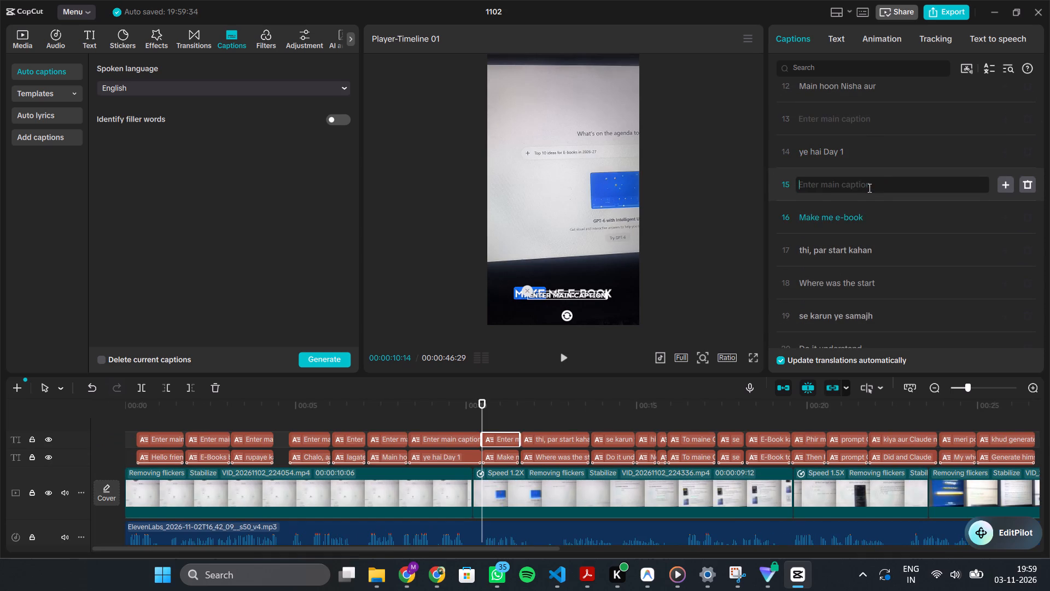
left_click(837, 217)
key("ctrl+a")
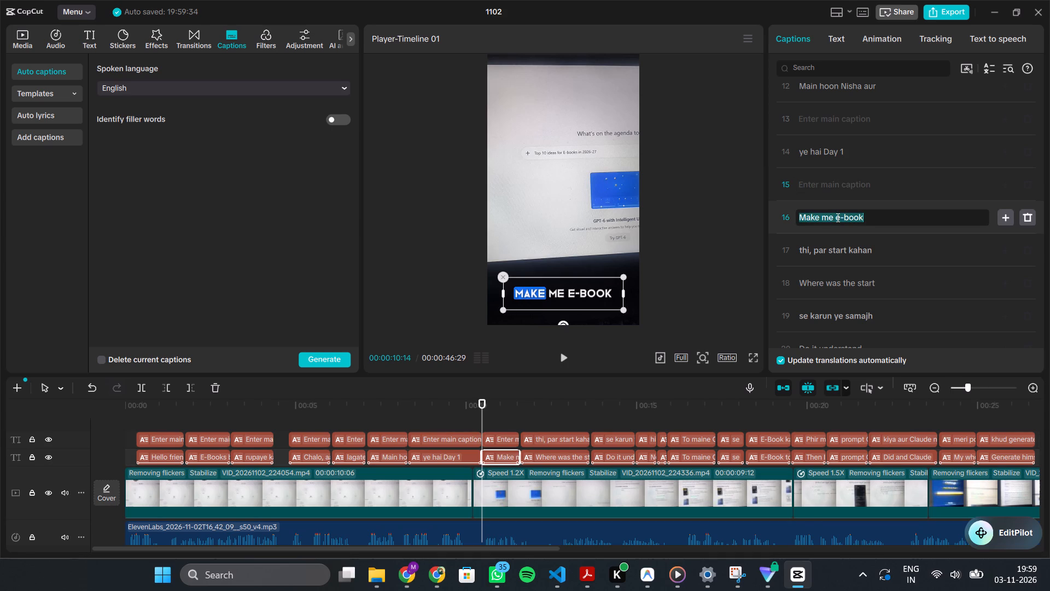
key("ctrl+v")
Cut "thi, par start kahan" from line 17 and paste it over the English text in line 18.
scroll(837, 217, "down", 2)
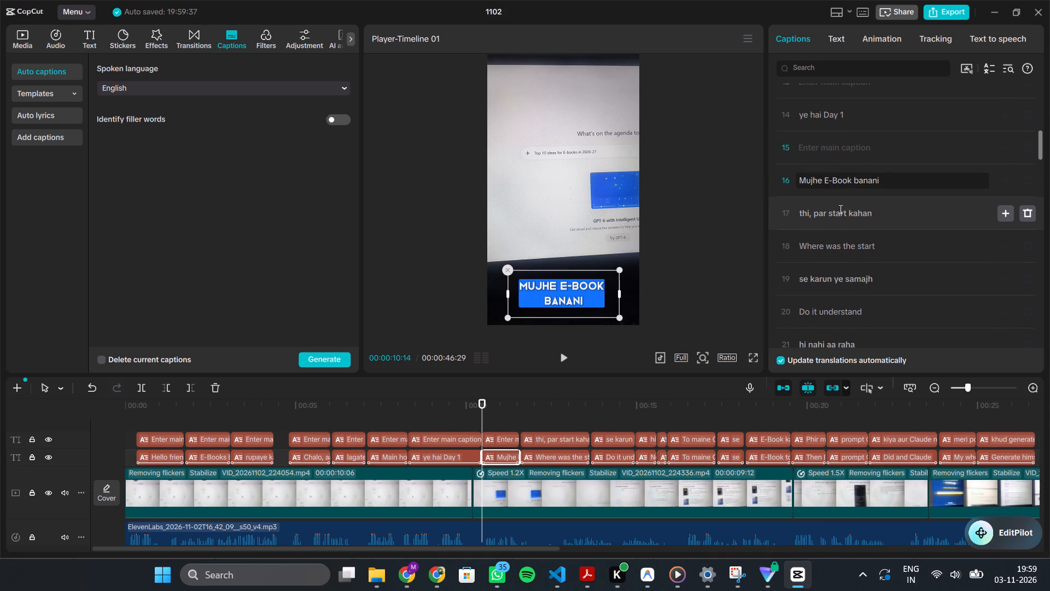
double_click(839, 212)
key("ctrl+a")
key("ctrl+x")
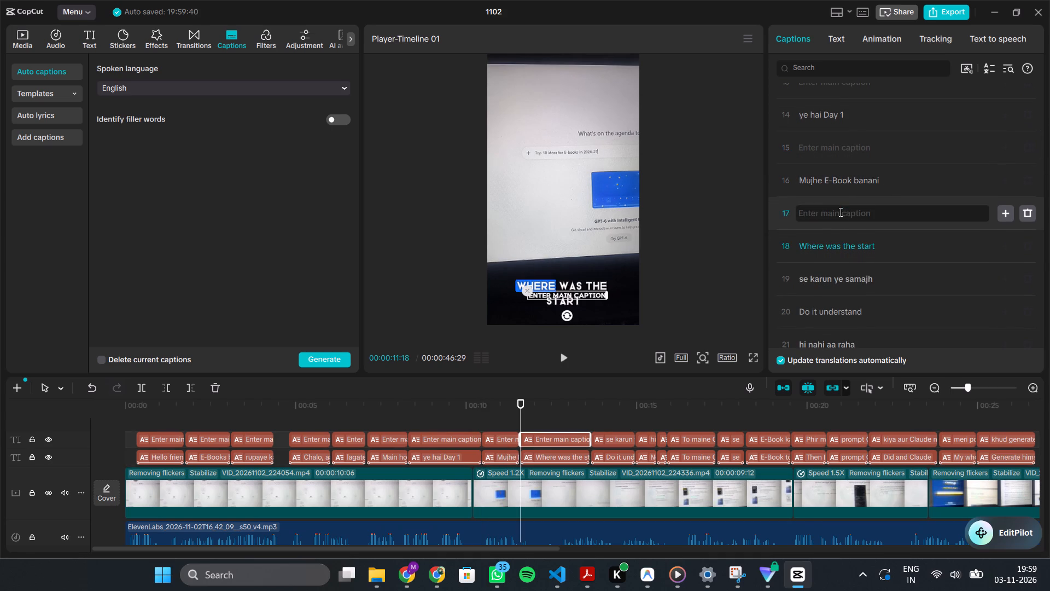
left_click(833, 245)
key("ctrl+a")
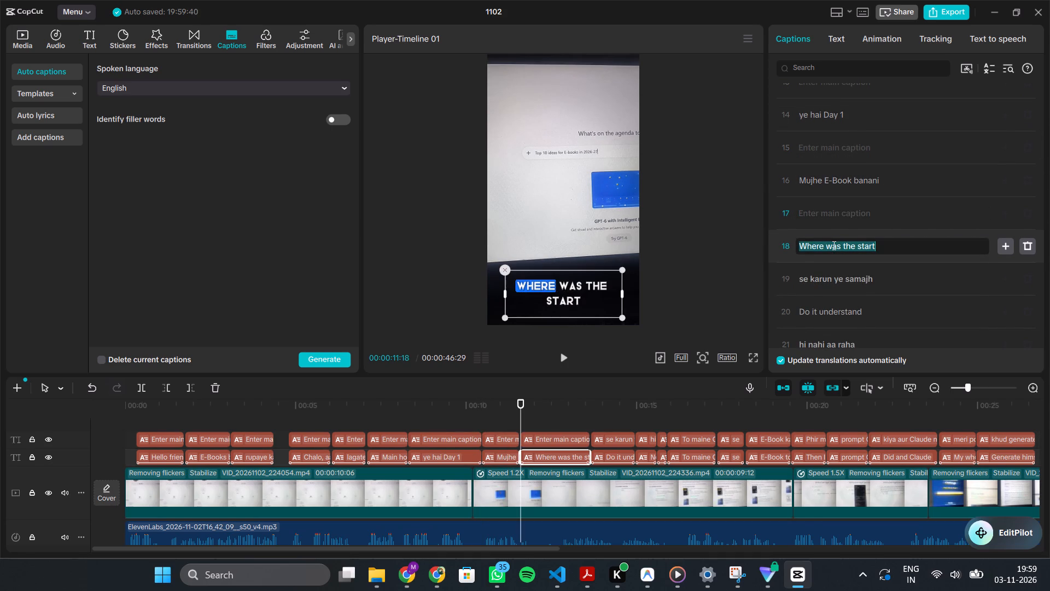
key("ctrl+v")
Cut "se karun ye samajh" from line 19 and paste it over the English text in line 20.
left_click(836, 280)
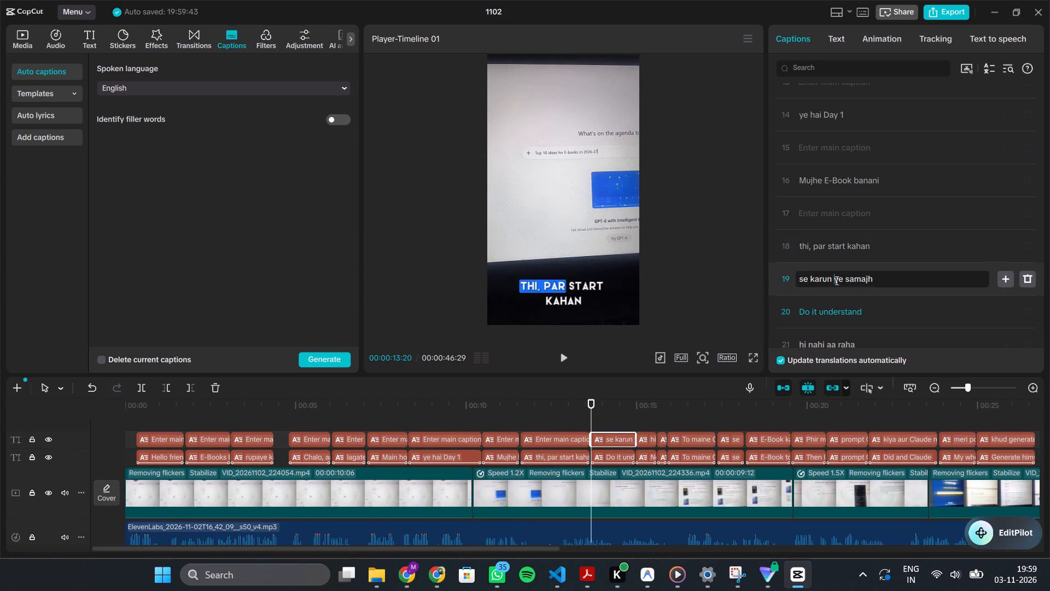
key("ctrl+a")
key("ctrl+x")
scroll(836, 280, "down", 4)
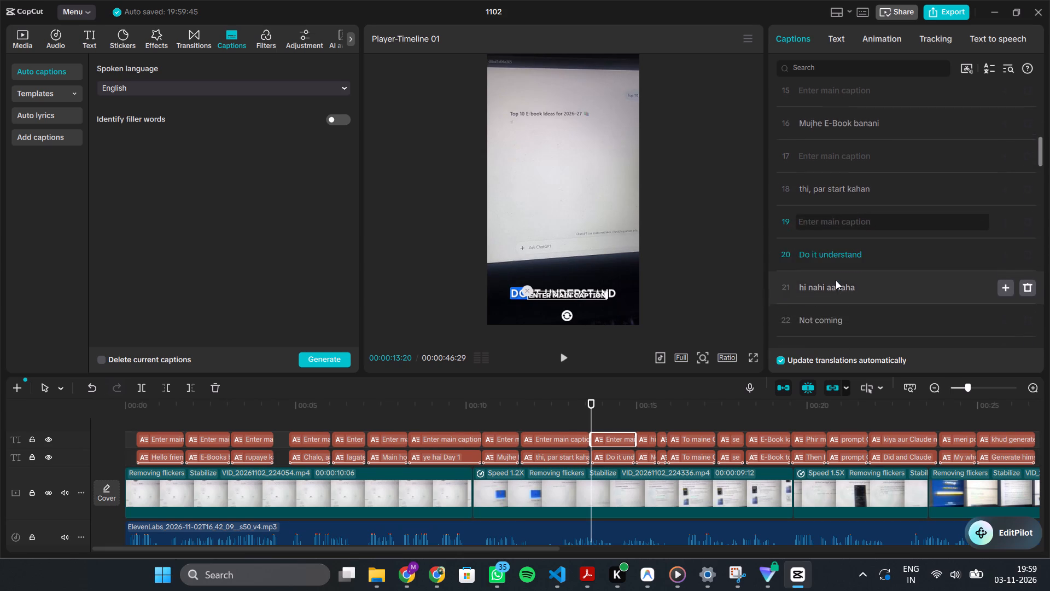
scroll(836, 280, "down", 3)
left_click(842, 179)
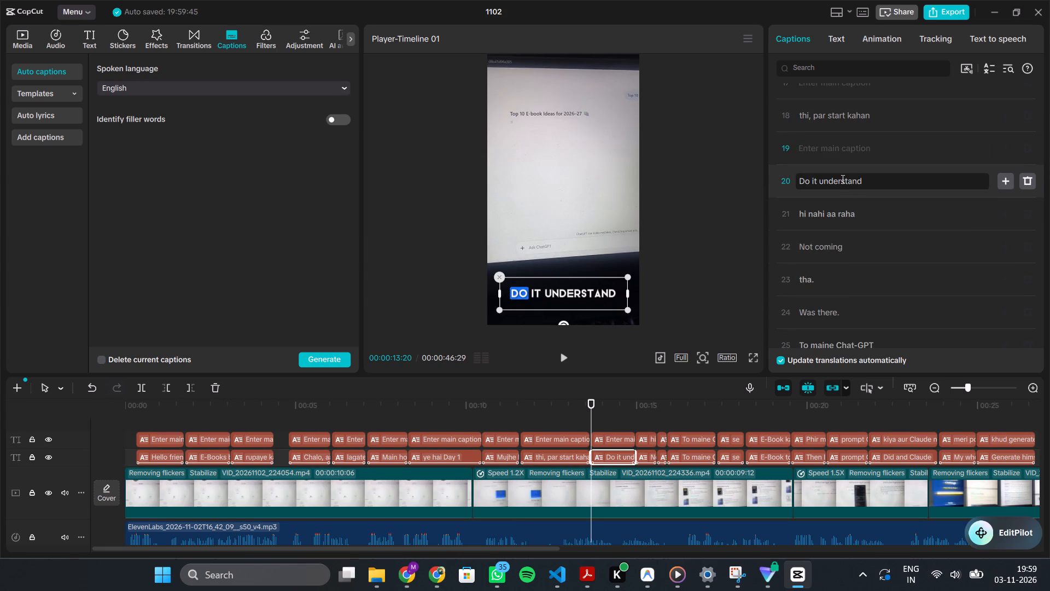
key("ctrl+a")
key("ctrl+v")
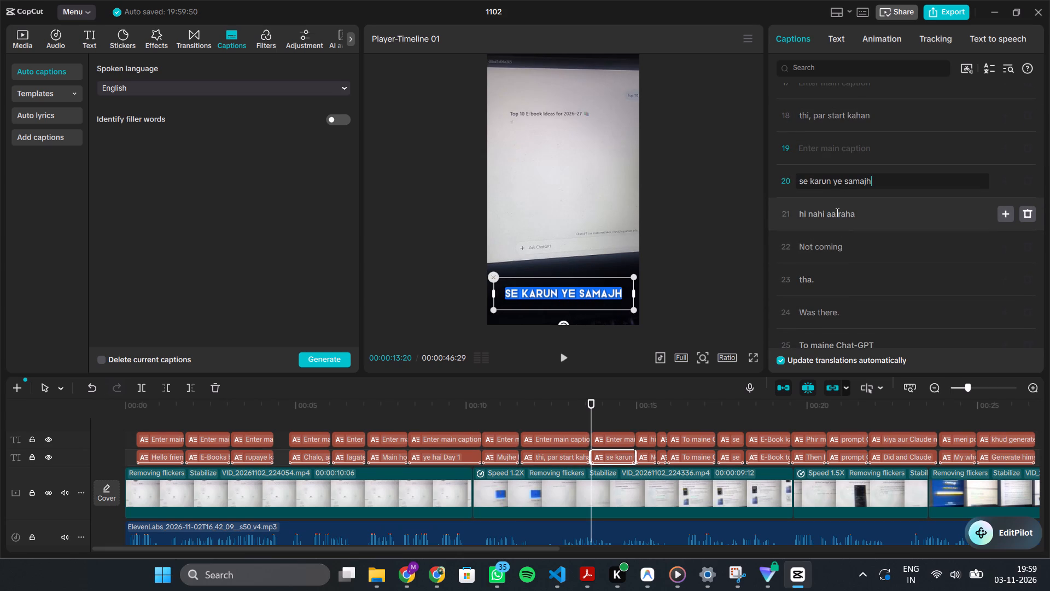
Cut "hi nahi aa raha" from line 21 and paste it over the English text in line 22.
left_click(836, 212)
key("ctrl+a")
key("ctrl+x")
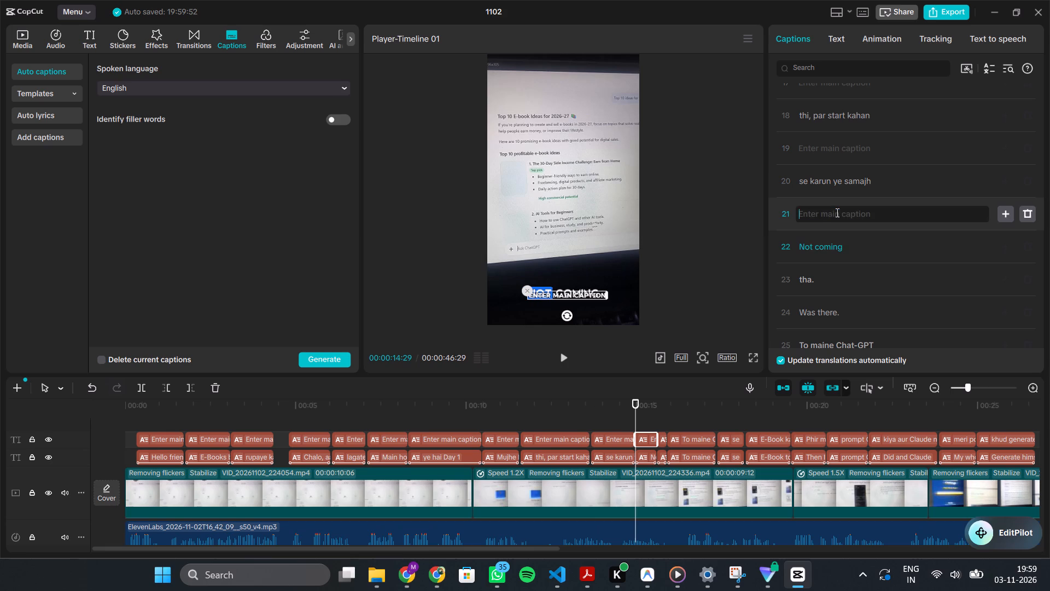
left_click(818, 248)
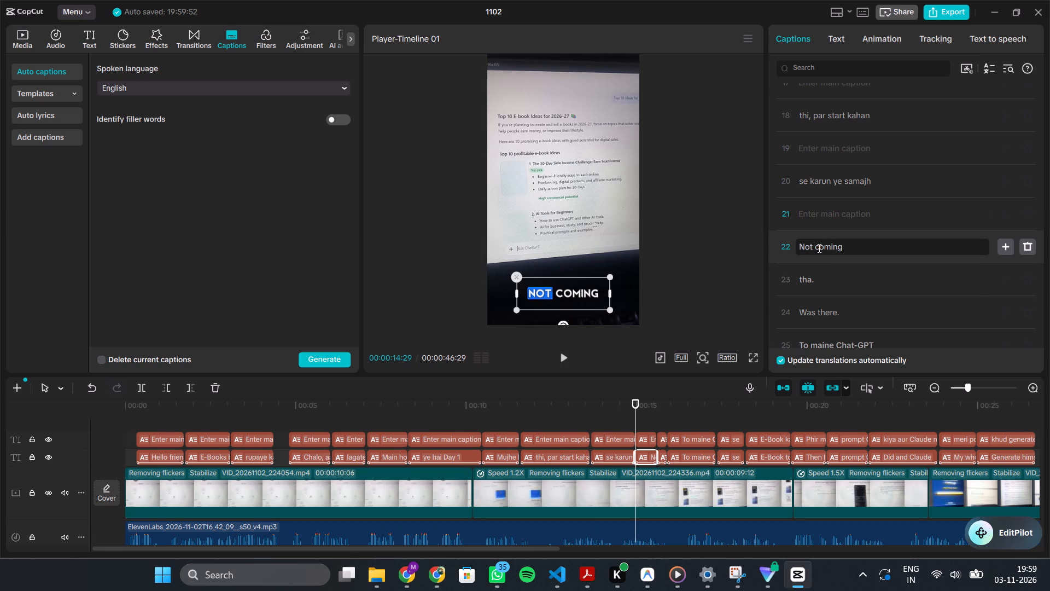
key("ctrl+a")
key("ctrl+v")
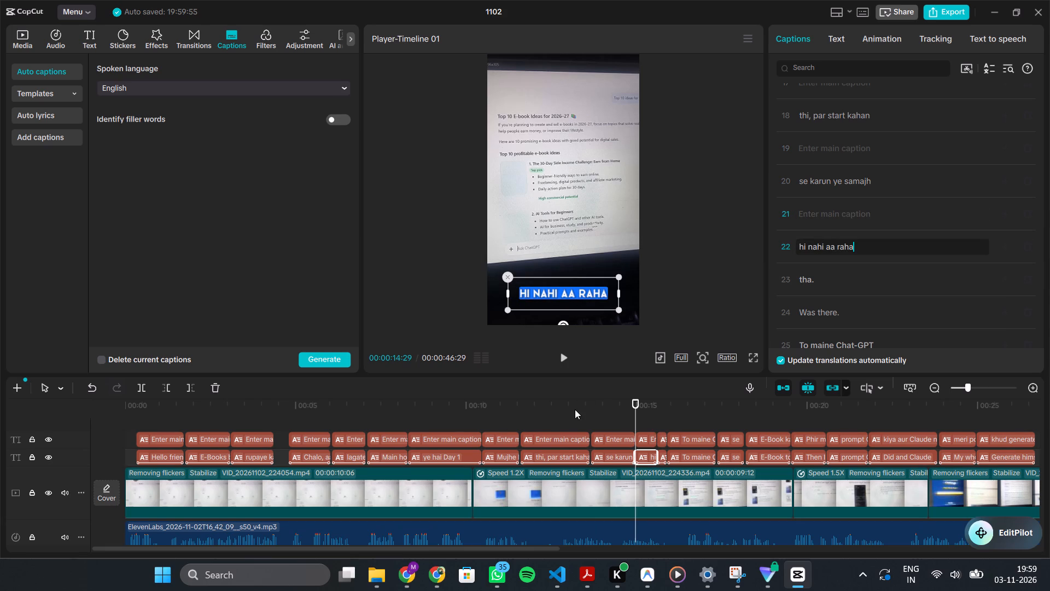
Play and scrub through the first 14 seconds of the video to check the word highlighting on the replaced captions.
left_click(172, 426)
key("space")
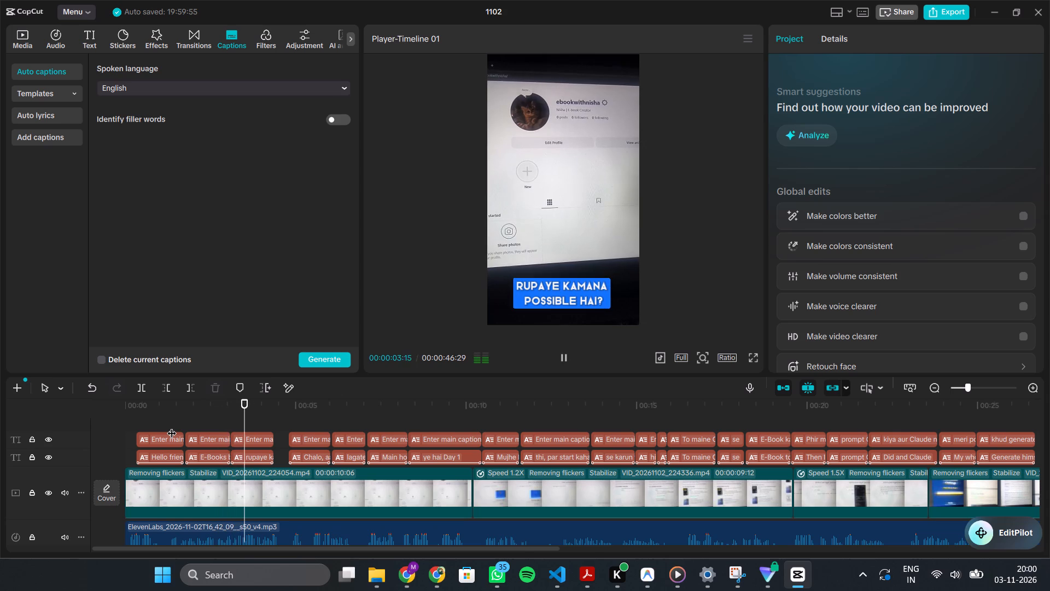
key("space")
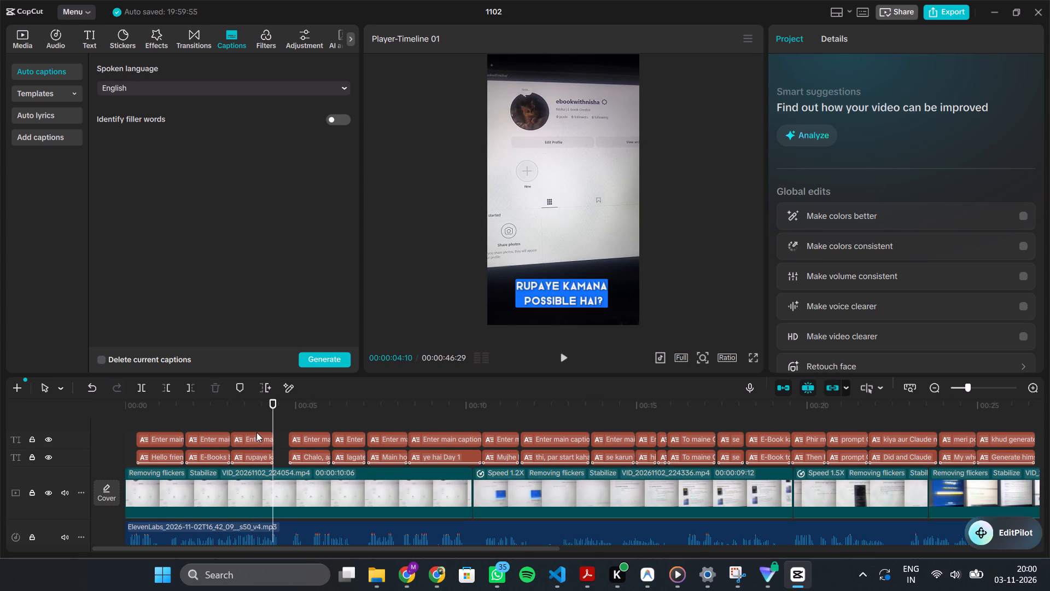
key("space")
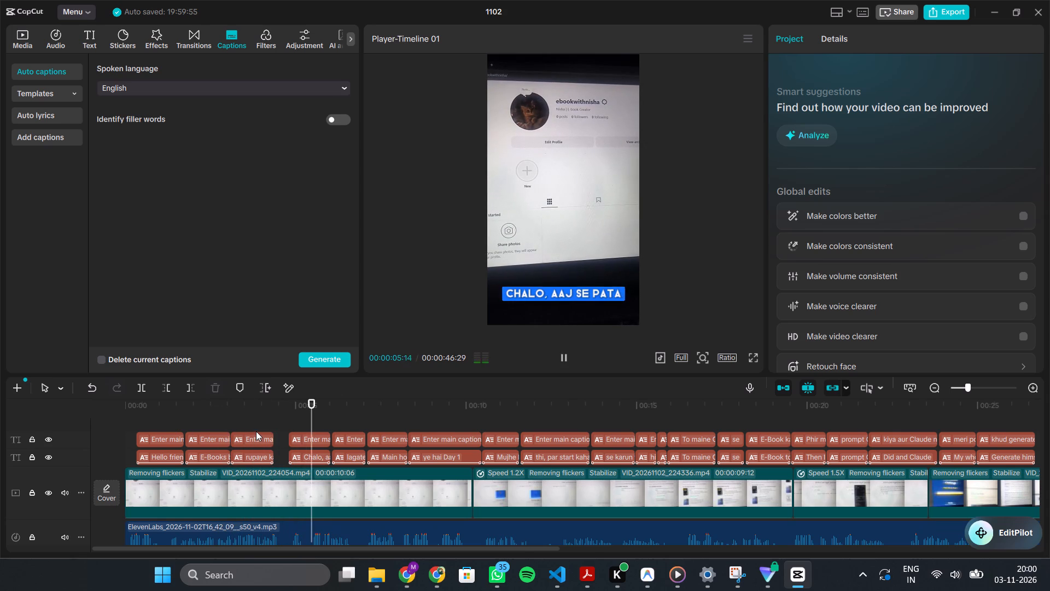
key("space")
left_click(234, 420)
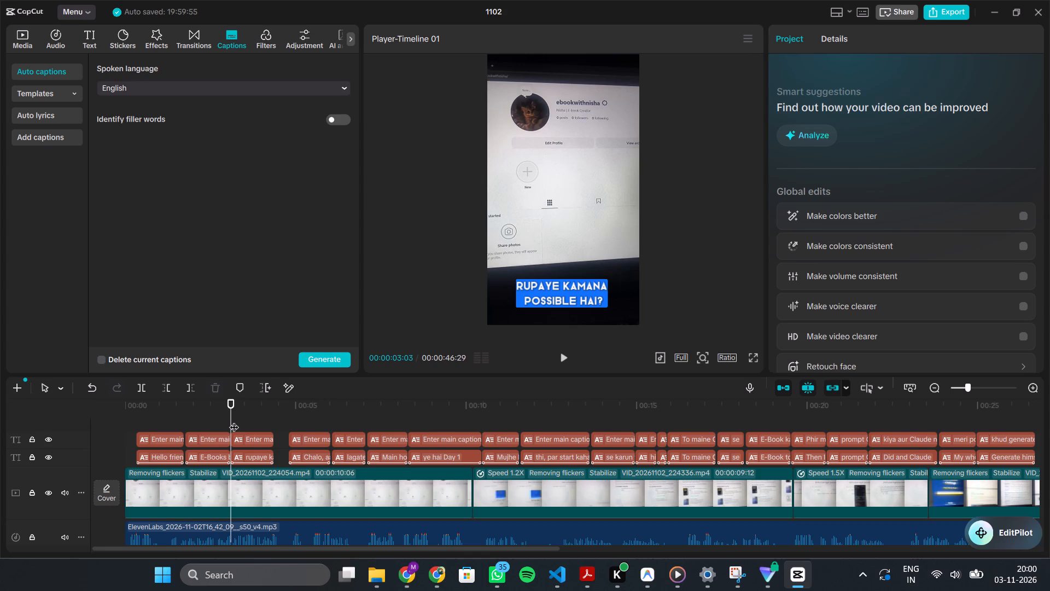
left_click_drag(234, 420, 158, 428)
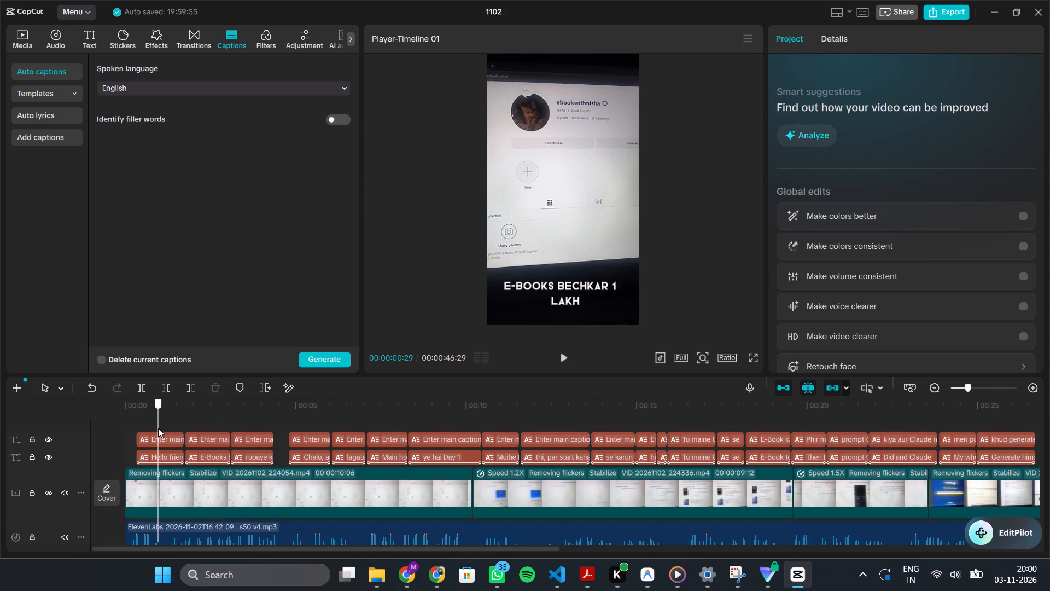
left_click_drag(158, 428, 249, 424)
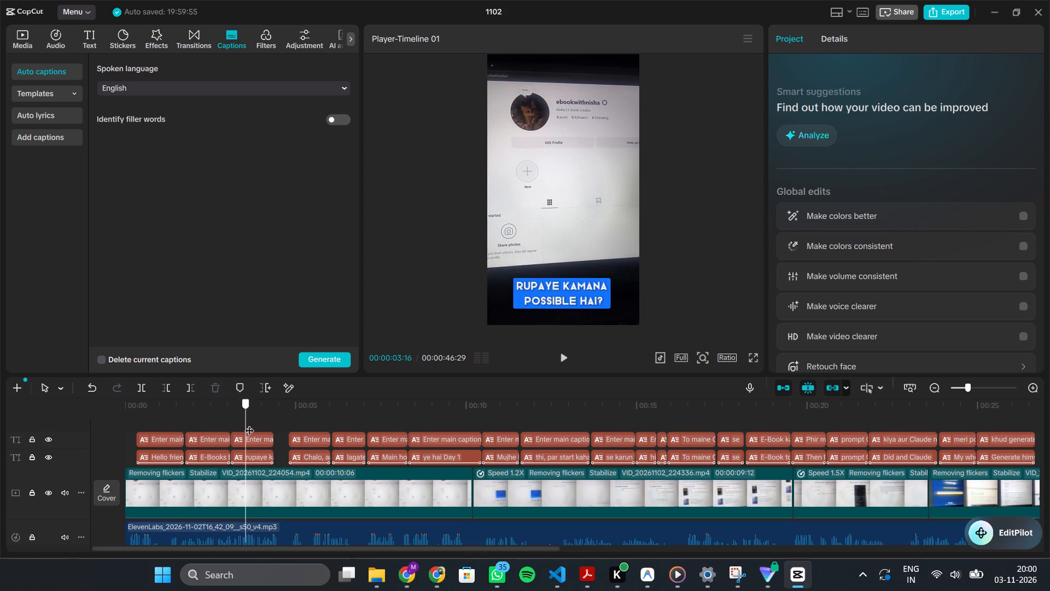
left_click_drag(249, 424, 239, 424)
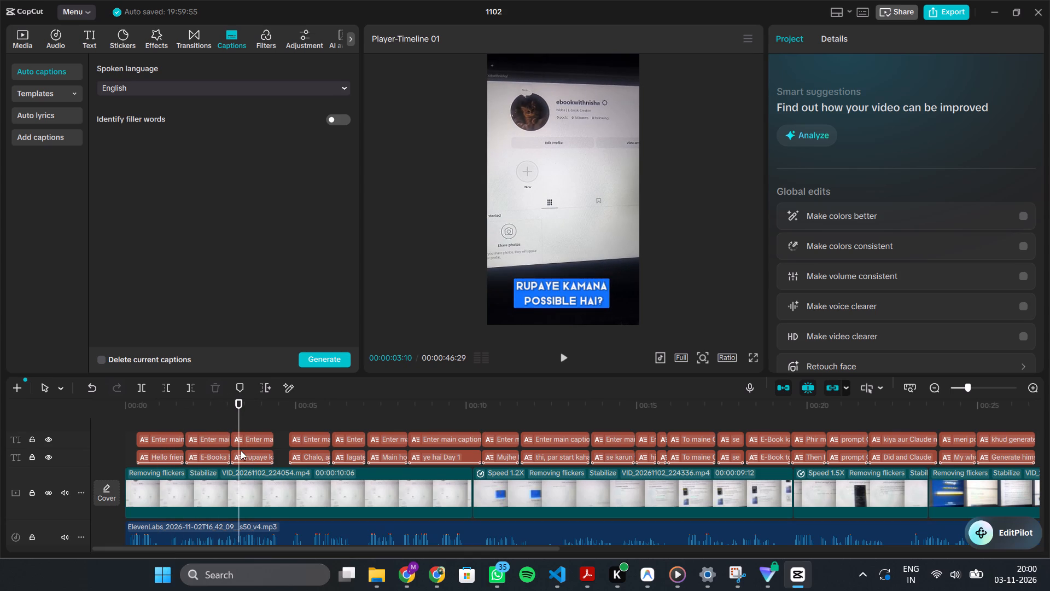
left_click_drag(241, 412, 376, 405)
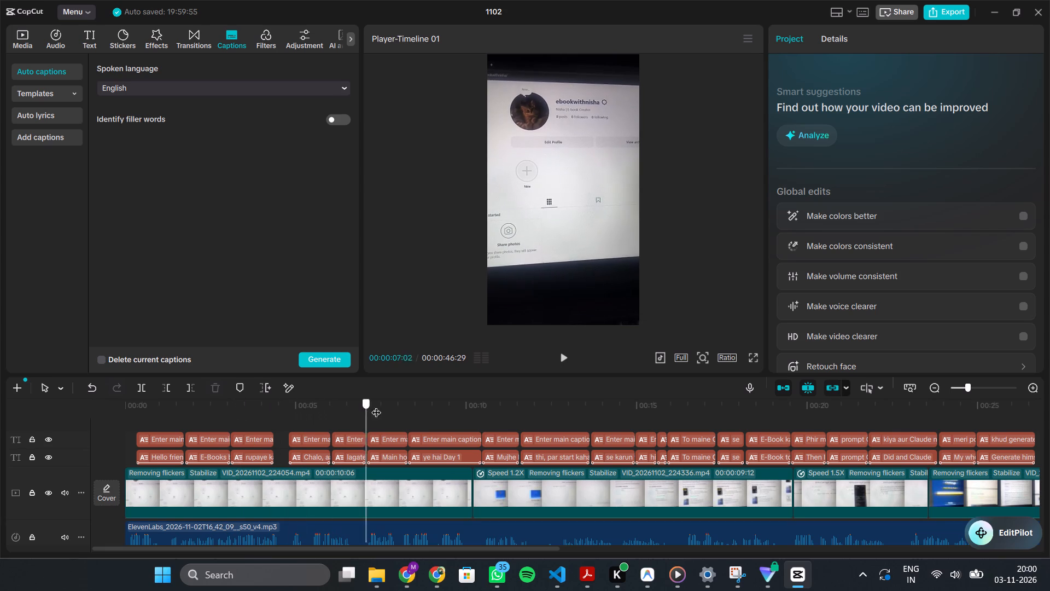
left_click_drag(376, 405, 457, 404)
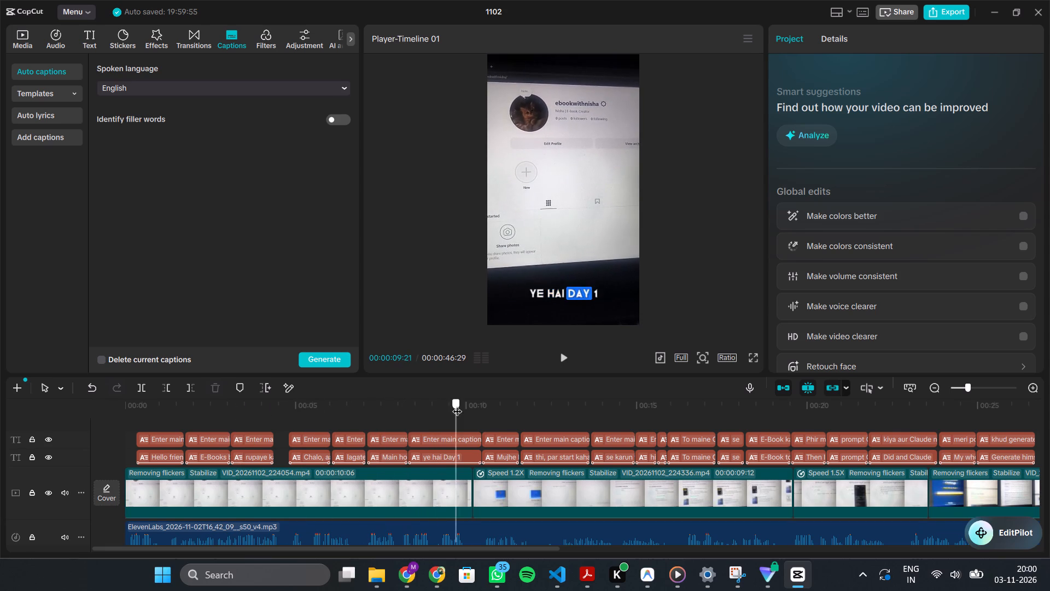
left_click_drag(457, 404, 579, 393)
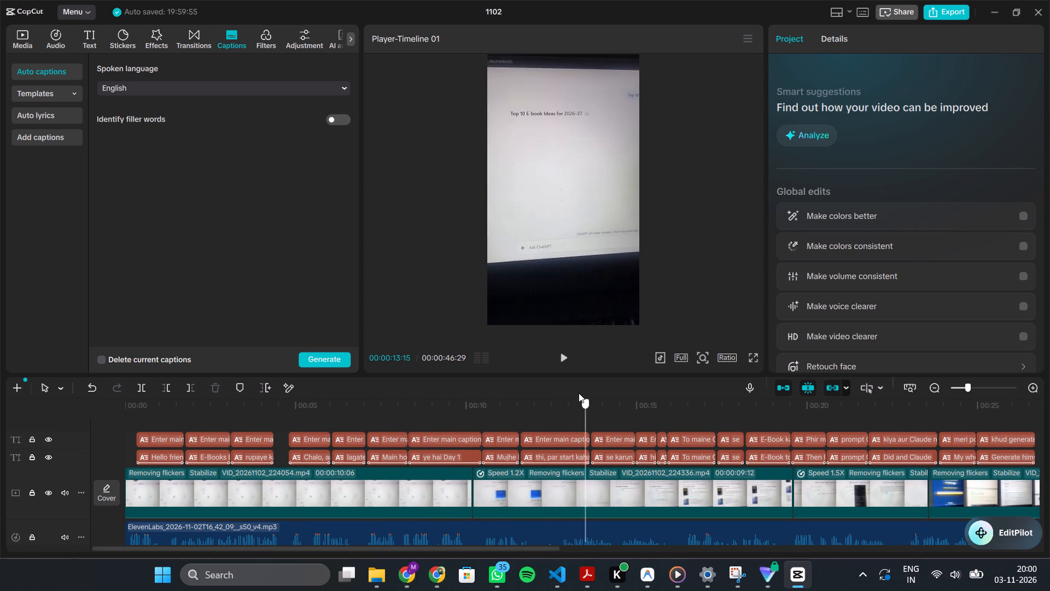
left_click_drag(579, 393, 510, 395)
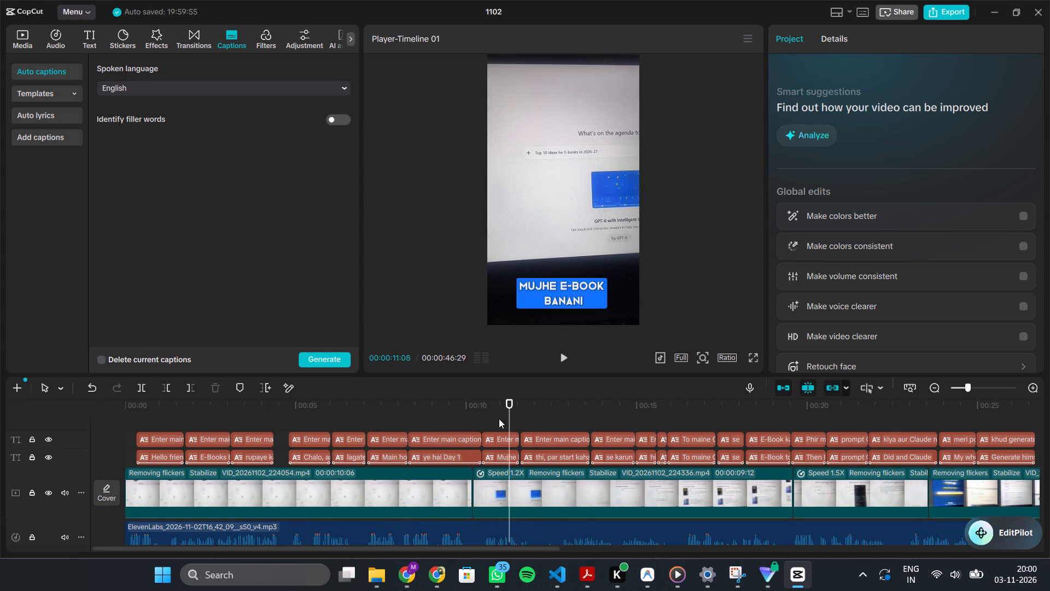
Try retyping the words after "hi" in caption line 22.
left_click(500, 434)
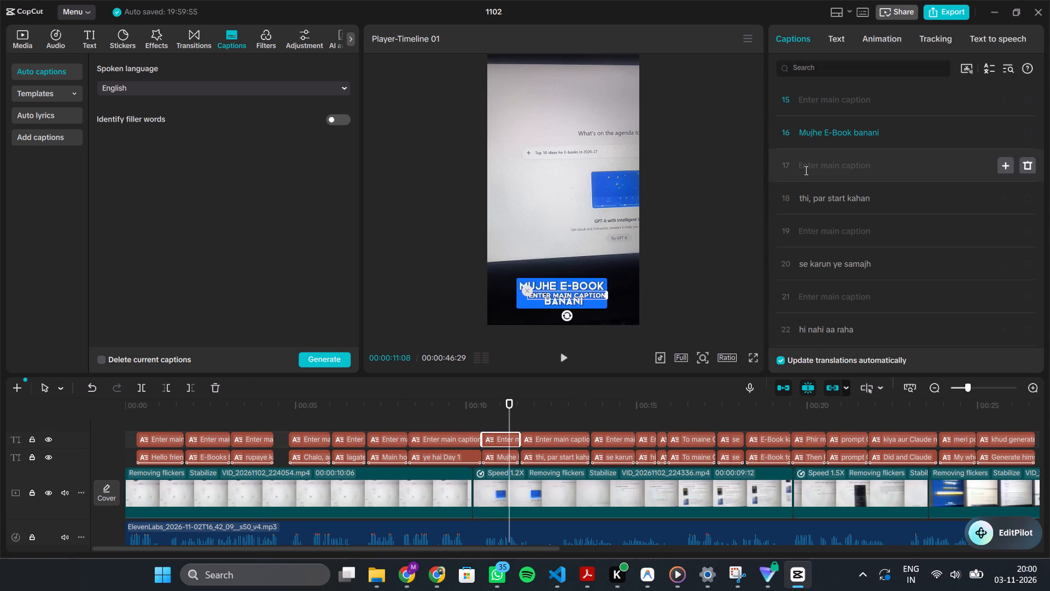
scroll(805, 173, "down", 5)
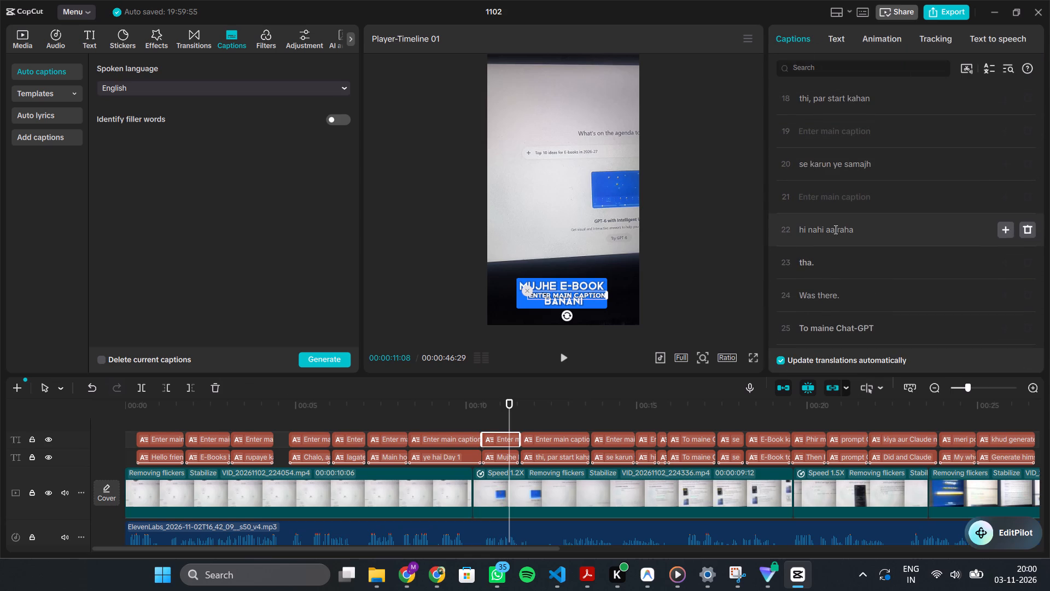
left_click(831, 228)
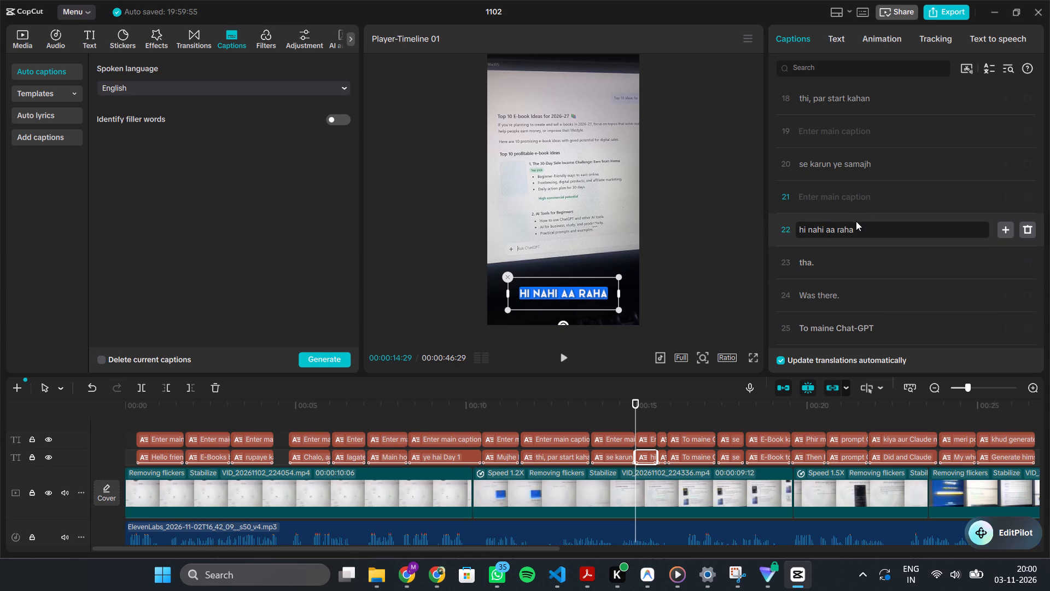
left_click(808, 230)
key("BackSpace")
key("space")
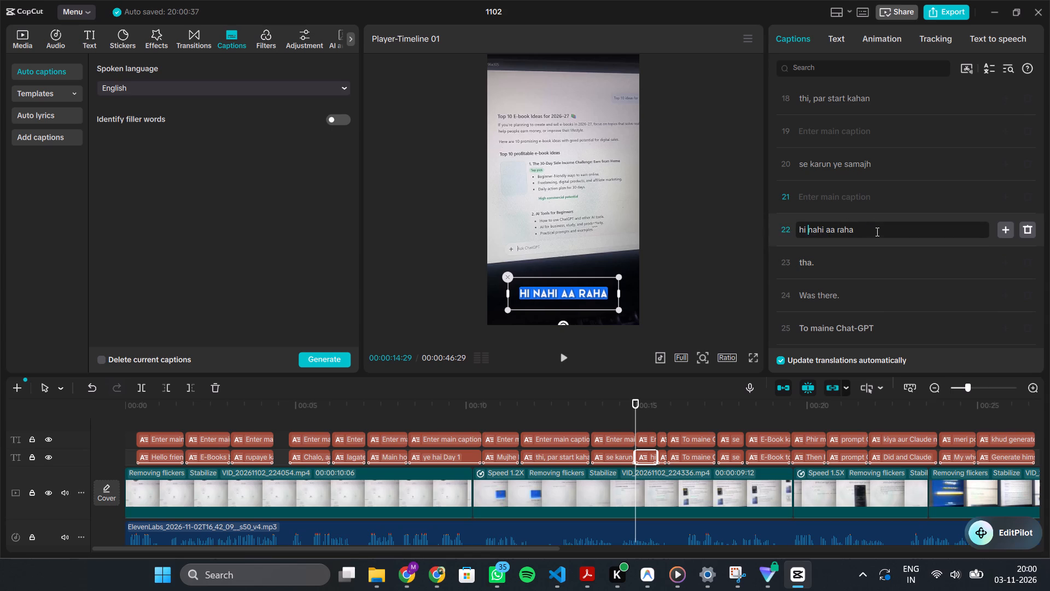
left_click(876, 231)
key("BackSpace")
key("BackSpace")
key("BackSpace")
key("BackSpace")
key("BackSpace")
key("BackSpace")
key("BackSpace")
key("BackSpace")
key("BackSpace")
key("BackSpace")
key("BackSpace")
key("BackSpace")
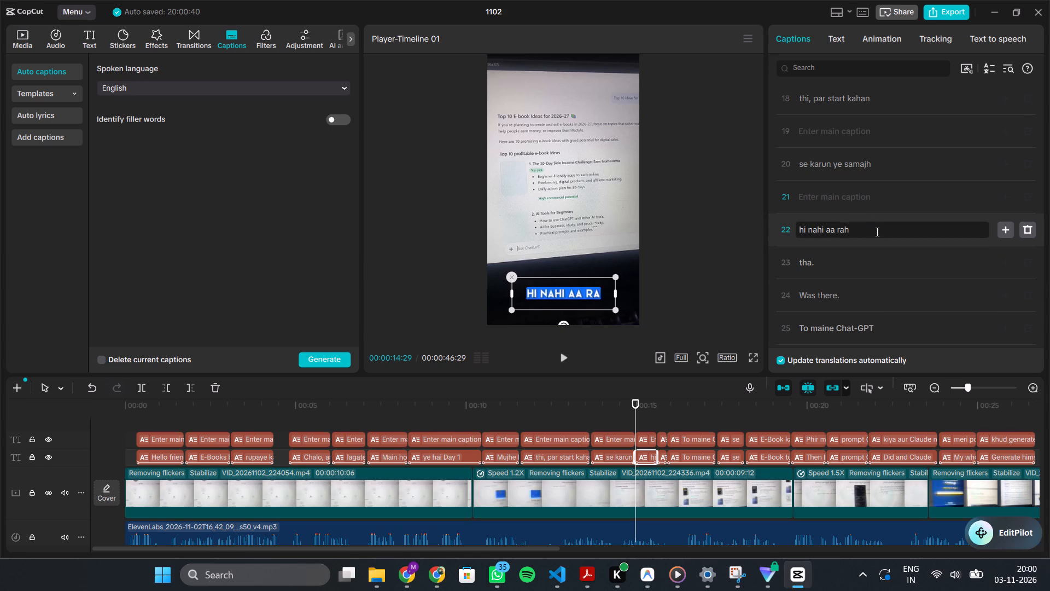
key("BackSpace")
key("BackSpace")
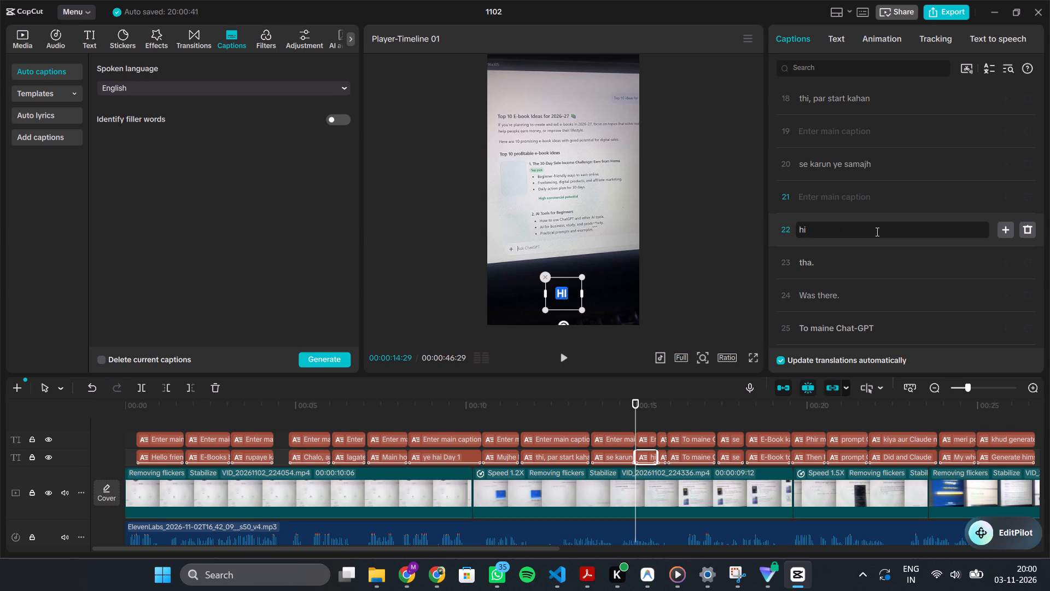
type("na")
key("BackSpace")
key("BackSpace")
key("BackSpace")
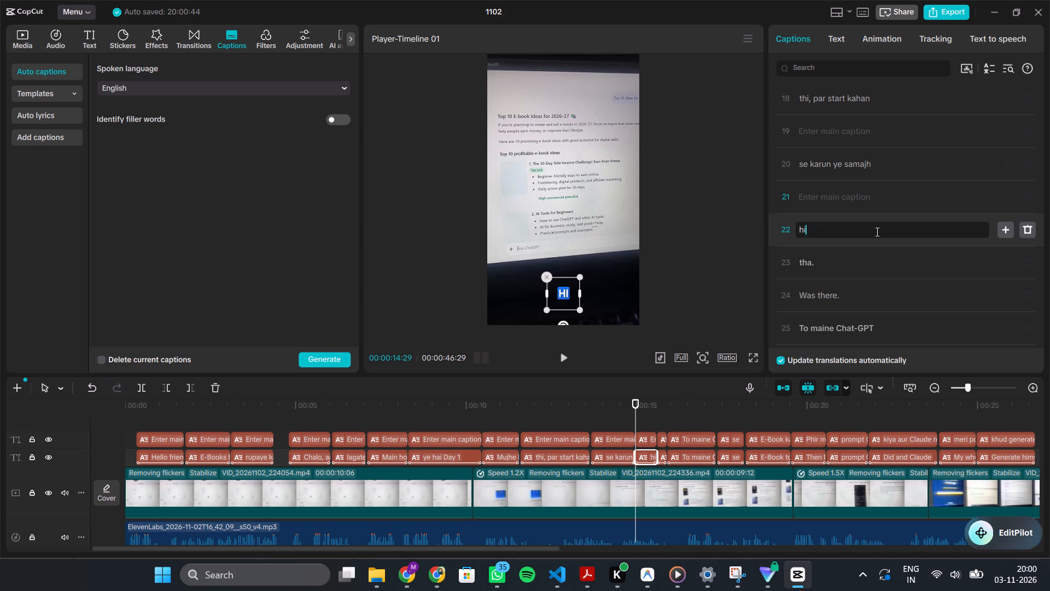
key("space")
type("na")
Undo the line 22 edits, including the pasted Hinglish text, back to the English "Not coming".
key("ctrl+z")
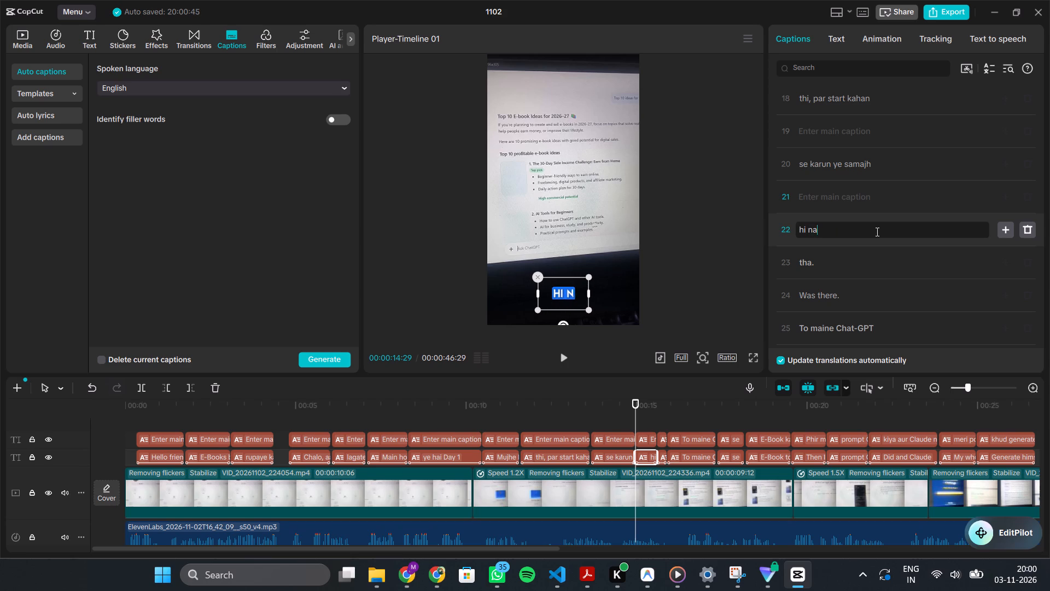
key("ctrl+z")
key("ctrl+z")
key("ctrl+z")
key("ctrl+z")
key("ctrl+z")
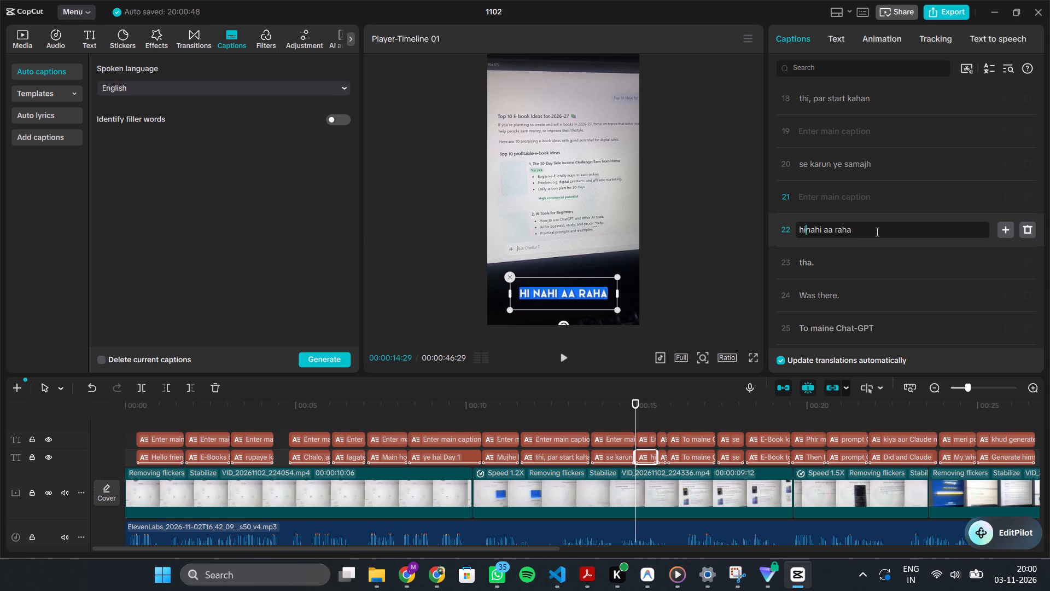
key("ctrl+z")
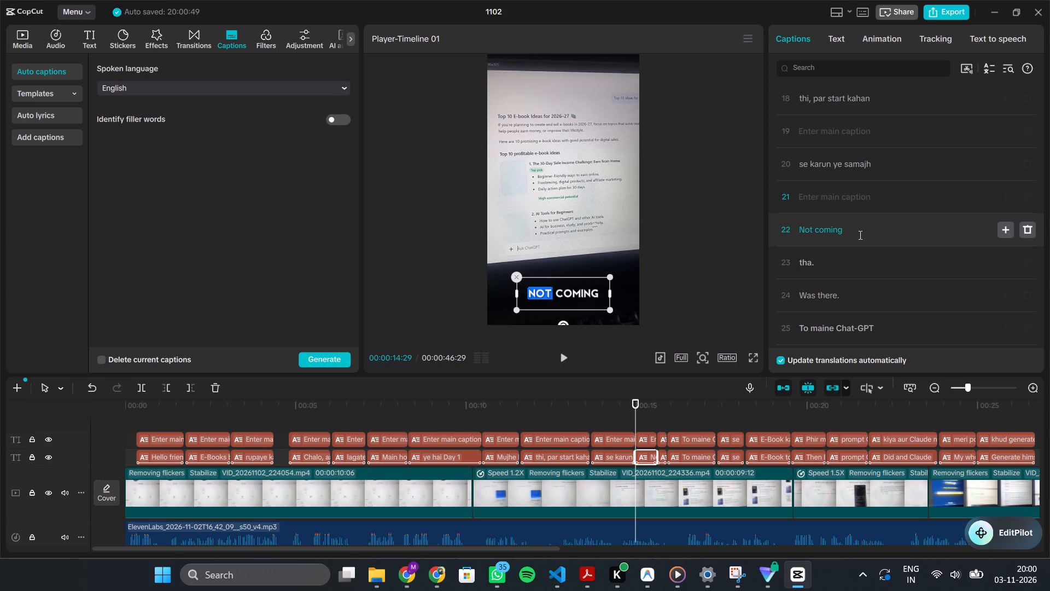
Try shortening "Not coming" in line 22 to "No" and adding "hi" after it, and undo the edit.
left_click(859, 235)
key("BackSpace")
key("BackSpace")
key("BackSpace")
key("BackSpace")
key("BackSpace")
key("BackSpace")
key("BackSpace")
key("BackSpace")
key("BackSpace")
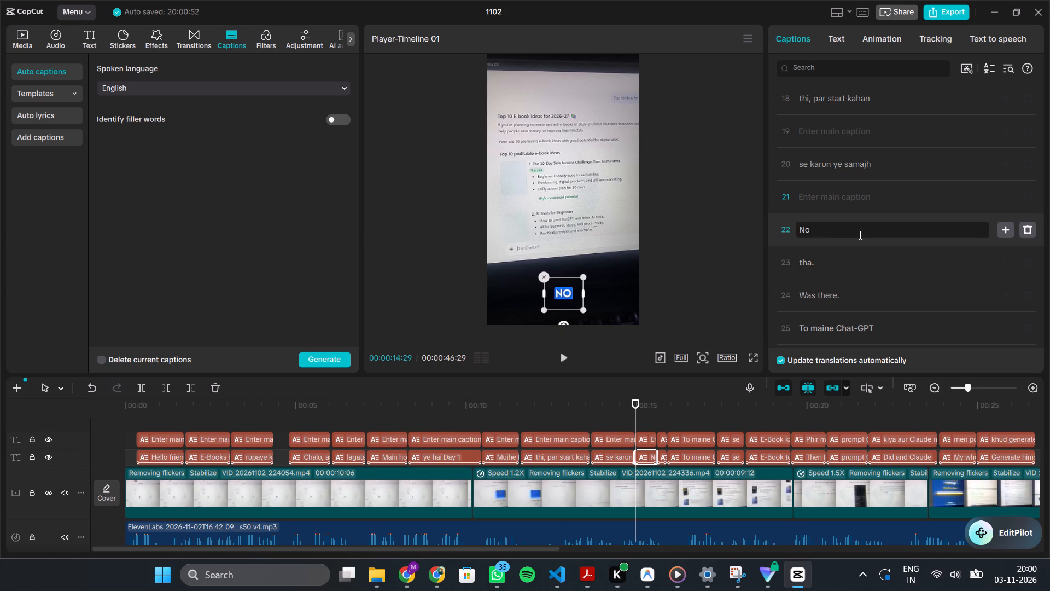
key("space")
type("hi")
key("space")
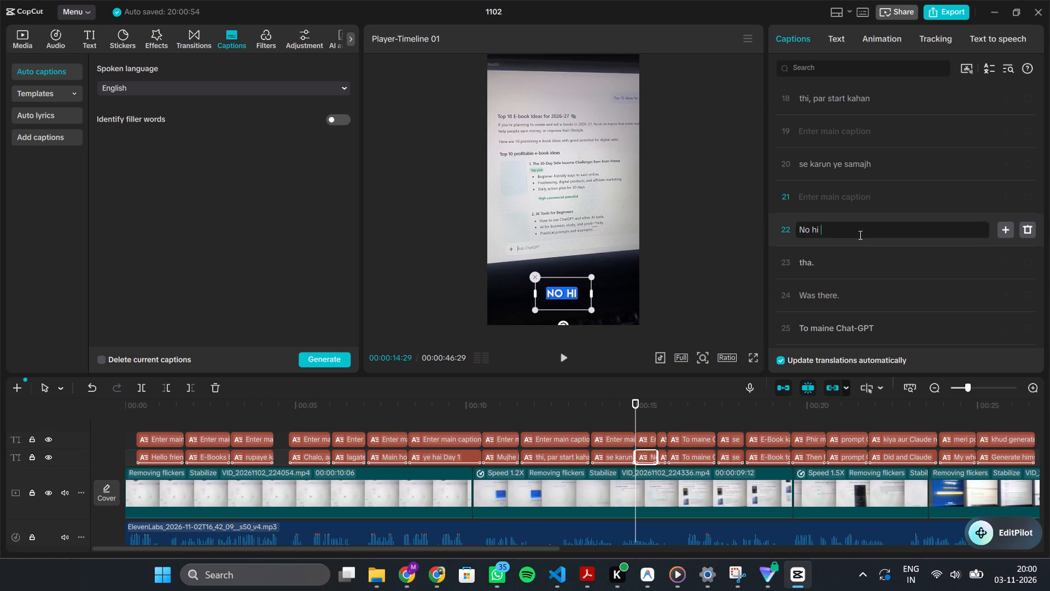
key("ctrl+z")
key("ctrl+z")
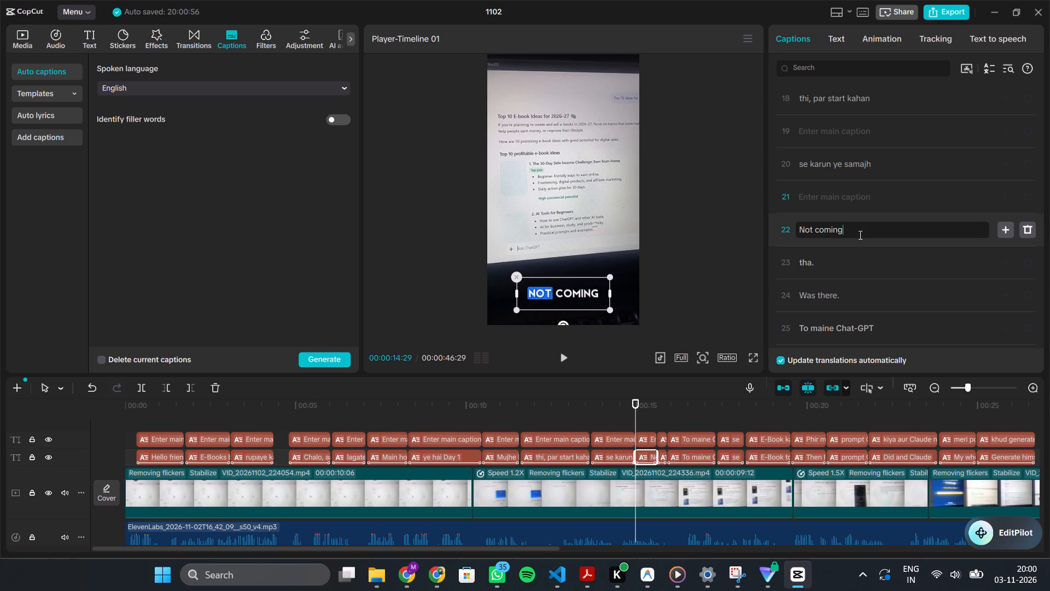
Append "hi nahi aa raha tha" after "Not coming" in line 22.
key("space")
type("hi nahi aa raha tha")
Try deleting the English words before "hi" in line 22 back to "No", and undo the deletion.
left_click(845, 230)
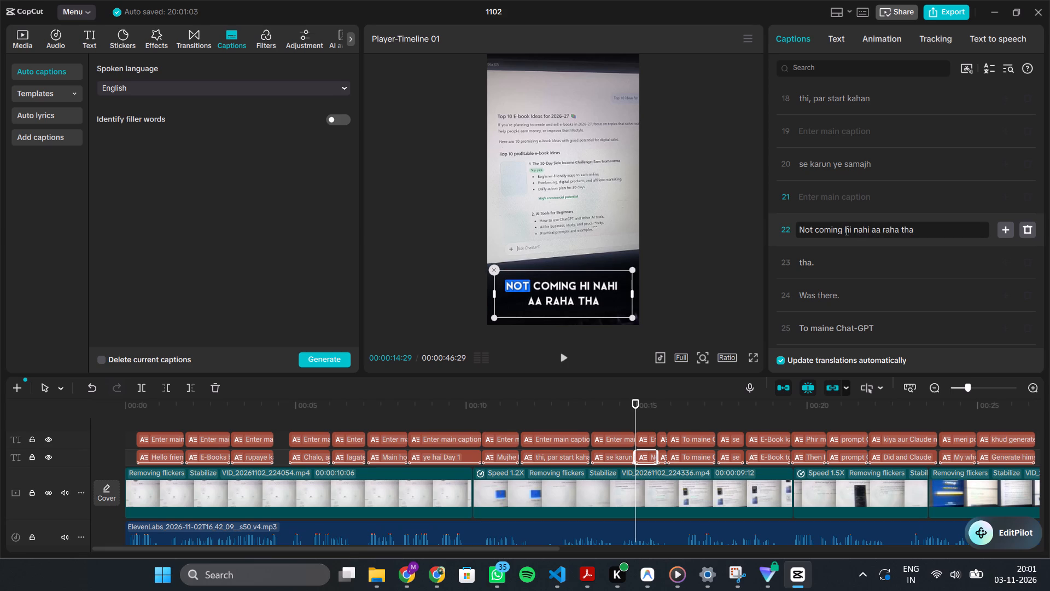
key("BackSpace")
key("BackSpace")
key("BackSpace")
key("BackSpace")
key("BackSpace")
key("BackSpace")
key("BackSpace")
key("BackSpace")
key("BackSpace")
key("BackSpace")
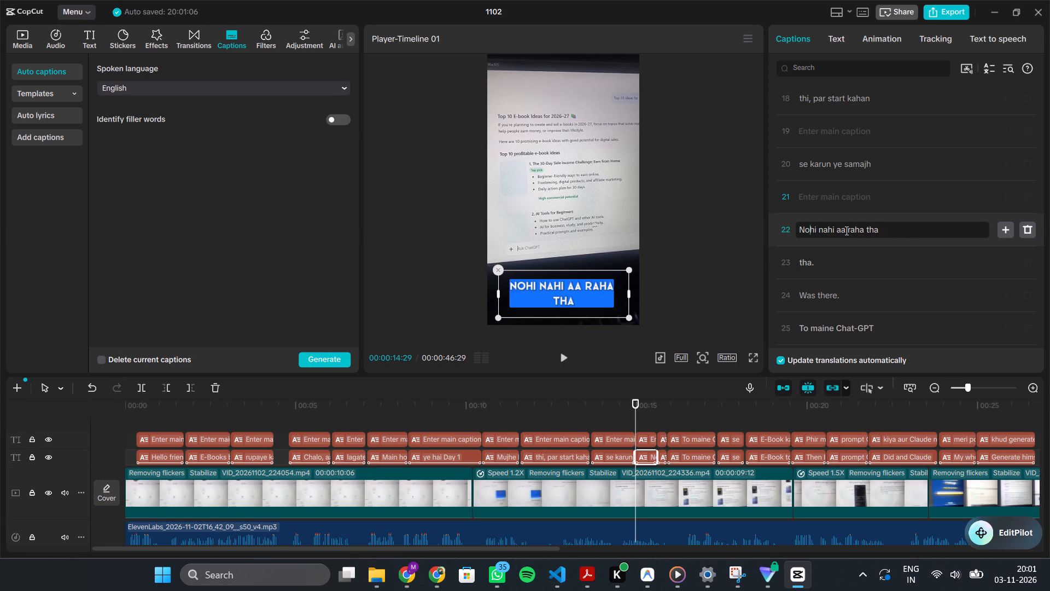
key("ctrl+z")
Delete "coming" from line 22, keeping a space between "Not" and "hi".
key("BackSpace")
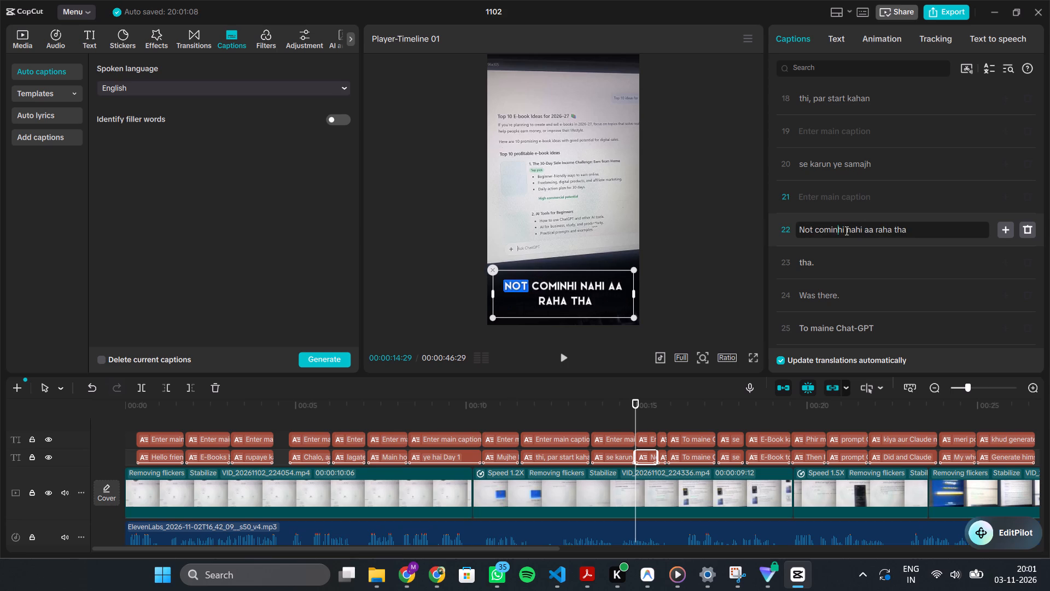
key("BackSpace")
key("BackSpace")
key("BackSpace")
key("BackSpace")
key("BackSpace")
key("BackSpace")
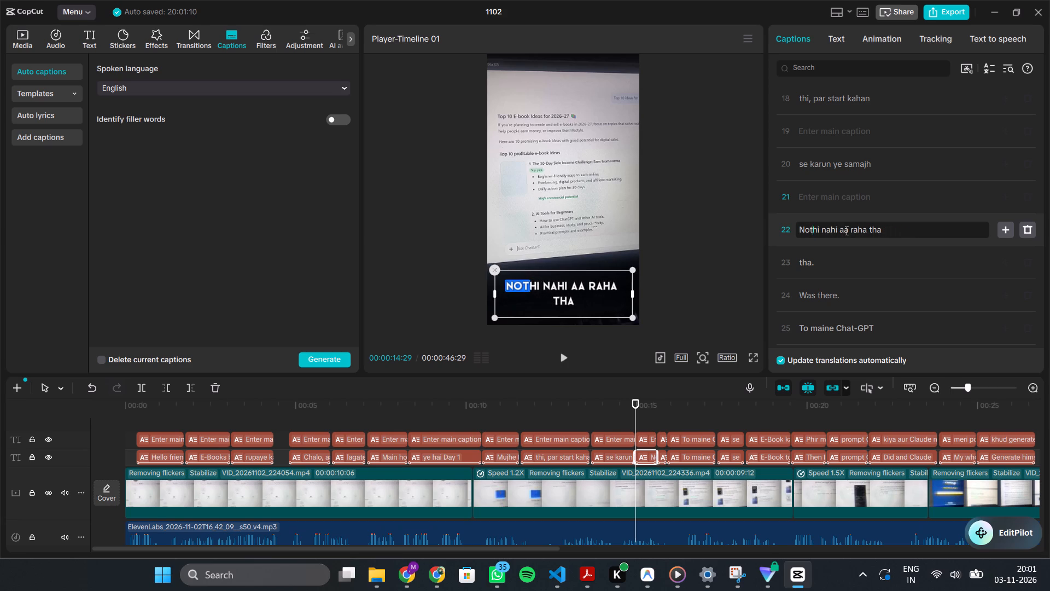
key("space")
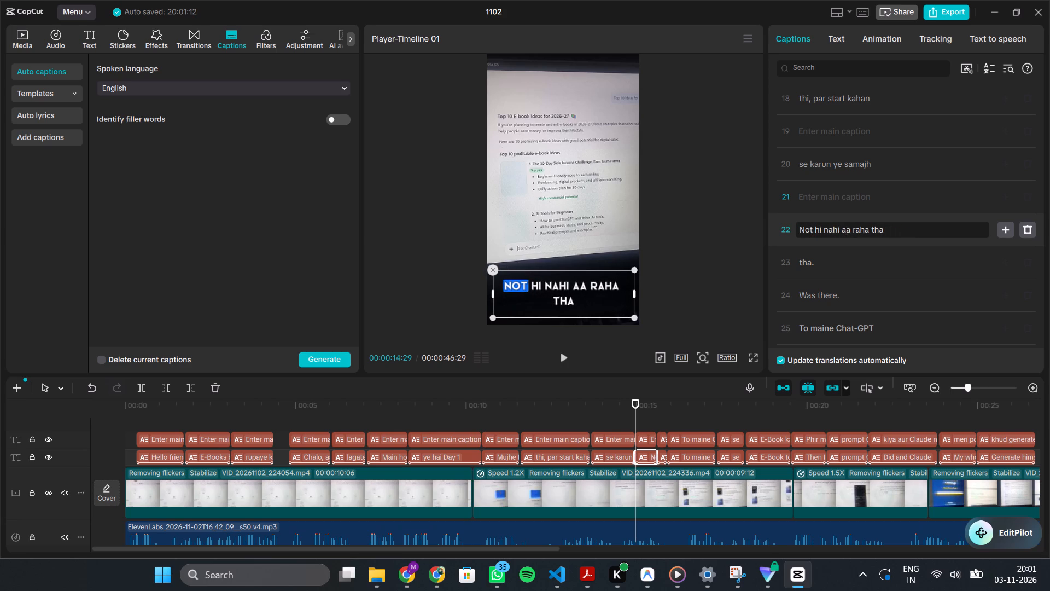
Delete the word "Not" from the start of line 22, keeping "hi nahi aa raha tha".
left_click(811, 229)
key("BackSpace")
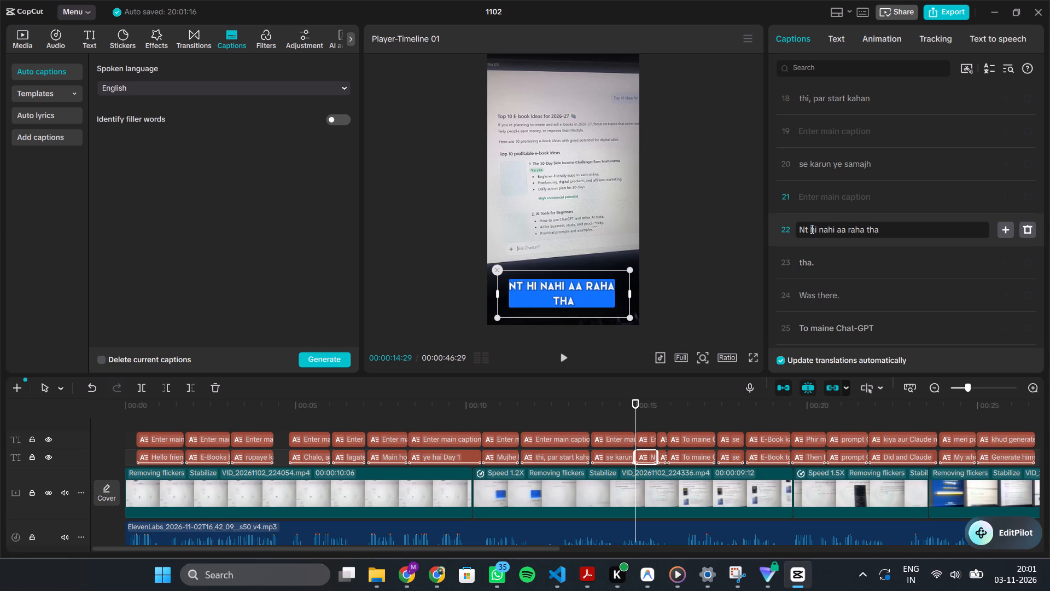
key("ctrl+z")
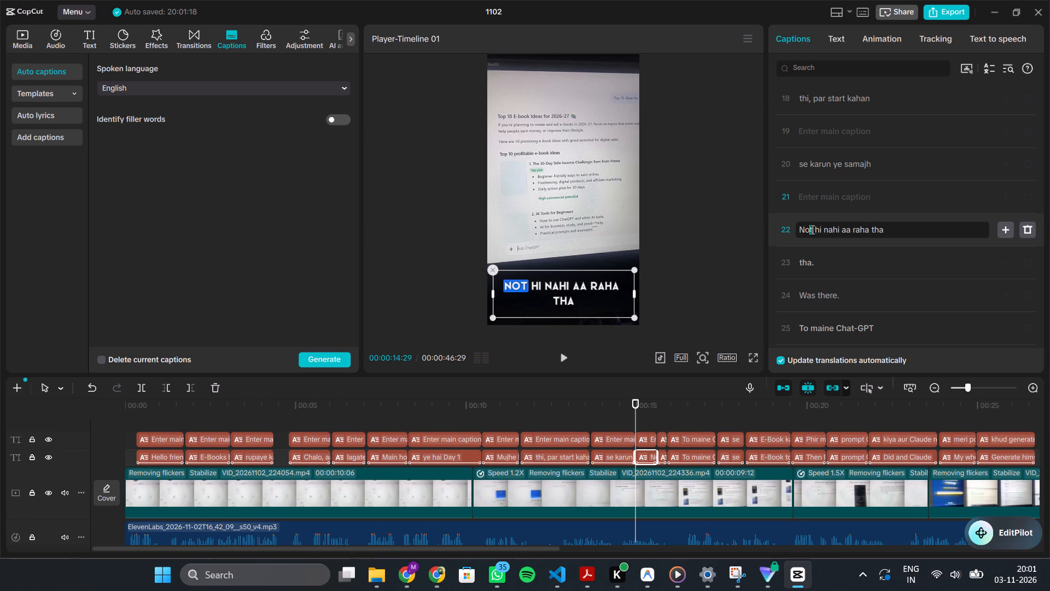
left_click(814, 231)
key("BackSpace")
key("BackSpace")
key("BackSpace")
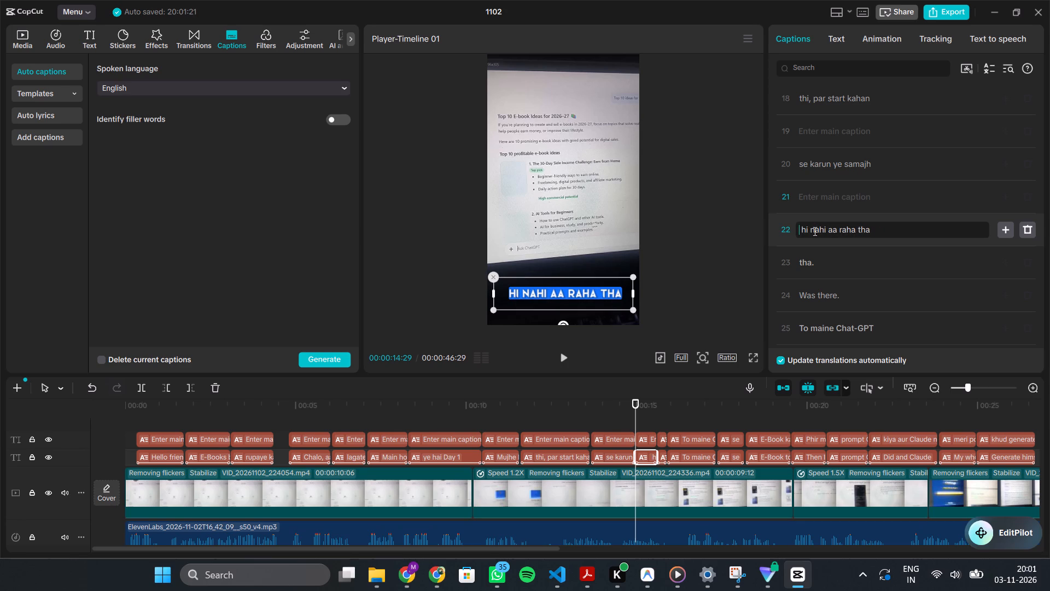
Cut "tha." from line 23 and paste it over the English text in line 24.
left_click(819, 258)
key("ctrl+a")
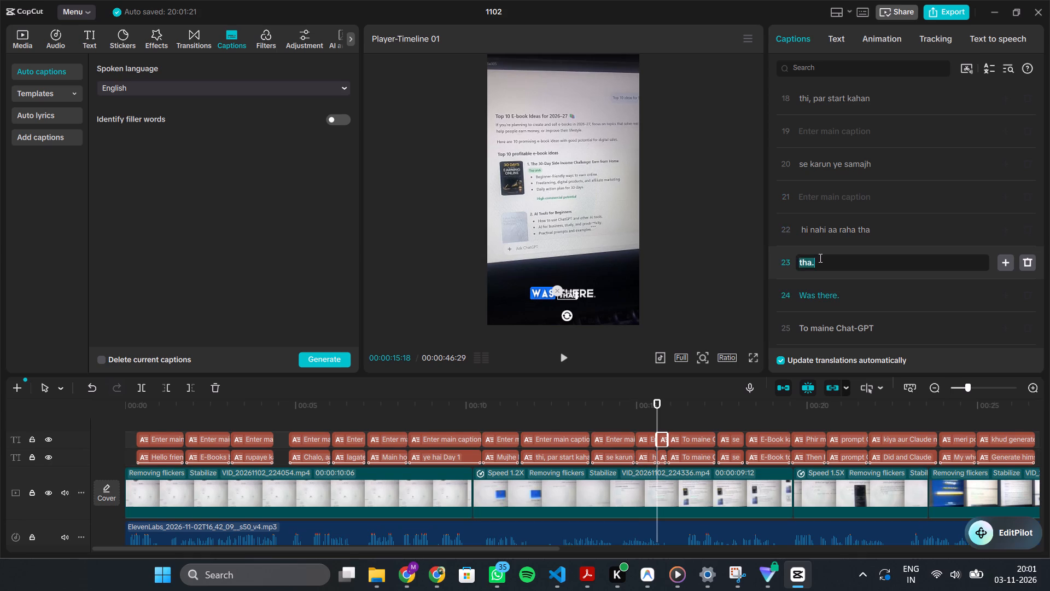
key("ctrl+x")
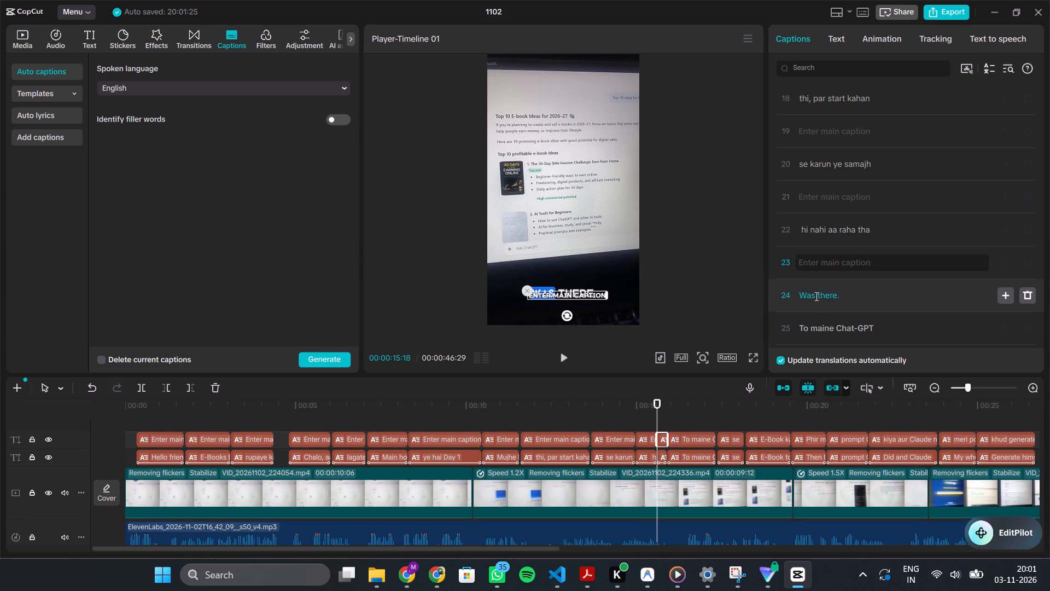
left_click(815, 296)
key("ctrl+a")
key("ctrl+v")
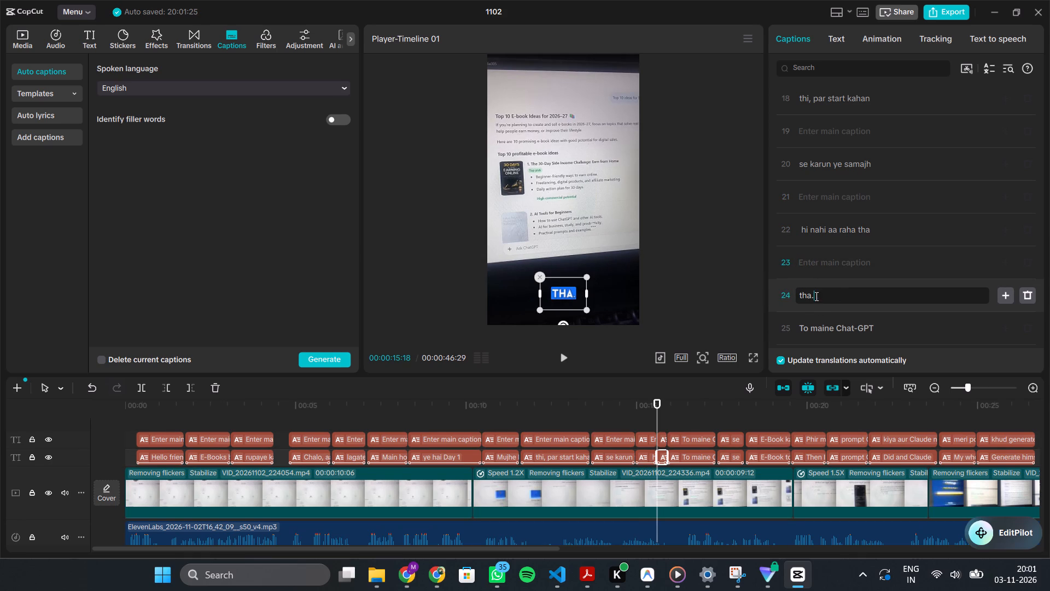
Delete the duplicate main captions "To maine Chat-GPT" in line 25 and "se" in line 26.
scroll(815, 296, "down", 3)
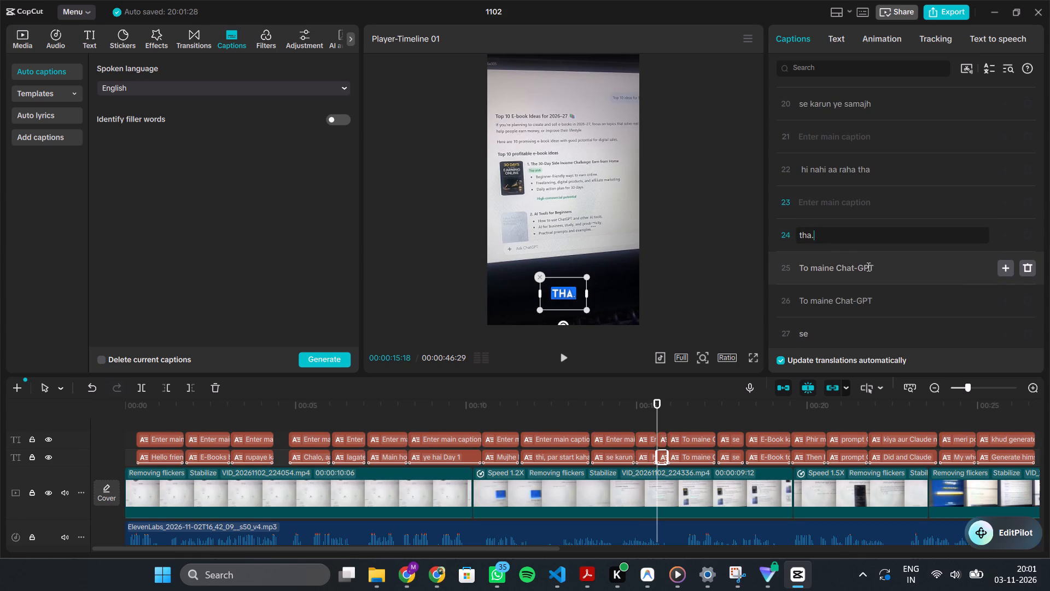
left_click(867, 266)
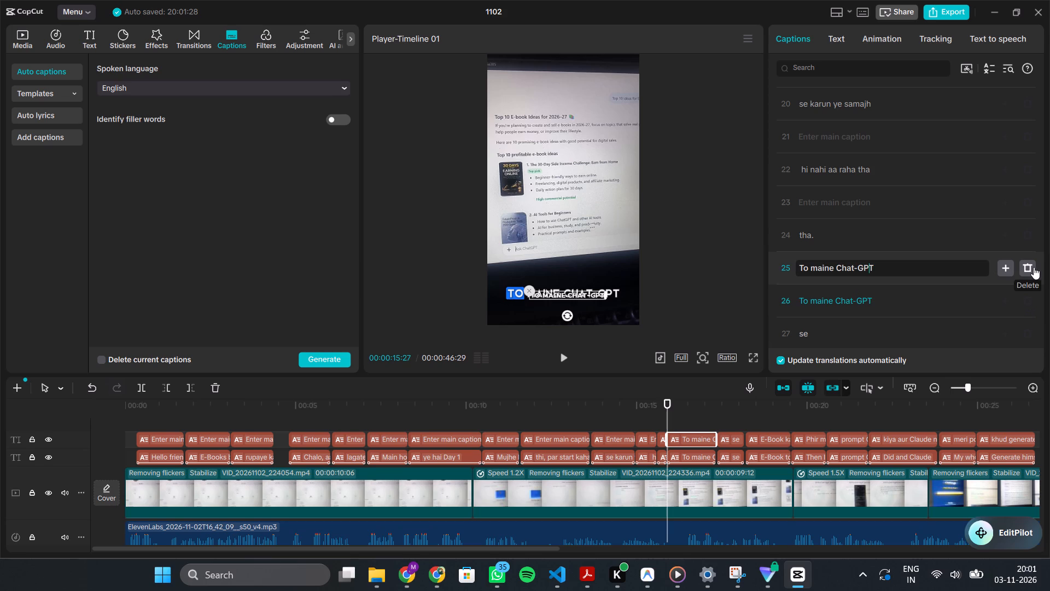
left_click(1034, 267)
scroll(939, 302, "down", 2)
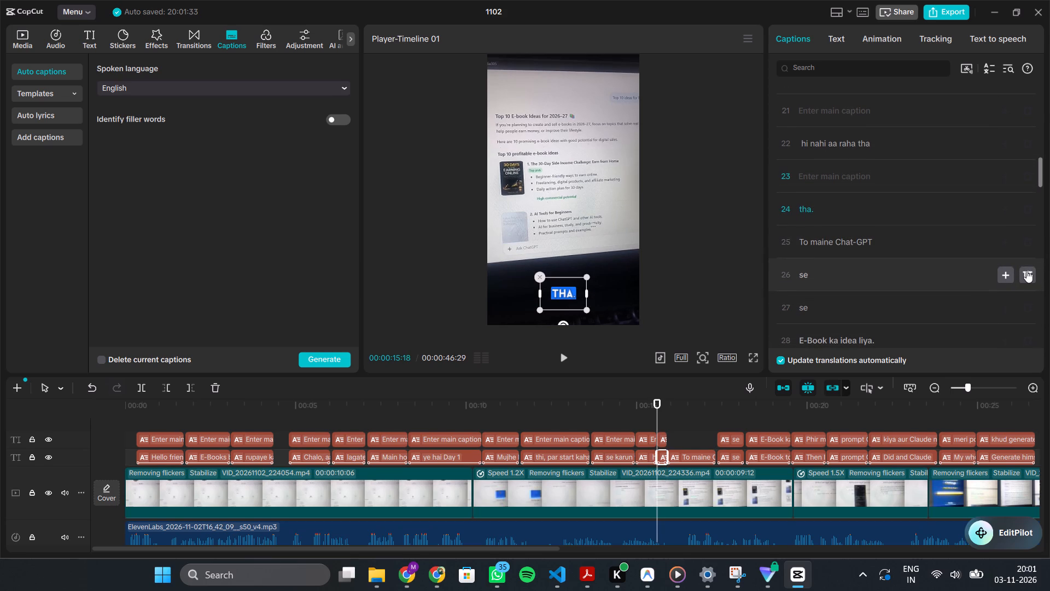
left_click(1030, 273)
Cut "ka idea liya." from main caption line 27 and delete the remaining "E-Book" main caption.
scroll(1030, 273, "down", 2)
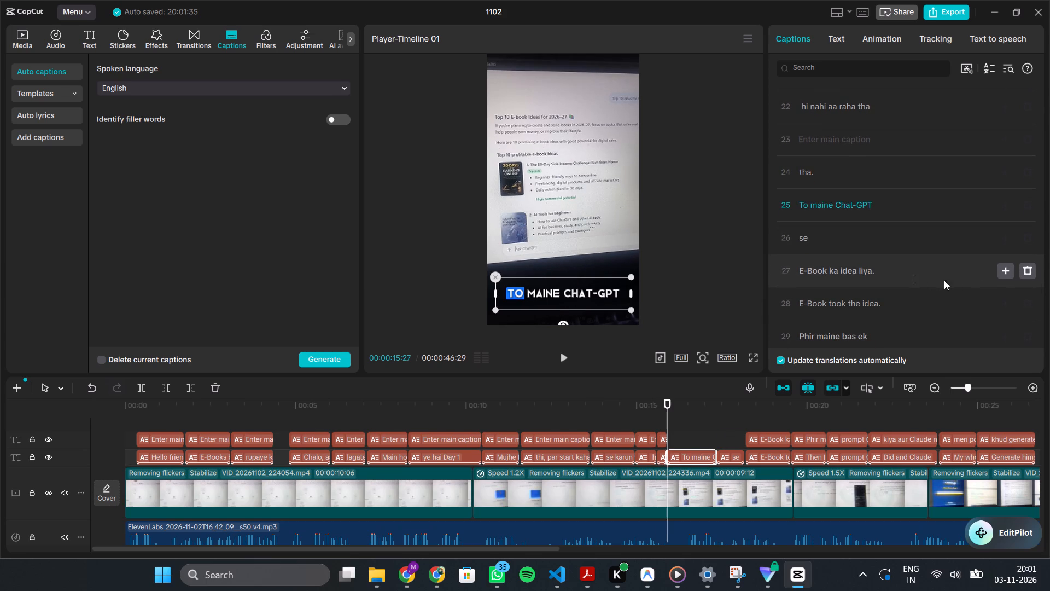
left_click(877, 271)
left_click_drag(877, 271, 830, 268)
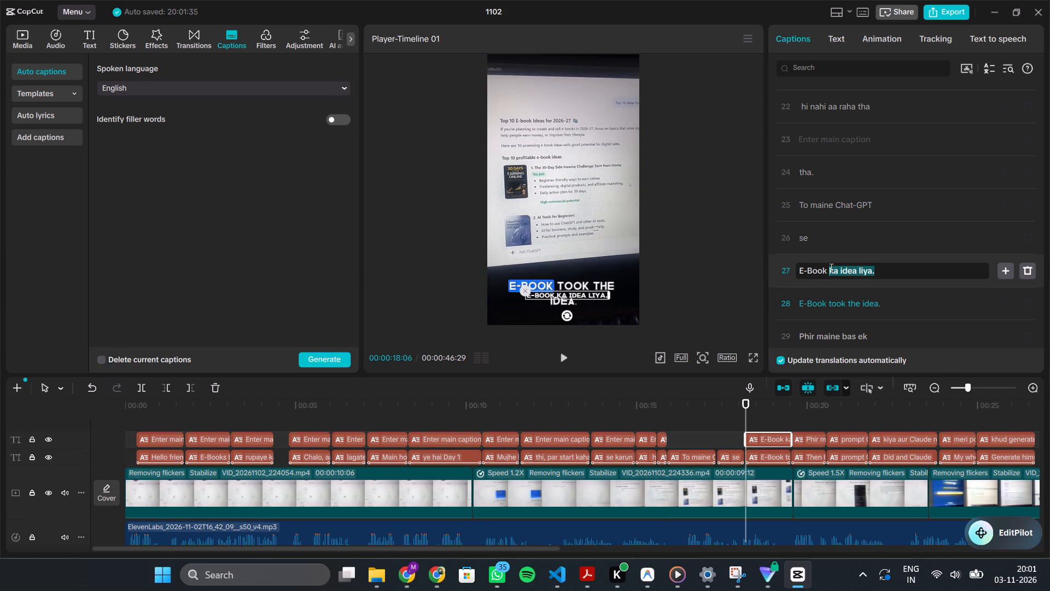
key("ctrl+x")
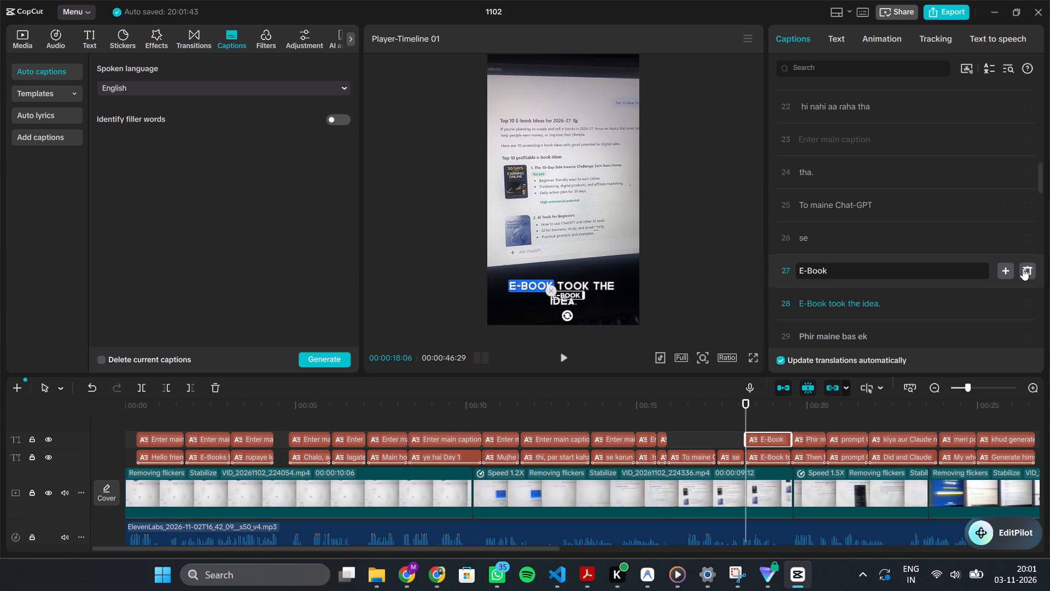
left_click(1024, 270)
Replace "took the idea." in caption line 27 with the cut text "ka idea liya.".
left_click(882, 273)
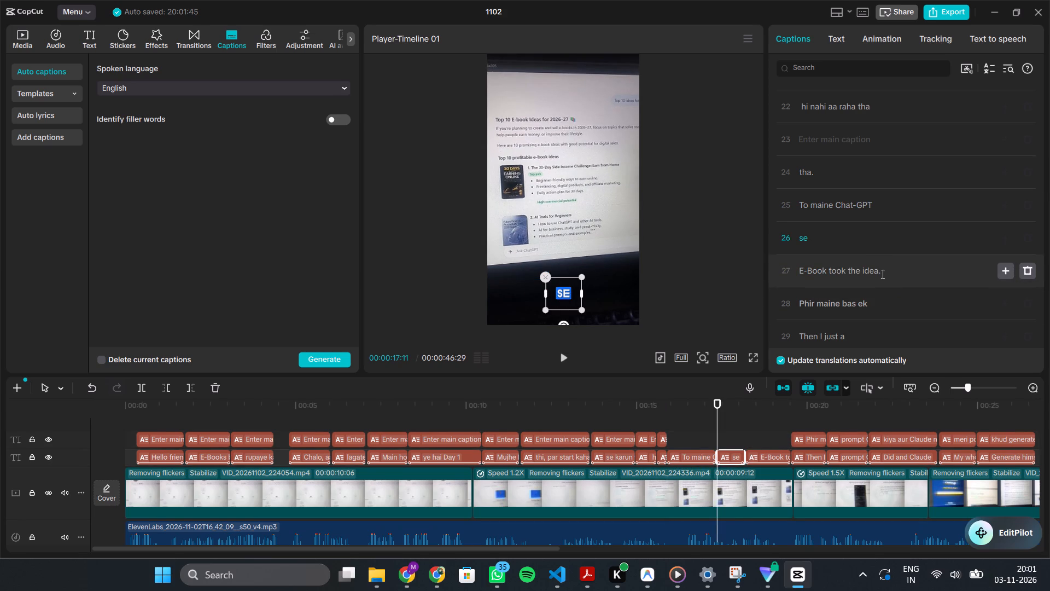
left_click_drag(882, 273, 830, 269)
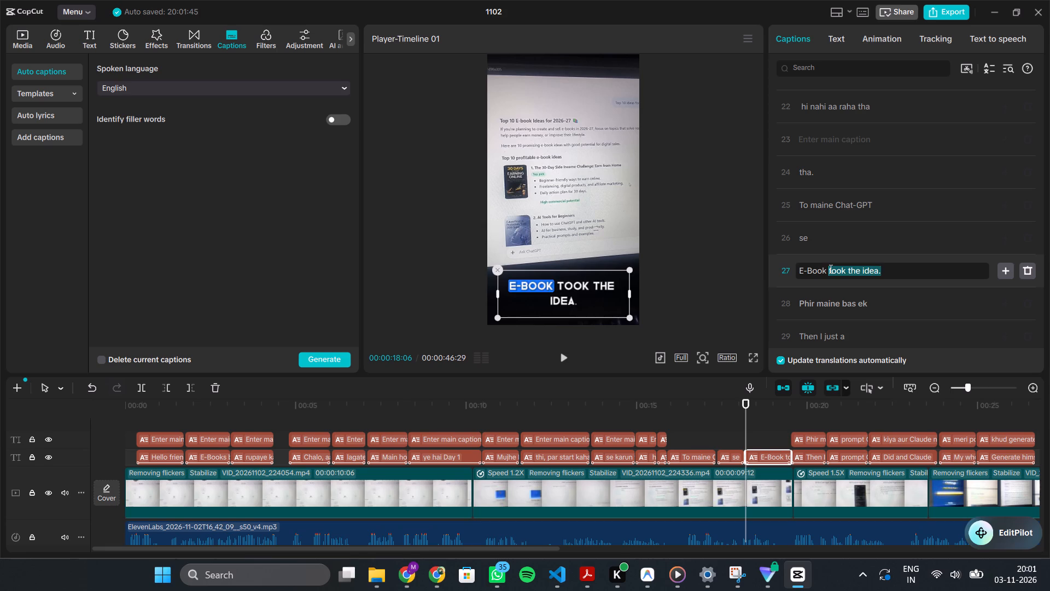
key("ctrl+v")
scroll(830, 269, "down", 3)
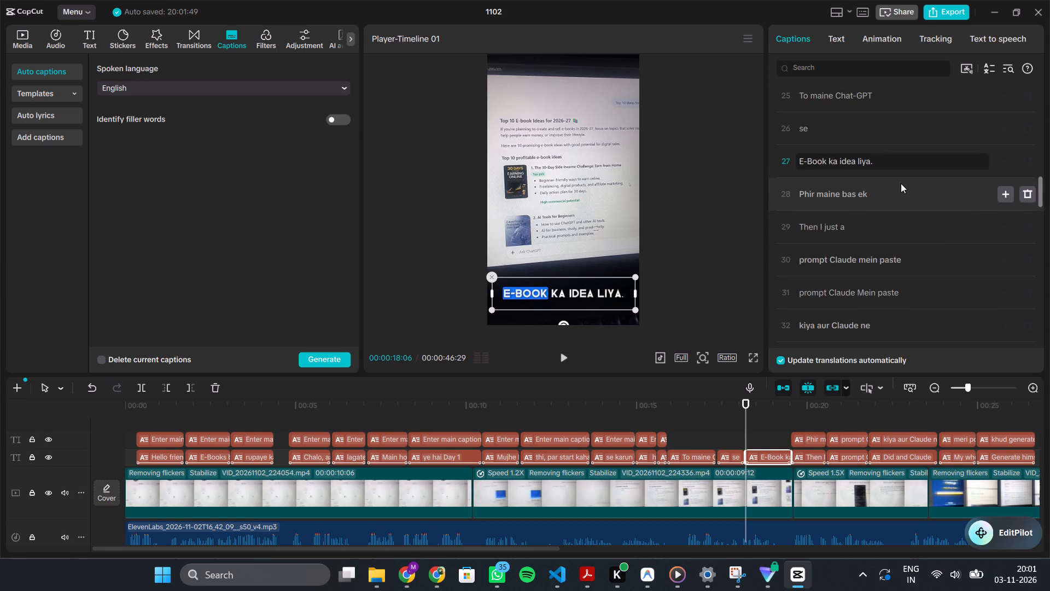
left_click(876, 195)
key("ctrl+a")
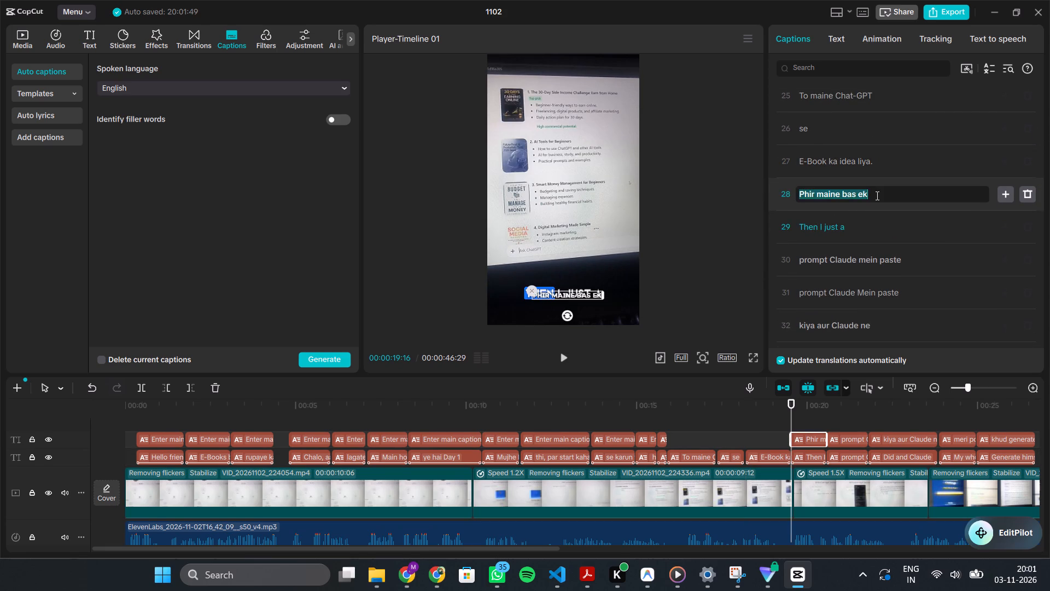
key("ctrl+x")
left_click(851, 220)
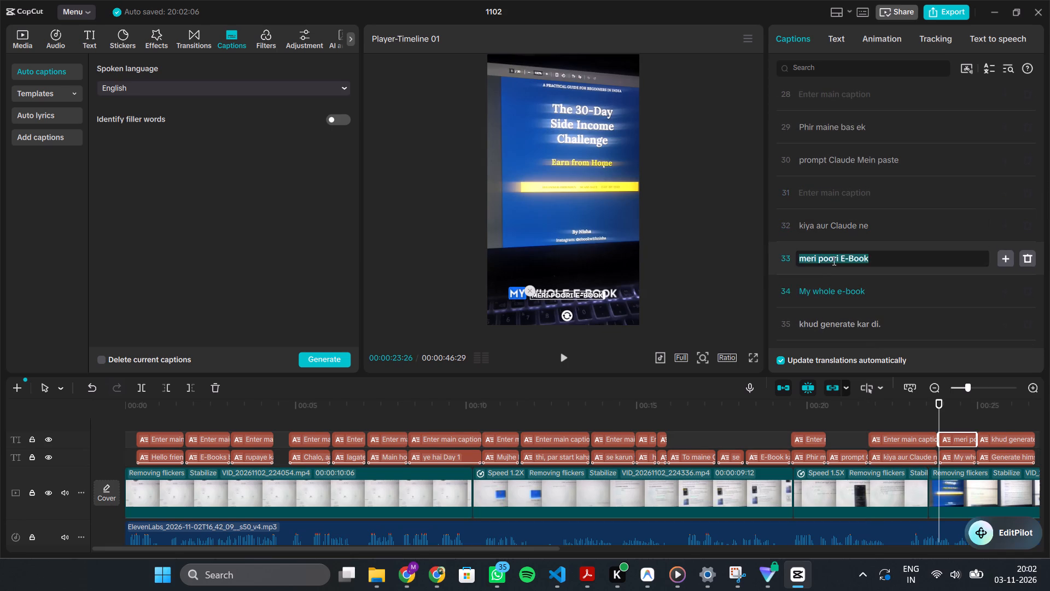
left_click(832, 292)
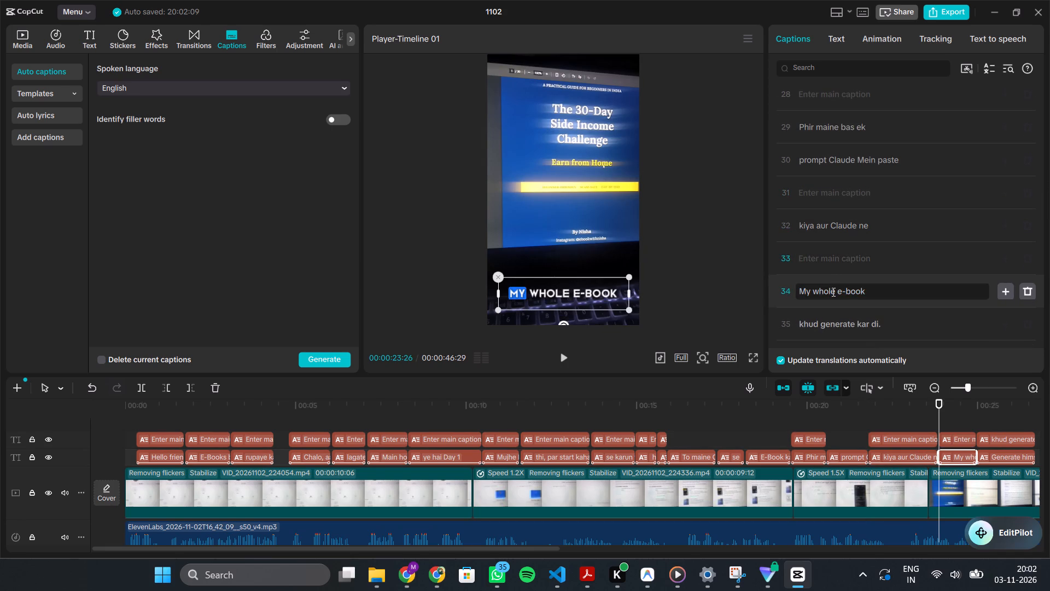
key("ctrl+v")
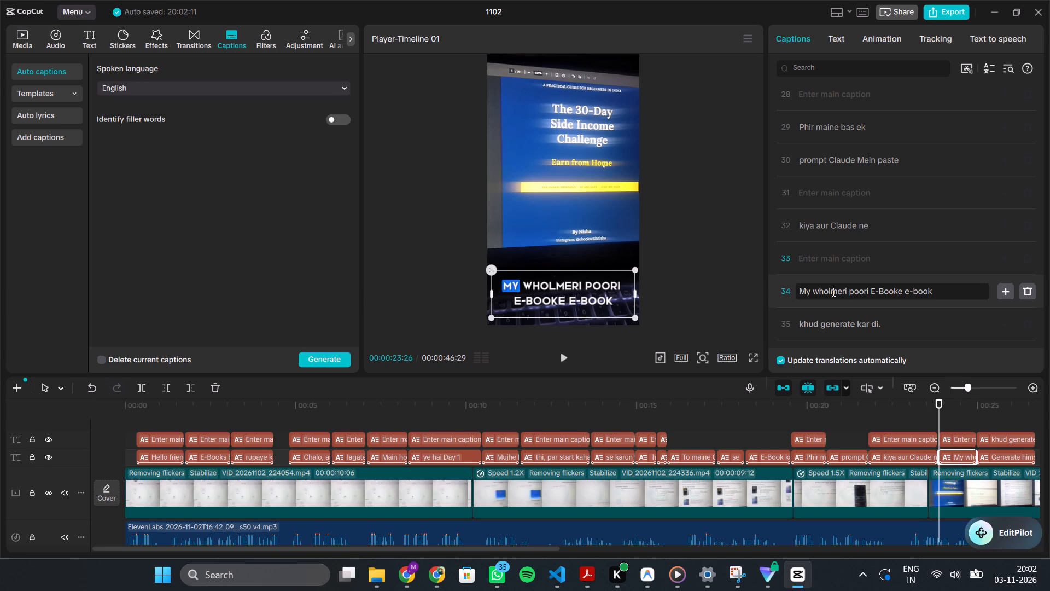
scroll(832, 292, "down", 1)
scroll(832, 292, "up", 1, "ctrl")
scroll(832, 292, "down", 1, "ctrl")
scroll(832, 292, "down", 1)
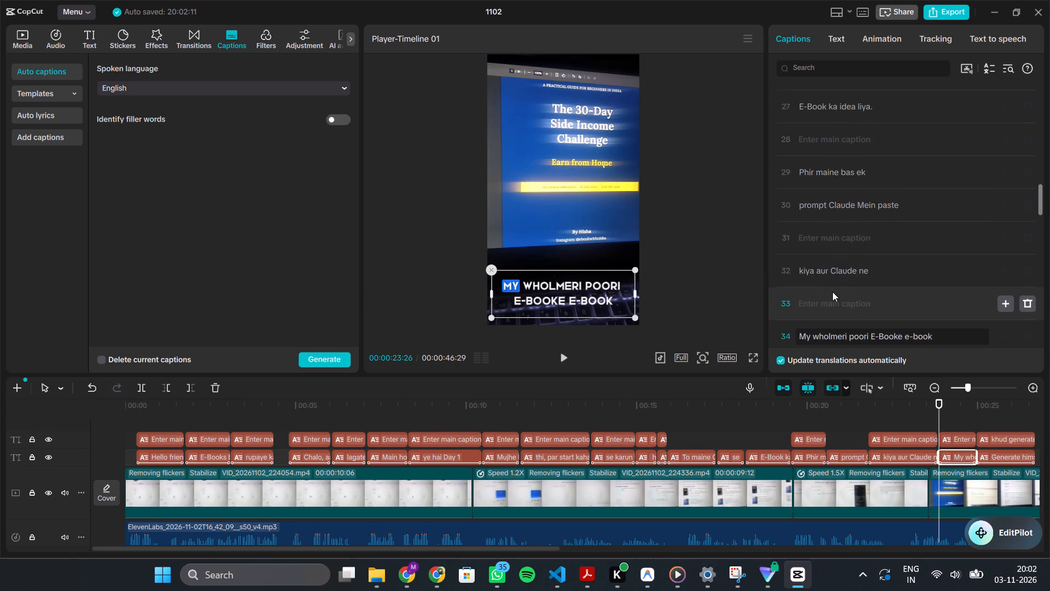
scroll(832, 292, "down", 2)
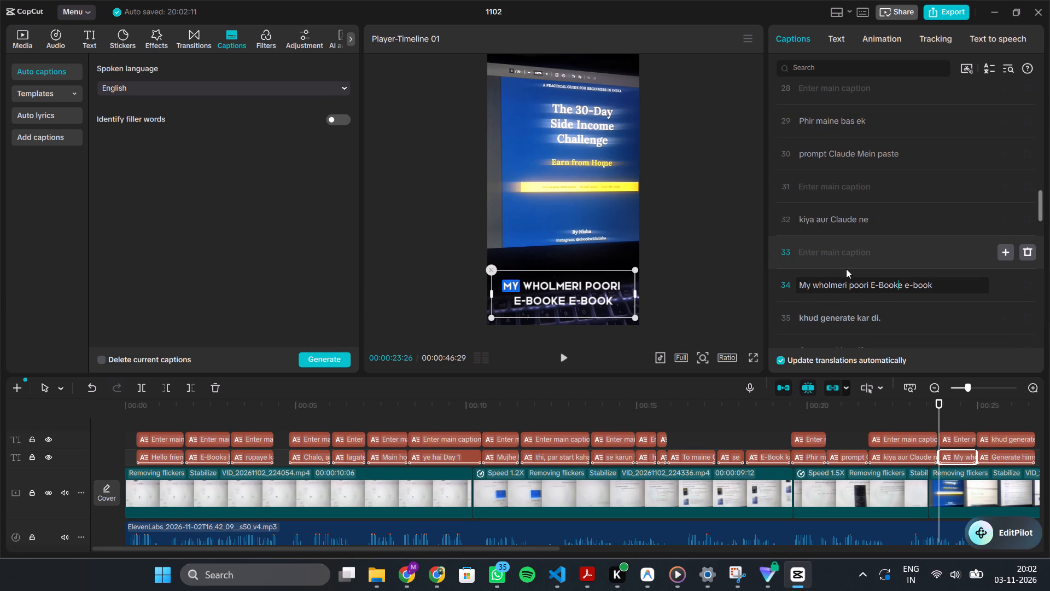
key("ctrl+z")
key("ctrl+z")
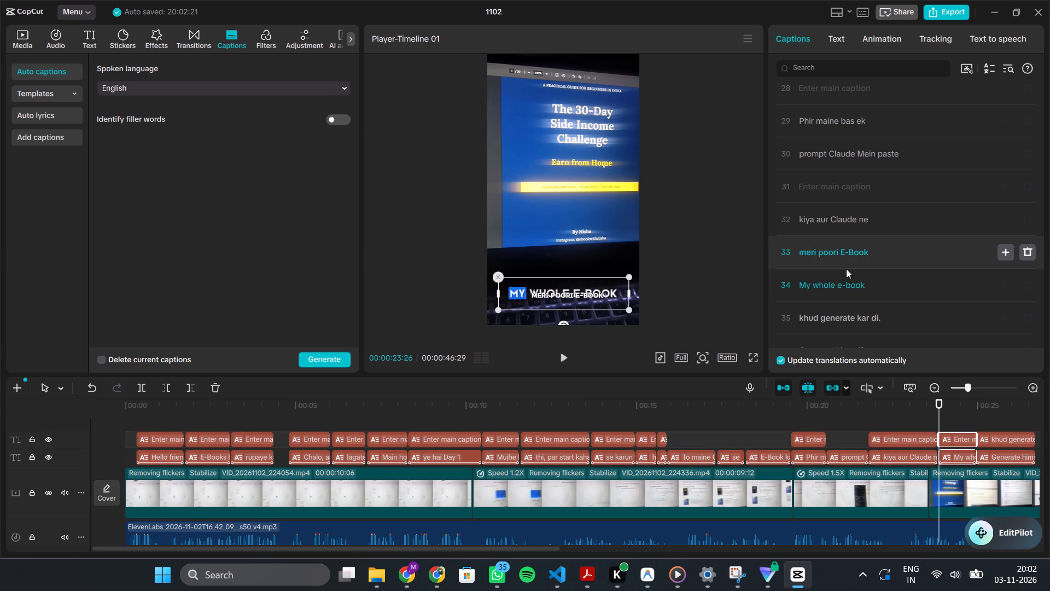
Cut "meri poori E-Book" from main caption line 33 and paste it over all the English text in line 34.
left_click(843, 251)
key("ctrl+a")
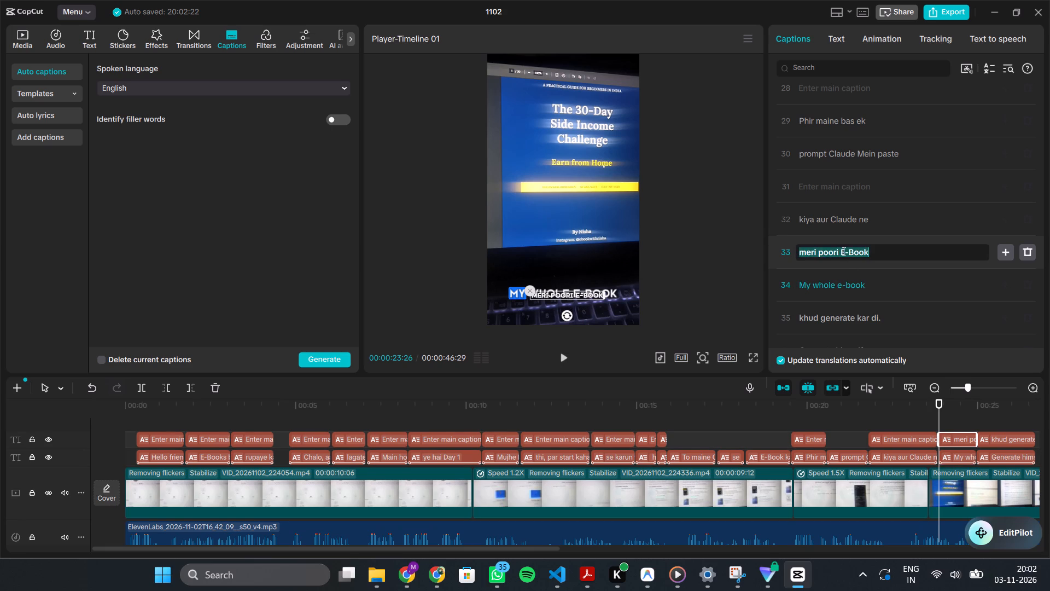
key("ctrl+x")
left_click(824, 282)
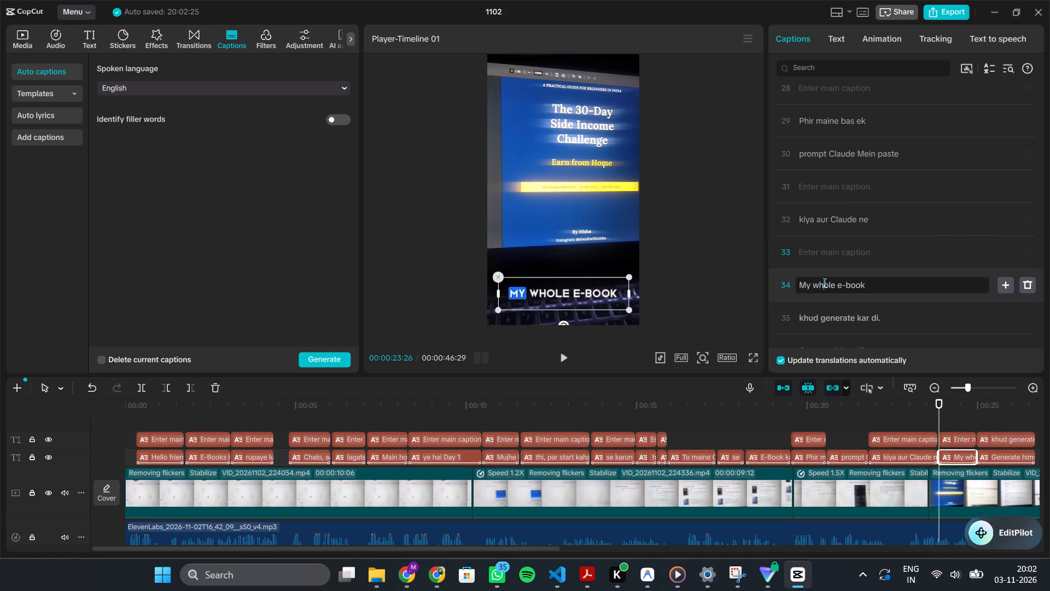
key("ctrl+a")
key("ctrl+v")
Cut "khud generate kar di." from main caption line 35 and paste it over the English text in line 36.
scroll(824, 282, "down", 2)
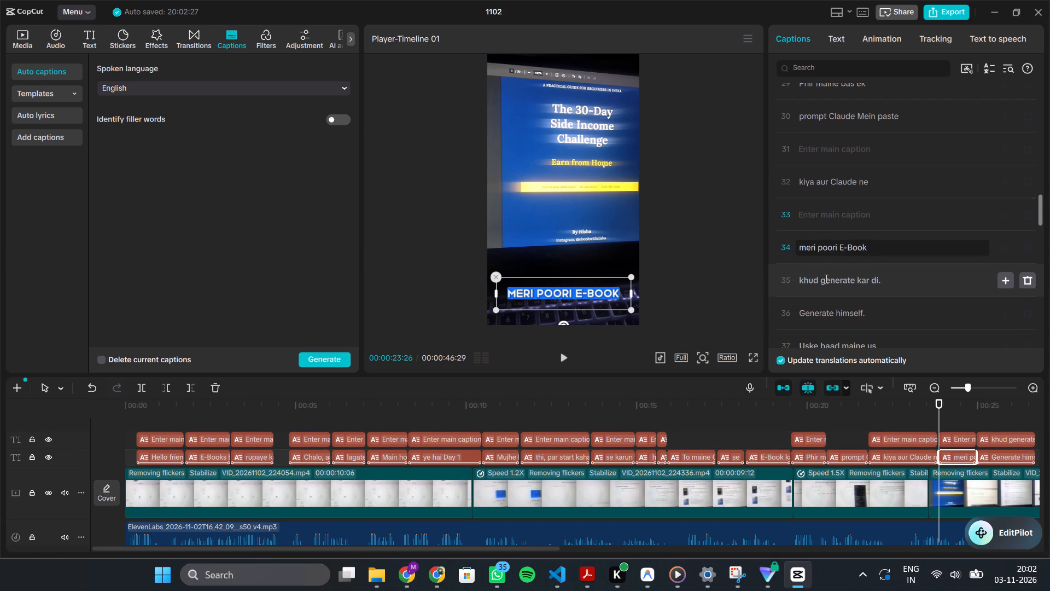
left_click(826, 279)
key("ctrl+a")
key("ctrl+x")
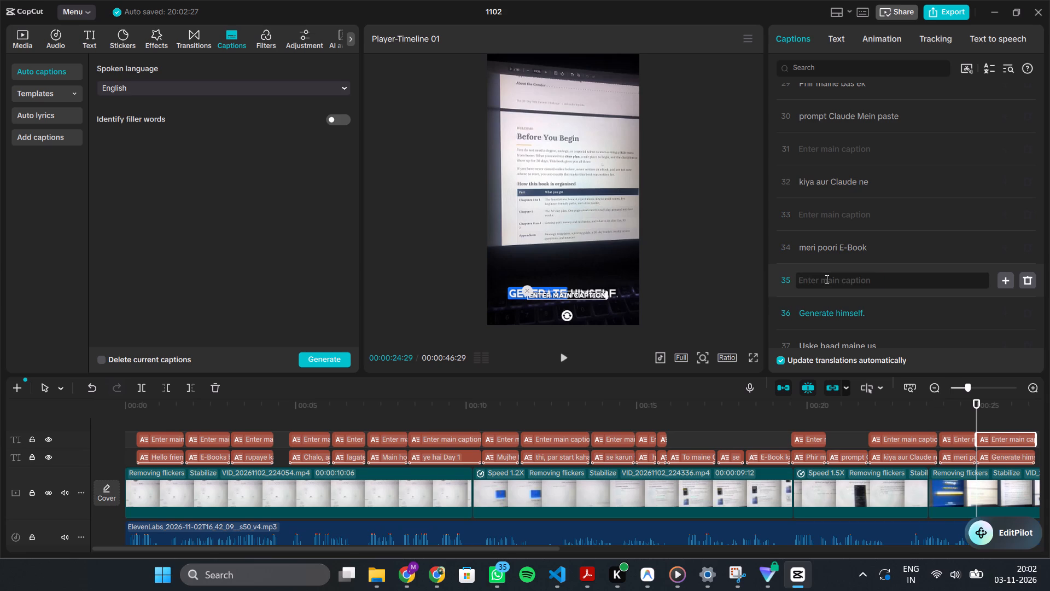
left_click(819, 315)
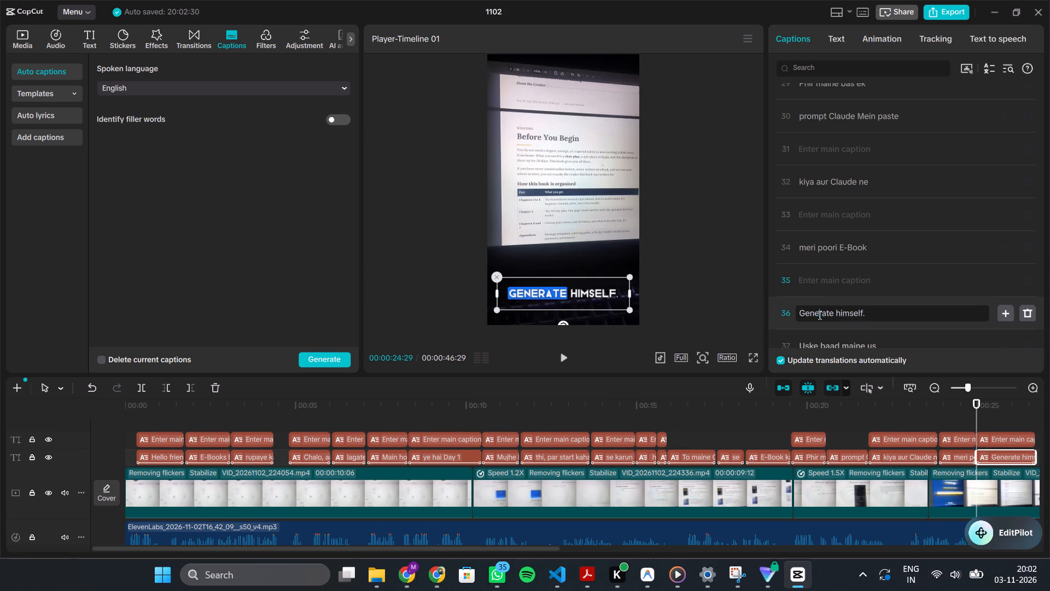
key("ctrl+a")
key("ctrl+v")
Turn off automatic updating of the translations for the captions.
scroll(819, 315, "down", 3)
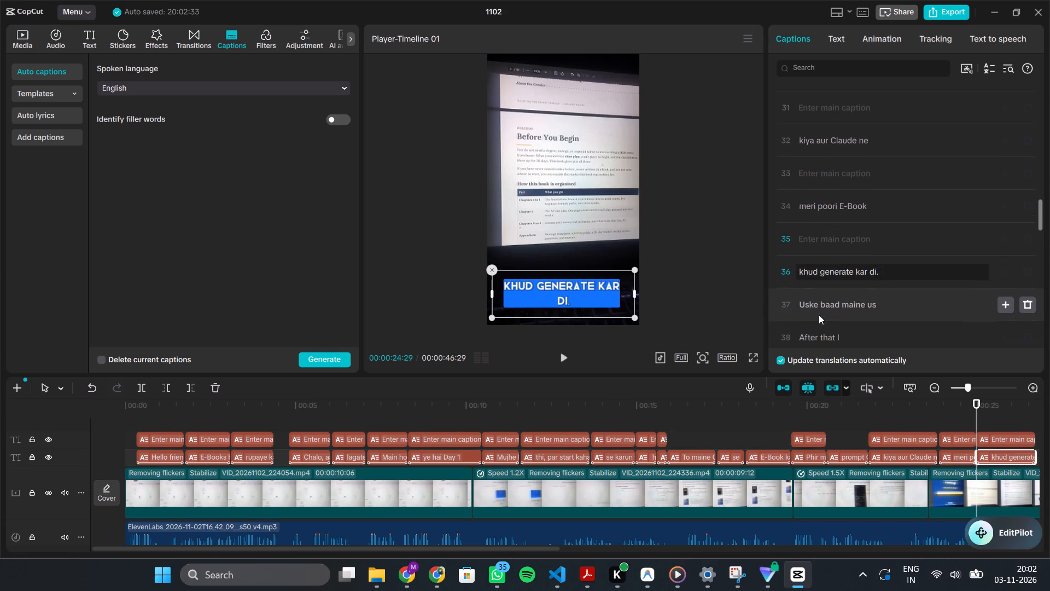
scroll(819, 315, "down", 4)
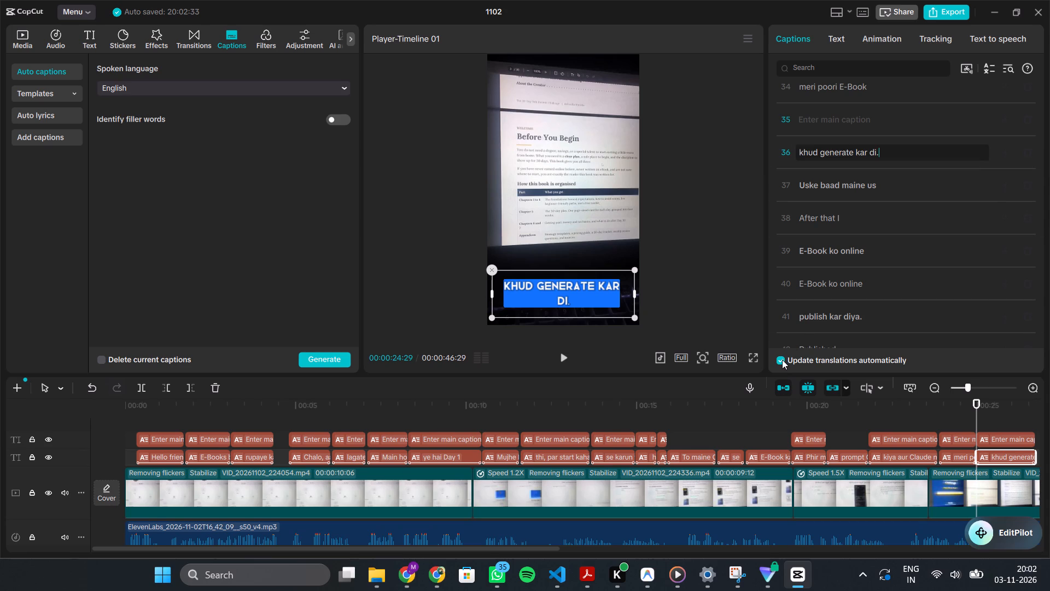
left_click(782, 360)
left_click(878, 153)
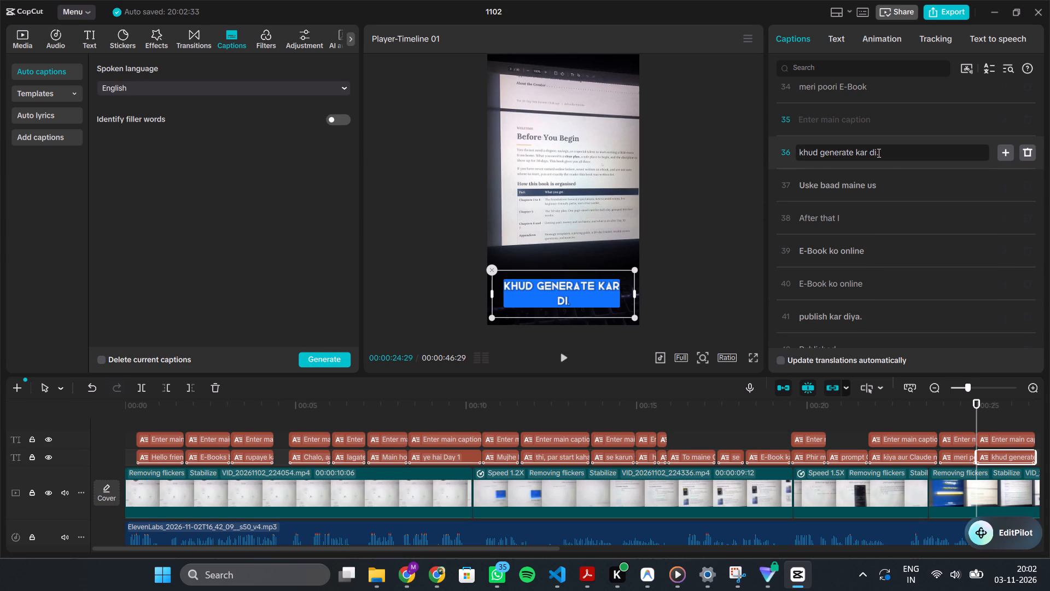
Cut "Uske baad maine us" from main caption line 37 and paste it over the English text in line 38.
left_click(867, 187)
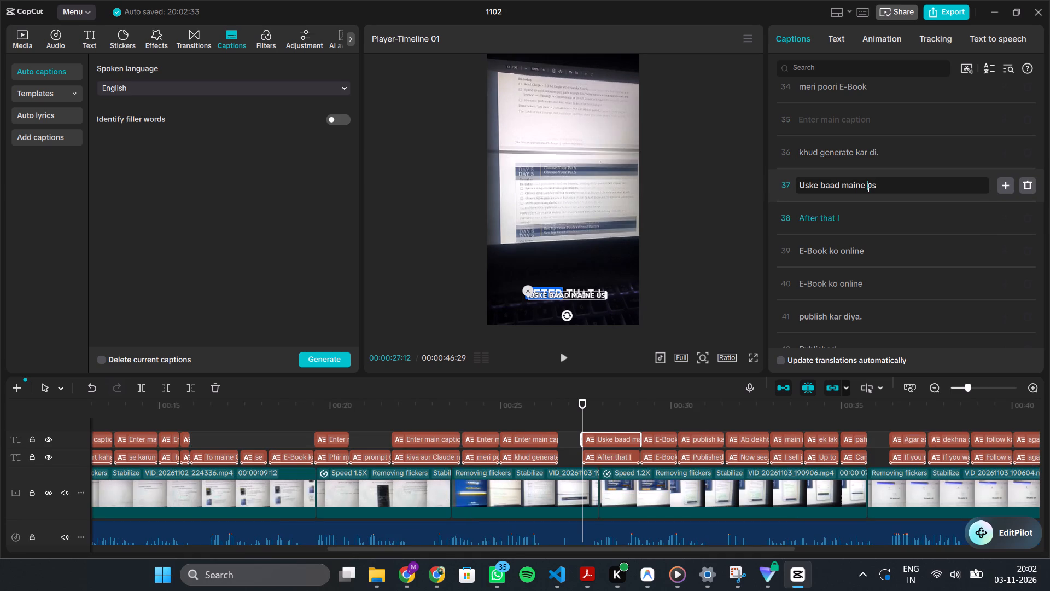
key("ctrl+a")
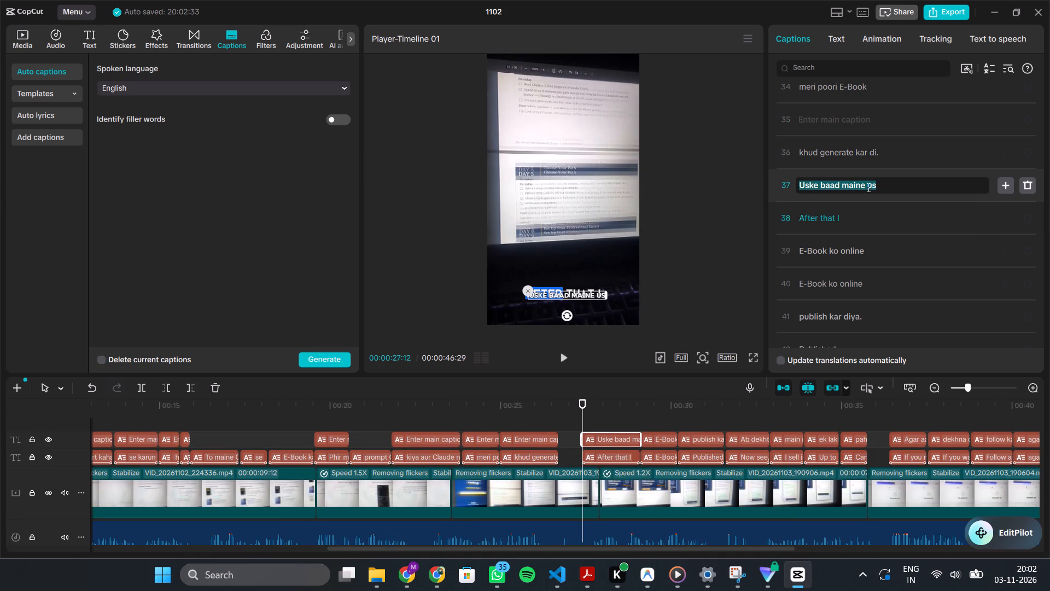
key("ctrl+x")
left_click(843, 218)
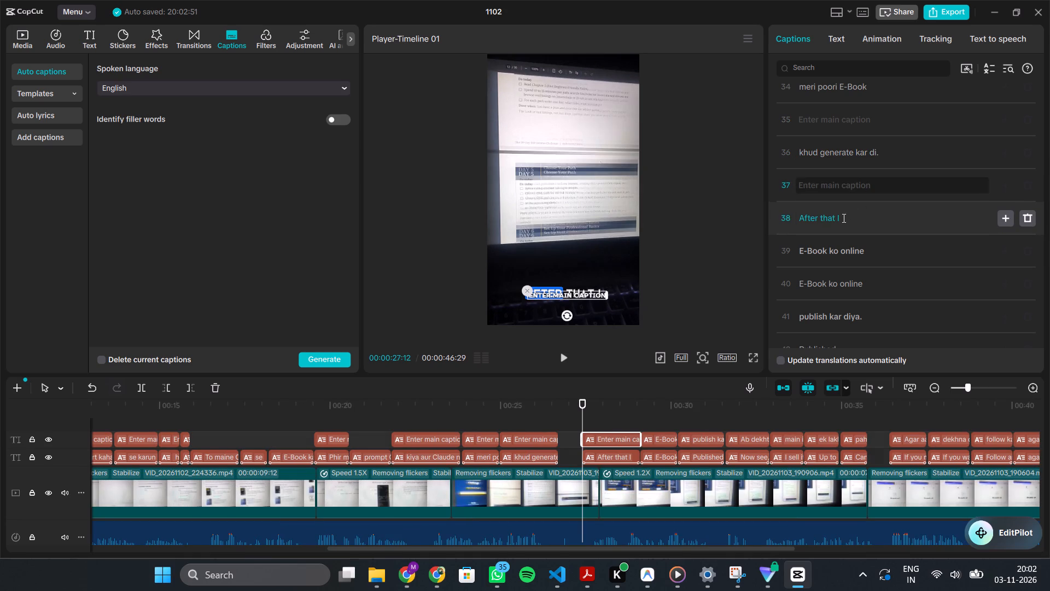
key("ctrl+a")
key("ctrl+v")
Delete the duplicate main caption "E-Book ko online" in line 39.
scroll(843, 218, "down", 1)
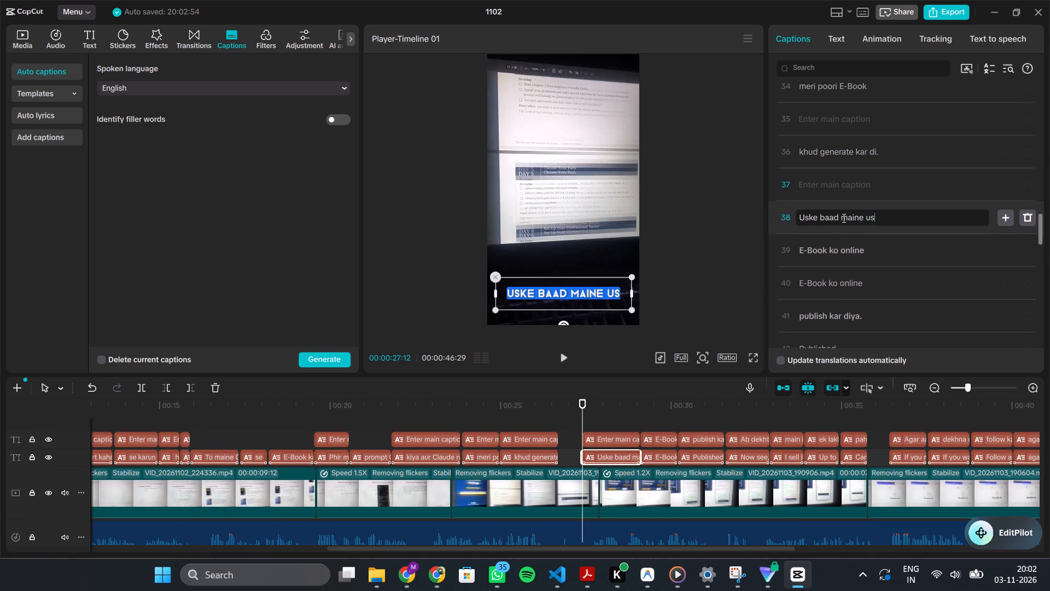
scroll(843, 218, "down", 1)
left_click(1029, 221)
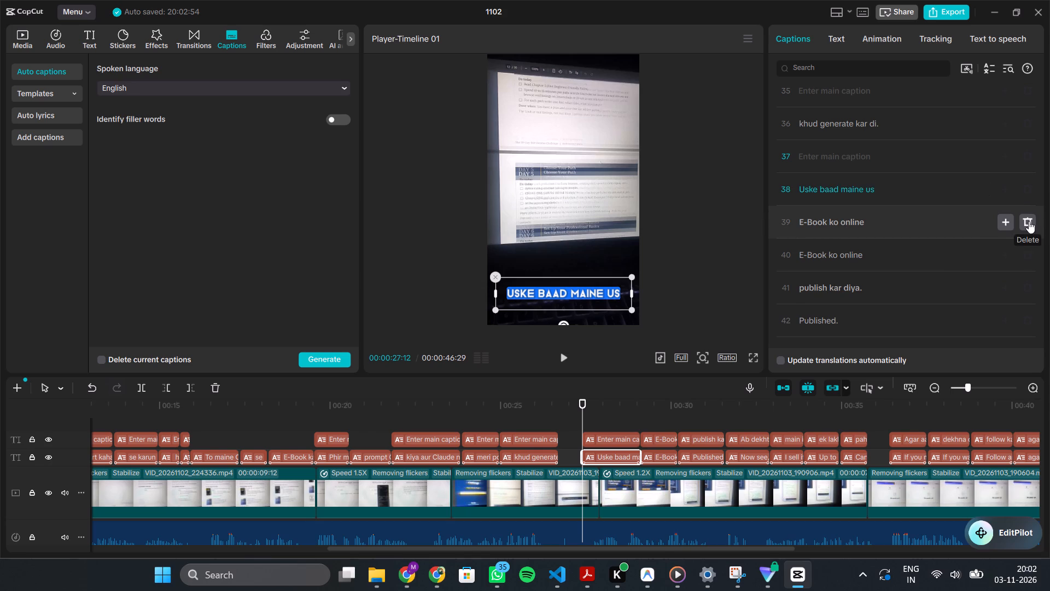
Cut "publish kar diya." from main caption line 40, shorten line 41 to "Publish" and paste the cut text after it.
left_click(837, 257)
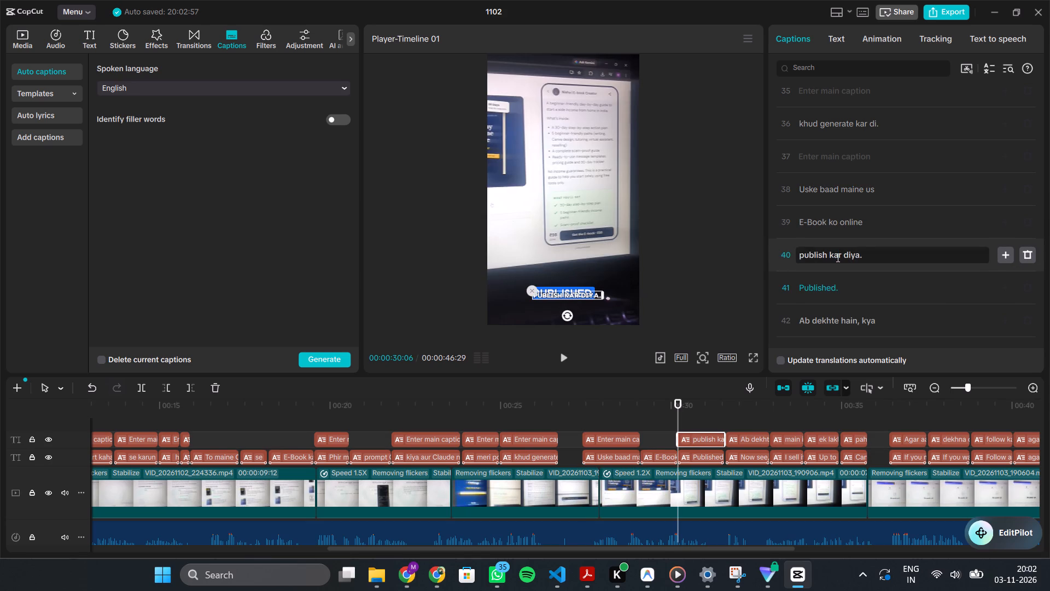
key("ctrl+a")
key("ctrl+x")
left_click(838, 290)
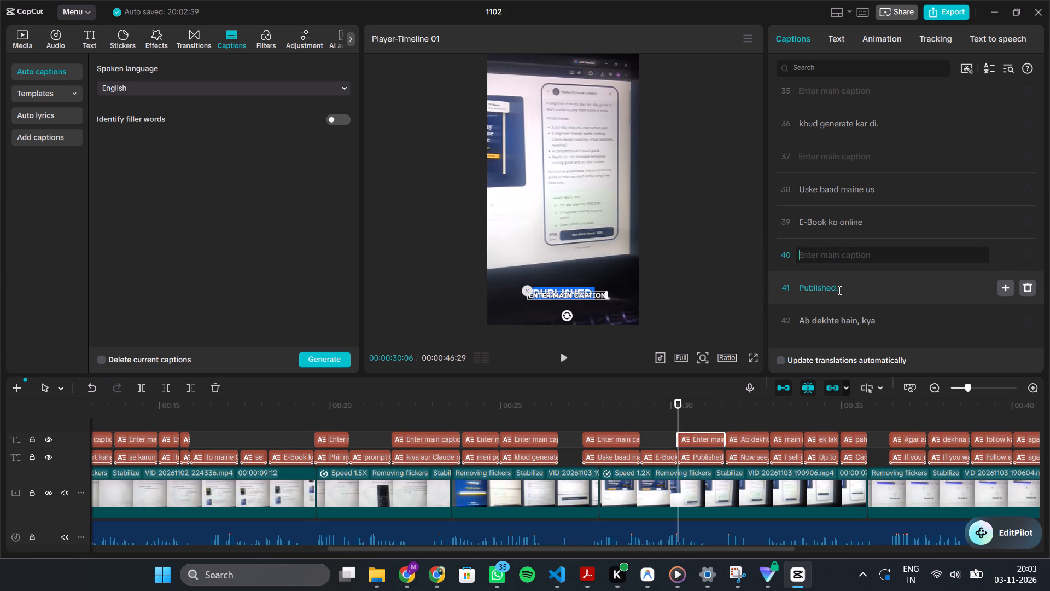
key("BackSpace")
key("BackSpace")
key("BackSpace")
key("space")
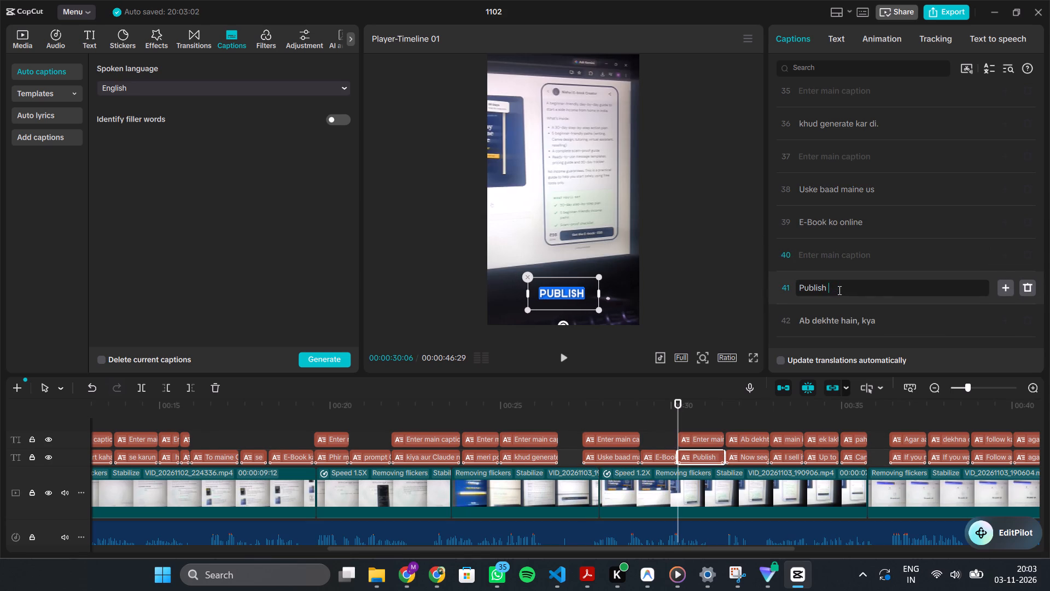
key("ctrl+v")
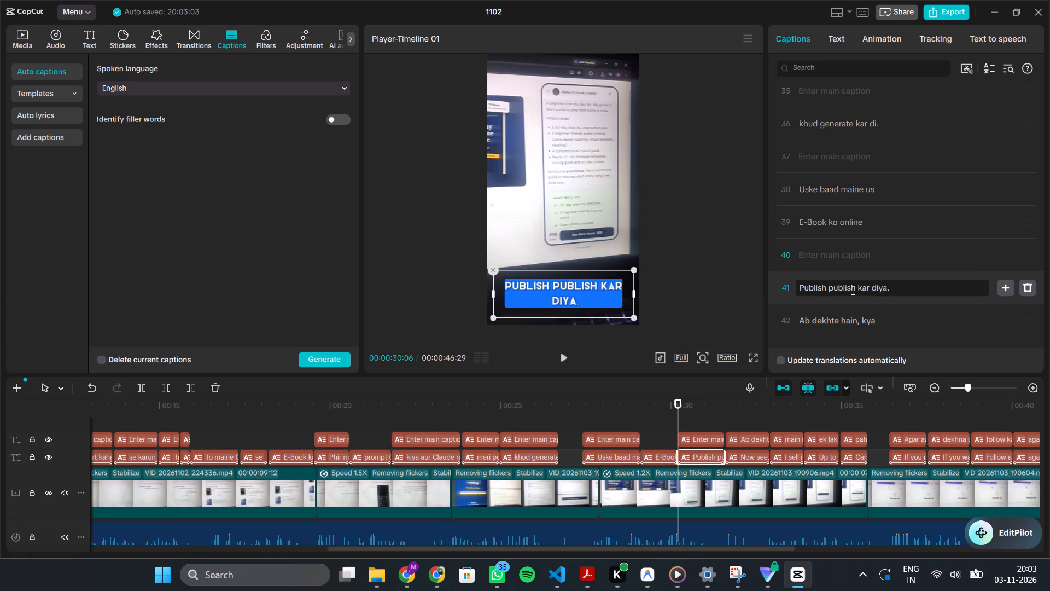
Remove the repeated "publish" from caption line 41 so it reads "Publish kar diya.".
left_click(857, 290)
key("BackSpace")
key("BackSpace")
key("BackSpace")
key("BackSpace")
key("BackSpace")
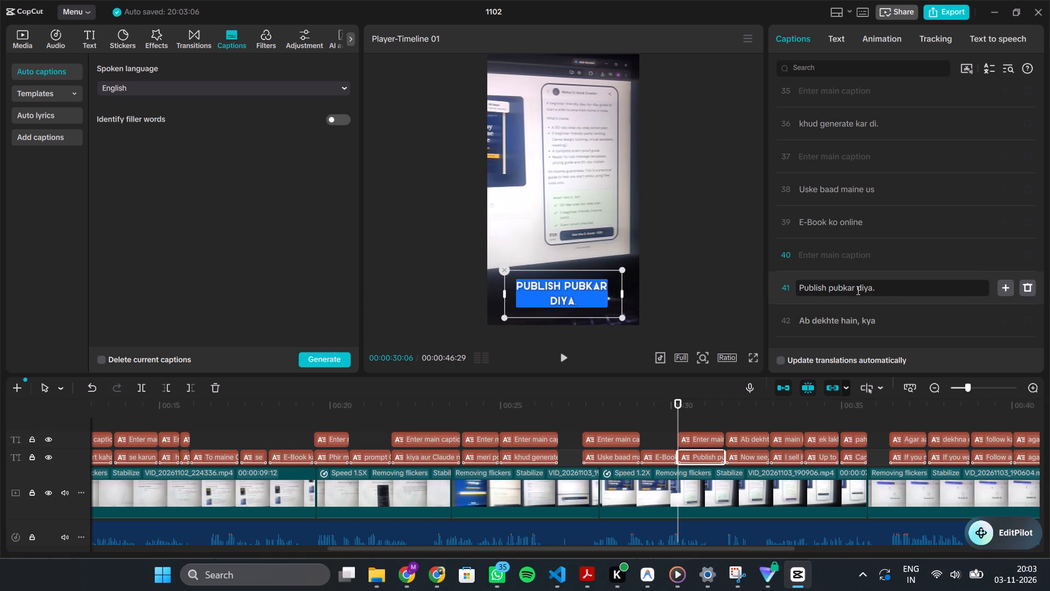
key("BackSpace")
key("BackSpace")
key("BackSpace")
key("BackSpace")
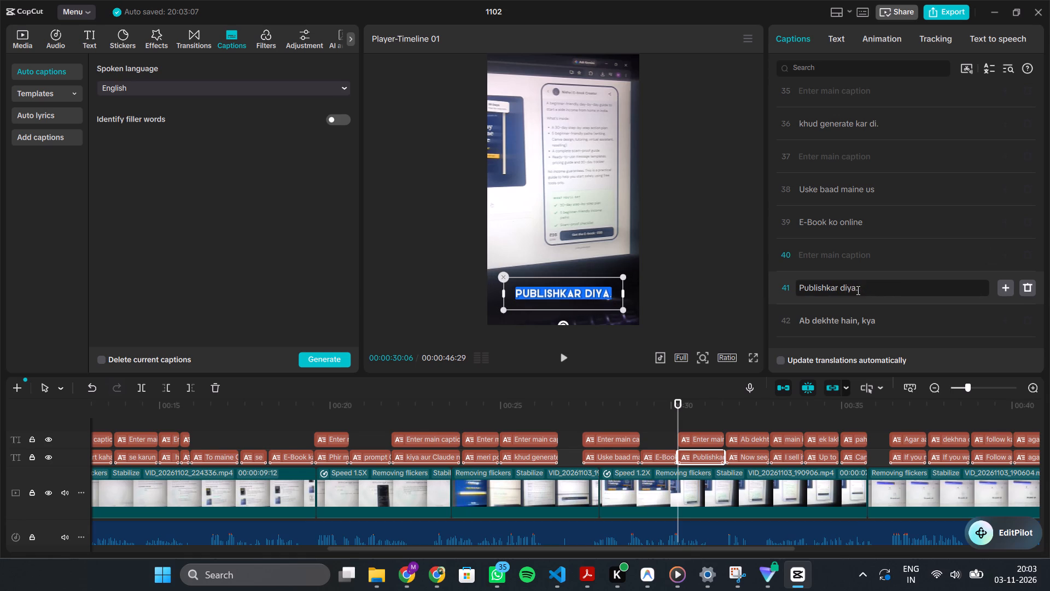
key("space")
Cut "Ab dekhte hain, kya" from main caption line 42 and paste it over the English text in line 43.
scroll(857, 290, "down", 1)
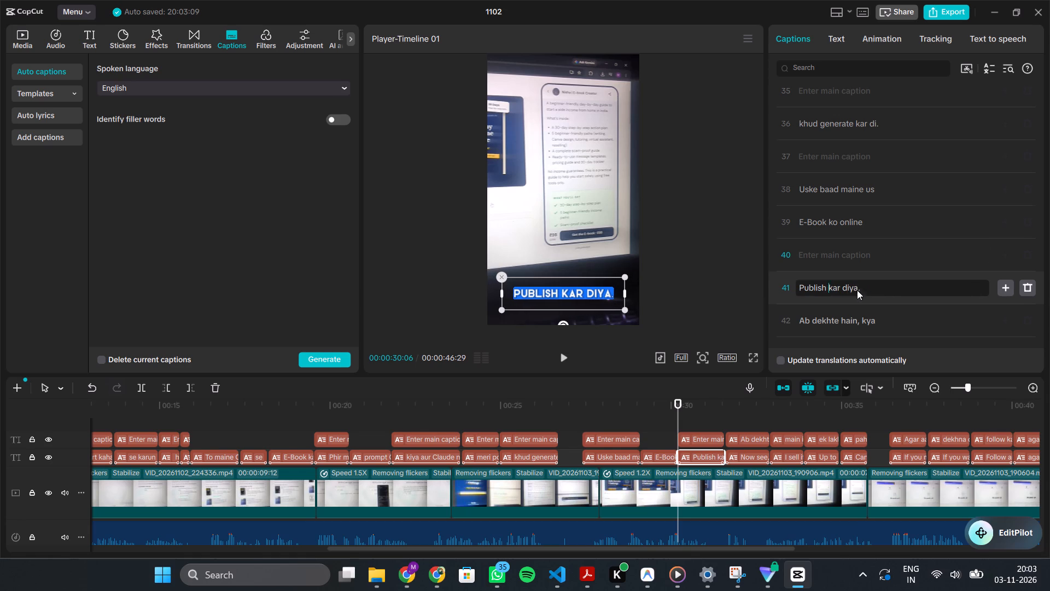
scroll(857, 290, "down", 3)
left_click(857, 236)
key("ctrl+a")
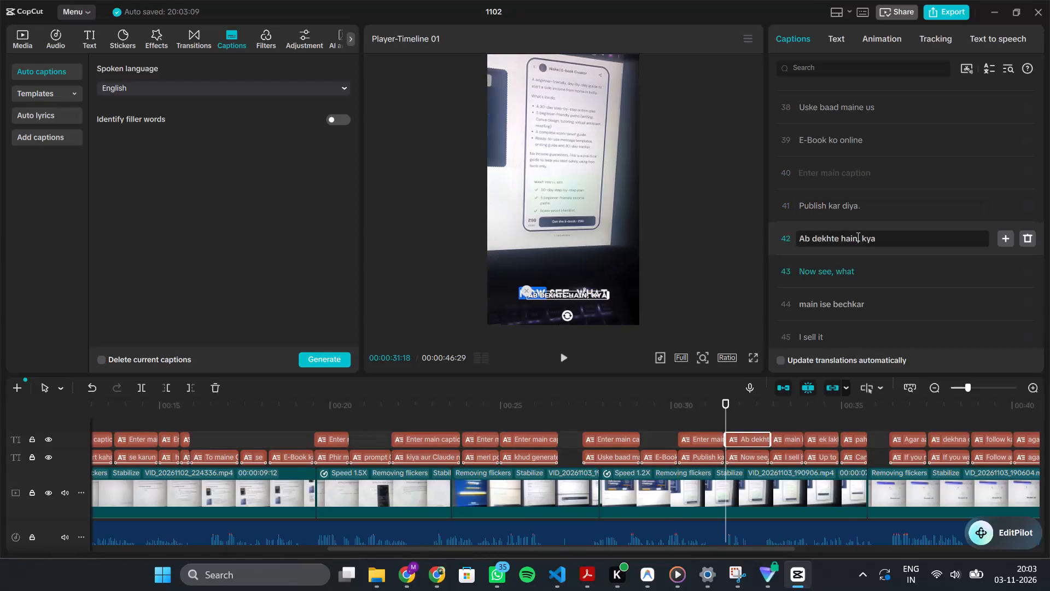
key("ctrl+x")
left_click(833, 274)
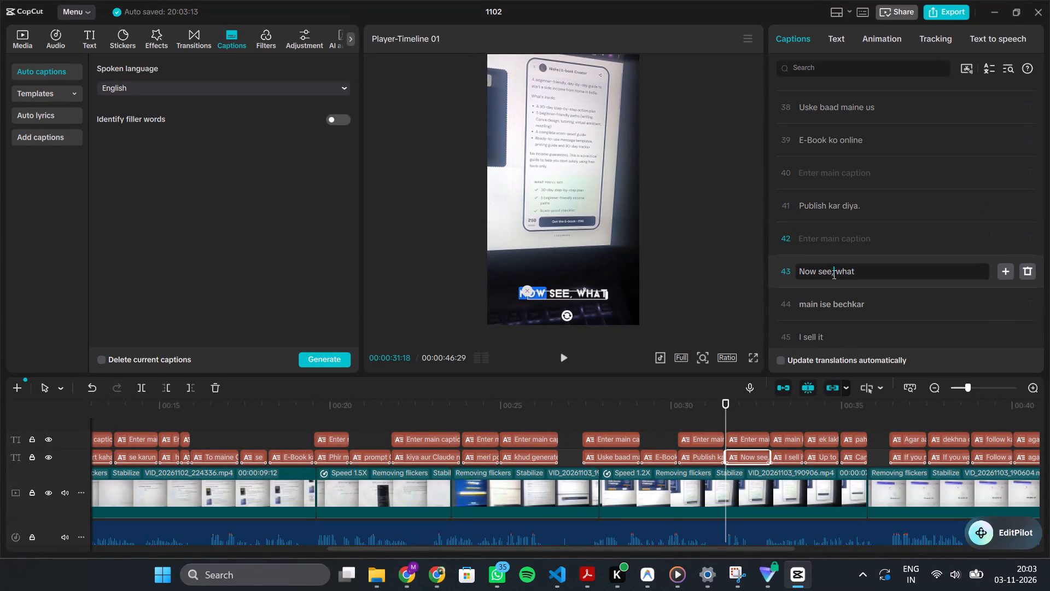
key("ctrl+a")
key("ctrl+v")
Cut "main ise bechkar" from main caption line 44 and paste it over "I sell it" in line 45.
scroll(833, 274, "down", 3)
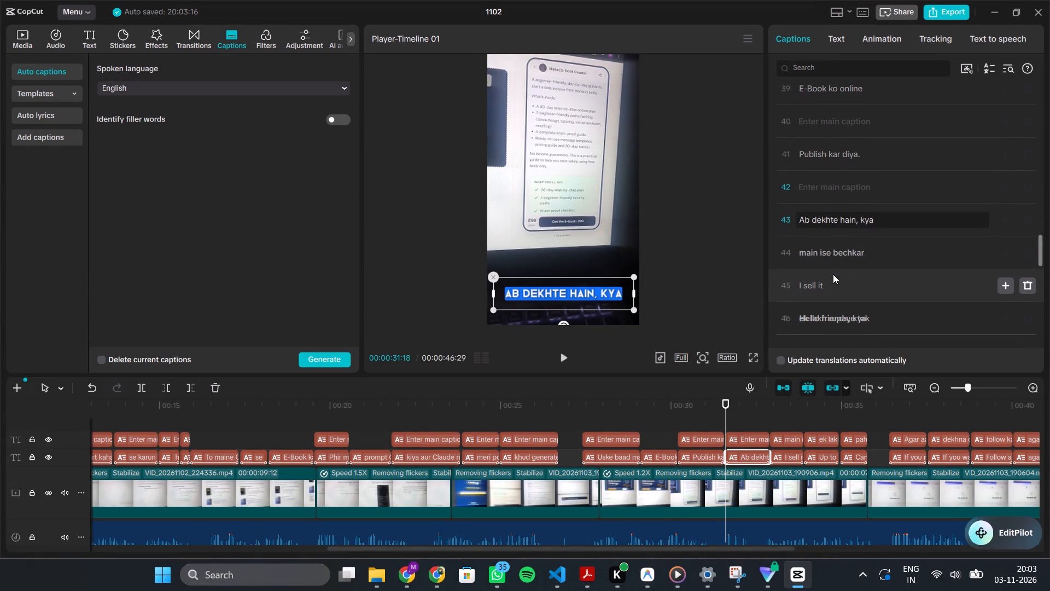
left_click(820, 247)
key("ctrl+a")
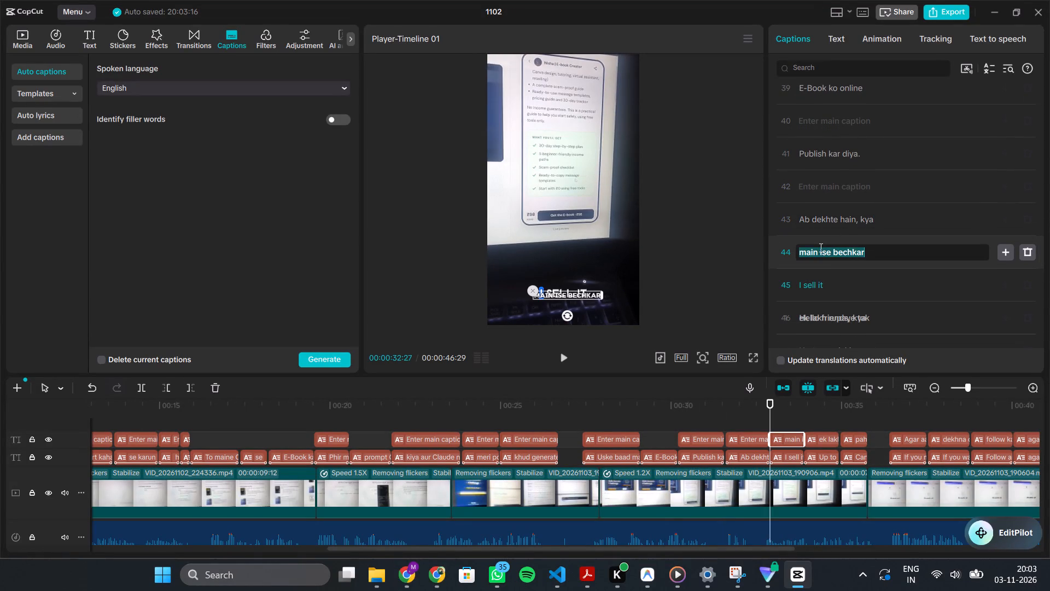
key("ctrl+x")
scroll(820, 247, "down", 2)
left_click(824, 231)
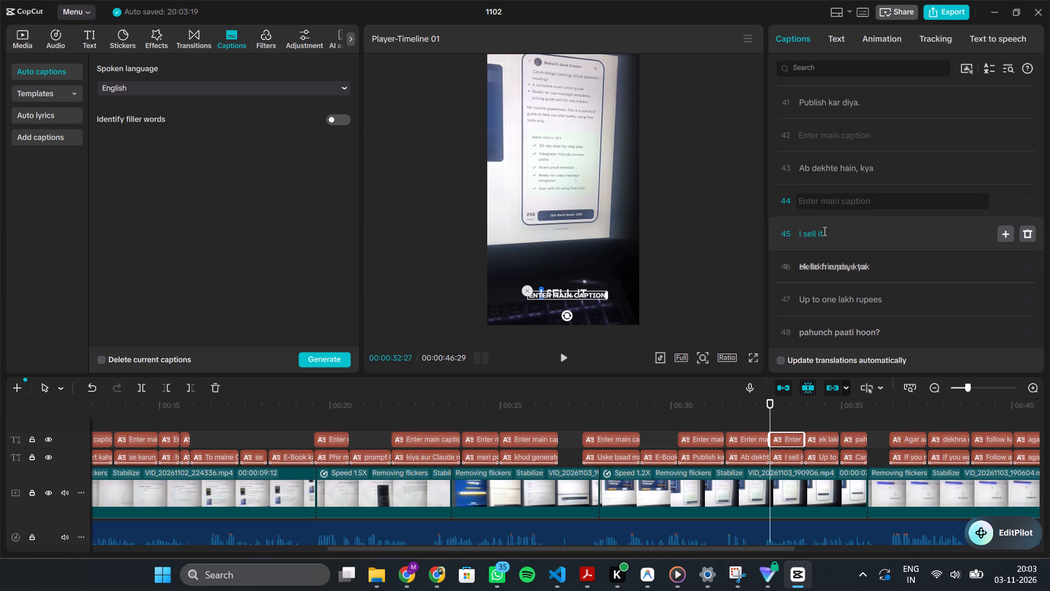
key("ctrl+a")
key("ctrl+v")
Cut the whole Hindi phrase beginning "ek lakh" out of main caption line 46, leaving that line empty.
scroll(824, 231, "down", 1)
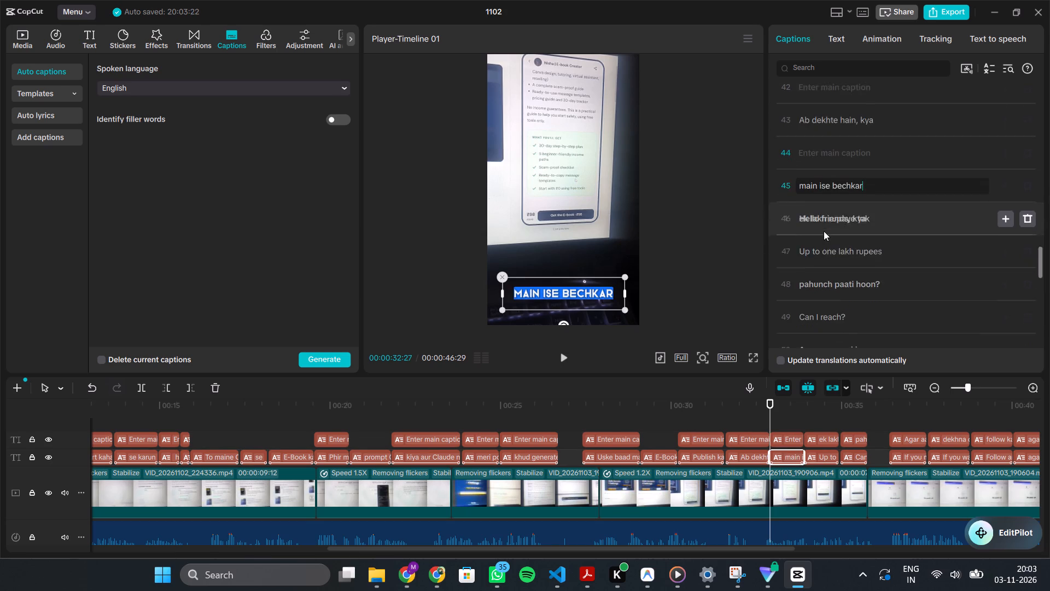
scroll(824, 231, "down", 1)
left_click(841, 215)
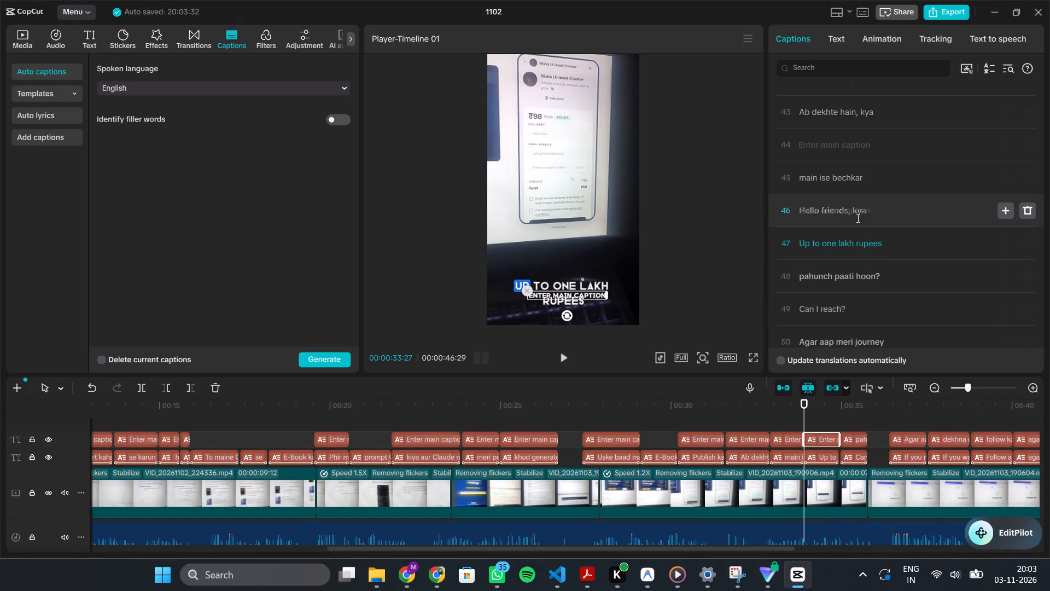
Replace the English text in caption line 47 with the cut Hindi text "ek lakh rupaye tak".
left_click(863, 246)
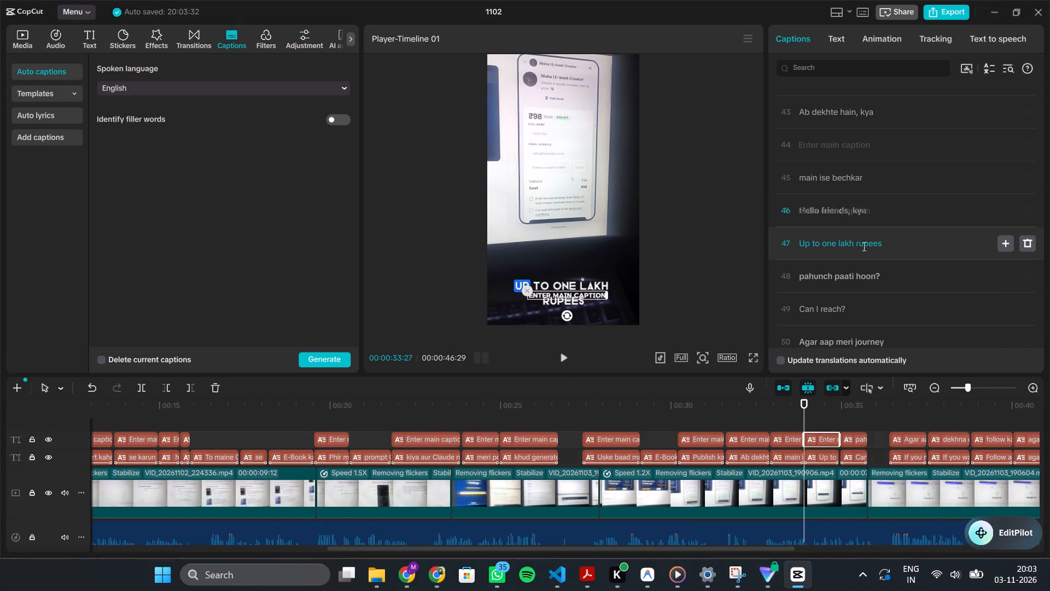
key("ctrl+a")
key("ctrl+v")
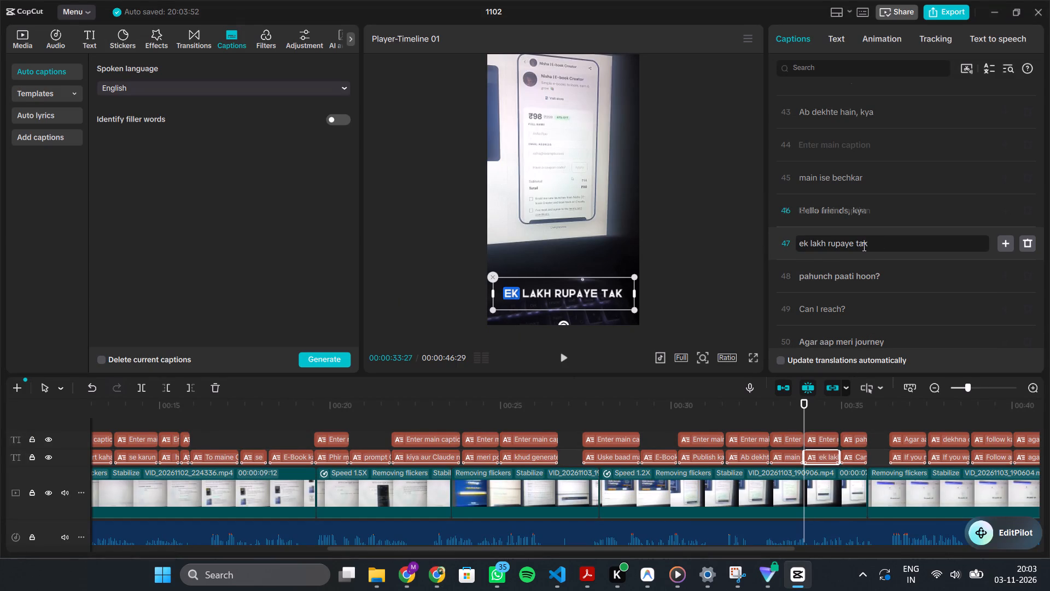
Cut "pahunch paati hoon?" from main caption line 48 and paste it over "Can I reach?" in line 49.
left_click(845, 279)
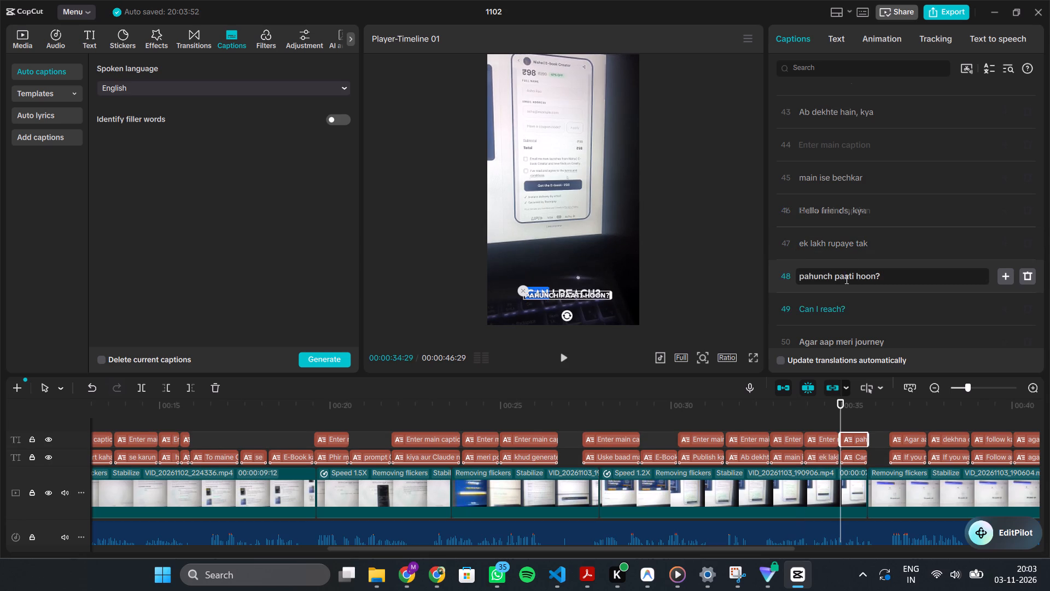
key("ctrl+a")
key("ctrl+x")
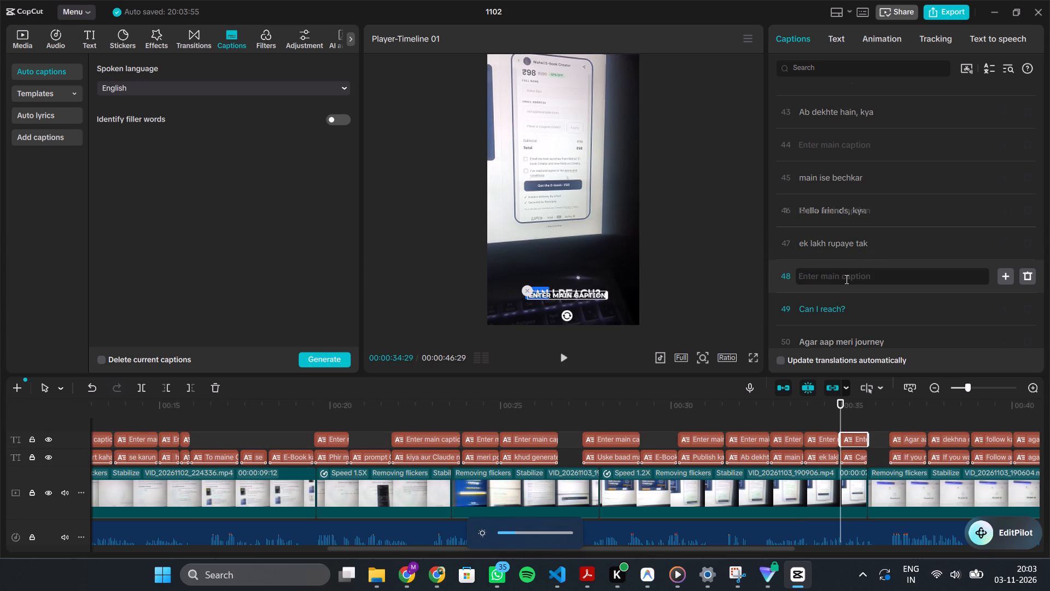
scroll(845, 279, "down", 3)
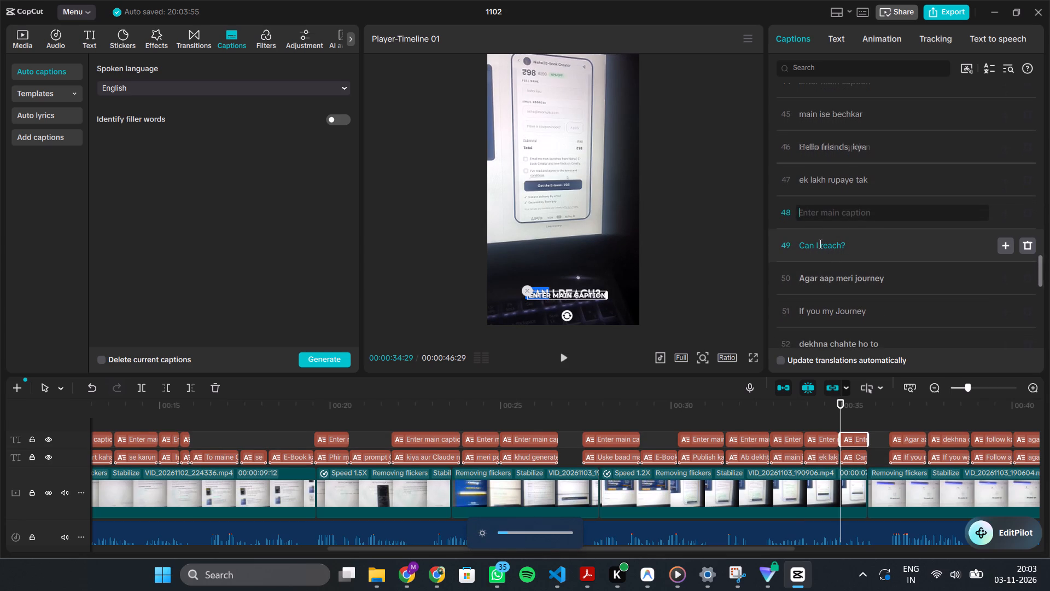
left_click(820, 244)
key("ctrl+a")
key("ctrl+v")
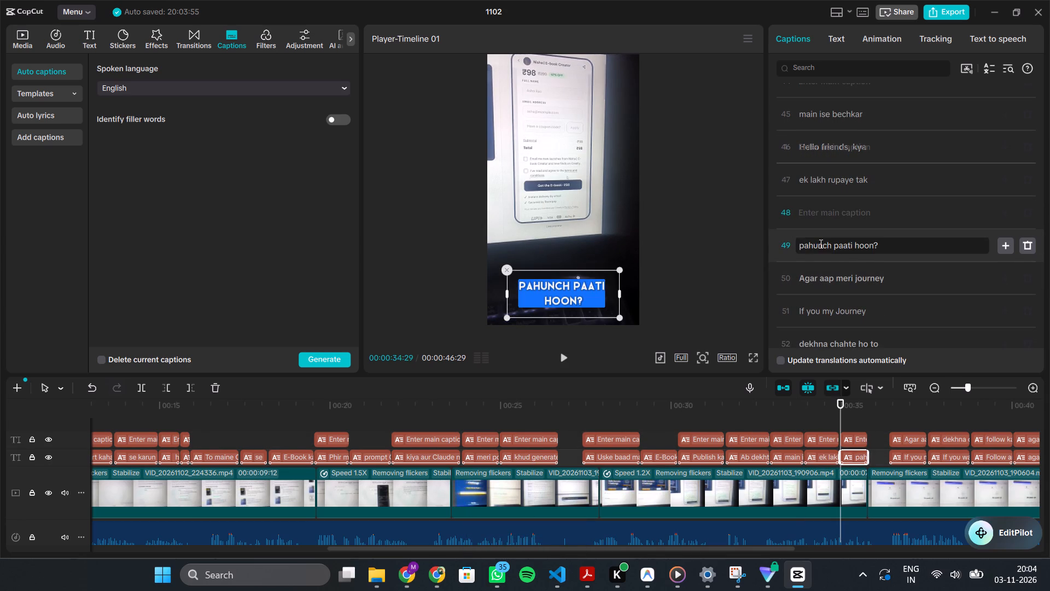
Cut "Agar aap meri journey" from main caption line 50 and paste it over the English text in line 51.
scroll(820, 244, "down", 2)
left_click(832, 241)
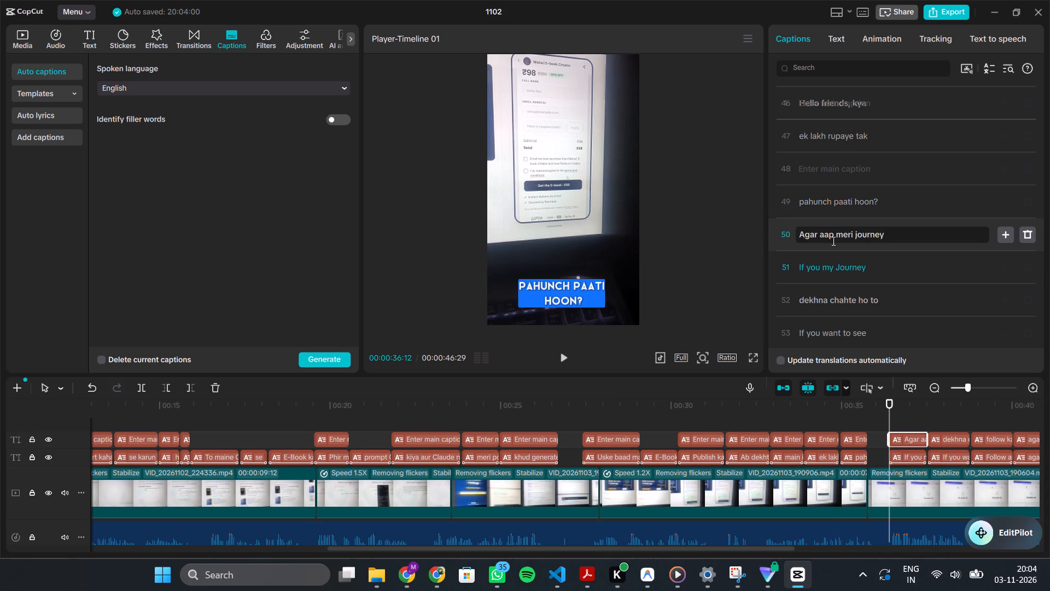
key("ctrl+a")
key("ctrl+x")
left_click(818, 267)
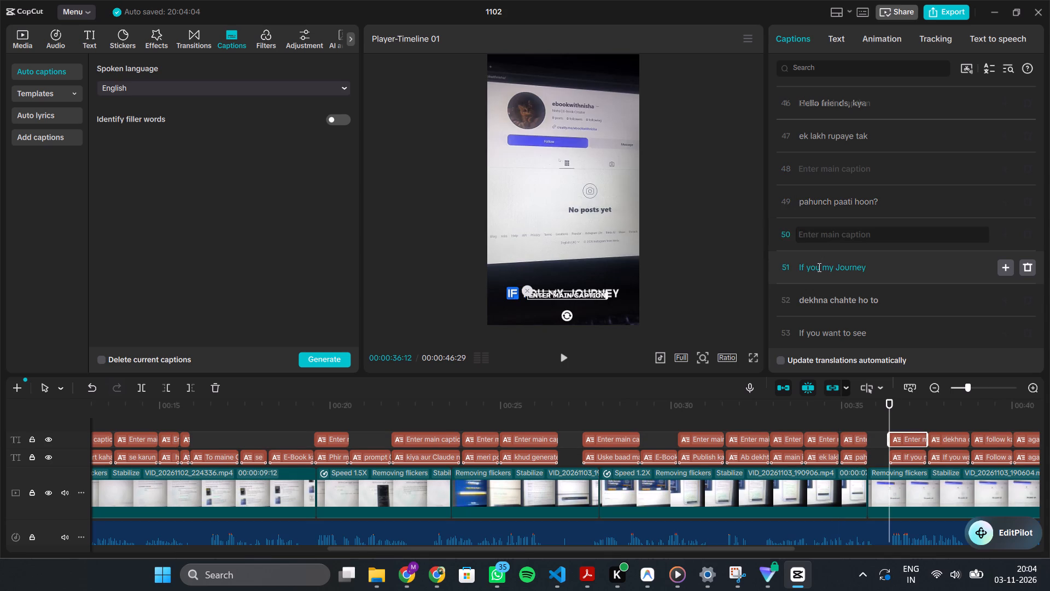
key("ctrl+a")
key("ctrl+v")
Cut "dekhna chahte ho to" from main caption line 52 and paste it over "If you want to see" in line 53.
scroll(818, 267, "down", 2)
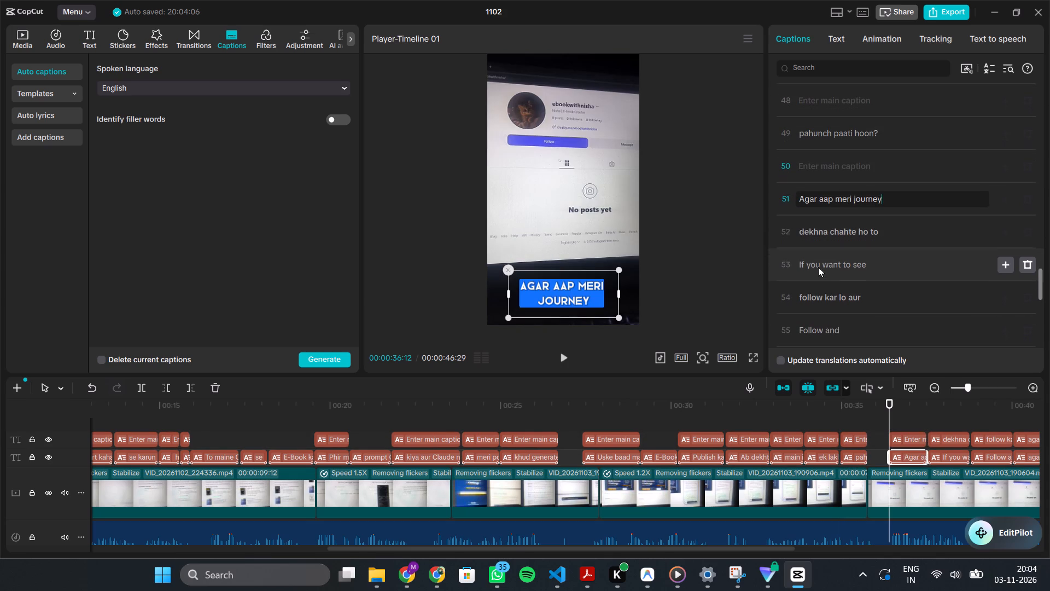
left_click(822, 230)
key("ctrl+a")
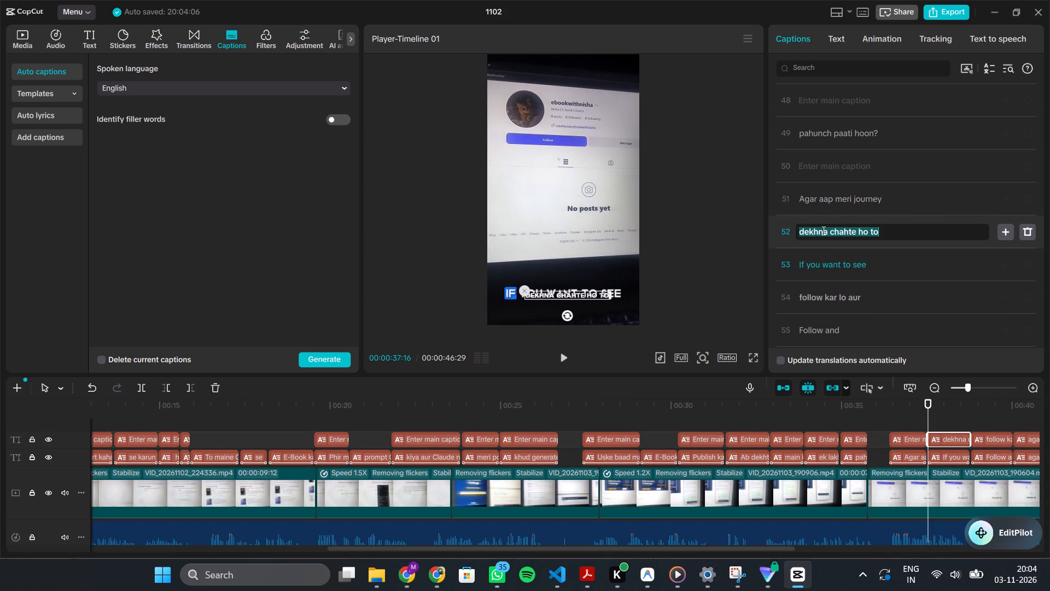
key("ctrl+x")
left_click(820, 264)
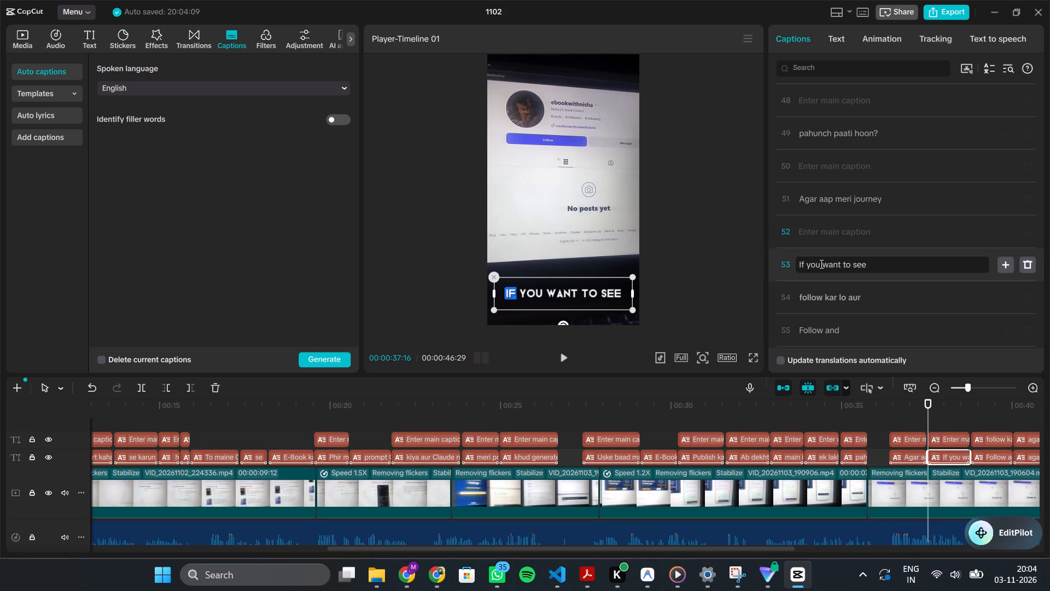
key("ctrl+a")
key("ctrl+v")
Cut "follow kar lo aur" from main caption line 54 and paste it over "Follow and" in line 55.
scroll(820, 264, "down", 2)
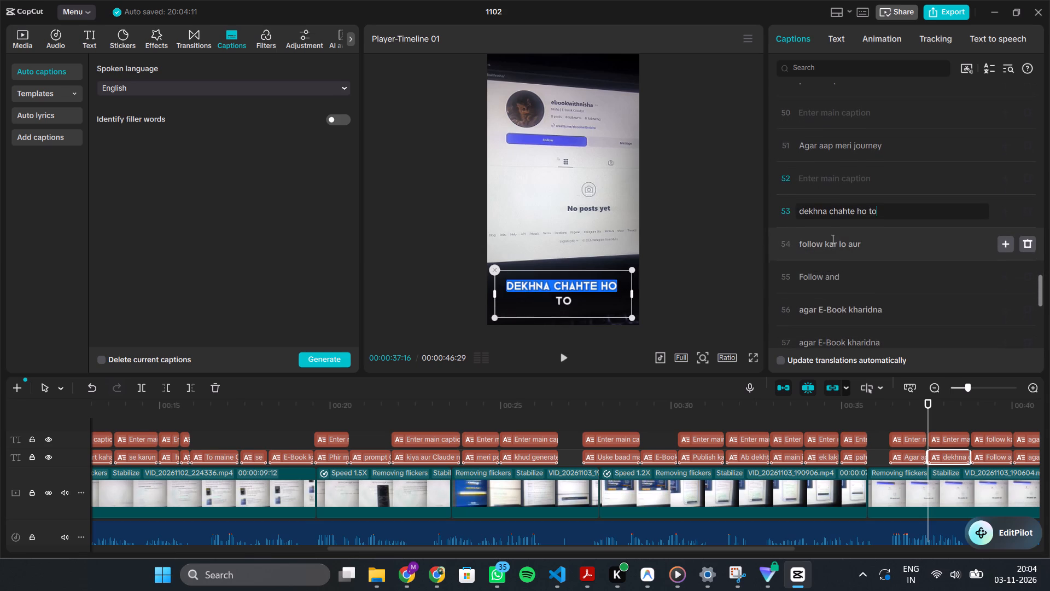
left_click(832, 242)
key("ctrl+a")
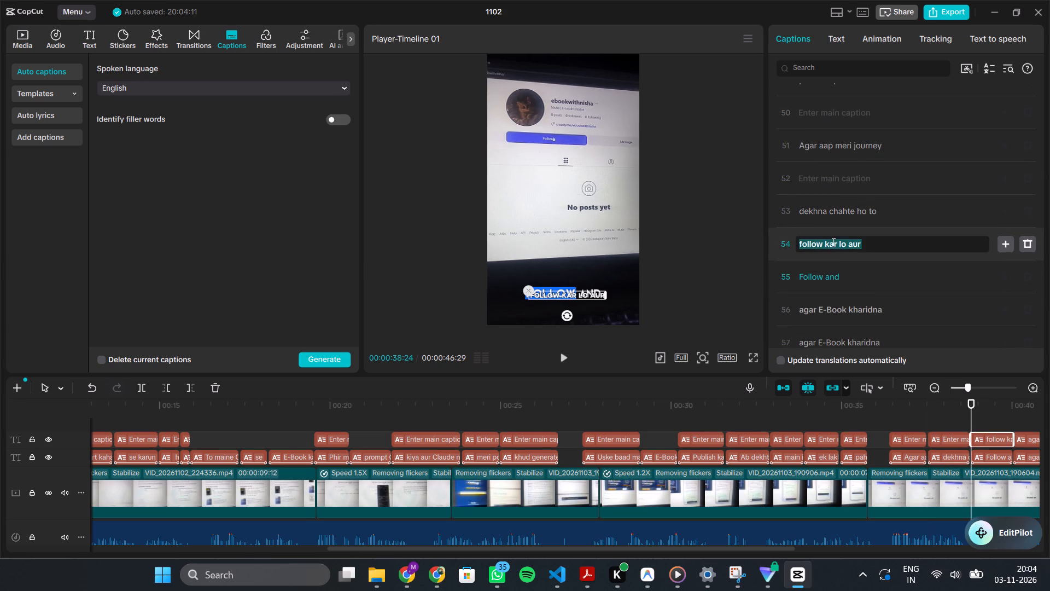
key("ctrl+x")
left_click(825, 277)
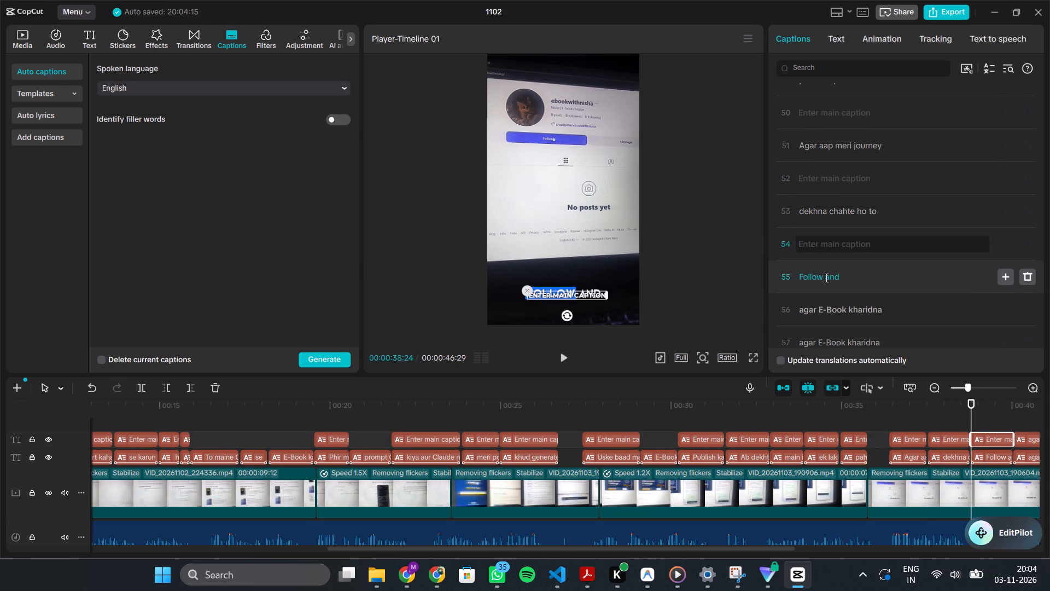
key("ctrl+a")
key("ctrl+v")
Delete the duplicate main caption "agar E-Book kharidna" in line 56.
scroll(825, 277, "down", 2)
left_click(843, 247)
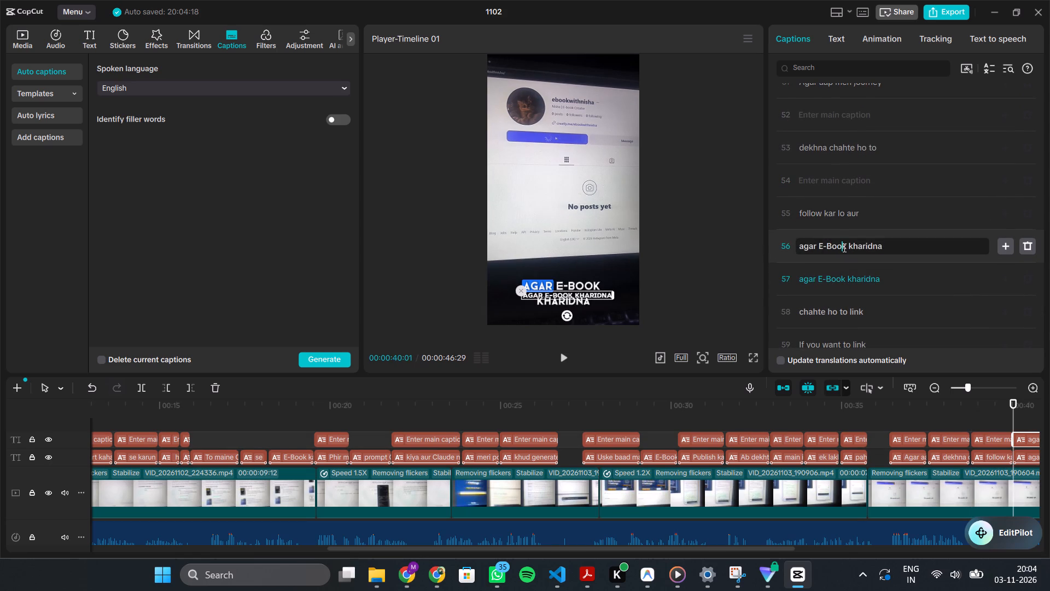
key("ctrl+a")
left_click(1024, 244)
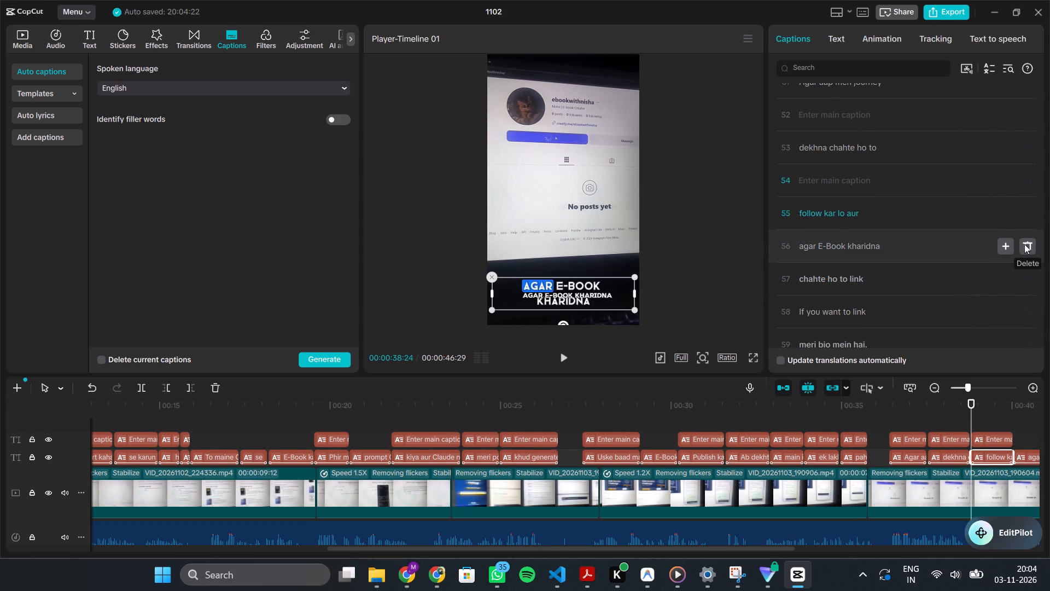
Cut "chahte ho to link" from main caption line 57, paste it over "If you want to" in line 58 and remove the repeated "link".
scroll(941, 286, "down", 1)
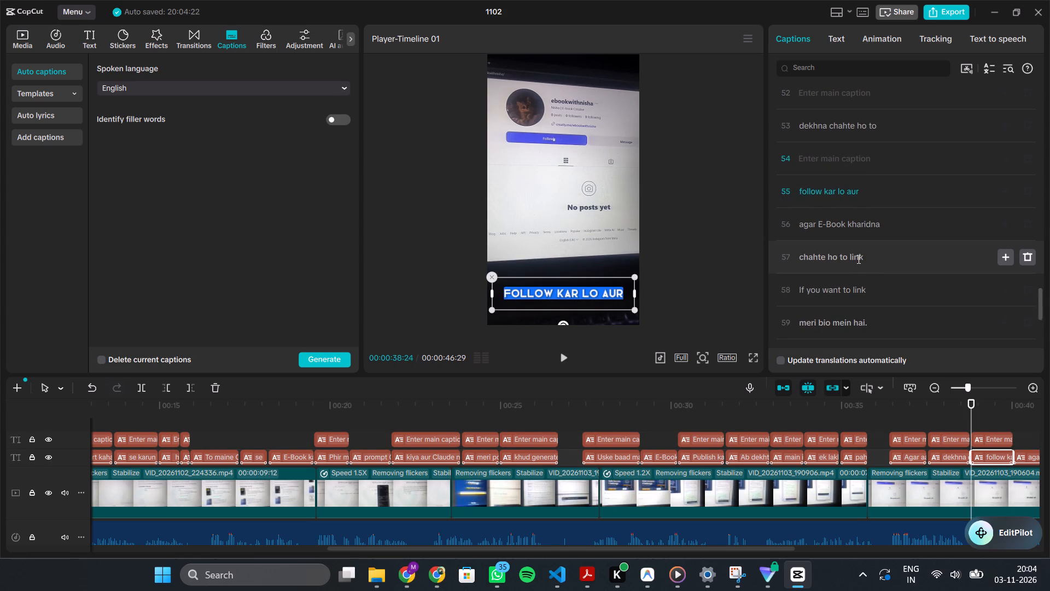
left_click(857, 259)
key("ctrl+a")
key("ctrl+x")
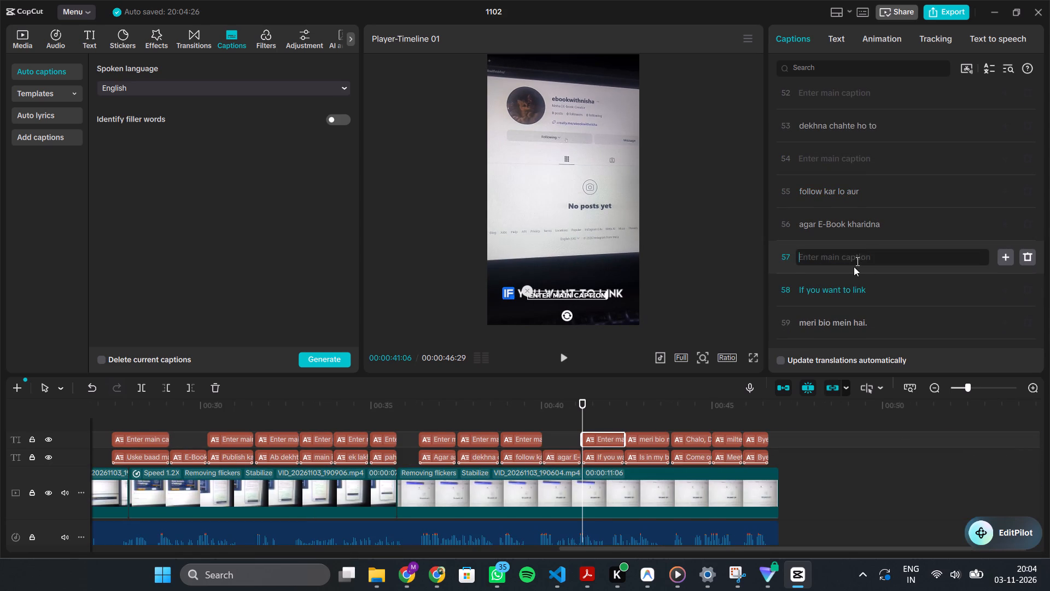
left_click_drag(850, 287, 812, 294)
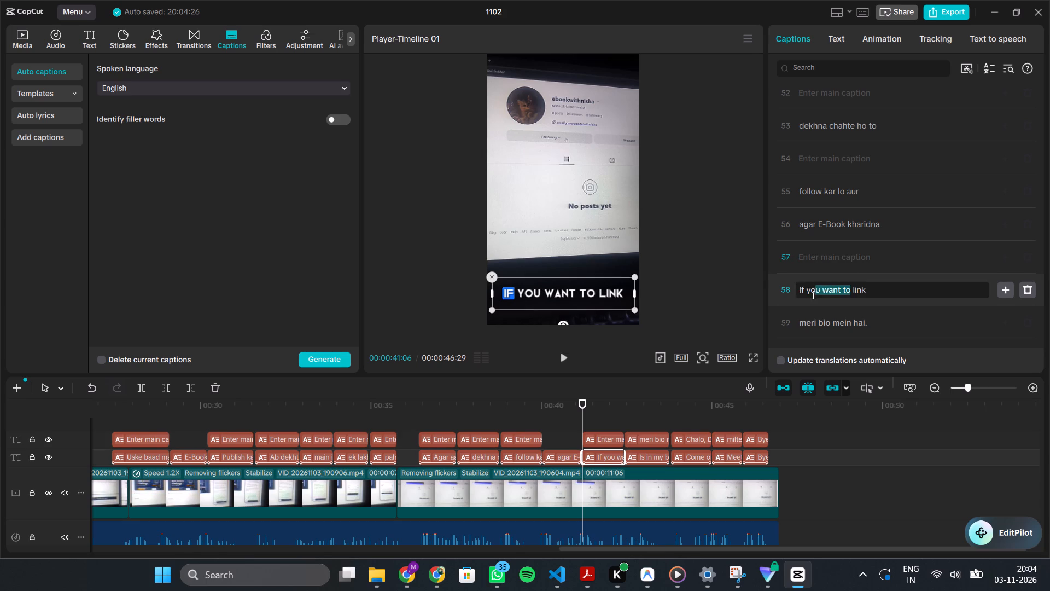
left_click_drag(812, 294, 800, 289)
key("ctrl+v")
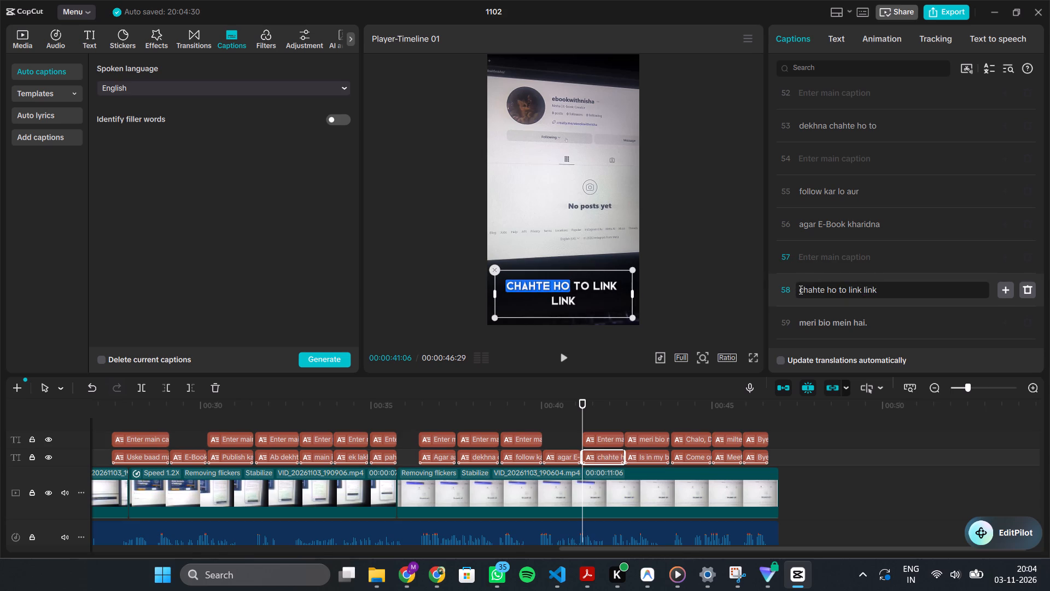
key("BackSpace")
key("BackSpace")
key("BackSpace")
key("BackSpace")
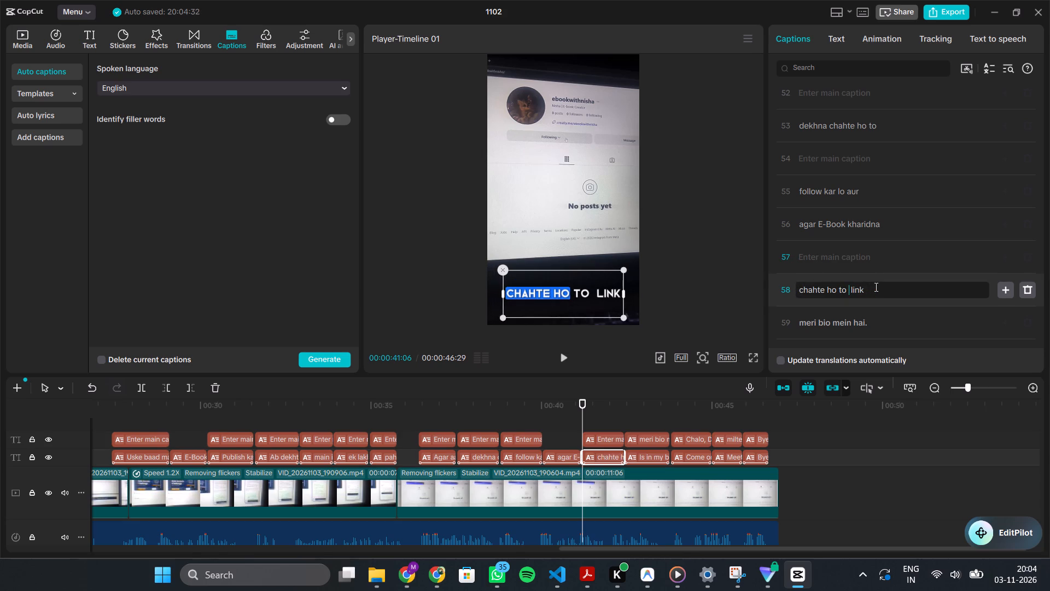
key("BackSpace")
Cut "meri bio mein hai." from main caption line 59 and paste it over "Is in my bio." in line 60.
scroll(875, 287, "down", 3)
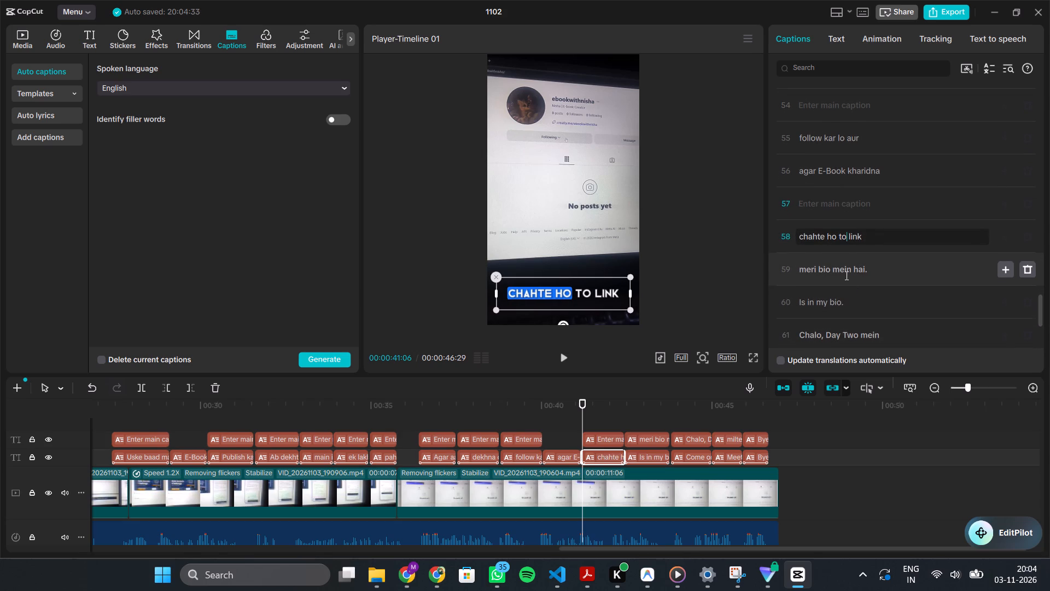
left_click(845, 275)
key("ctrl+a")
key("ctrl+x")
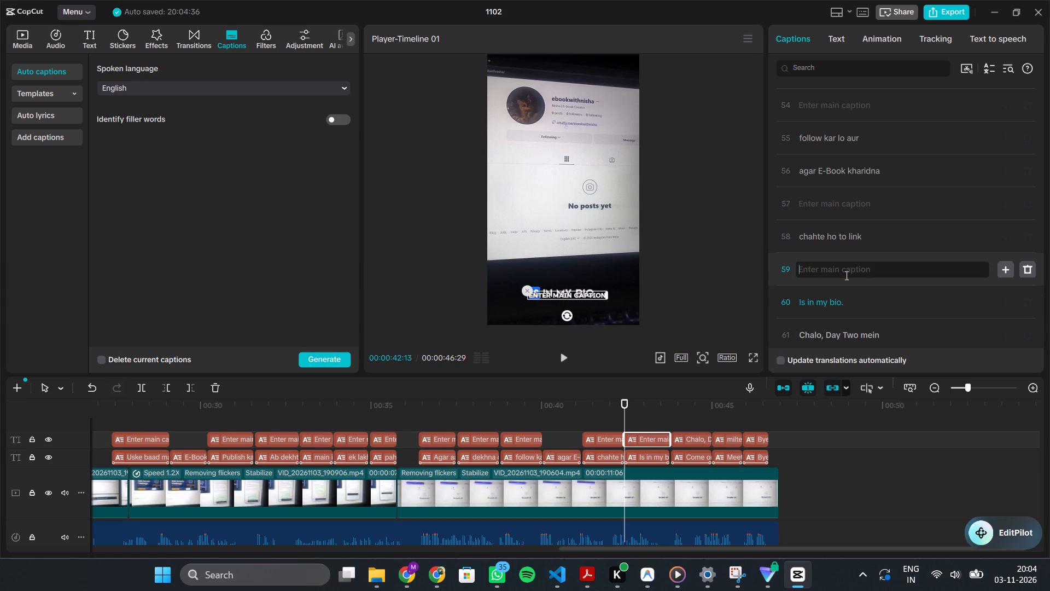
left_click(830, 296)
key("ctrl+a")
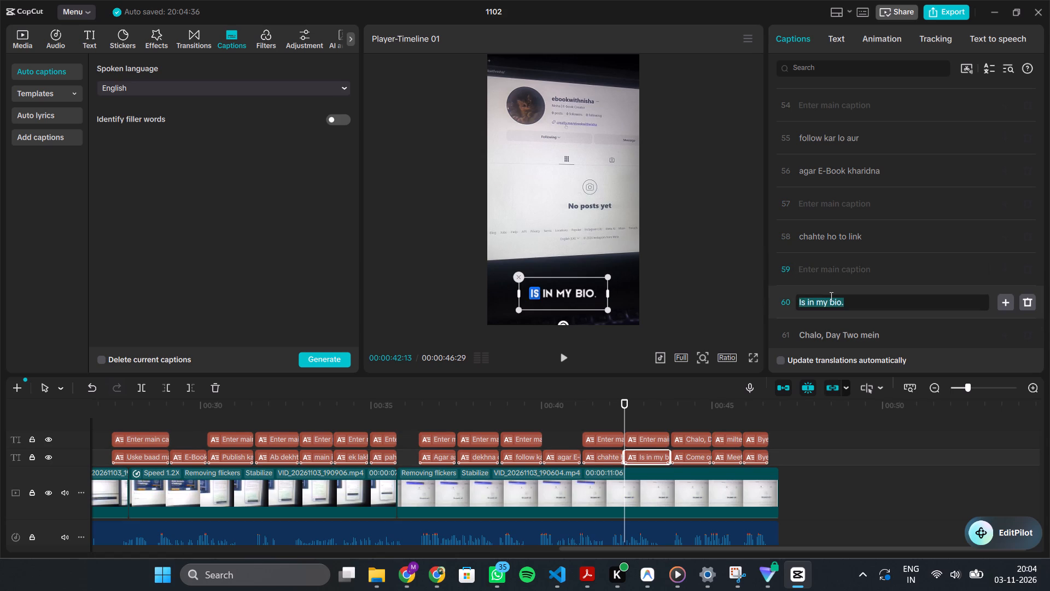
key("ctrl+v")
Cut "Chalo, Day Two mein" from main caption line 61 and paste it over "Come on, Day Two" in line 62.
scroll(833, 264, "down", 2)
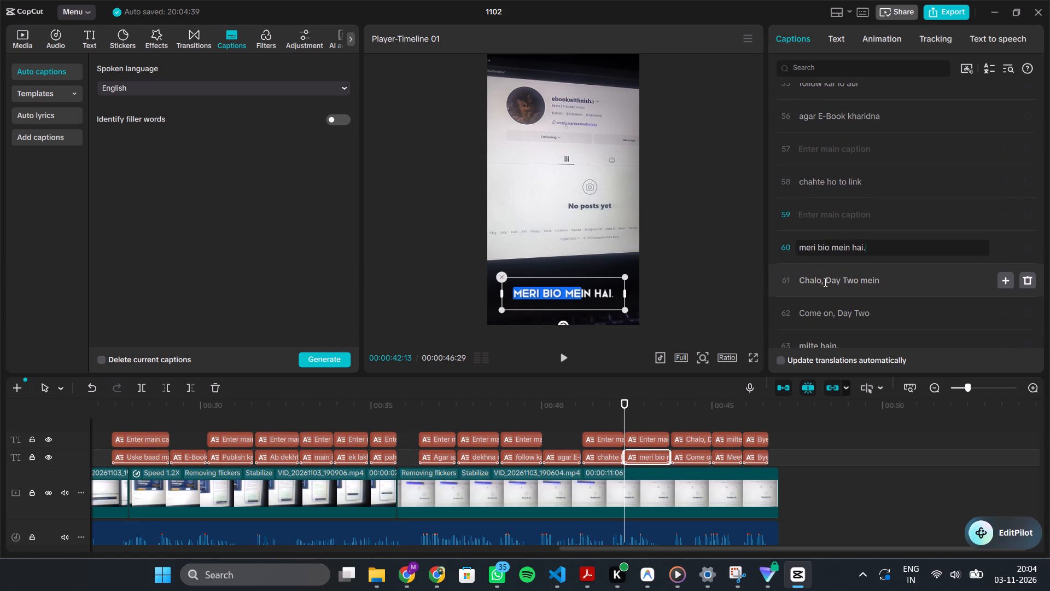
left_click(824, 282)
key("ctrl+a")
key("ctrl+x")
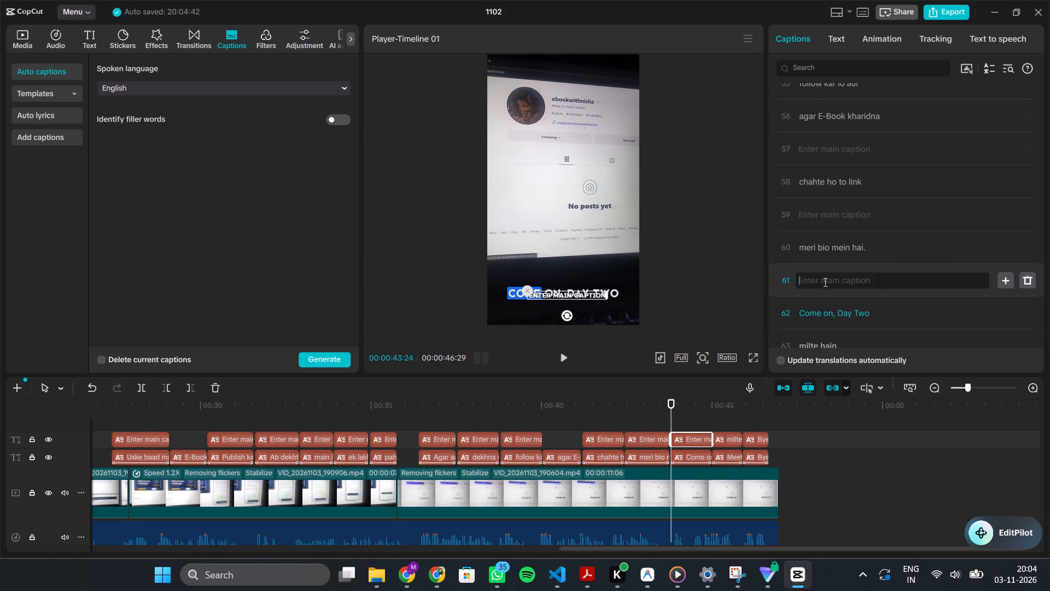
scroll(824, 282, "down", 3)
left_click(823, 260)
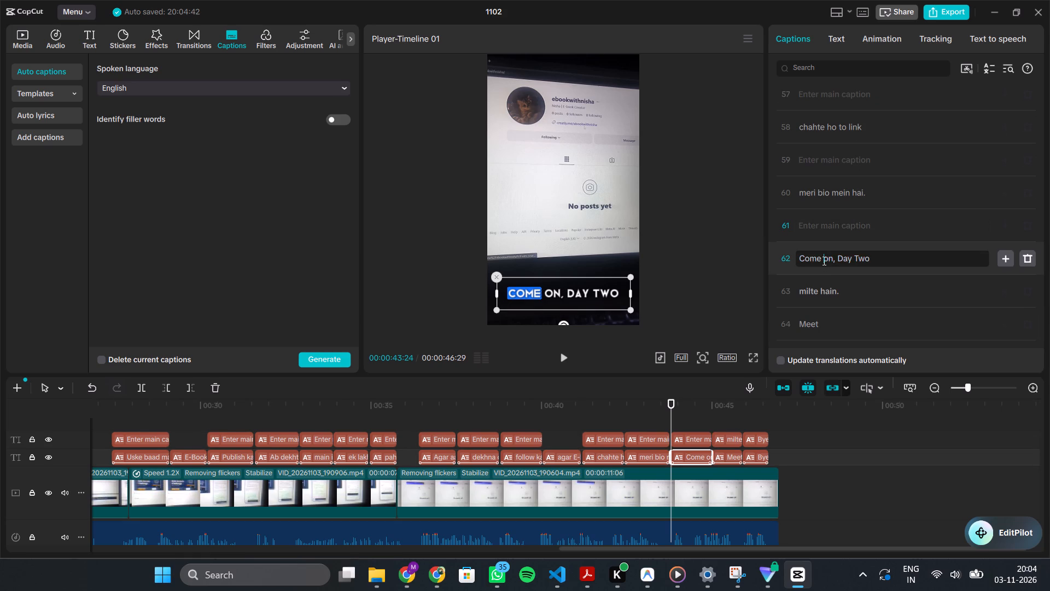
key("ctrl+a")
key("ctrl+v")
Cut "milte hain." from main caption line 63 and paste it over "Meet" in line 64.
scroll(823, 260, "down", 3)
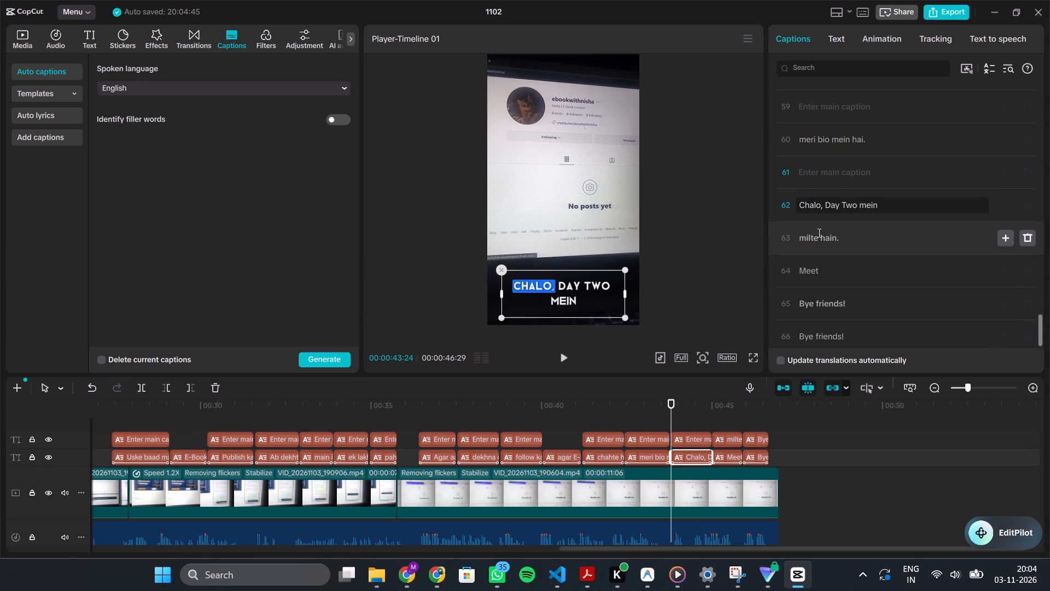
left_click(818, 236)
key("ctrl+a")
key("ctrl+x")
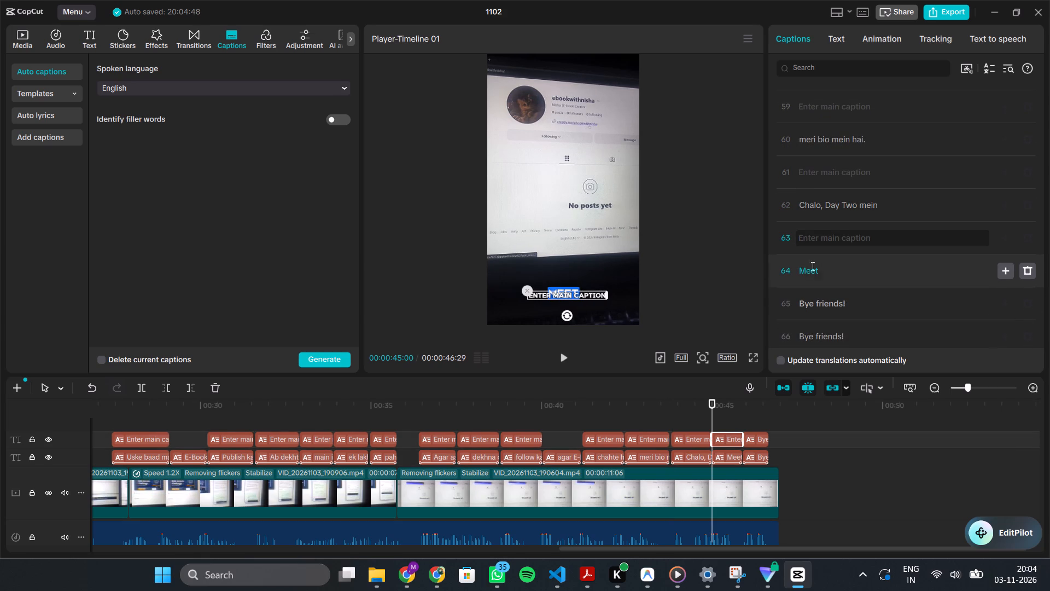
left_click(810, 269)
key("ctrl+a")
key("ctrl+v")
scroll(810, 269, "down", 1)
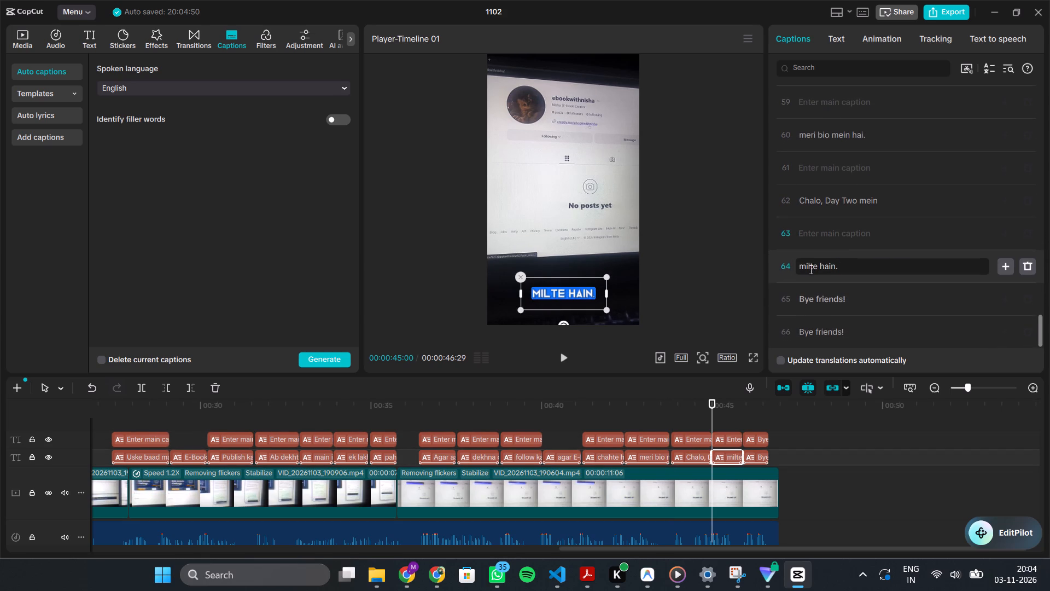
Delete the duplicate "Bye friends!" main caption on line 65.
scroll(810, 269, "down", 2)
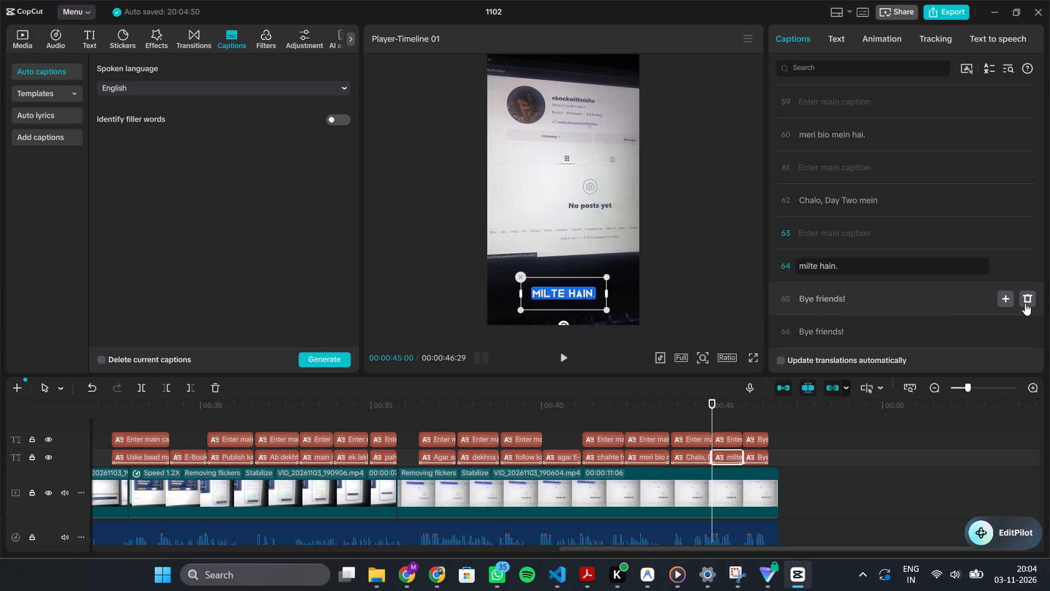
left_click(1026, 298)
Delete the emptied main caption clips in the last part of the timeline, from "Uske baad" through "milte hain.".
scroll(1026, 298, "up", 4)
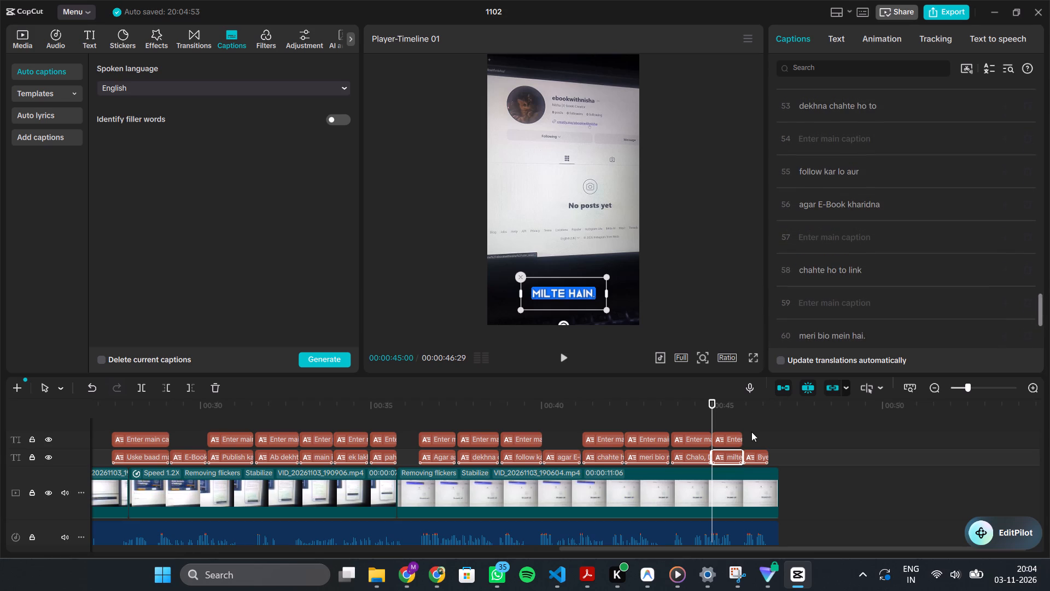
left_click_drag(749, 433, 129, 428)
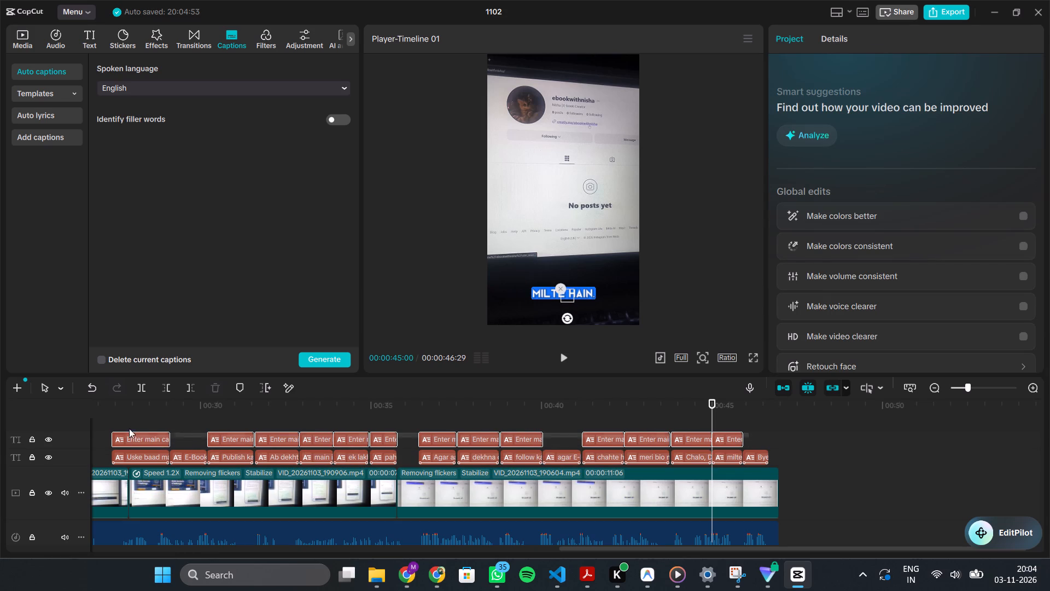
left_click_drag(129, 428, 141, 433)
key("Delete")
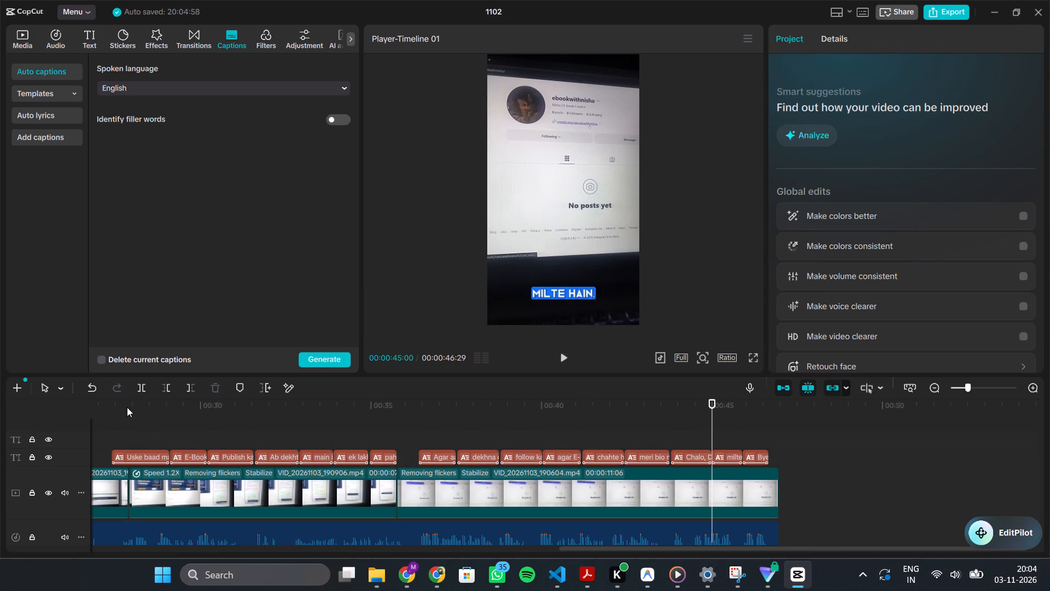
Preview the opening captions and delete all remaining emptied main caption clips in the first part of the timeline.
left_click(127, 432)
left_click_drag(127, 432, 0, 437)
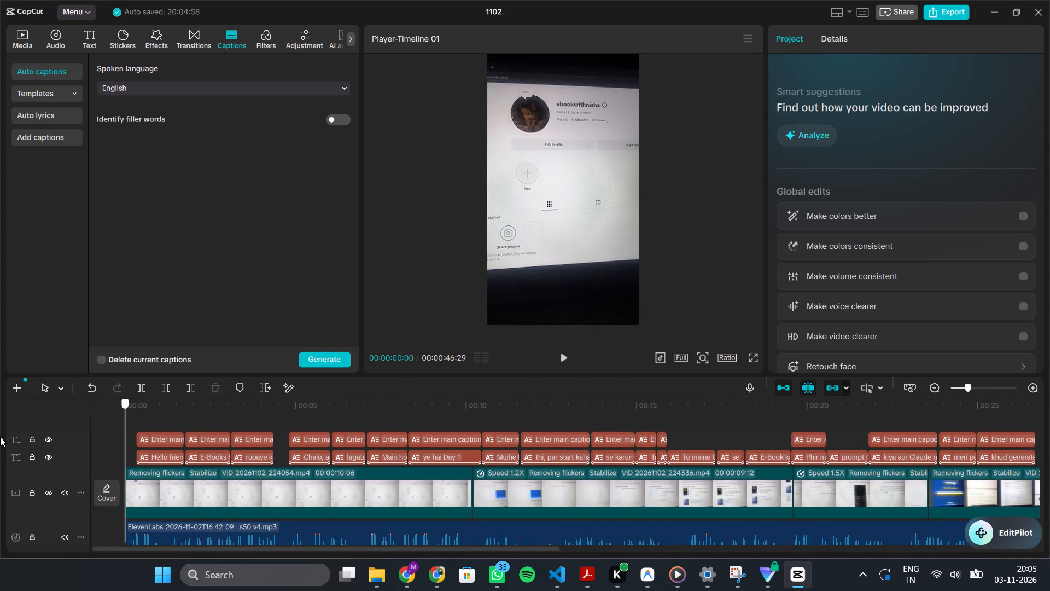
left_click_drag(0, 437, 140, 414)
key("space")
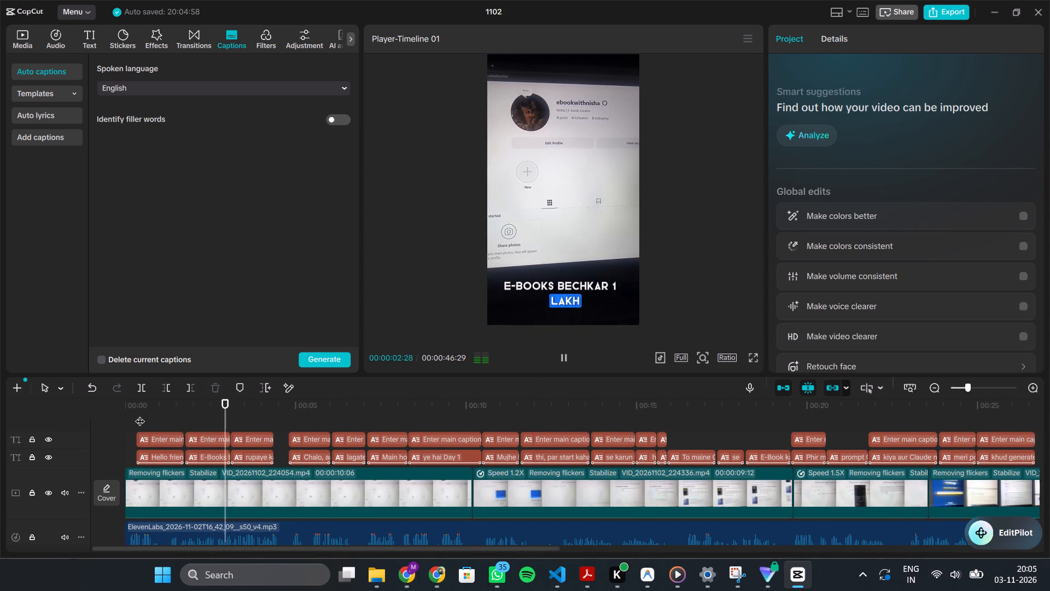
key("space")
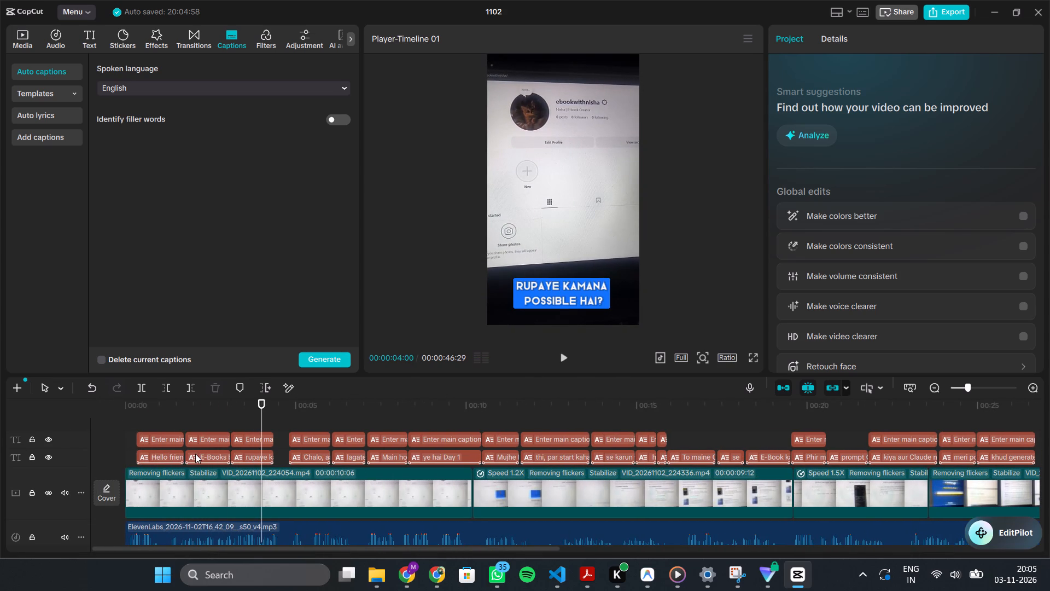
left_click(198, 456)
scroll(198, 456, "down", 6, "ctrl")
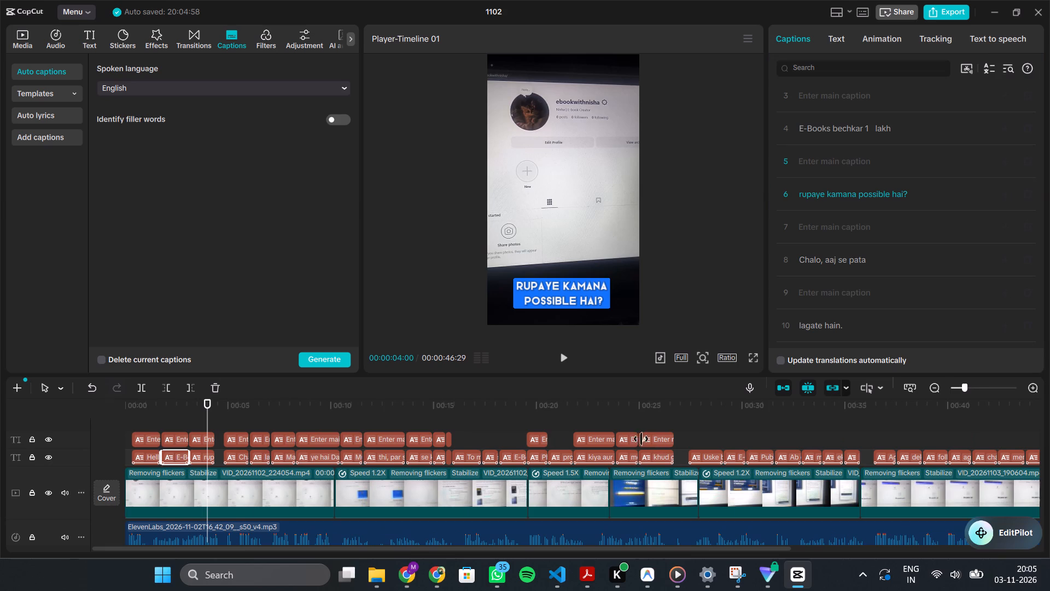
left_click_drag(698, 443, 166, 437)
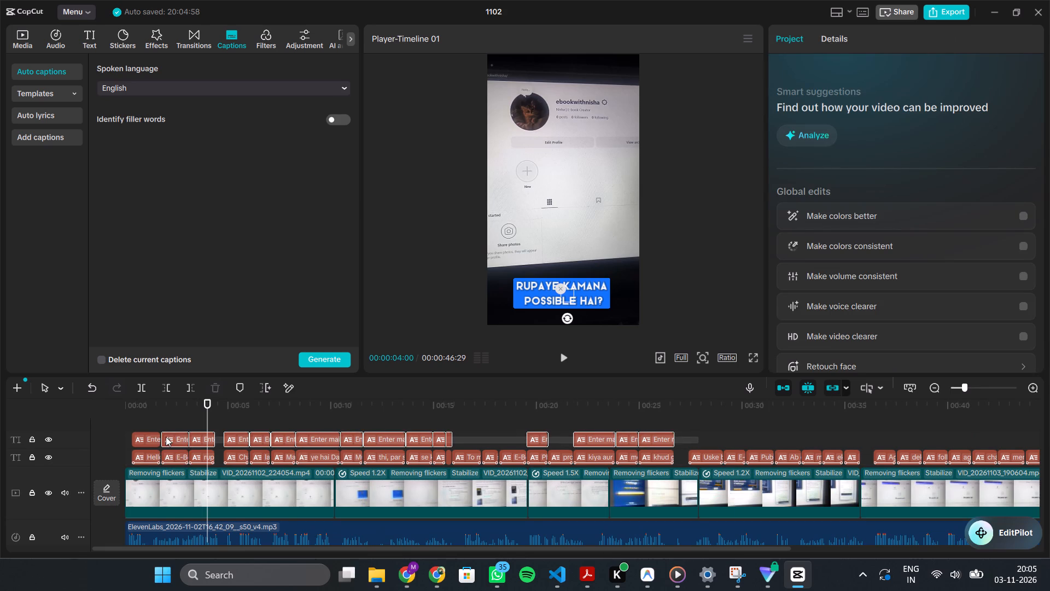
left_click_drag(166, 437, 110, 437)
key("Delete")
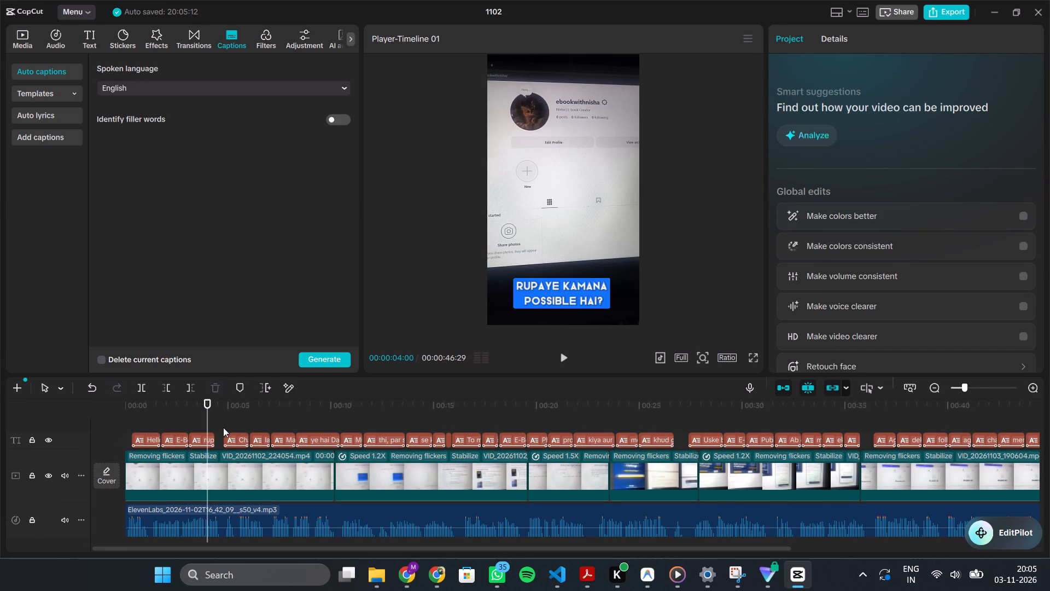
Duplicate the "E-Books bechkar 1 lakh" caption and align the copy above the "rupaye kamana possible hai?" caption.
scroll(168, 458, "up", 9, "ctrl")
left_click(147, 433)
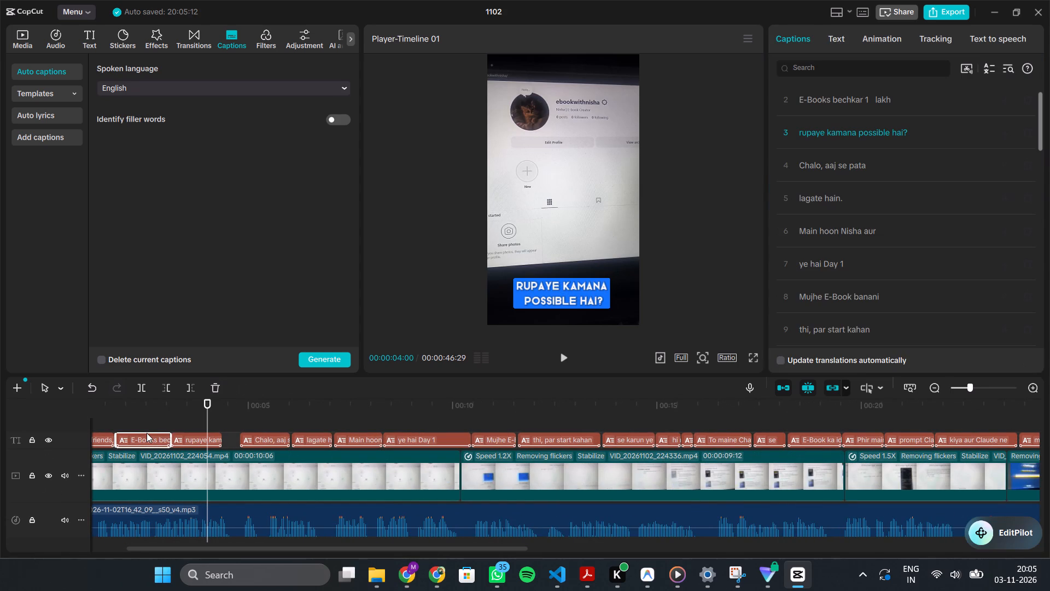
key("ctrl+c")
key("ctrl+v")
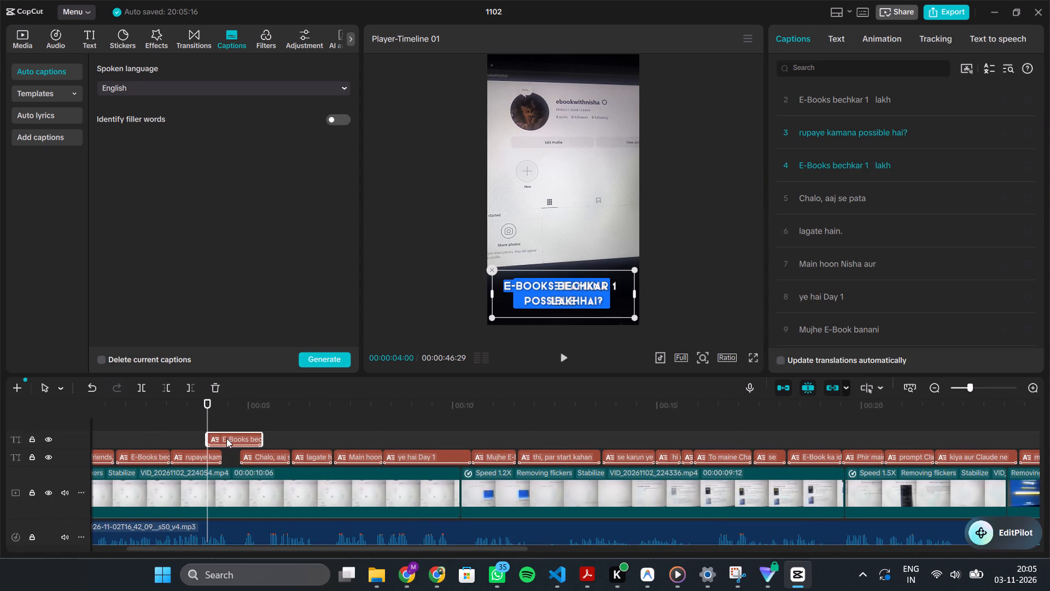
left_click_drag(226, 438, 191, 444)
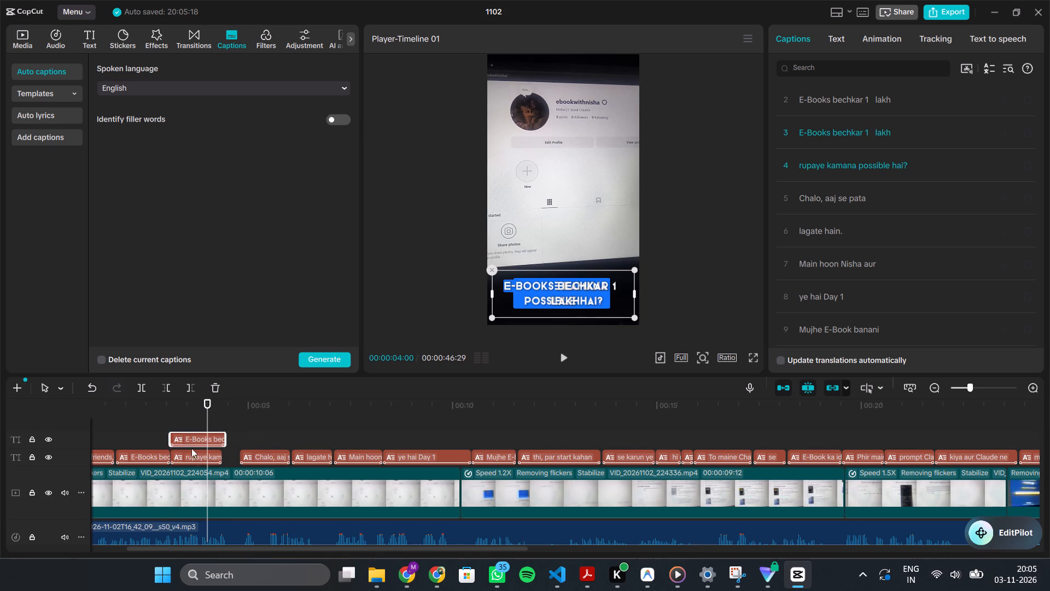
Cut "rupaye kamana possible hai?" from caption line 4 and paste it over the duplicated text in line 3.
left_click(191, 455)
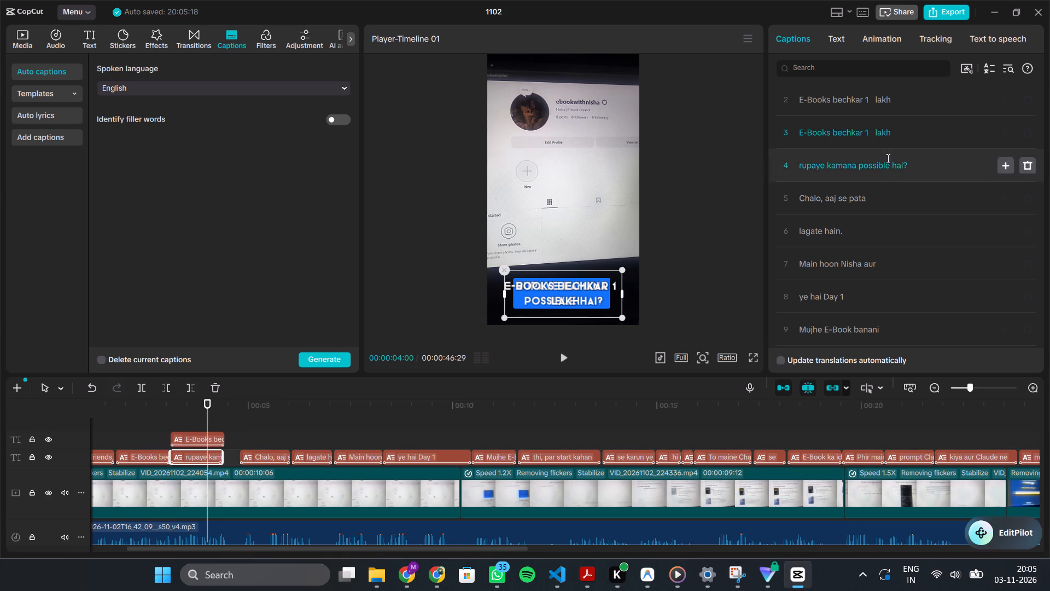
left_click(851, 169)
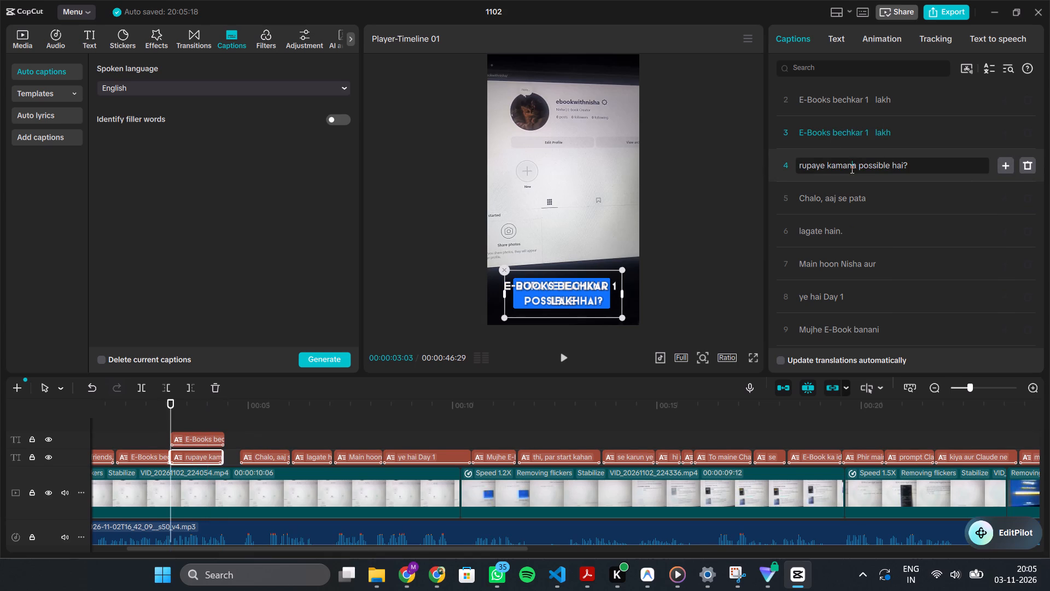
key("ctrl+a")
key("ctrl+x")
left_click(827, 128)
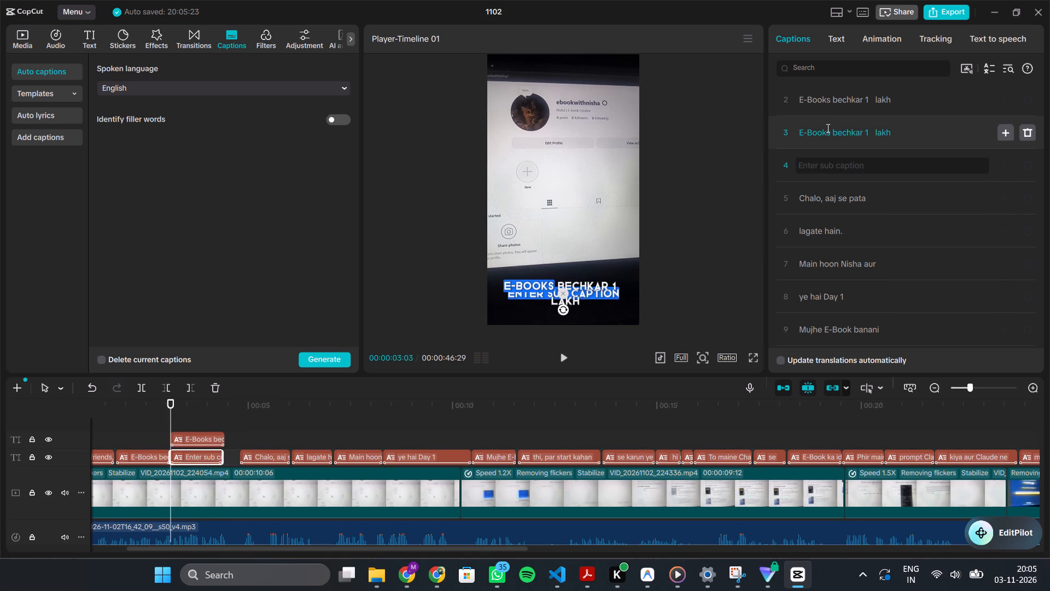
key("ctrl+a")
key("ctrl+v")
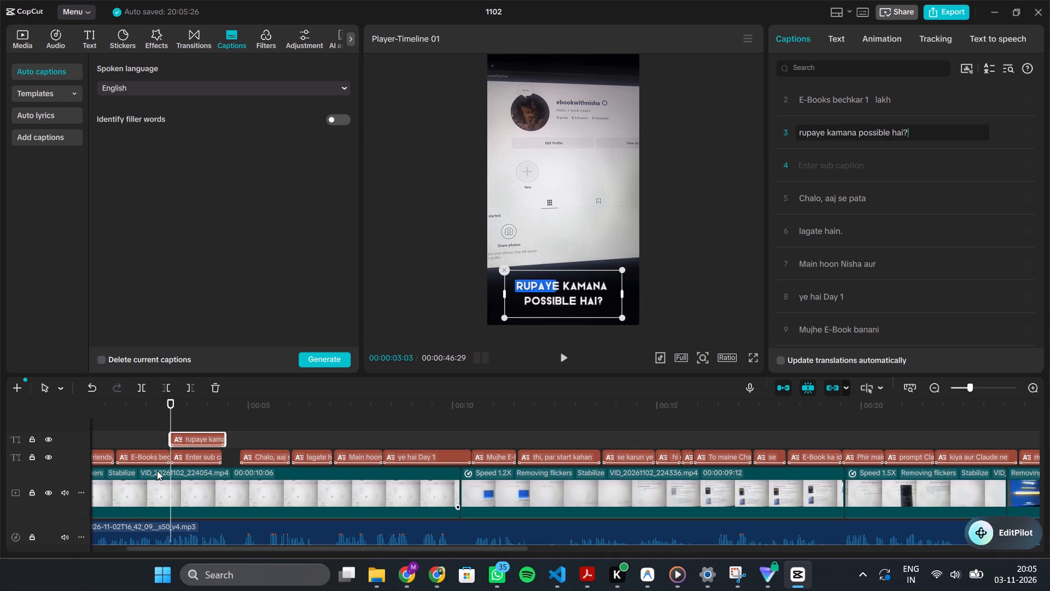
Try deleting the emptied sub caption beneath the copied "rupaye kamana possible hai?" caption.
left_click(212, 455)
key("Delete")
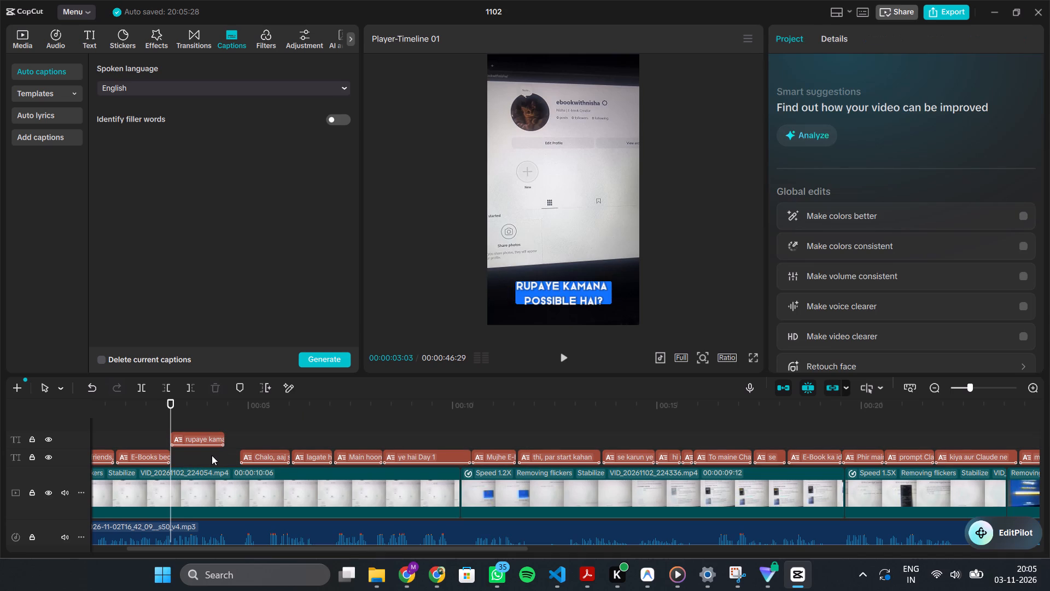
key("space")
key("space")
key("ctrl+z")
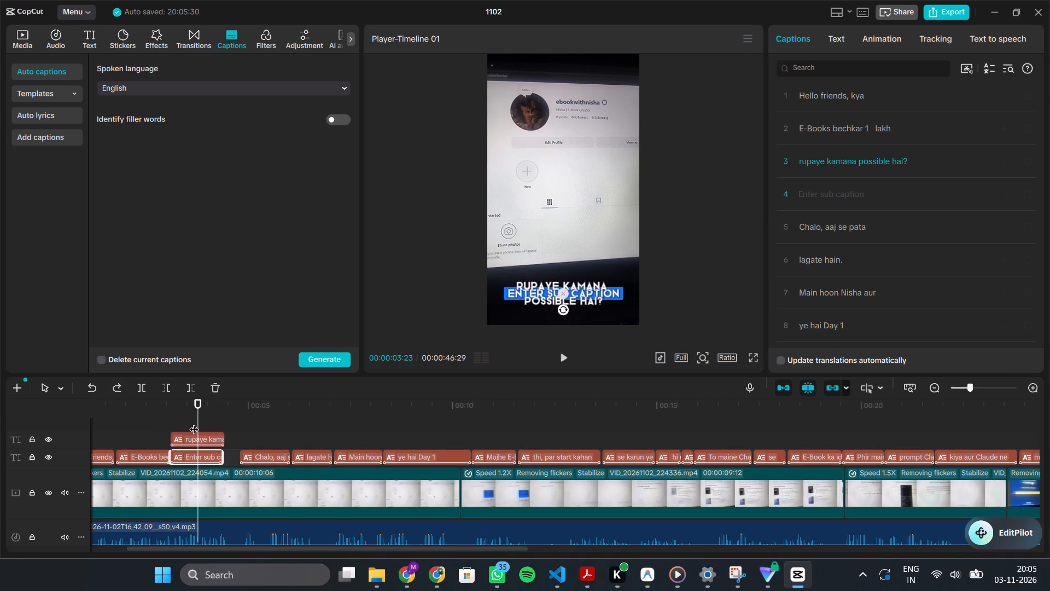
Play back the opening captions to check the word-by-word highlighting, especially on the copied "rupaye kamana possible hai?" caption.
left_click(165, 425)
left_click_drag(165, 425, 193, 422)
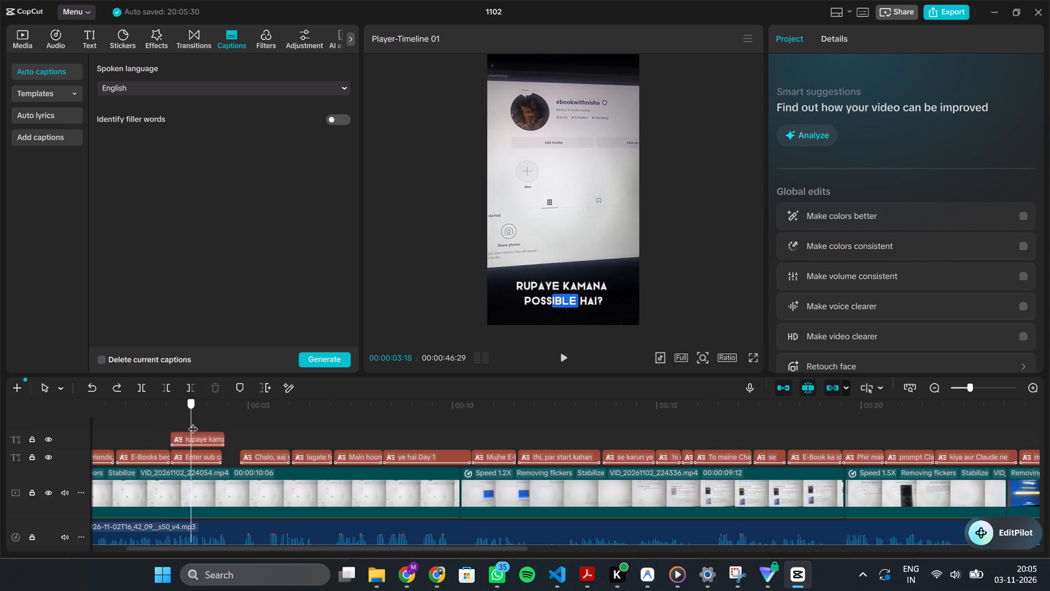
left_click_drag(193, 422, 144, 426)
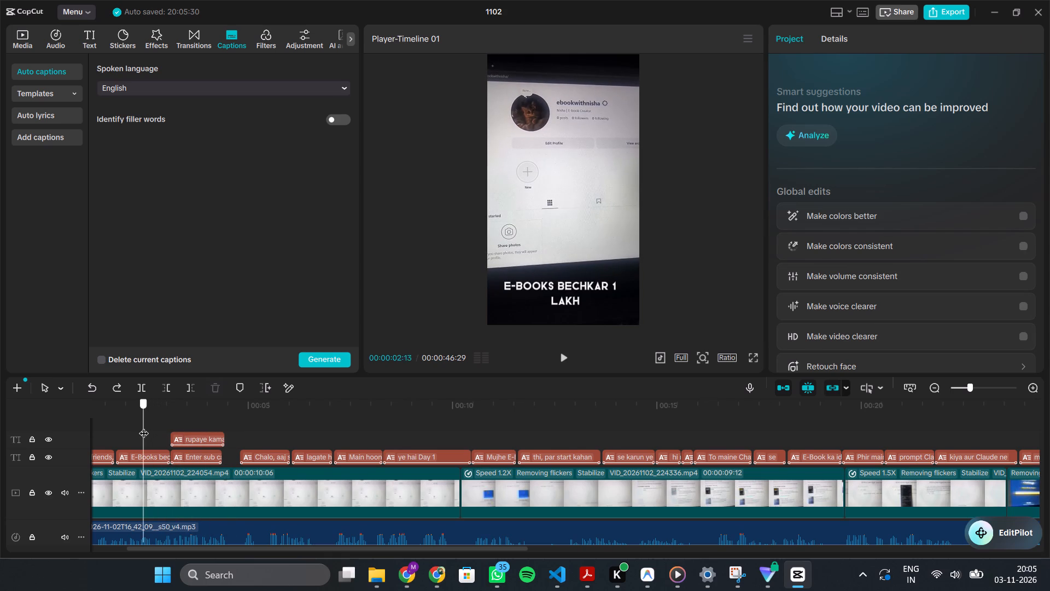
left_click_drag(144, 426, 145, 426)
key("space")
key("space")
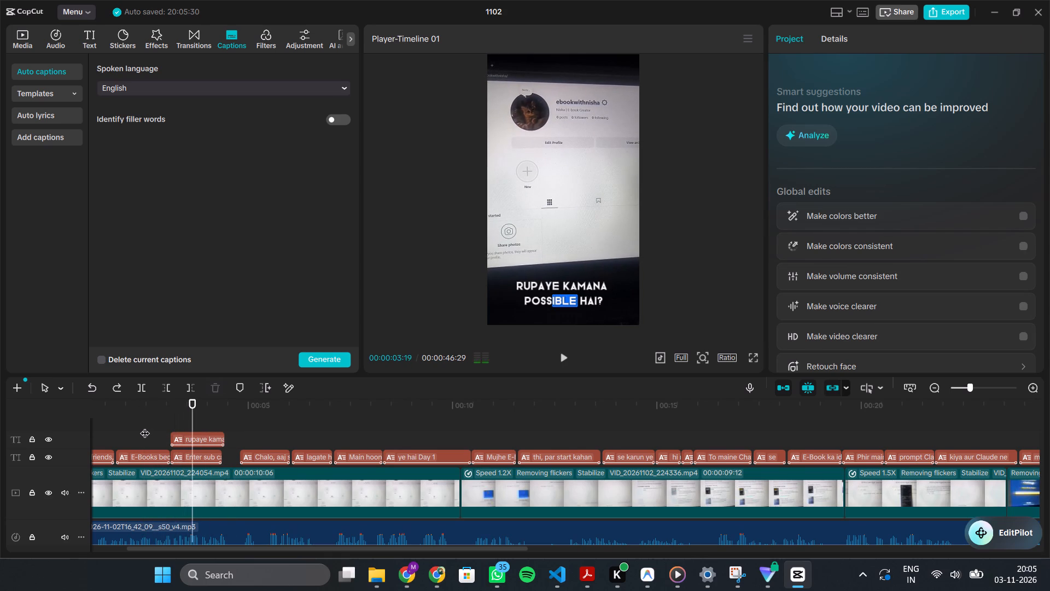
key("space")
key("space")
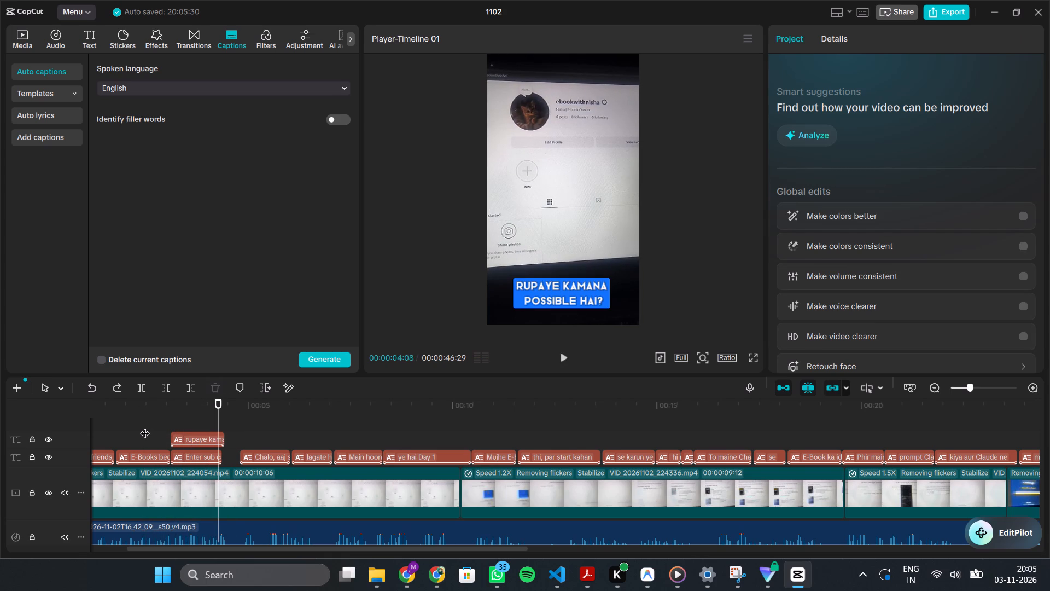
scroll(219, 438, "up", 5, "ctrl")
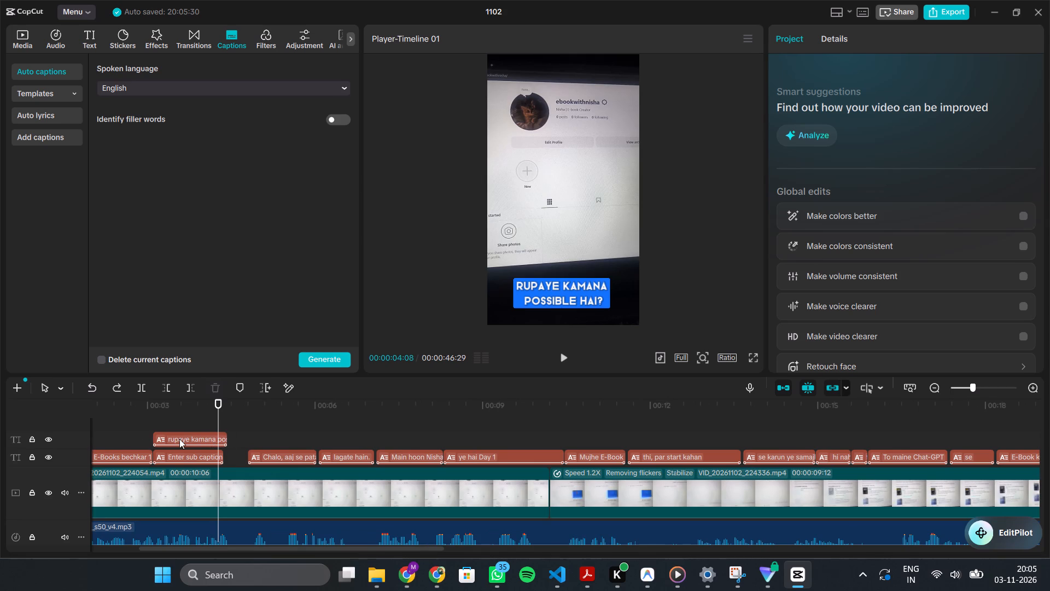
scroll(221, 437, "up", 1, "ctrl")
scroll(221, 437, "down", 12, "ctrl")
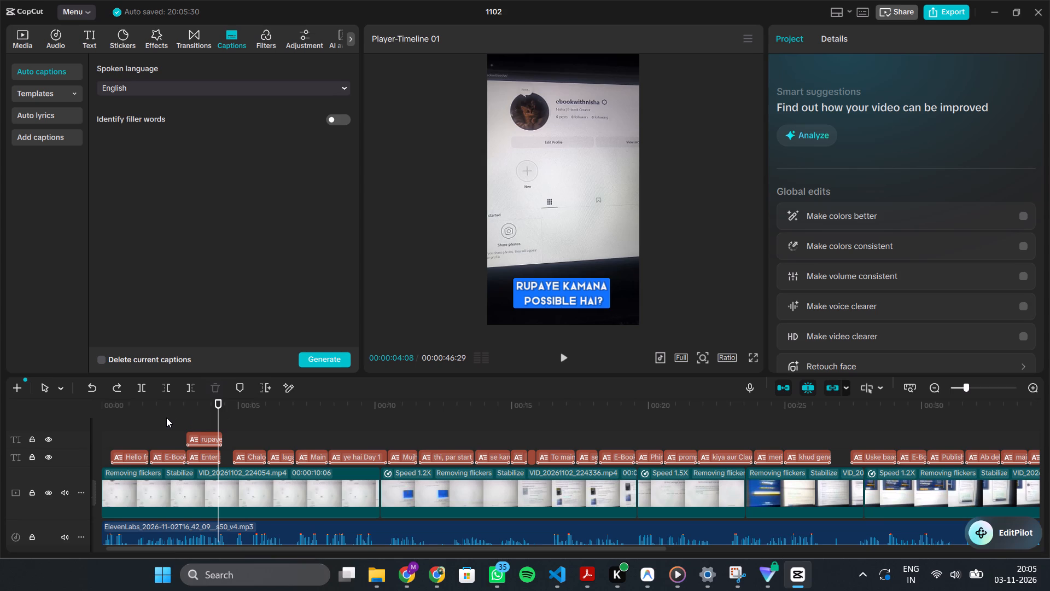
scroll(166, 418, "right", 2)
left_click_drag(219, 416, 153, 427)
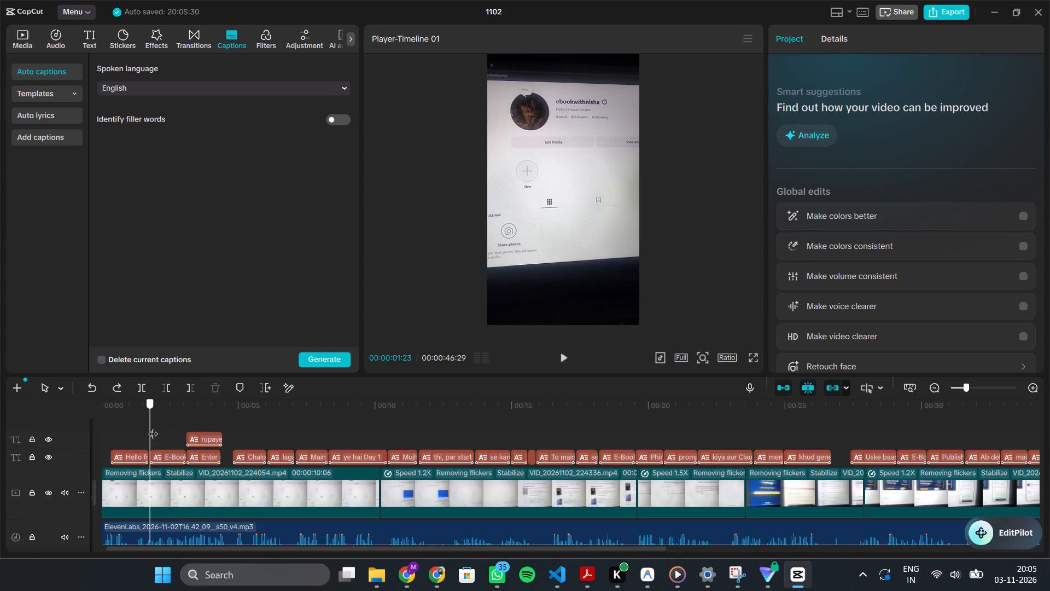
left_click_drag(153, 427, 102, 436)
key("space")
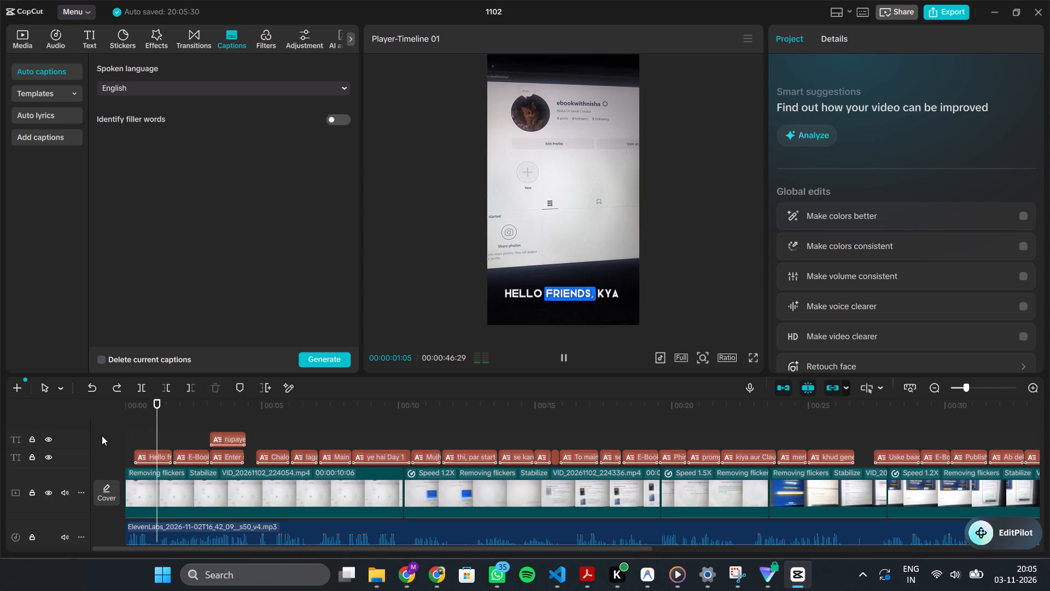
key("space")
Delete the empty sub caption beneath the copied "rupaye kamana possible hai?" caption.
left_click(157, 452)
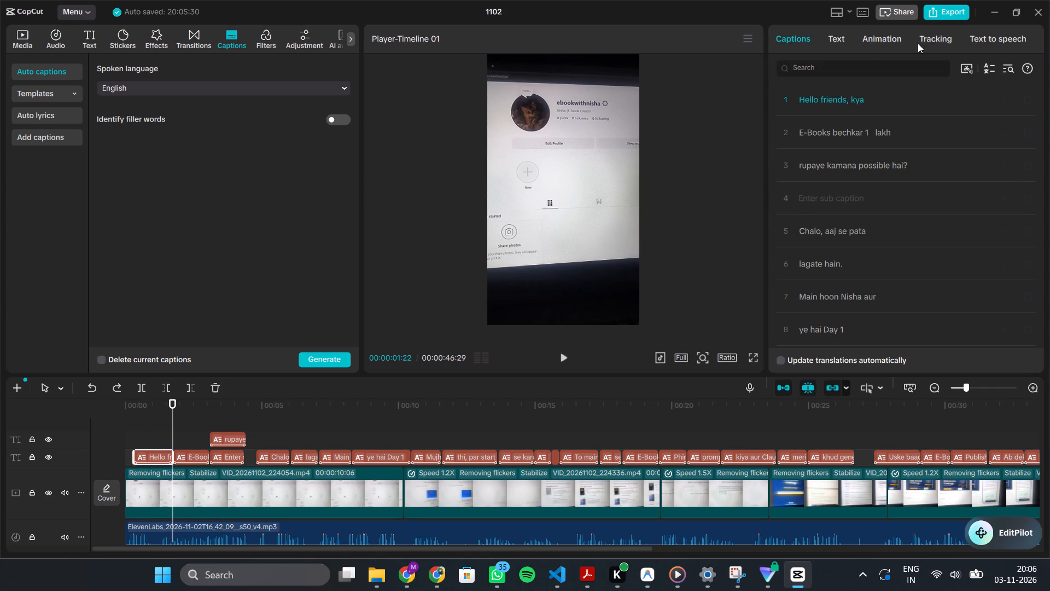
left_click(829, 40)
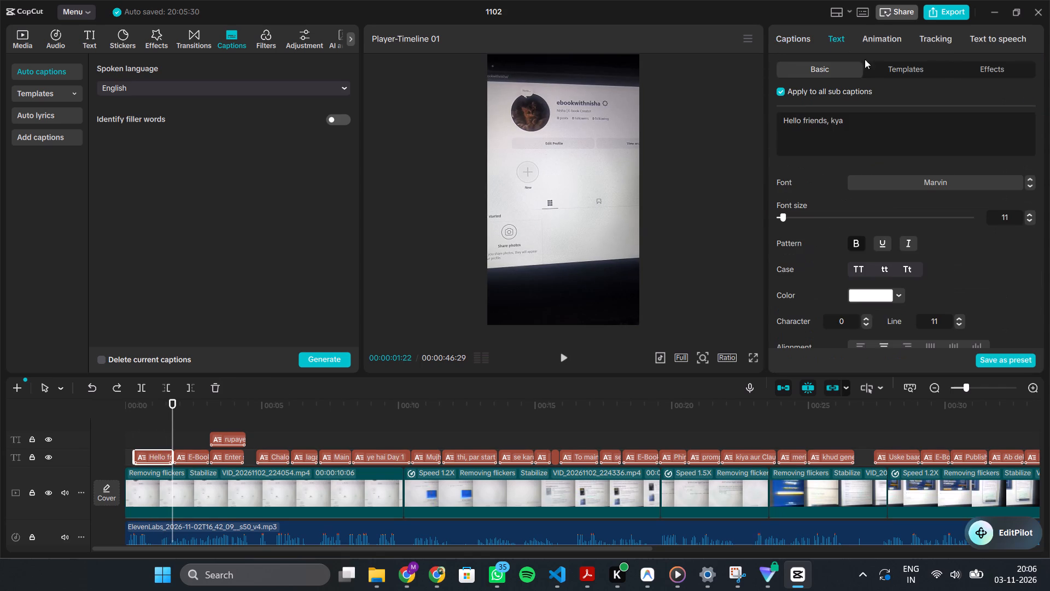
left_click(880, 72)
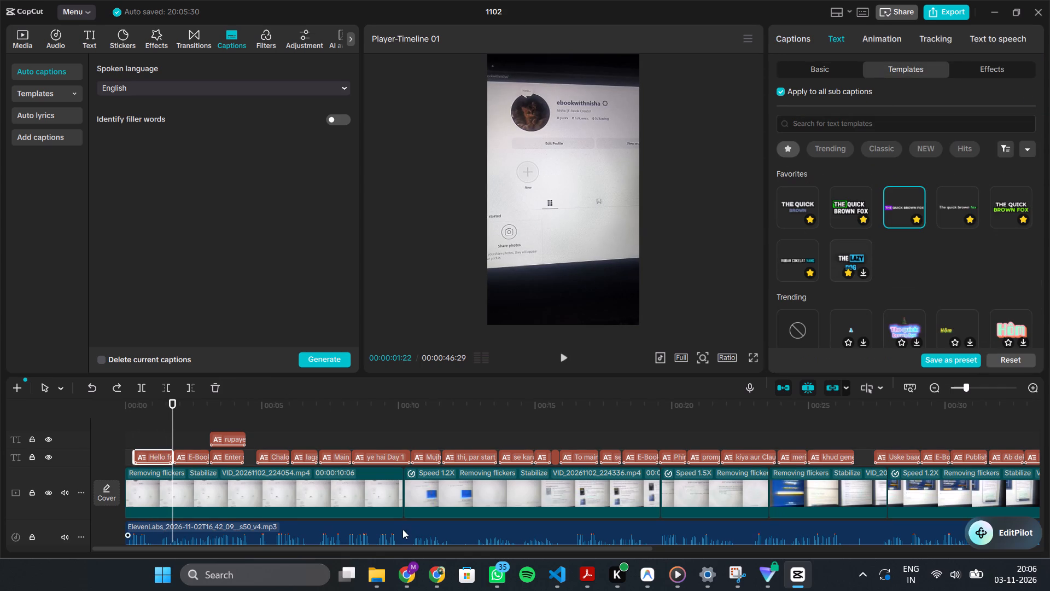
left_click(226, 442)
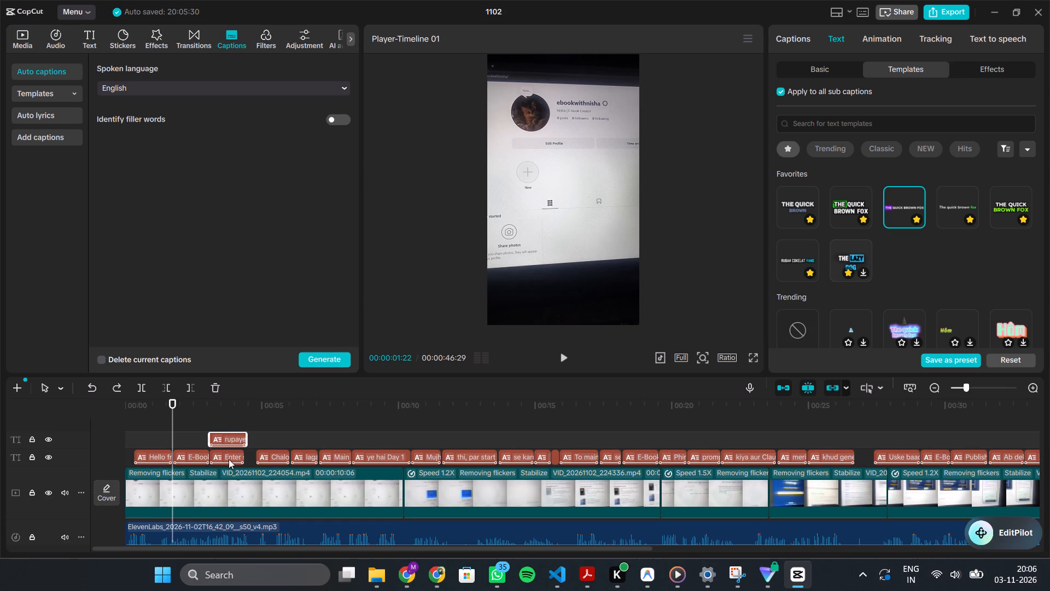
left_click(228, 460)
left_click_drag(168, 430, 233, 436)
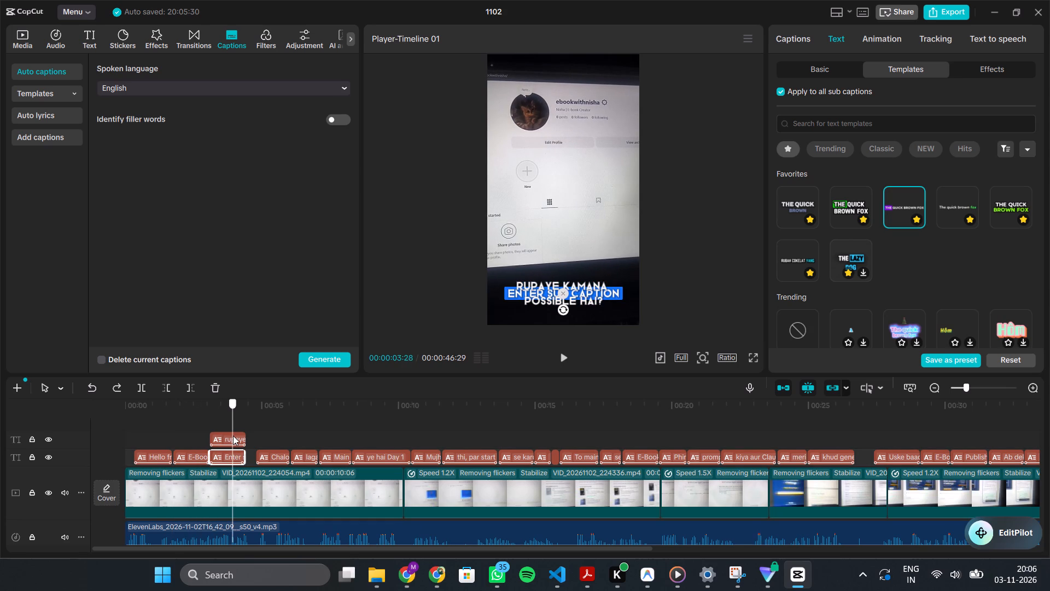
left_click_drag(233, 436, 220, 437)
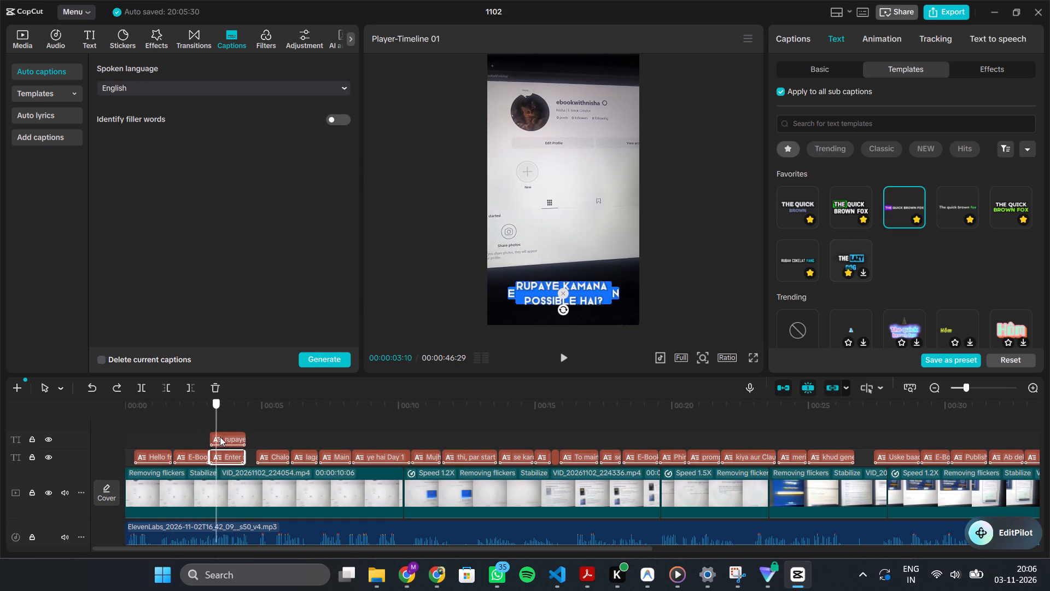
left_click_drag(220, 437, 251, 443)
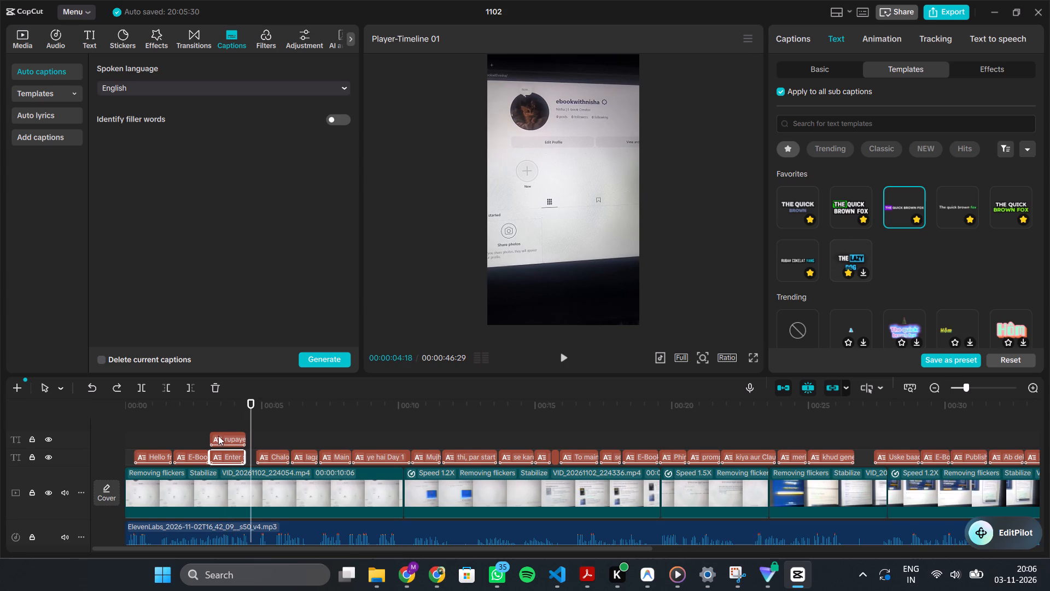
key("Delete")
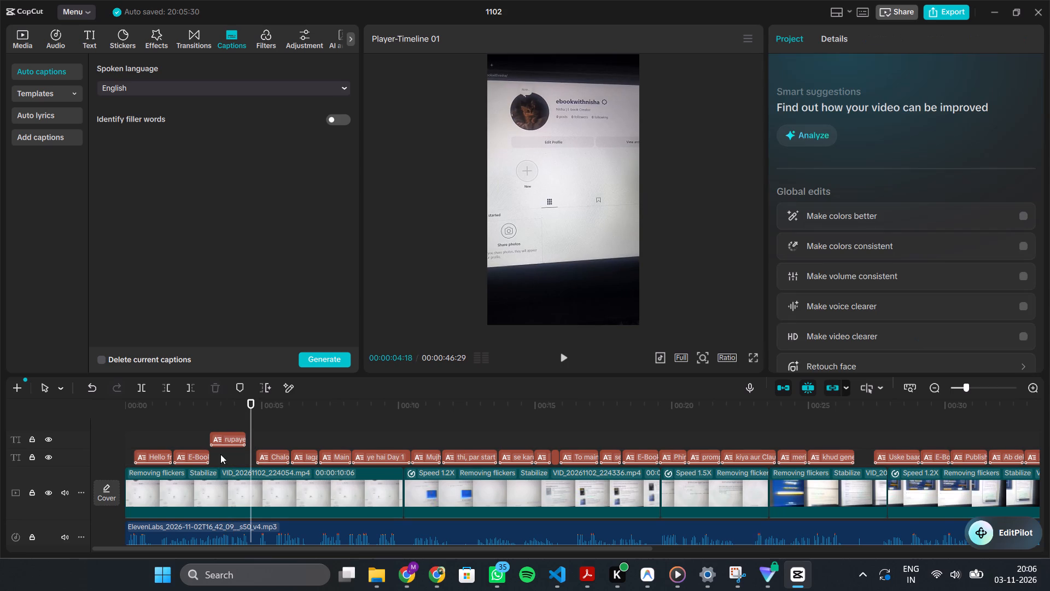
Move the copied "rupaye kamana possible hai?" caption down into the gap after "E-Books bechkar 1 lakh" on the main caption track.
left_click_drag(227, 438, 223, 456)
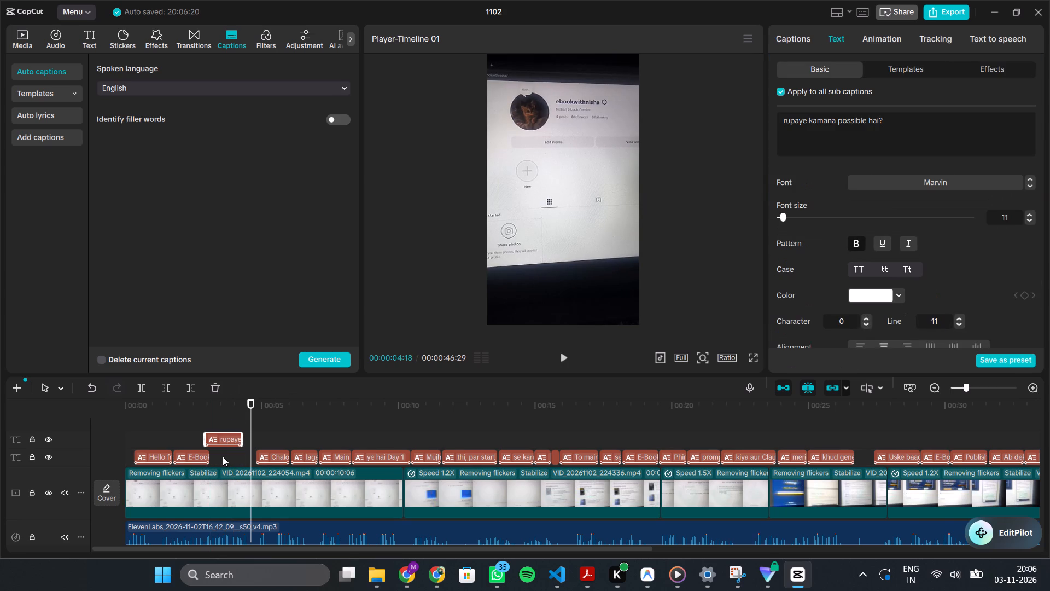
left_click_drag(223, 436, 227, 455)
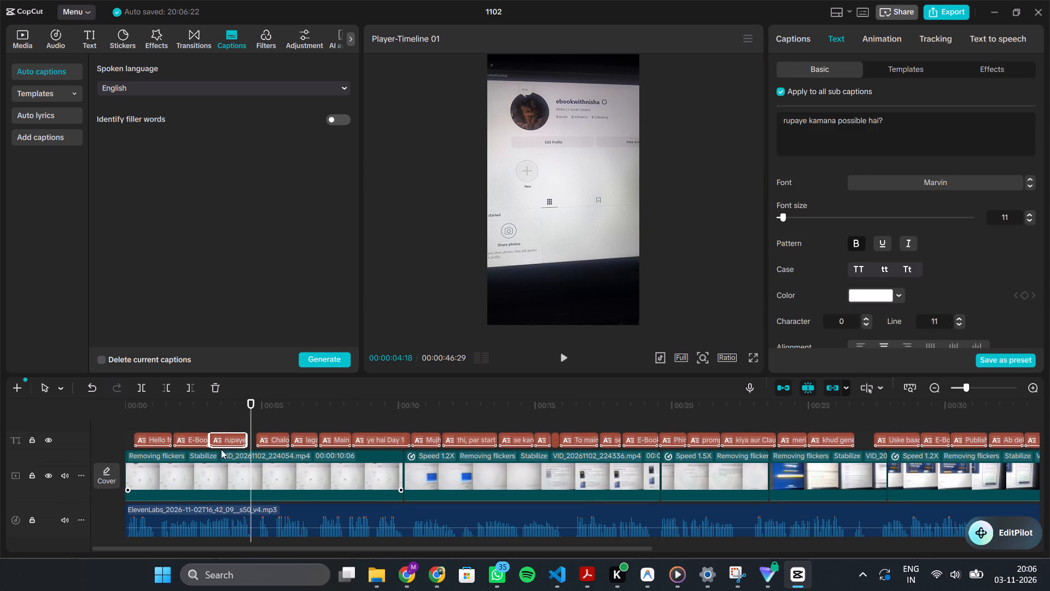
Play back from the "rupaye kamana possible hai?" caption through "Mujhe E-Book banani" to check the word highlighting.
left_click(194, 416)
key("space")
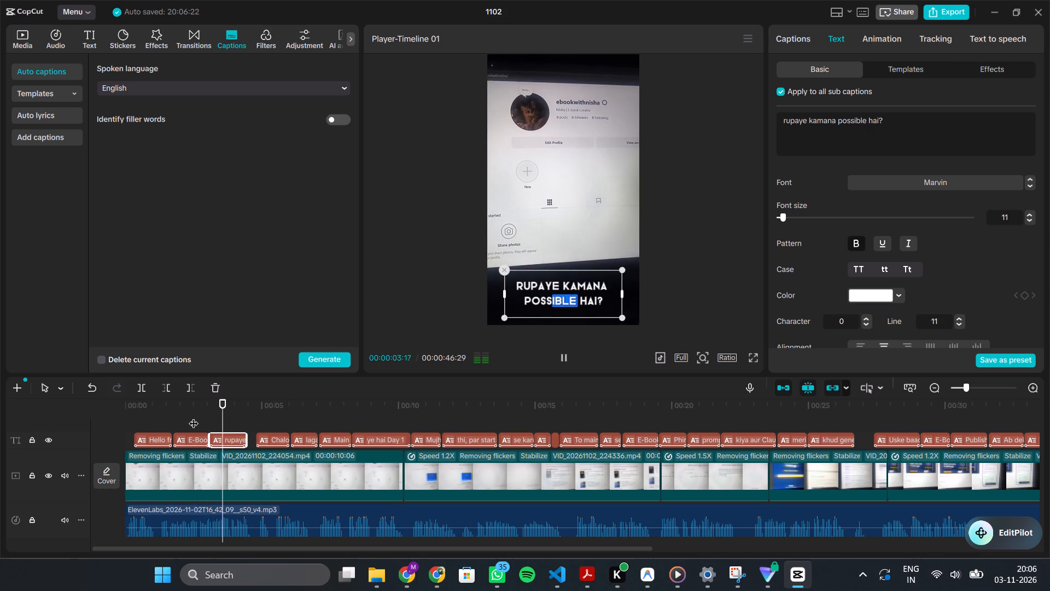
key("space")
key("space")
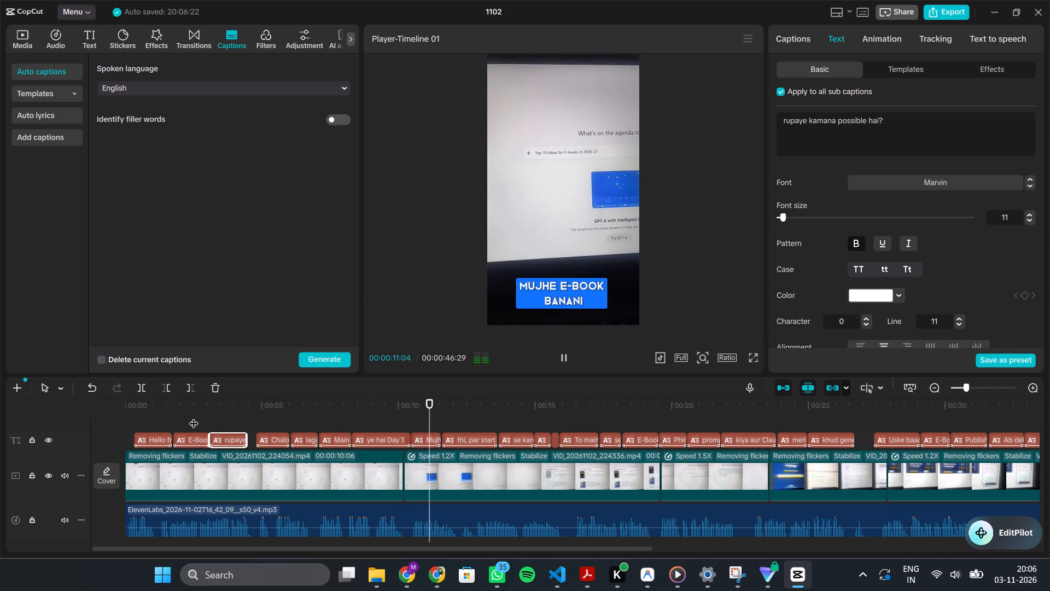
key("space")
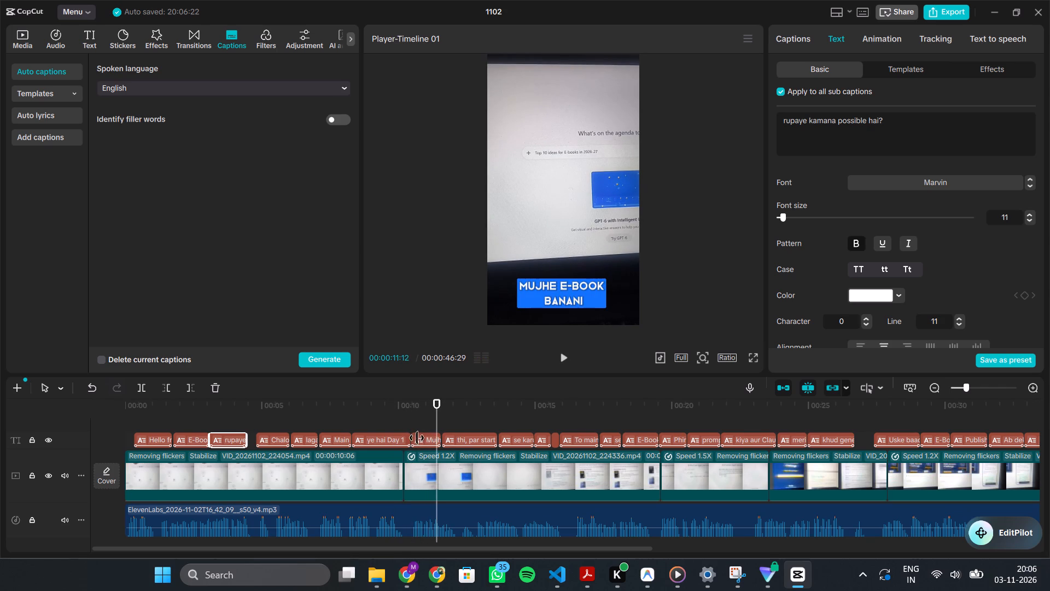
Widen the text box of the "Mujhe E-Book banani" caption slightly.
left_click(418, 438)
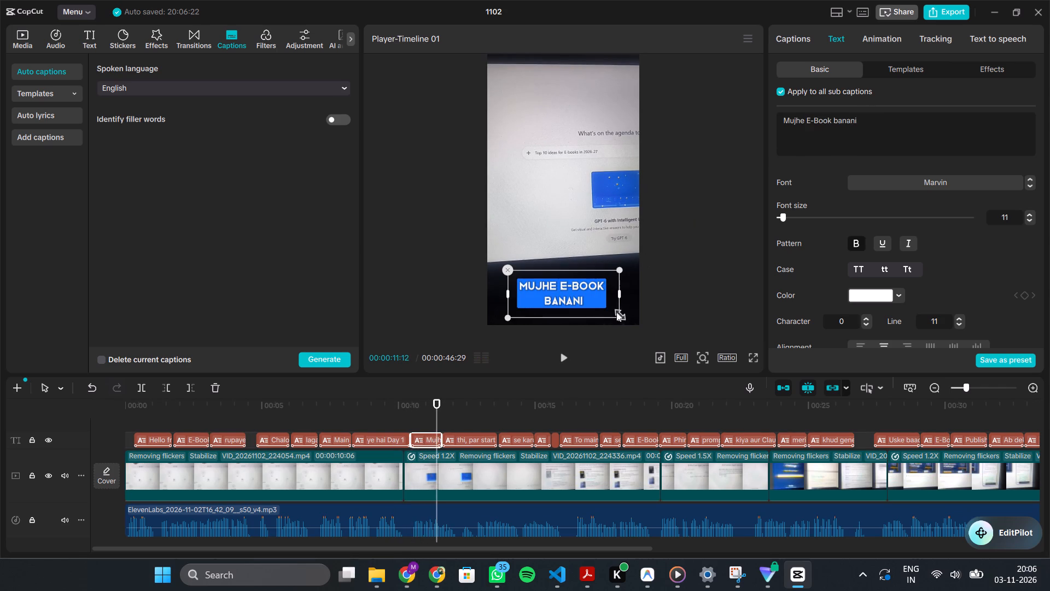
left_click(620, 293)
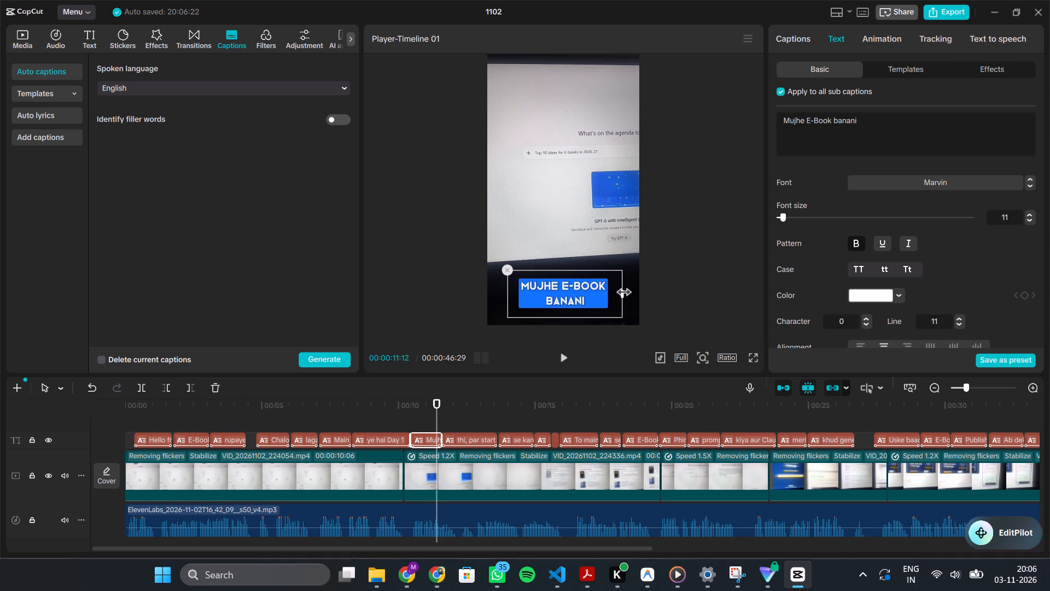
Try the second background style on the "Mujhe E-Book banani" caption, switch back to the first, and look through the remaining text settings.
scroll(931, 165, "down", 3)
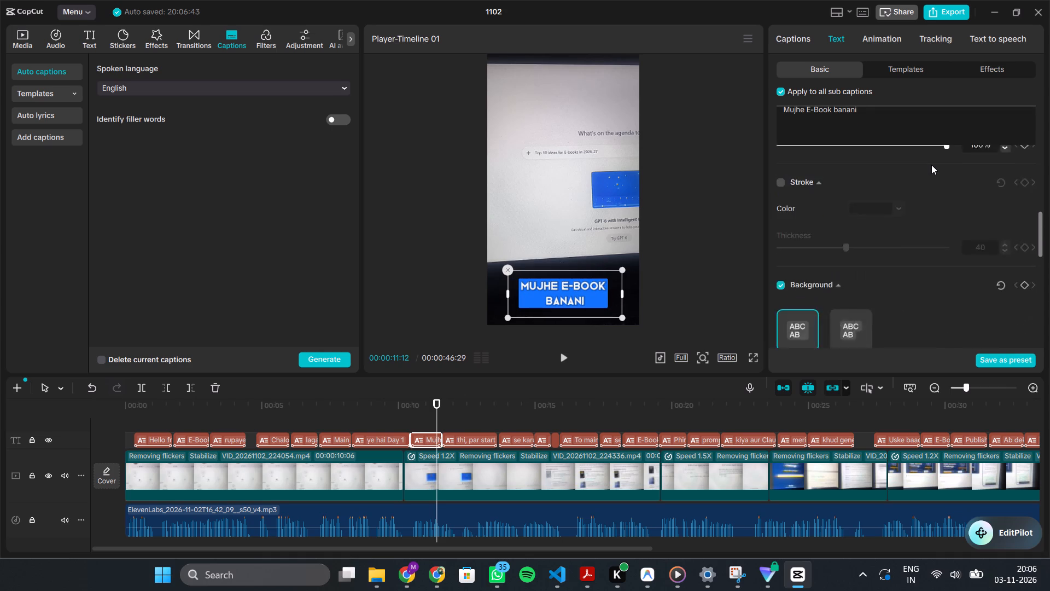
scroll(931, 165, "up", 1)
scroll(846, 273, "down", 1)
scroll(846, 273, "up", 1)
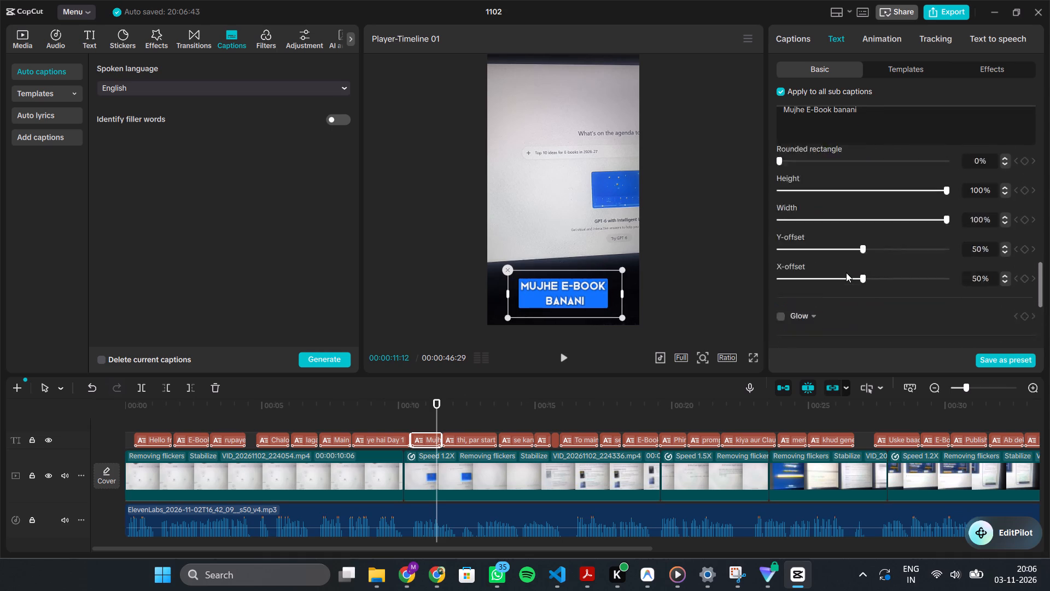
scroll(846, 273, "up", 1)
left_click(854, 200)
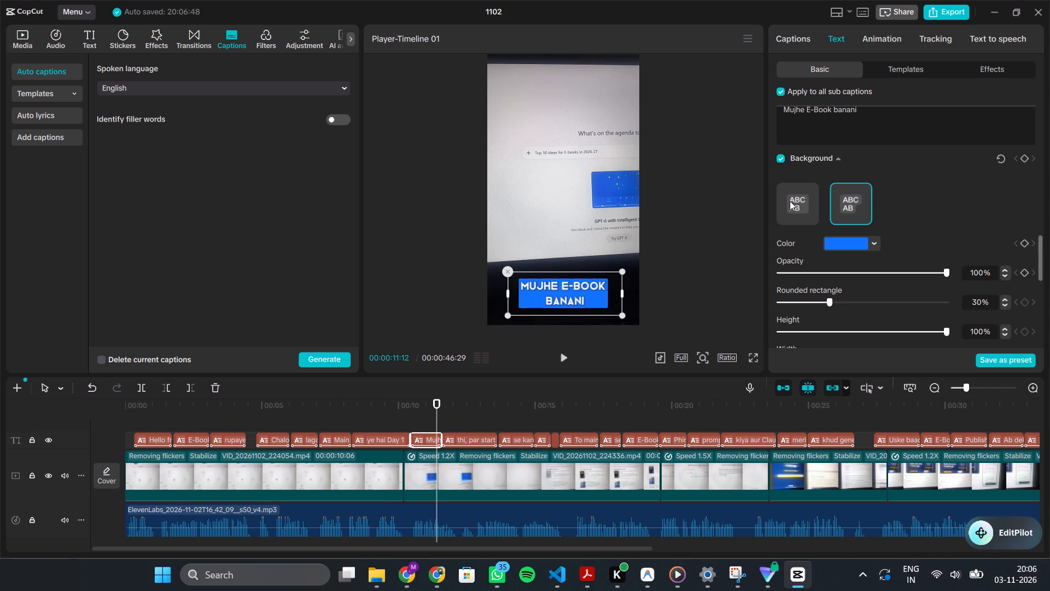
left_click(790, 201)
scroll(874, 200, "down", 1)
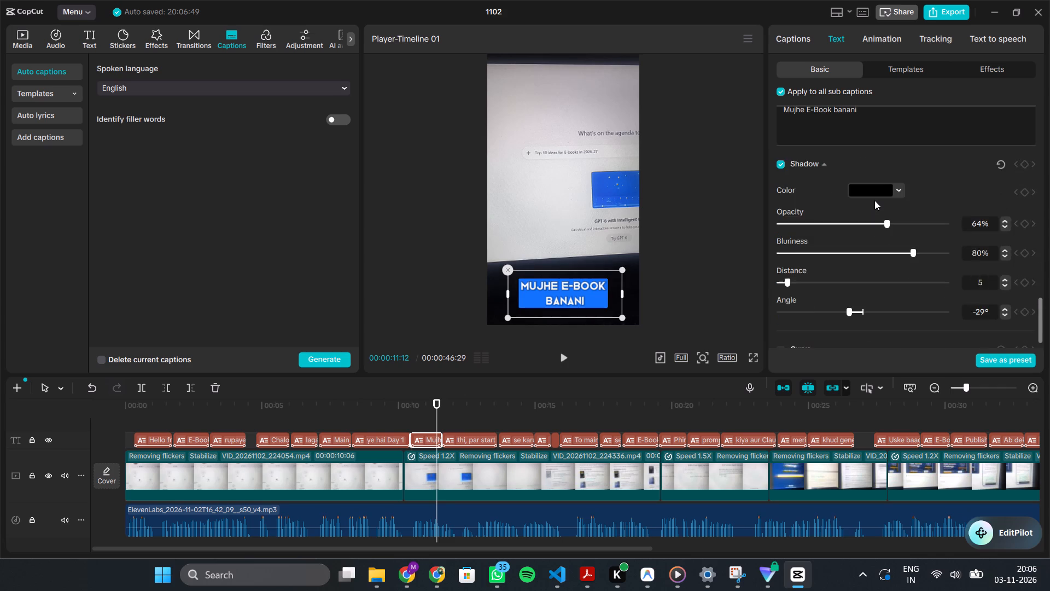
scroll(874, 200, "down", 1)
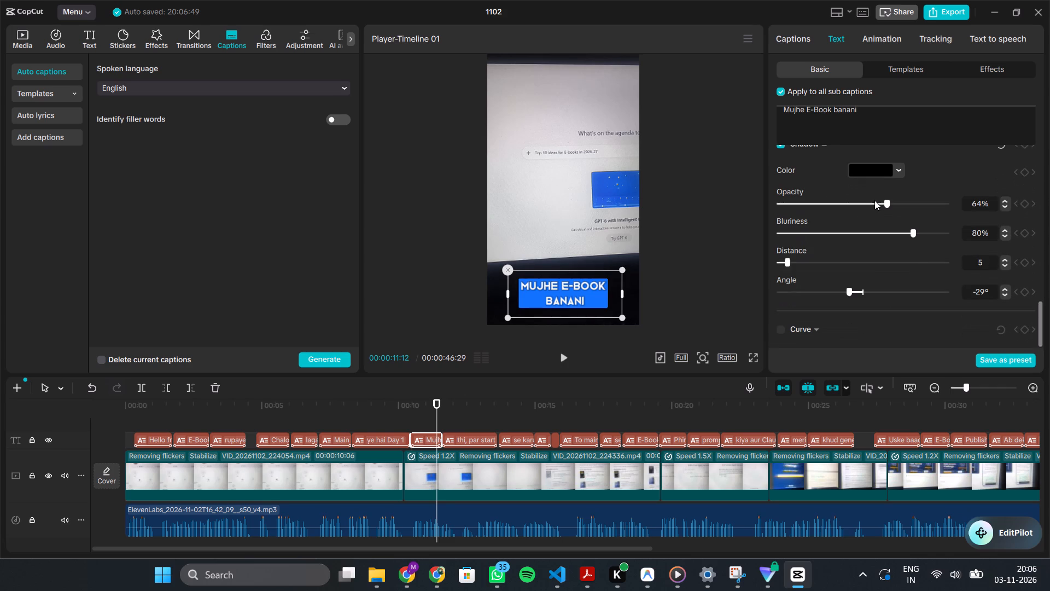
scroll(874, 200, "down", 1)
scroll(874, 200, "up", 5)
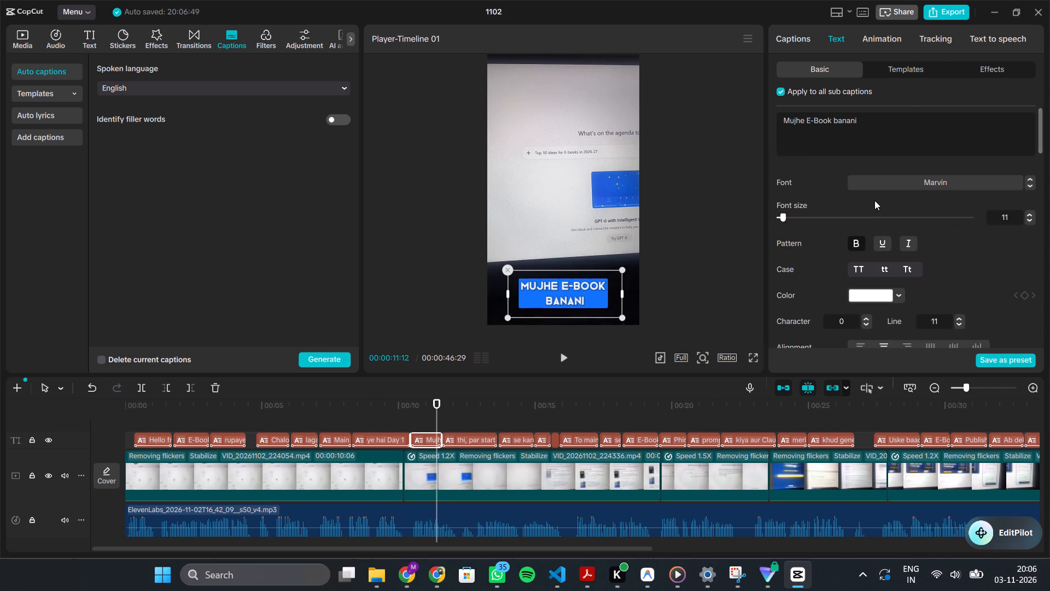
Search the text templates for "active word highlight" and browse the results for a suitable word-highlight style.
left_click(911, 67)
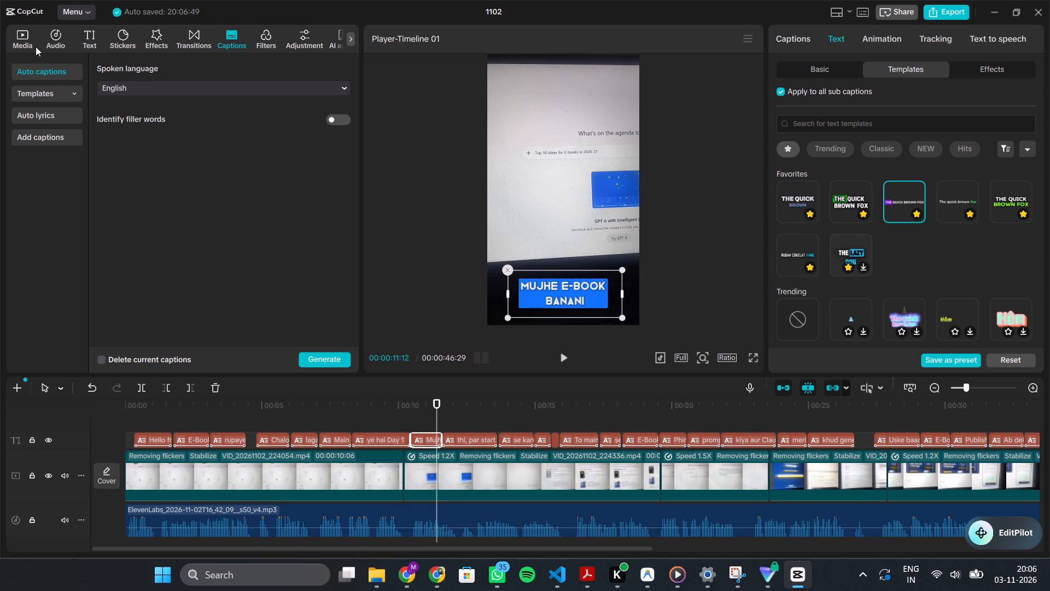
left_click(871, 124)
type("active word highlight")
key("Return")
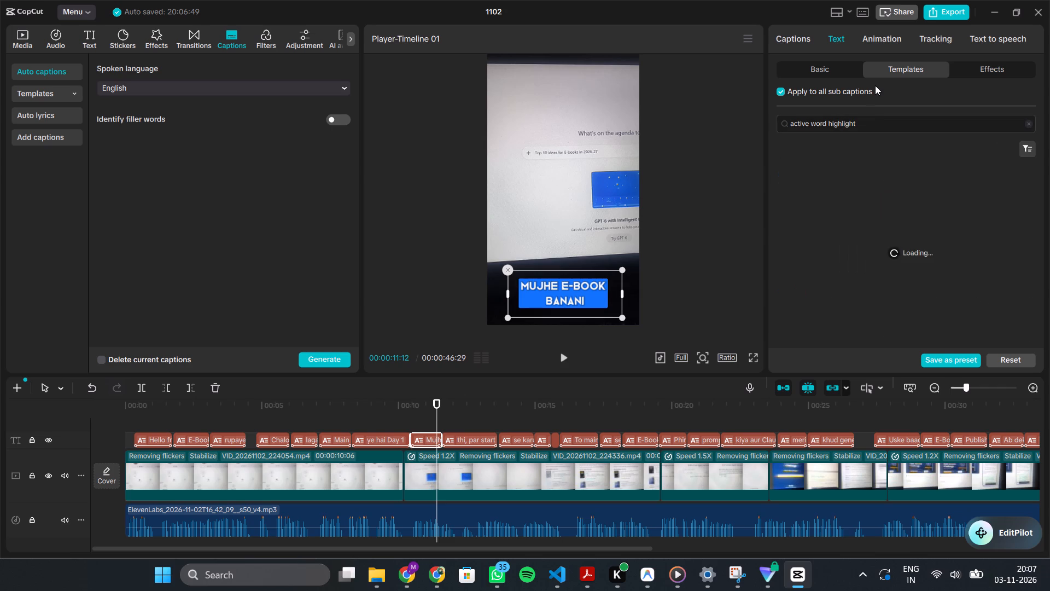
scroll(860, 161, "down", 1)
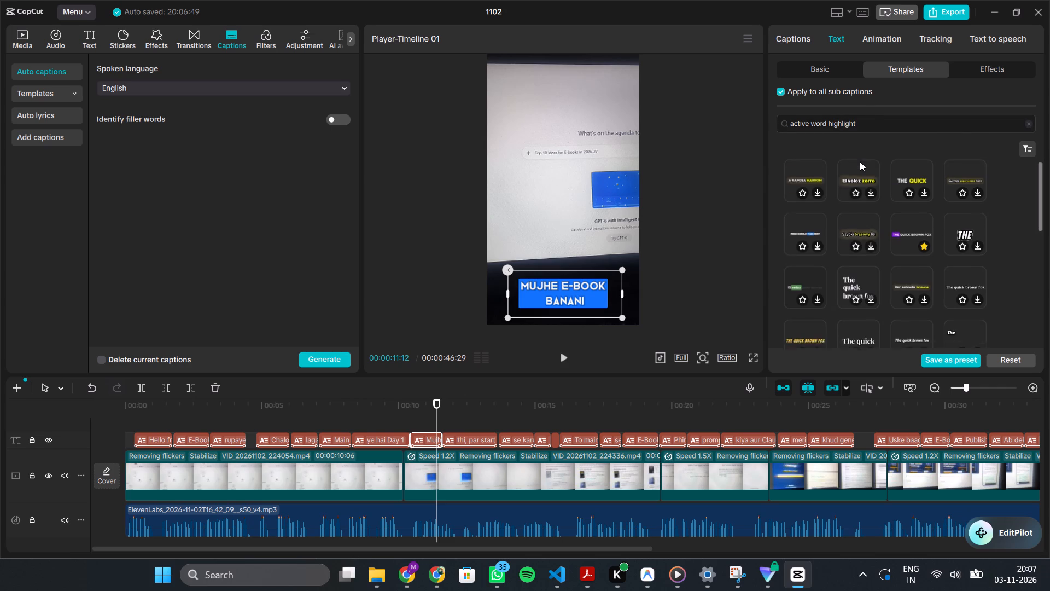
scroll(860, 161, "down", 2)
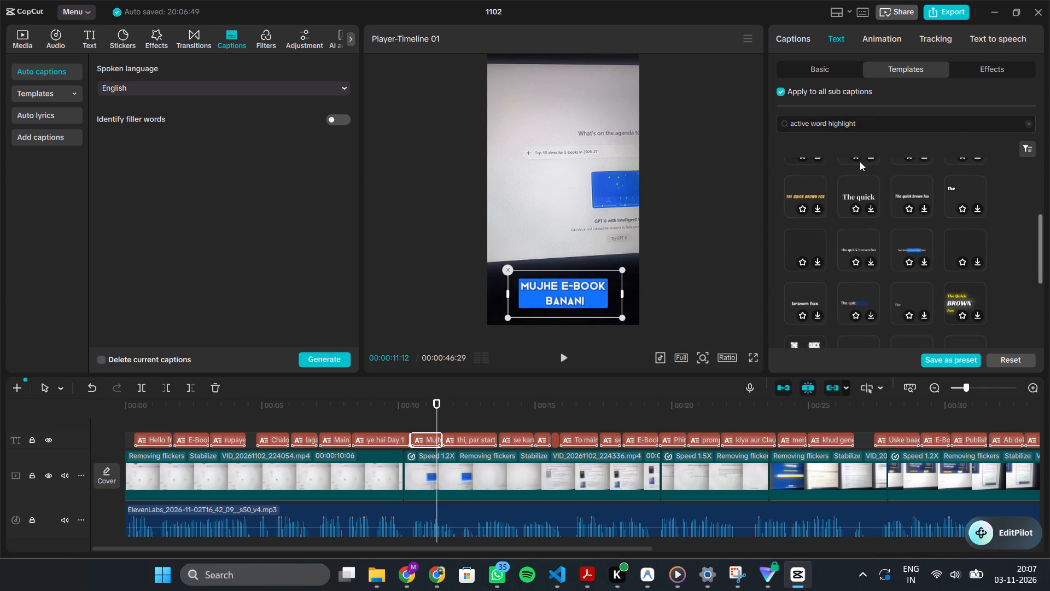
scroll(860, 161, "down", 1)
scroll(917, 183, "up", 4, "ctrl")
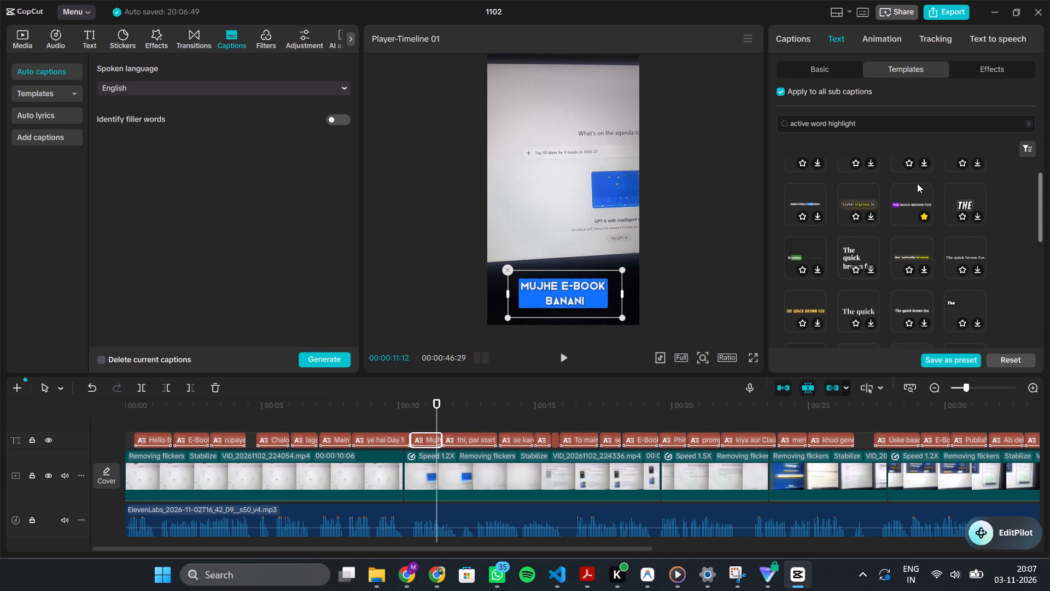
scroll(917, 183, "up", 3, "ctrl")
scroll(917, 183, "down", 1)
scroll(917, 183, "up", 1)
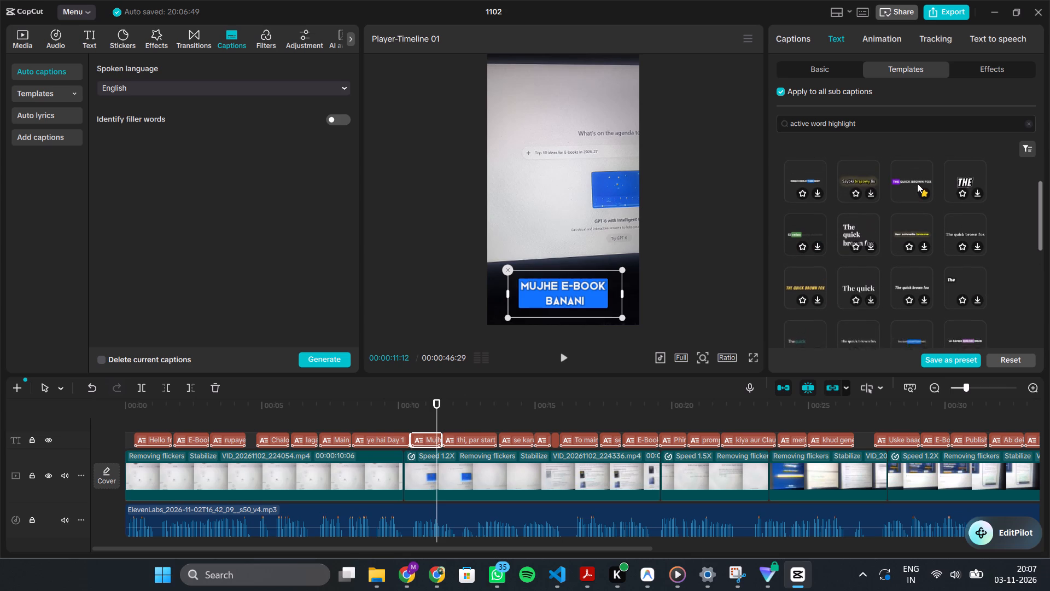
scroll(917, 183, "up", 1)
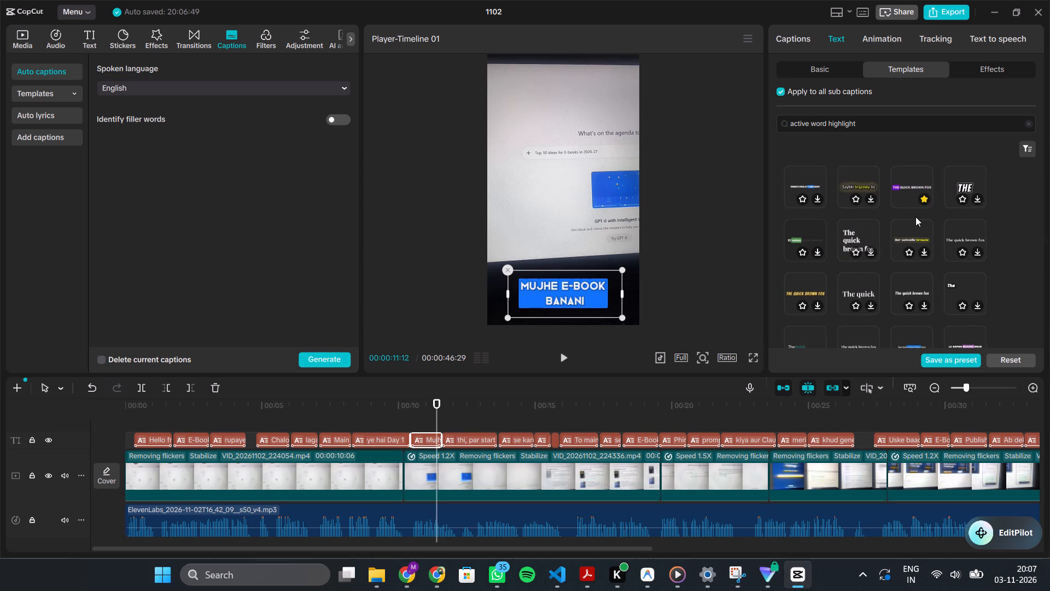
scroll(915, 217, "down", 1)
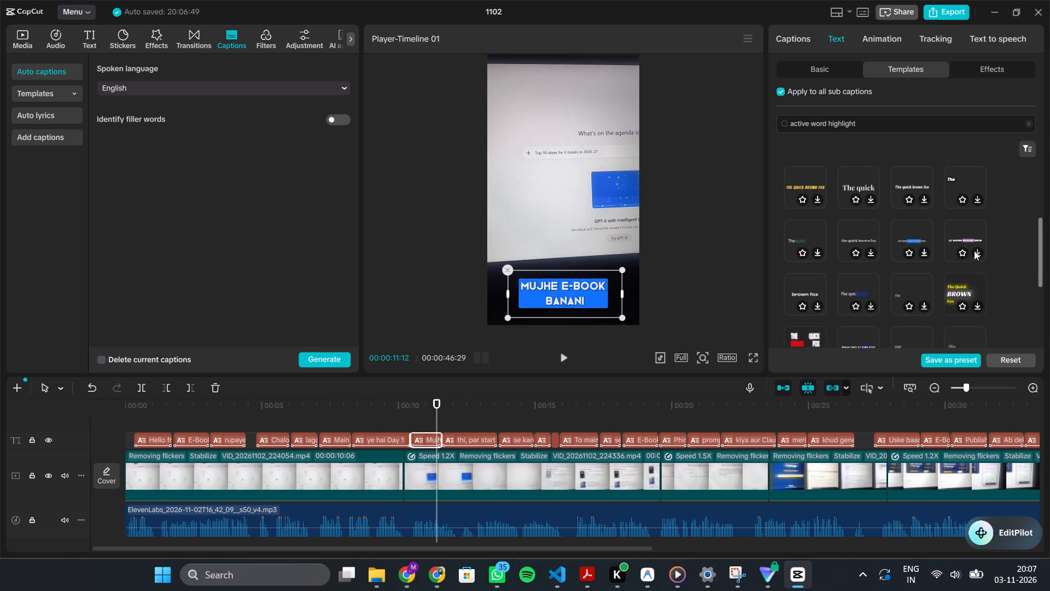
Apply the pink-box word-highlight text template to all sub captions.
double_click(975, 250)
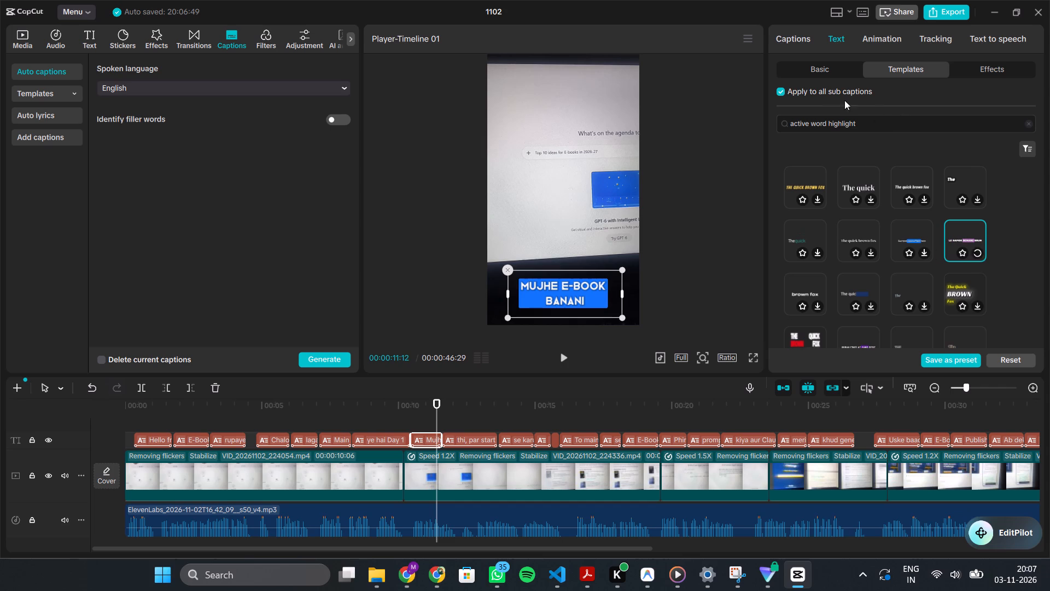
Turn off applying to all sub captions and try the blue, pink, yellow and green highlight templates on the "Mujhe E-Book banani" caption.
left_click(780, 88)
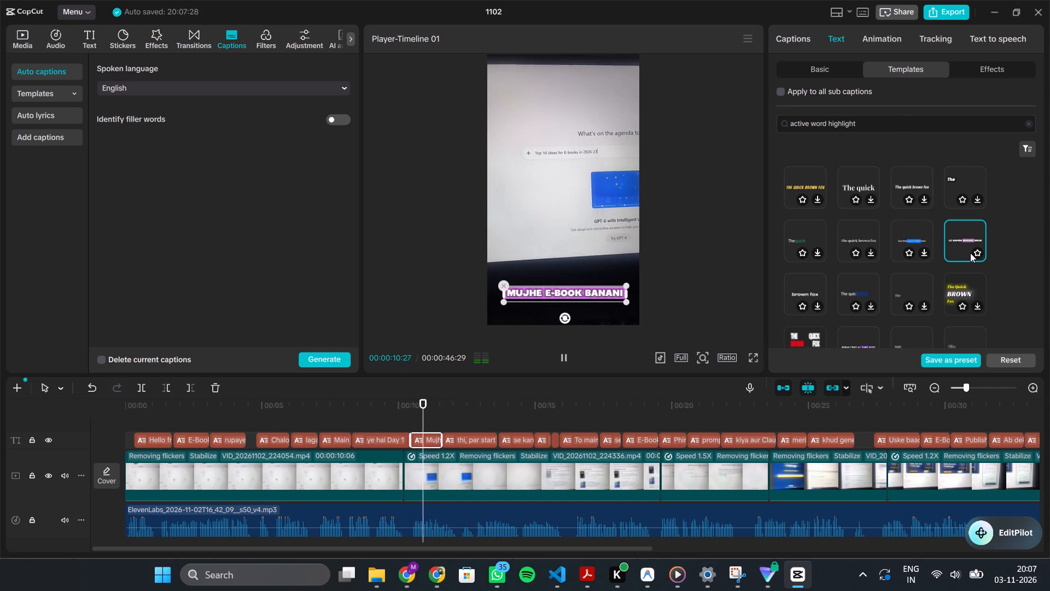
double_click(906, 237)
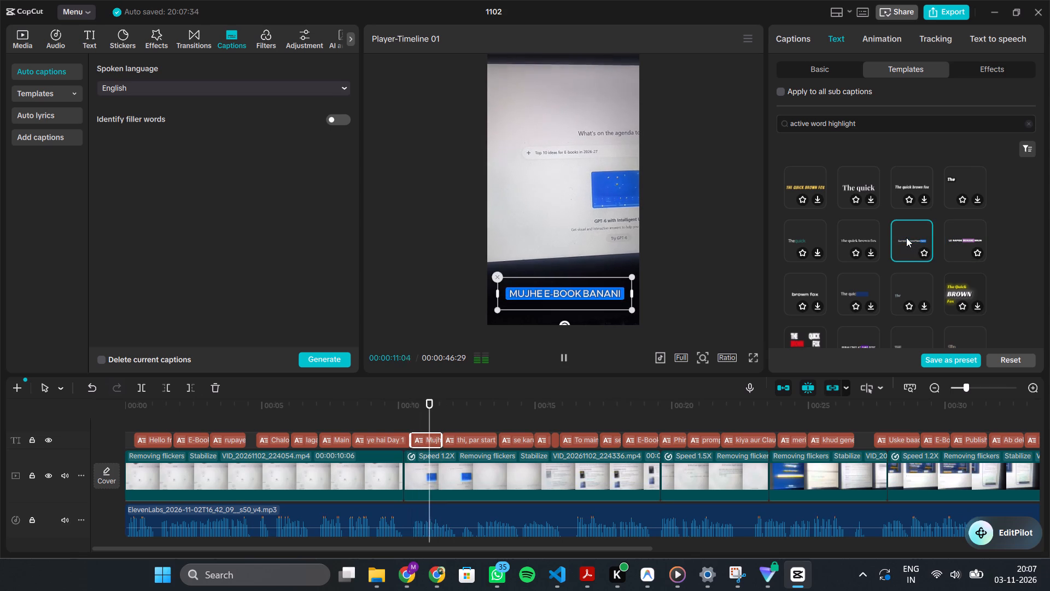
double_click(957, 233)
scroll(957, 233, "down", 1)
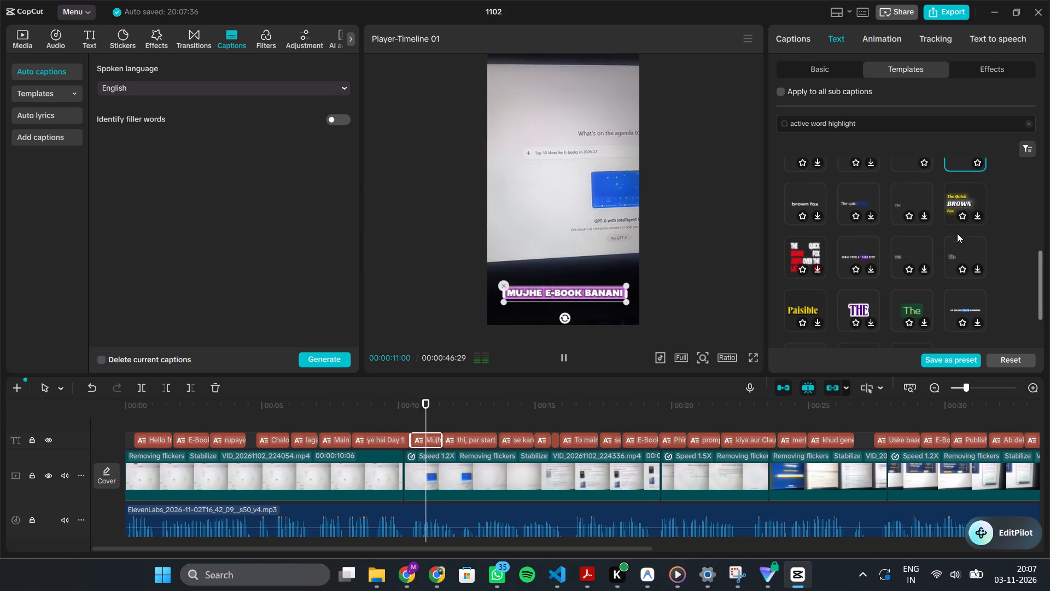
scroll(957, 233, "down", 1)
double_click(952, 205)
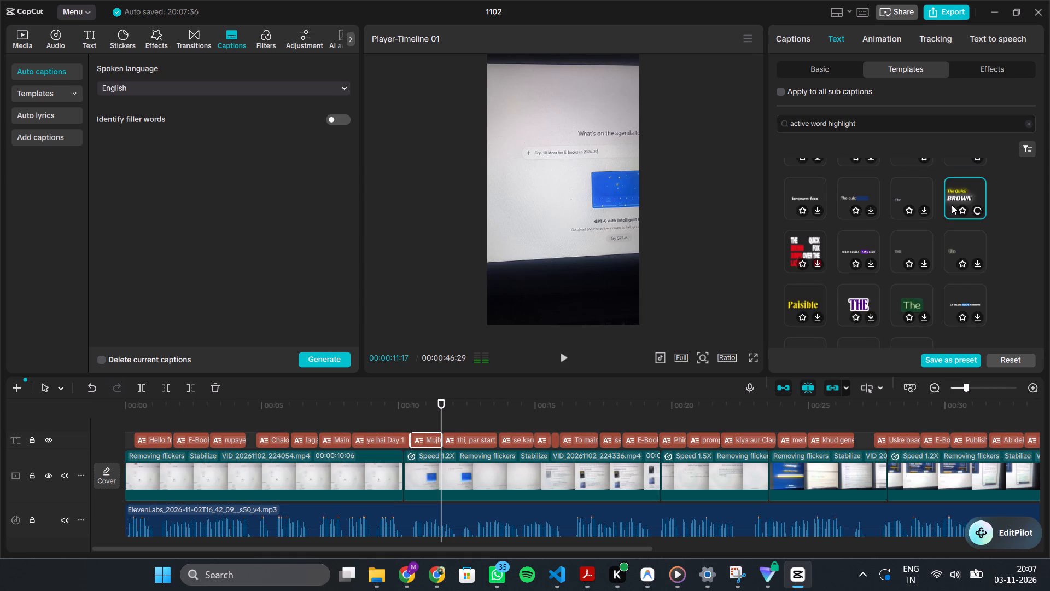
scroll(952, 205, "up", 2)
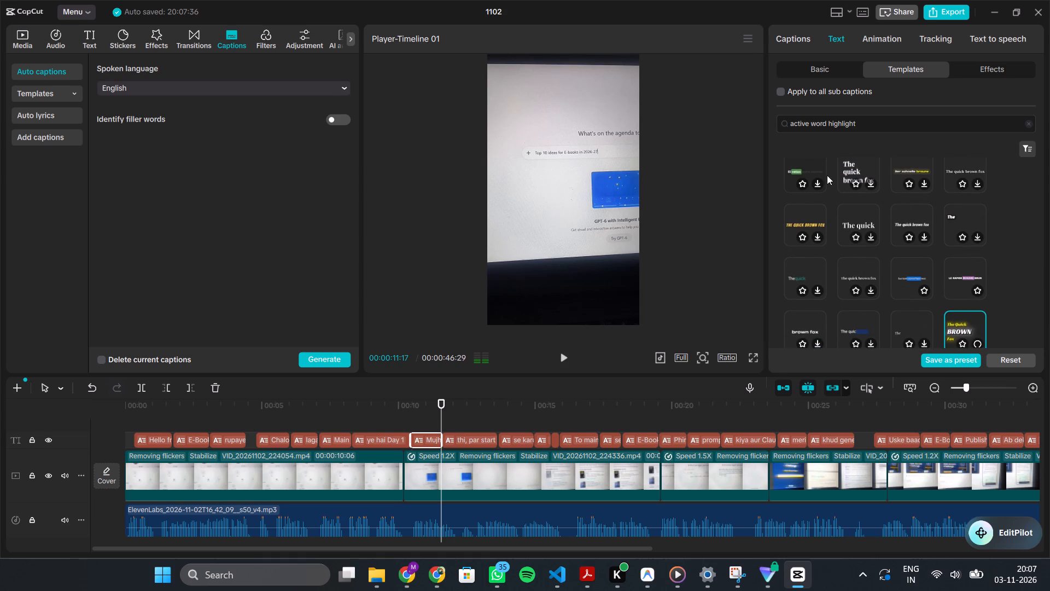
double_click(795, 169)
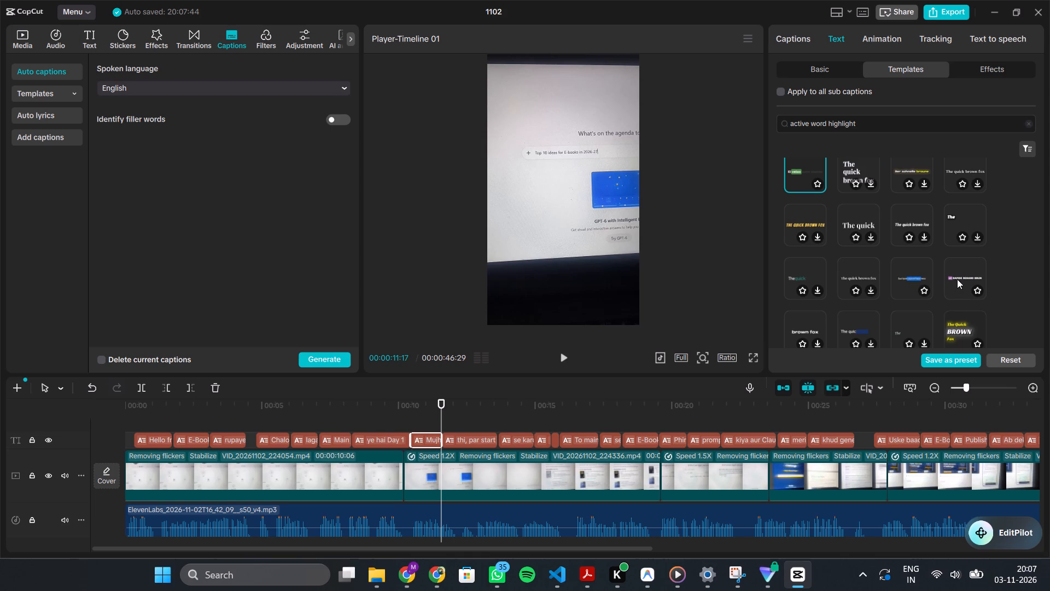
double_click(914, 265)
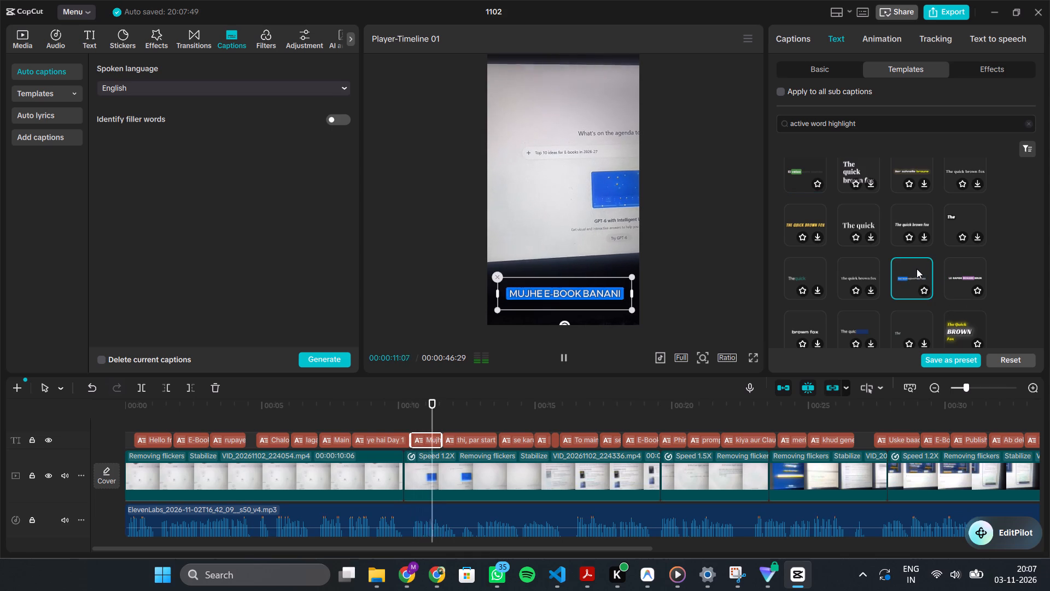
Play back the video from the beginning to check the word highlighting on the captions.
left_click(139, 424)
key("space")
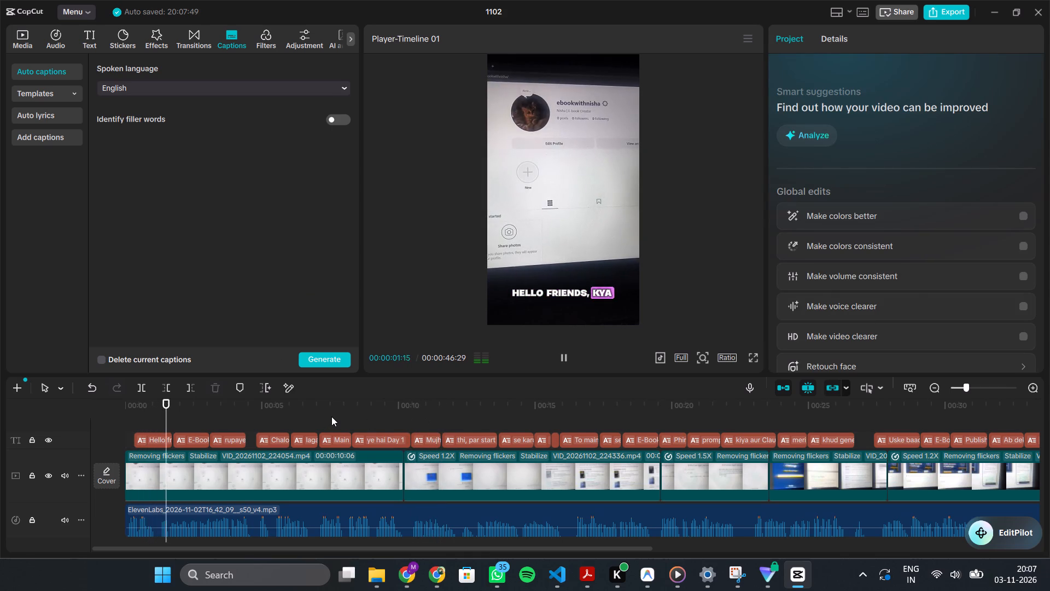
Select the "rupaye kamana possible hai?" caption, turn on applying to all sub captions, and set the background colour to blue 0069FF.
left_click(235, 441)
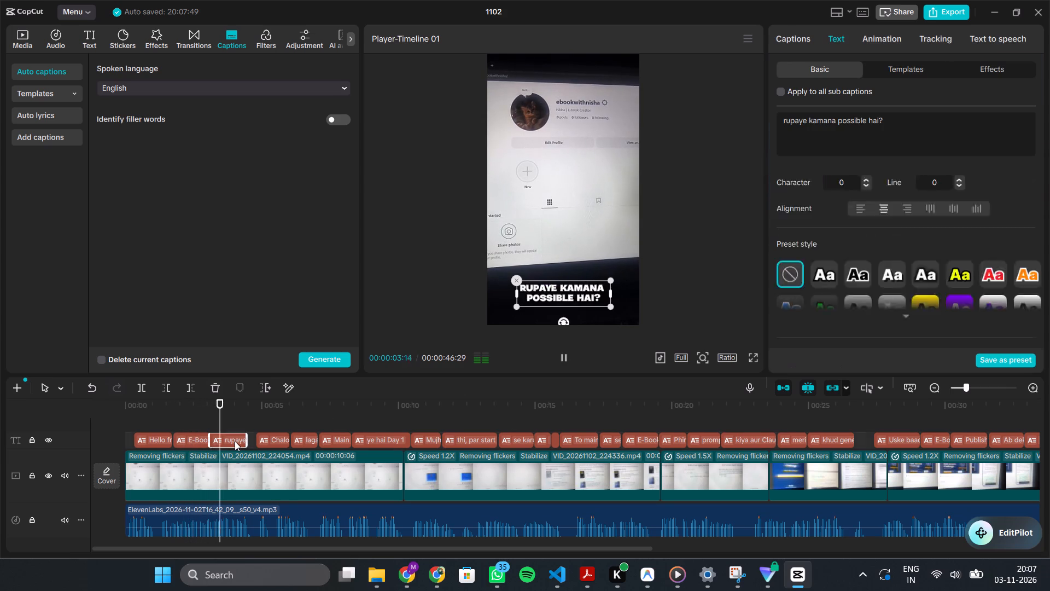
left_click(776, 90)
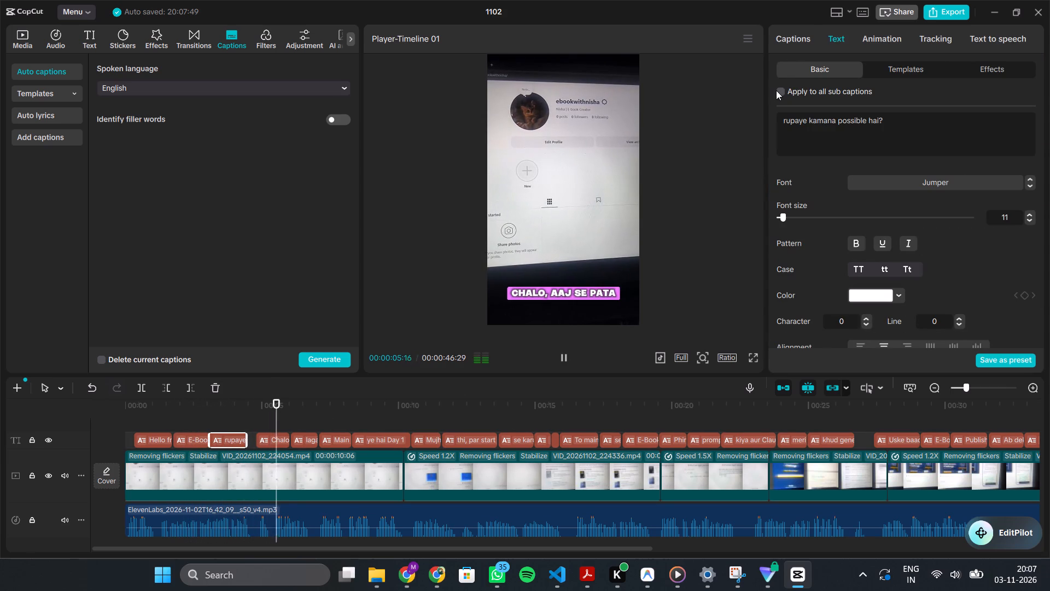
left_click(783, 91)
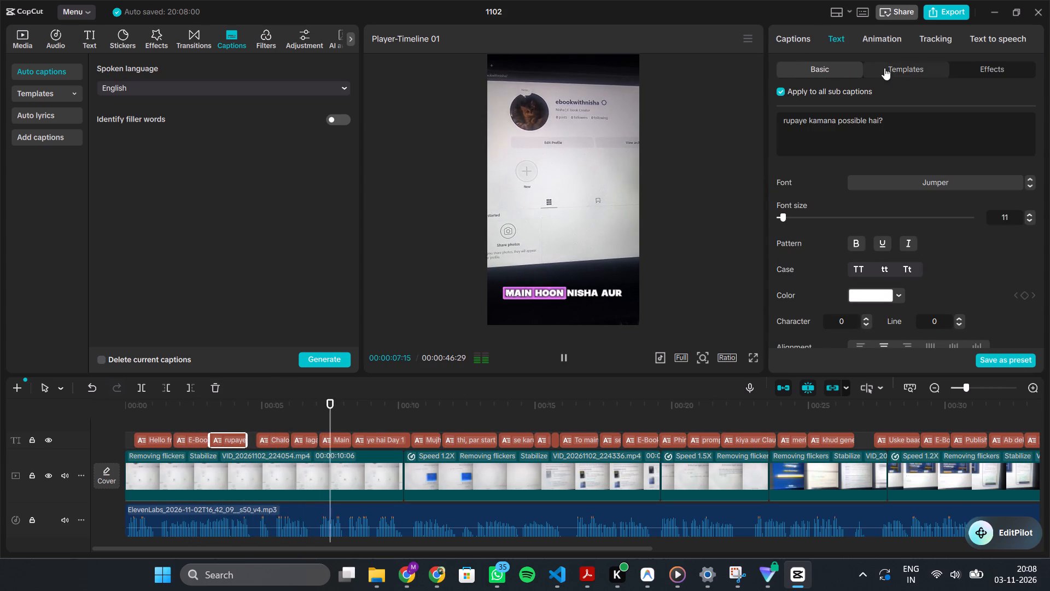
left_click(900, 63)
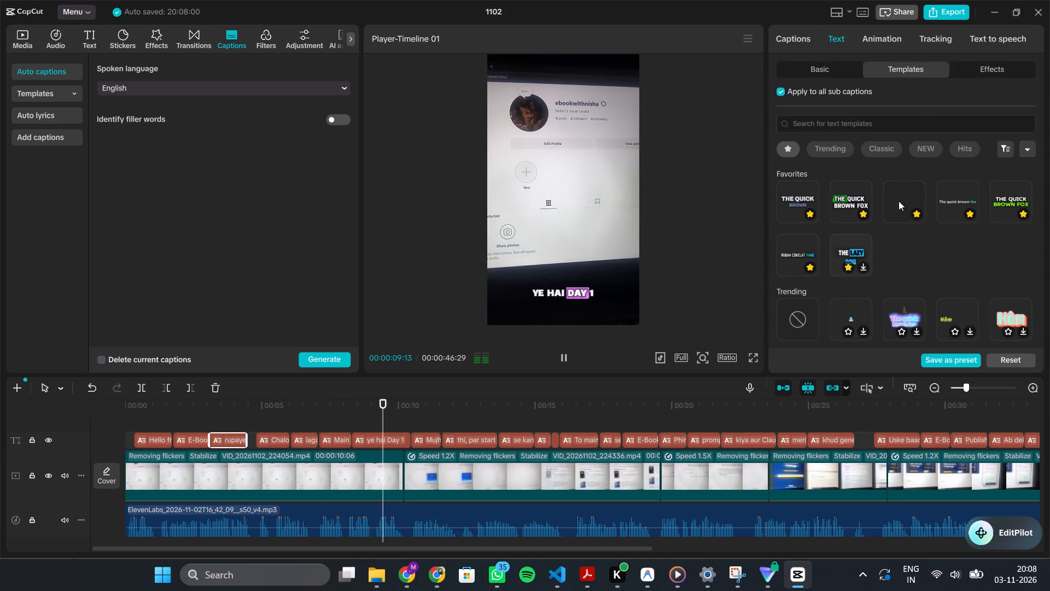
left_click(815, 65)
scroll(832, 216, "down", 1)
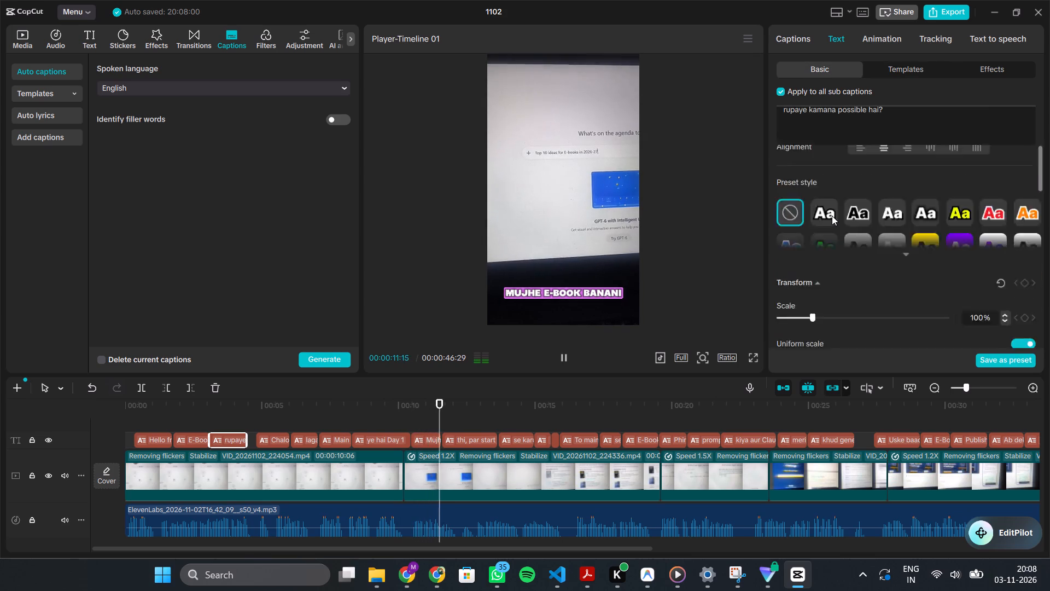
scroll(832, 216, "down", 2)
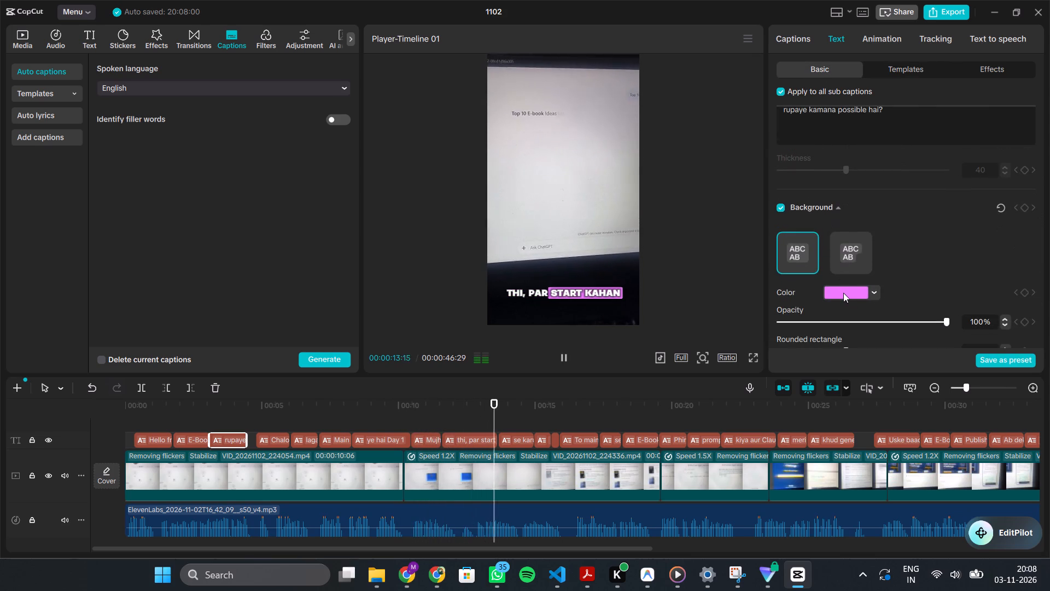
left_click(843, 293)
left_click(928, 331)
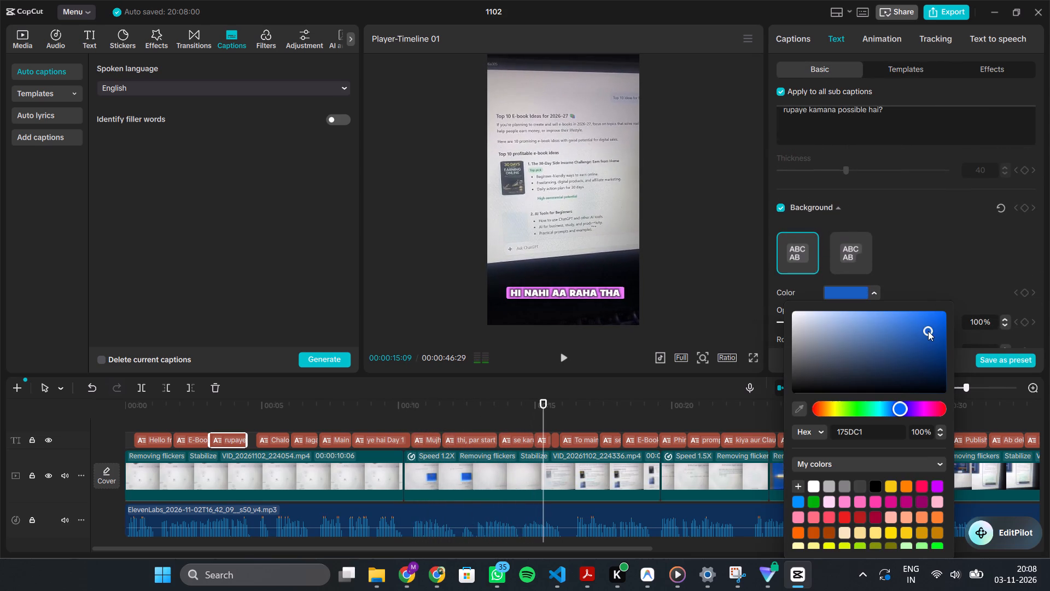
left_click_drag(928, 331, 937, 250)
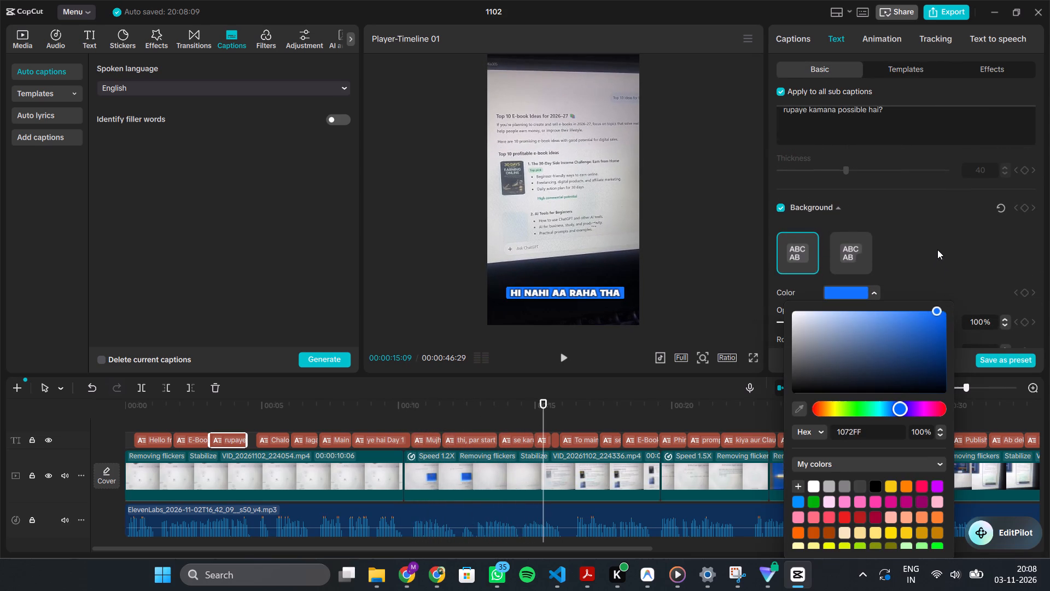
left_click_drag(937, 250, 950, 237)
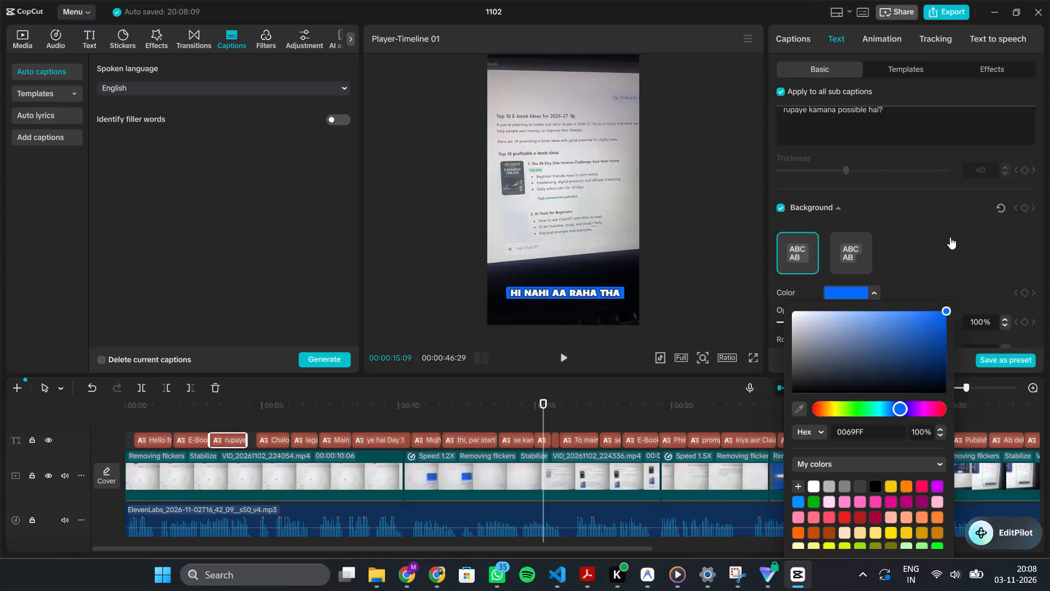
Play back the video from about 14 seconds to the end to check the blue word highlighting.
left_click(519, 413)
key("space")
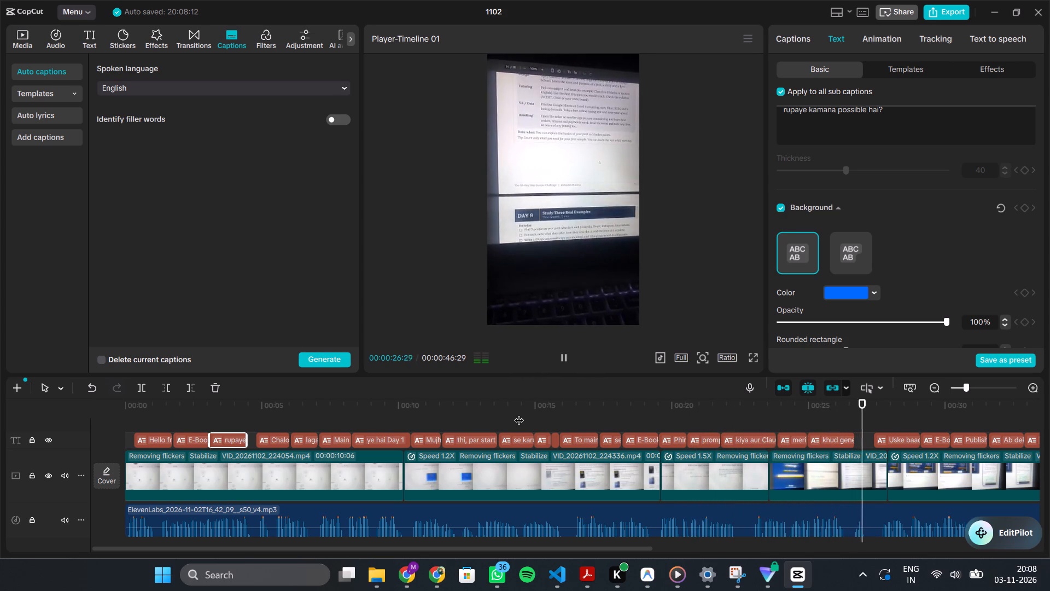
scroll(519, 413, "left", 1)
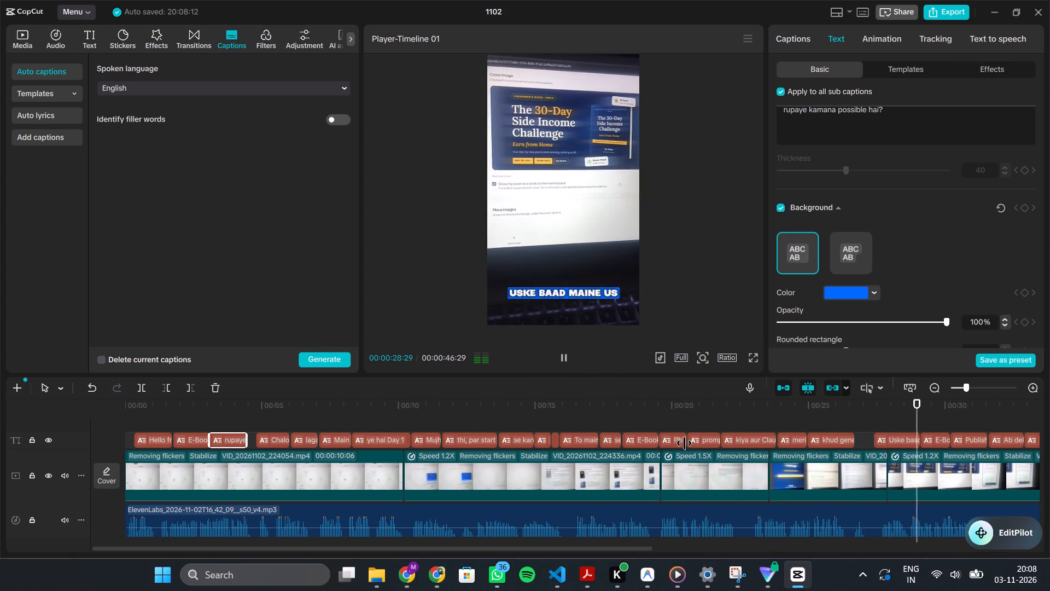
scroll(635, 525, "down", 5, "ctrl")
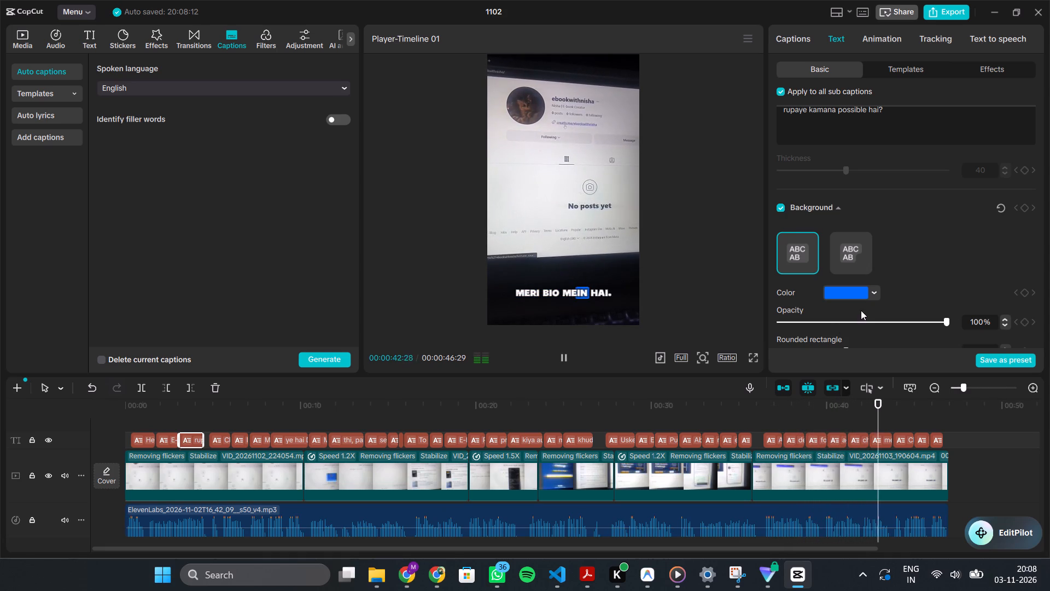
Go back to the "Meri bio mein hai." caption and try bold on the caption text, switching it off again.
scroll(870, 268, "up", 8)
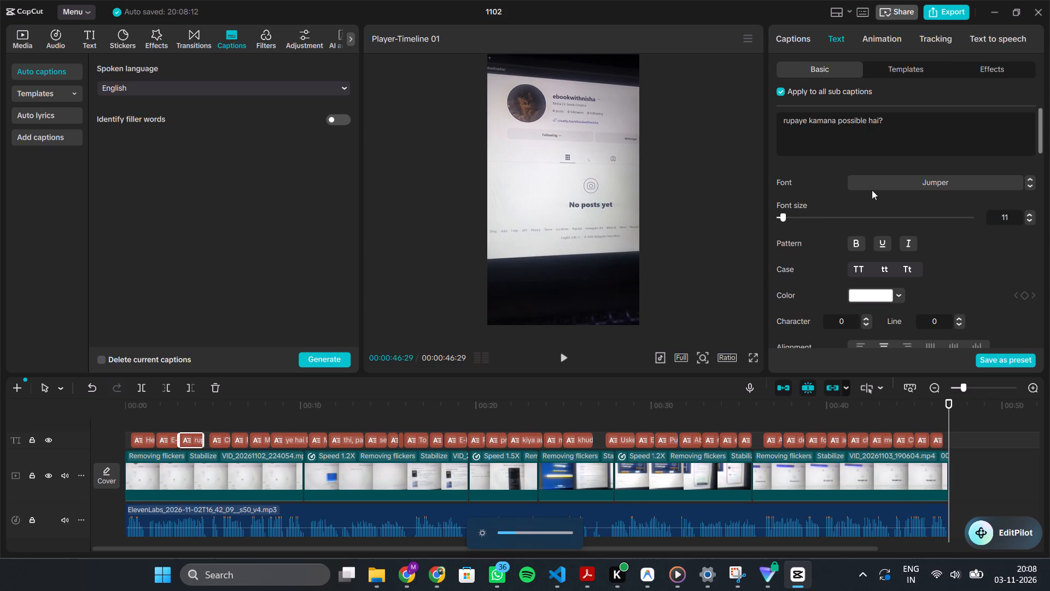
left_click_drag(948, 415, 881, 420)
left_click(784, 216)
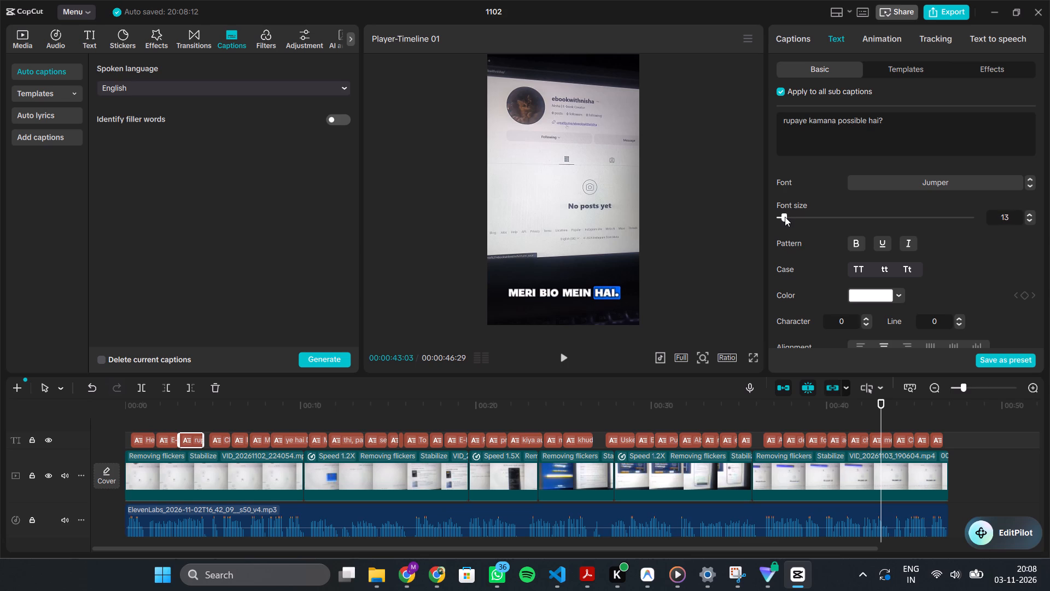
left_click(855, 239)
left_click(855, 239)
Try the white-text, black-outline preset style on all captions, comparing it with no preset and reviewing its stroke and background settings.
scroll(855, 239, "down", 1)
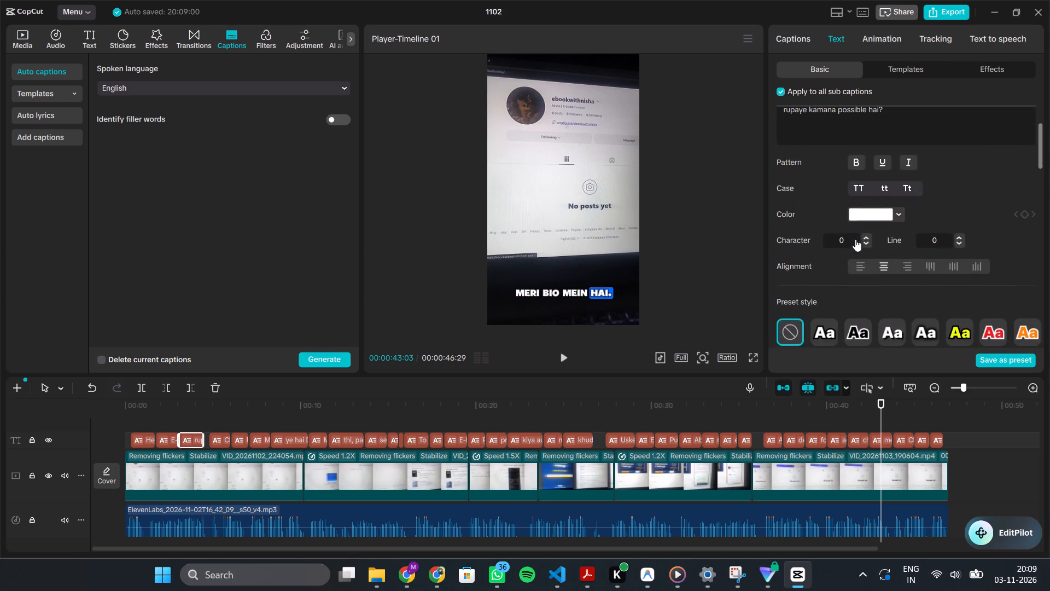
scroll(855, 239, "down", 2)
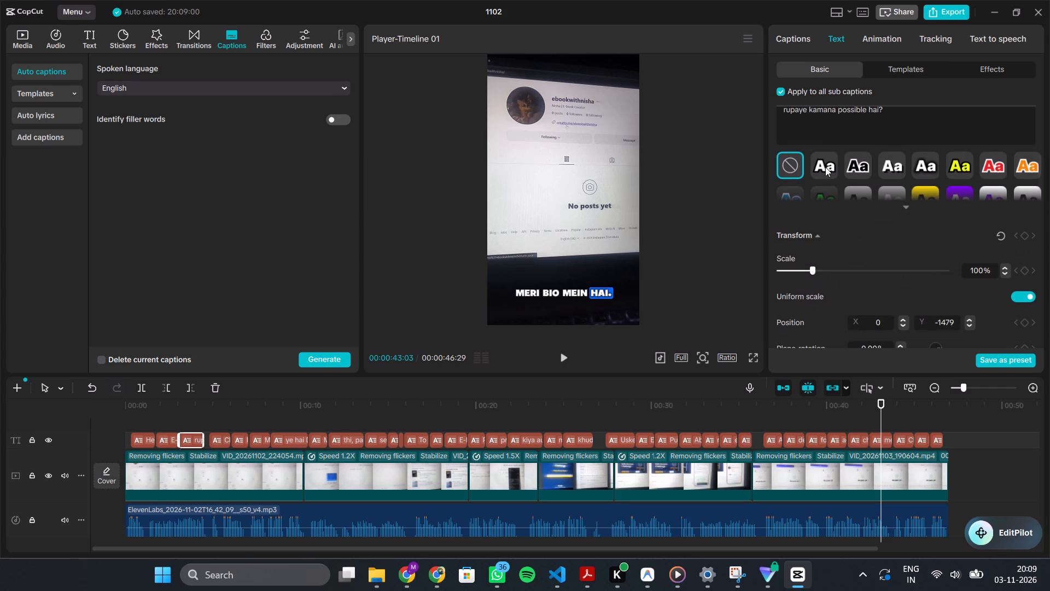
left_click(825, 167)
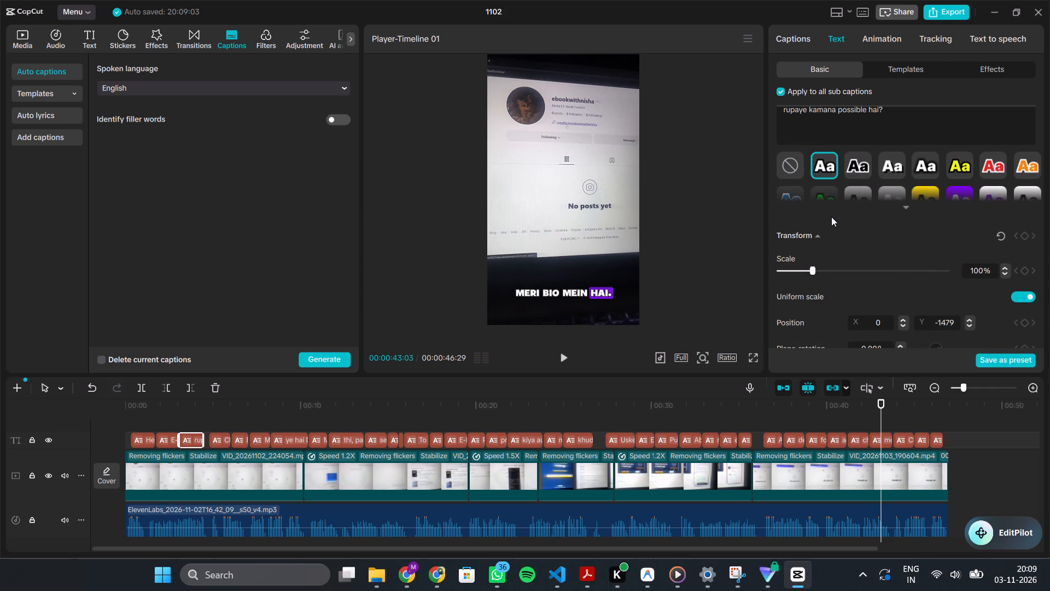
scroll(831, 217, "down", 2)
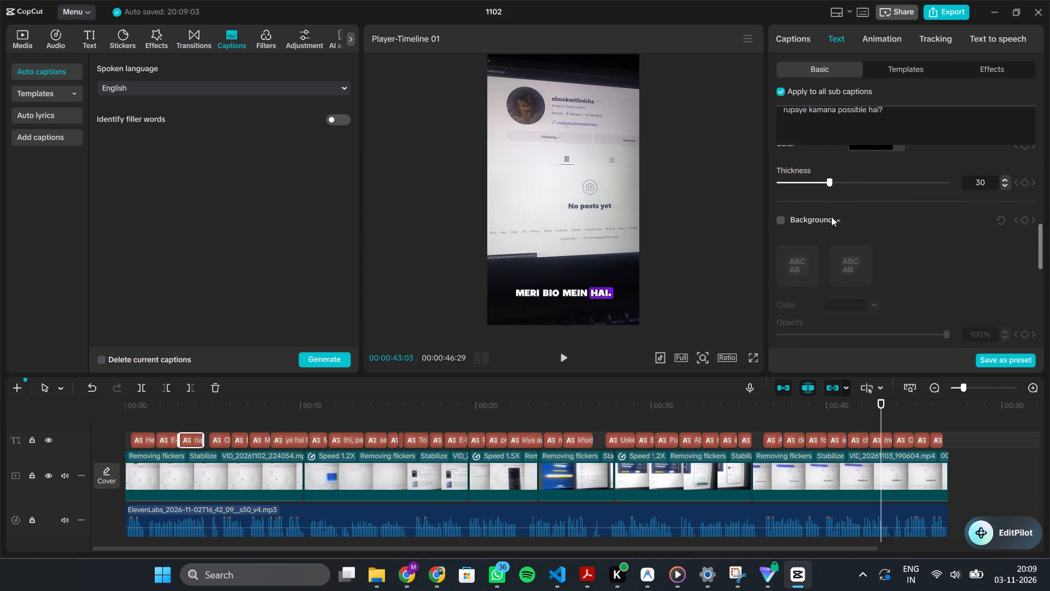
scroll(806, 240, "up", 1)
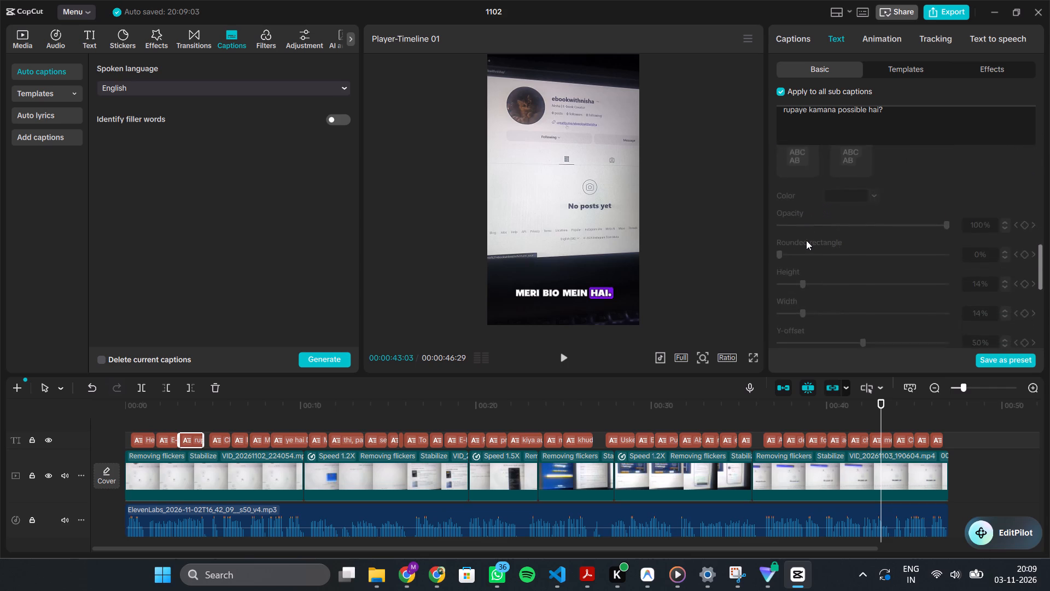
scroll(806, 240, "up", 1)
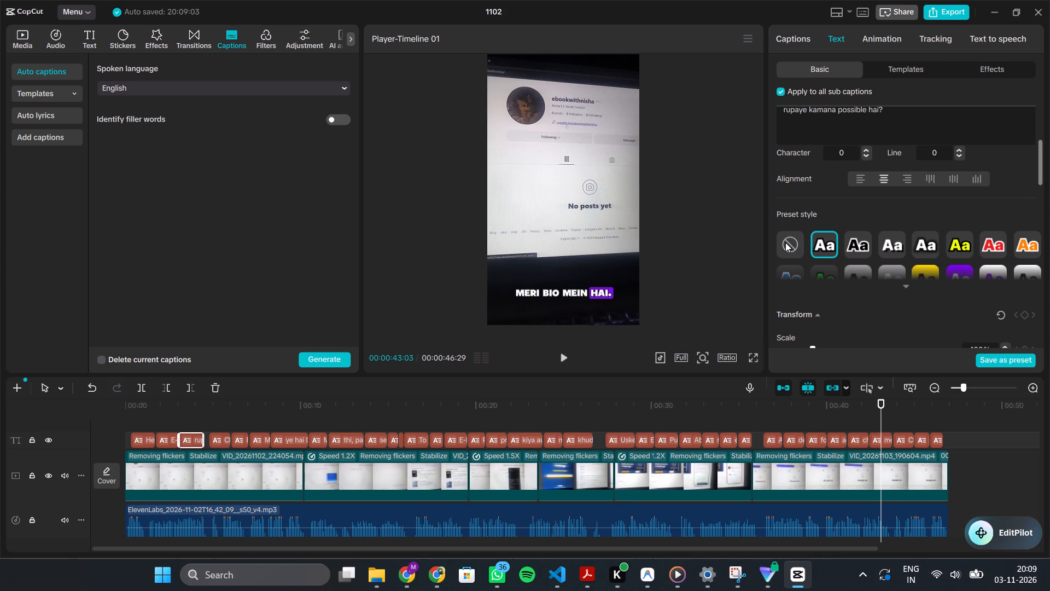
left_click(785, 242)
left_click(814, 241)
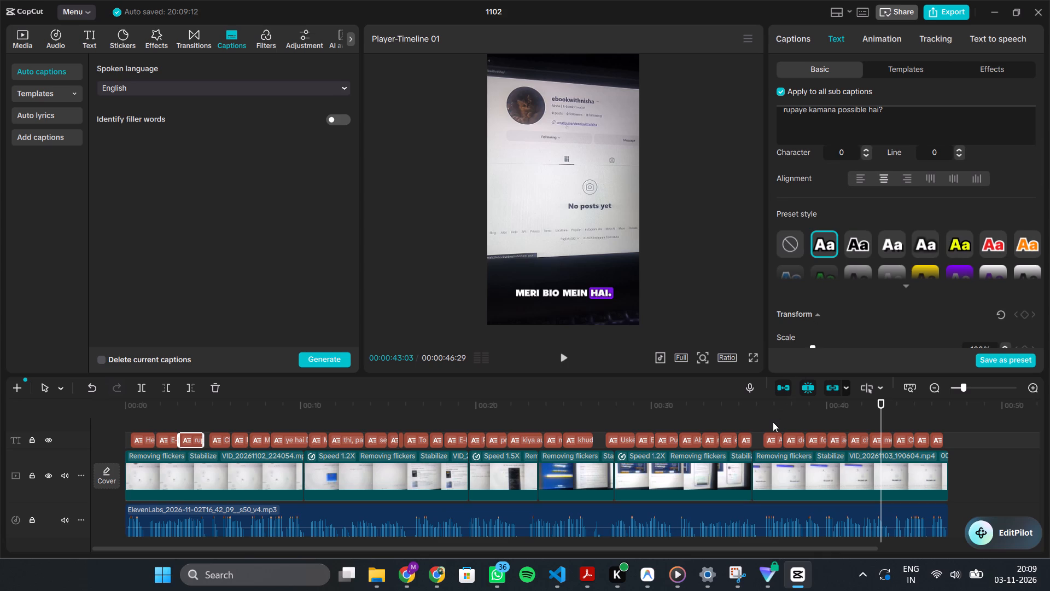
Play back the section from about 37 seconds through "dekhna chahte ho to" to check the highlighting.
left_click(773, 422)
key("space")
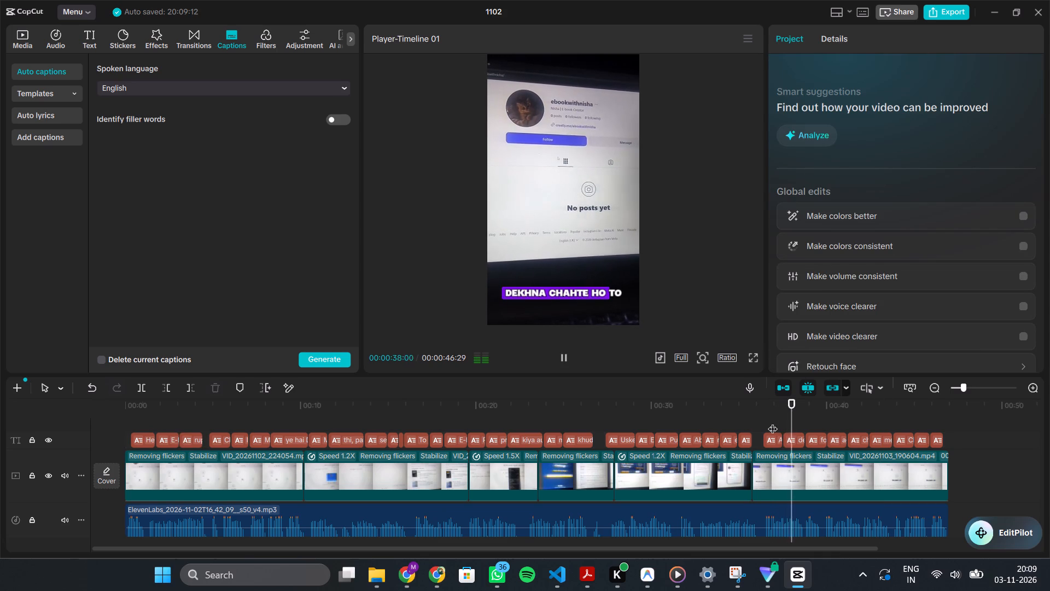
key("space")
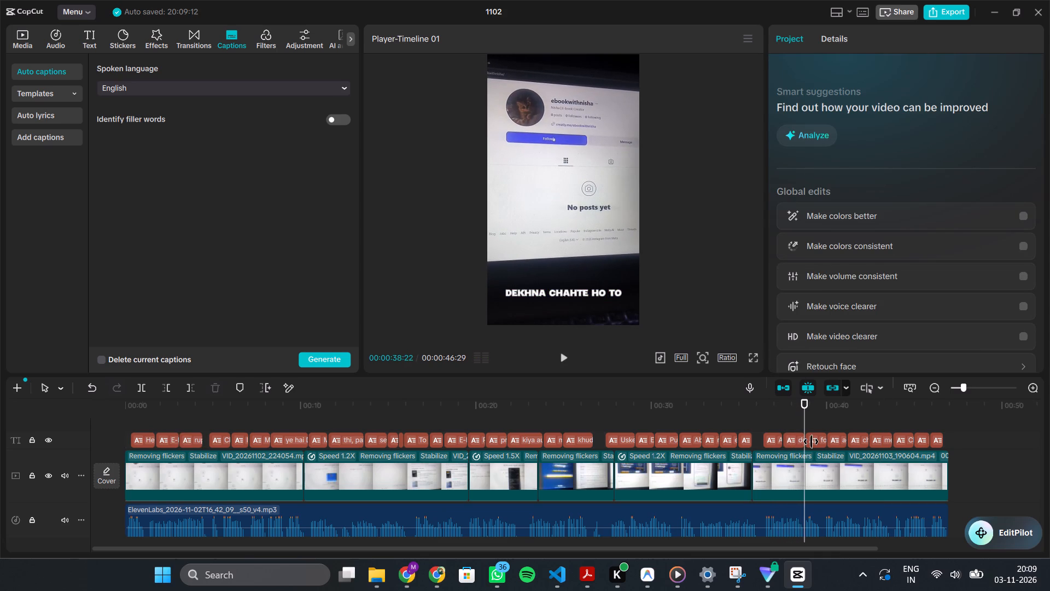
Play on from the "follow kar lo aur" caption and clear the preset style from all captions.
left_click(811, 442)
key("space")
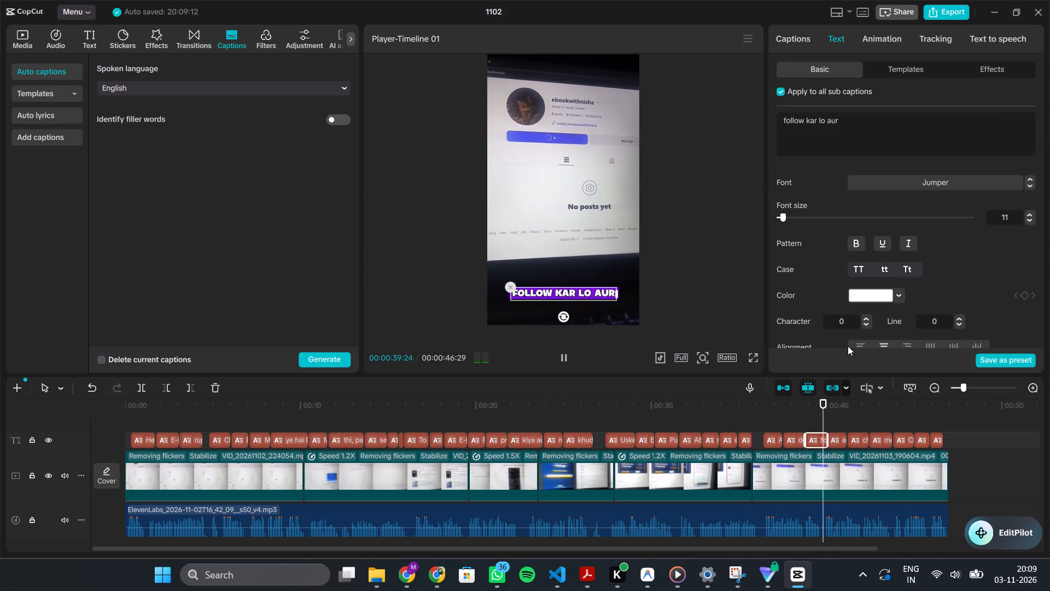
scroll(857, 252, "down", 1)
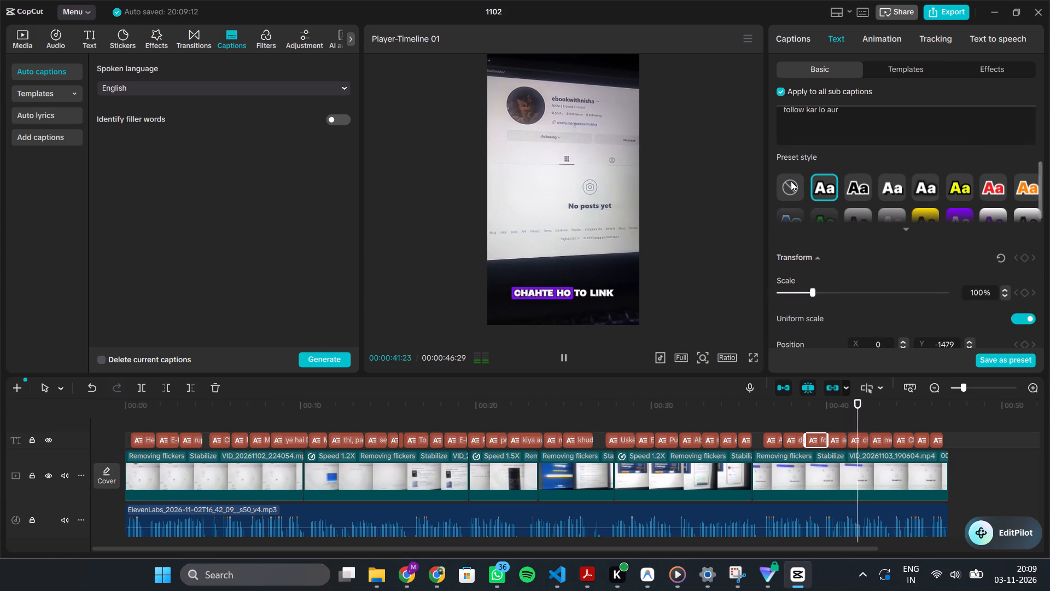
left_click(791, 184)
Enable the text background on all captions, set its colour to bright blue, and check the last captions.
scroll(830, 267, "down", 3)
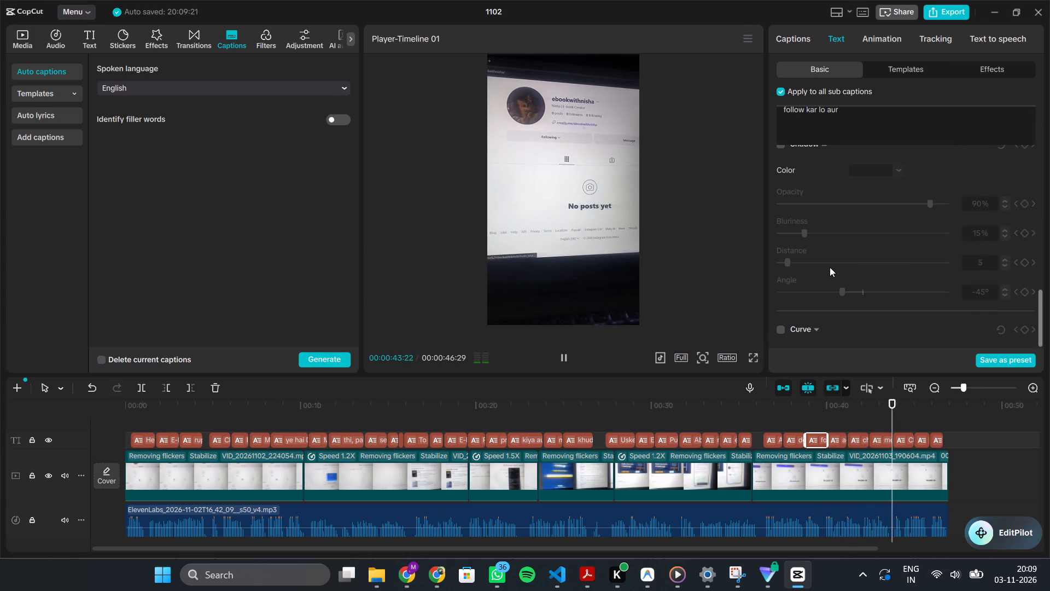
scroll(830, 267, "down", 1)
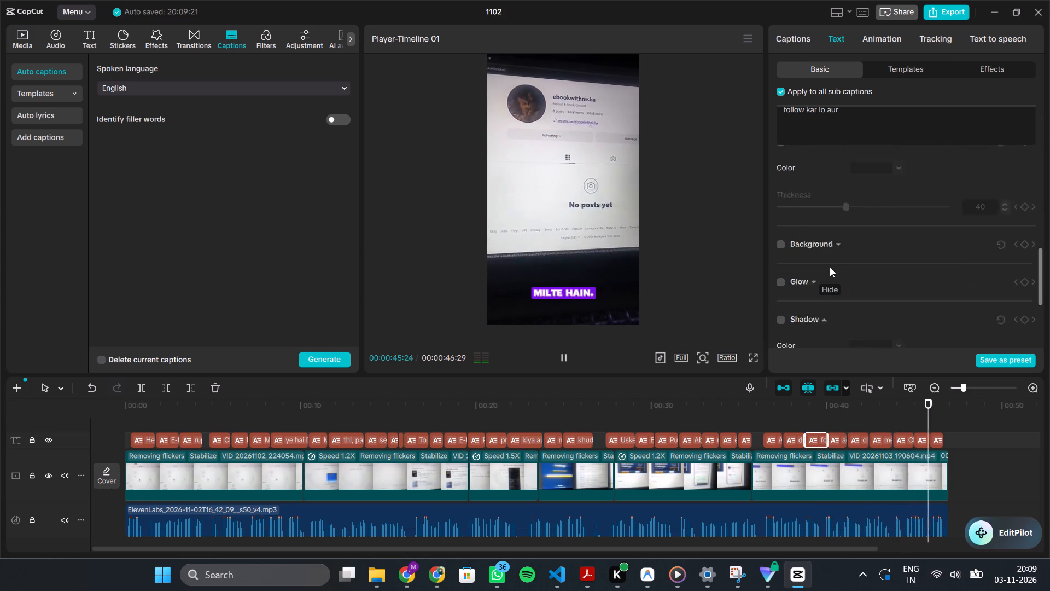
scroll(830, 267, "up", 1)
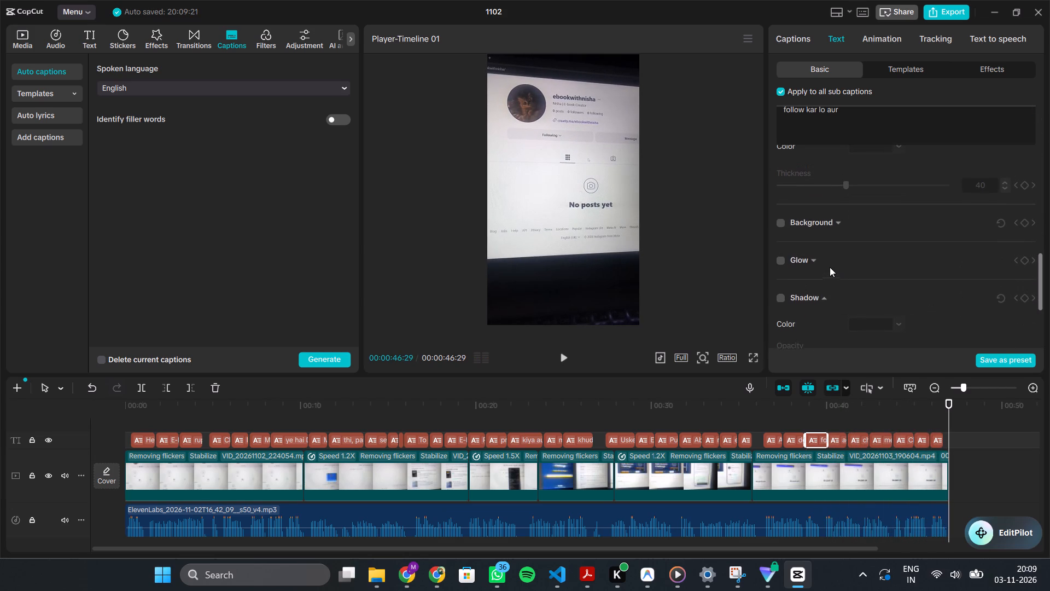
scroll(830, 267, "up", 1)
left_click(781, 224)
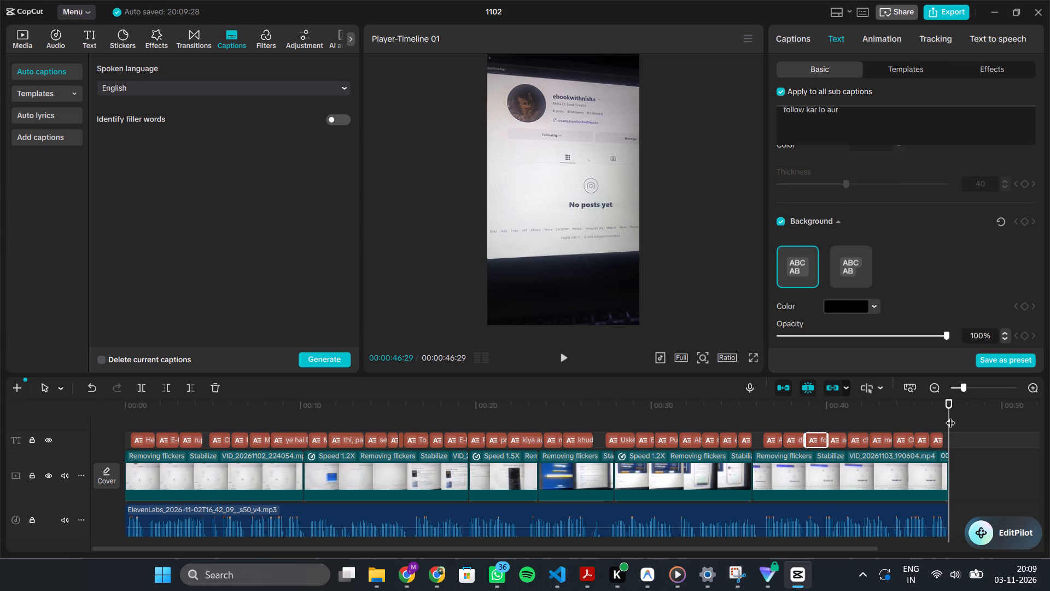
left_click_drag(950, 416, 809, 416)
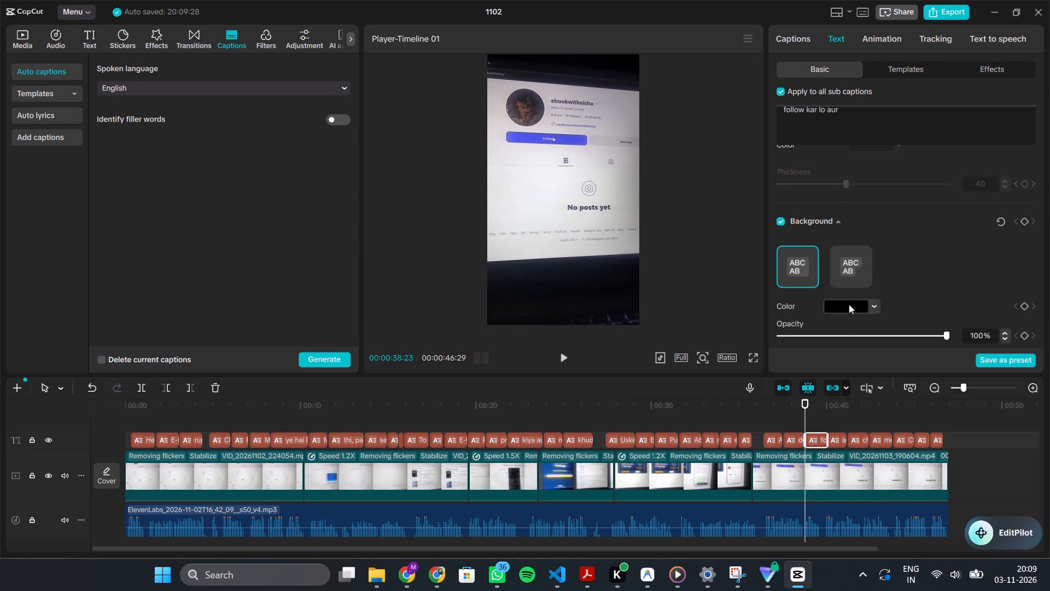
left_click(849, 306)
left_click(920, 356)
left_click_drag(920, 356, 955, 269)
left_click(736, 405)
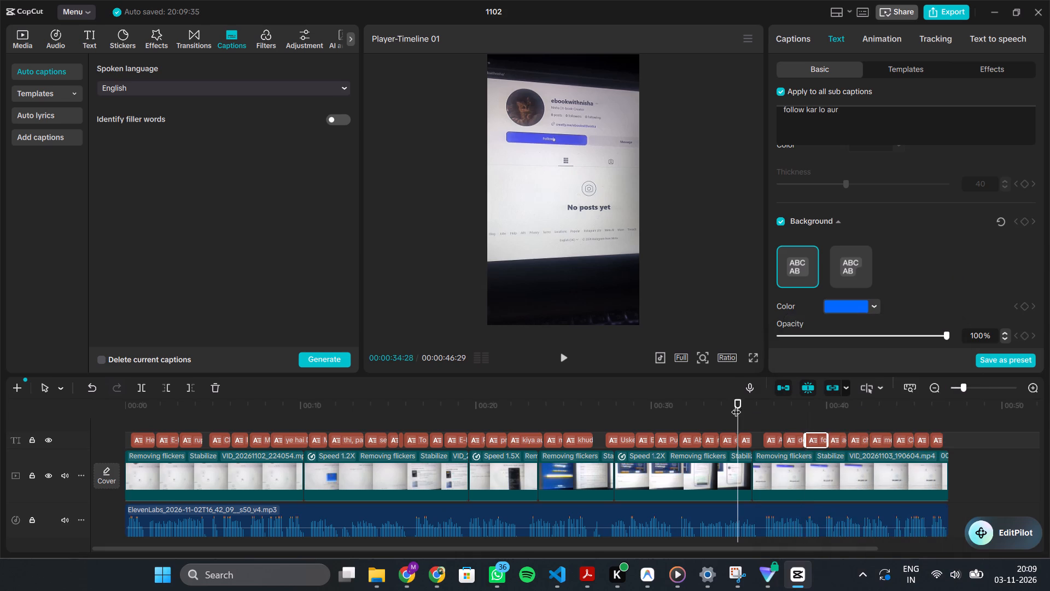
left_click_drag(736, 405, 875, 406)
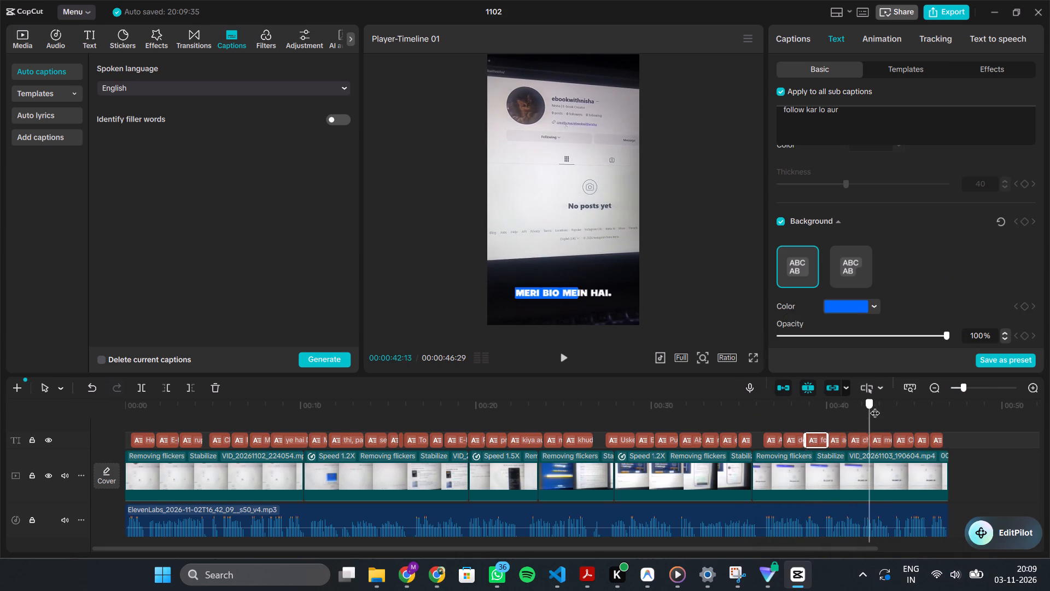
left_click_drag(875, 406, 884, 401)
Search the text templates for "active background" and look through the results for a spoken-word highlight style.
left_click(908, 62)
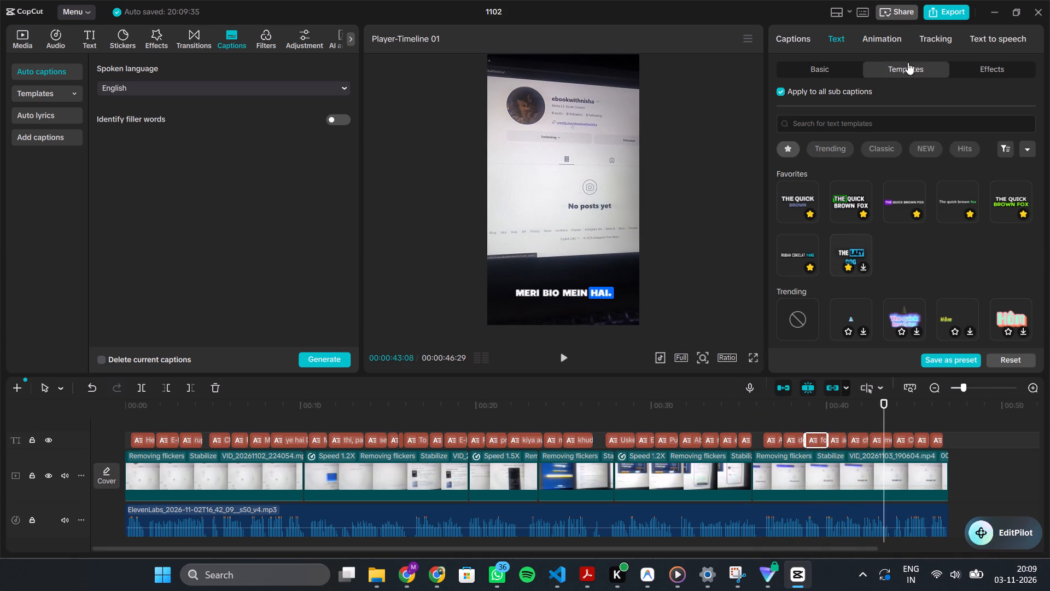
left_click(857, 120)
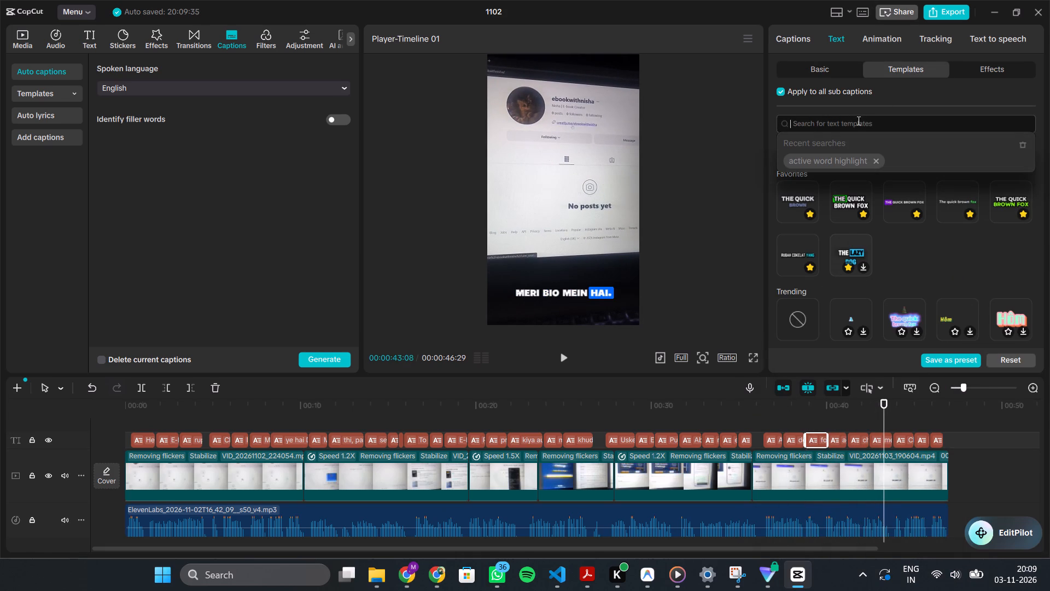
type("active background")
key("Return")
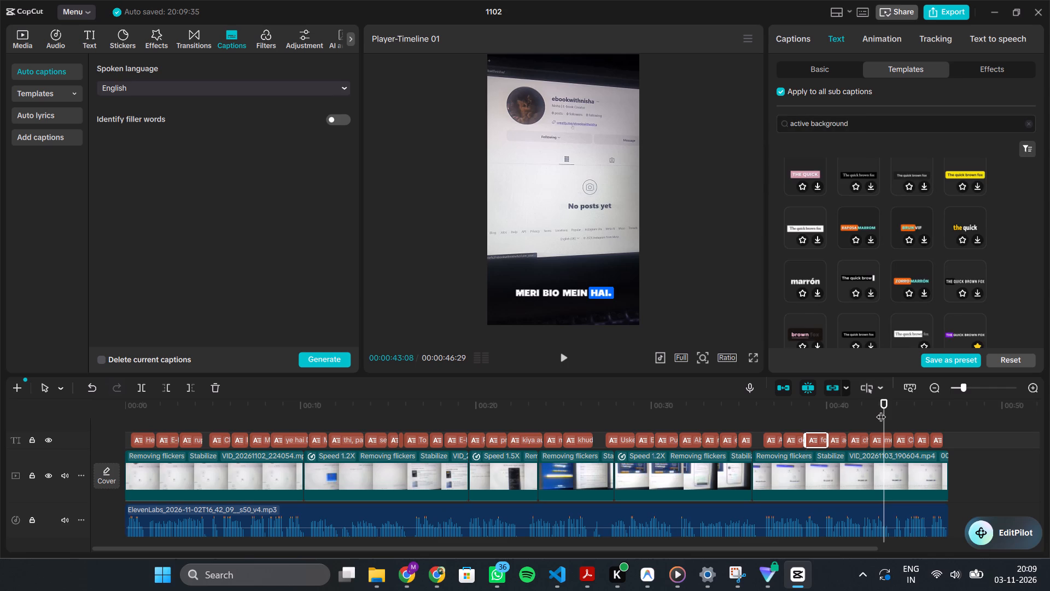
left_click_drag(881, 410, 838, 405)
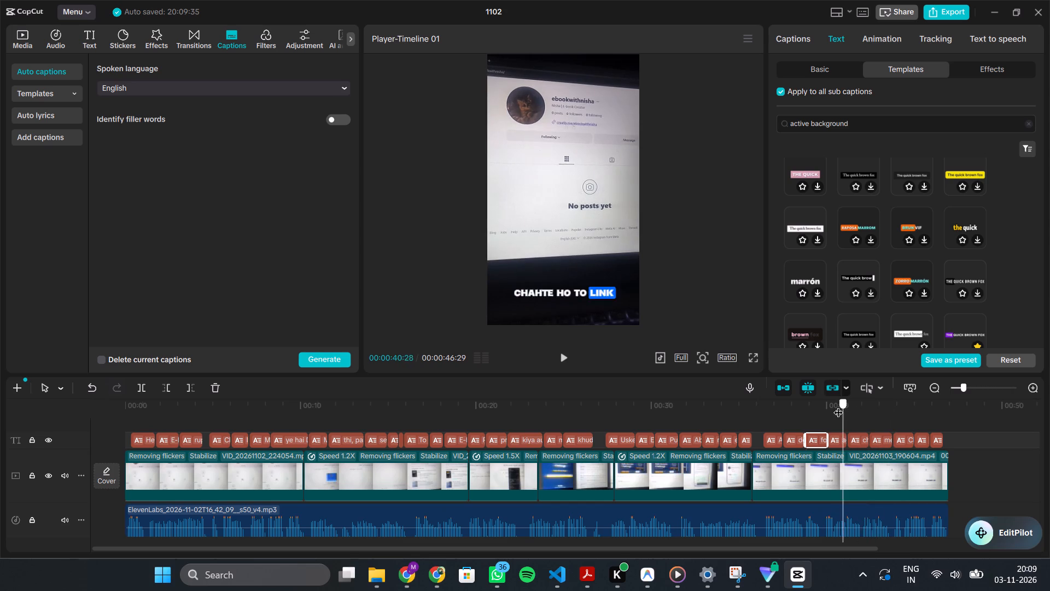
left_click_drag(838, 405, 766, 400)
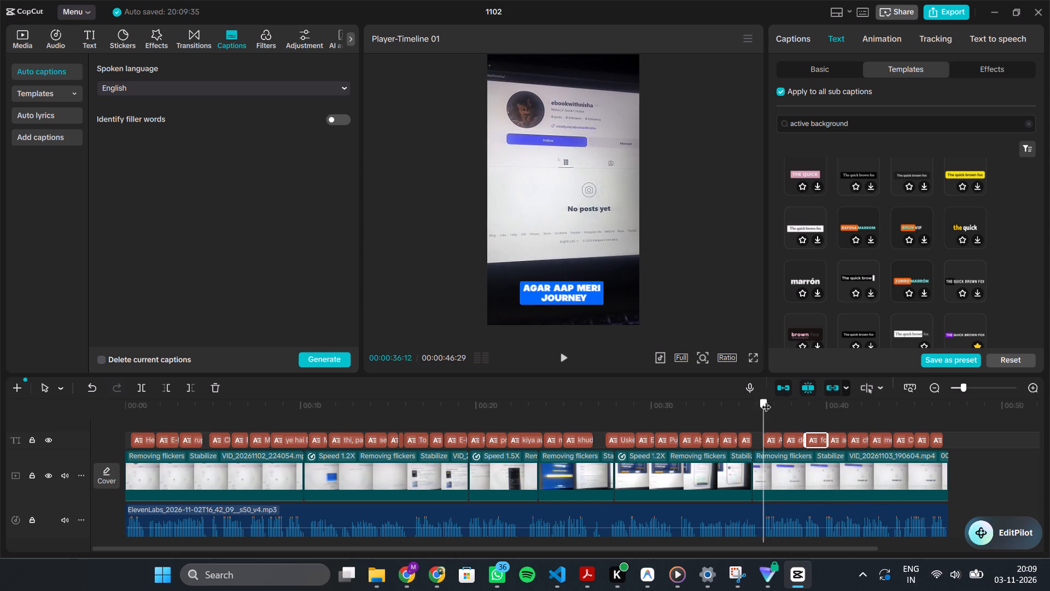
left_click_drag(766, 400, 767, 400)
scroll(915, 217, "down", 1)
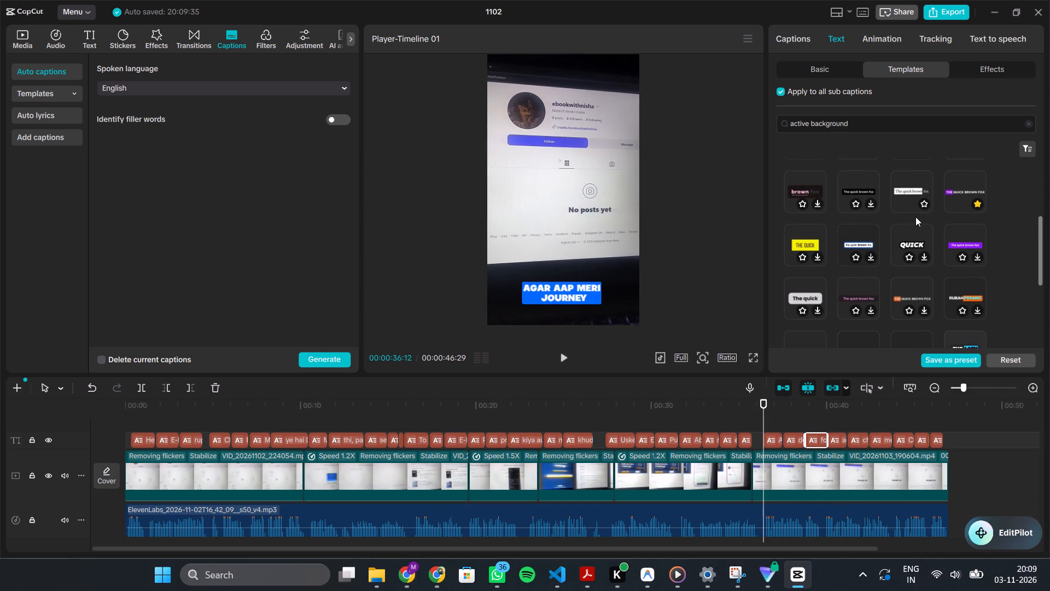
scroll(915, 217, "down", 2)
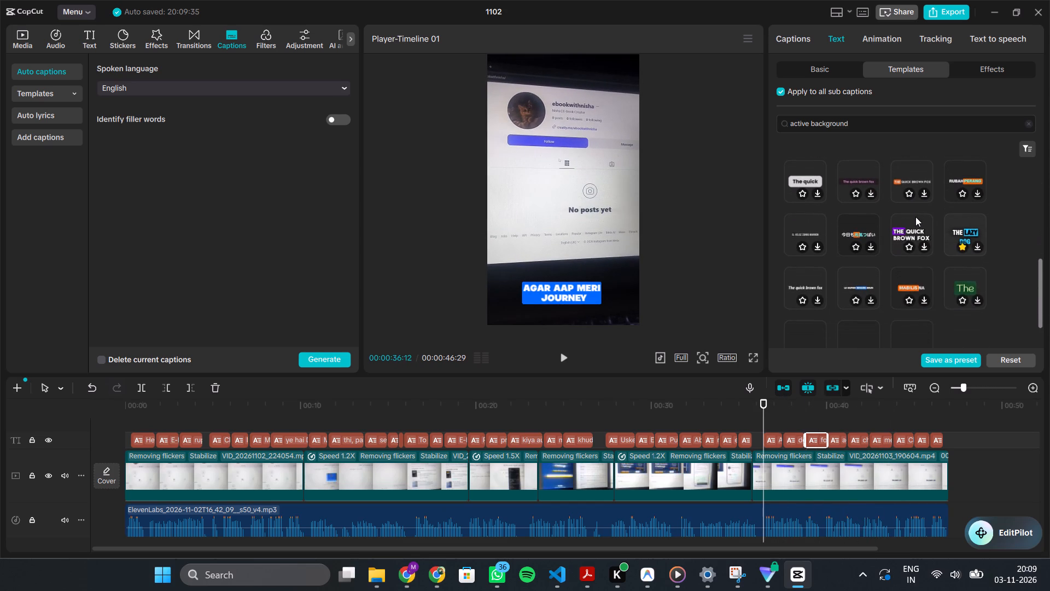
scroll(915, 217, "down", 1)
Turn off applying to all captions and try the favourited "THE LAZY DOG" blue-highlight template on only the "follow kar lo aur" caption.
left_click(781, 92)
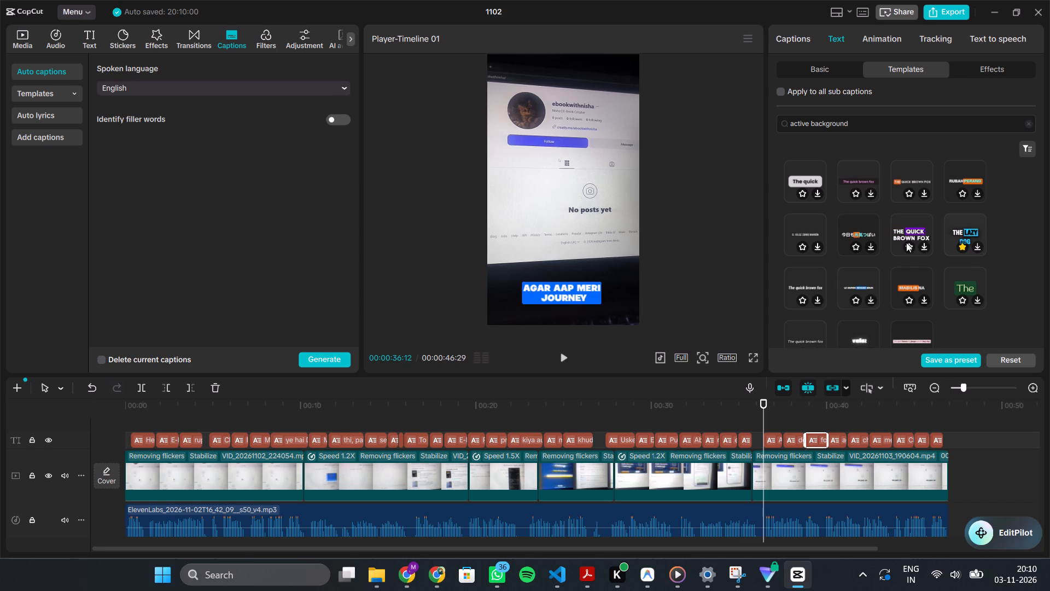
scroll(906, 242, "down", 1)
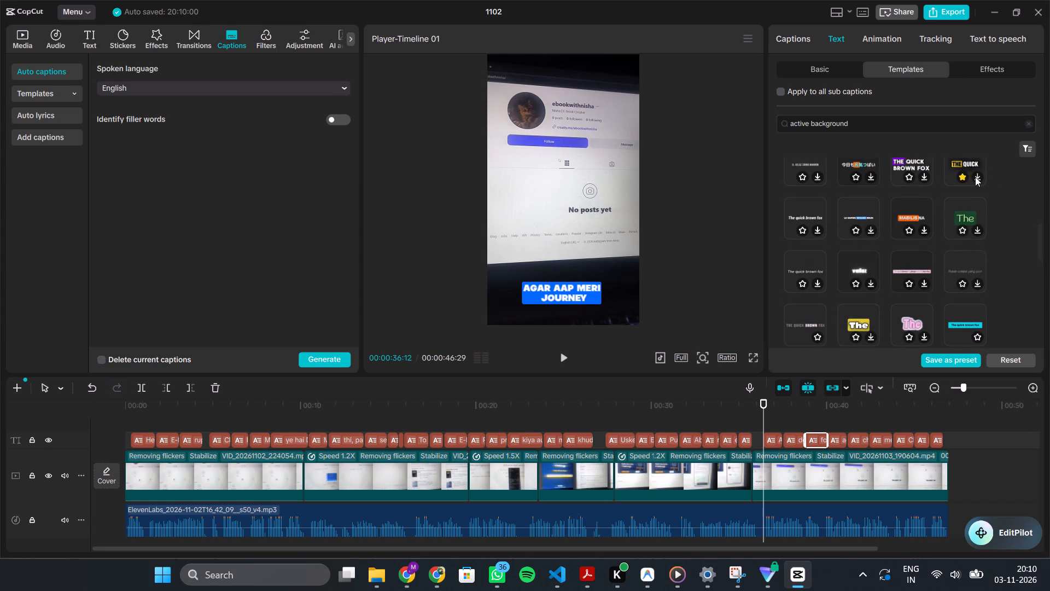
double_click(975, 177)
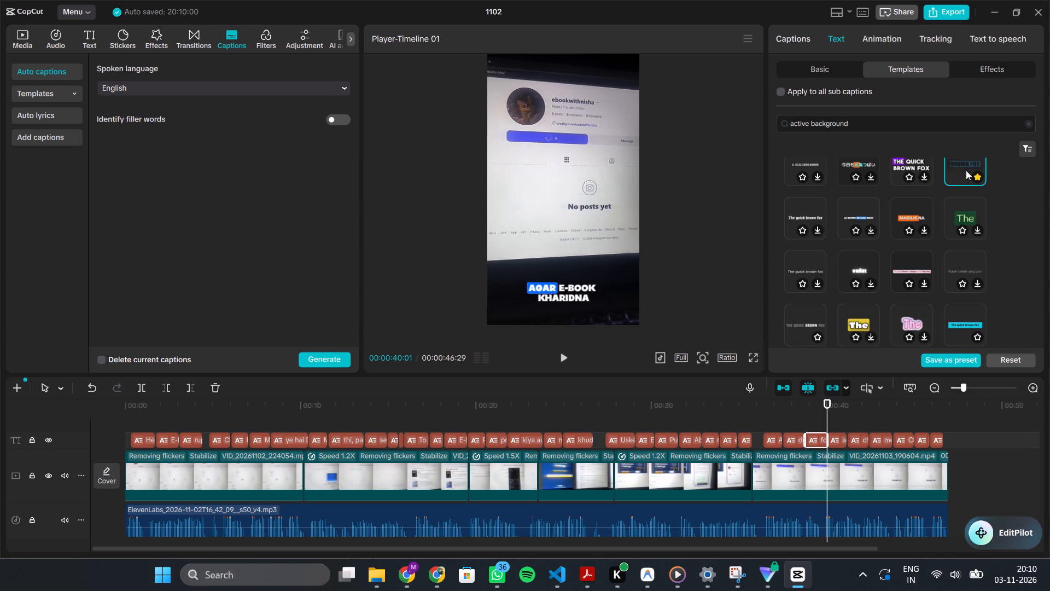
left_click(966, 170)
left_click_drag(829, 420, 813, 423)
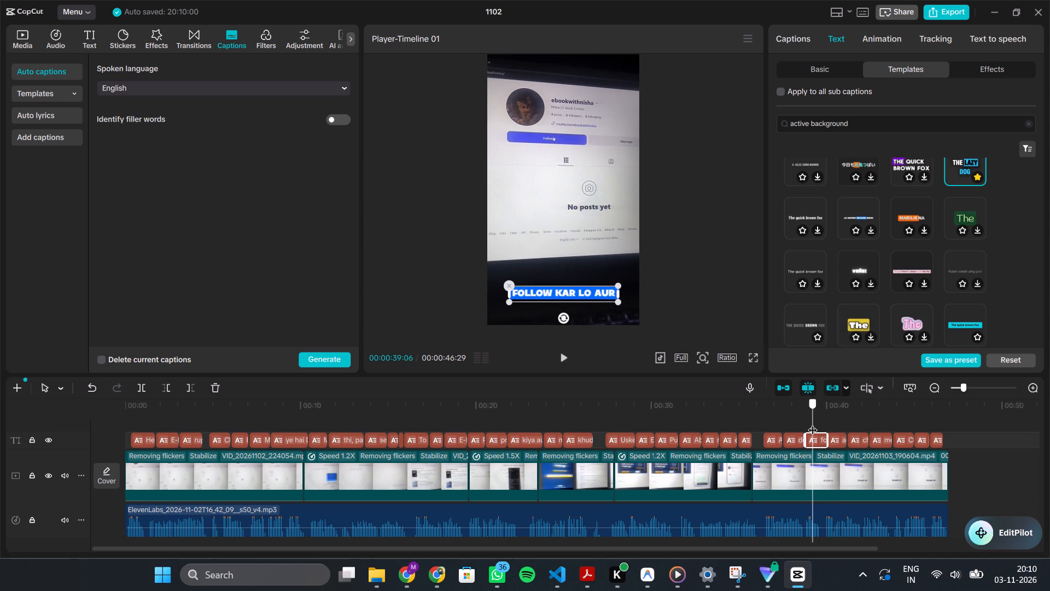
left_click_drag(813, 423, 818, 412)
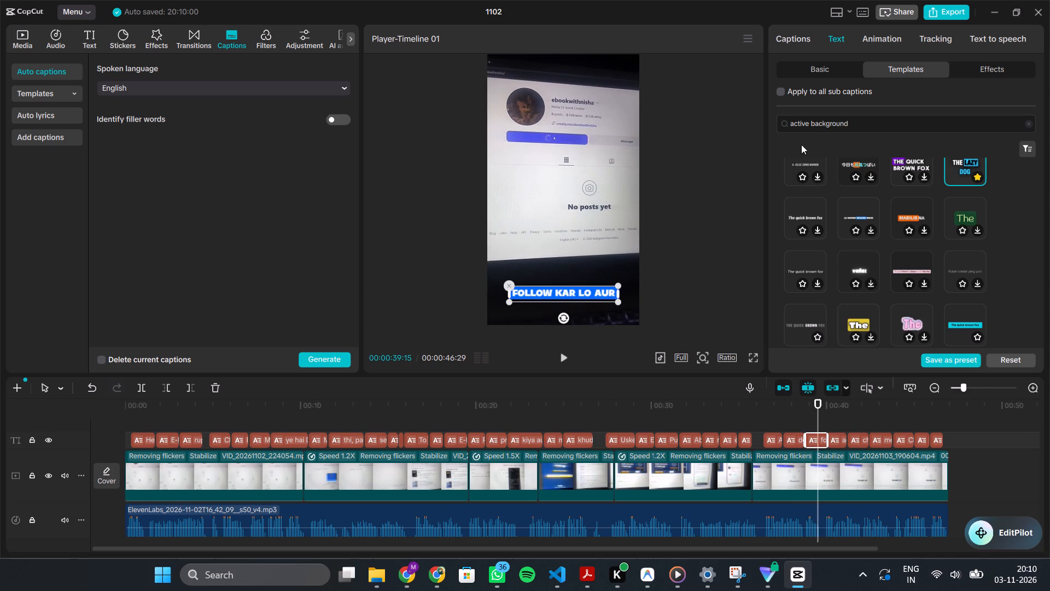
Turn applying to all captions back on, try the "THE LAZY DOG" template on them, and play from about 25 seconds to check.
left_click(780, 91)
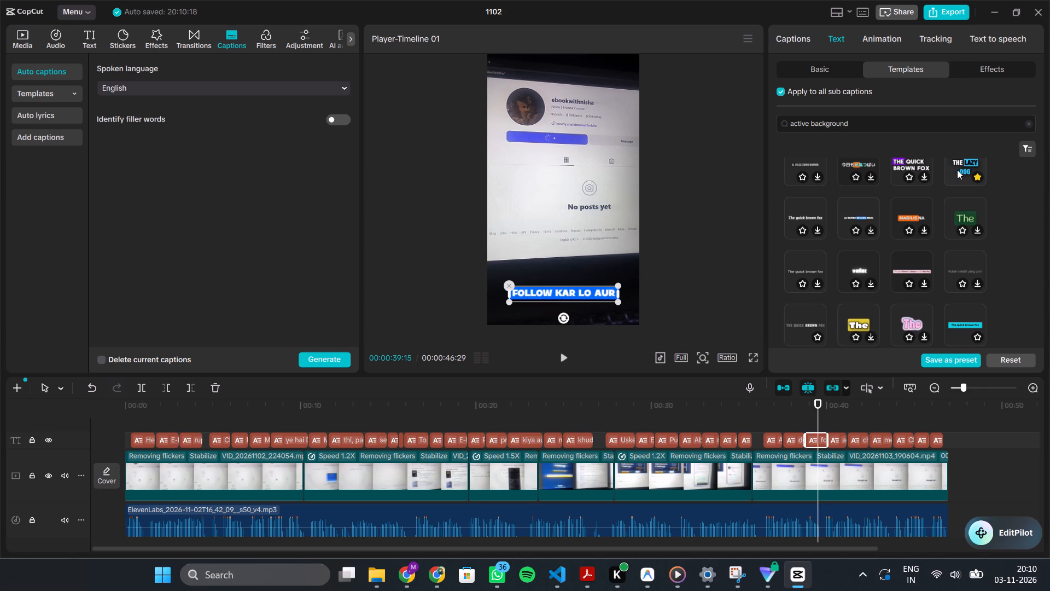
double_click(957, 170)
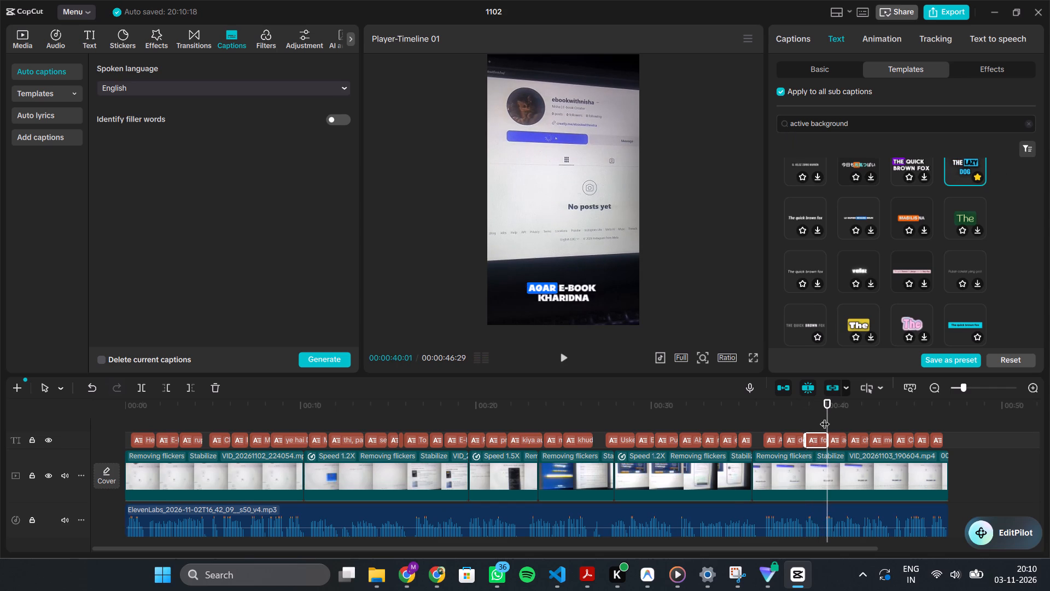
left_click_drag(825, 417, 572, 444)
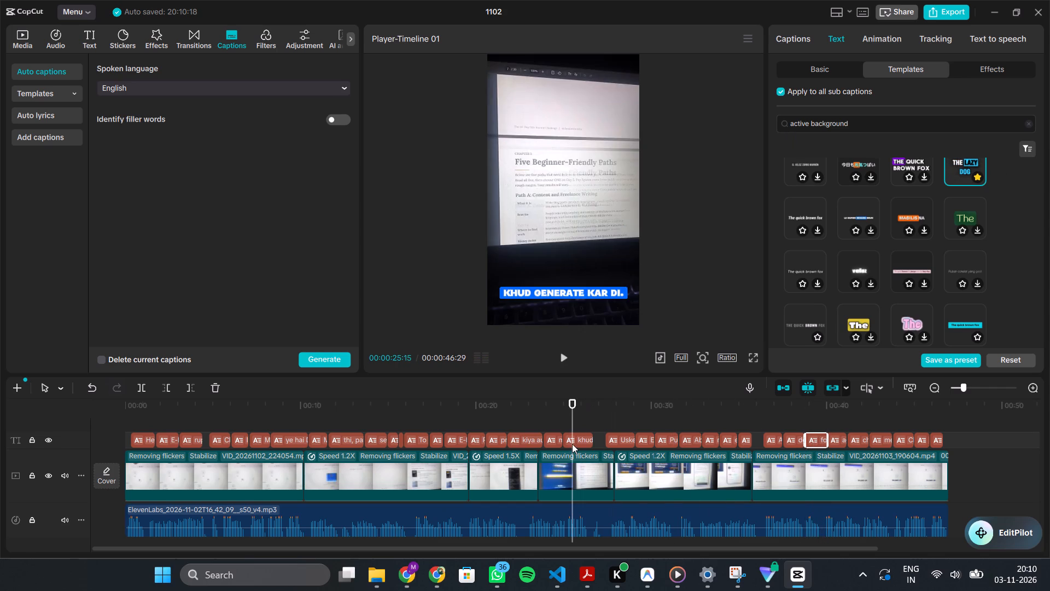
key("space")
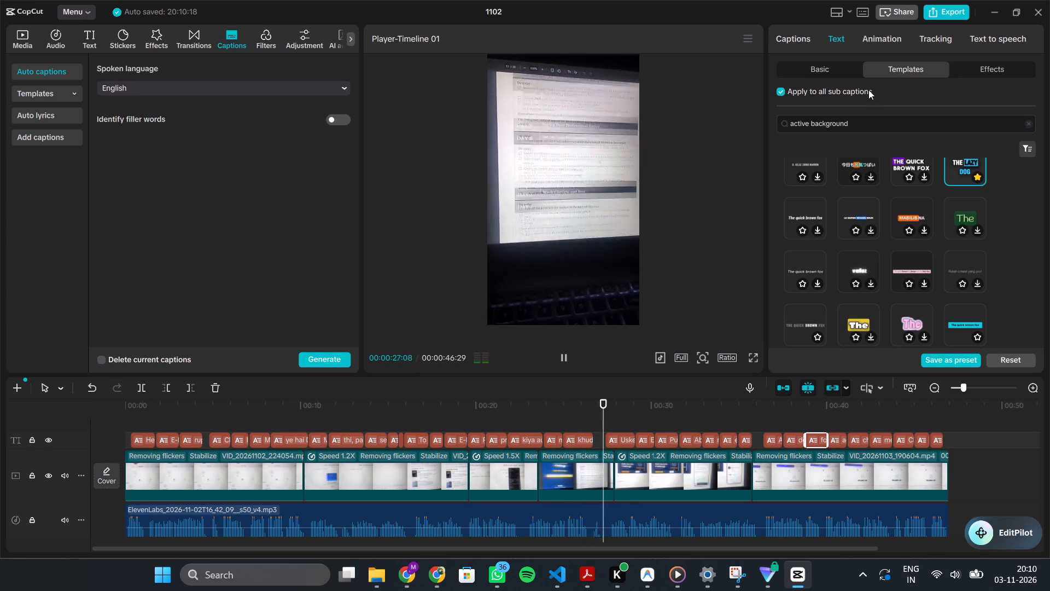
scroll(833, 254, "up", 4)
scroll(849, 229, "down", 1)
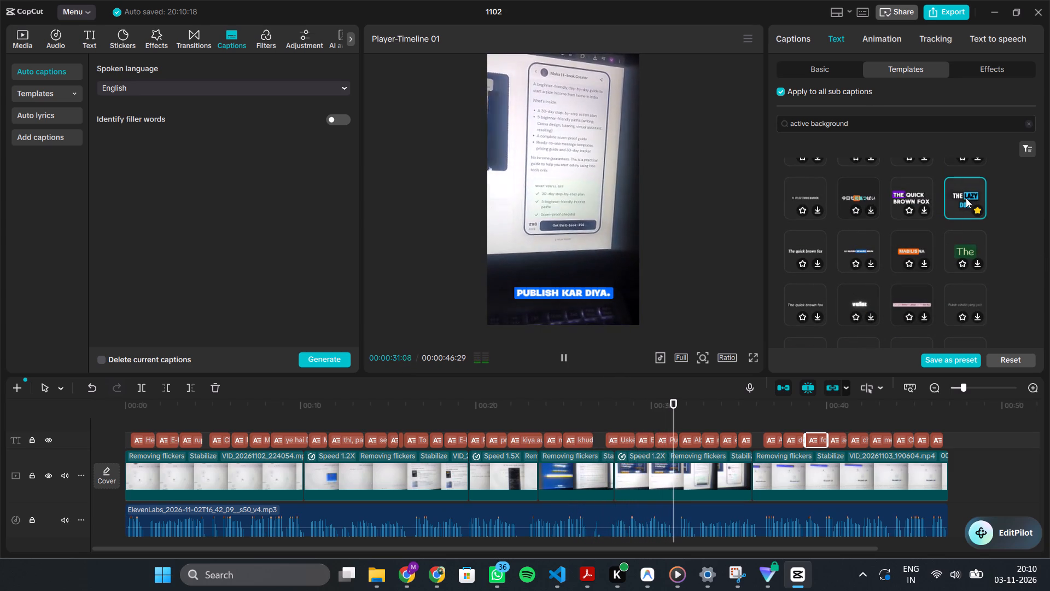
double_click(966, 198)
Apply the orange-highlight template to all captions and retry the "THE LAZY DOG" template over it.
double_click(909, 247)
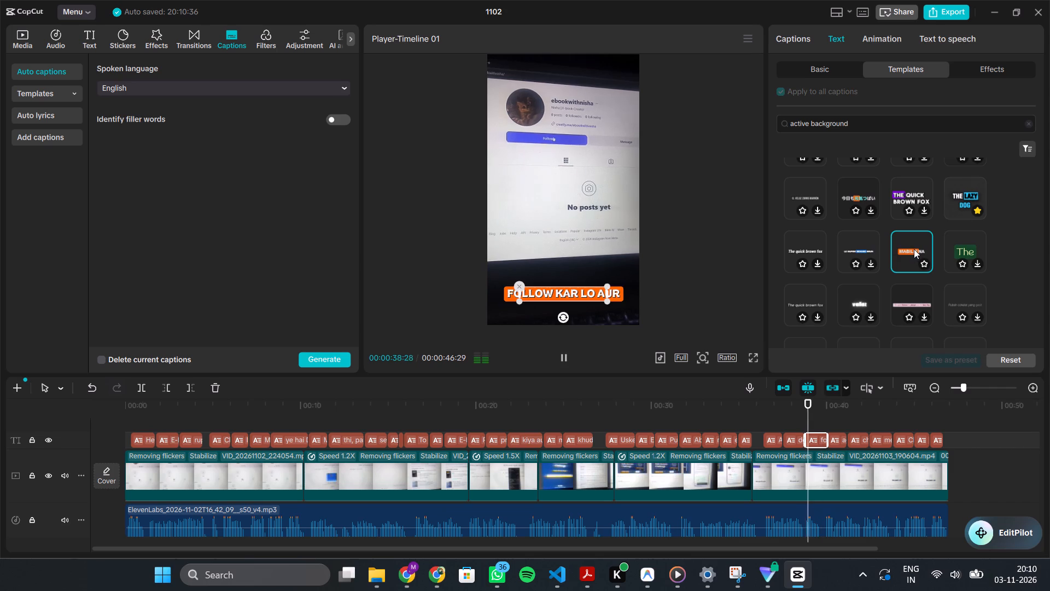
double_click(959, 200)
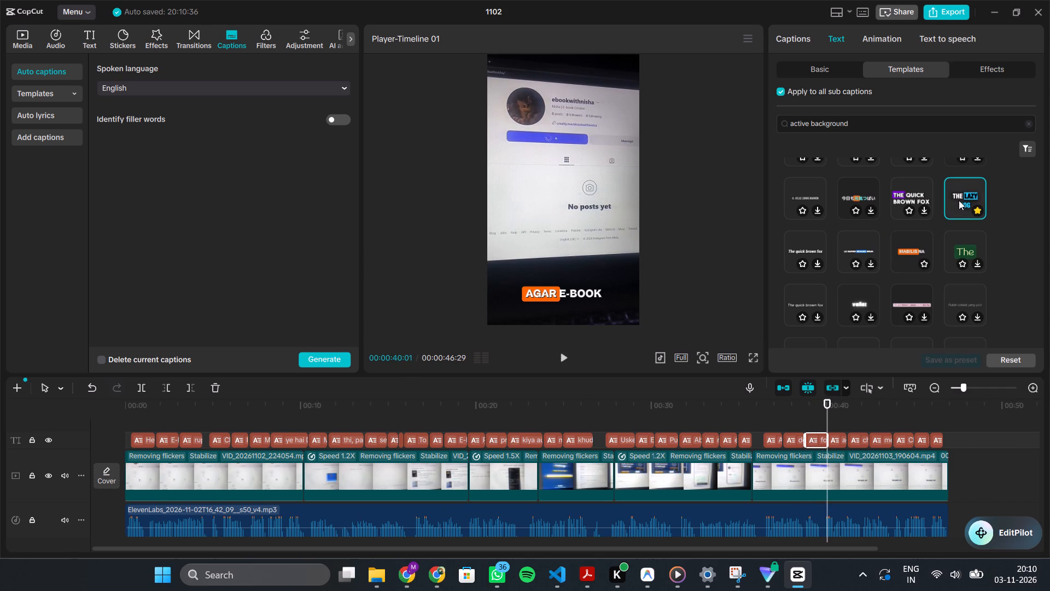
double_click(959, 200)
Browse the remaining "active background" results, clear the search, and apply the favourite purple-highlight template to all captions.
scroll(959, 200, "down", 1)
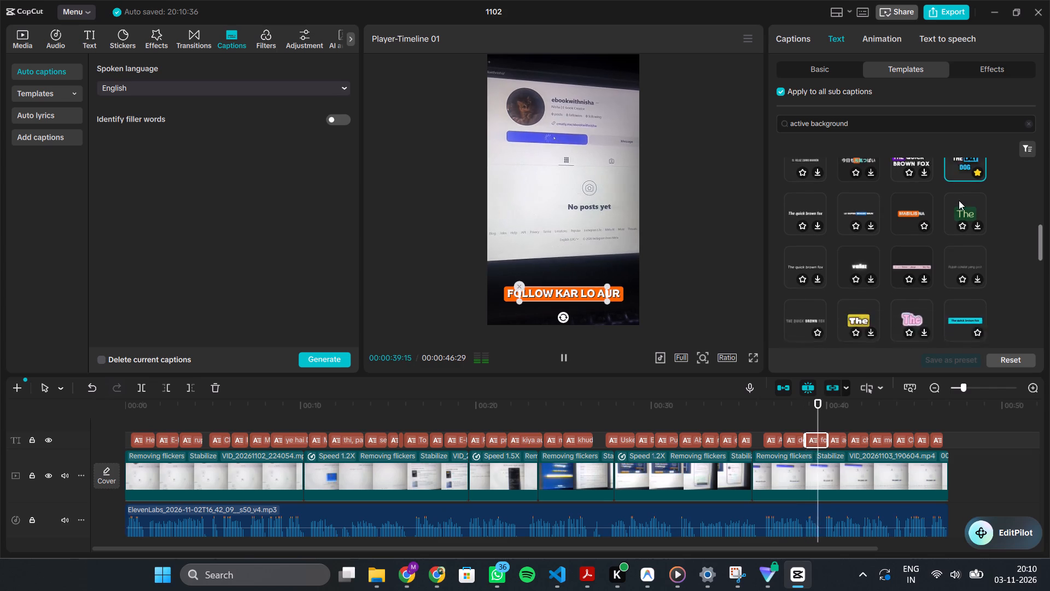
scroll(959, 200, "down", 1)
scroll(865, 255, "down", 1)
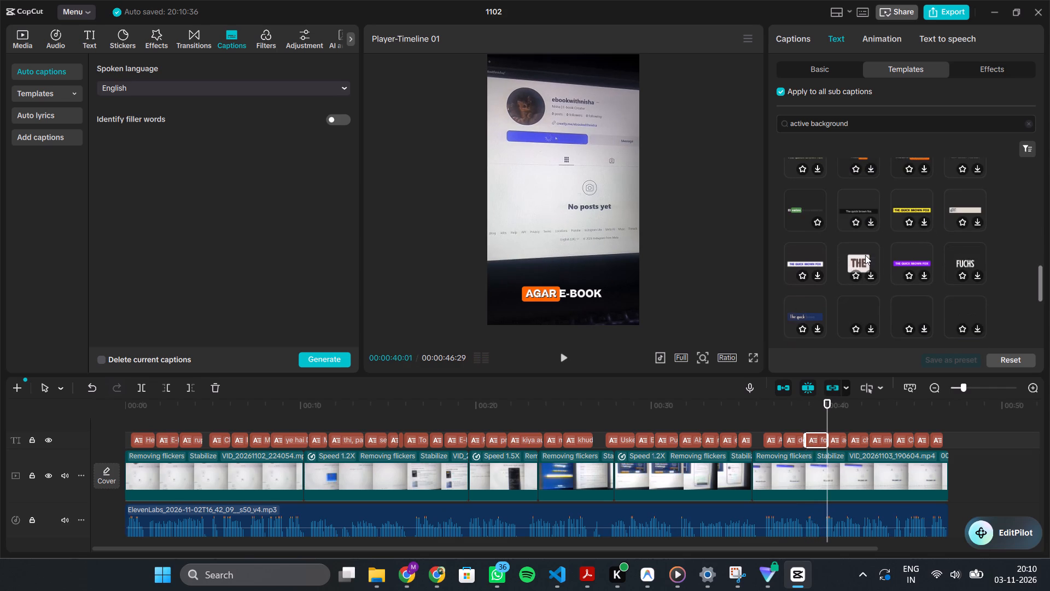
scroll(865, 255, "down", 1)
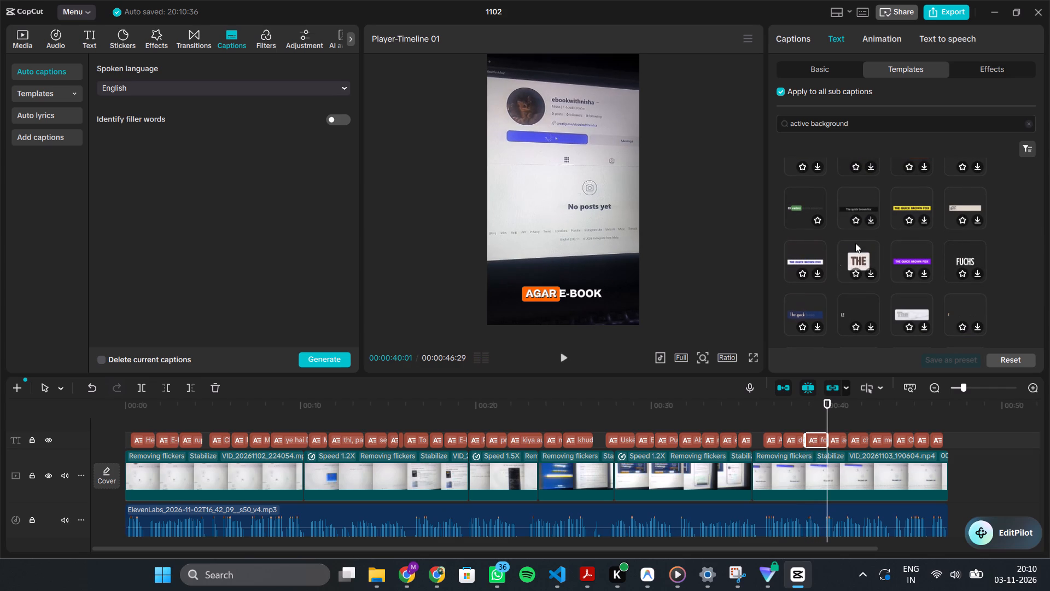
scroll(888, 221, "up", 8)
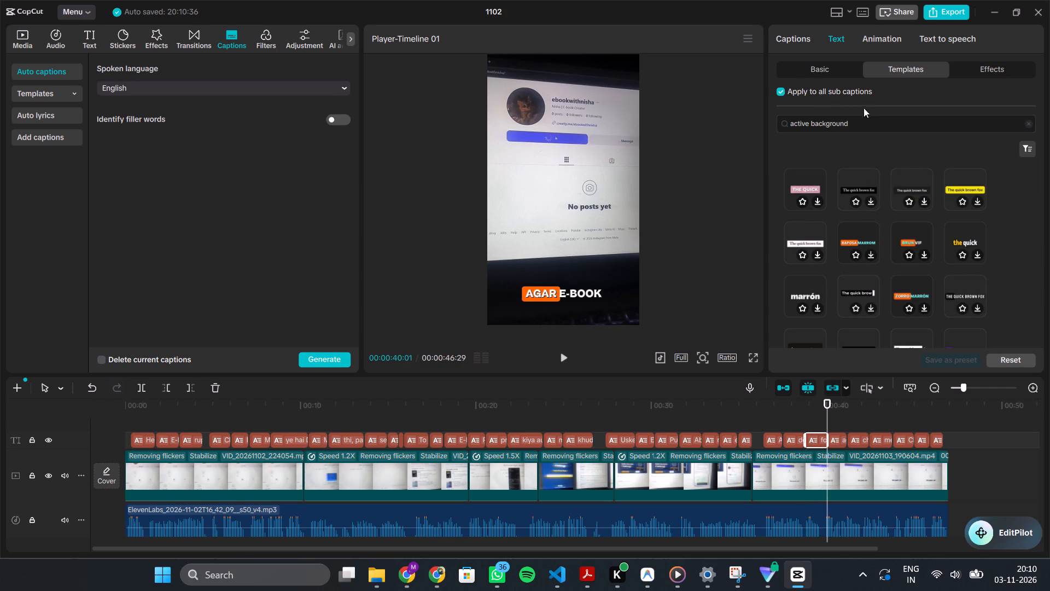
left_click(1030, 128)
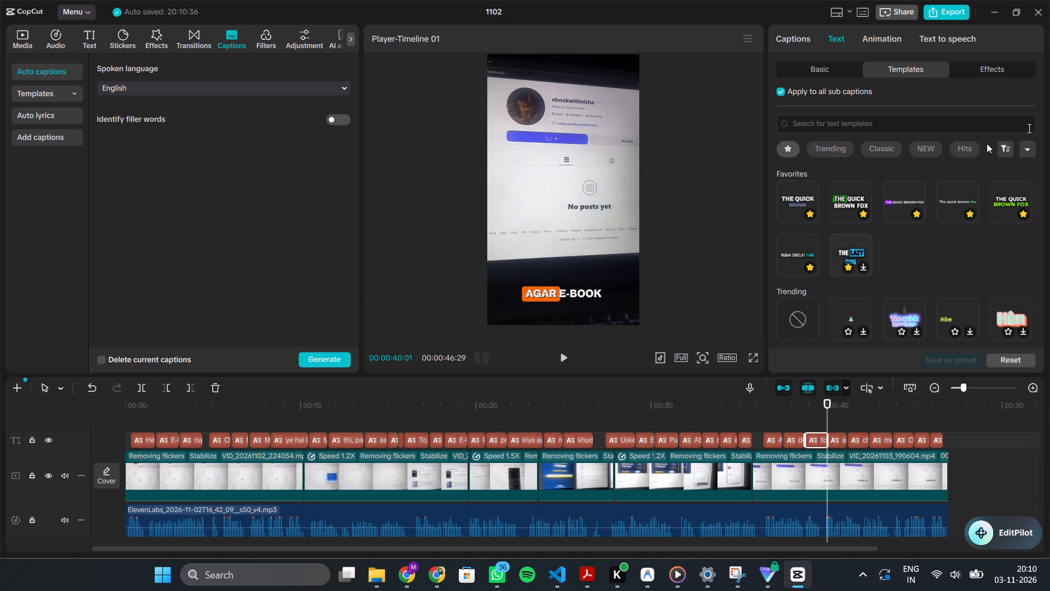
double_click(896, 197)
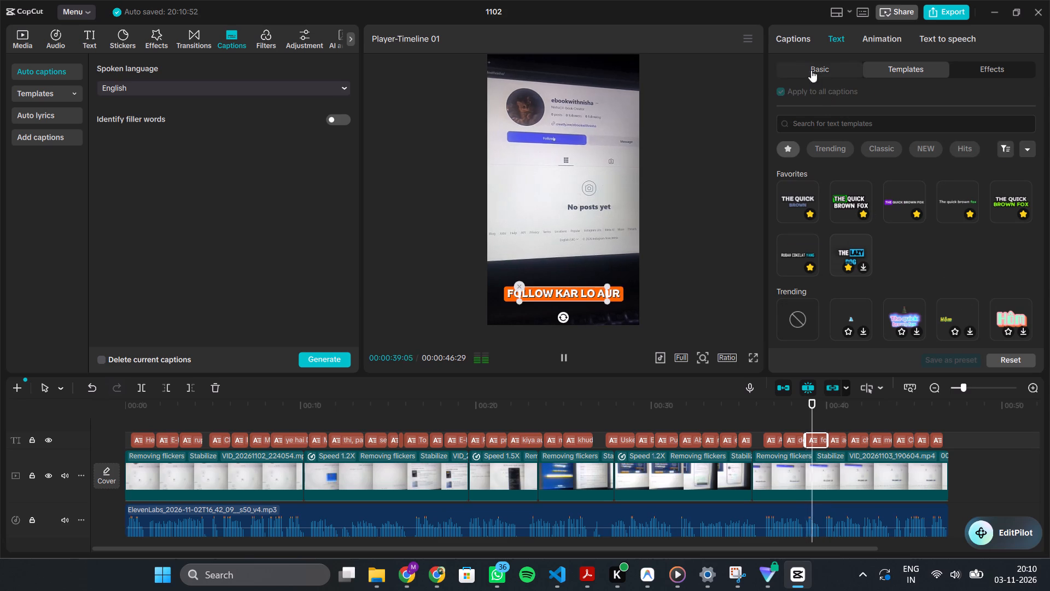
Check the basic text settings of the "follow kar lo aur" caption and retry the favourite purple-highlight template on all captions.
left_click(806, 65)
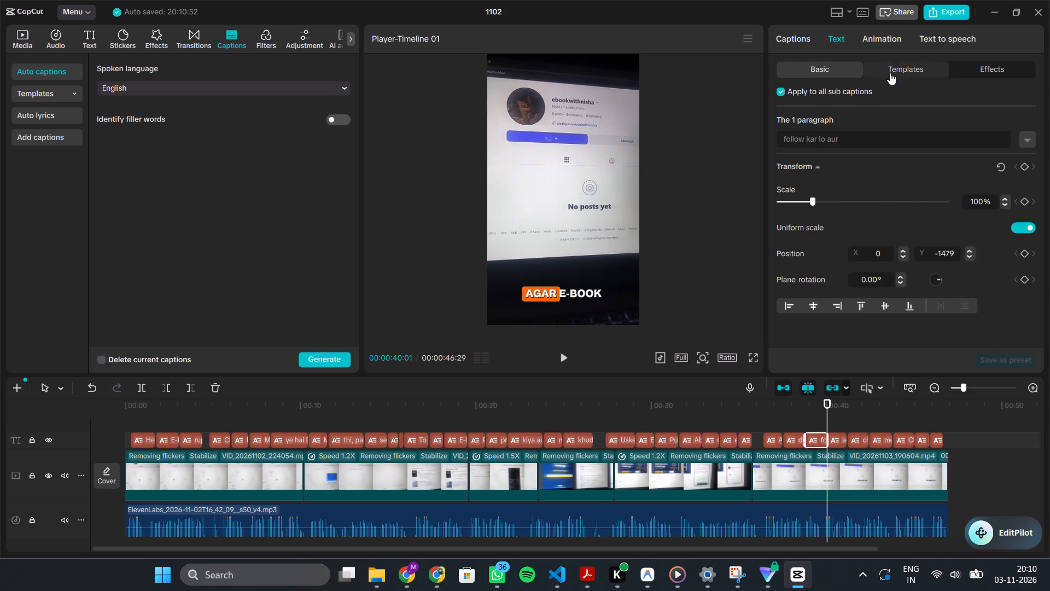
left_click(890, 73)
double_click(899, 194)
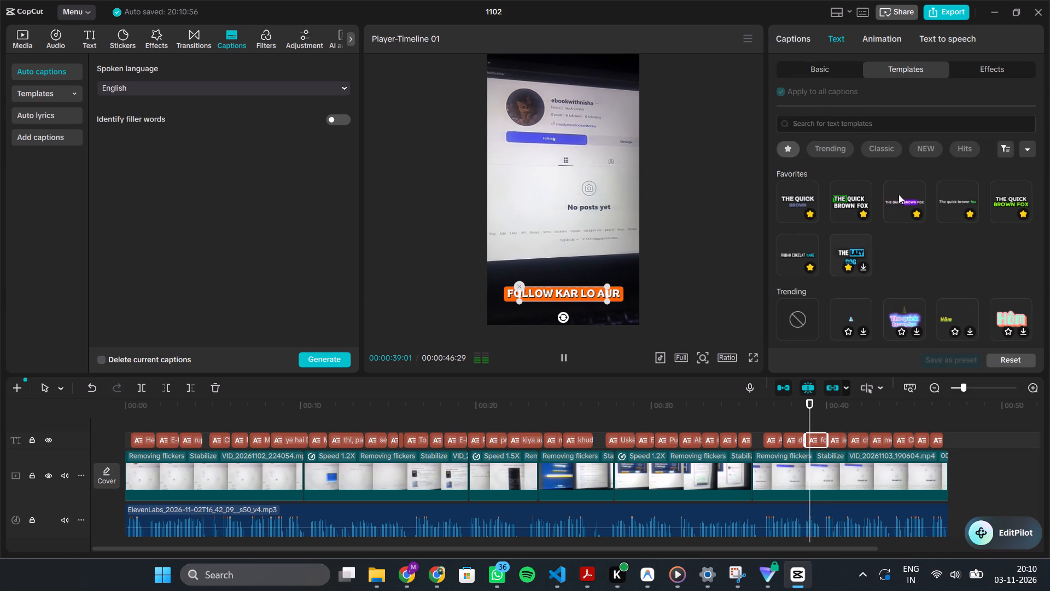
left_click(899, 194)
Close and reopen the 1102 project.
left_click(1030, 9)
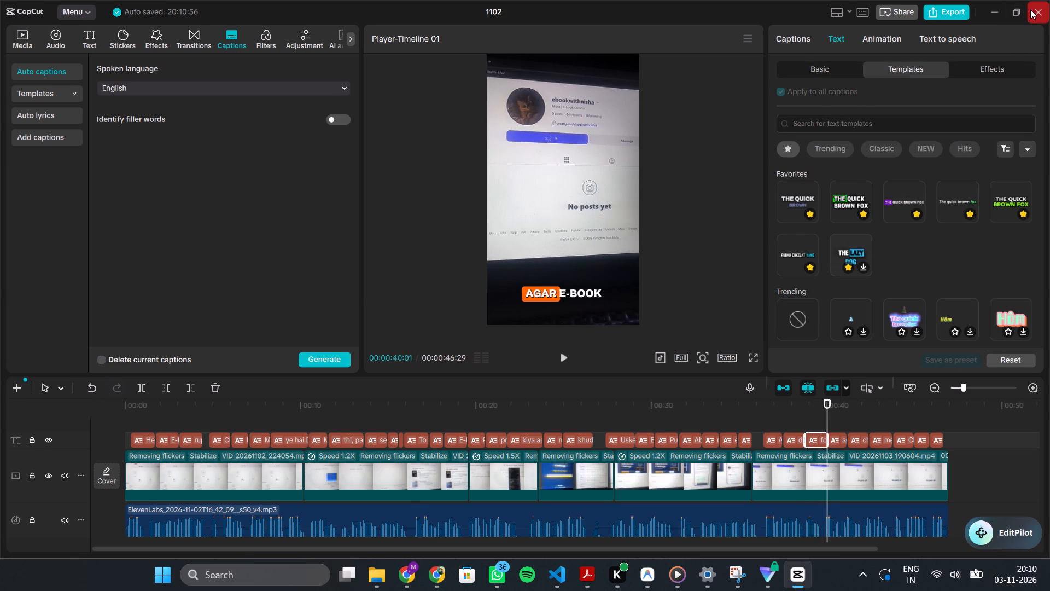
scroll(253, 485, "down", 1)
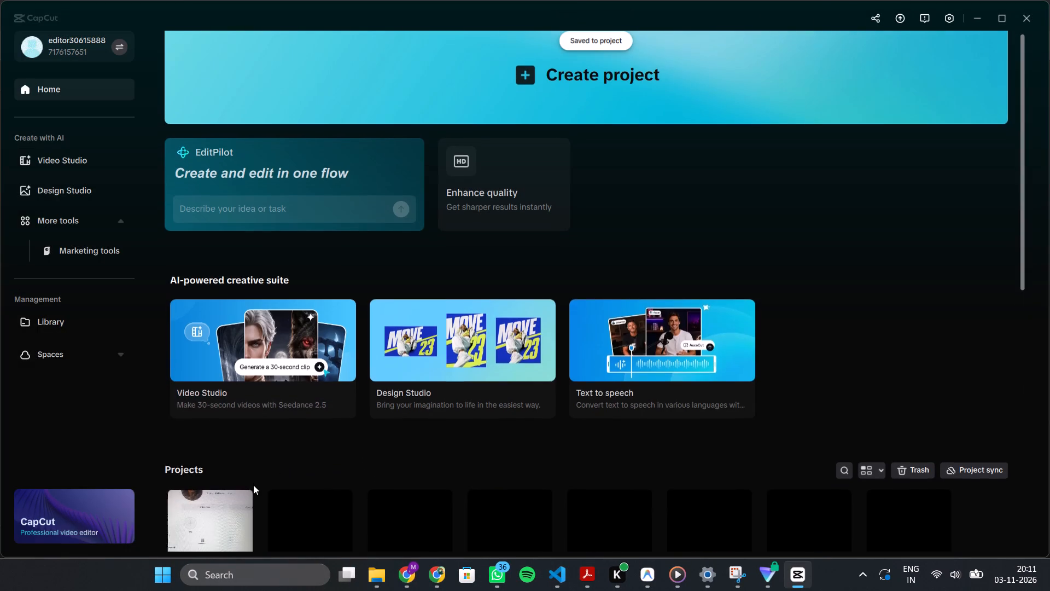
Open the 1102 project again.
double_click(208, 506)
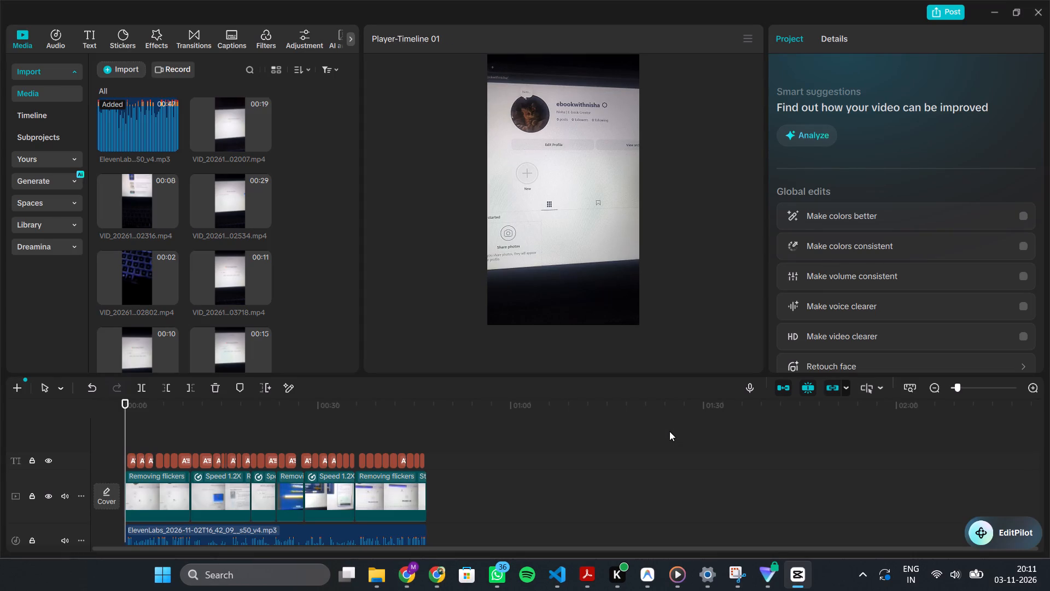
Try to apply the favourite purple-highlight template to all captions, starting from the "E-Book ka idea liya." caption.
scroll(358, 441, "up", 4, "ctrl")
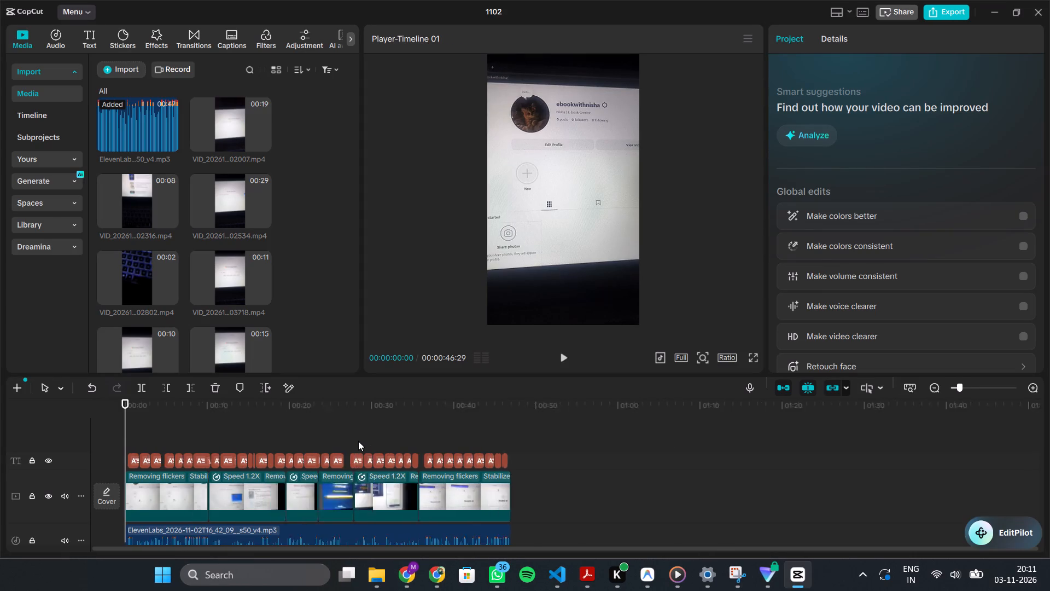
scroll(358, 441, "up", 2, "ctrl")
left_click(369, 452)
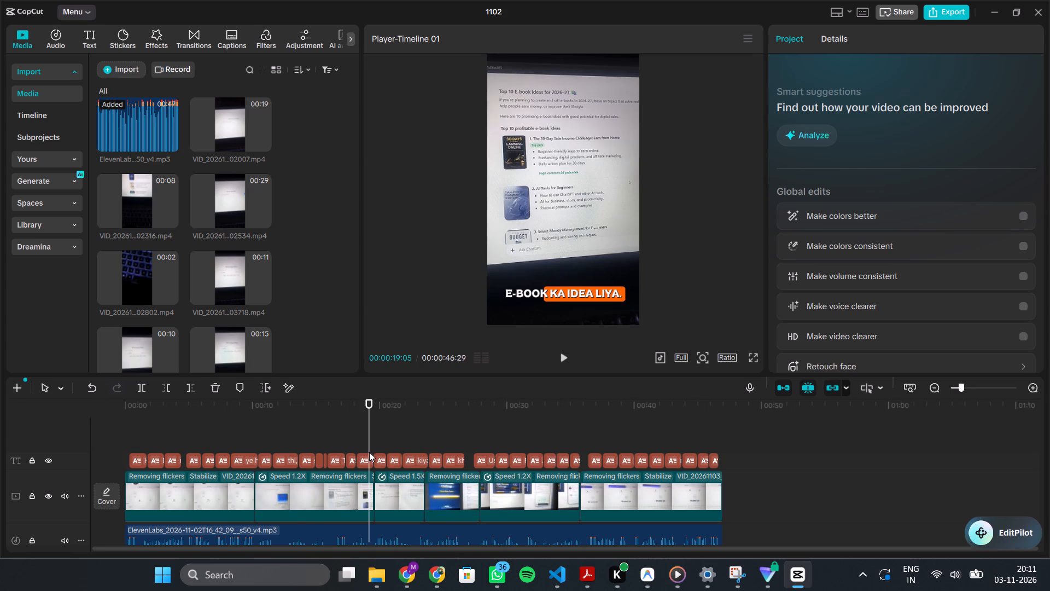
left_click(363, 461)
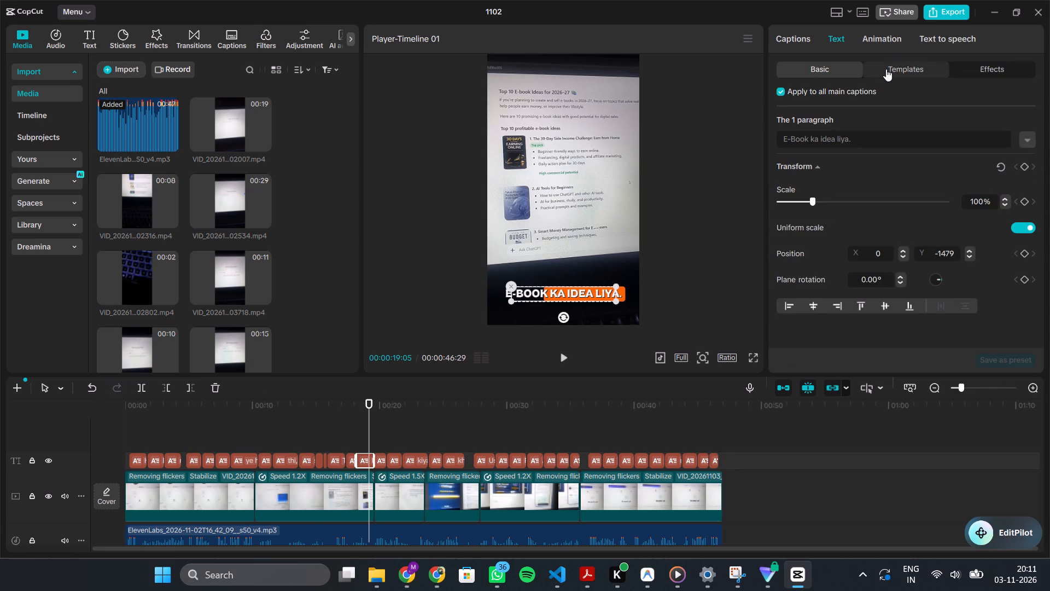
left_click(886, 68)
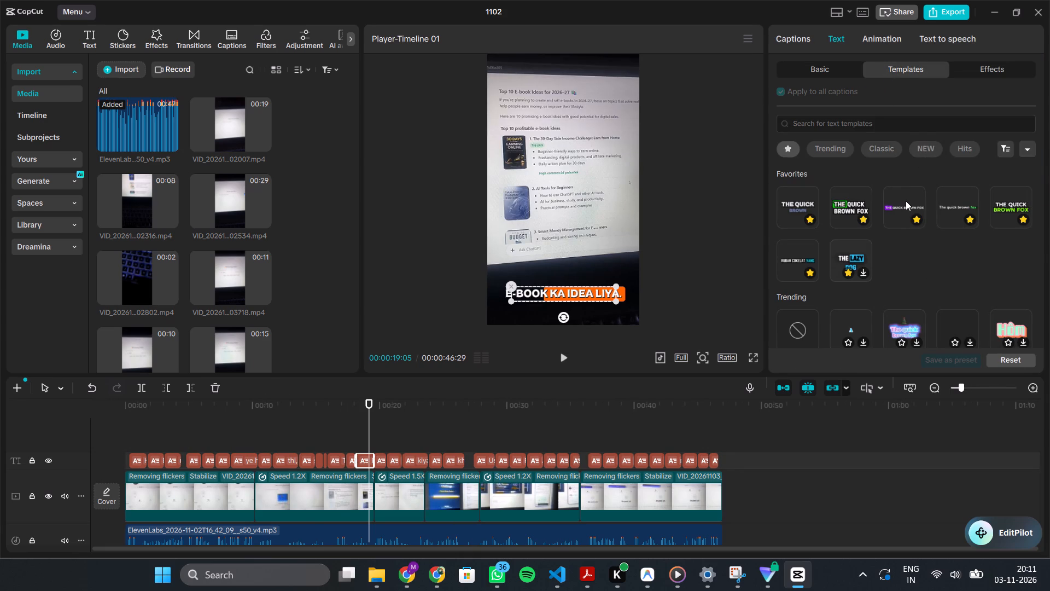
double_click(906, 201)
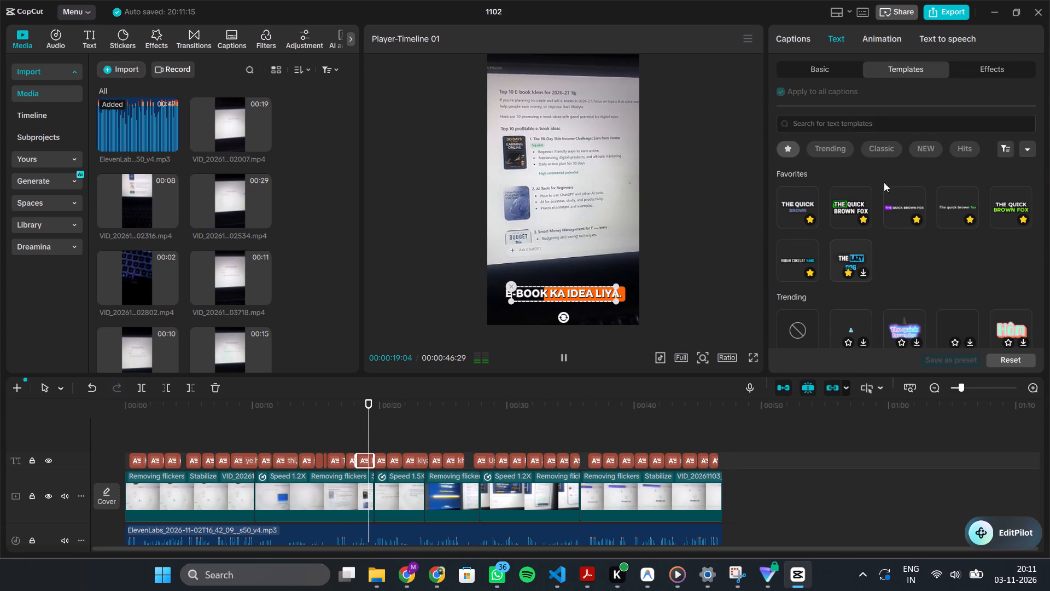
Check the basic text settings of the "E-Book ka idea liya." caption and return to its text templates.
left_click(826, 68)
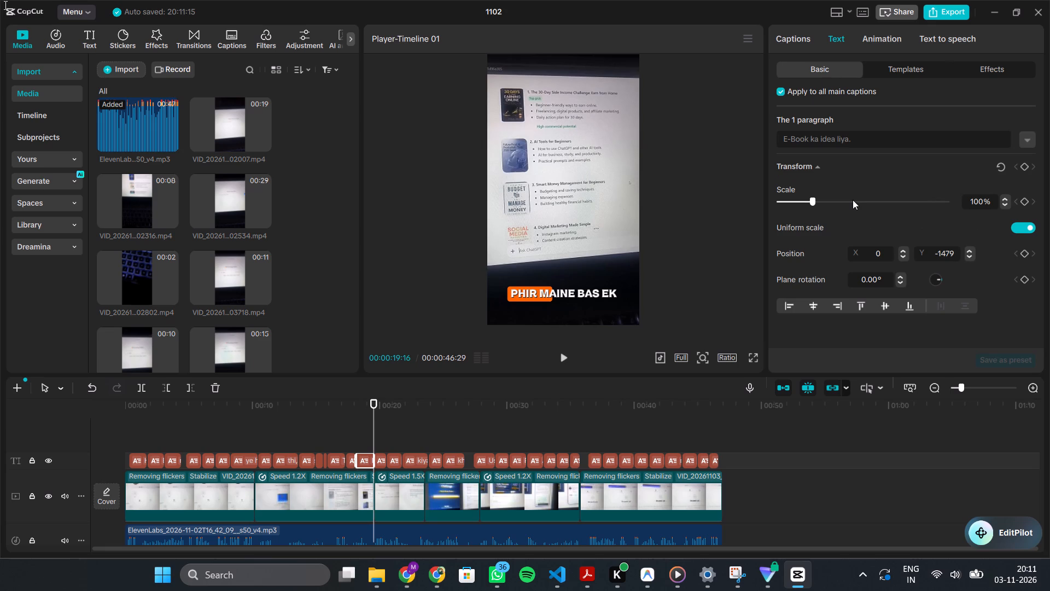
scroll(853, 200, "down", 3)
scroll(853, 200, "up", 2)
double_click(909, 72)
Select the caption beginning "To maine" on the caption track.
scroll(317, 454, "up", 9, "ctrl")
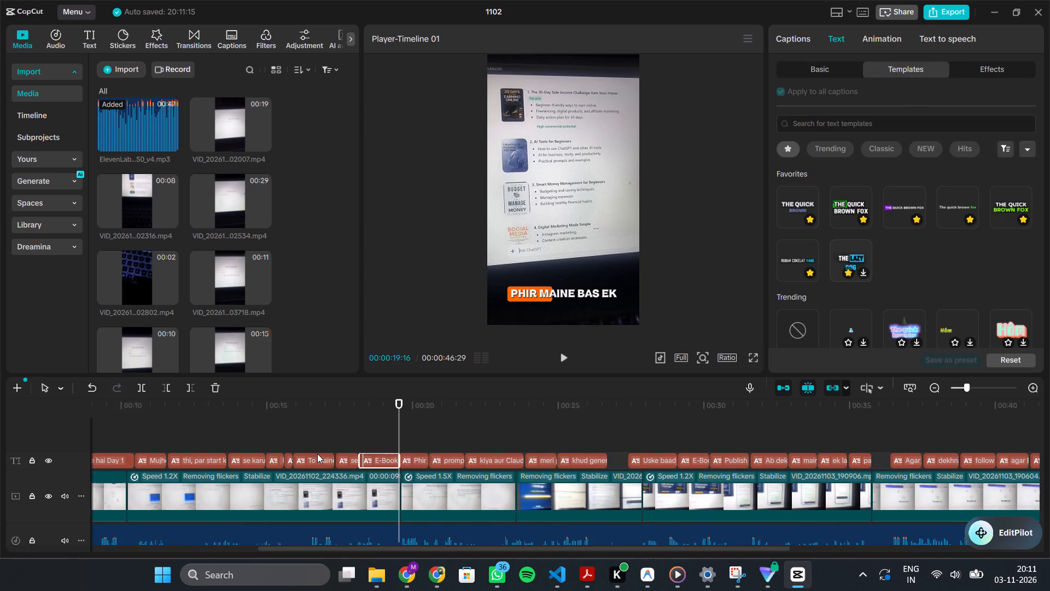
left_click(323, 462)
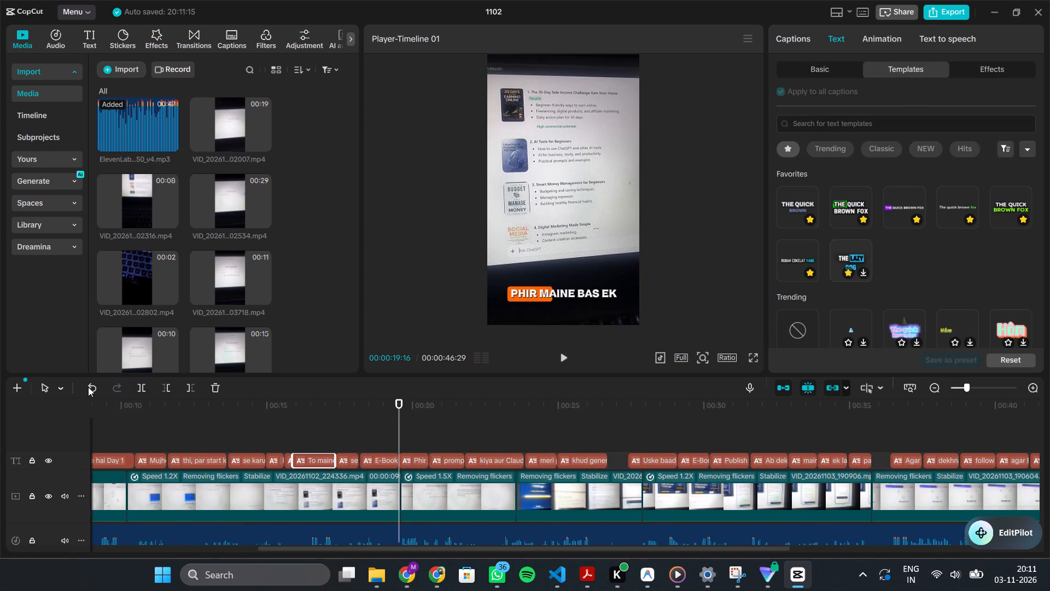
Undo all the latest changes in the reopened project.
left_click(86, 386)
triple_click(86, 386)
double_click(86, 386)
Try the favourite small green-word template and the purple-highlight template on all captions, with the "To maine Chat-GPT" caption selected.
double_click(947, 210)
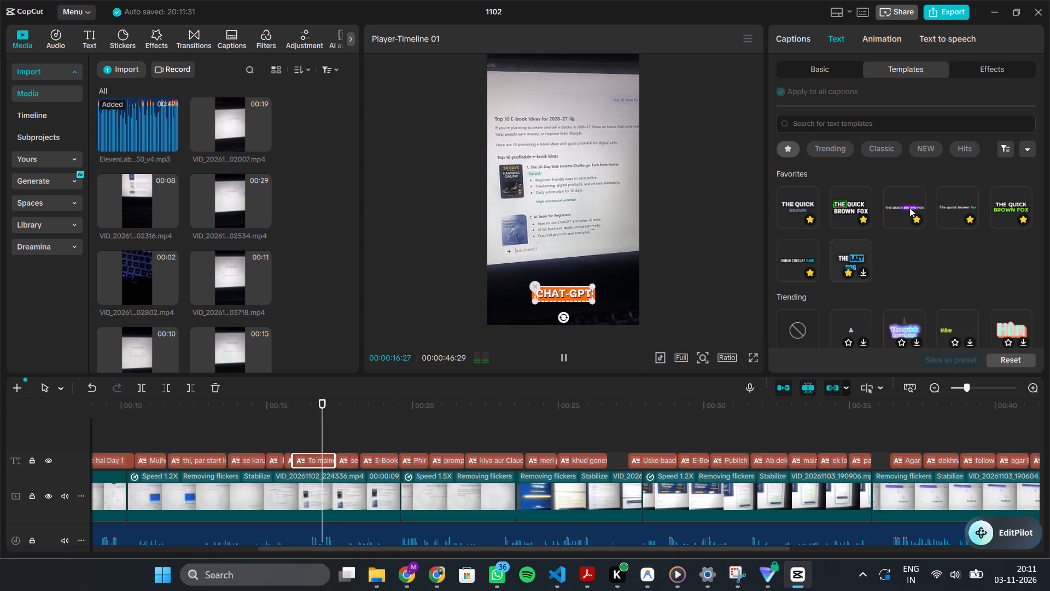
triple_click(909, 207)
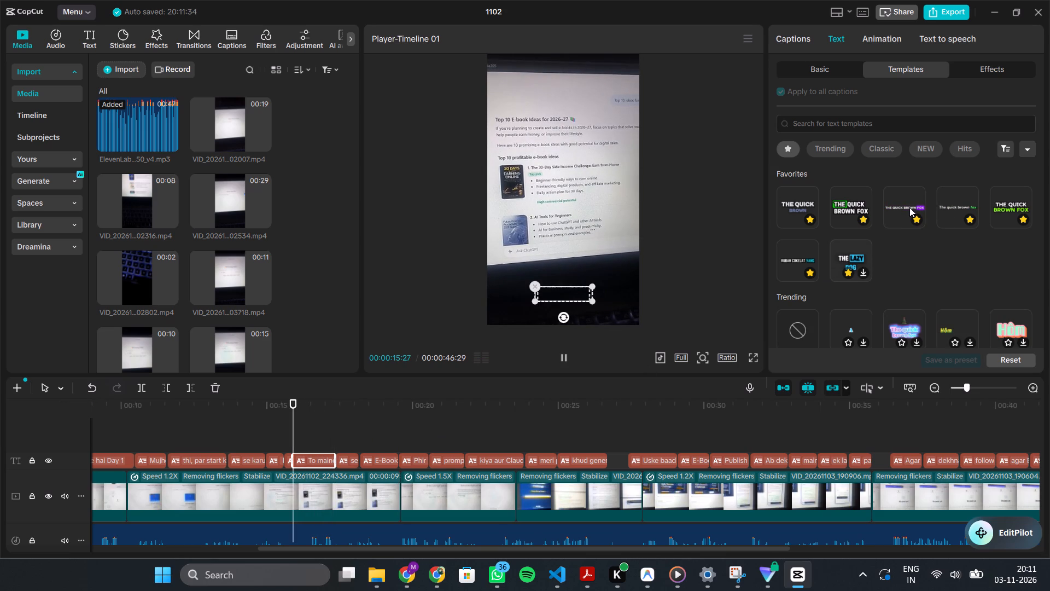
Examine the basic text settings of the "To maine Chat-GPT" and "khud generate kar di." captions for highlight options.
left_click(826, 74)
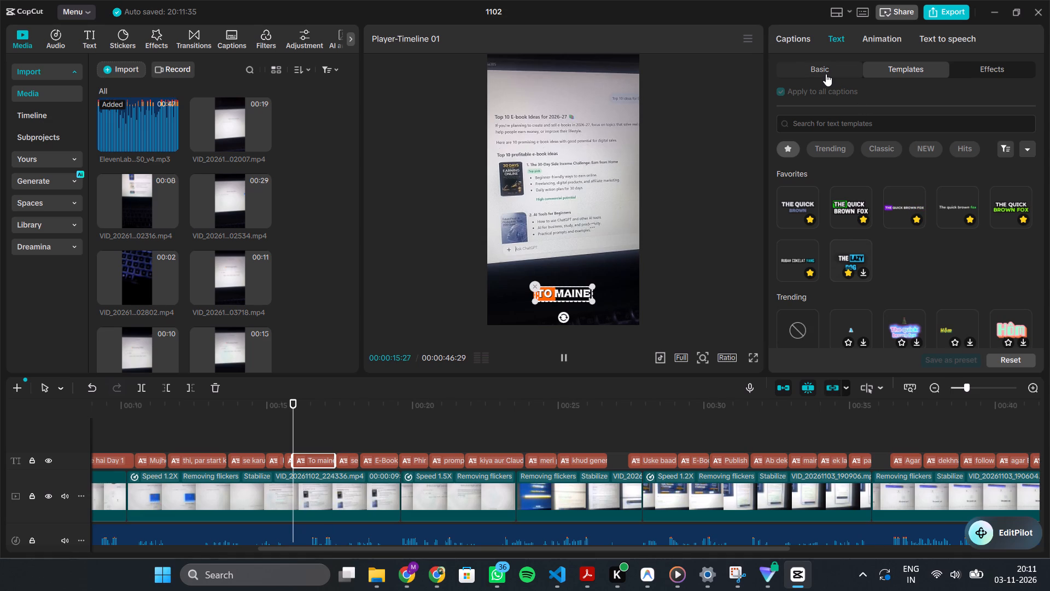
scroll(911, 308, "down", 5)
scroll(911, 308, "up", 1)
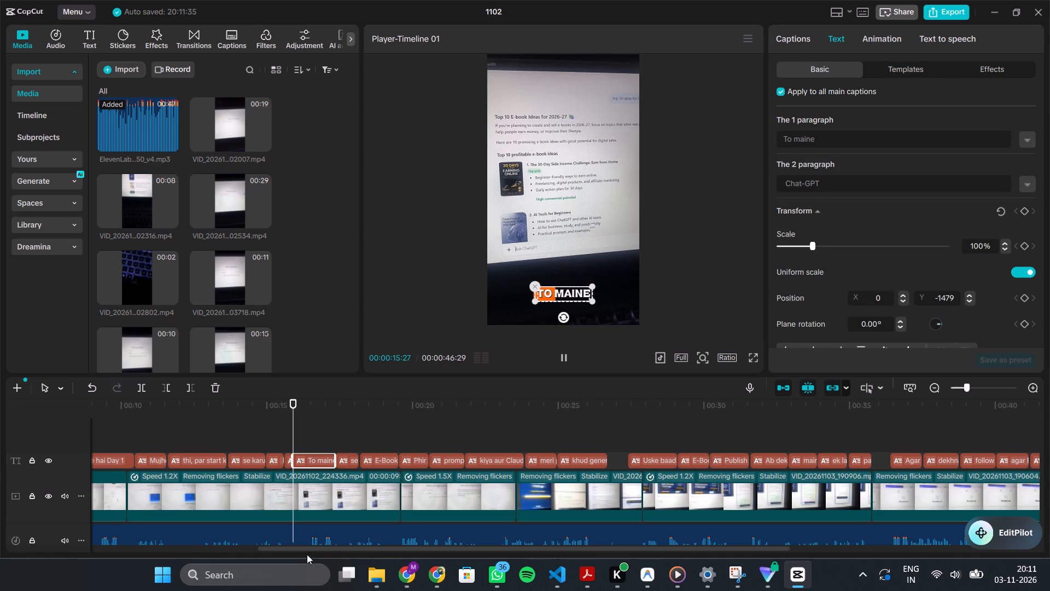
scroll(302, 483, "down", 10, "ctrl")
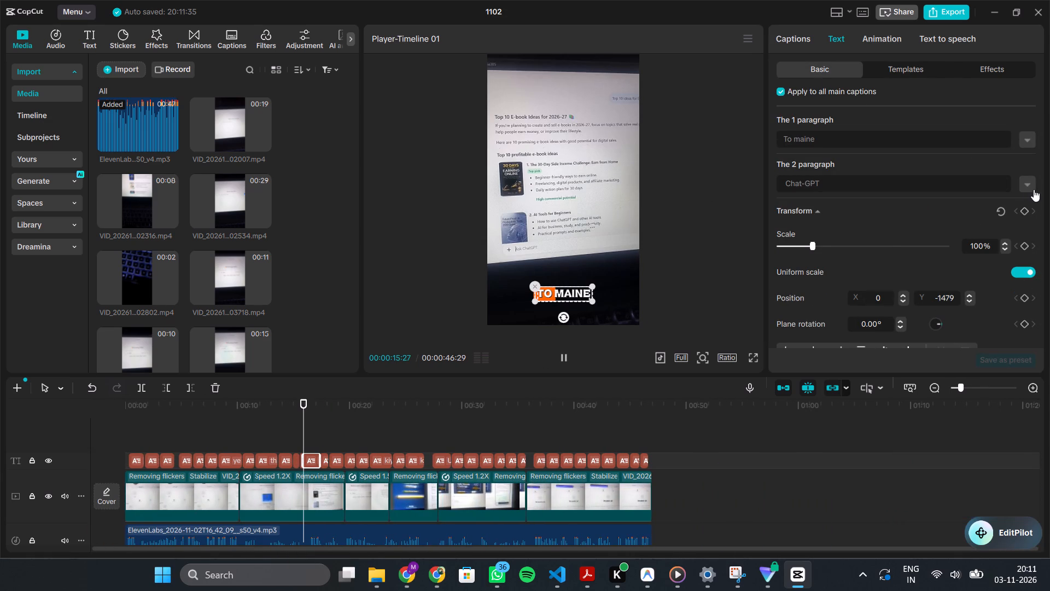
scroll(888, 239, "down", 3)
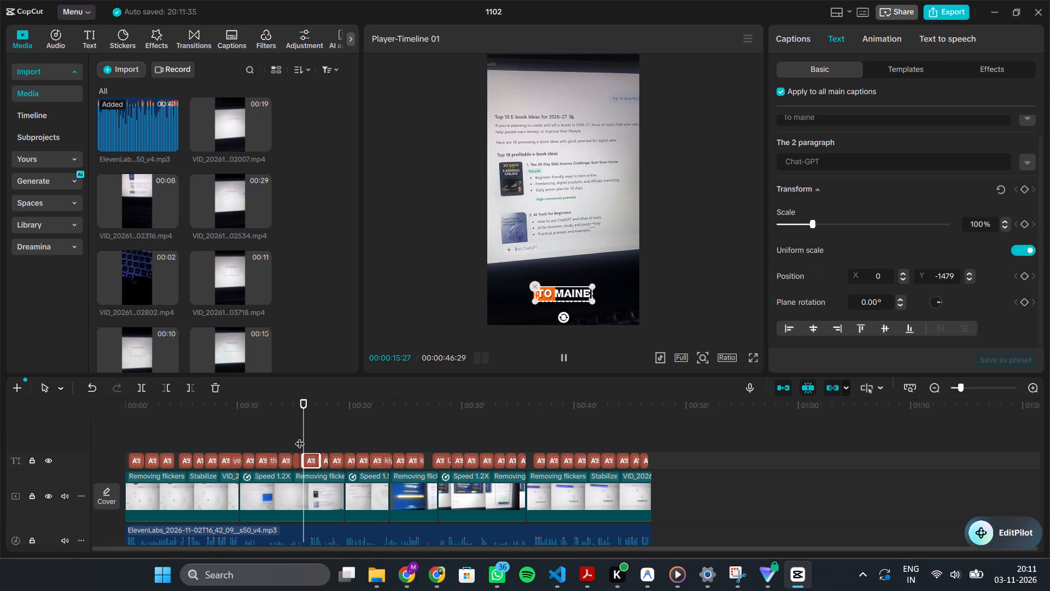
left_click_drag(300, 437, 417, 442)
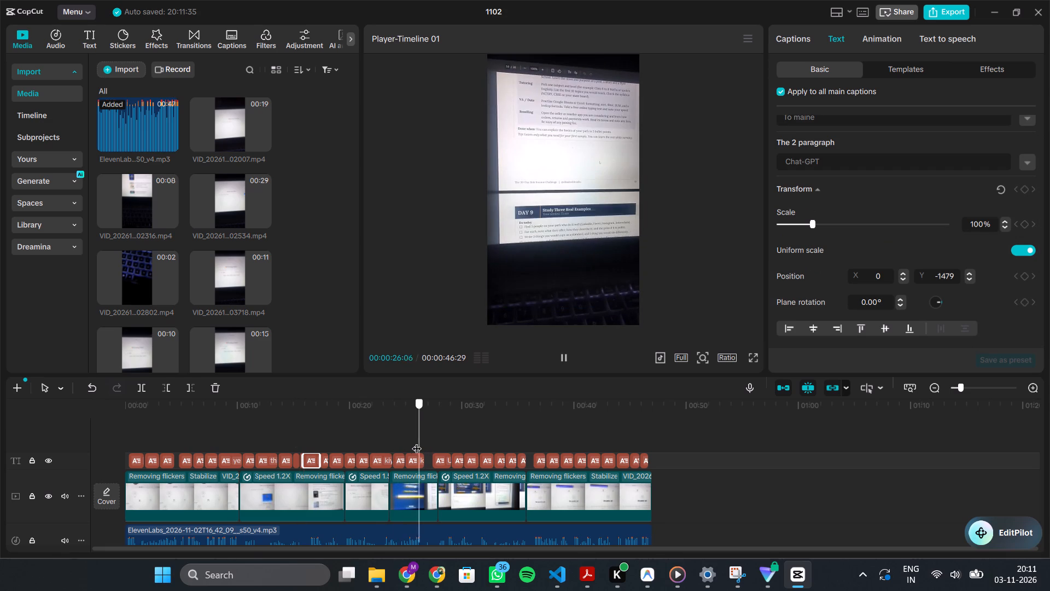
left_click_drag(417, 442, 410, 442)
left_click(417, 457)
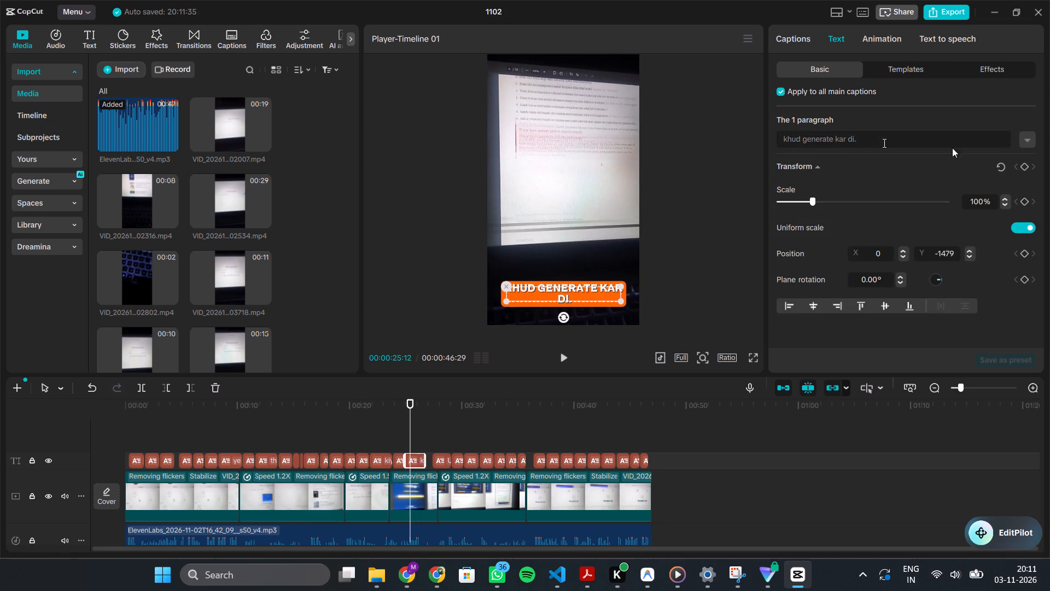
left_click(1025, 143)
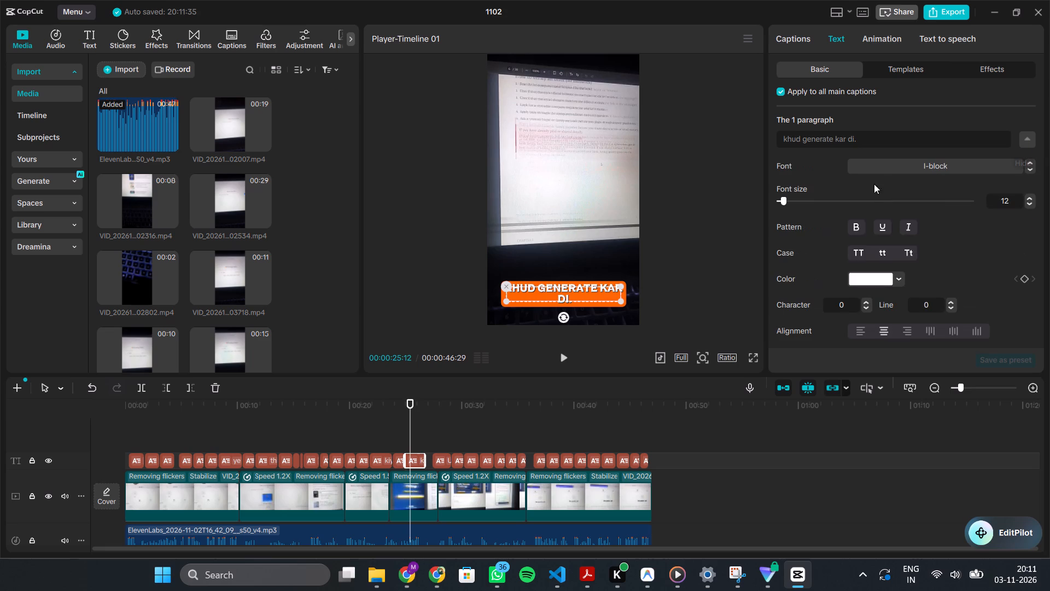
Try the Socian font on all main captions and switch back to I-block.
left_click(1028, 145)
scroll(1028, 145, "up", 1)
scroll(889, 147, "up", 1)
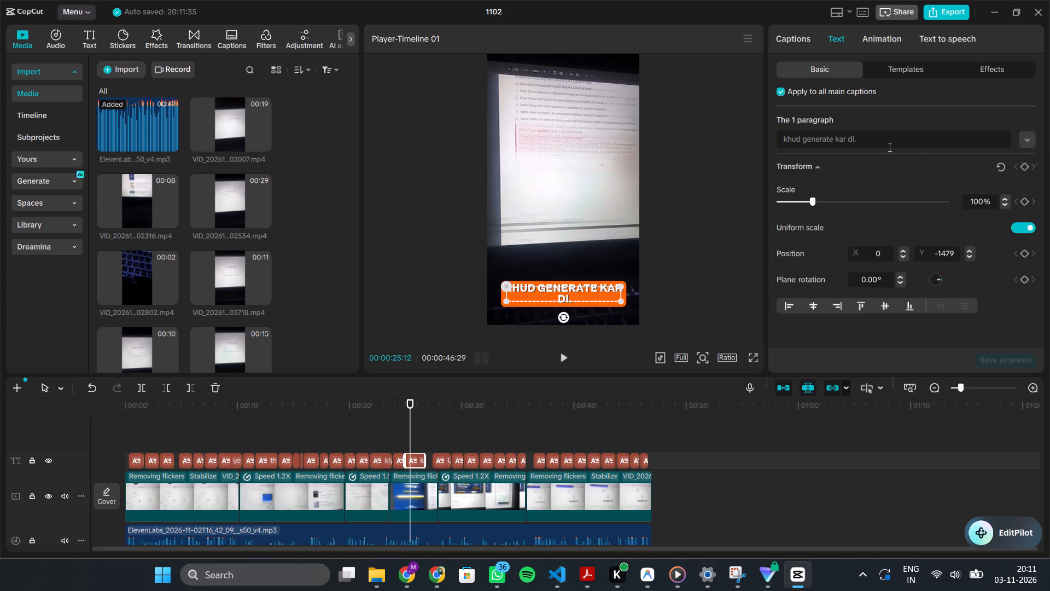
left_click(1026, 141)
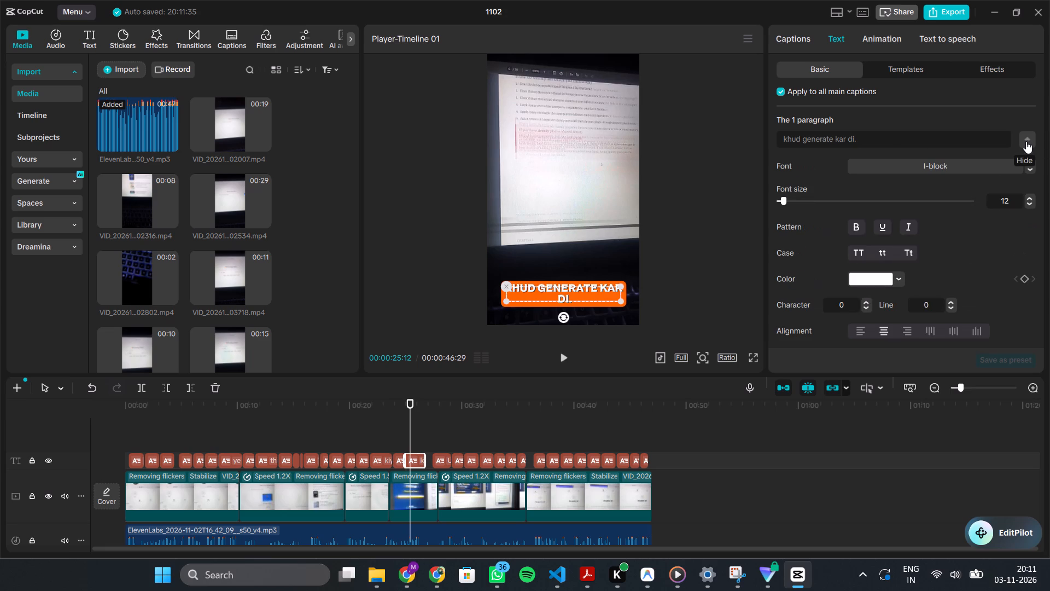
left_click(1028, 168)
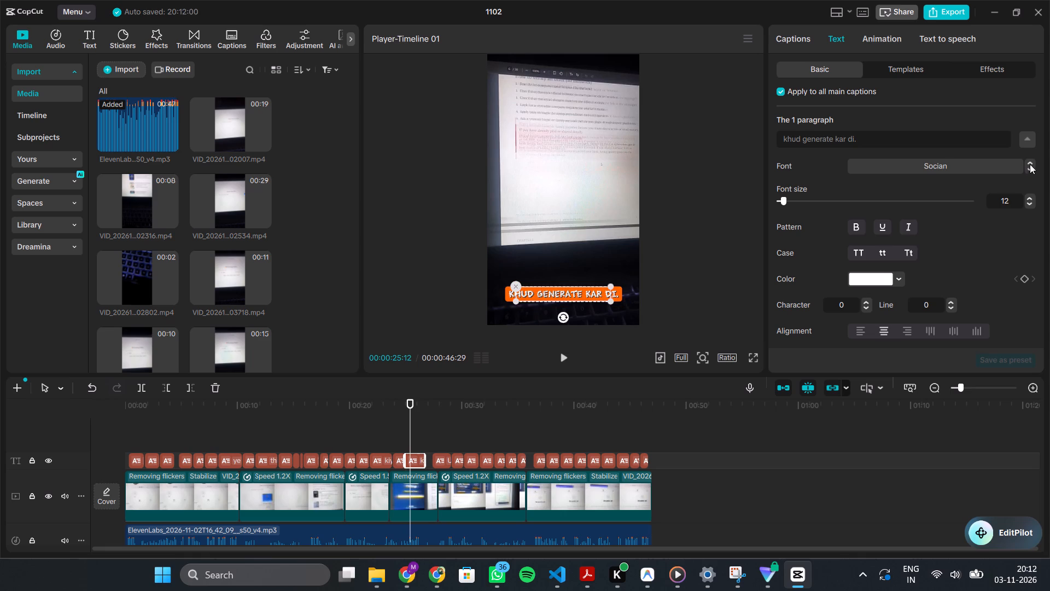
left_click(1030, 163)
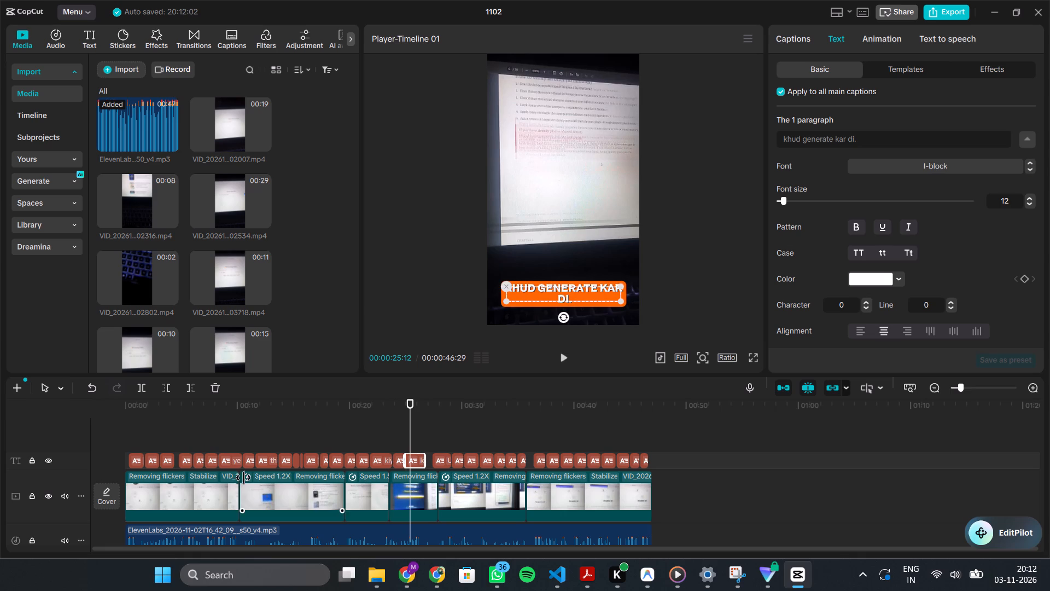
Play the opening captions to check the orange word highlight, stopping at 00:00:01:00 on the "Hello friends," caption.
left_click(346, 456)
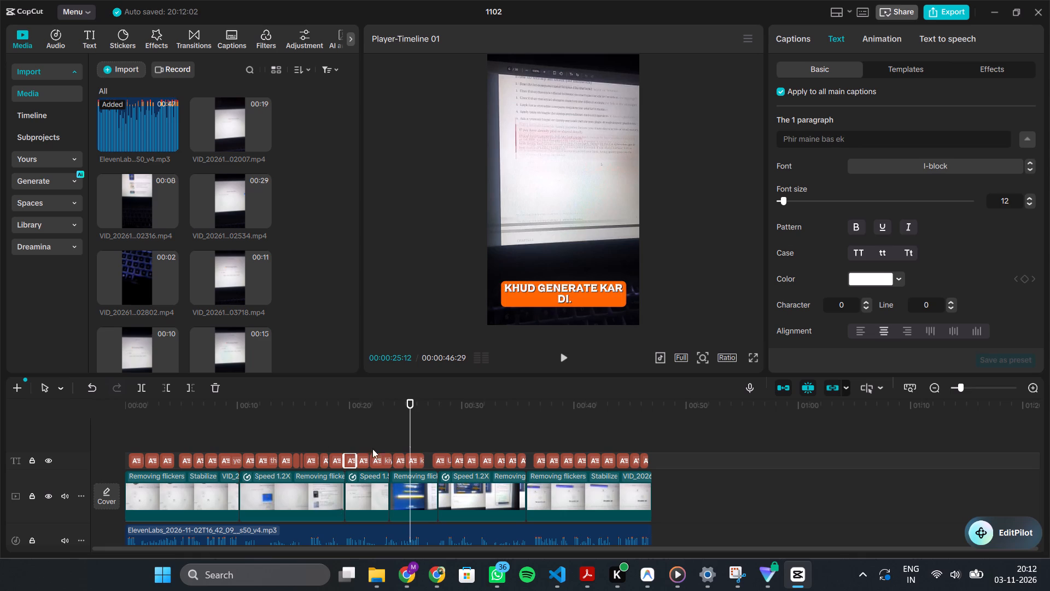
left_click(127, 449)
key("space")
left_click(137, 455)
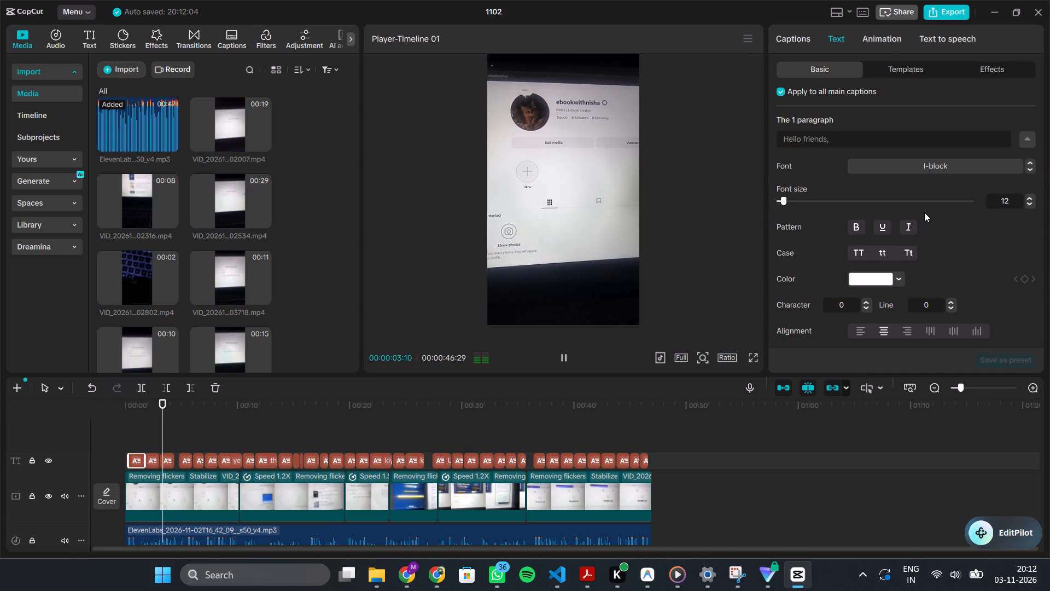
left_click(185, 460)
left_click(188, 440)
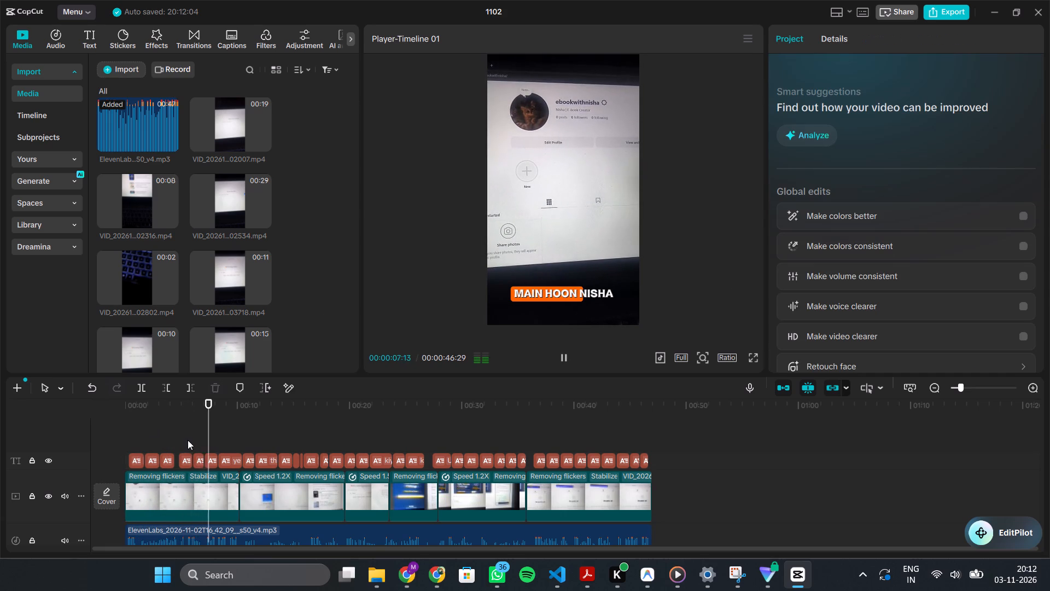
left_click(132, 454)
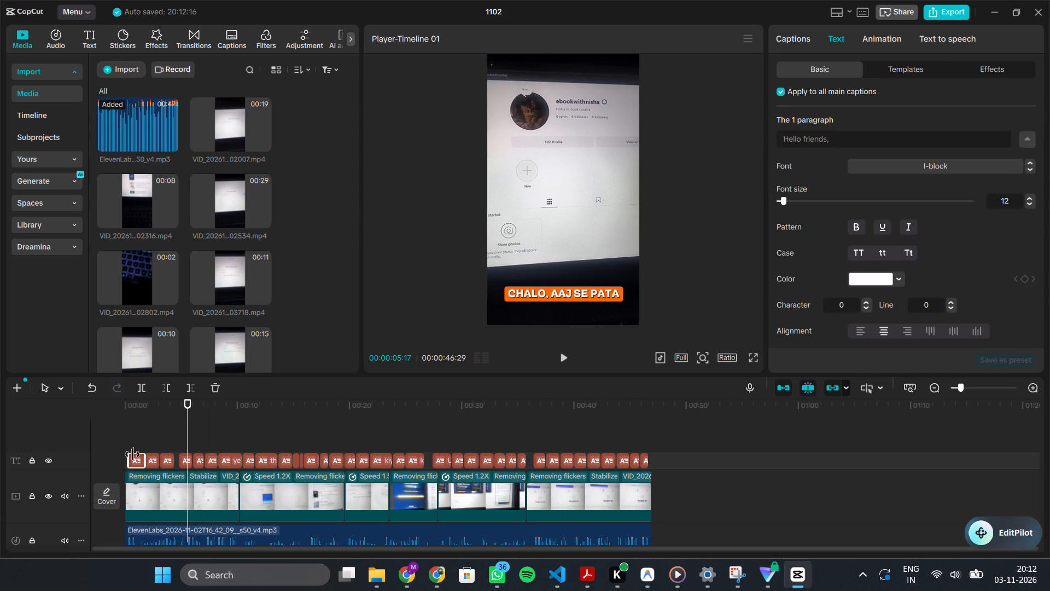
left_click(130, 446)
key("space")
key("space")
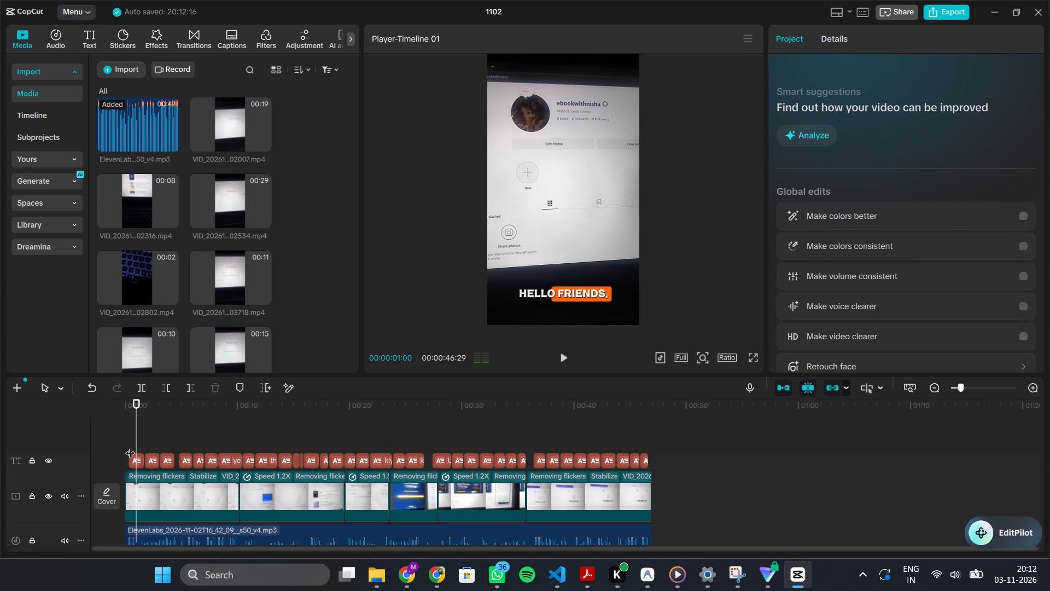
Examine the basic text settings of the "Hello friends," caption, from blend, stroke, background, glow and shadow to the second paragraph.
left_click(135, 460)
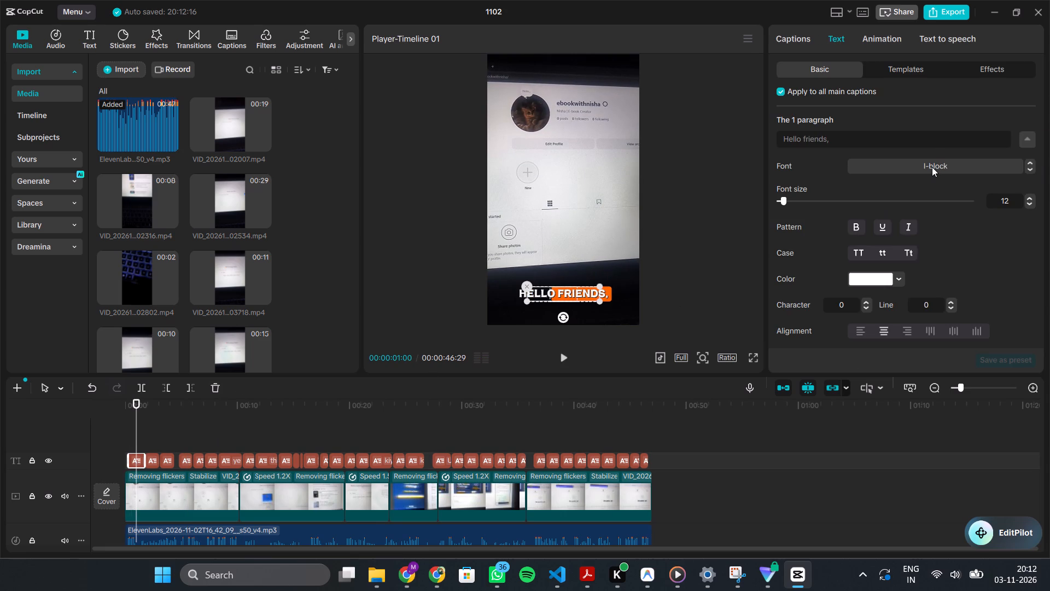
scroll(871, 176, "down", 1)
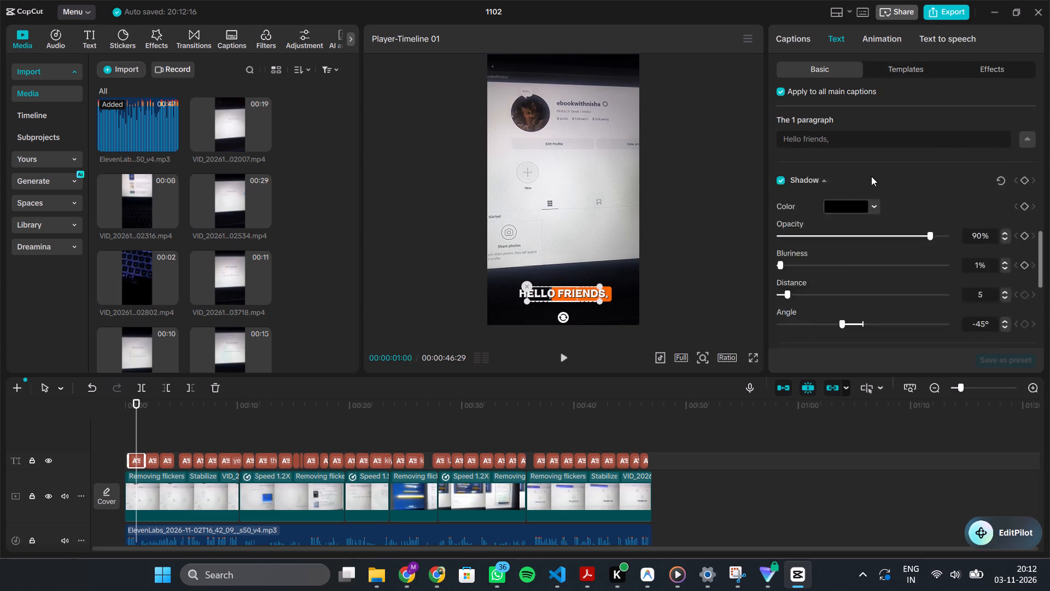
scroll(871, 176, "down", 3)
scroll(871, 176, "up", 1)
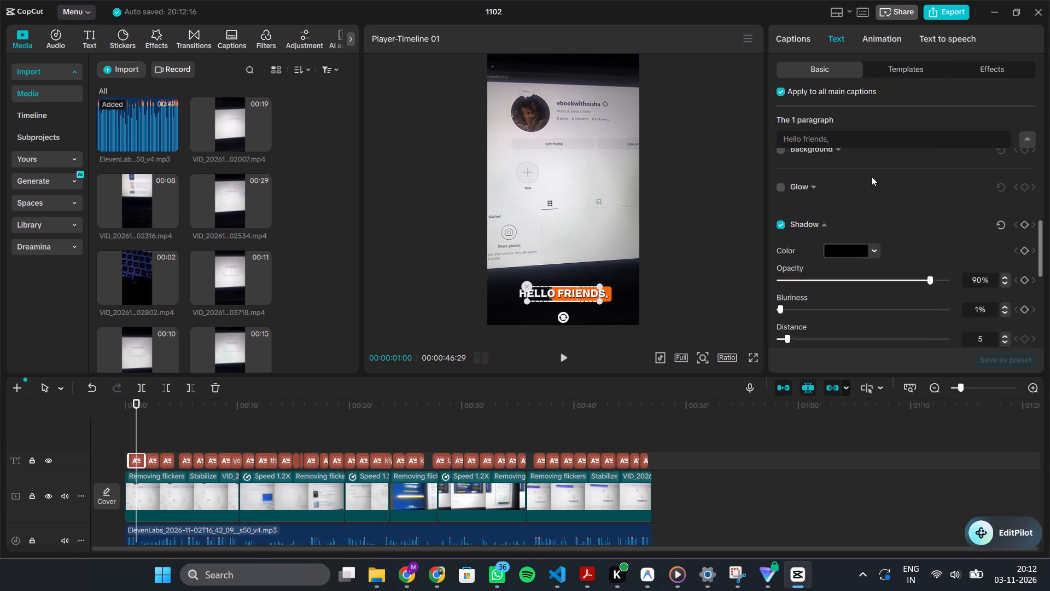
scroll(871, 176, "up", 1)
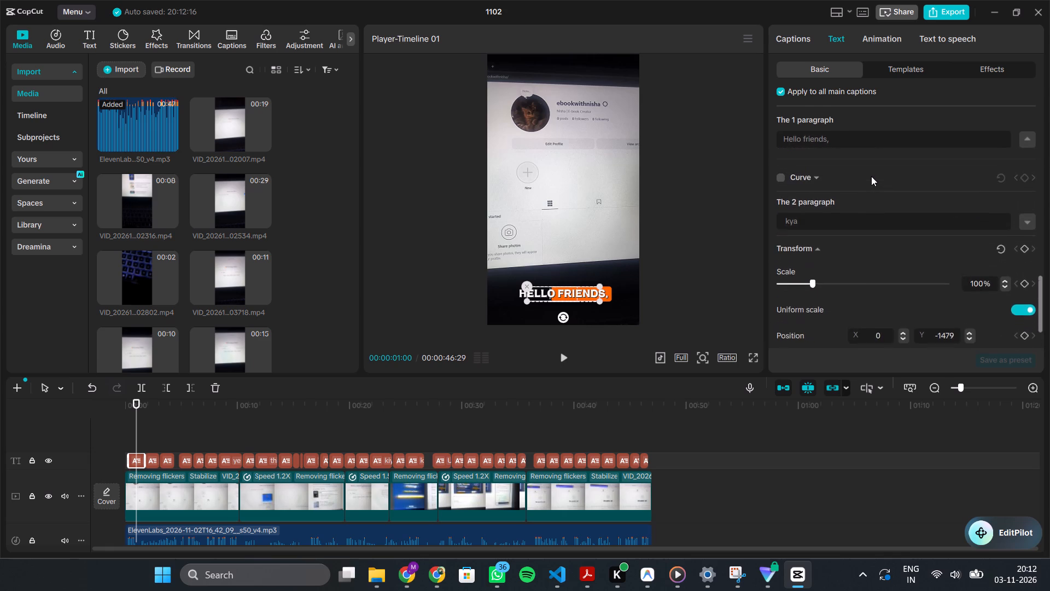
scroll(871, 176, "up", 1)
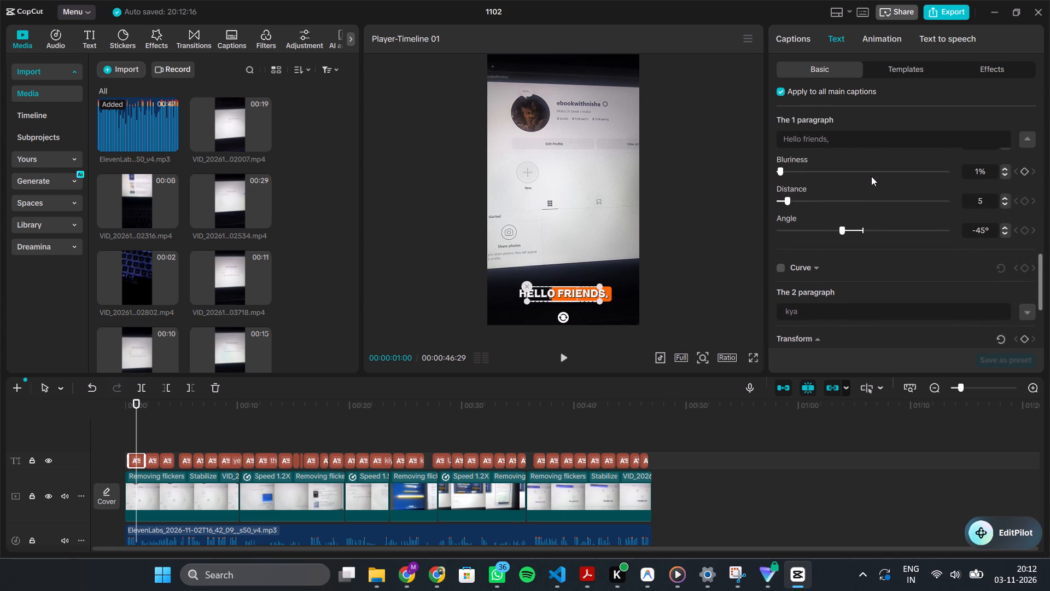
scroll(871, 176, "up", 1)
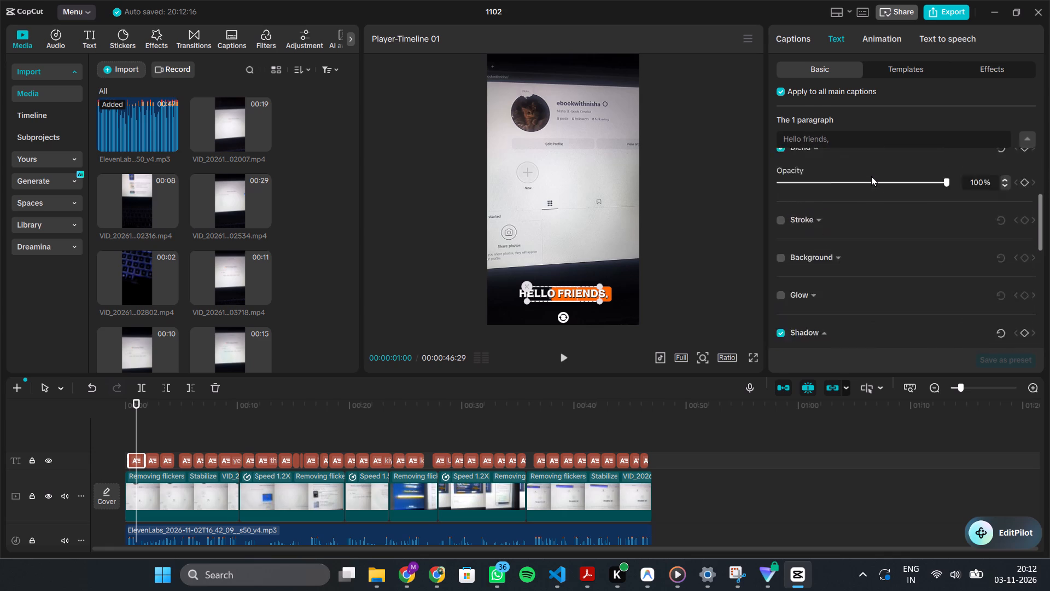
scroll(871, 176, "up", 1)
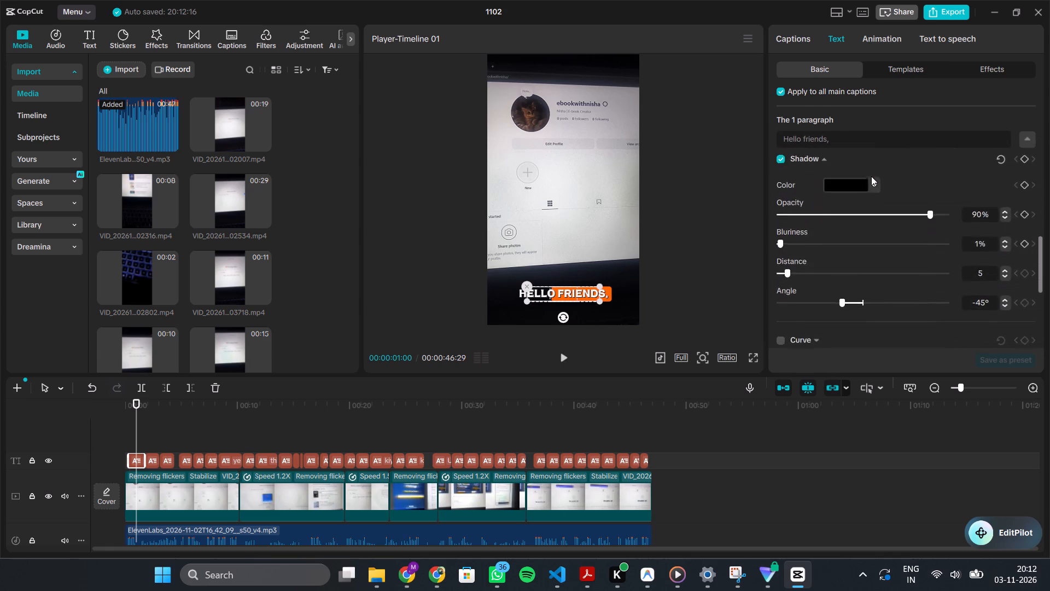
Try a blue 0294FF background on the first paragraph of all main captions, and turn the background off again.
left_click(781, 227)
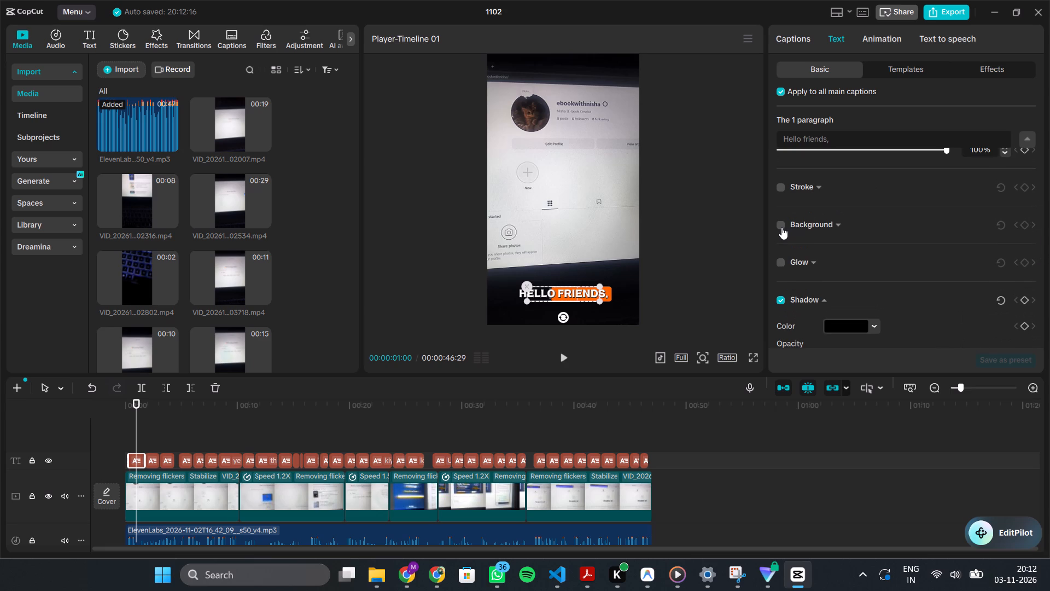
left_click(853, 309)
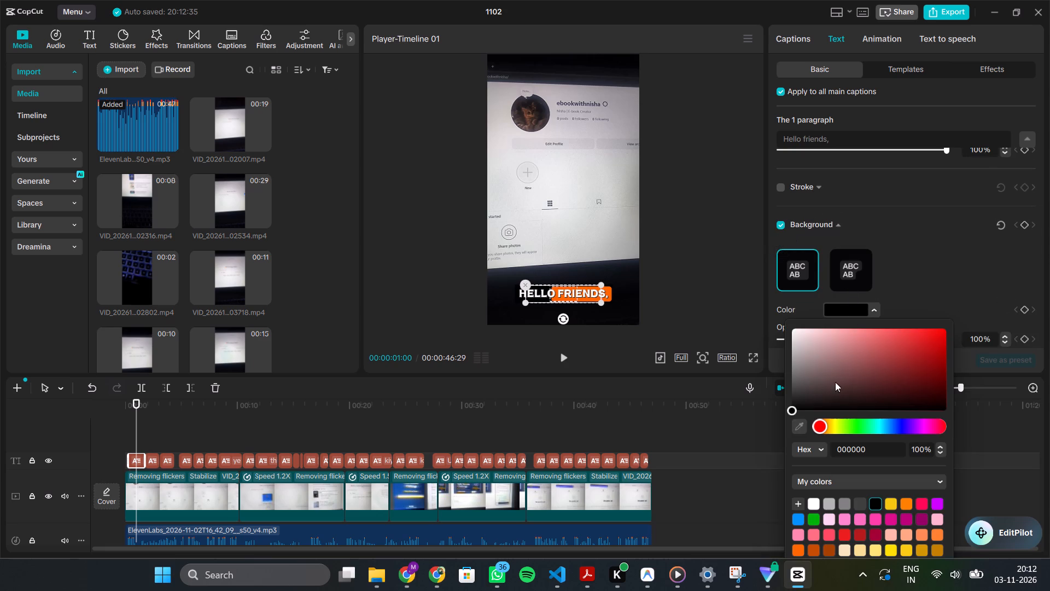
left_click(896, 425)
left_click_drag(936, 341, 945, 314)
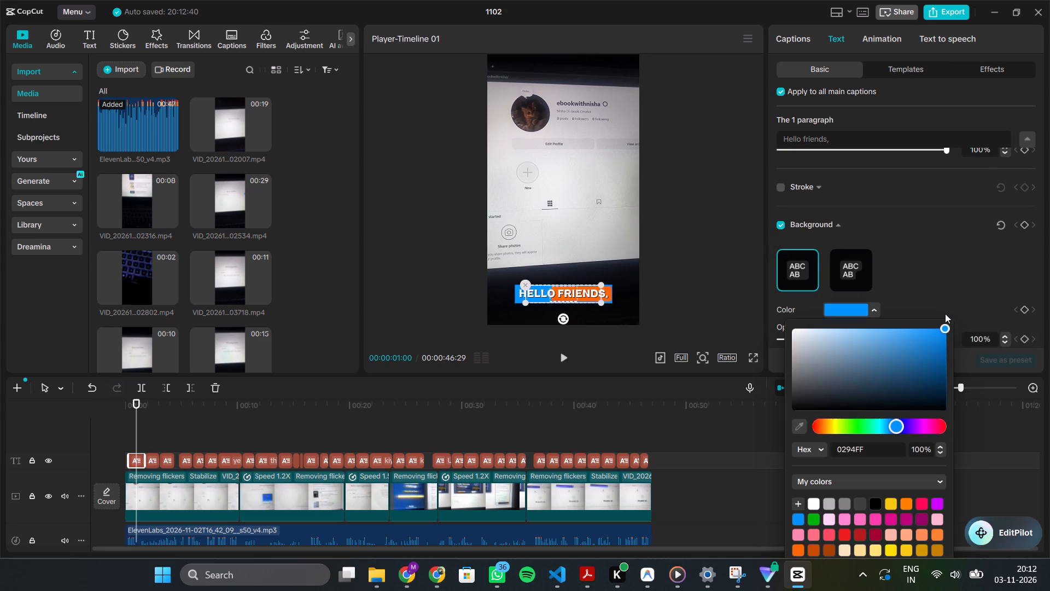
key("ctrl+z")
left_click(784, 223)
Set the first paragraph's preset style to none for all main captions.
scroll(784, 223, "up", 1)
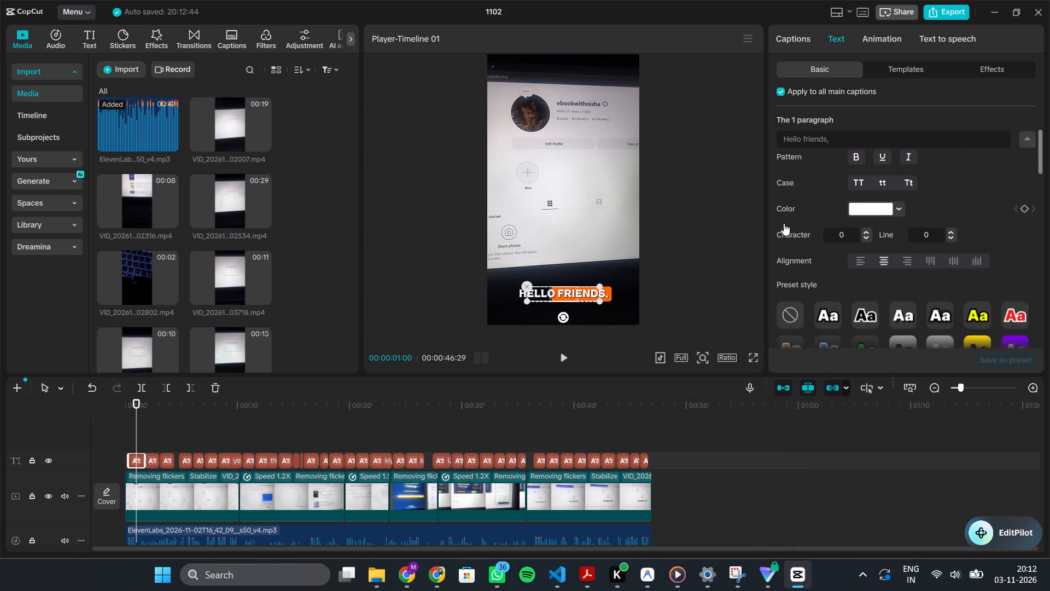
scroll(784, 223, "up", 1)
left_click(786, 292)
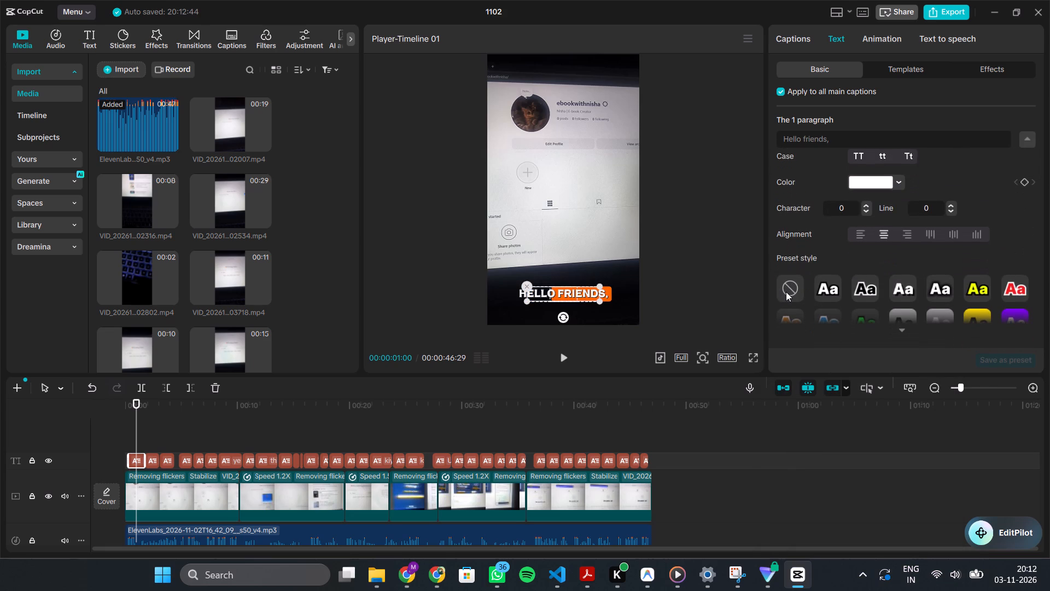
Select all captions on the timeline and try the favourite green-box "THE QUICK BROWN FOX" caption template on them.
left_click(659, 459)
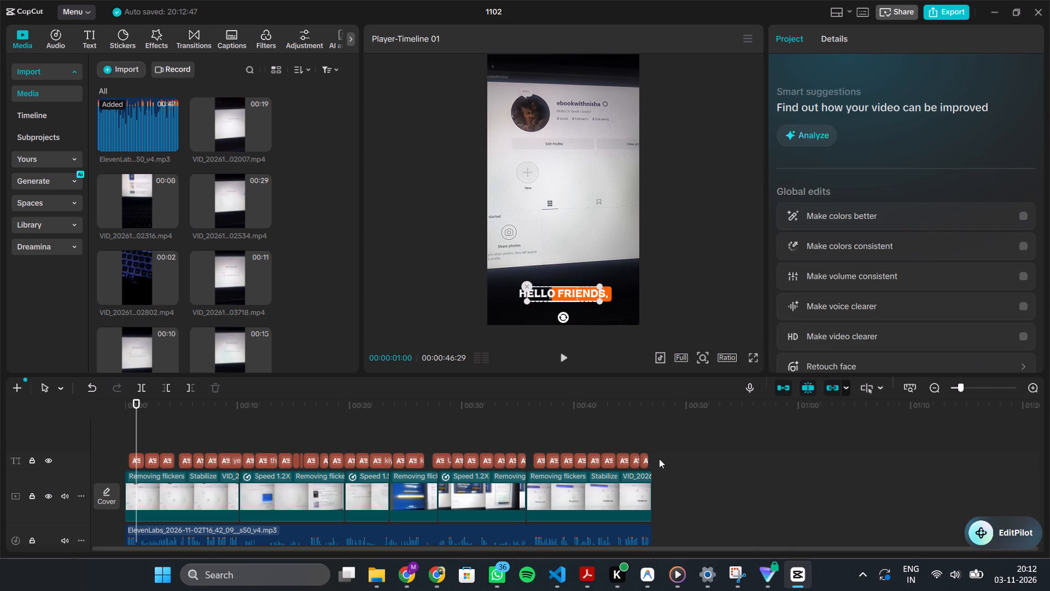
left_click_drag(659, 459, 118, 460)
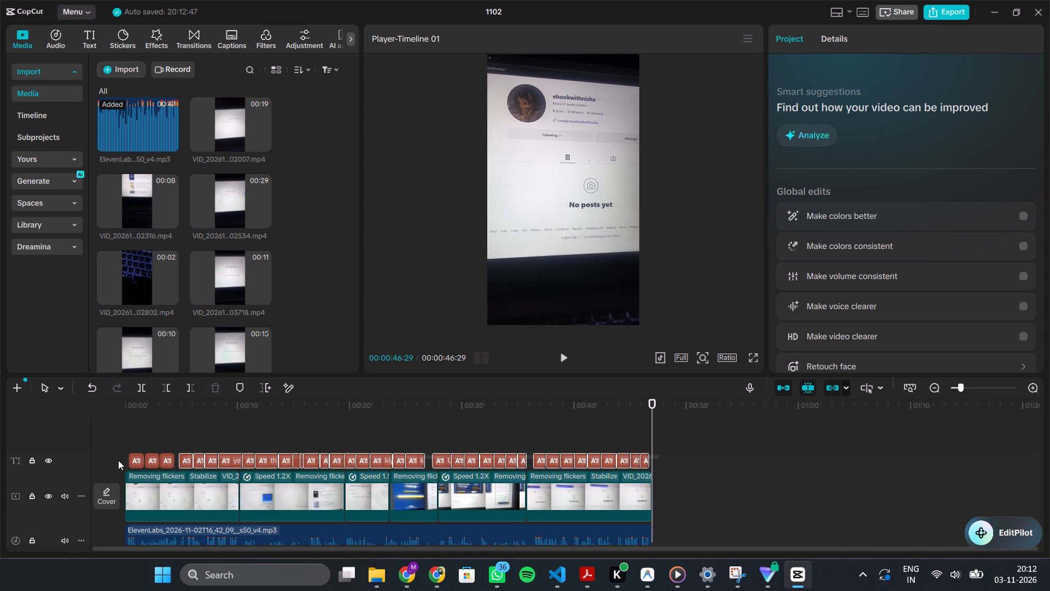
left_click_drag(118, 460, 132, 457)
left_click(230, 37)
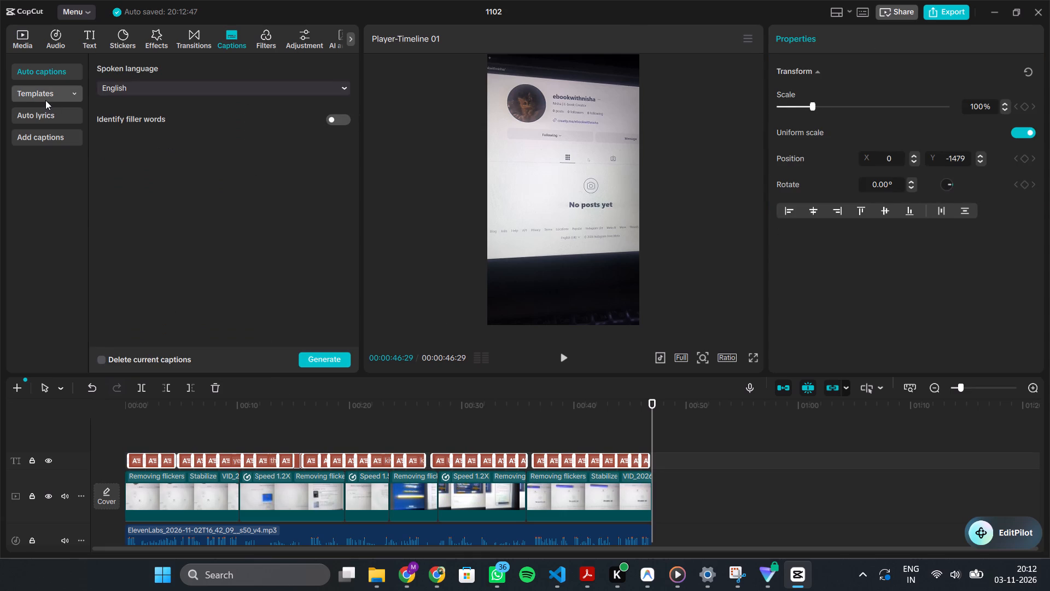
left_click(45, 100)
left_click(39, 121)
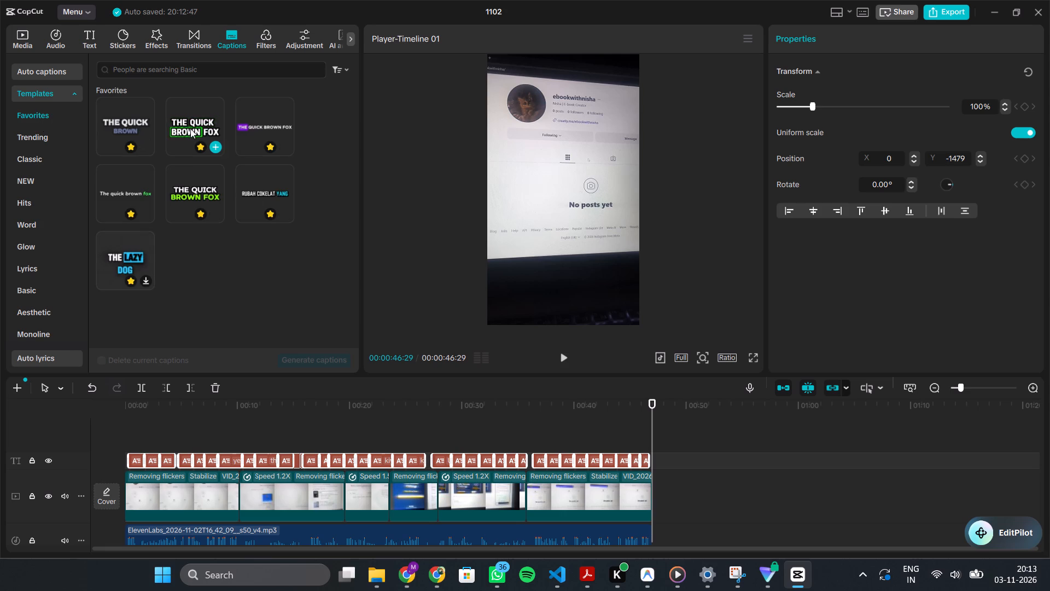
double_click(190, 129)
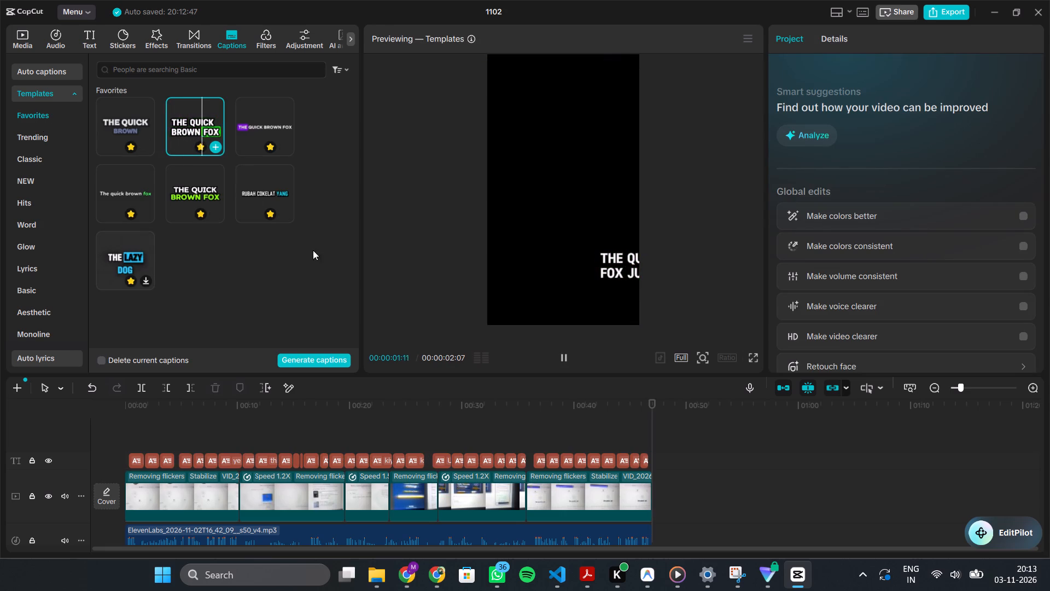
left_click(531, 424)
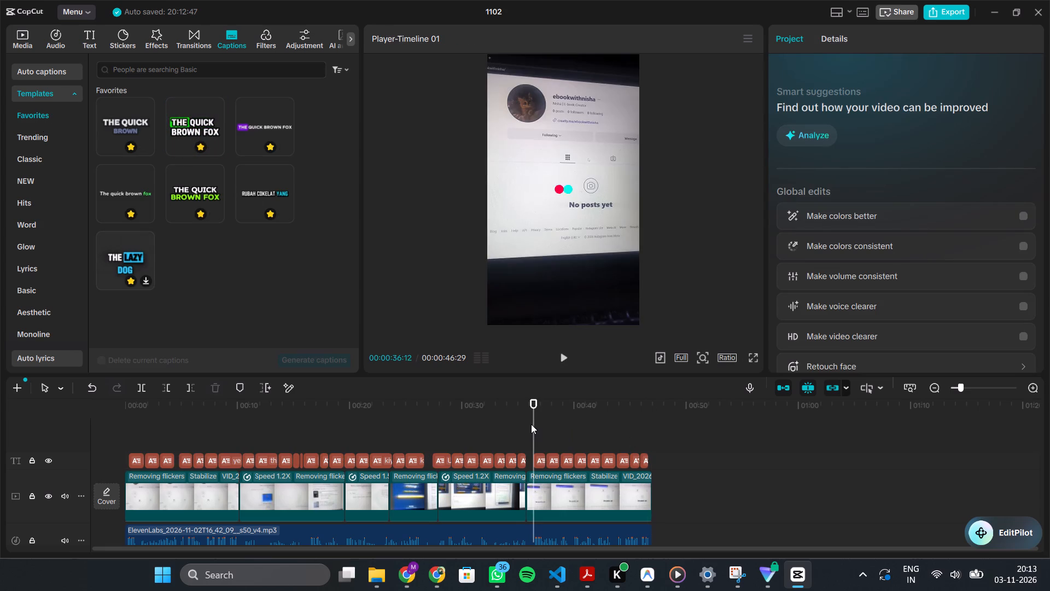
Examine the first paragraph's text settings of the "Publish kar diya." caption.
left_click(469, 457)
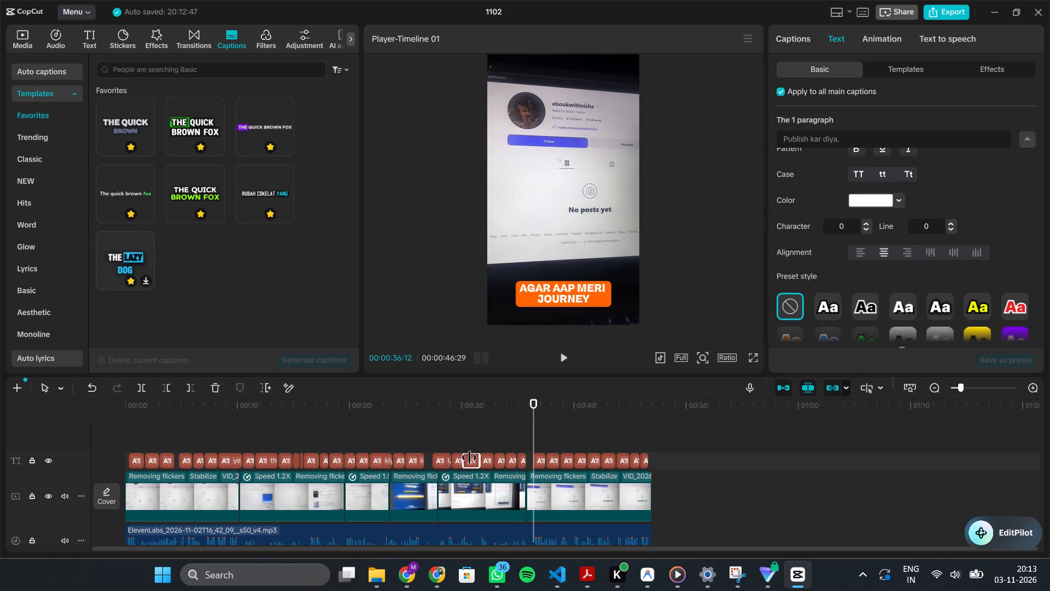
scroll(923, 205, "down", 2)
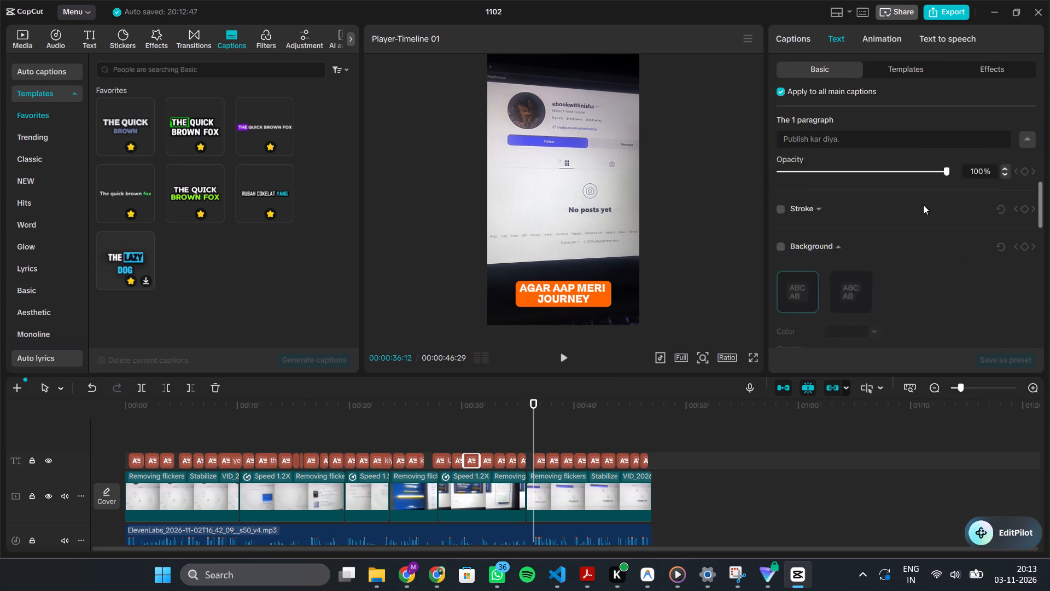
scroll(923, 205, "down", 2)
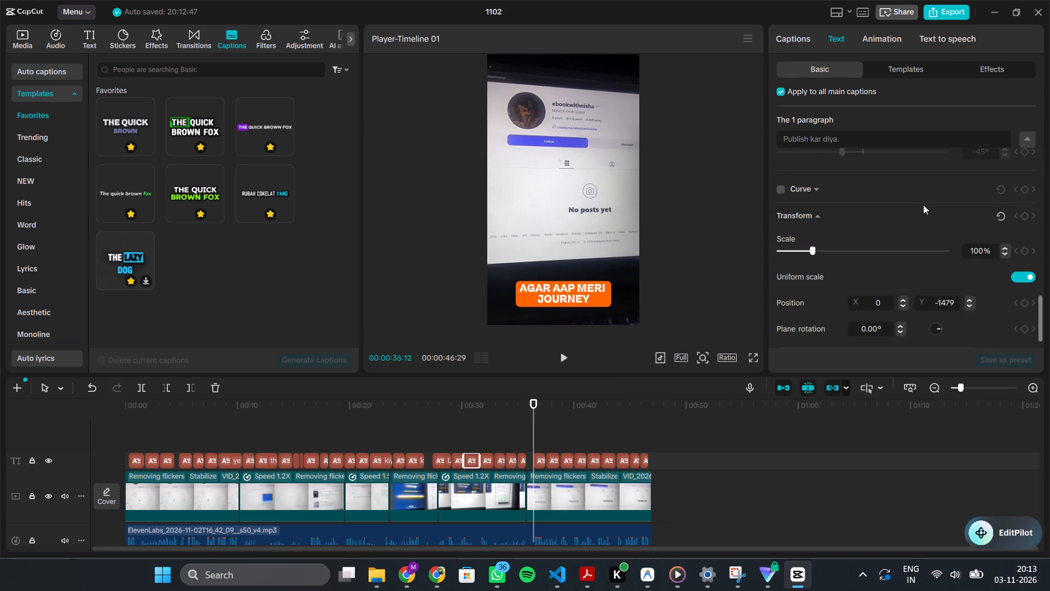
scroll(923, 205, "down", 1)
scroll(923, 205, "up", 5)
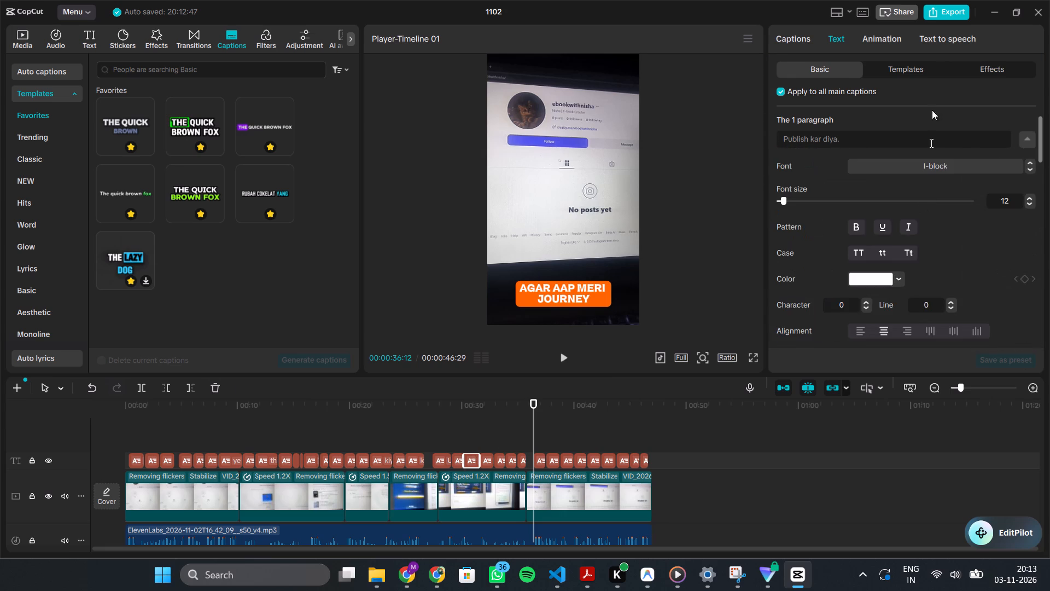
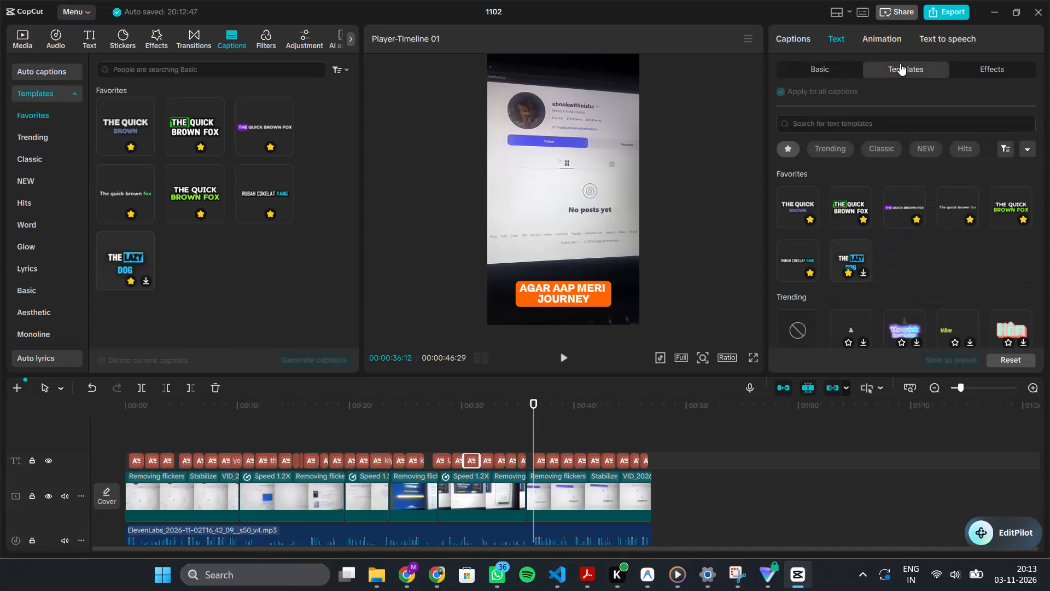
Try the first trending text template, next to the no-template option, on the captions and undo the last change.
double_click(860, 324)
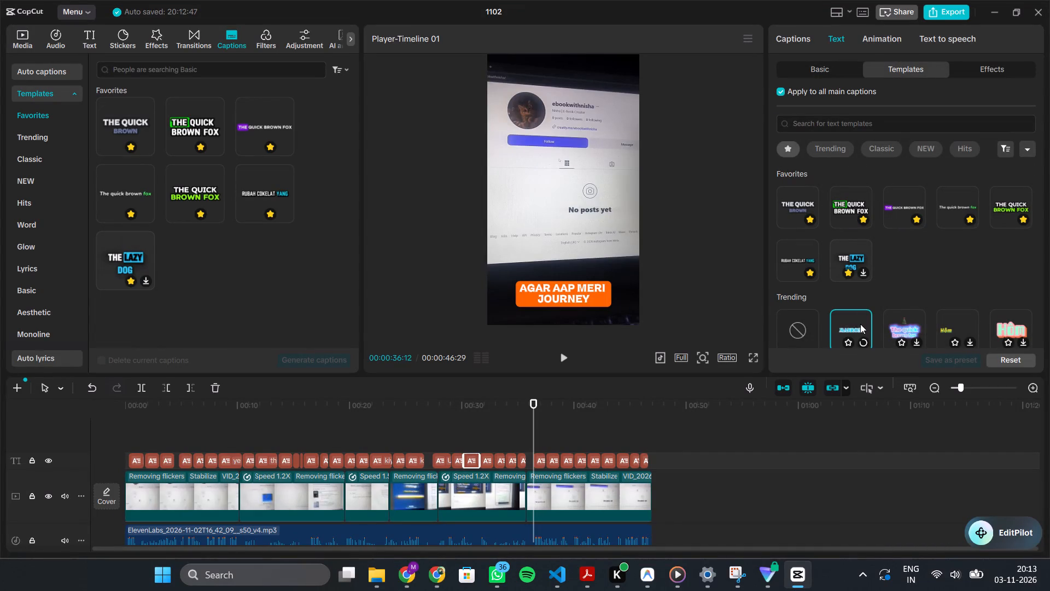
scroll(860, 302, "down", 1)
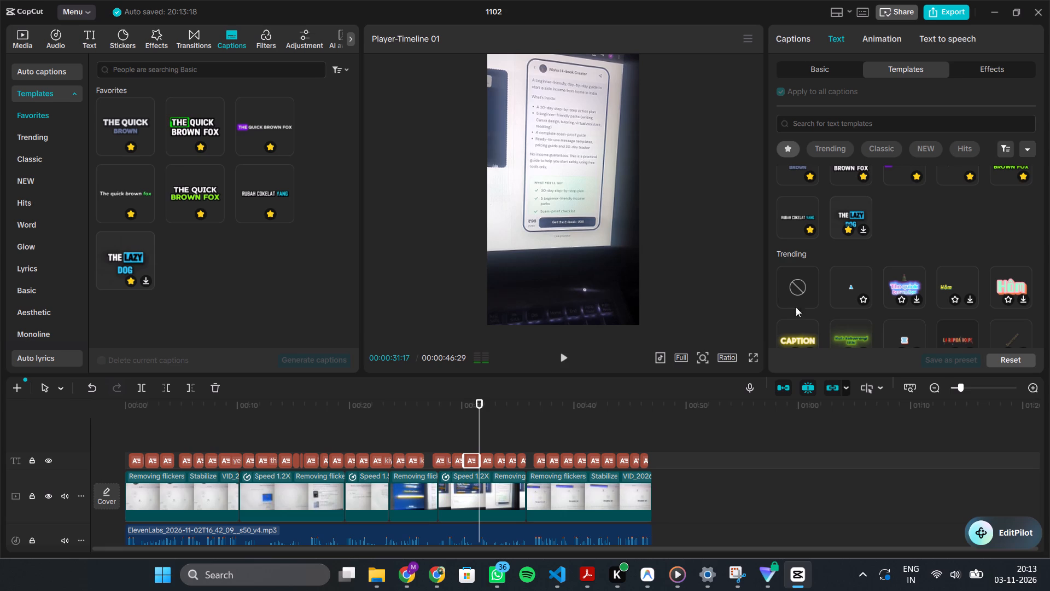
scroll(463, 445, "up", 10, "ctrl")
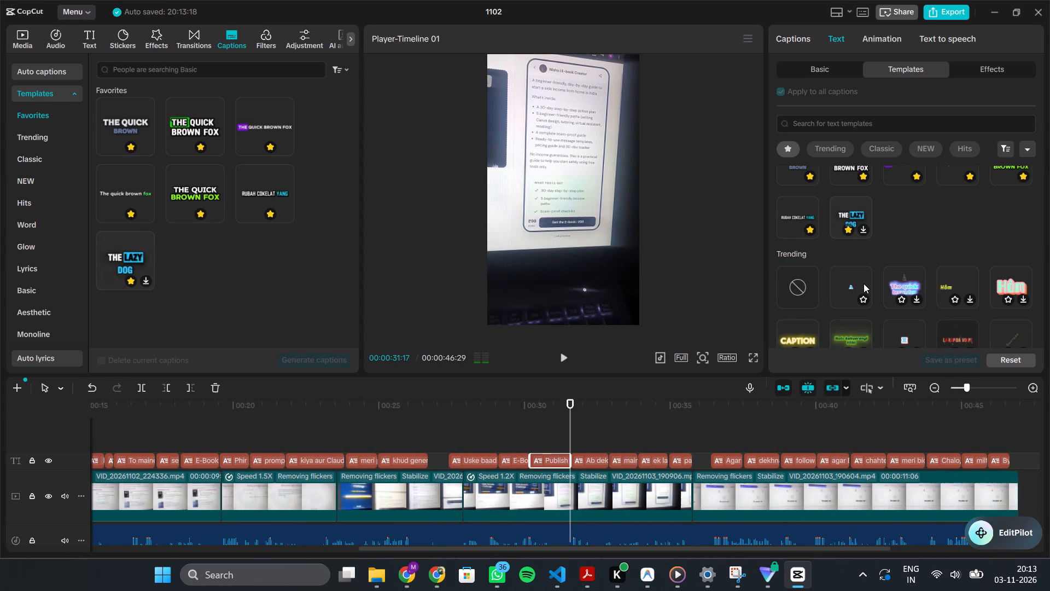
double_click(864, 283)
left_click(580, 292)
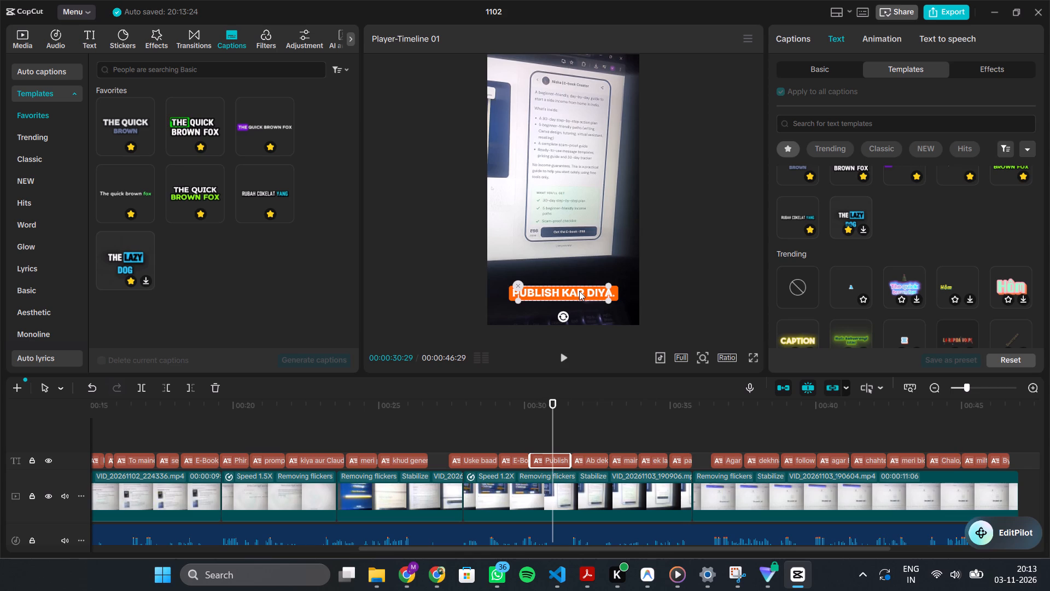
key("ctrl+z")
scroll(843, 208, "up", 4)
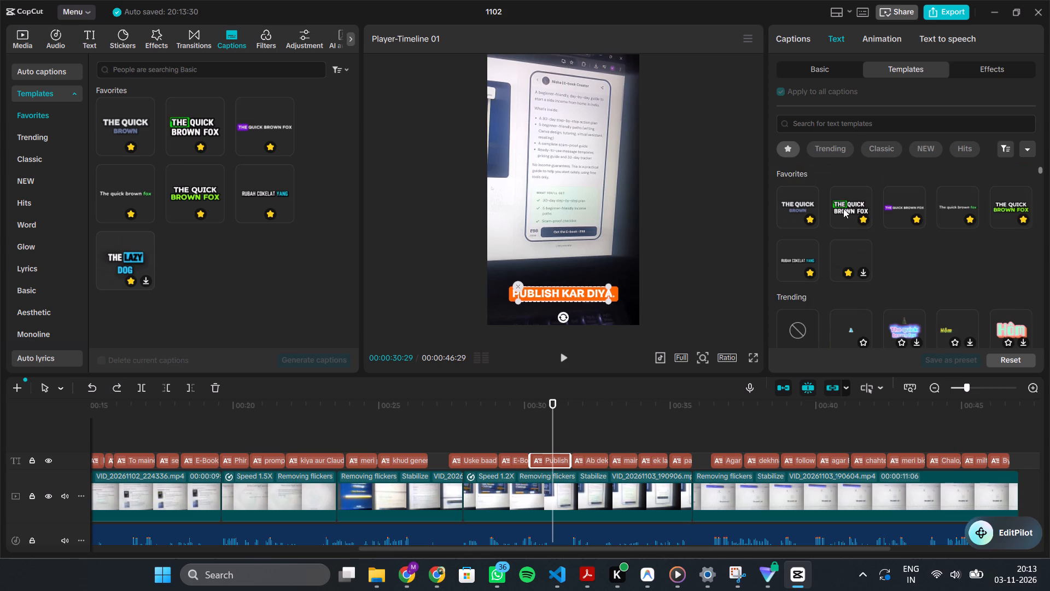
Scrub through the timeline to examine how the captions look at different points of the video.
scroll(645, 480, "down", 8, "ctrl")
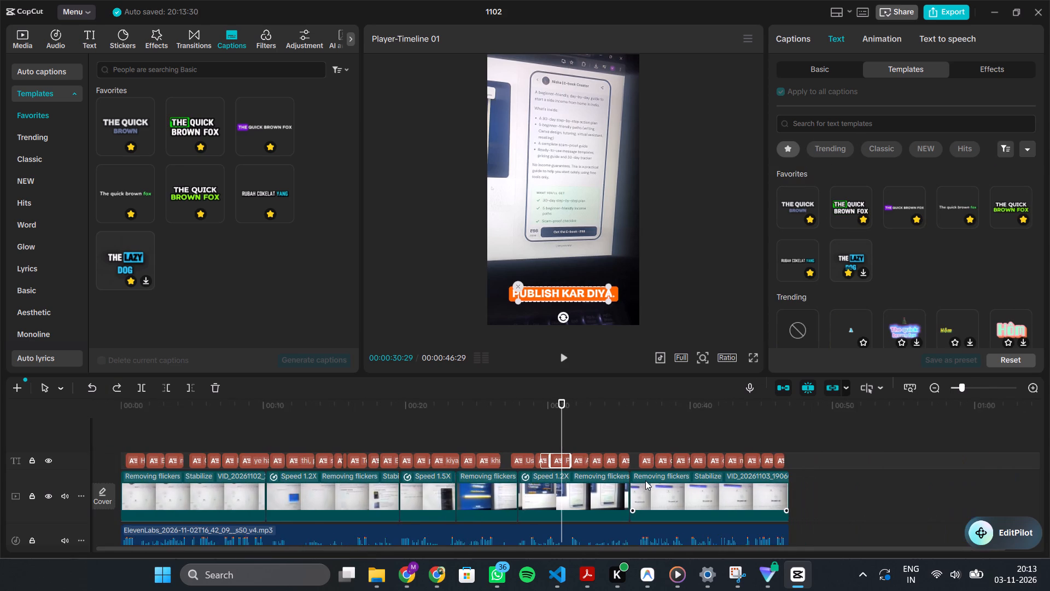
scroll(645, 480, "down", 3, "ctrl")
left_click(524, 436)
double_click(524, 436)
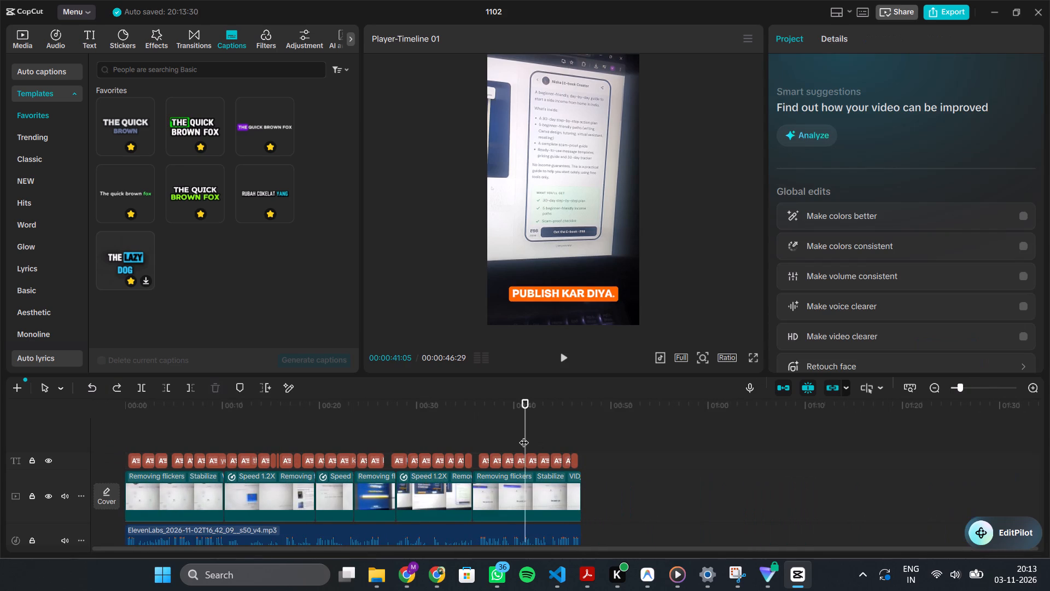
left_click(524, 436)
left_click_drag(524, 436, 147, 445)
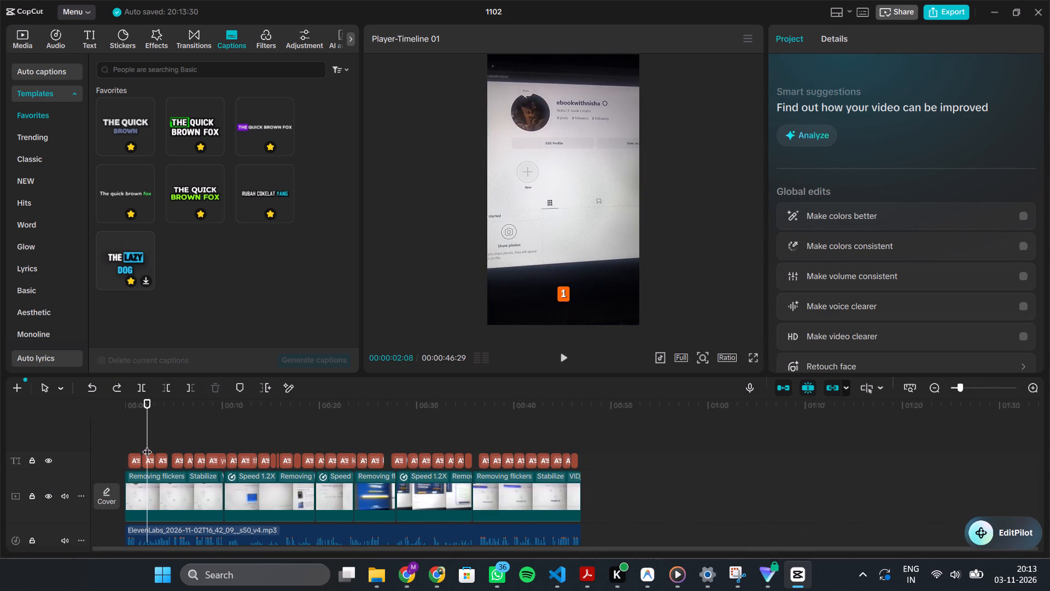
left_click_drag(147, 445, 235, 449)
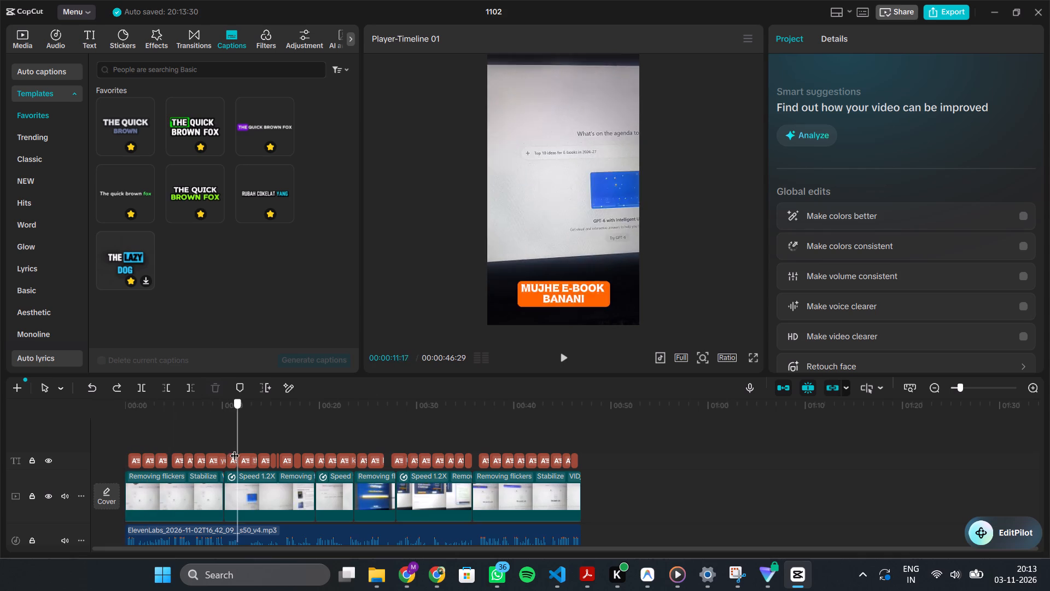
left_click_drag(235, 449, 201, 453)
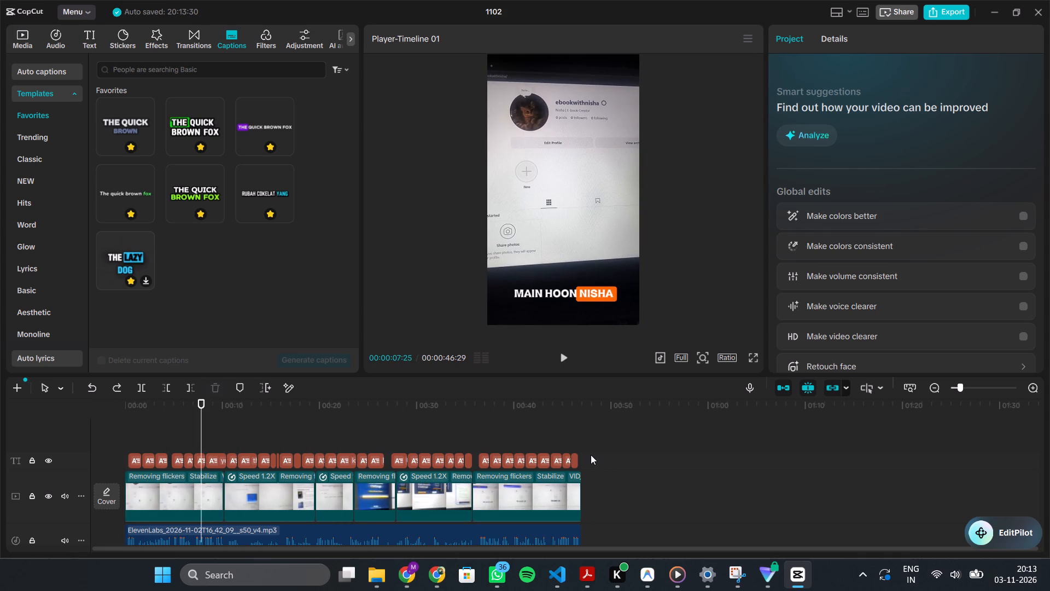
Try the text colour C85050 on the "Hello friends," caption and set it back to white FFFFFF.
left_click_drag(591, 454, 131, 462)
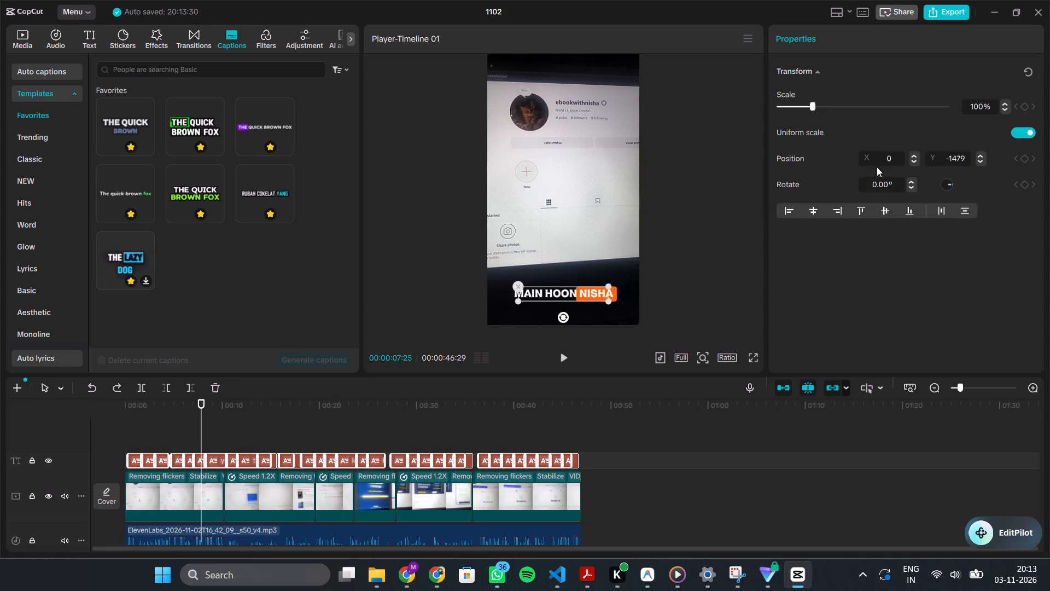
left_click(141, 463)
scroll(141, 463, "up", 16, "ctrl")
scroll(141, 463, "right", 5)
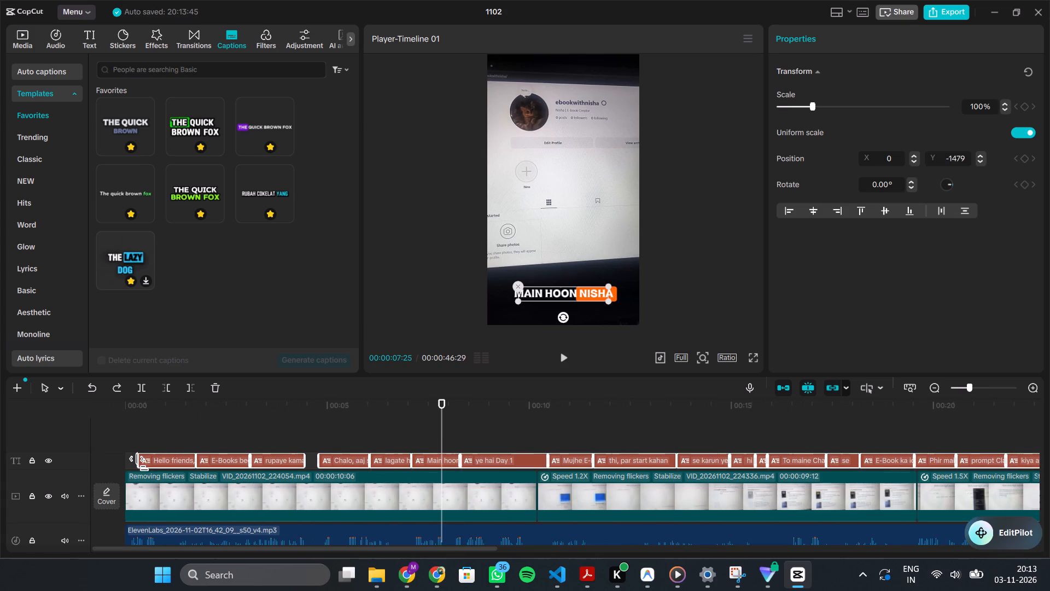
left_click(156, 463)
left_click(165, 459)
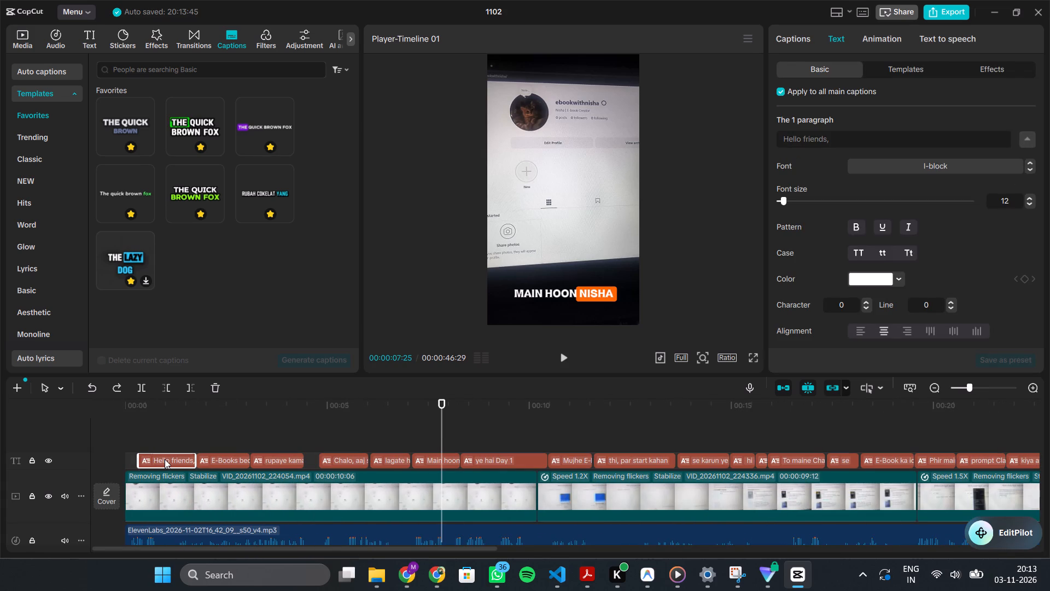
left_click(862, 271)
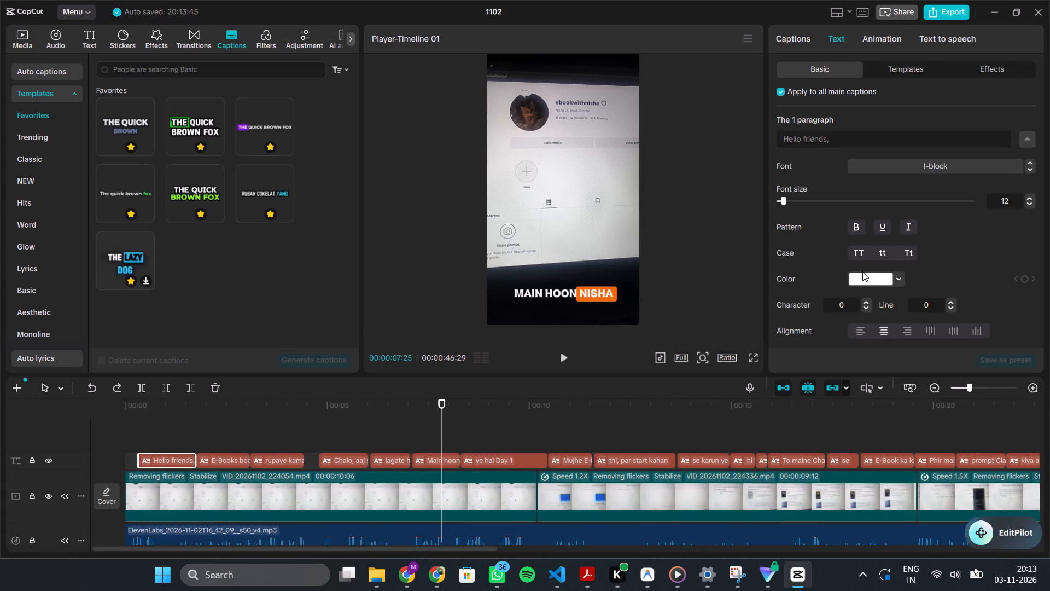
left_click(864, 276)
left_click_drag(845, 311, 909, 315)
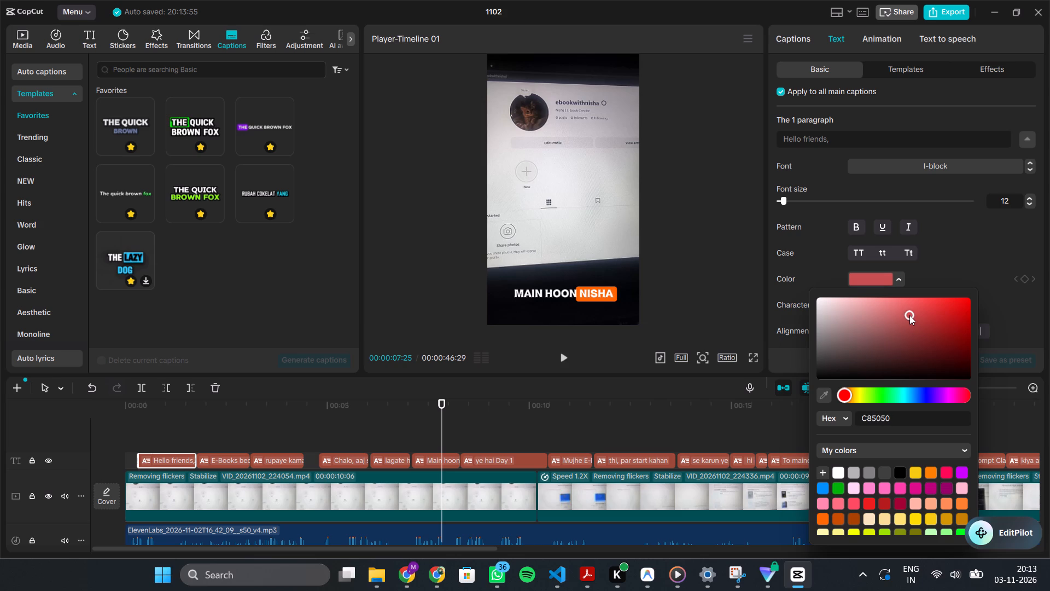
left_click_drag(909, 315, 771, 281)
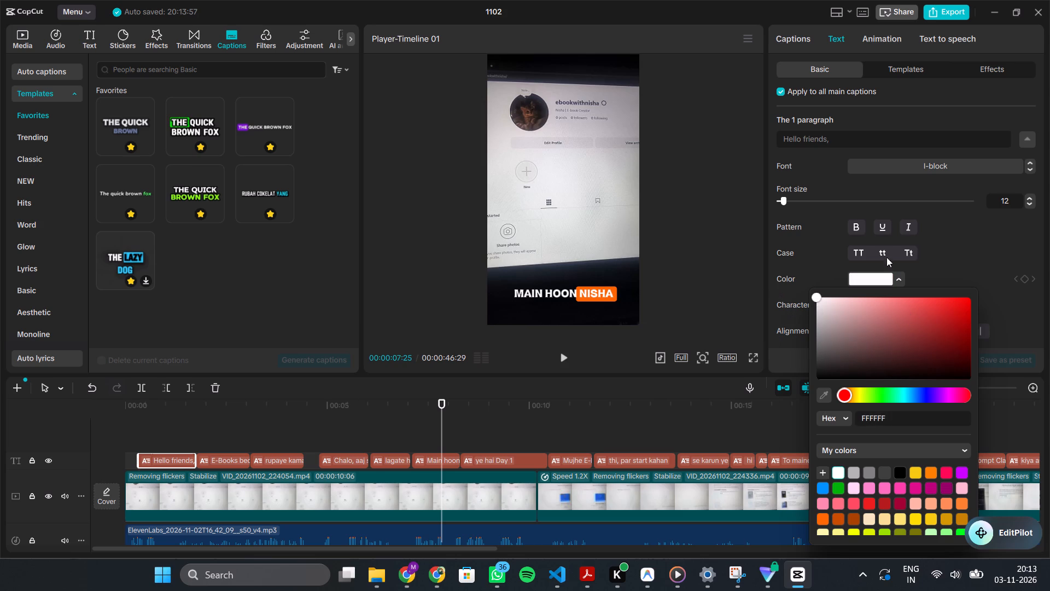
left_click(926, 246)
Look through the caption's basic settings, the text templates, and the auto lyrics and caption import options.
scroll(926, 246, "down", 6)
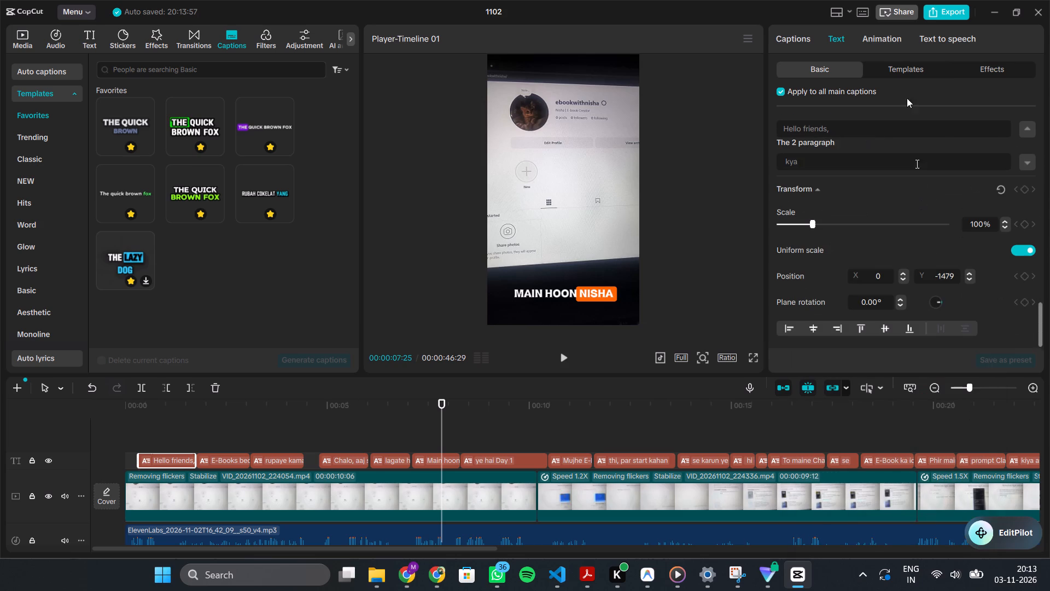
left_click(902, 62)
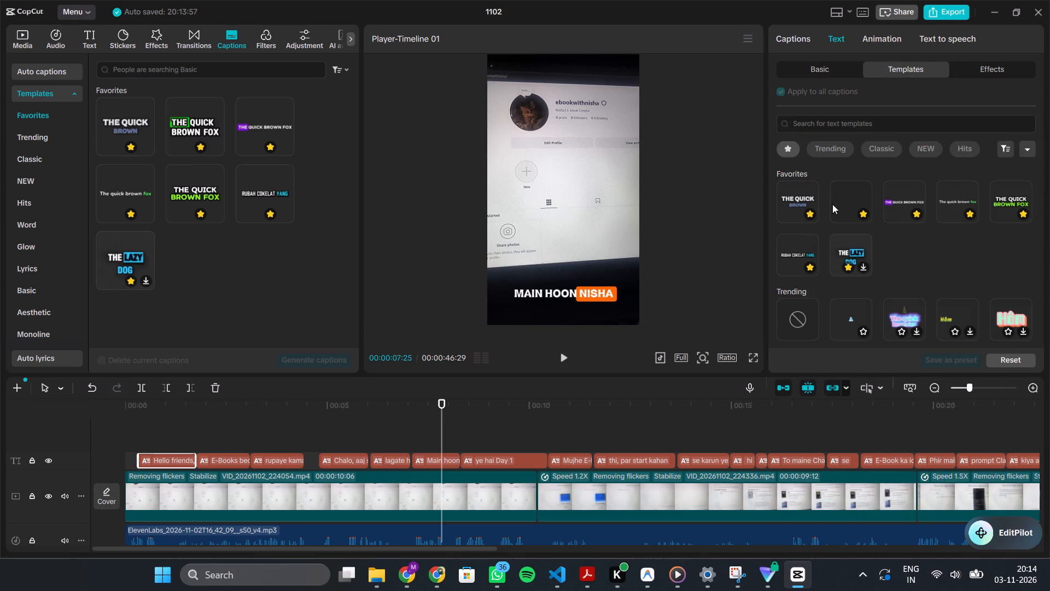
scroll(883, 259, "down", 2)
scroll(883, 259, "up", 4)
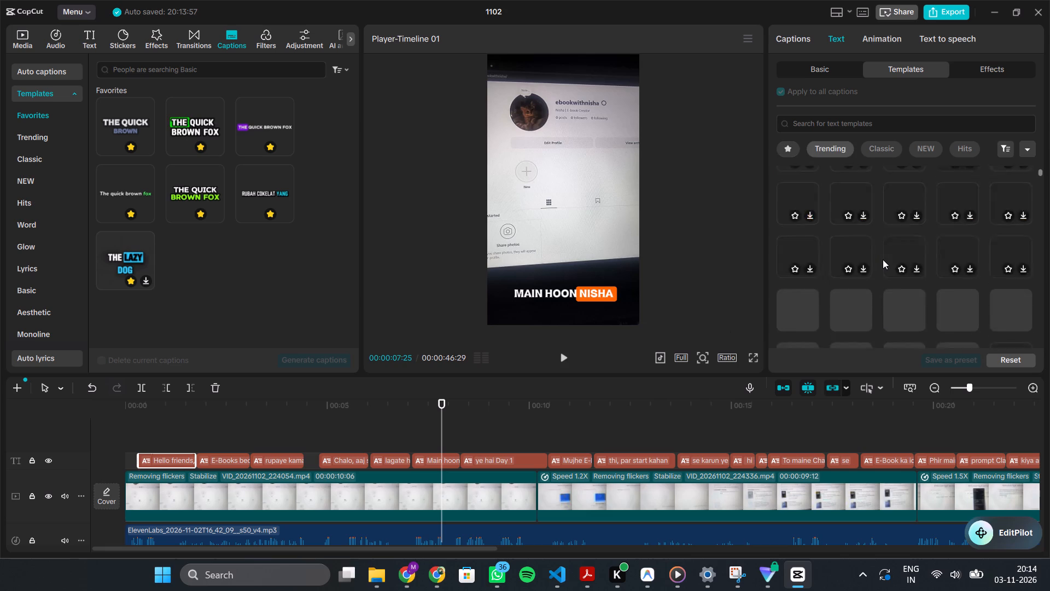
scroll(883, 259, "up", 12)
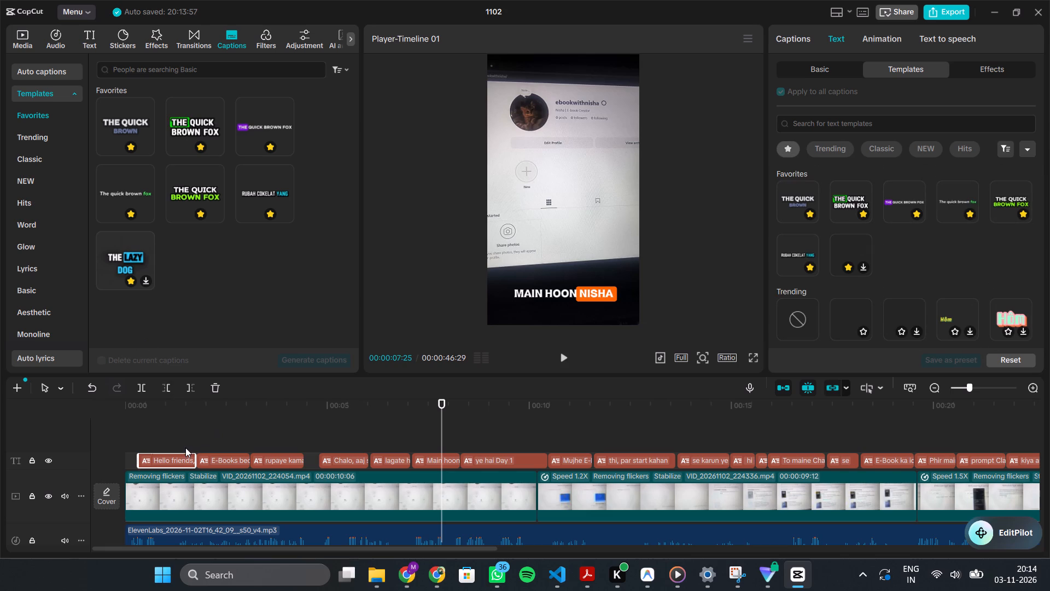
left_click(229, 35)
scroll(33, 69, "down", 6)
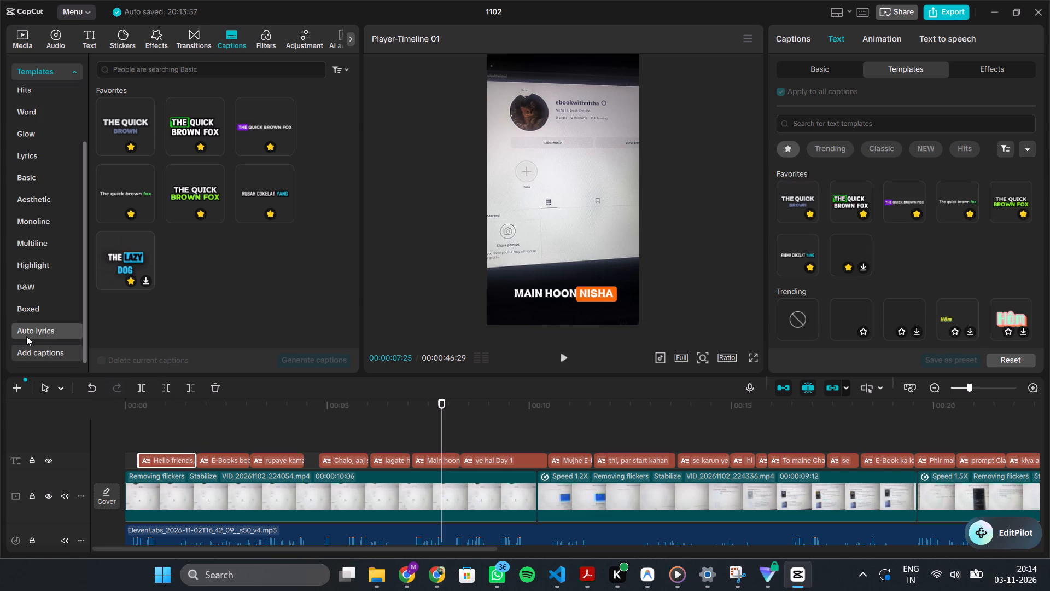
left_click(26, 335)
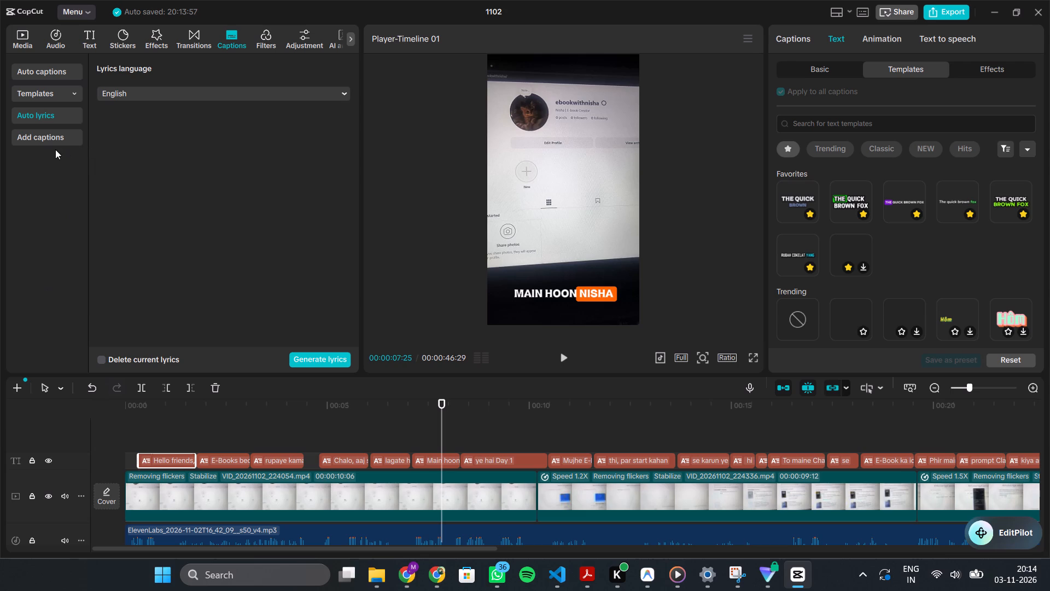
left_click(55, 149)
left_click(45, 144)
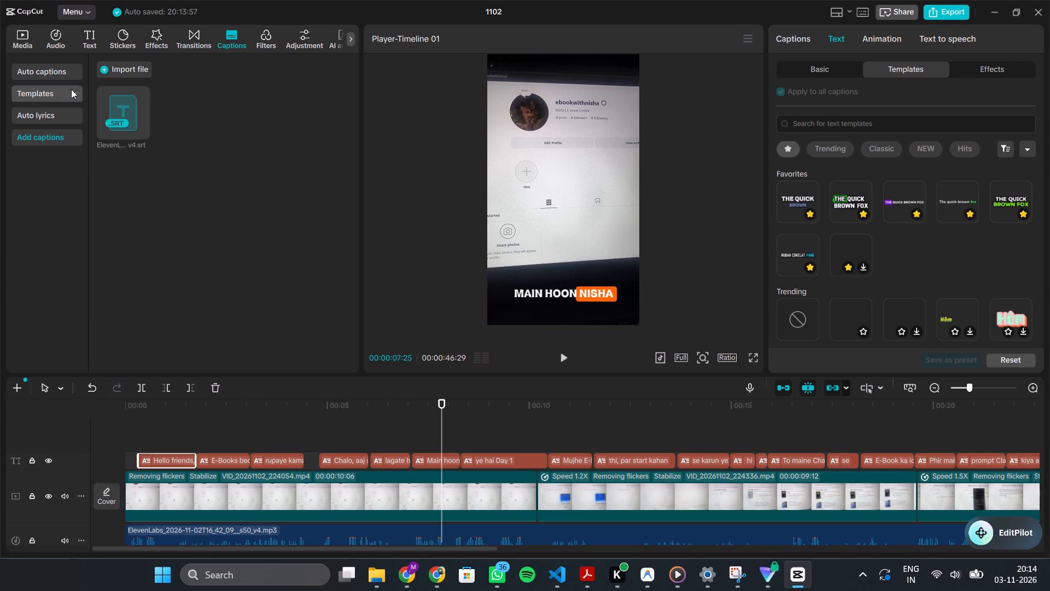
Generate auto captions with English as the spoken language, keeping the current captions and leaving filler-word identification off.
left_click(50, 72)
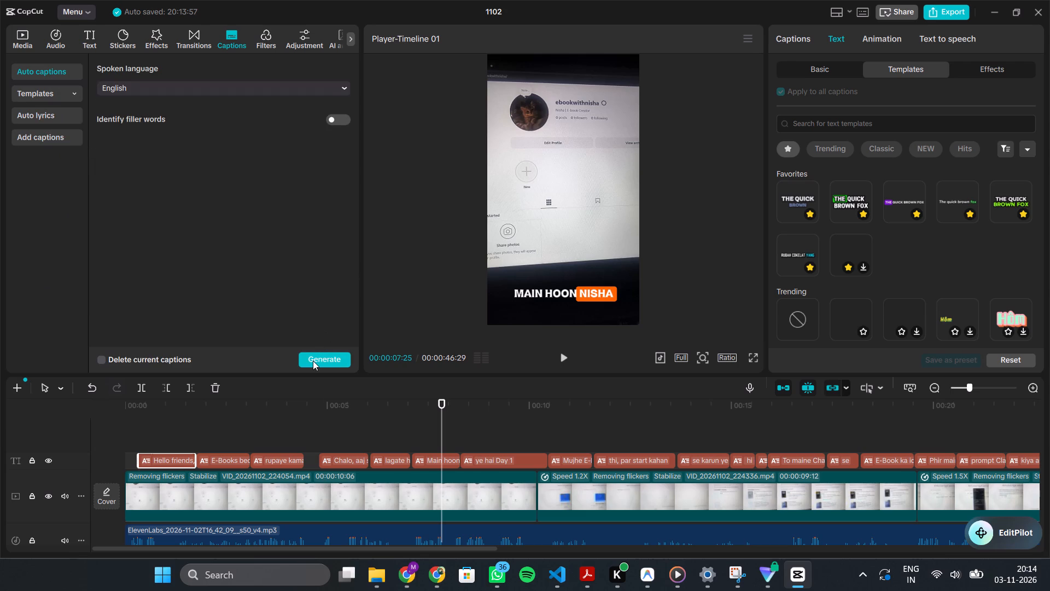
left_click(313, 361)
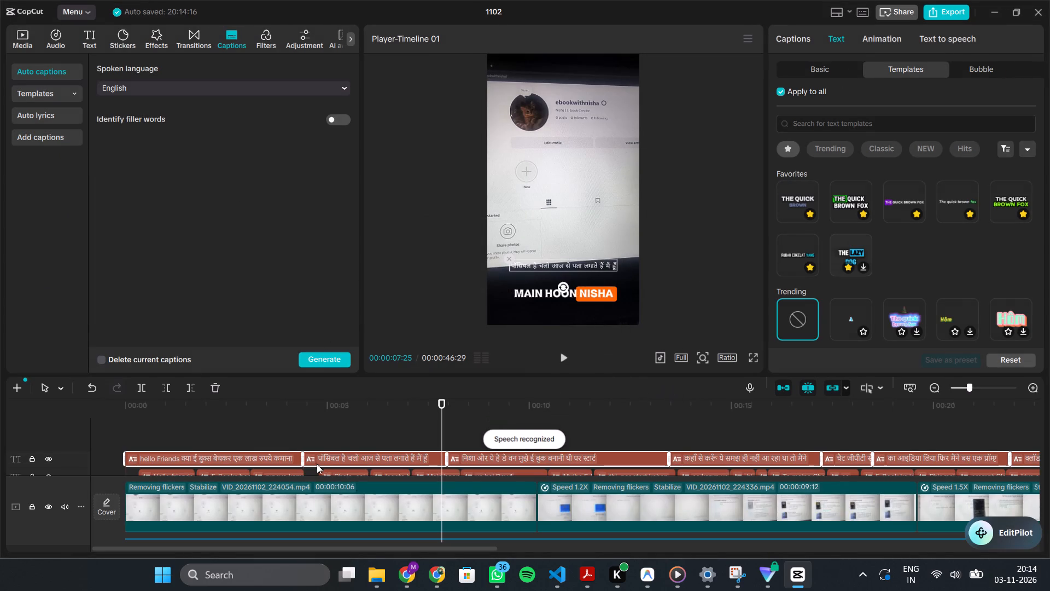
scroll(302, 454, "down", 1)
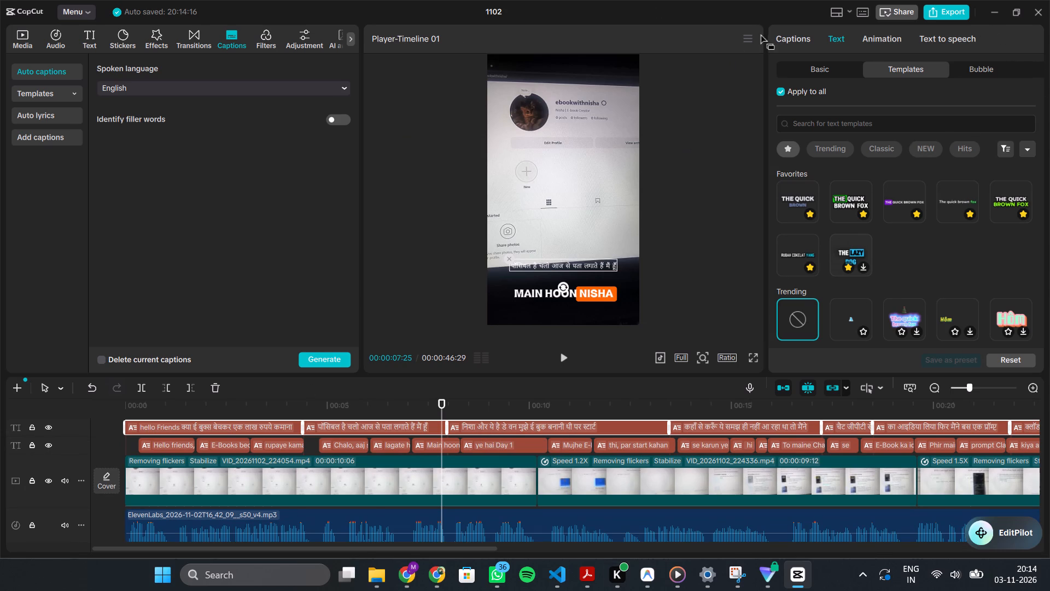
Generate bilingual captions translated to English from the caption list.
left_click(790, 29)
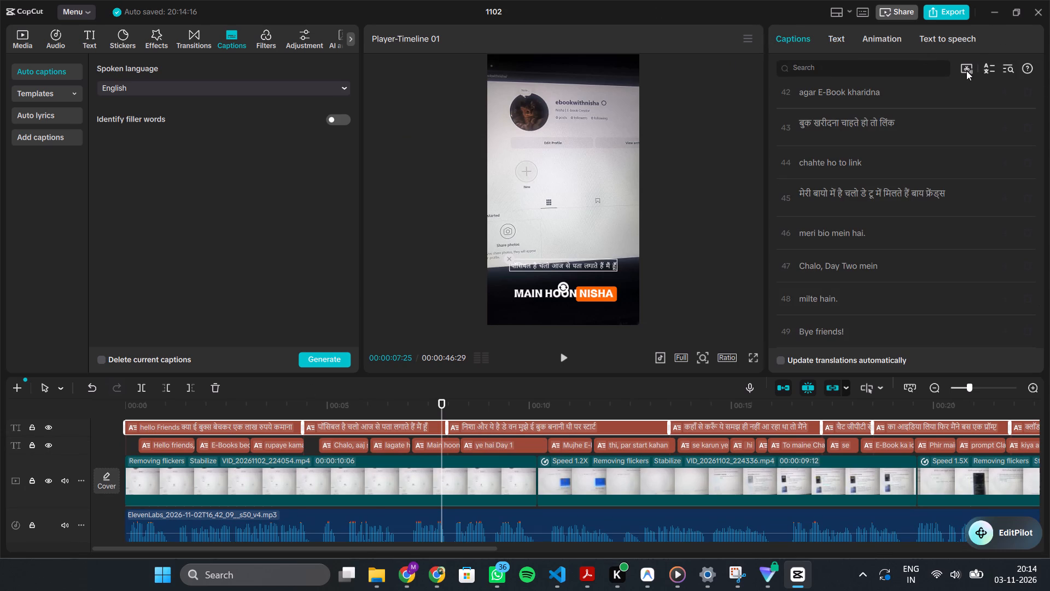
left_click(988, 70)
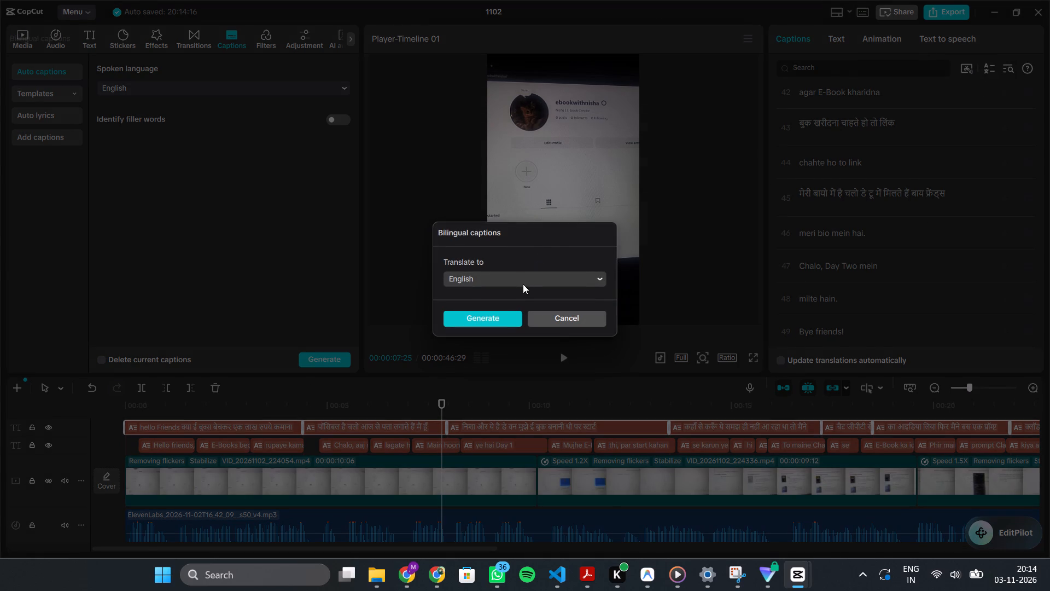
left_click(496, 319)
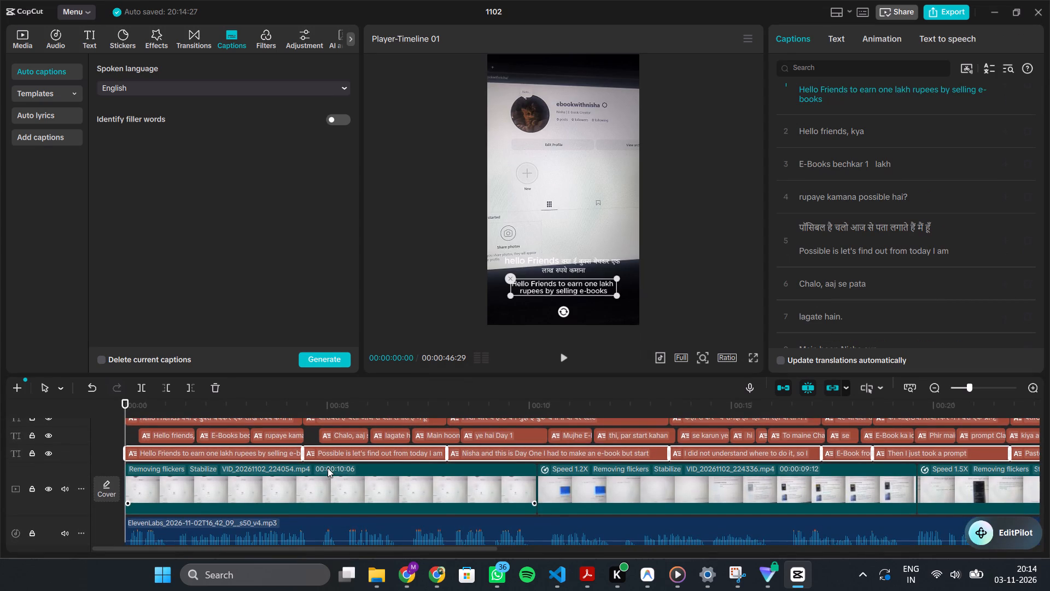
scroll(328, 468, "down", 7, "ctrl")
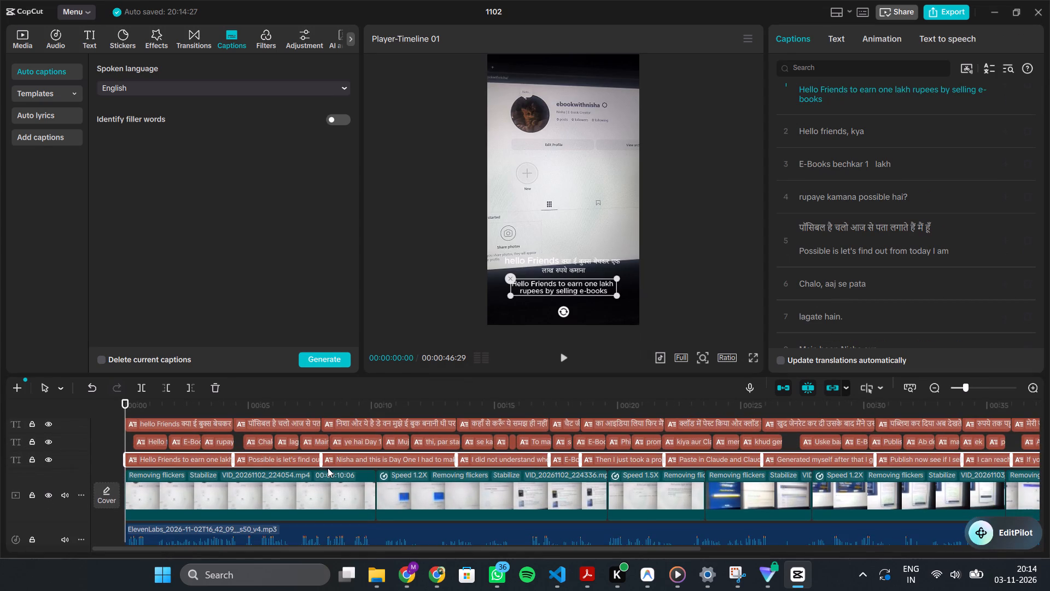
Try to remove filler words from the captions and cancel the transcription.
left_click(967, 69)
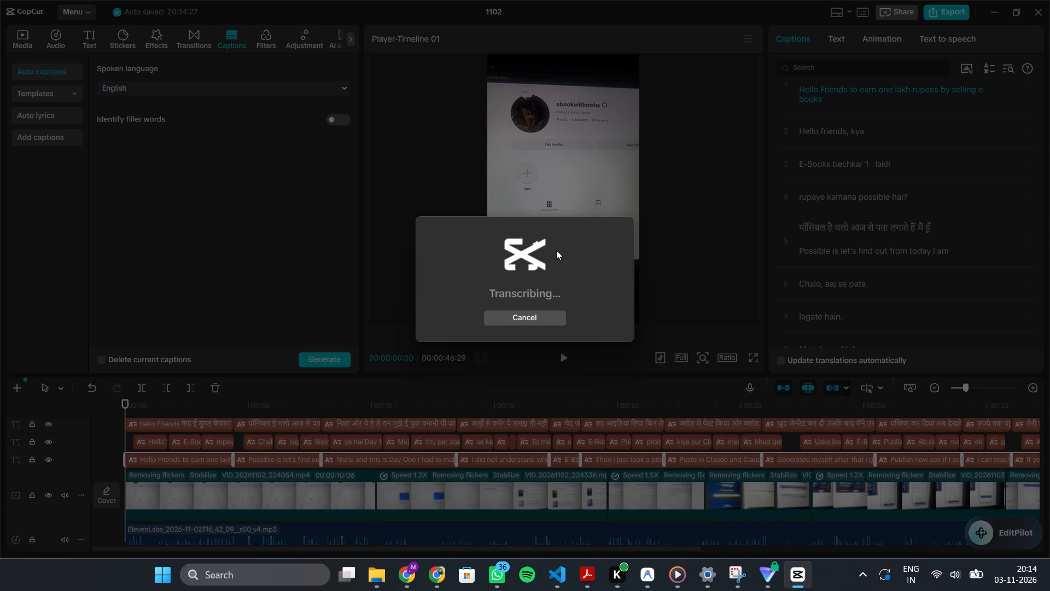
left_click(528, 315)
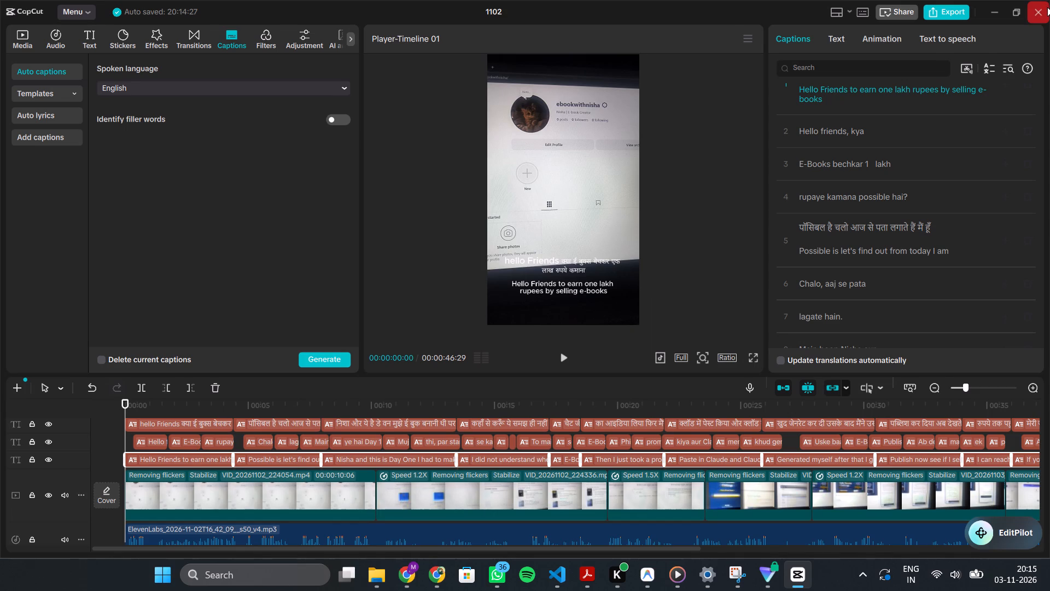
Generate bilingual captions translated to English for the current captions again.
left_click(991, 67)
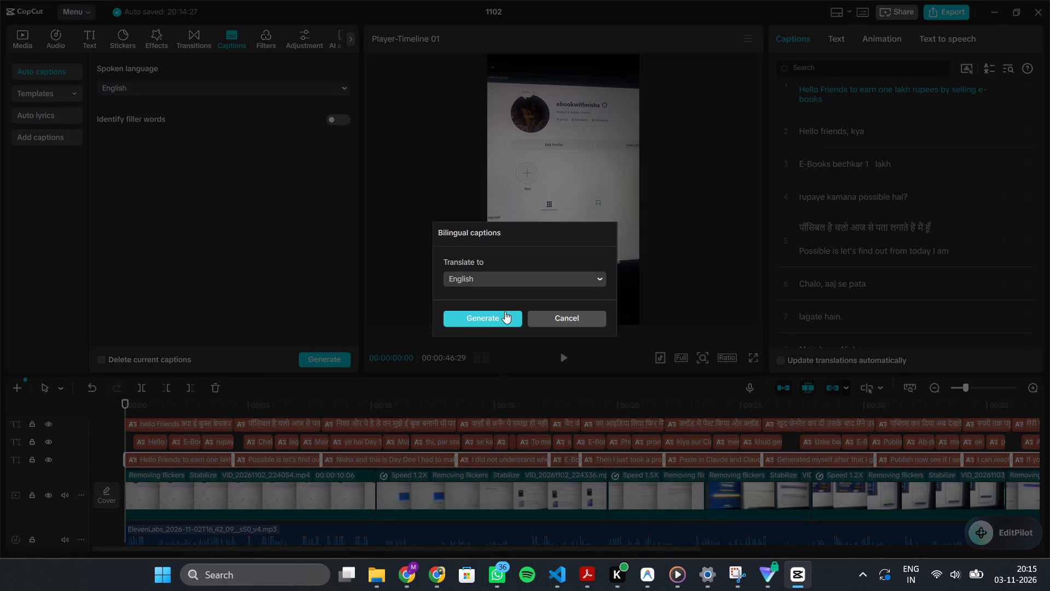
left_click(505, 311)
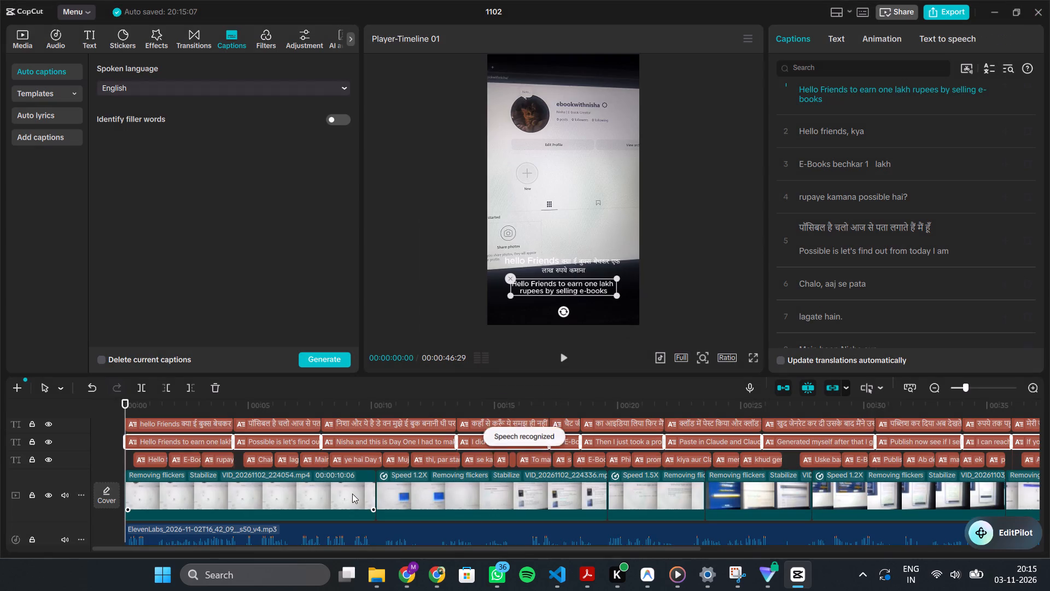
Delete the auto-generated Hindi caption track and its English translation track, keeping the romanized Hindi captions.
scroll(360, 451, "up", 1)
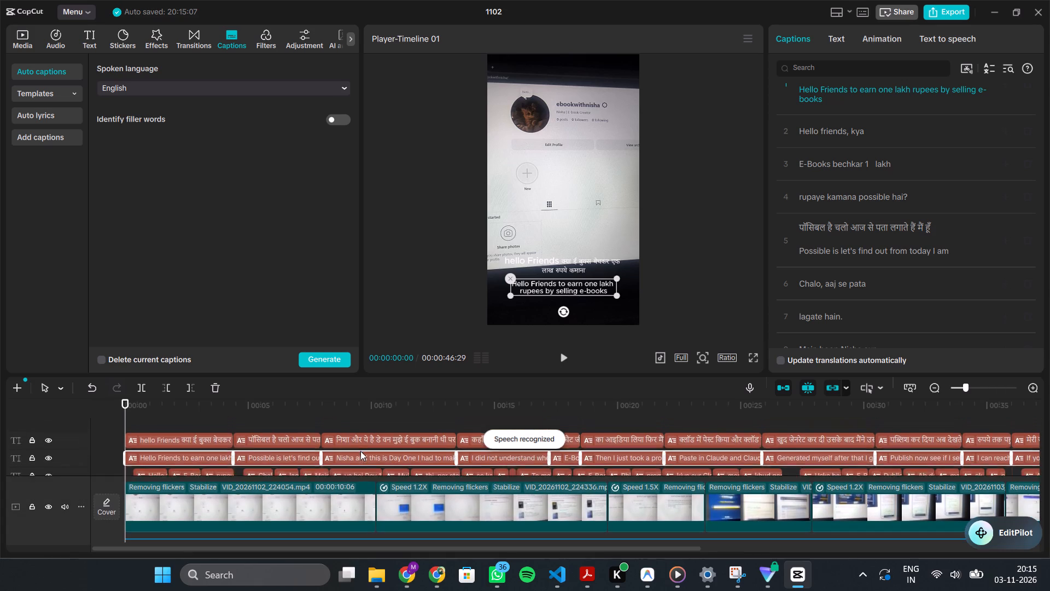
scroll(360, 451, "up", 1)
scroll(360, 451, "down", 9, "ctrl")
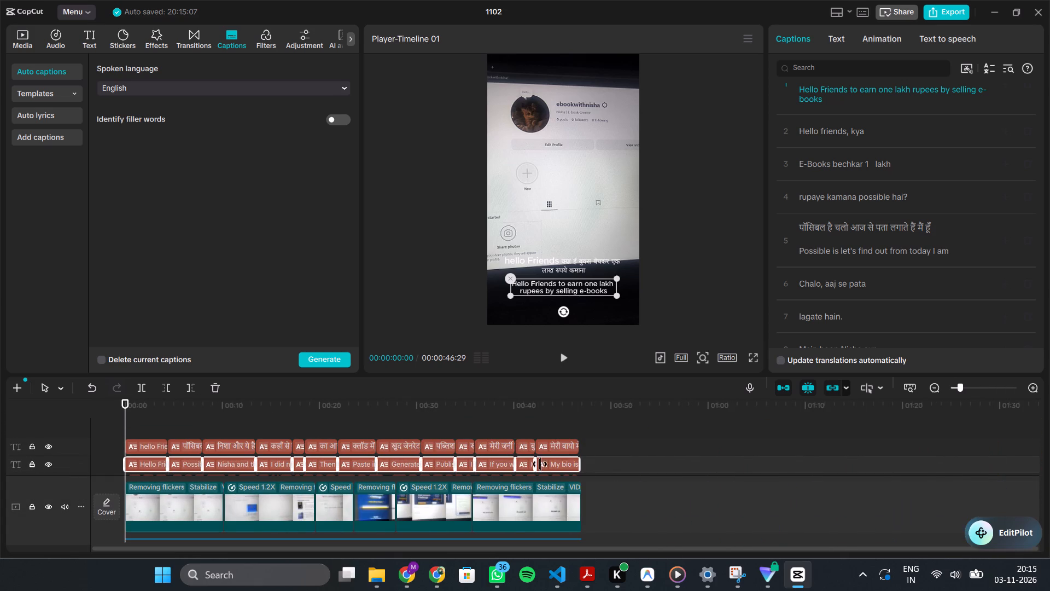
left_click(599, 456)
left_click_drag(590, 459, 258, 460)
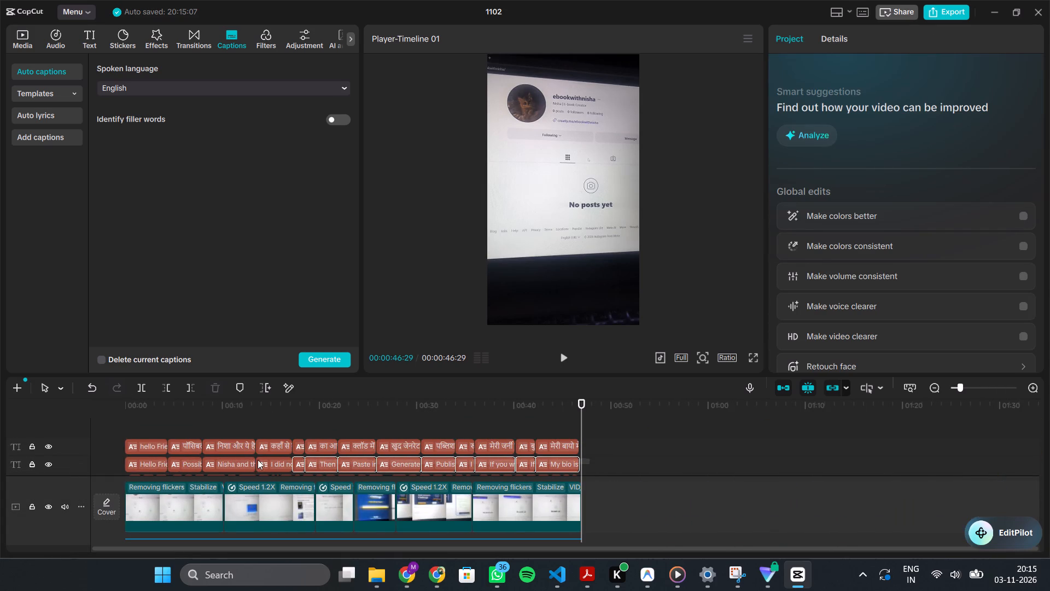
left_click_drag(258, 460, 147, 450)
key("Delete")
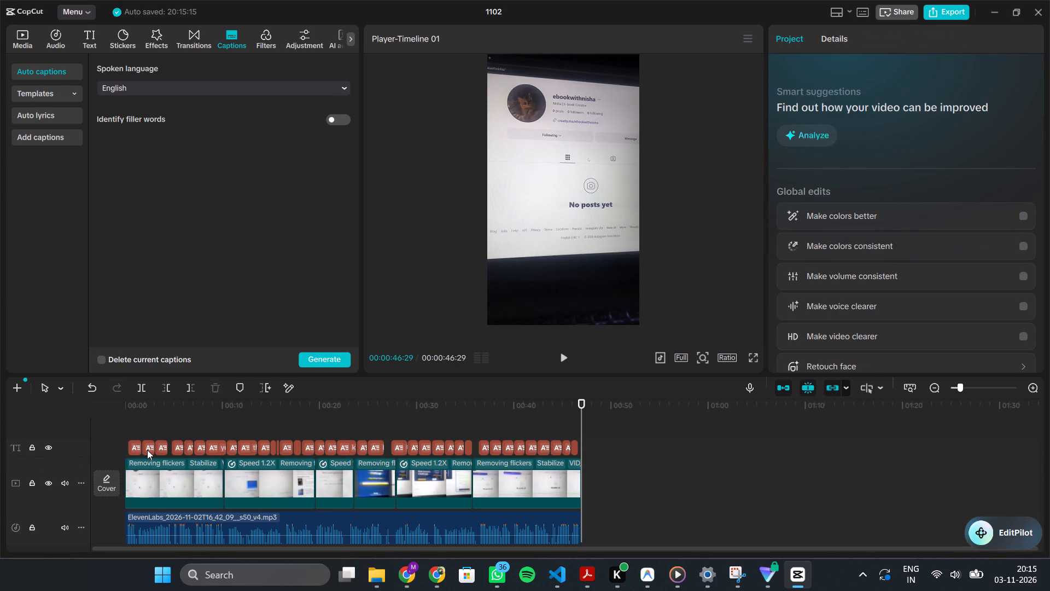
Play the video from the beginning to check the remaining romanized Hindi captions.
left_click(130, 432)
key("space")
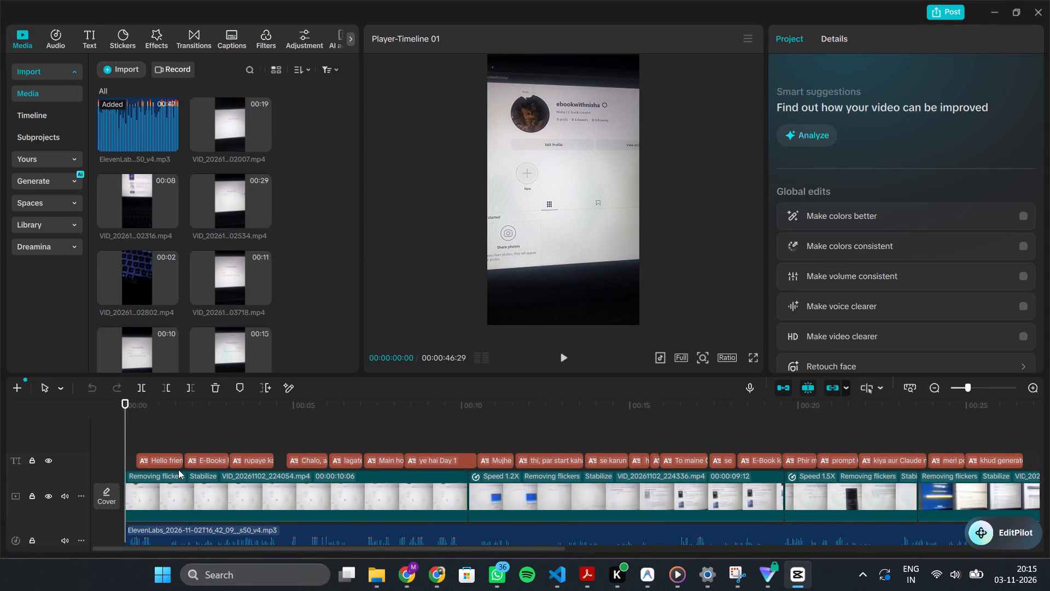
Apply the purple-highlighted "THE QUICK BROWN FOX" template from Favorites to all captions, starting from the first caption, "Hello friends".
left_click(162, 433)
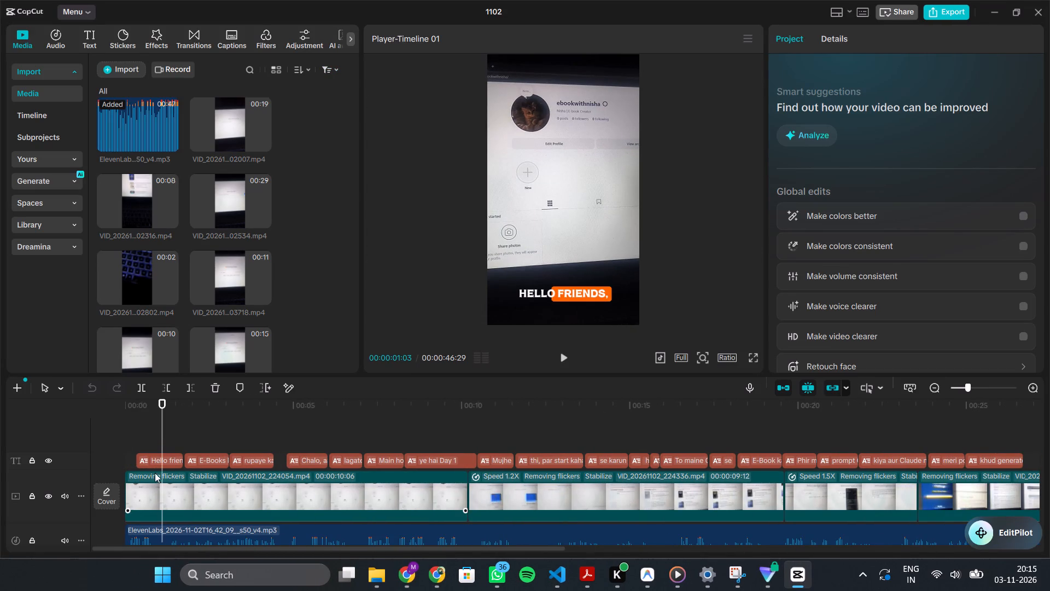
left_click(160, 457)
scroll(949, 181, "down", 2)
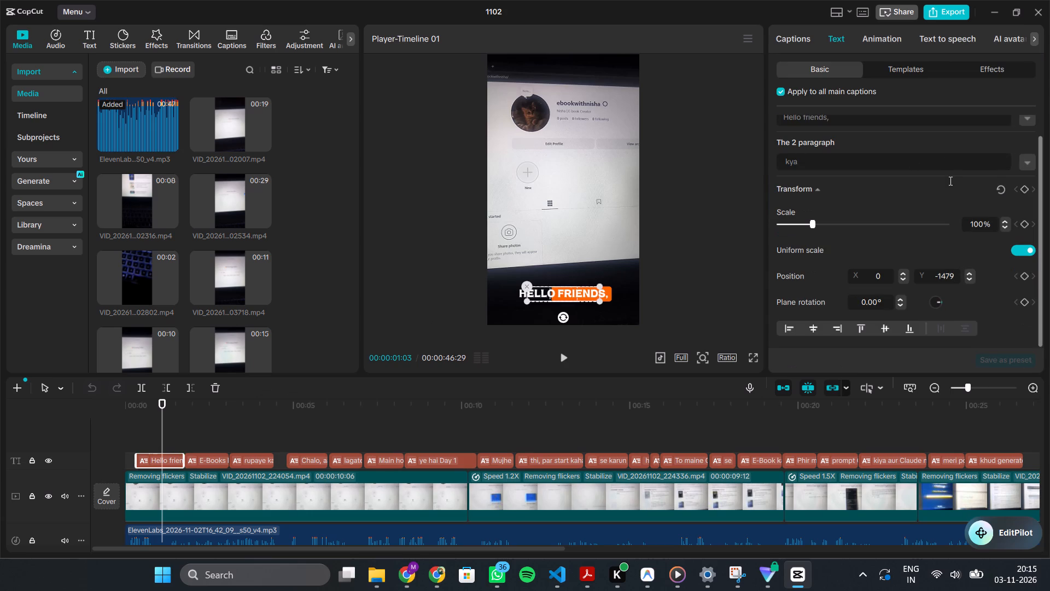
scroll(949, 181, "down", 4)
scroll(879, 296, "down", 3)
scroll(879, 296, "up", 4)
scroll(879, 296, "down", 14)
scroll(879, 296, "up", 5)
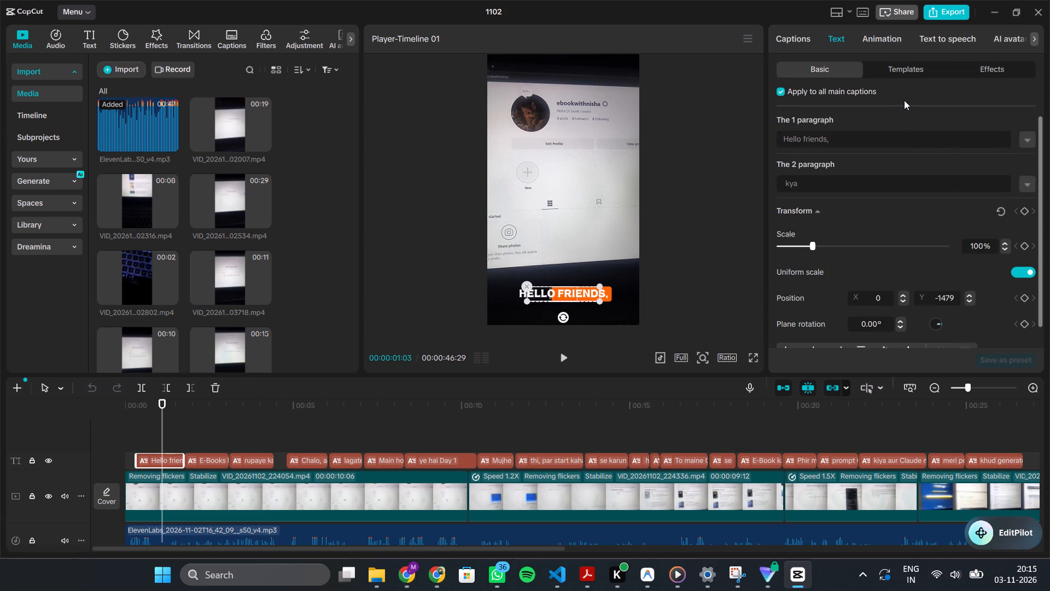
left_click(895, 68)
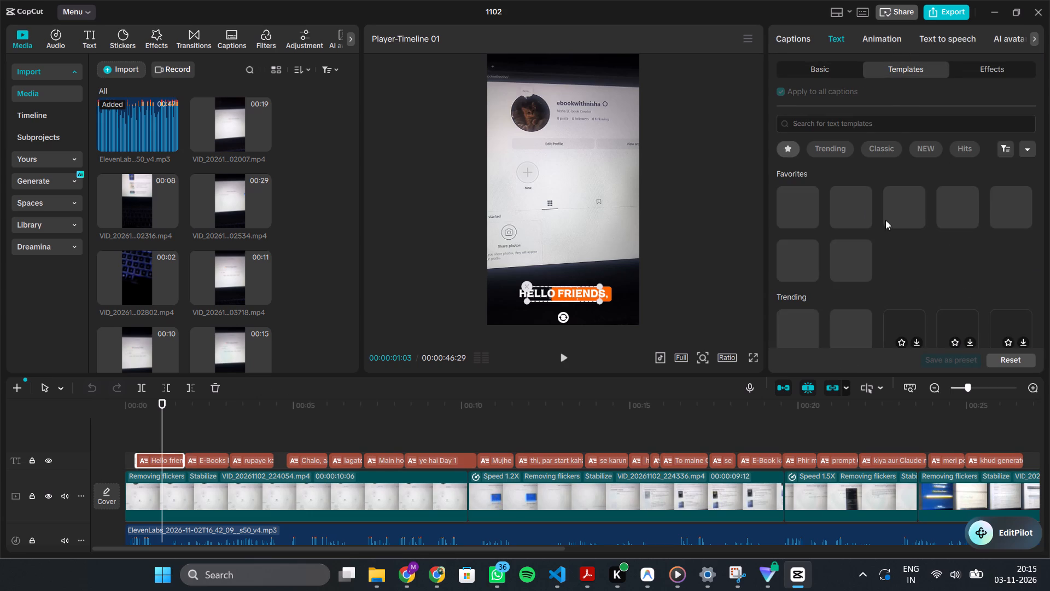
double_click(888, 216)
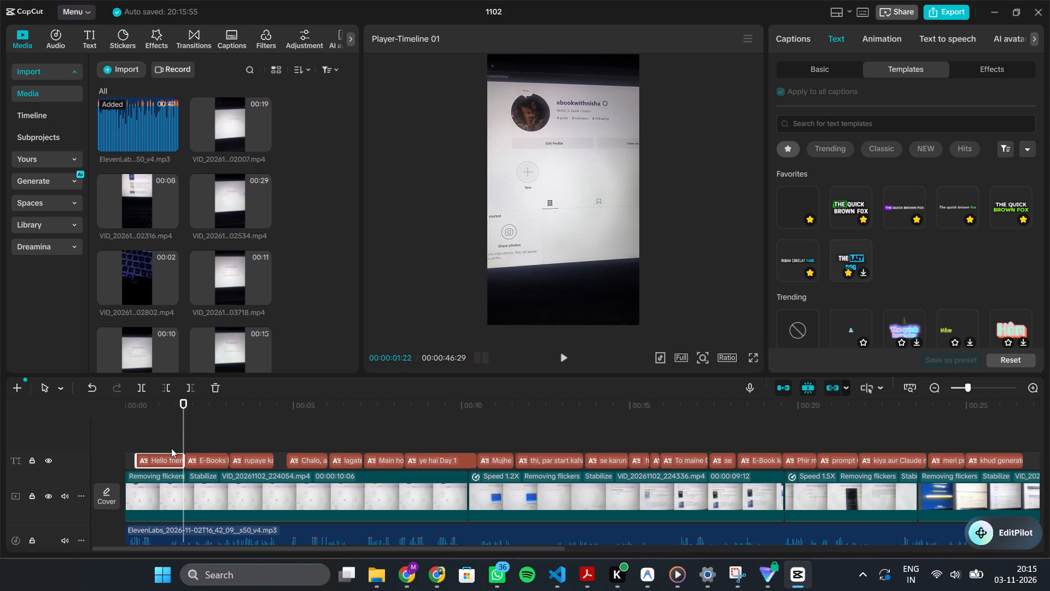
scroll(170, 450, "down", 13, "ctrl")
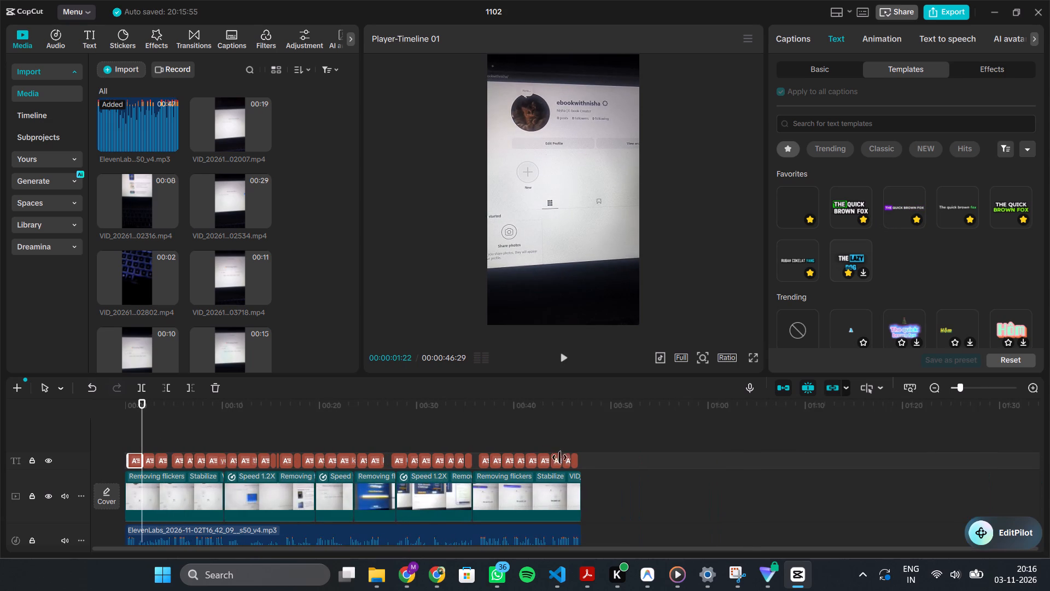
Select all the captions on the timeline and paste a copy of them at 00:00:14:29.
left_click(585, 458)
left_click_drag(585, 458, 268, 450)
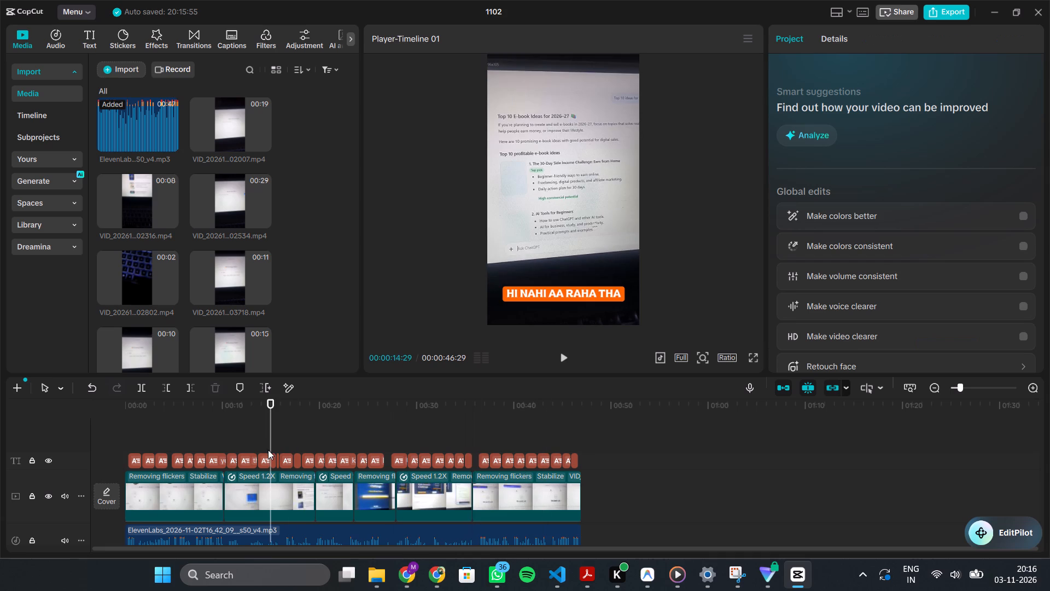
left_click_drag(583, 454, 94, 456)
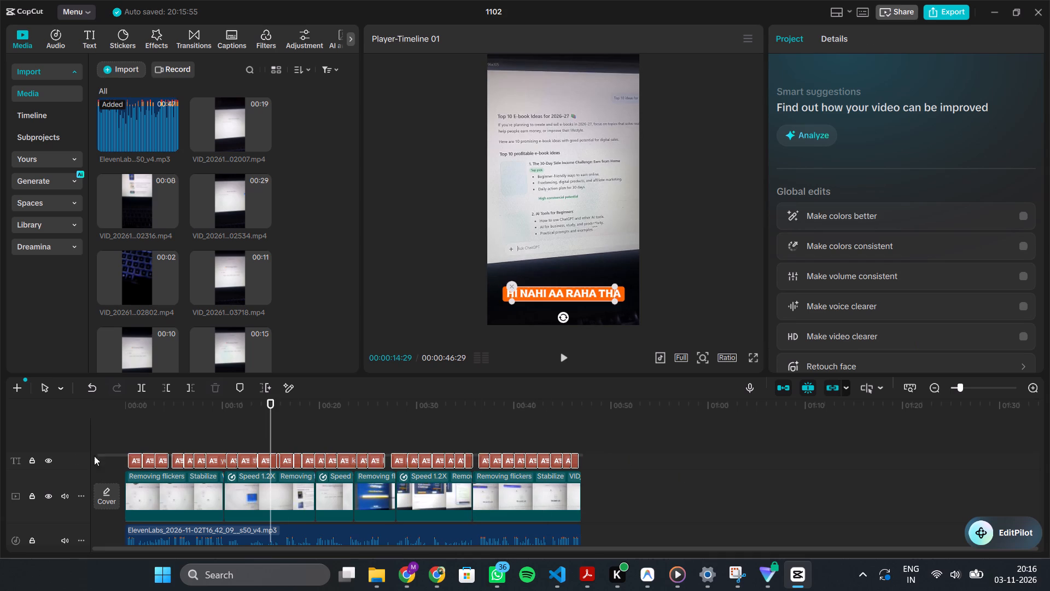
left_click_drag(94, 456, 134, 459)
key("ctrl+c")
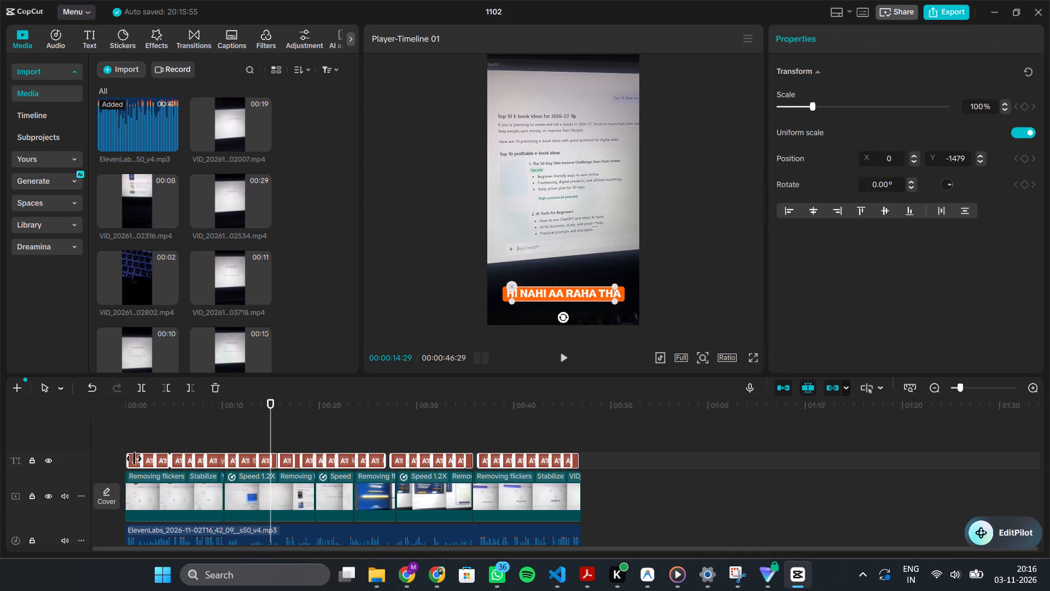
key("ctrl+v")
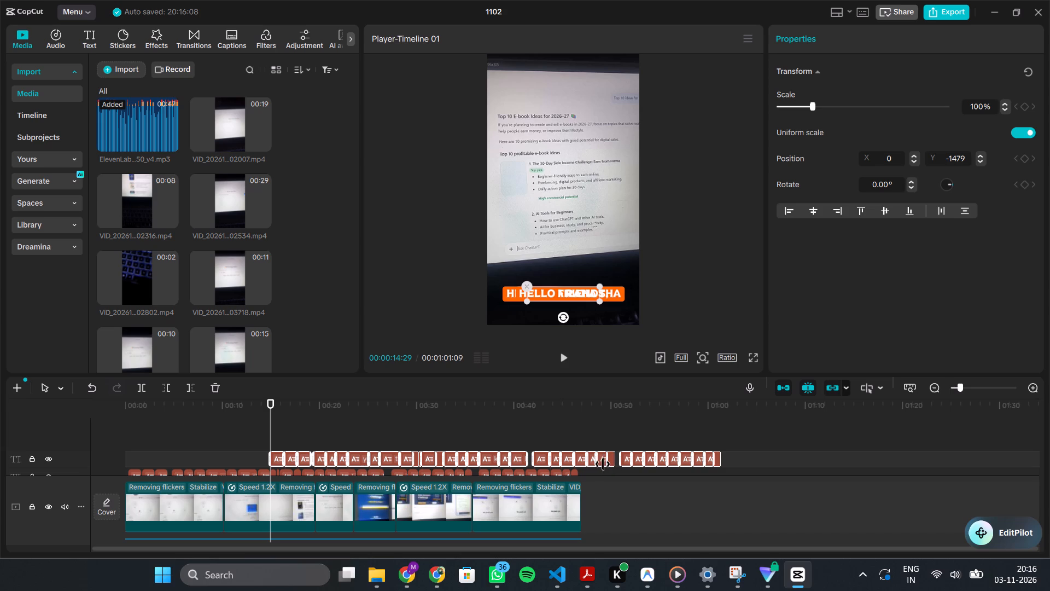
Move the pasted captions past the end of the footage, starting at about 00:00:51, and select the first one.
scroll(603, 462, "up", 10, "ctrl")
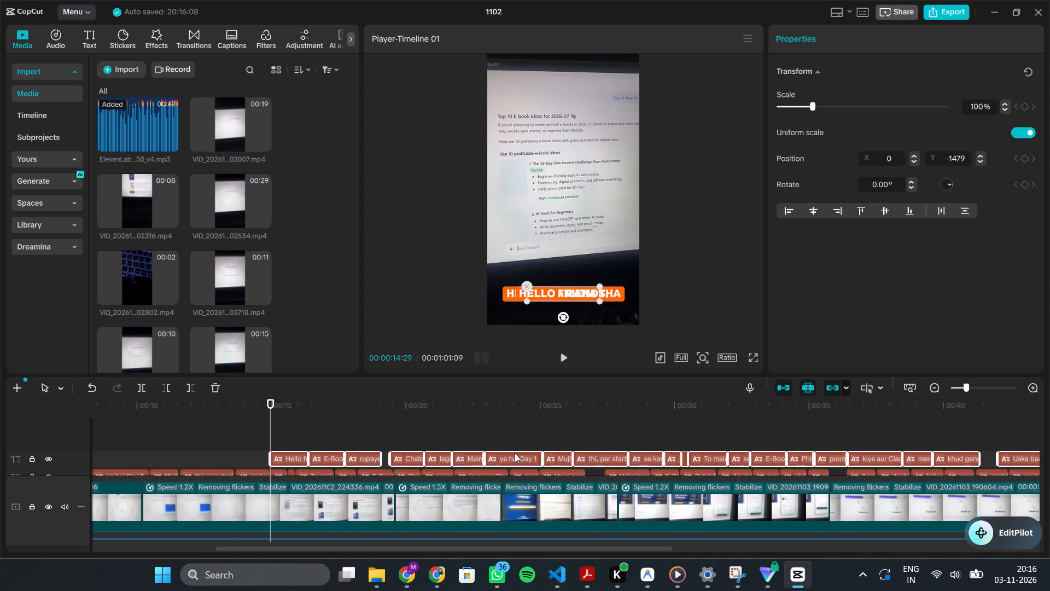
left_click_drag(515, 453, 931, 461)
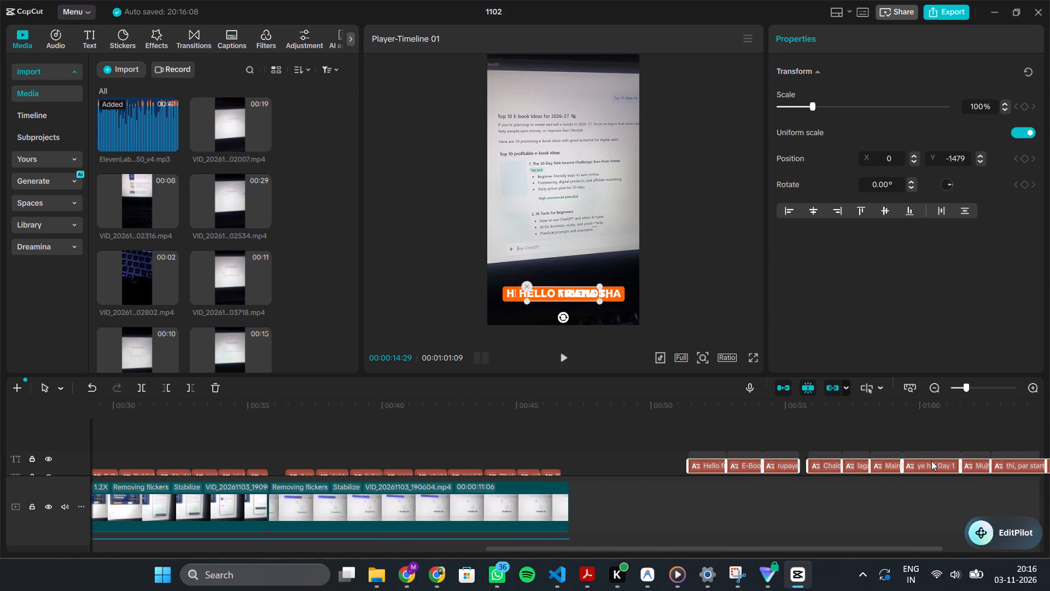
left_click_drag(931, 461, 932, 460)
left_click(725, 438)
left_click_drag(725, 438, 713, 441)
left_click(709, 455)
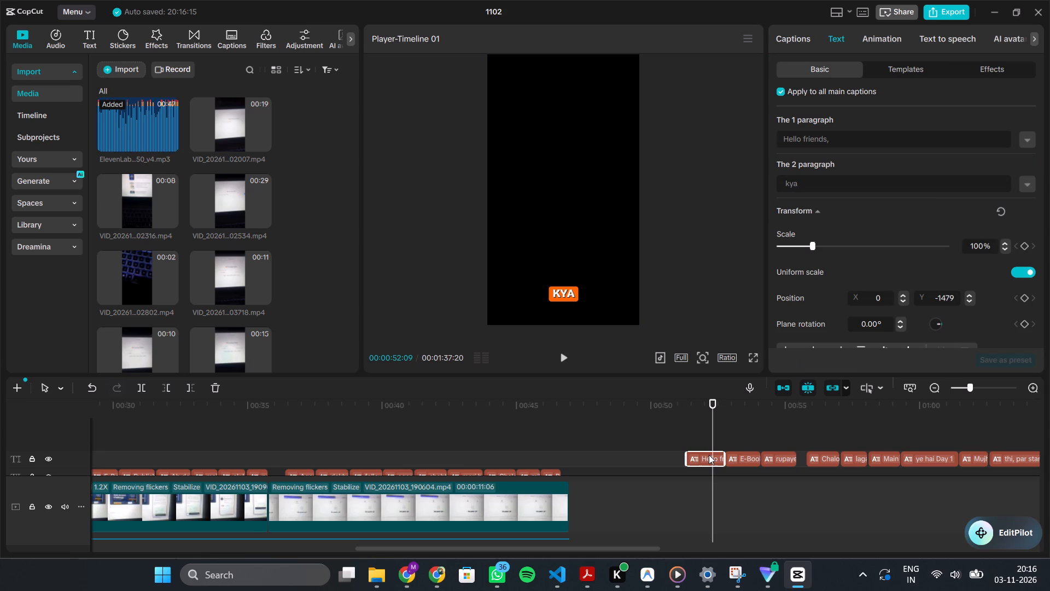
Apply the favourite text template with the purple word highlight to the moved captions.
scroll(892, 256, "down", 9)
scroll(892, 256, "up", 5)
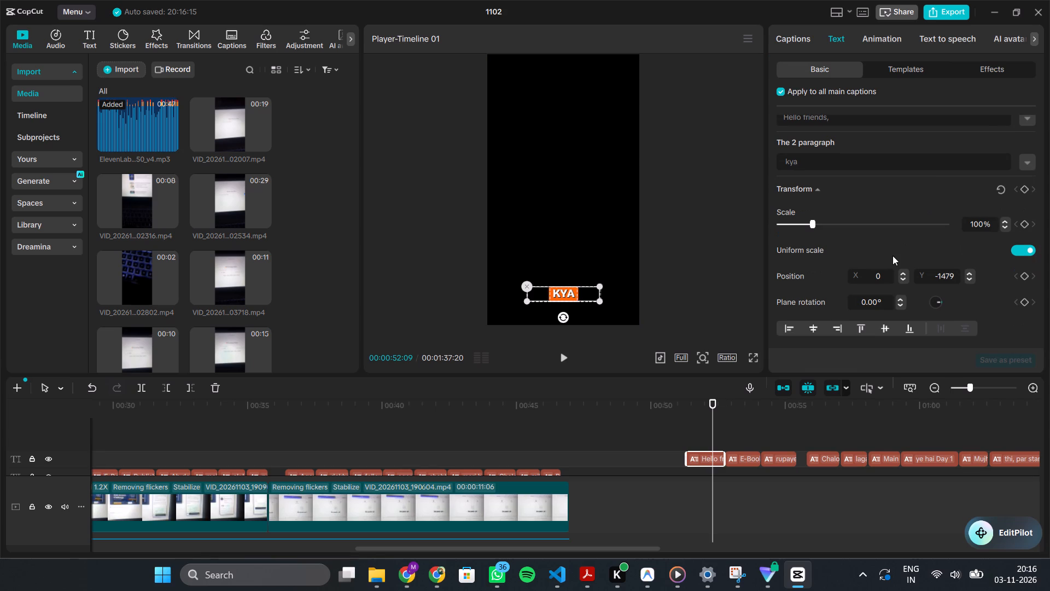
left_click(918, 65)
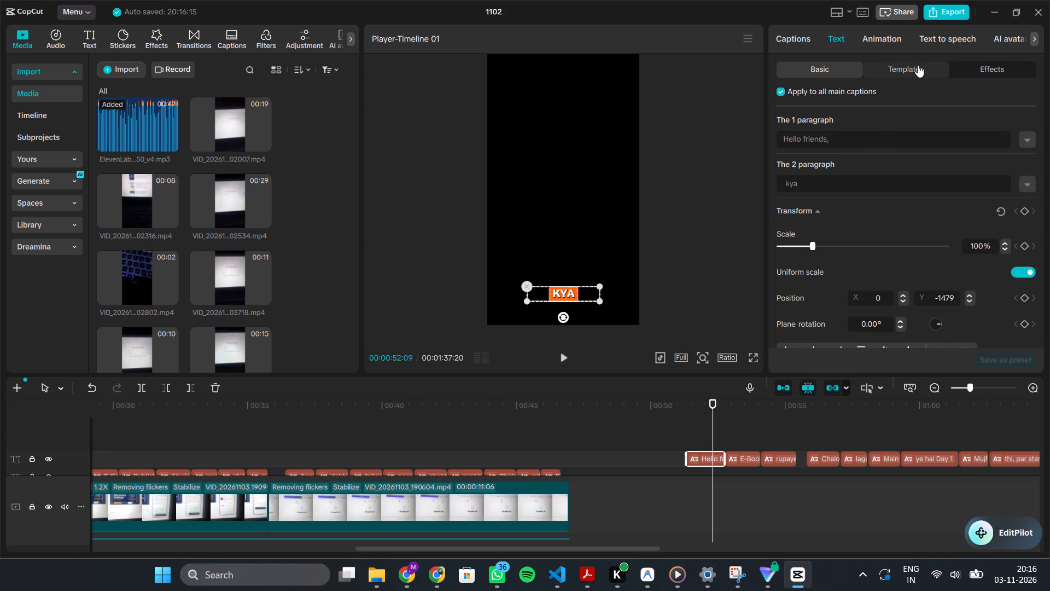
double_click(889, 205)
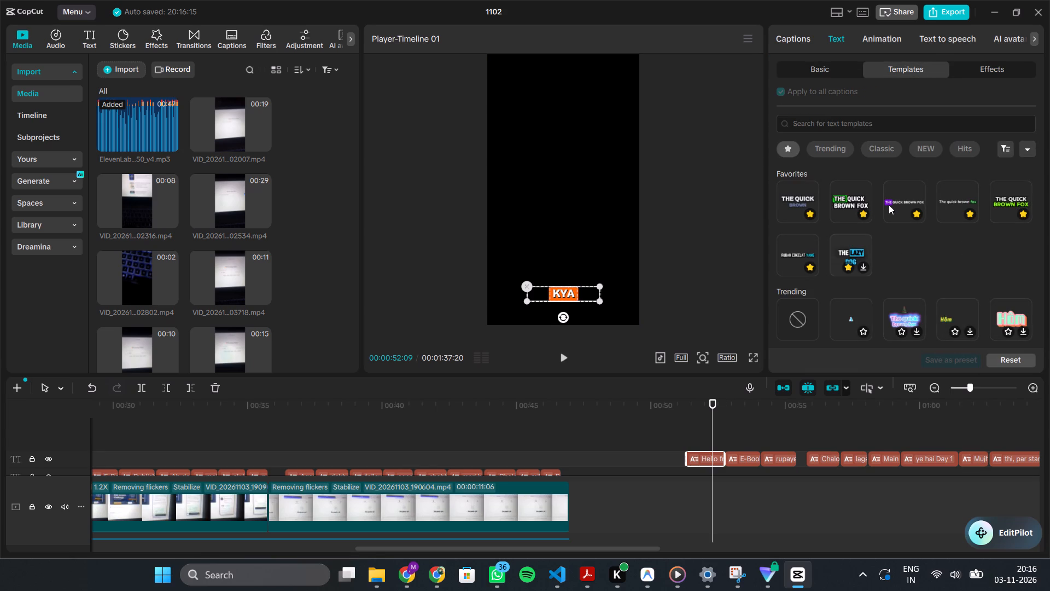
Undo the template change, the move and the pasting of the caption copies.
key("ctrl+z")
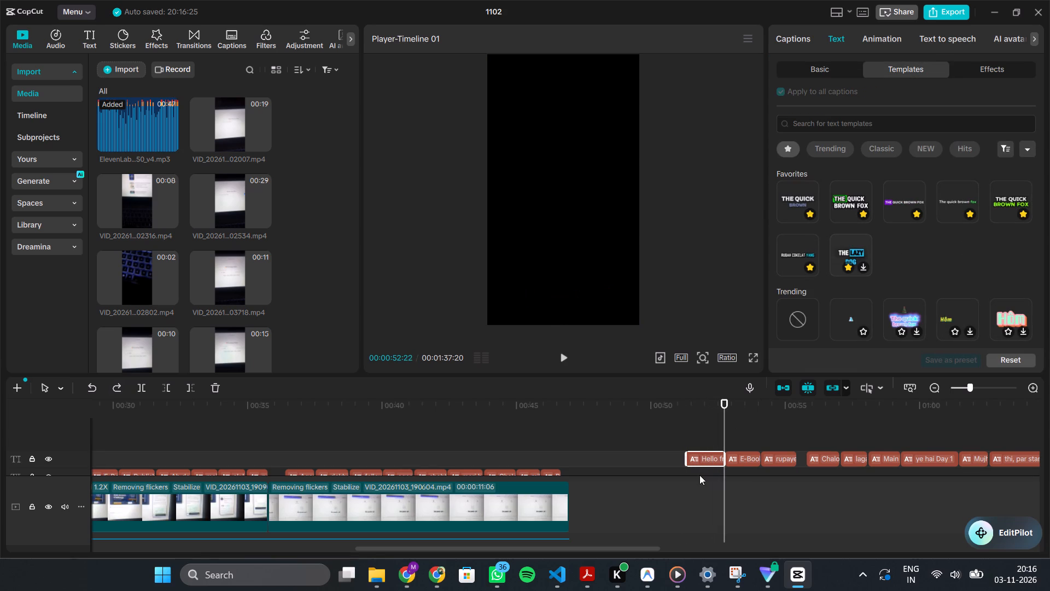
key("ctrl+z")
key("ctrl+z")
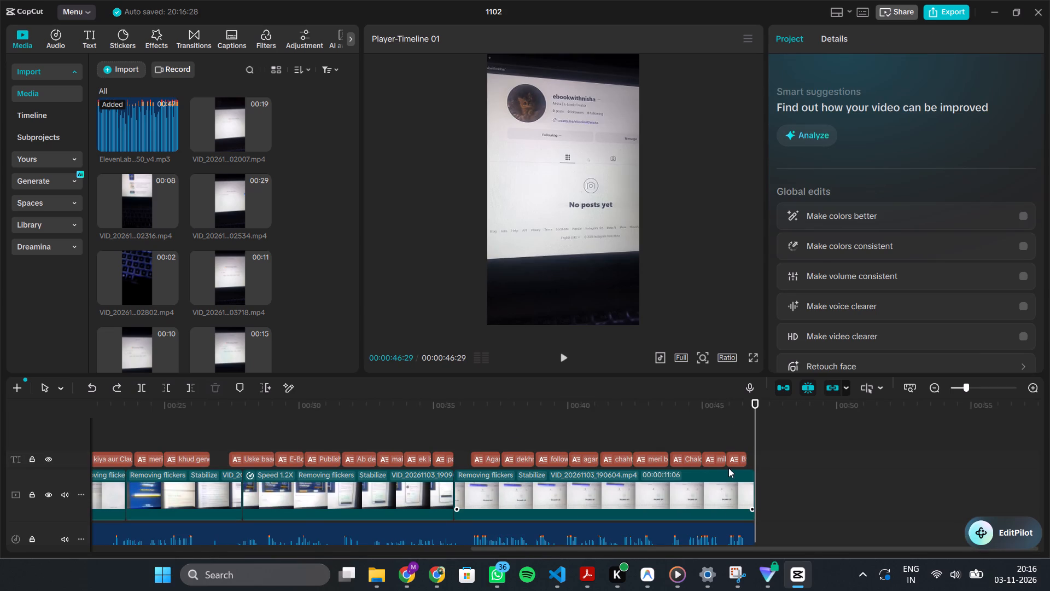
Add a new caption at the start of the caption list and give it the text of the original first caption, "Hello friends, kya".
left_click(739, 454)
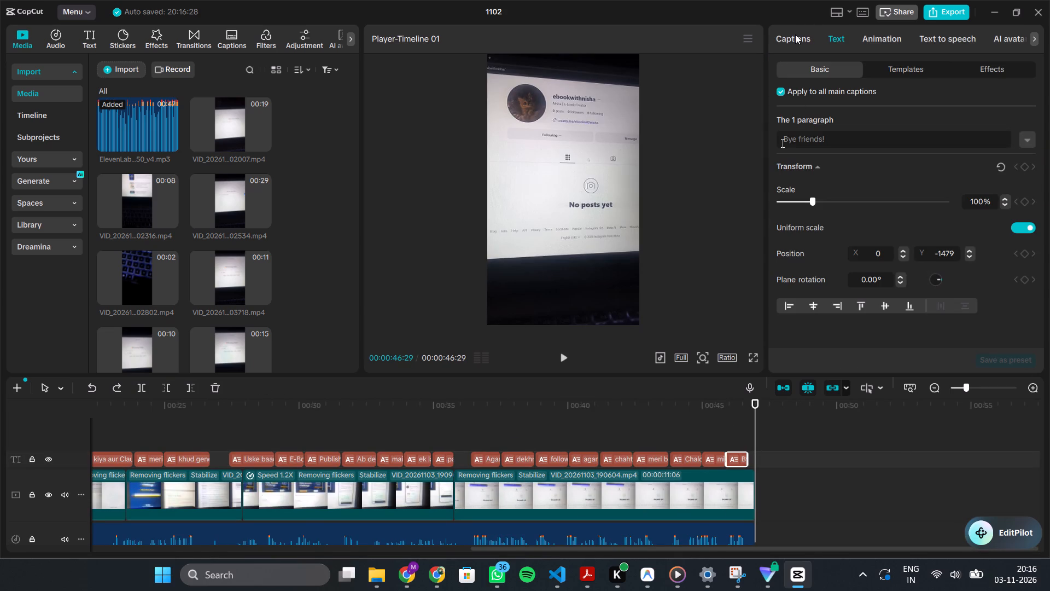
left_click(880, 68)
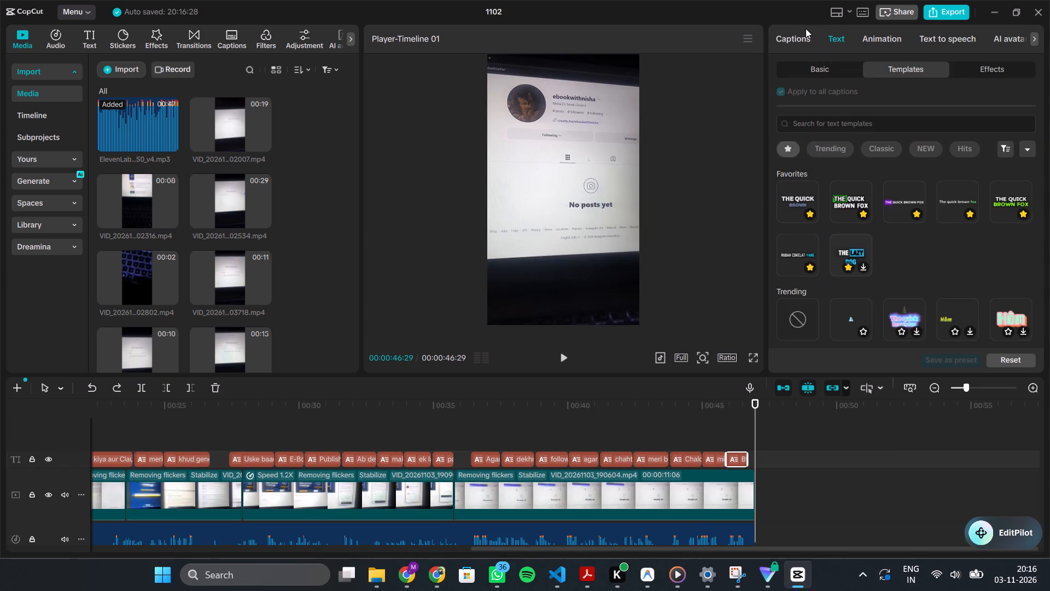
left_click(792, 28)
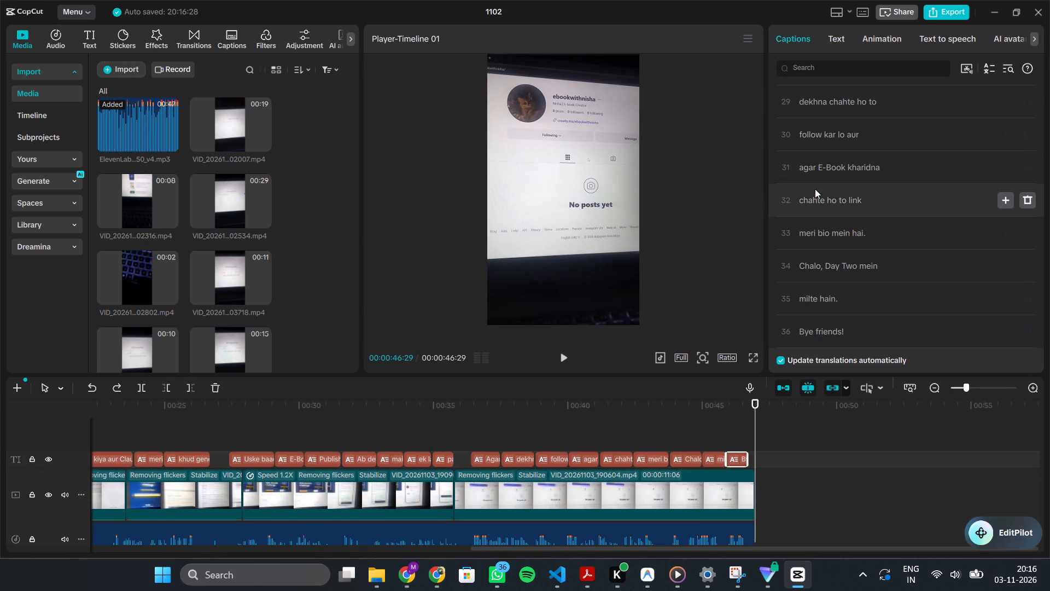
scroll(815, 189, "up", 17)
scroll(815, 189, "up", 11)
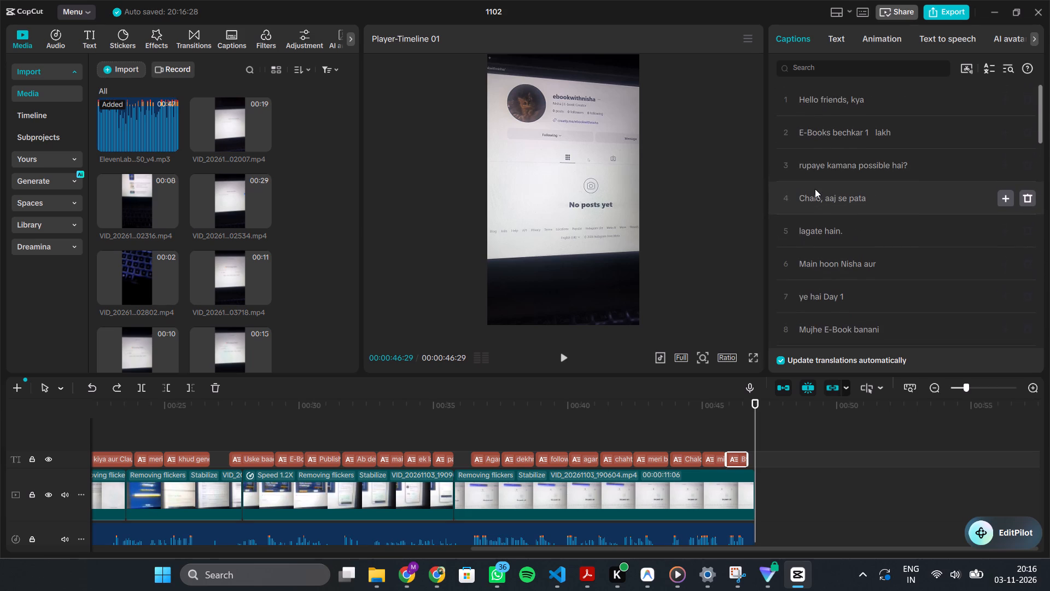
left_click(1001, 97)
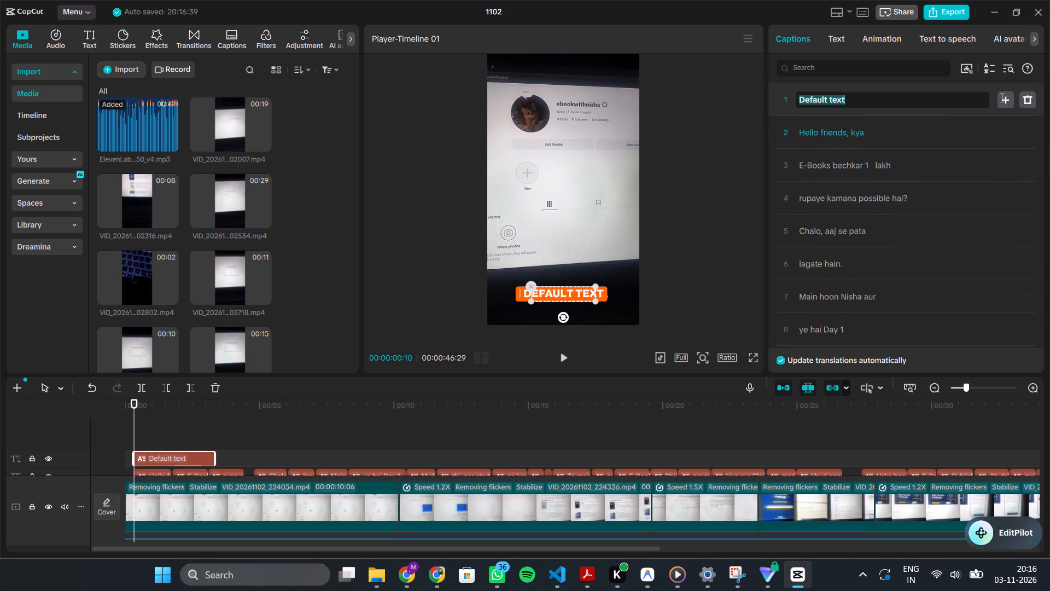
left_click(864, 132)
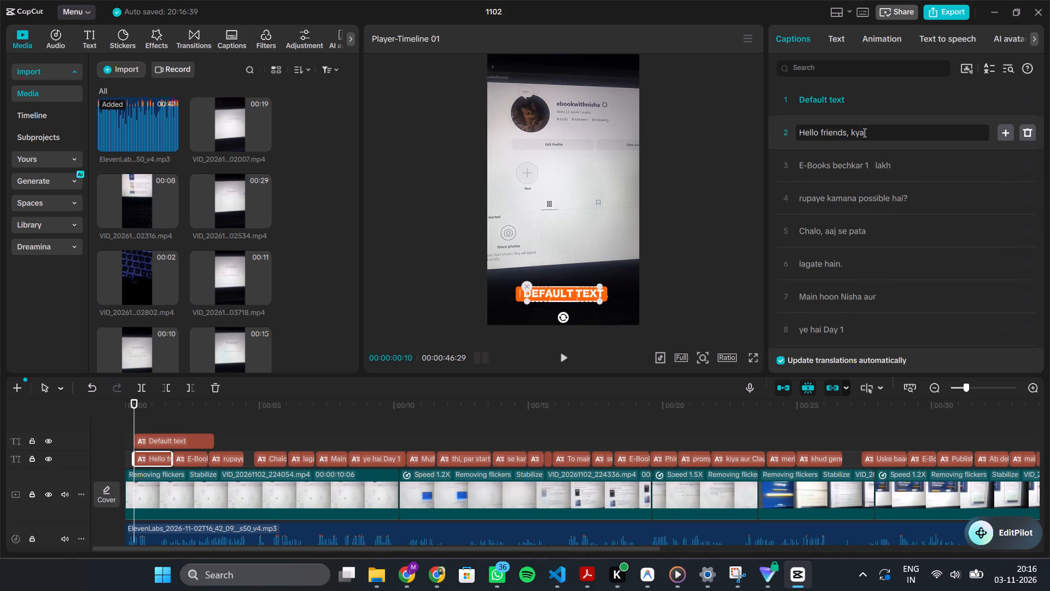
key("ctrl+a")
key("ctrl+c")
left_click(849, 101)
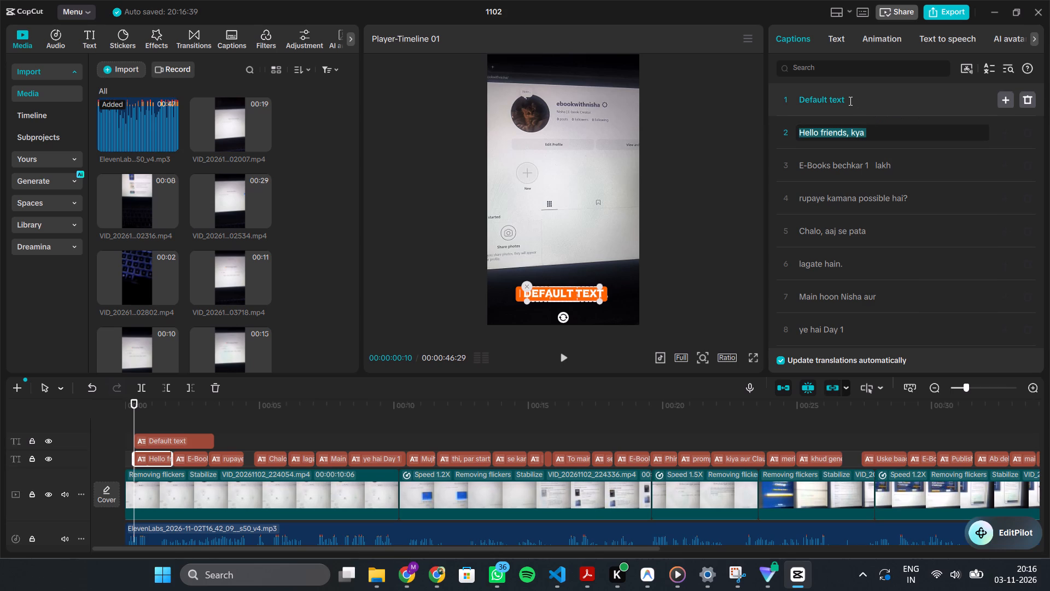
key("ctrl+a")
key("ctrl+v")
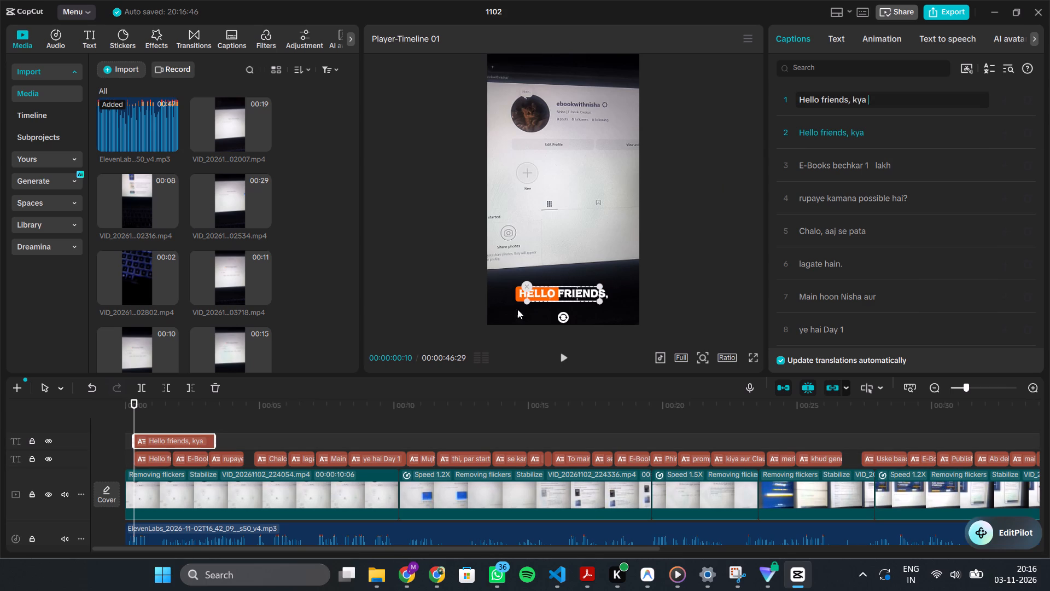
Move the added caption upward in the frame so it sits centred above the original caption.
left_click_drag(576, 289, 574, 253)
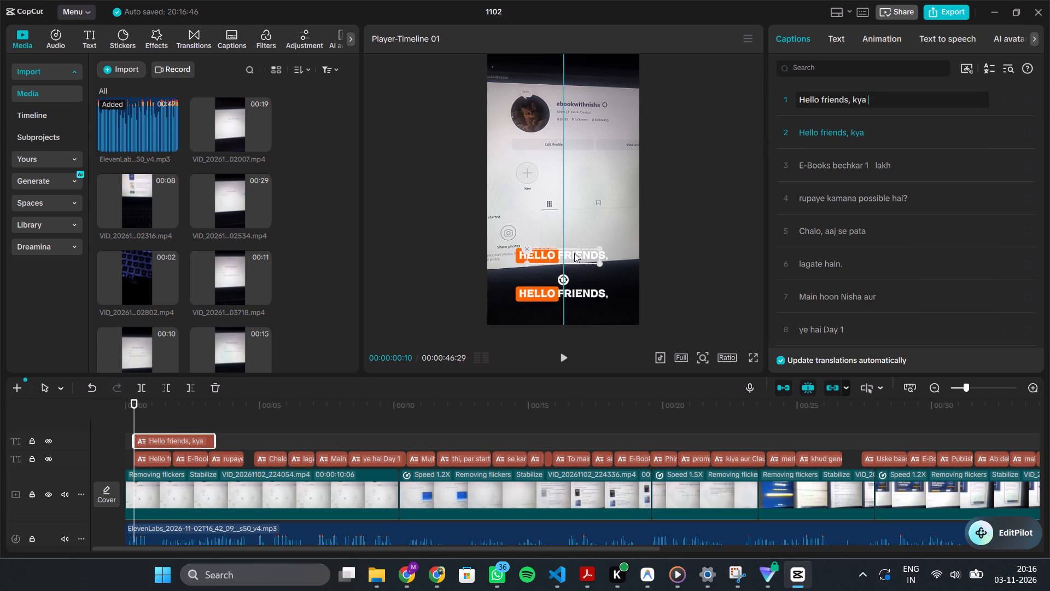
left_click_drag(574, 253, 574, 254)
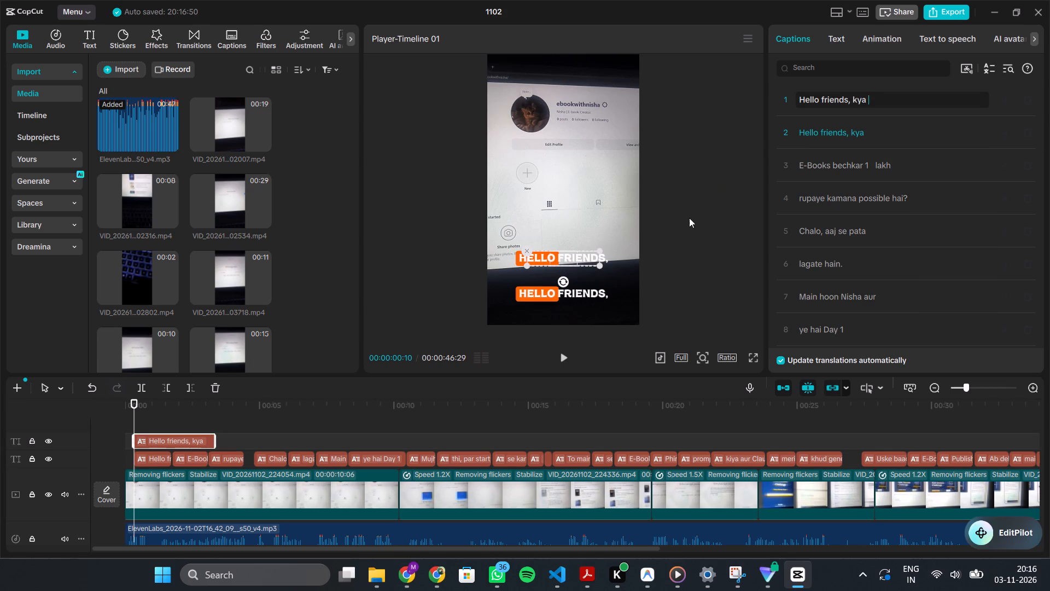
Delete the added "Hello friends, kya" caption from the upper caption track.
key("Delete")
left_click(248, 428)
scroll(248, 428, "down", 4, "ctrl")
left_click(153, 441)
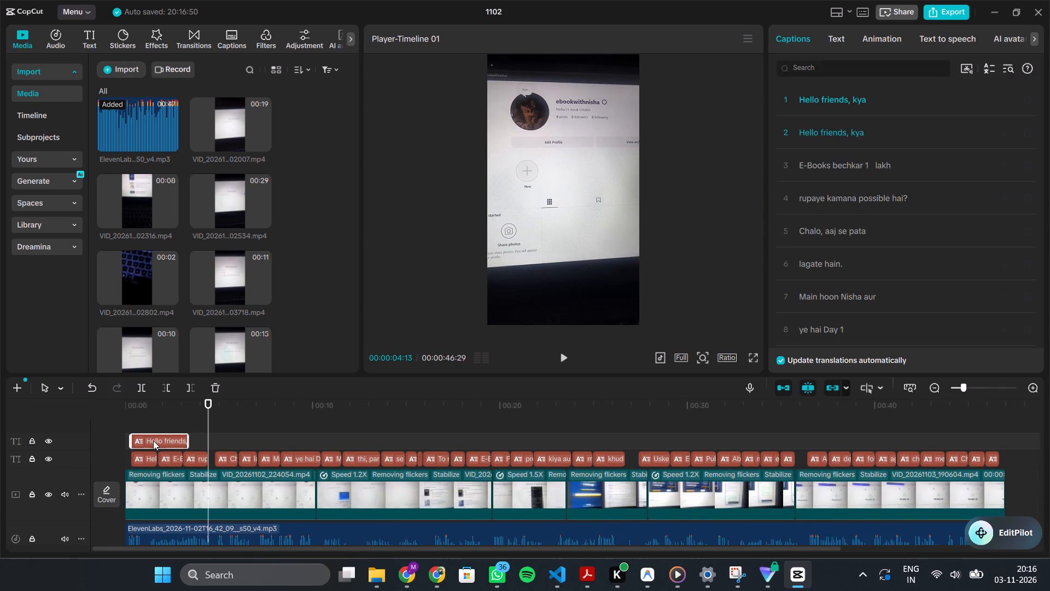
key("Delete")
Play the video from the start of the timeline to check the captions.
left_click(139, 426)
left_click_drag(139, 426, 95, 425)
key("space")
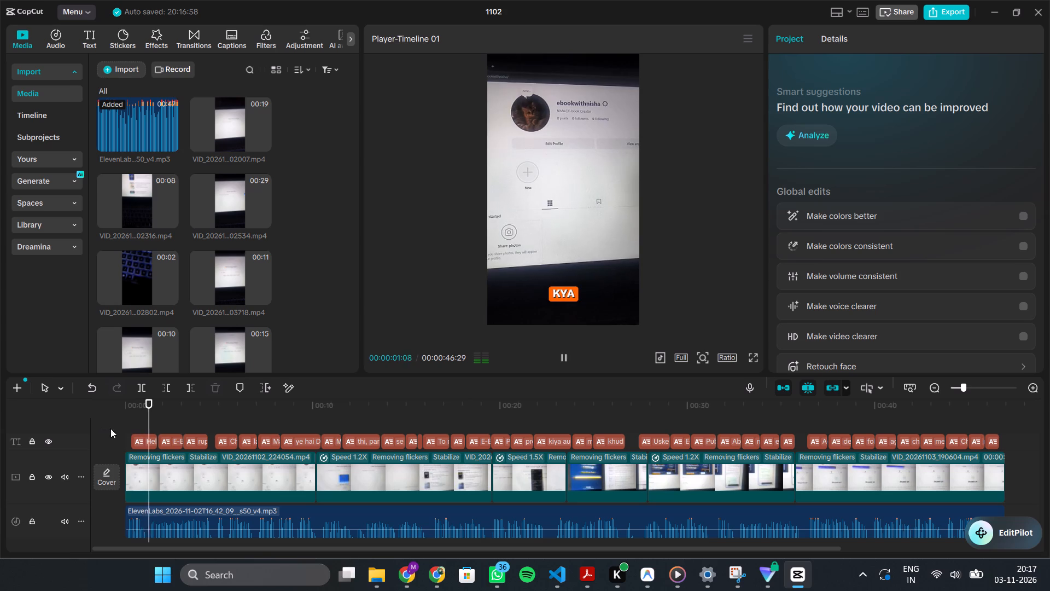
Search the caption text templates for "active background" and apply the one with an orange word background and teal text to all captions.
double_click(141, 442)
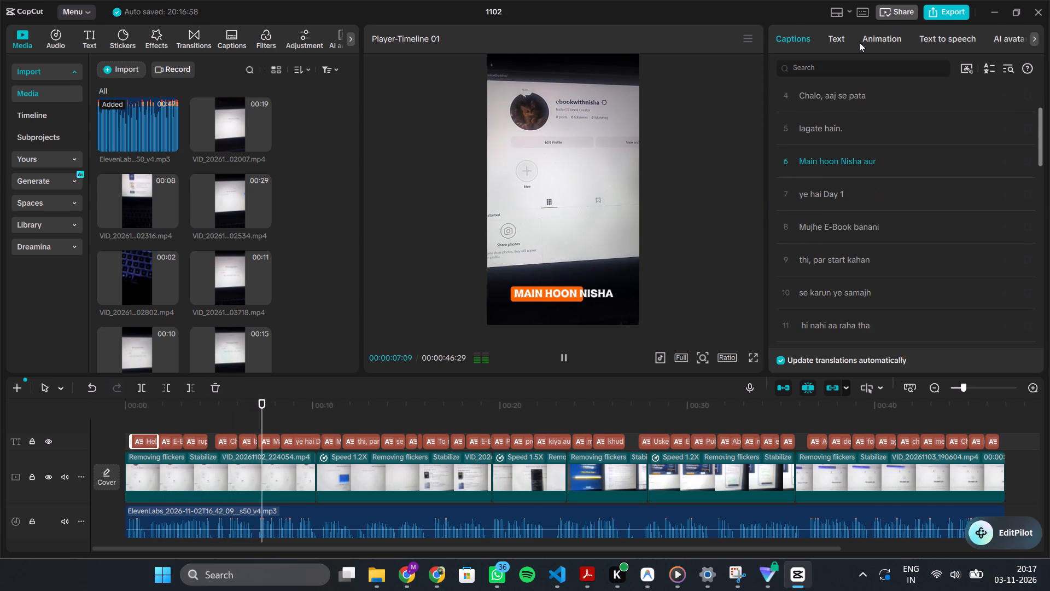
left_click(832, 40)
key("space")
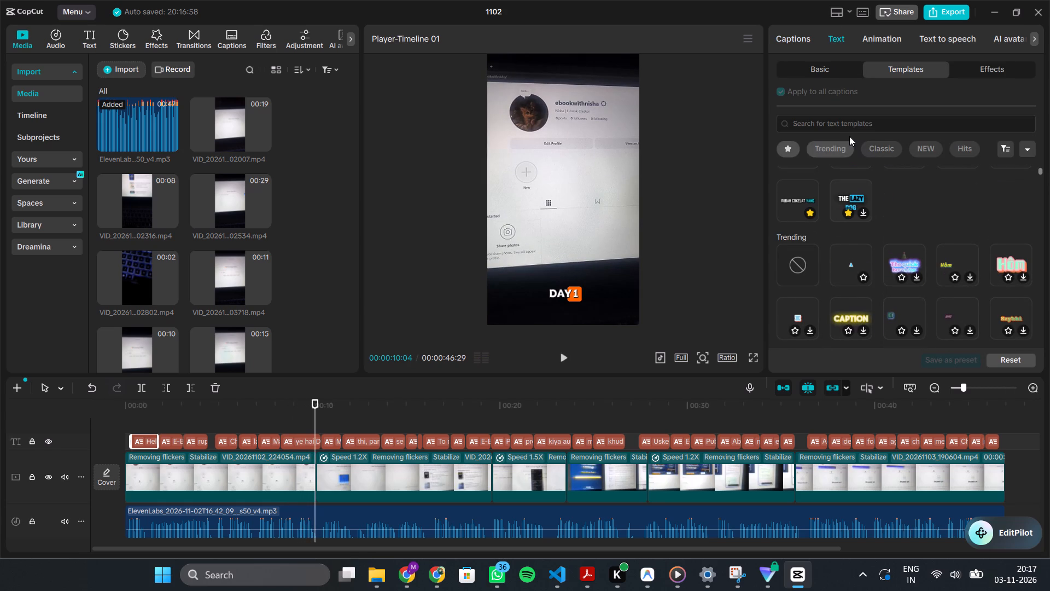
left_click(837, 124)
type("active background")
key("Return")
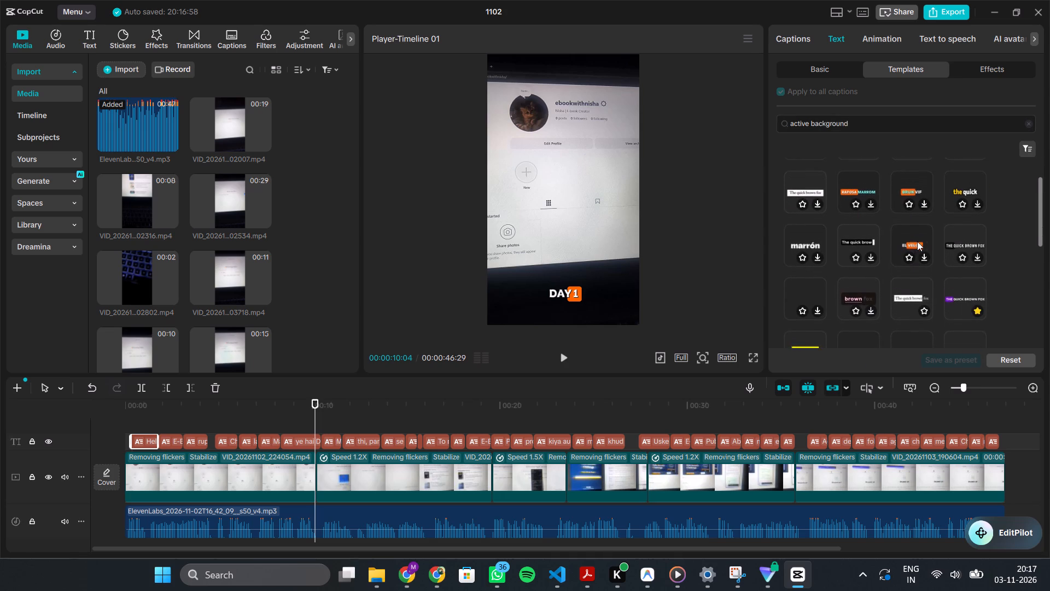
scroll(917, 241, "down", 1)
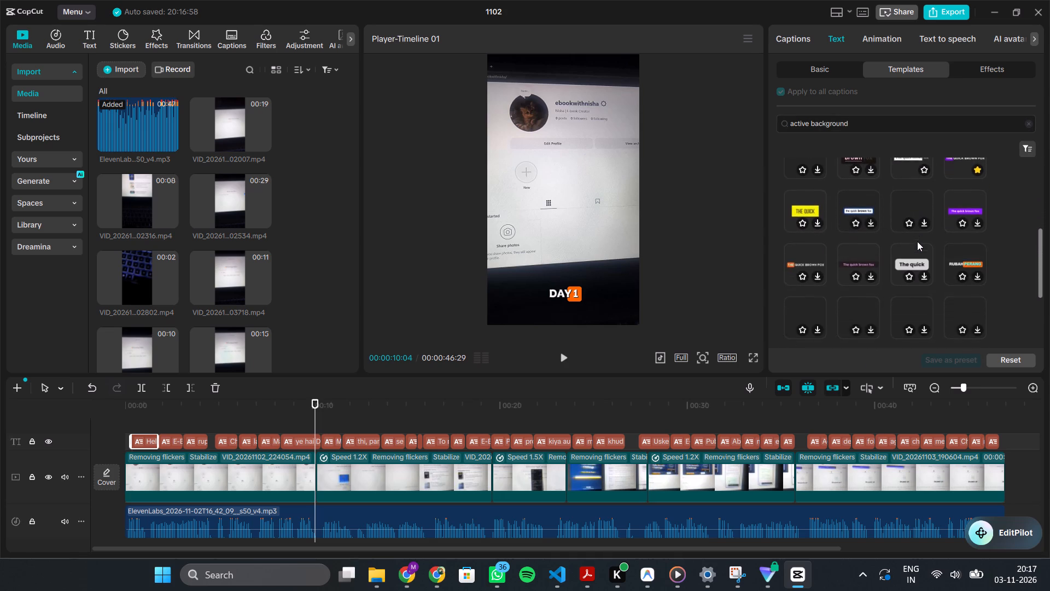
scroll(917, 241, "down", 1)
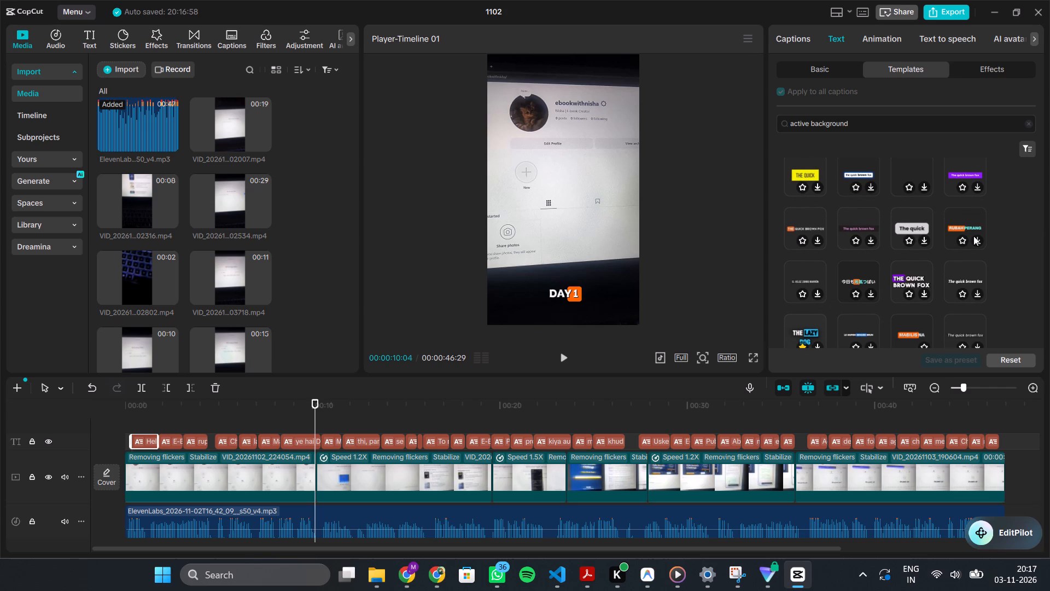
scroll(973, 236, "down", 1)
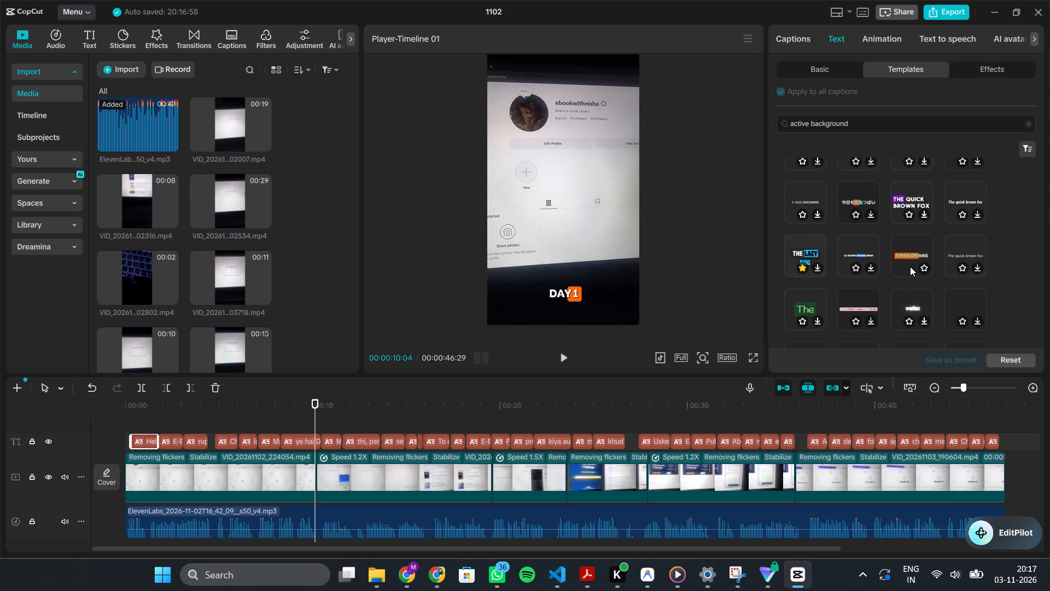
scroll(910, 264, "down", 2)
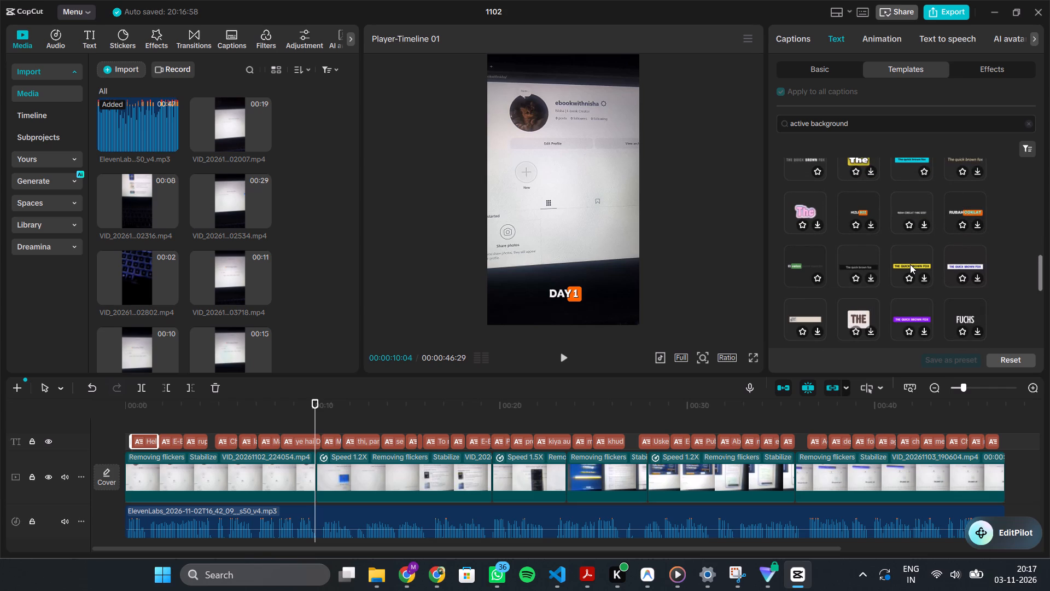
scroll(910, 264, "up", 4)
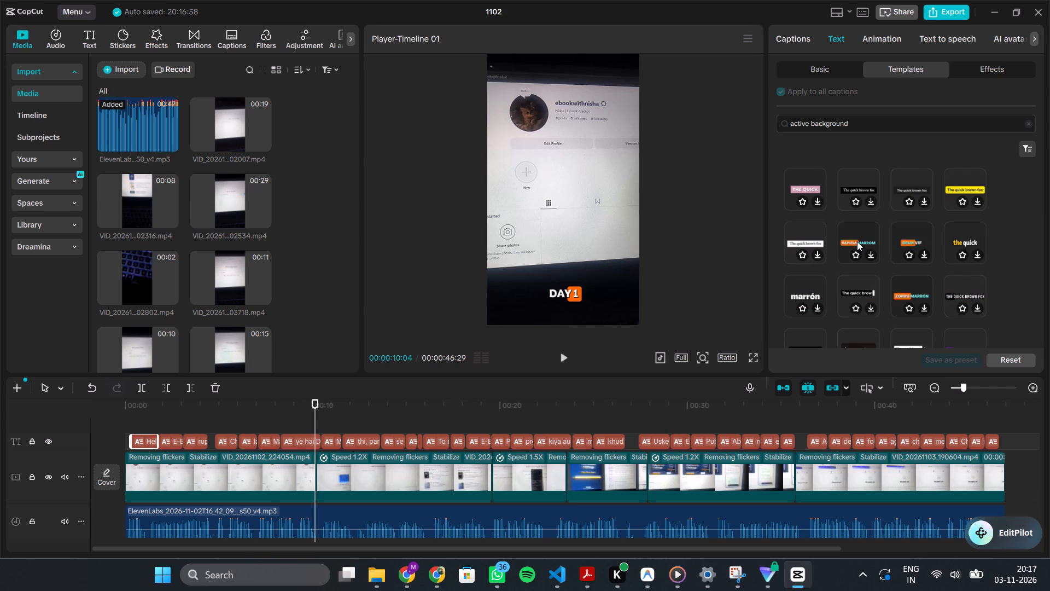
double_click(857, 241)
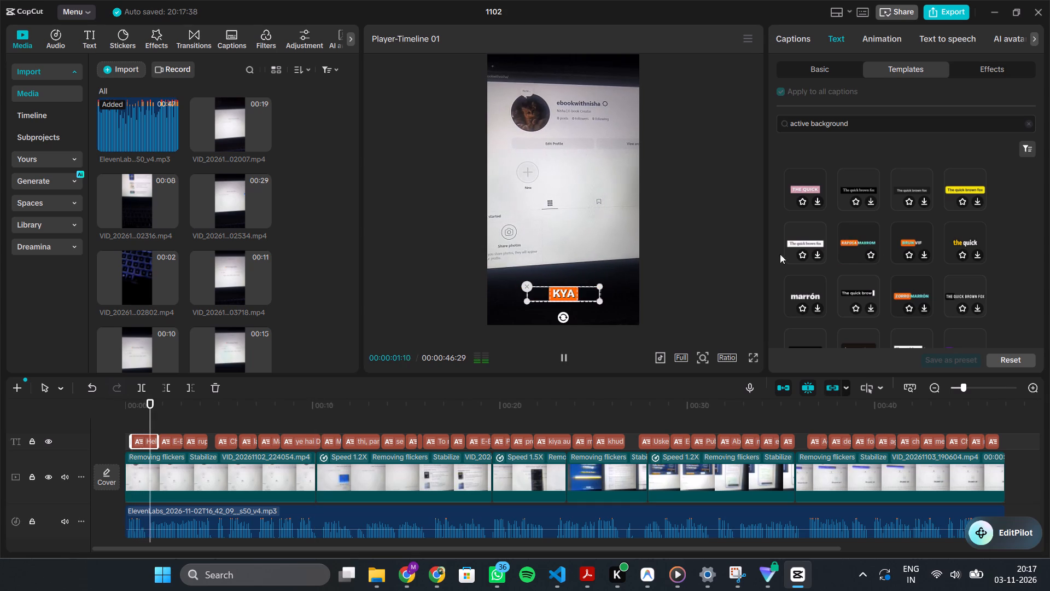
Play back the opening captions to check how the new template looks.
left_click(136, 422)
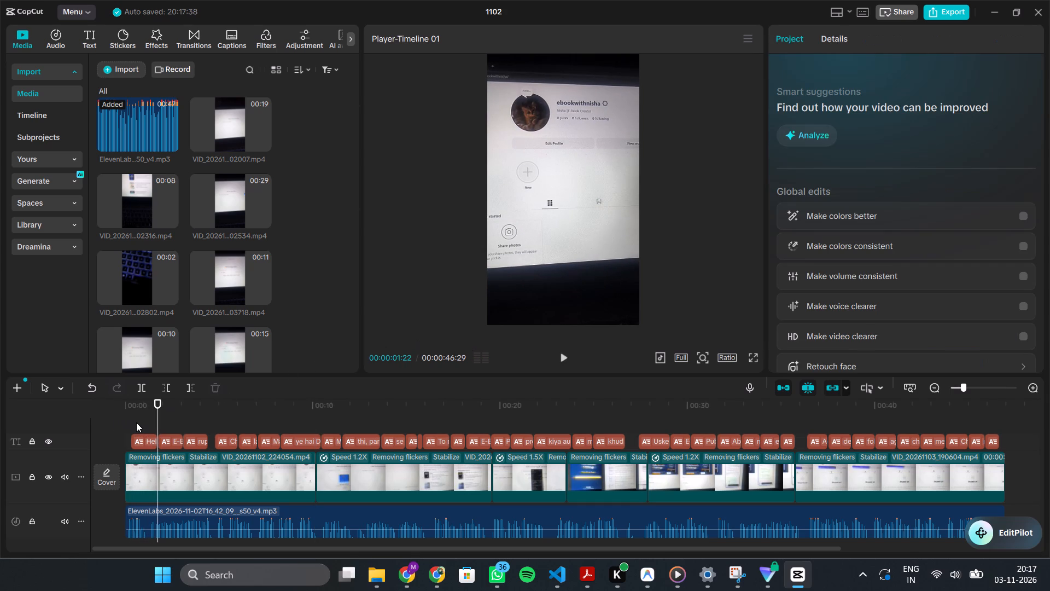
double_click(136, 422)
key("space")
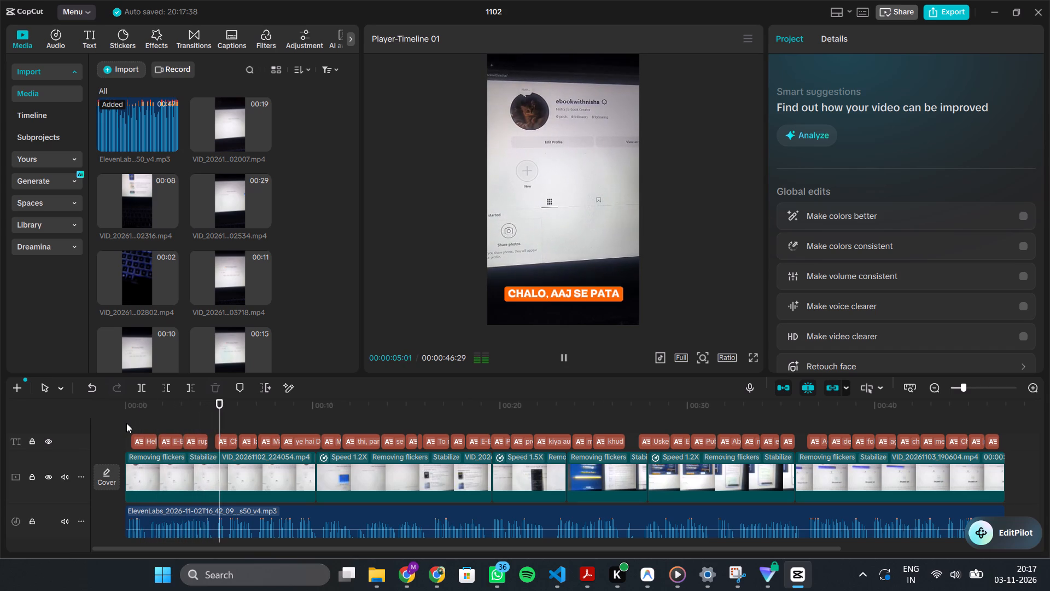
scroll(126, 423, "up", 8, "ctrl")
left_click(119, 425)
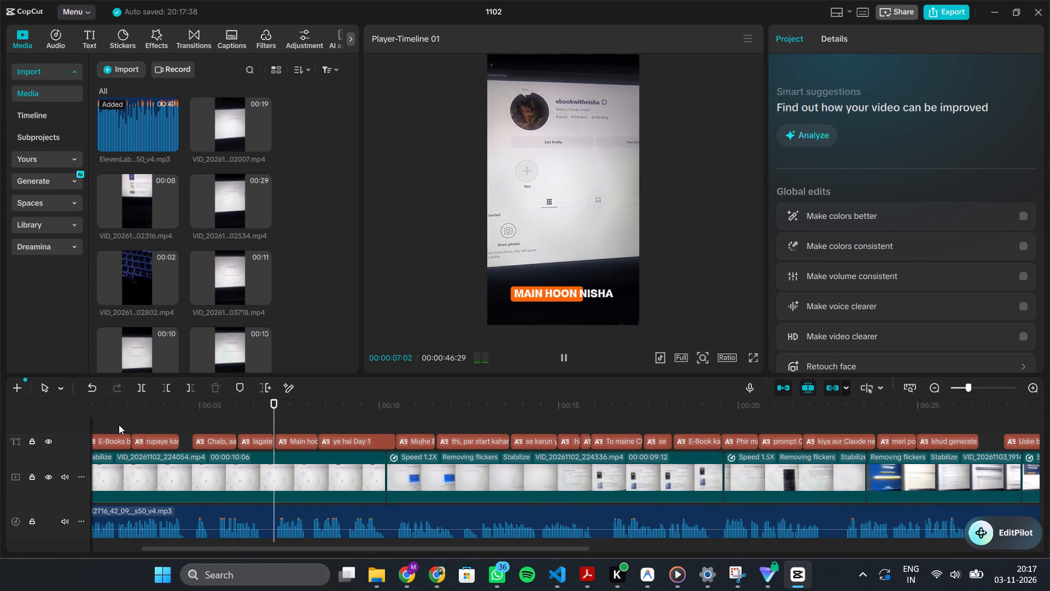
key("space")
key("space")
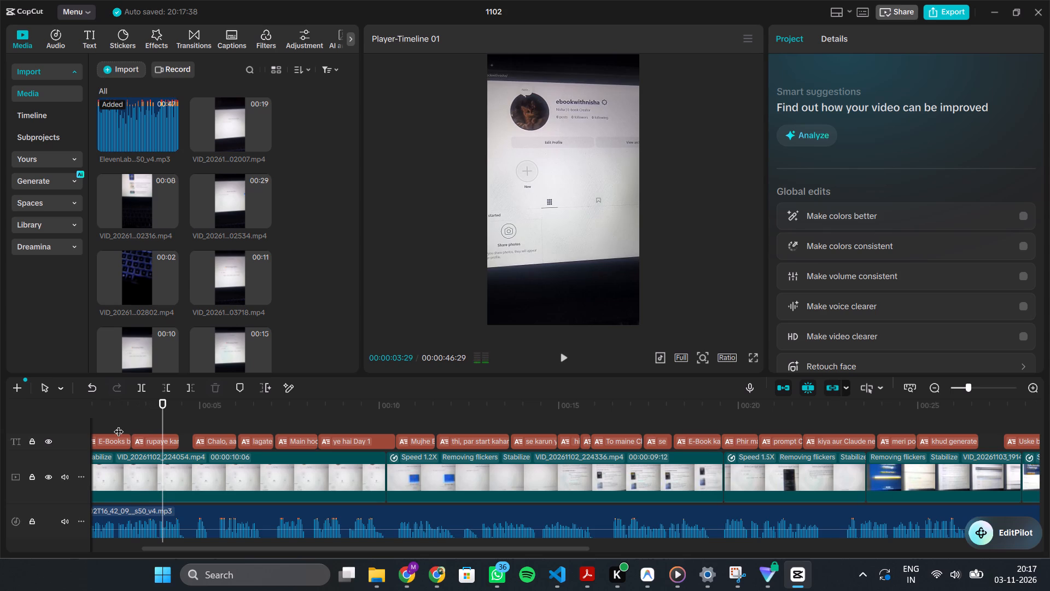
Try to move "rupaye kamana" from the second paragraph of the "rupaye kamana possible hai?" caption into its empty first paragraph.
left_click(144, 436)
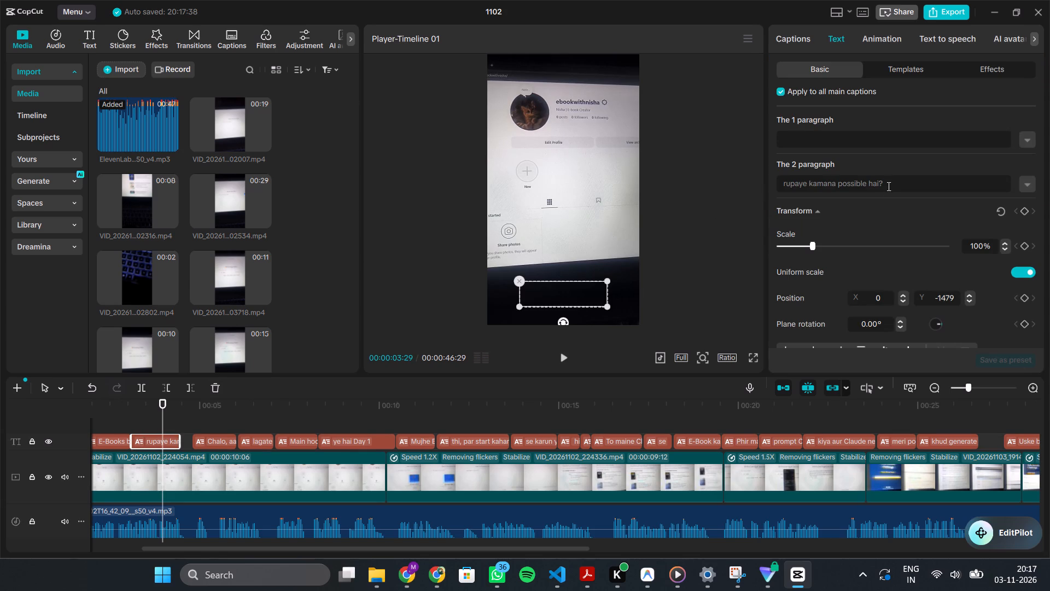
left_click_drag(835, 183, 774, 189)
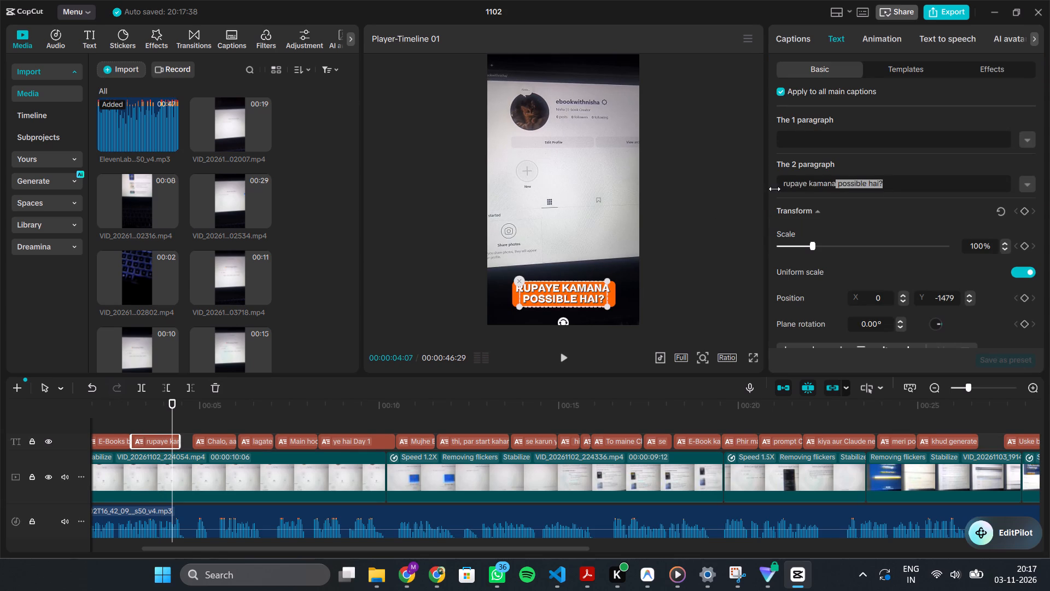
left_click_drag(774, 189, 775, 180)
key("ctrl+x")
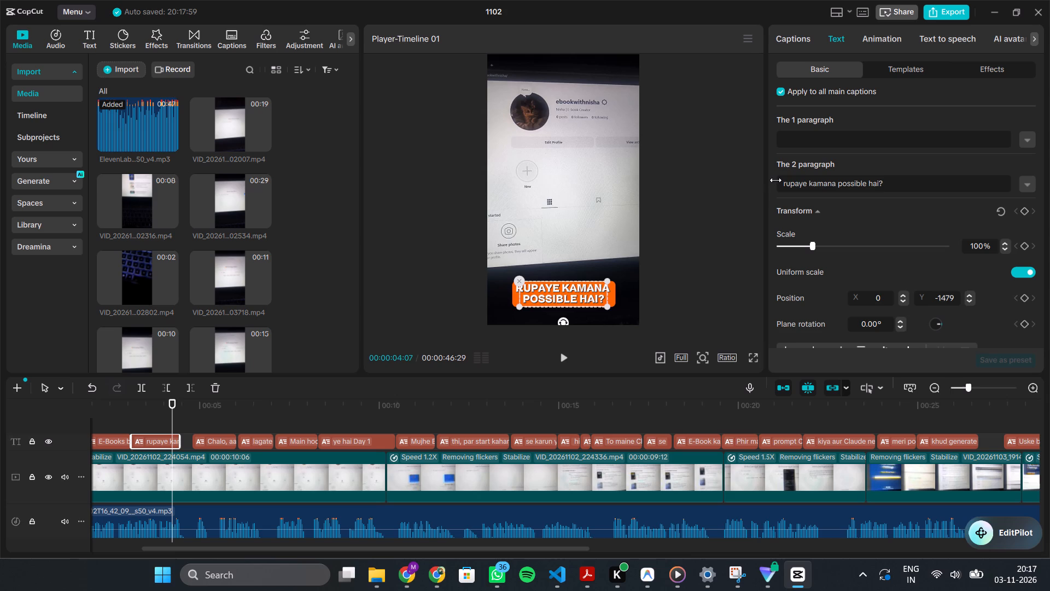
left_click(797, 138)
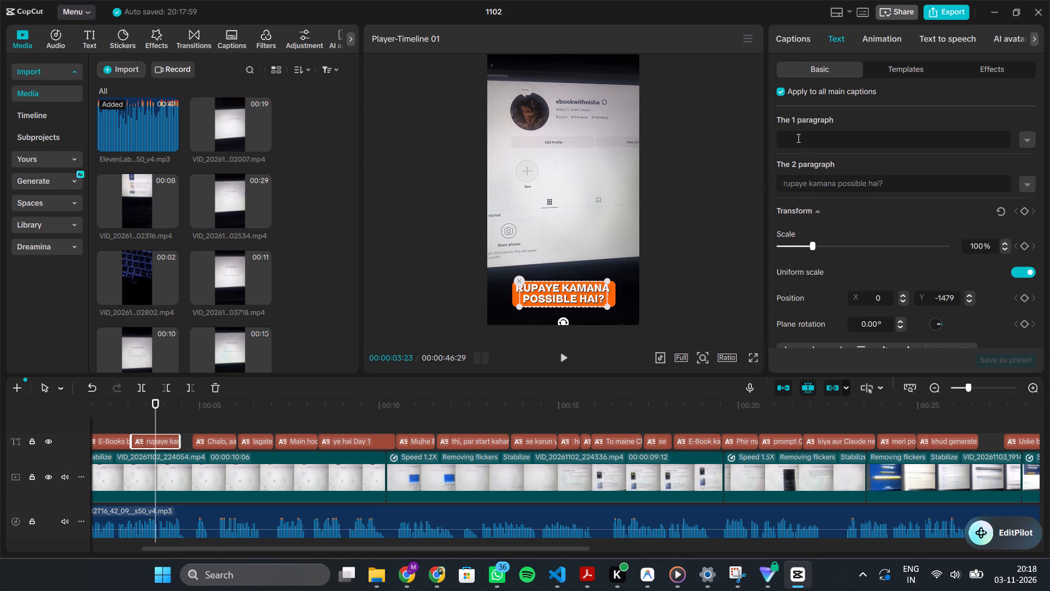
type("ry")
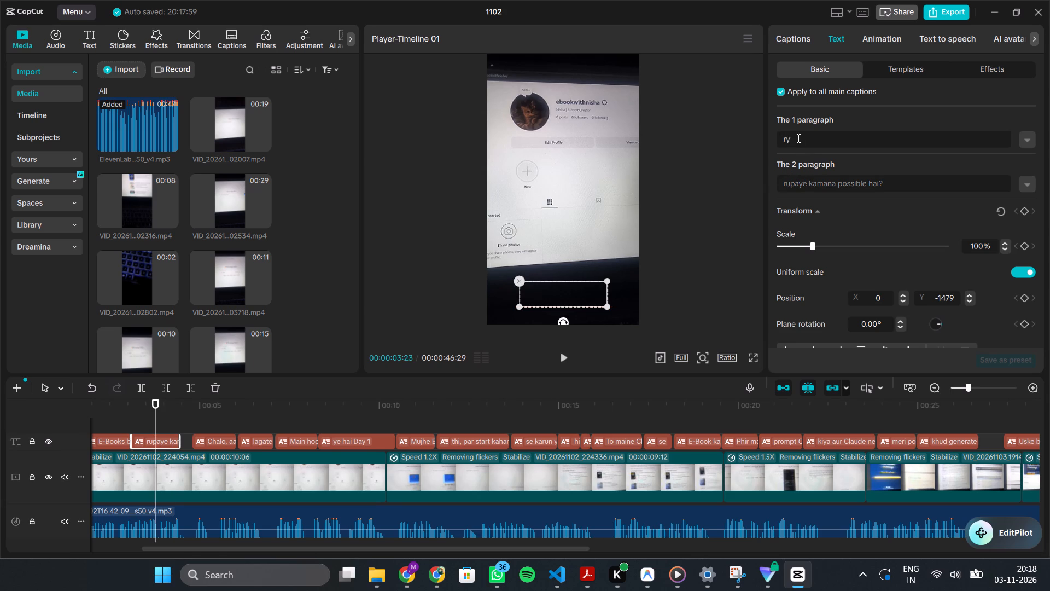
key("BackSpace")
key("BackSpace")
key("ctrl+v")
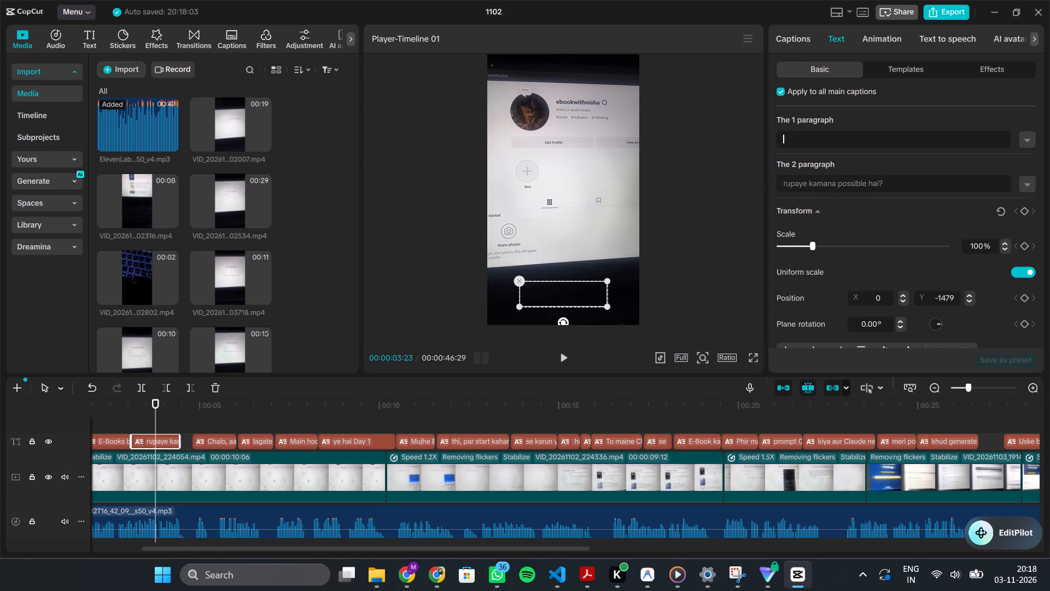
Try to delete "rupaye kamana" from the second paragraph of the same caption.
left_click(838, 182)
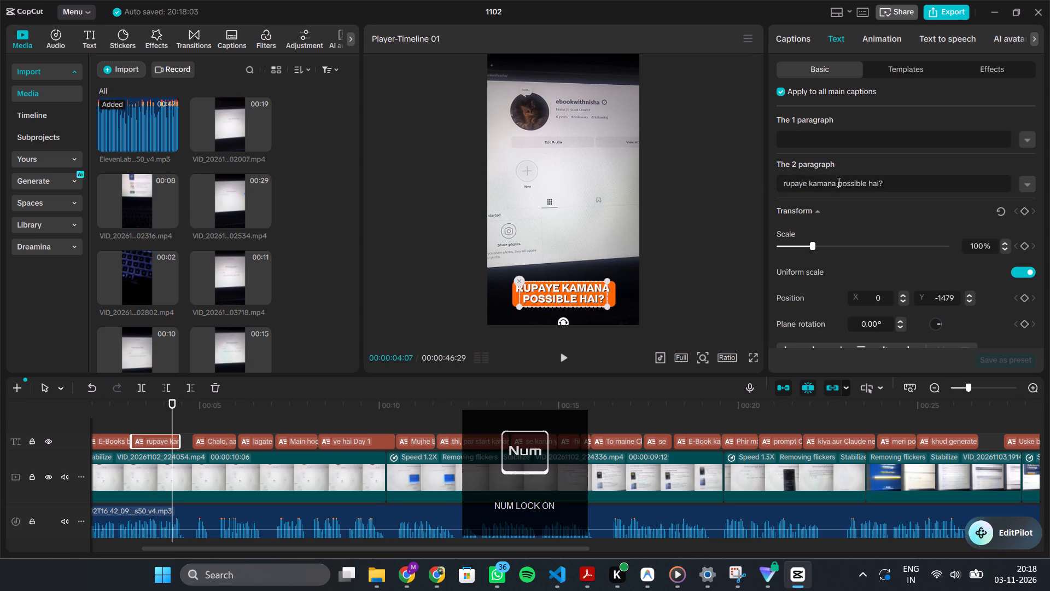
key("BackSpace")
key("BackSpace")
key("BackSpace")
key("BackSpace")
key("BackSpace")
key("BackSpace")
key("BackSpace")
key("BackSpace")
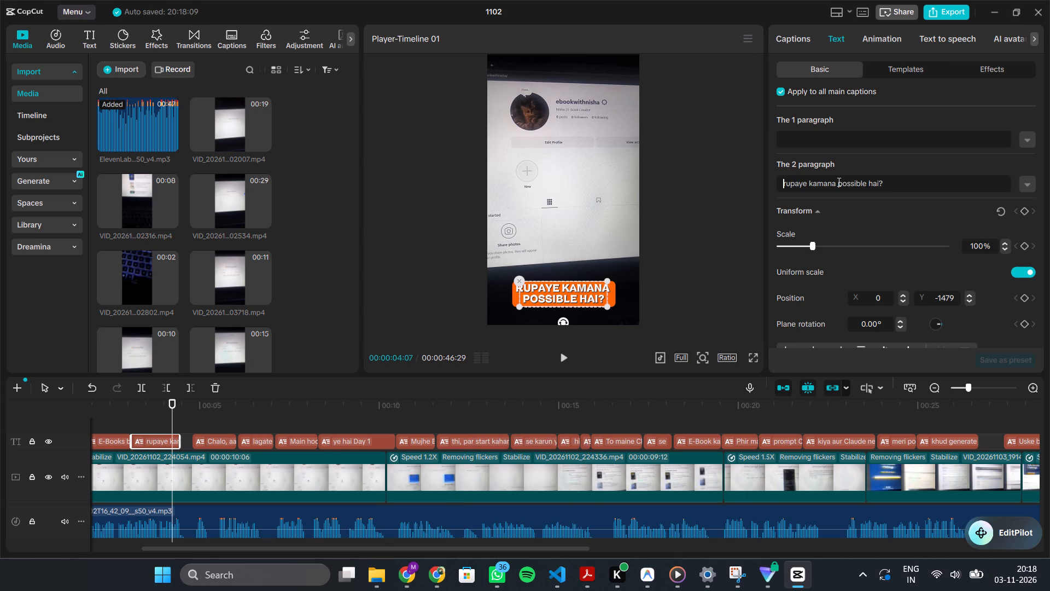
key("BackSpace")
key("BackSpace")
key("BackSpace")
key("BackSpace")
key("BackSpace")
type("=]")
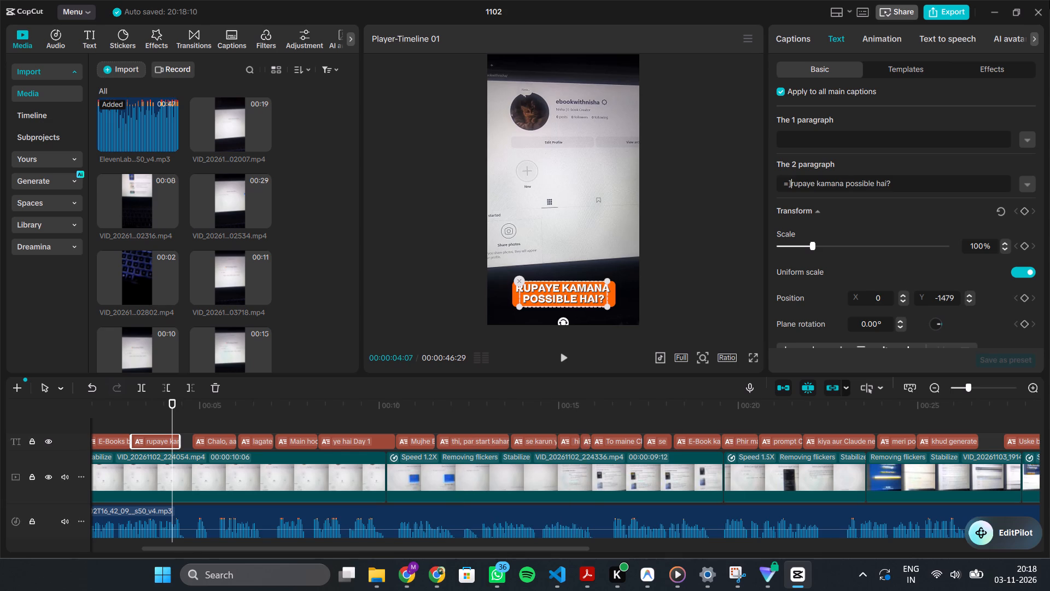
Close the project and reopen 1102 from the project list.
left_click(1045, 9)
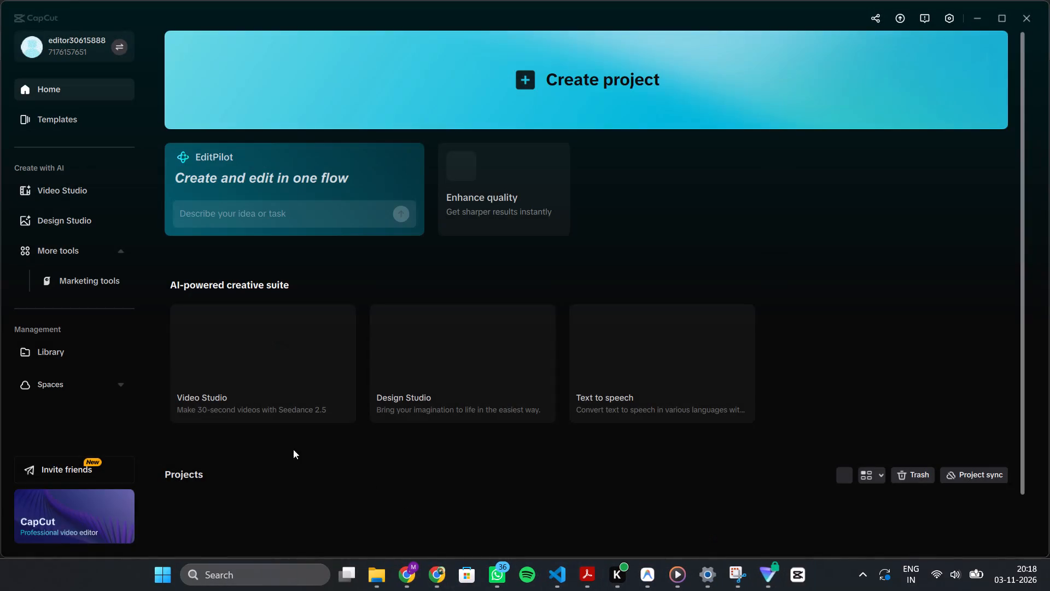
double_click(215, 509)
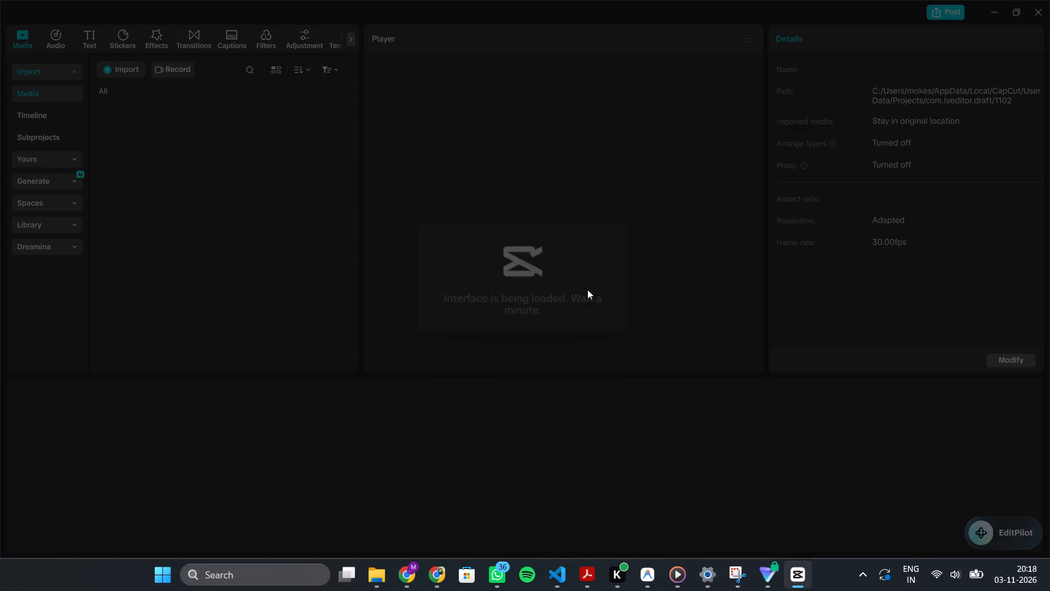
Move "rupaye kamana" from the second paragraph of the "rupaye kamana possible hai?" caption into its empty first paragraph.
scroll(127, 466, "up", 9, "ctrl")
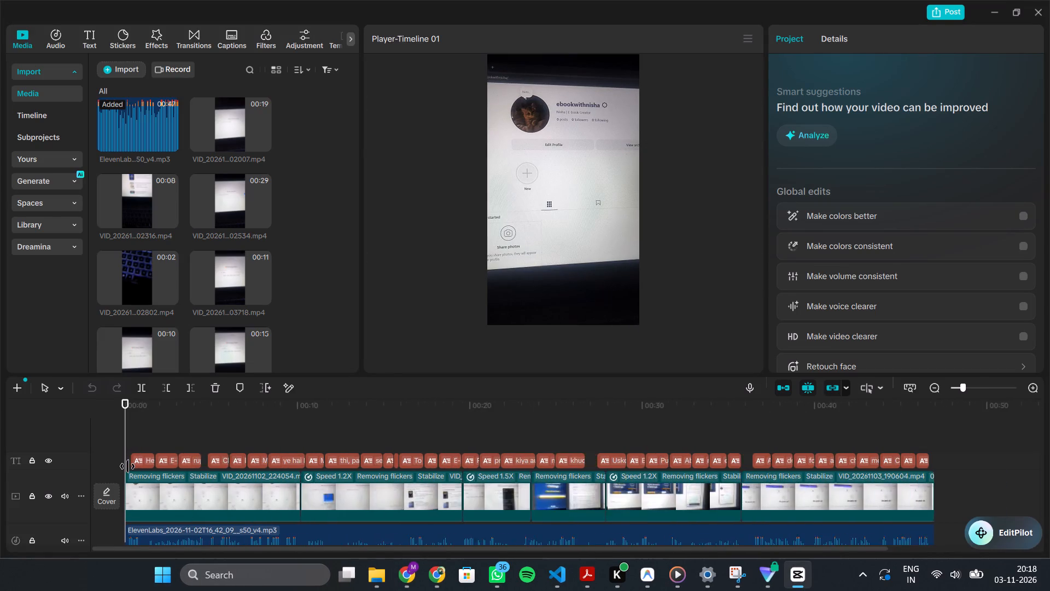
scroll(127, 466, "up", 9, "ctrl")
left_click(246, 441)
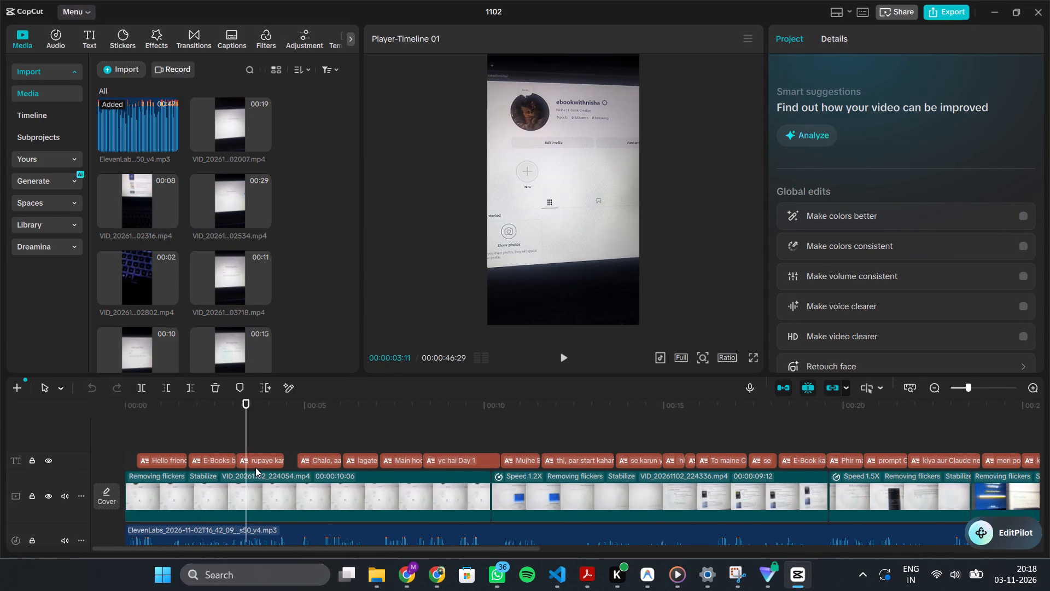
left_click(256, 463)
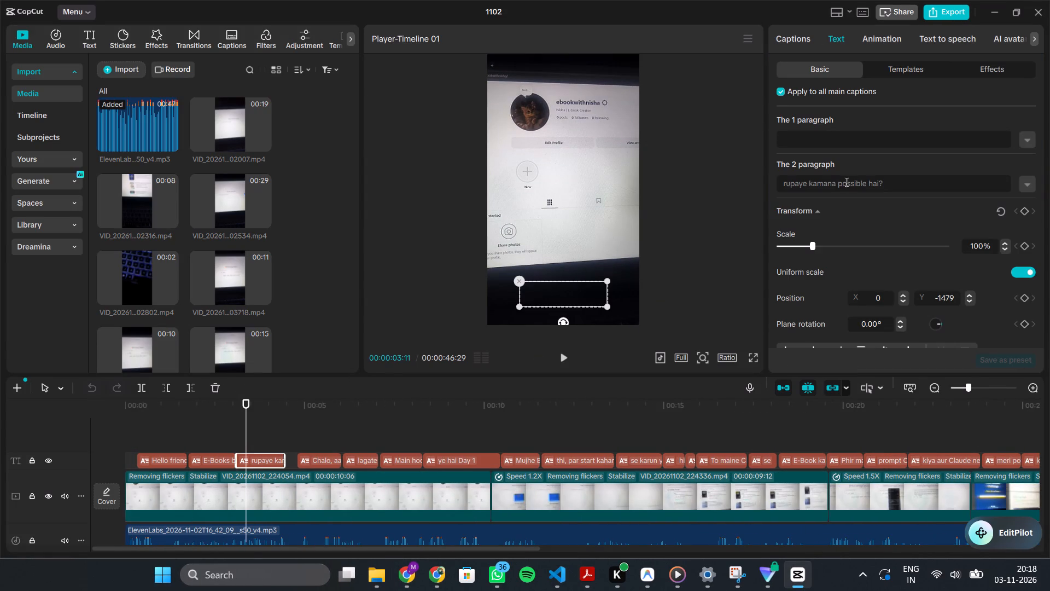
left_click(836, 182)
key("BackSpace")
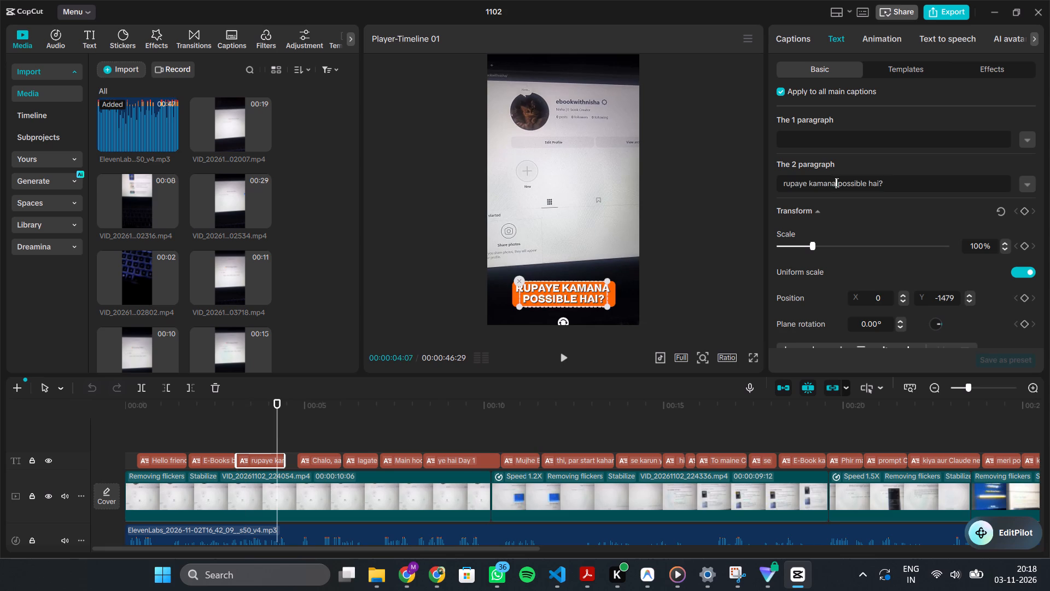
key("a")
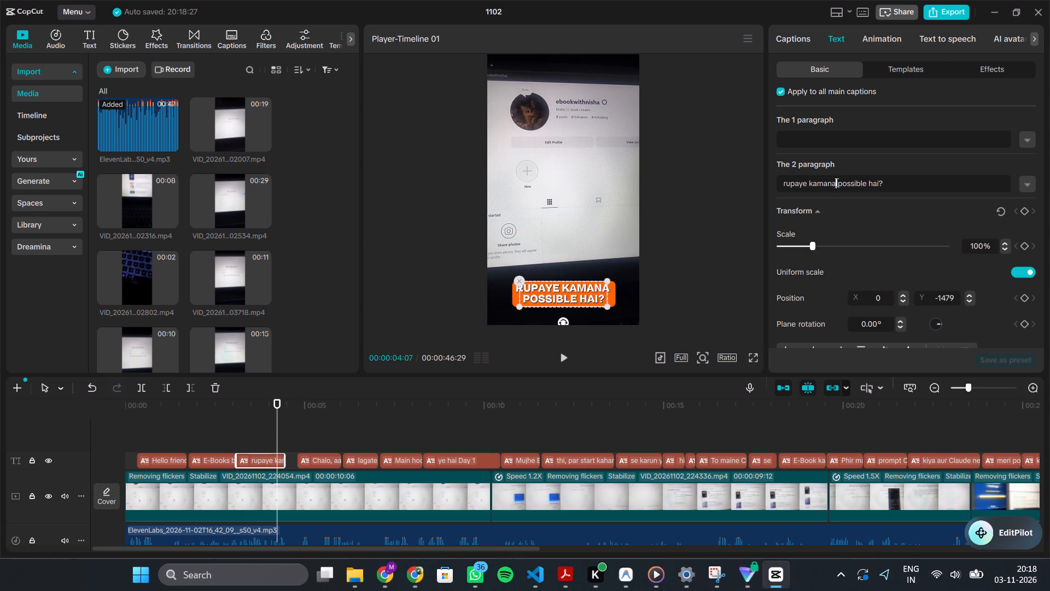
key("shift+Left")
key("shift+Left")
key("shift+Left")
key("shift+Left")
key("shift+Left")
key("shift+Left")
key("shift+Left")
key("shift+Left")
key("shift+Left")
key("shift+Left")
key("shift+Left")
key("shift+Left")
key("shift+Left")
key("shift+Left")
key("shift+Left")
key("shift+Left")
key("shift+Left")
key("shift+Left")
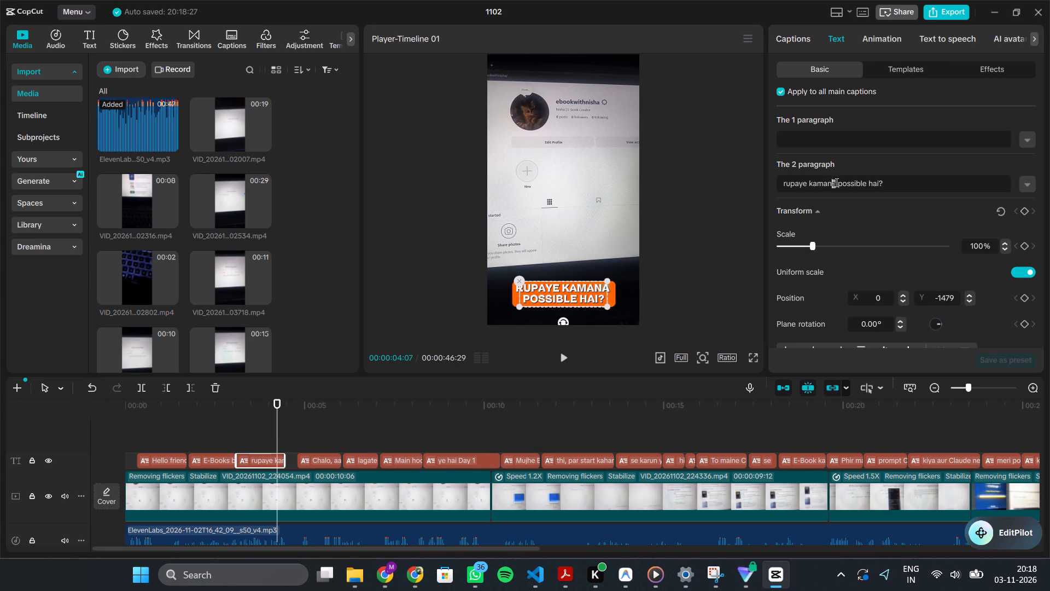
key("ctrl+x")
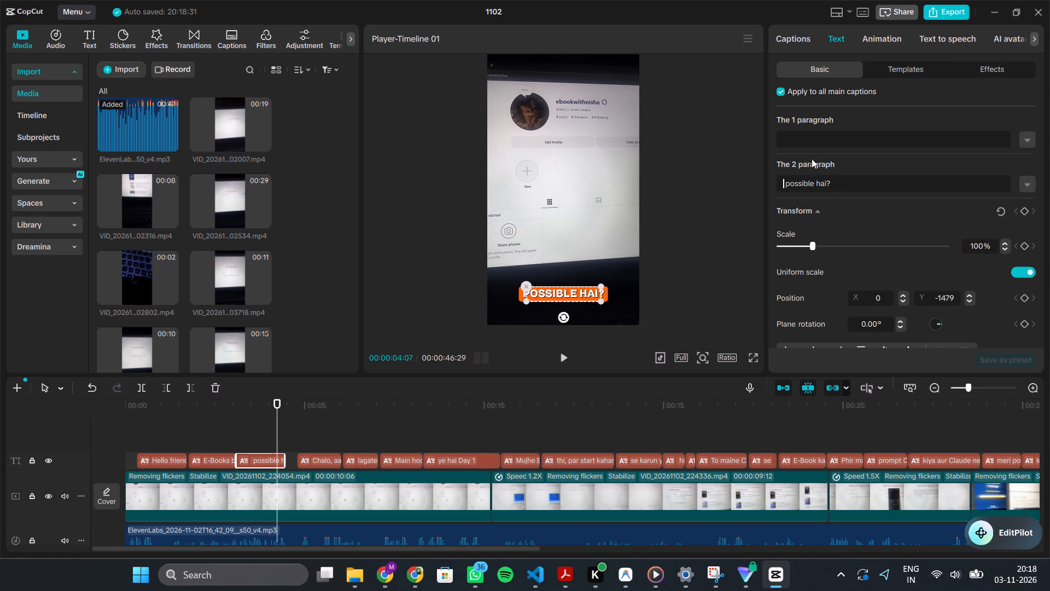
left_click(795, 137)
key("ctrl+v")
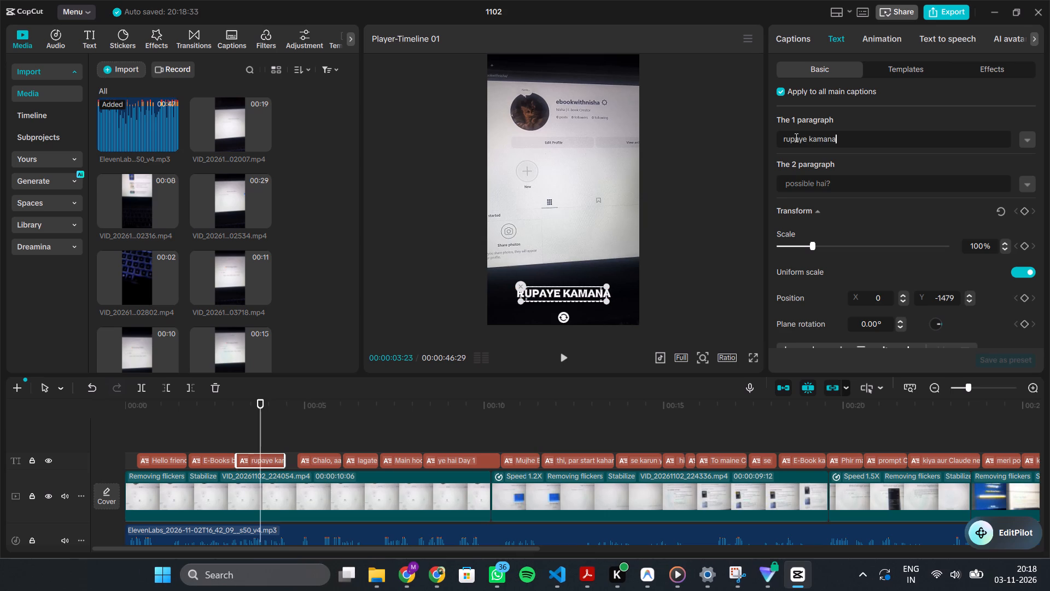
Play back and scrub through the "rupaye kamana possible hai?" caption to check when its two paragraphs appear.
left_click(221, 438)
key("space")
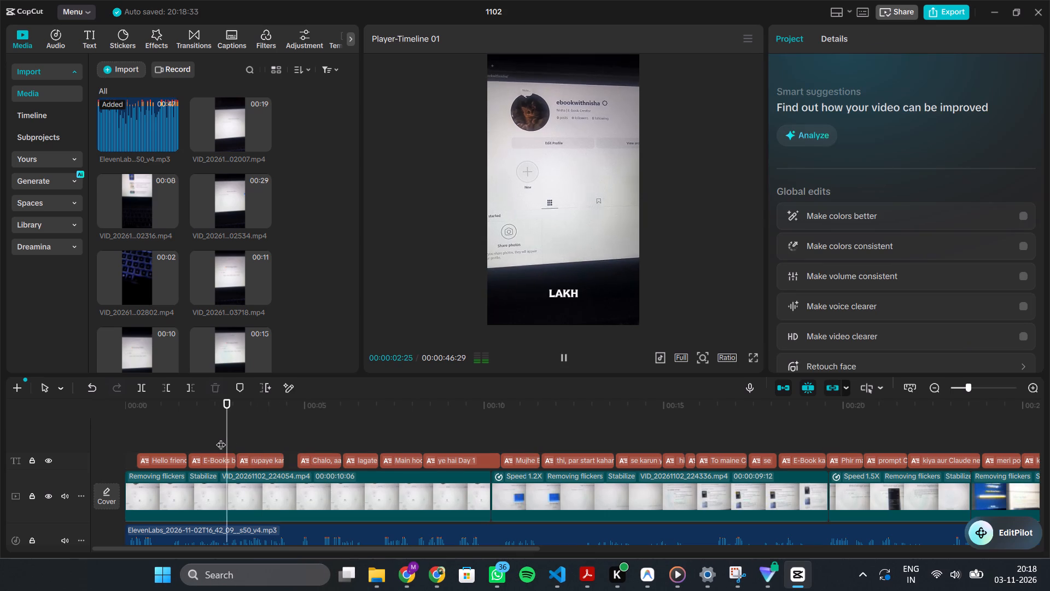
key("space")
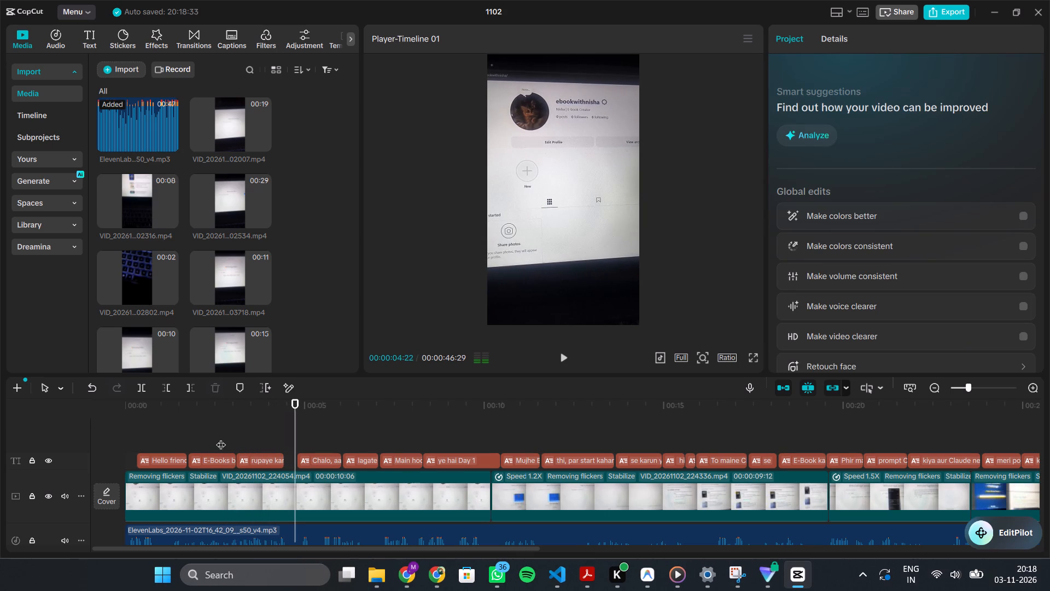
left_click(255, 444)
left_click(255, 444)
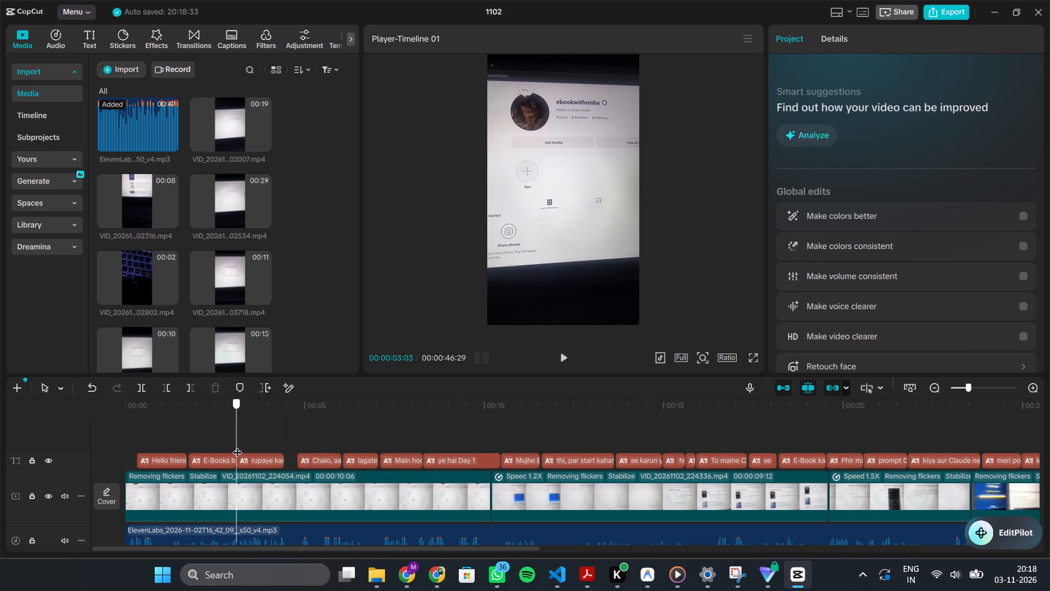
left_click(253, 457)
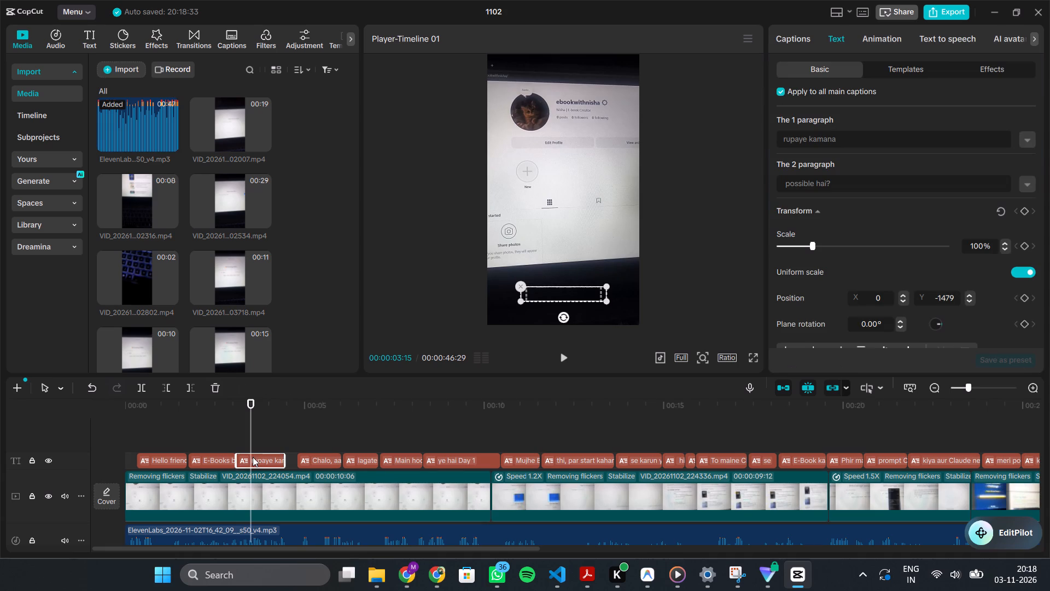
left_click_drag(251, 435, 238, 435)
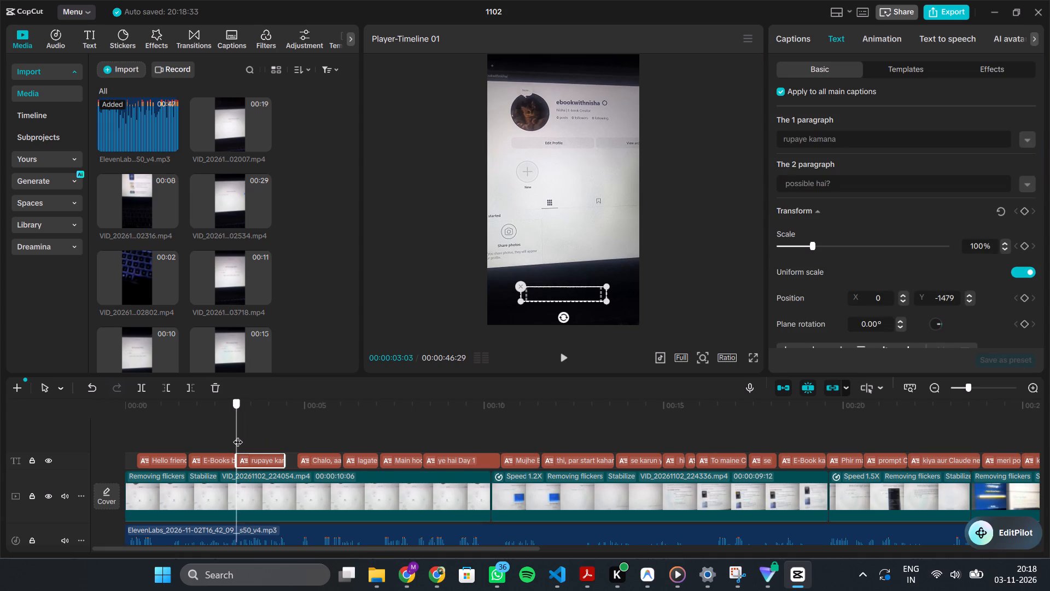
left_click_drag(238, 435, 262, 426)
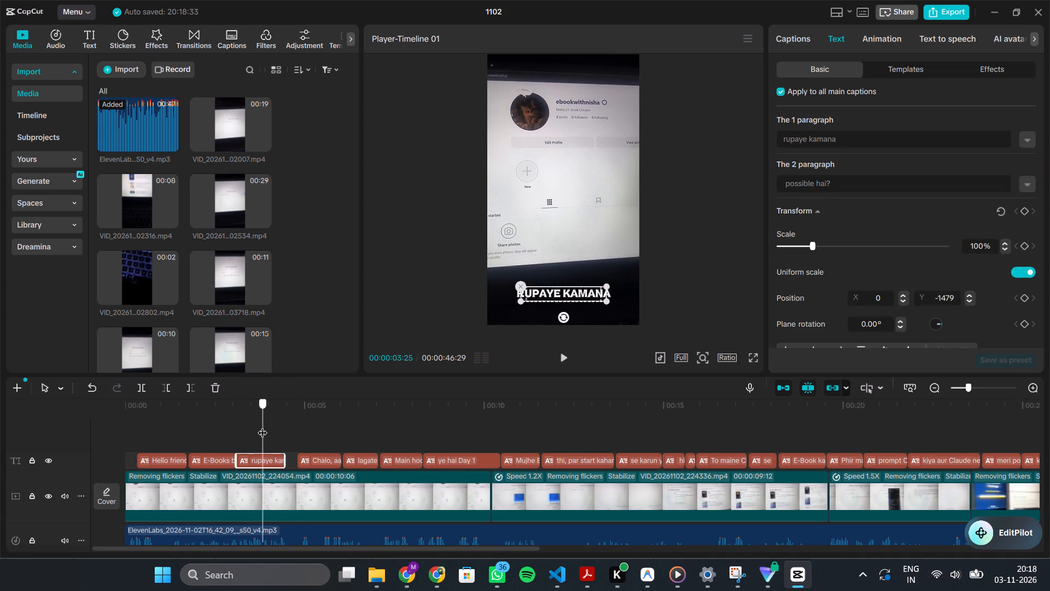
left_click_drag(262, 426, 261, 426)
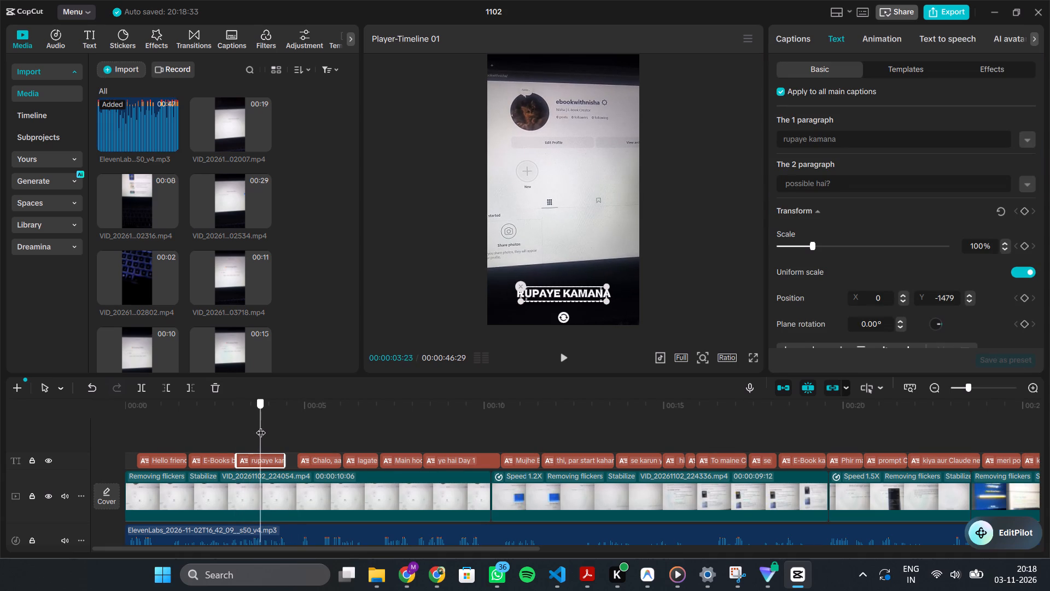
left_click_drag(261, 426, 261, 426)
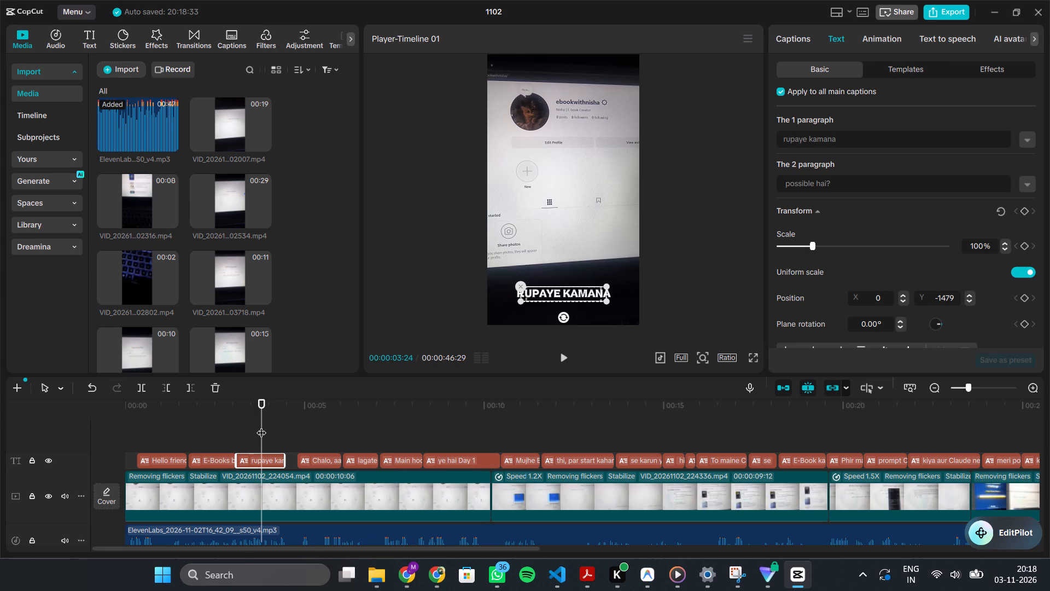
Add the favourite caption template with the purple word highlight at 00:00:03:03 and trim it to the length of the "rupaye kamana possible hai?" caption.
left_click_drag(261, 426, 236, 426)
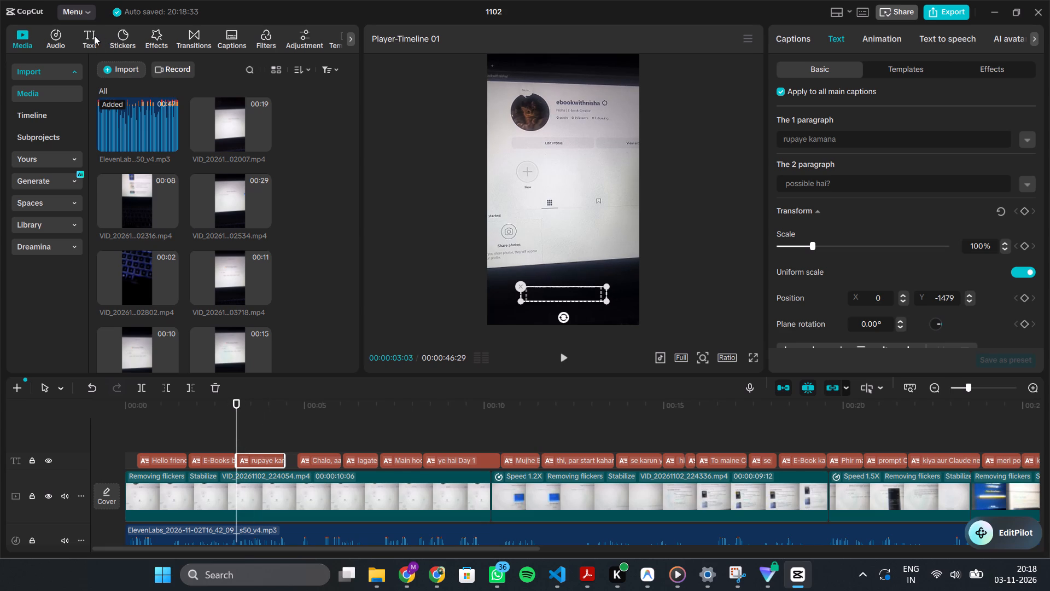
left_click(232, 40)
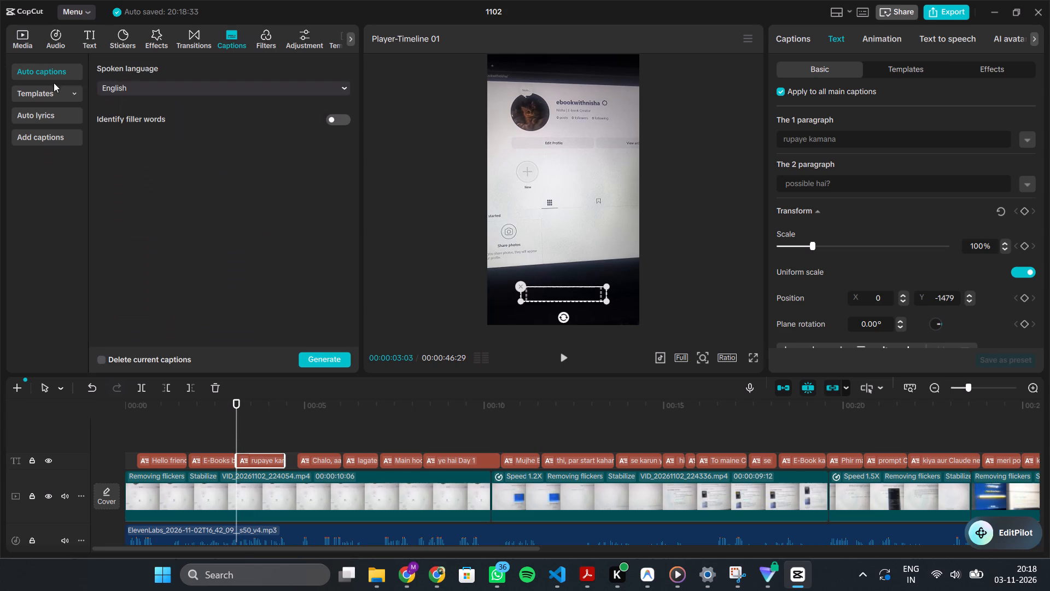
left_click(61, 100)
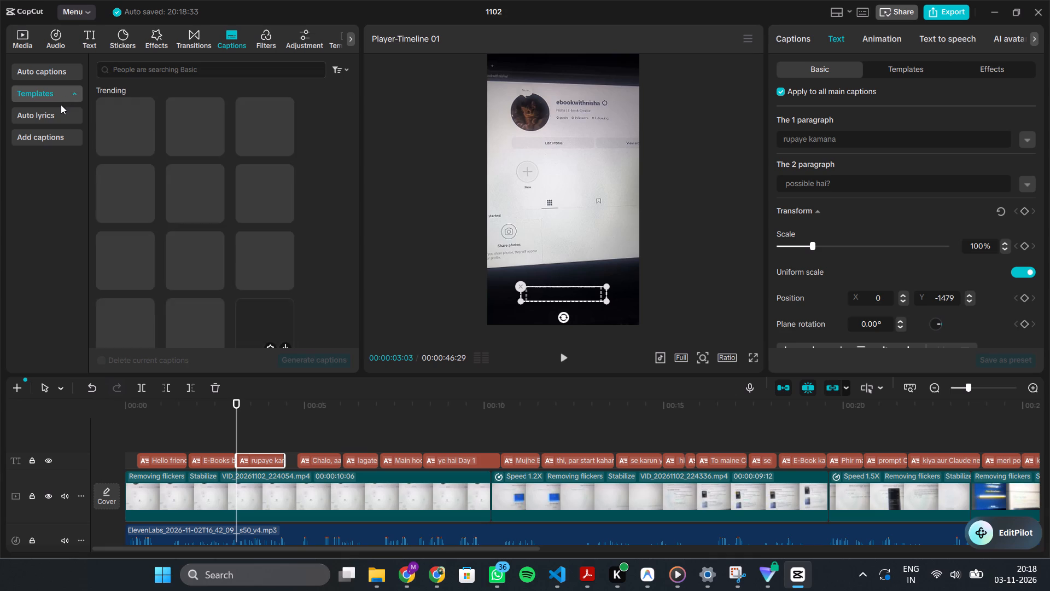
left_click(55, 135)
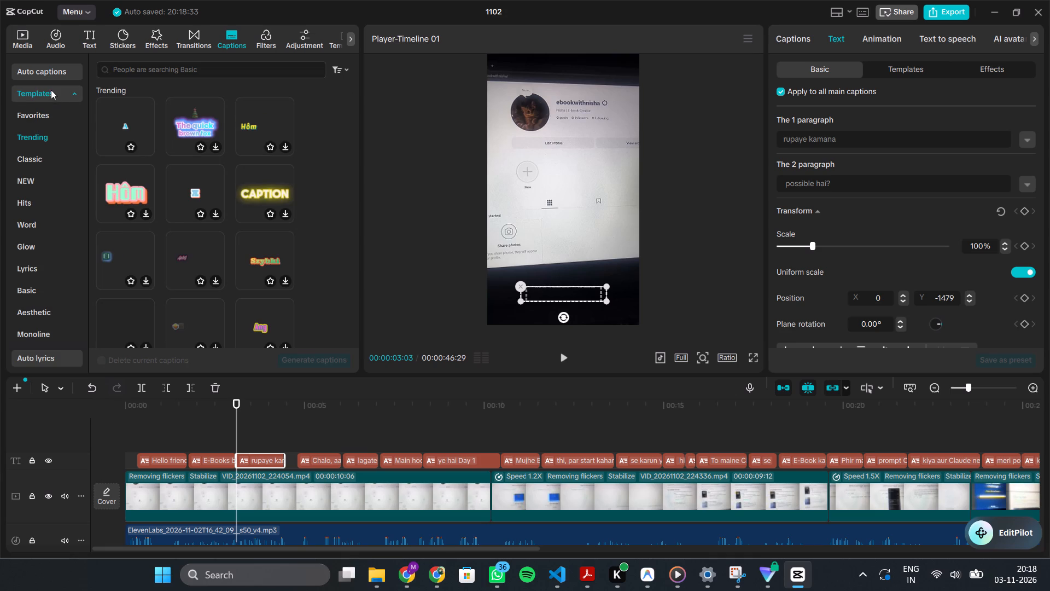
left_click(41, 111)
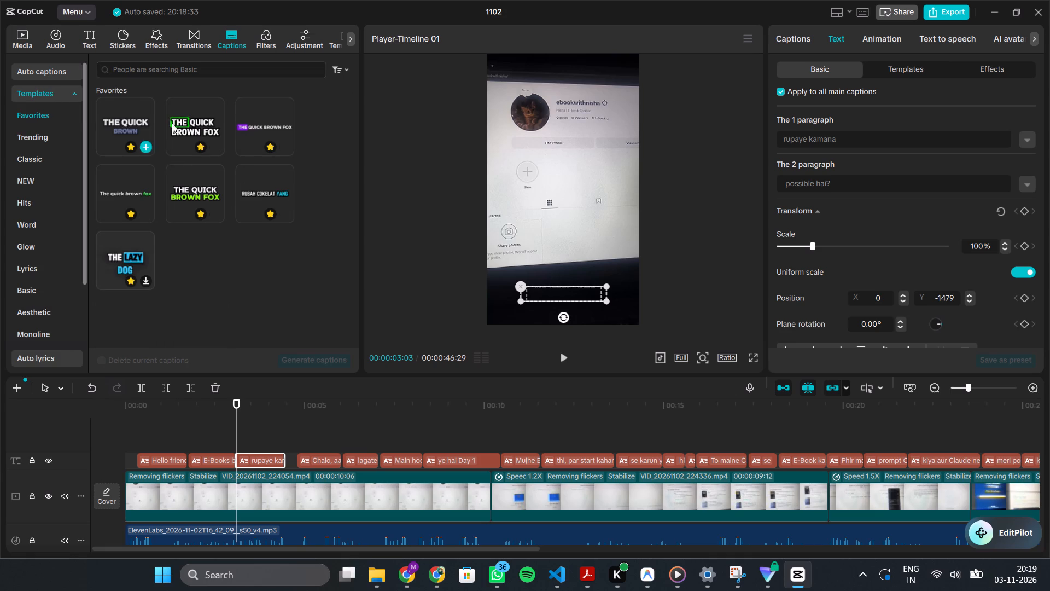
left_click(283, 147)
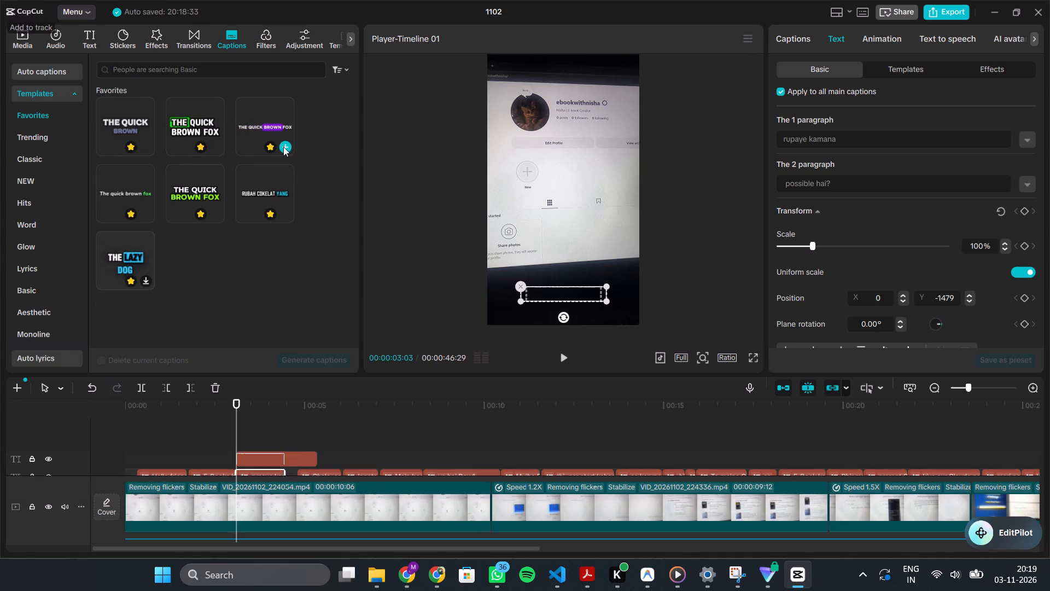
left_click(263, 457)
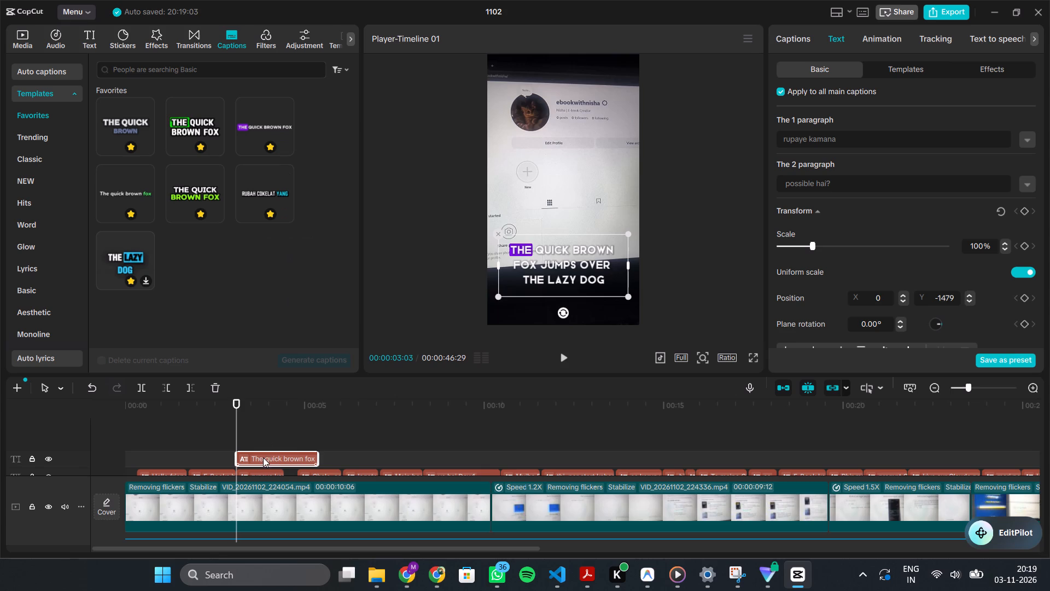
left_click_drag(316, 455, 284, 460)
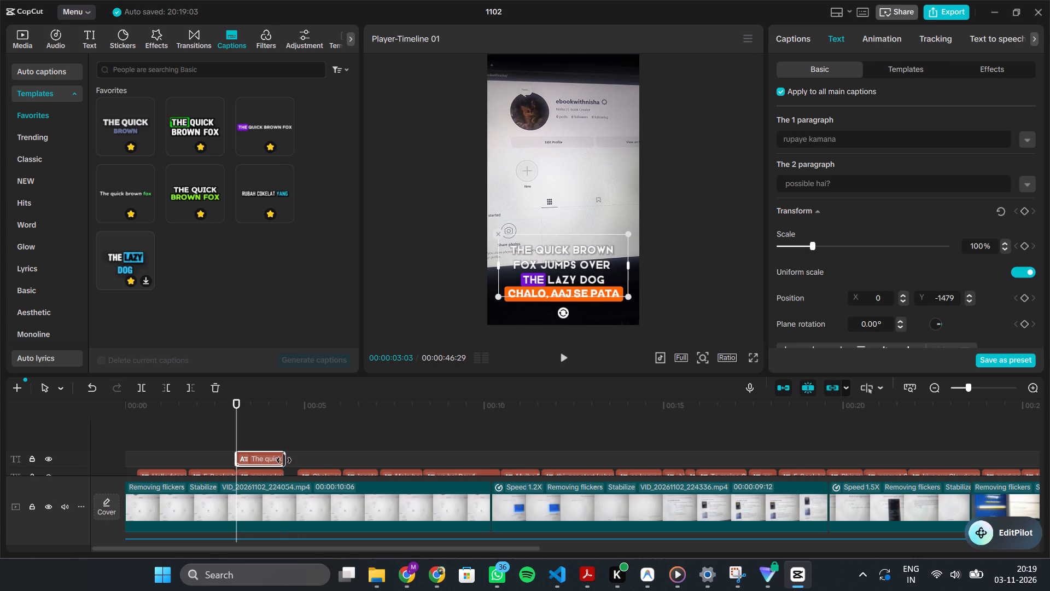
Replace the new template caption's placeholder text with "rupaye kamana possible hai?", reusing "rupaye kamana" from the old caption's first paragraph.
scroll(284, 460, "down", 1)
scroll(278, 434, "up", 1)
left_click(262, 441)
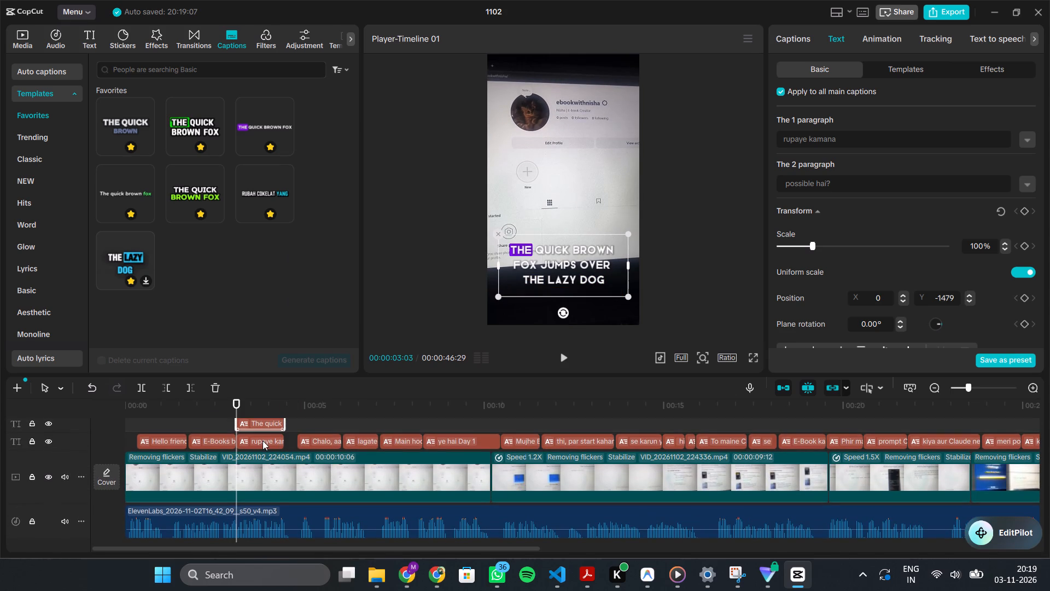
left_click(845, 141)
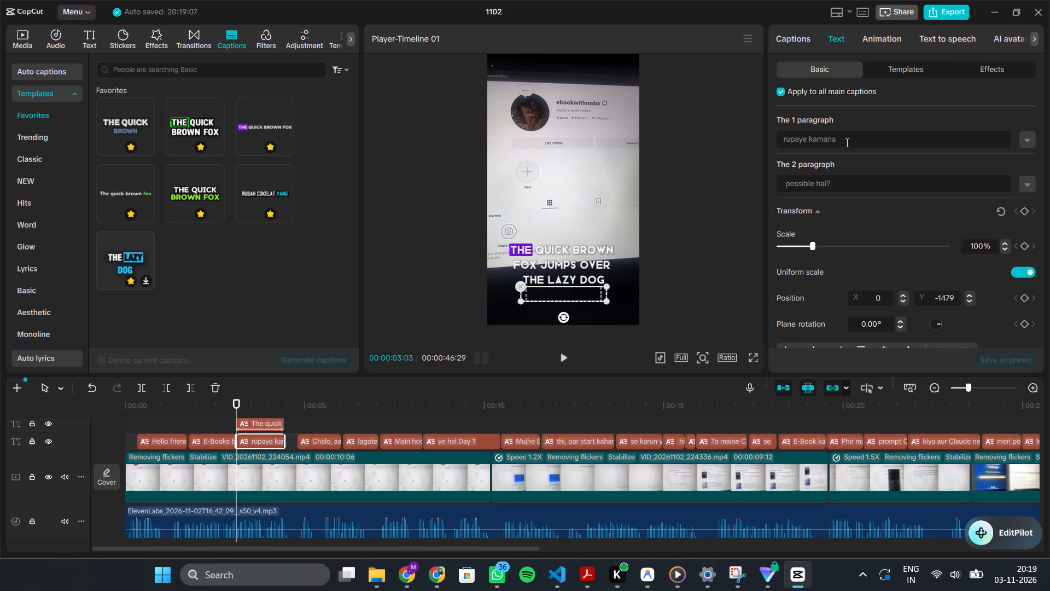
key("ctrl+a")
key("ctrl+c")
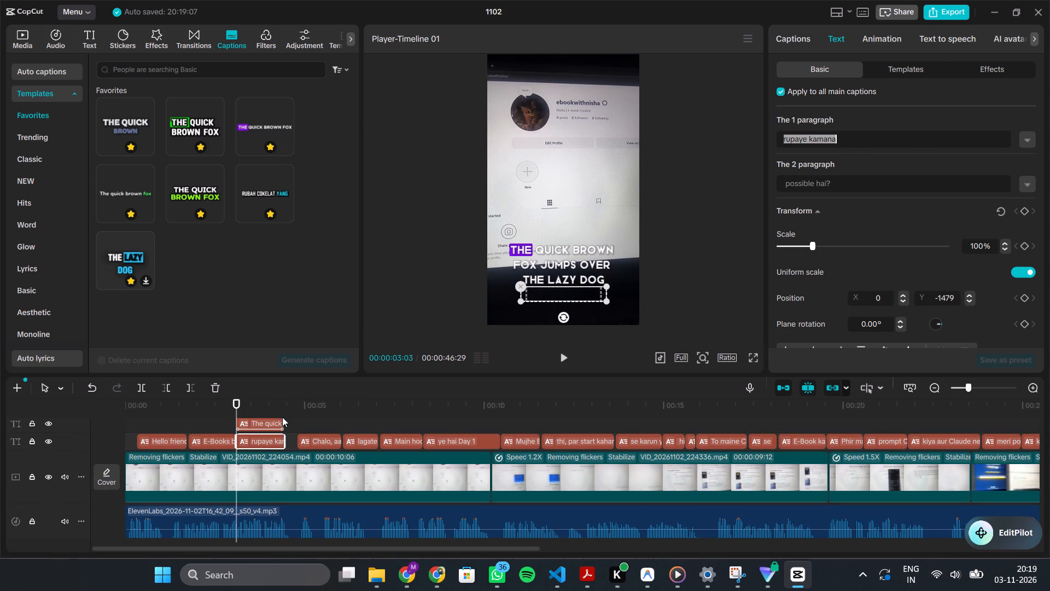
left_click(274, 420)
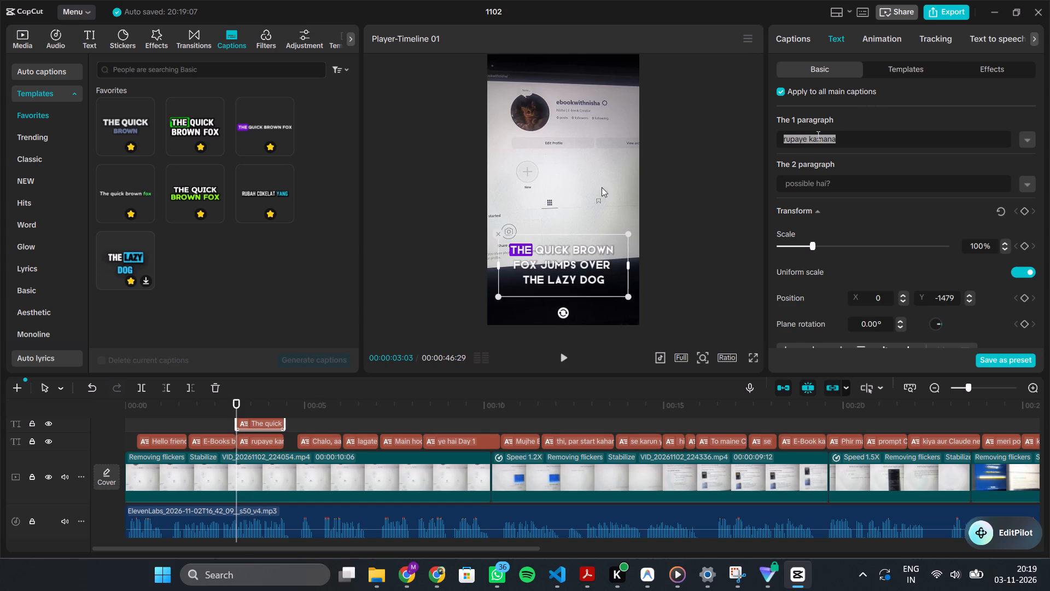
scroll(856, 128, "up", 6)
scroll(268, 440, "up", 1)
scroll(841, 199, "up", 9)
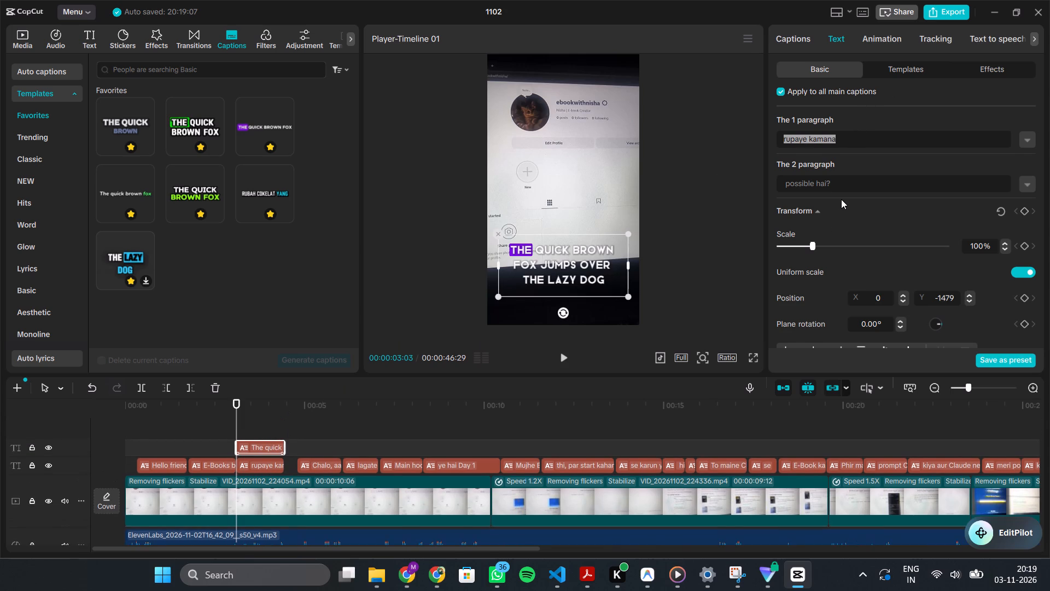
scroll(841, 199, "down", 10)
scroll(841, 199, "up", 10)
left_click(291, 443)
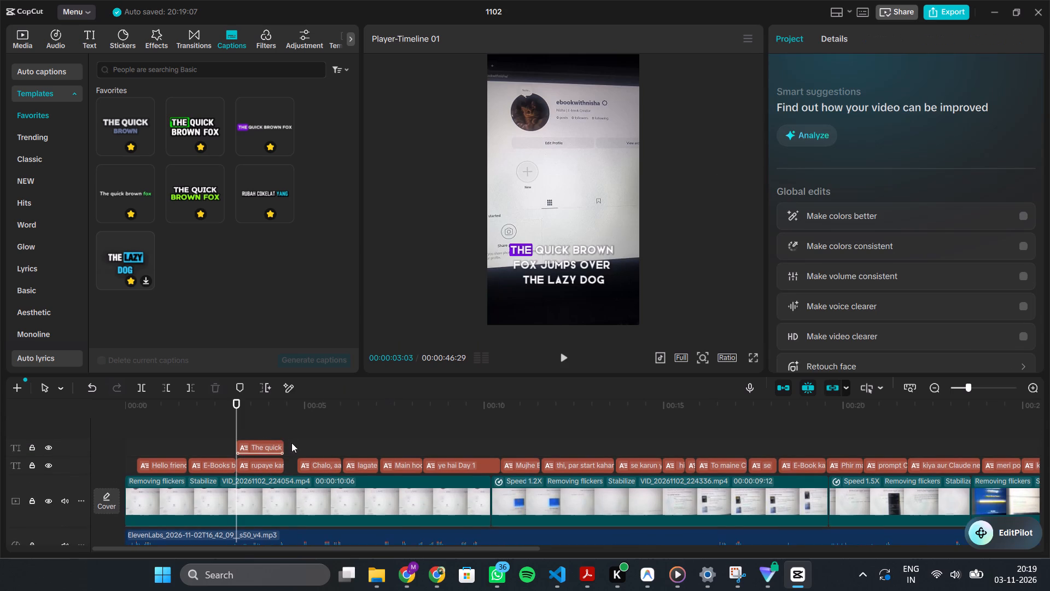
left_click(261, 447)
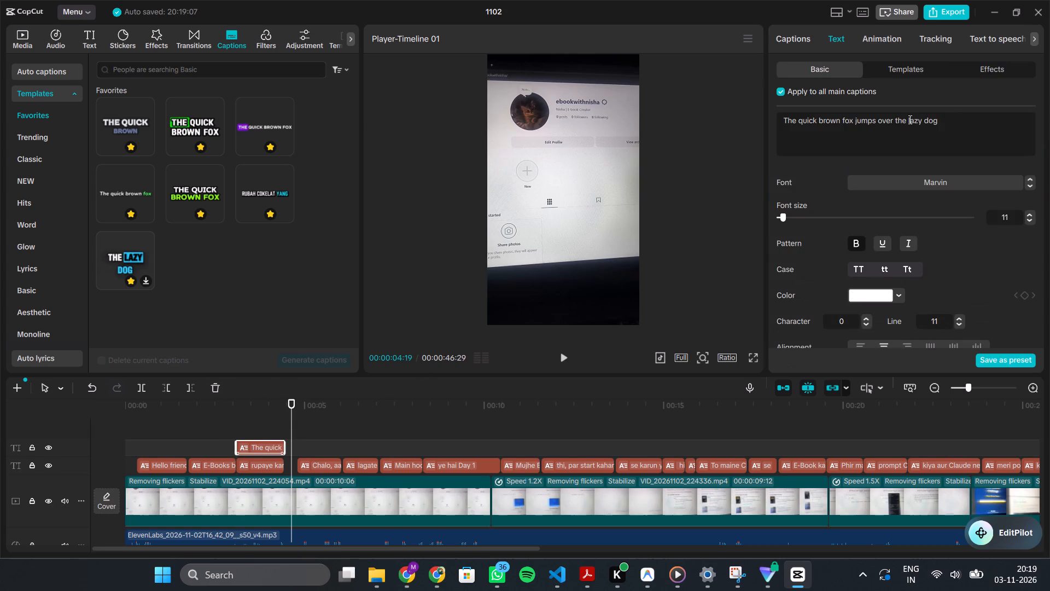
left_click(948, 116)
key("ctrl+a")
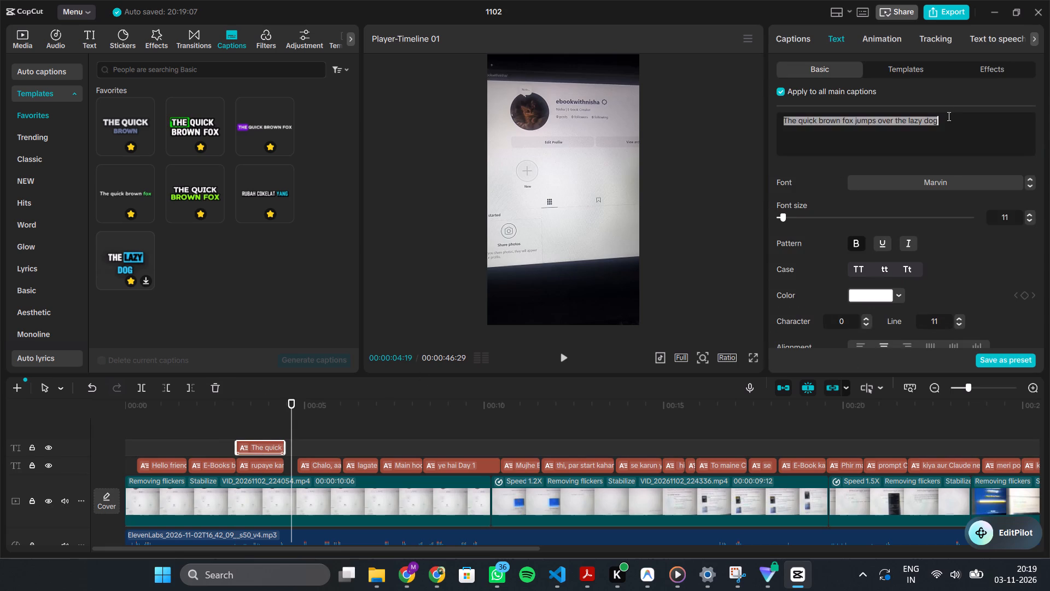
key("ctrl+v")
key("space")
type("possible hai?")
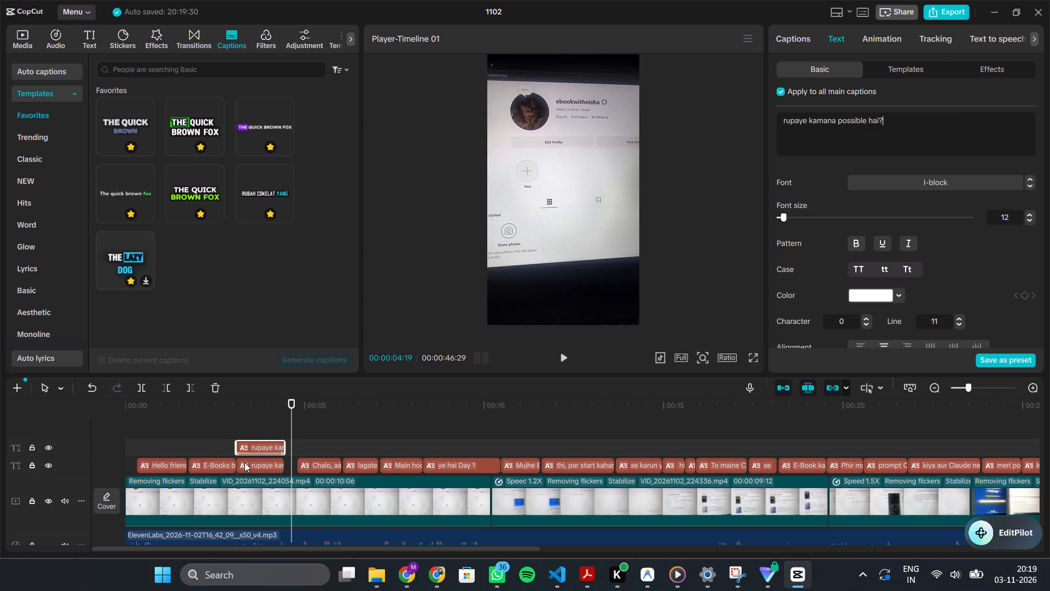
Delete the old "rupaye kamana possible hai?" caption, move the purple-highlight one into its place on the main caption track, and preview it.
left_click(252, 465)
key("Delete")
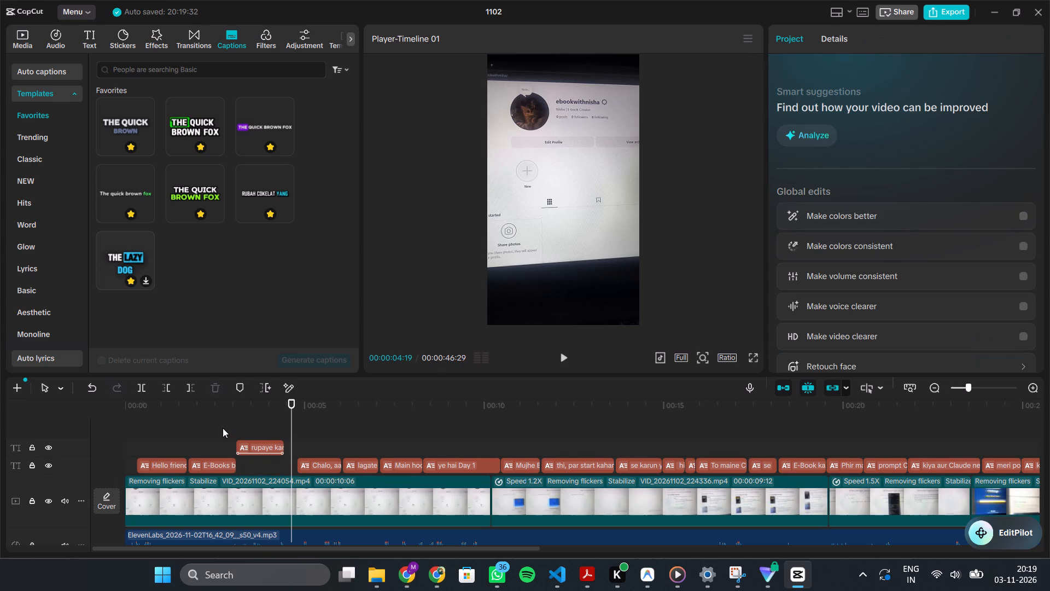
left_click(223, 428)
key("space")
key("space")
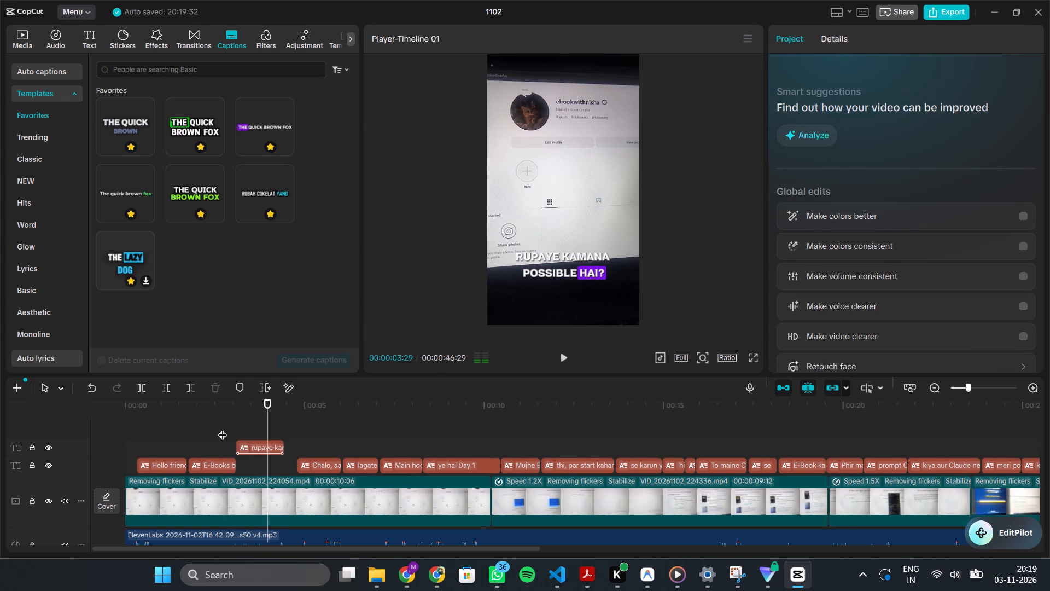
left_click_drag(258, 447, 255, 463)
left_click(232, 427)
key("space")
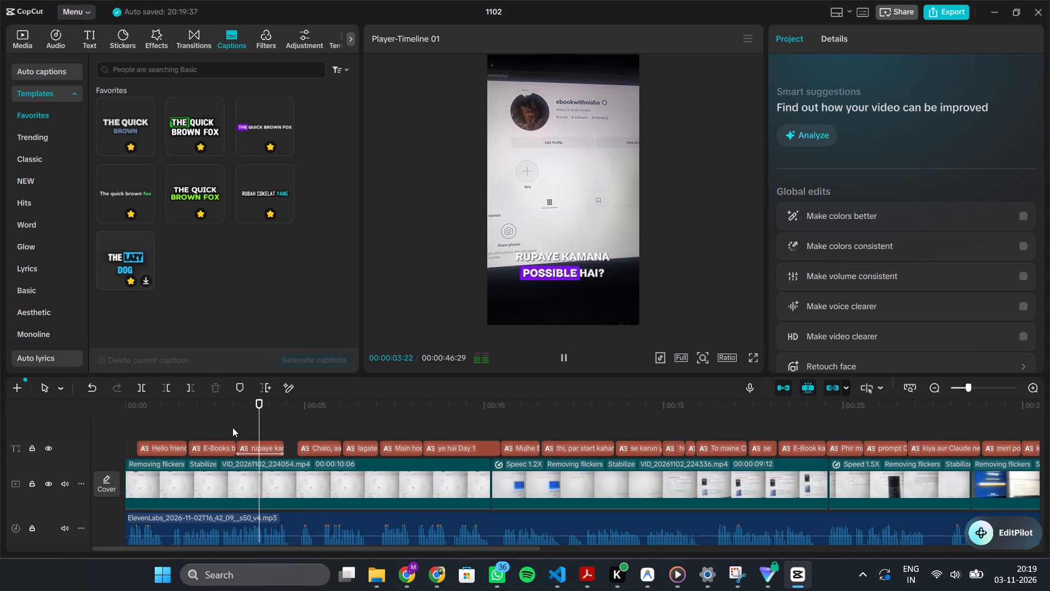
key("space")
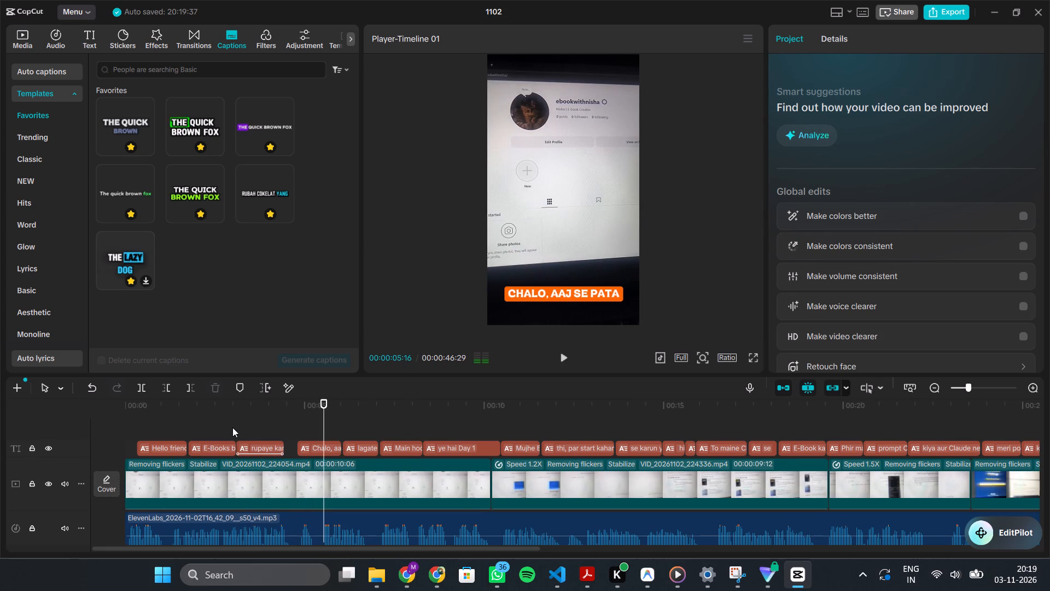
Paste a copy of the purple-highlight caption at 00:00:04:24, above the start of the "Chalo, aaj se pata" caption.
scroll(232, 427, "down", 6, "ctrl")
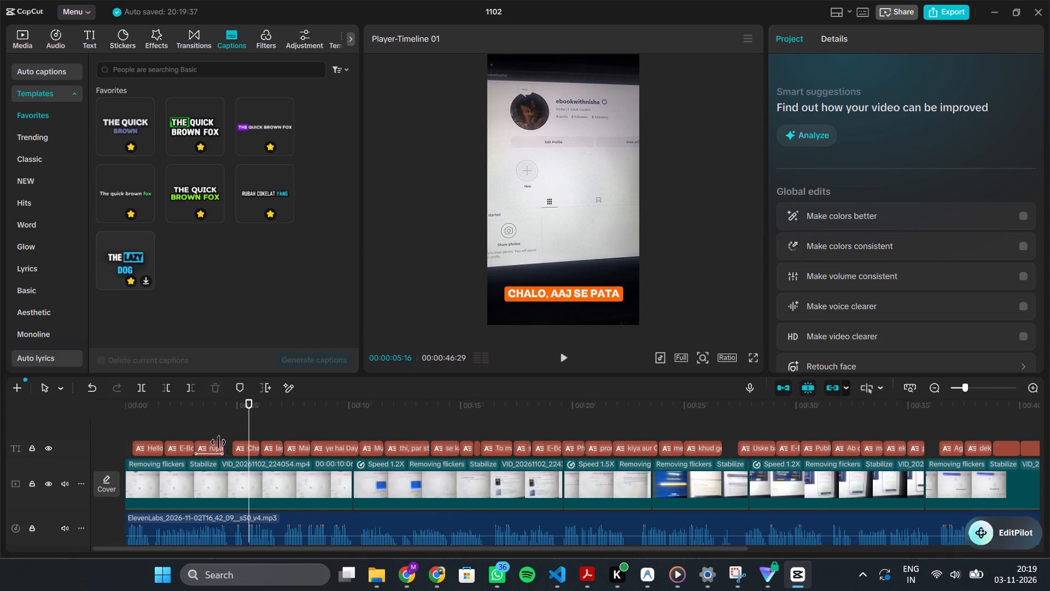
key("ctrl+c")
left_click_drag(249, 414, 235, 417)
key("ctrl+v")
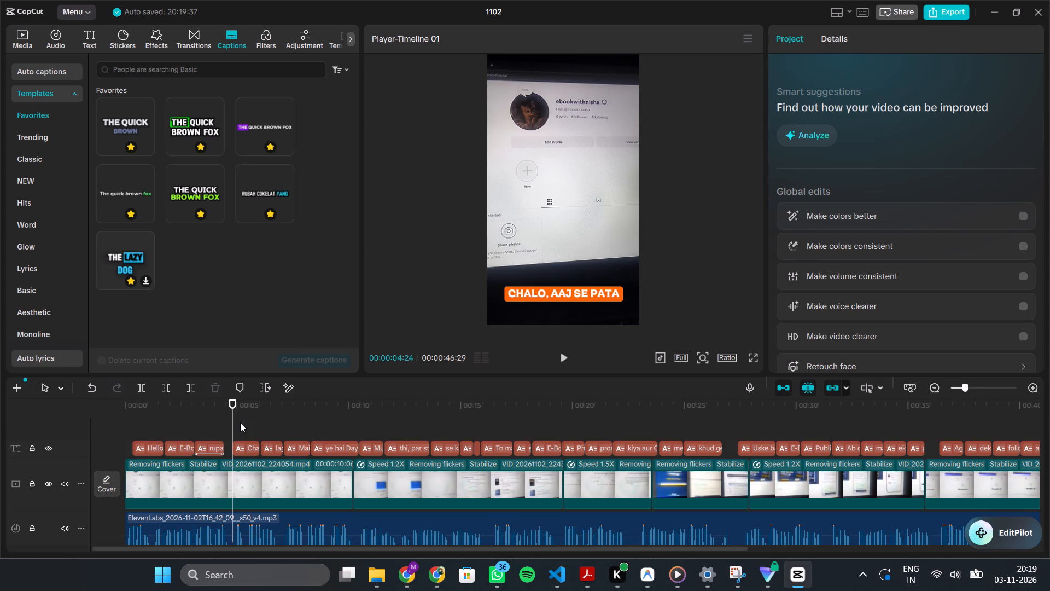
left_click(203, 445)
key("ctrl+c")
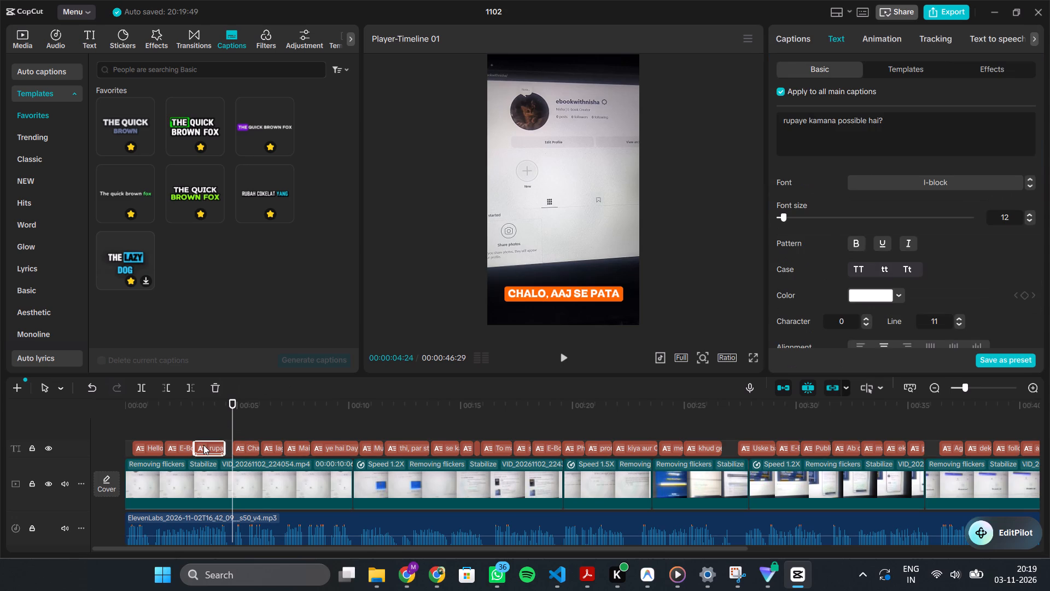
key("ctrl+v")
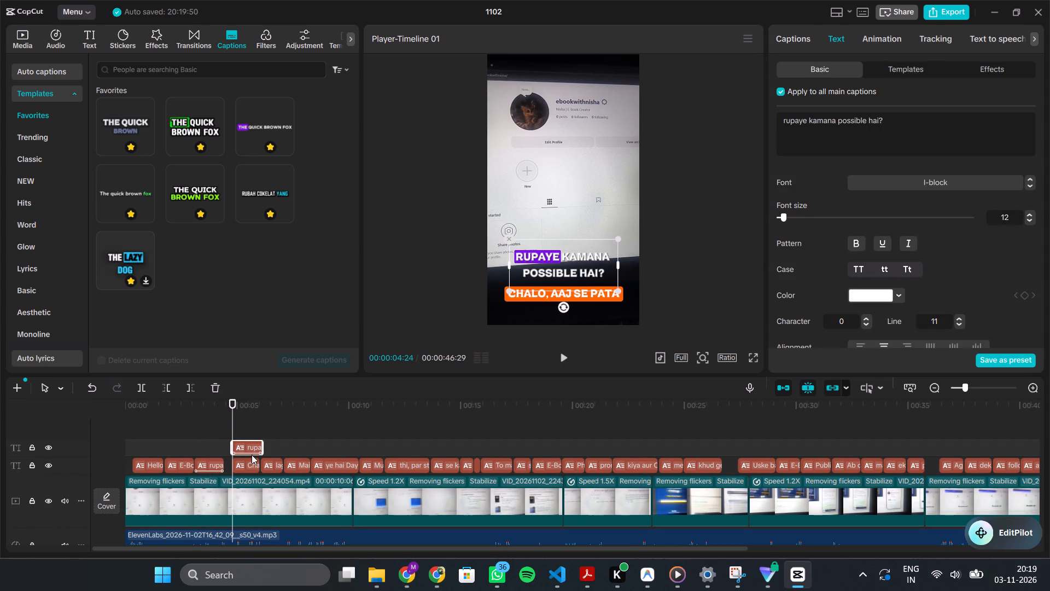
Cut the text "Chalo, aaj se pata" from its old caption and use it to replace the text of the pasted copy.
left_click(252, 462)
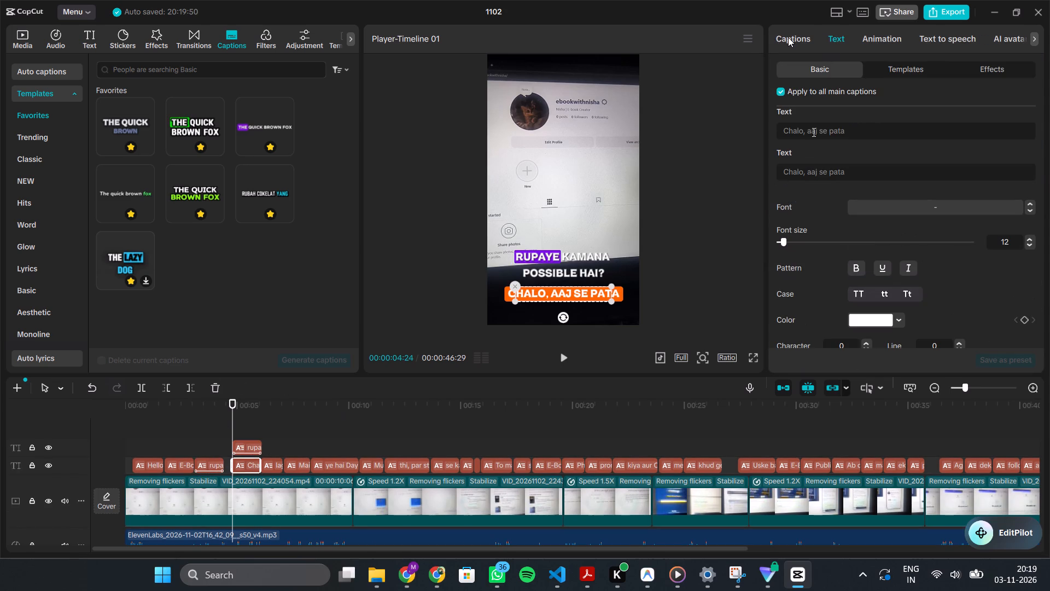
left_click(788, 37)
left_click(867, 195)
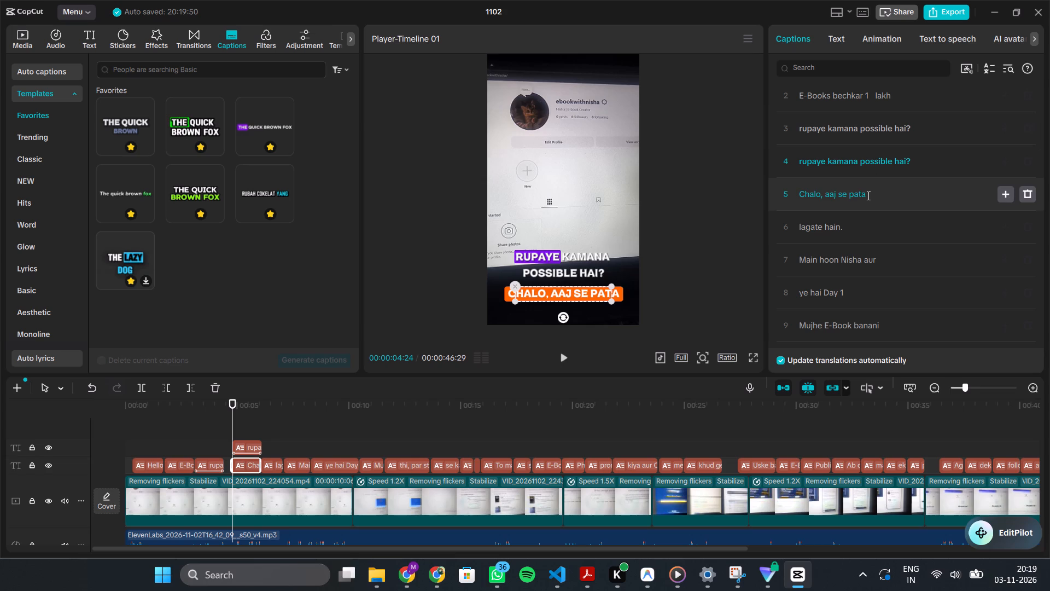
key("ctrl+a")
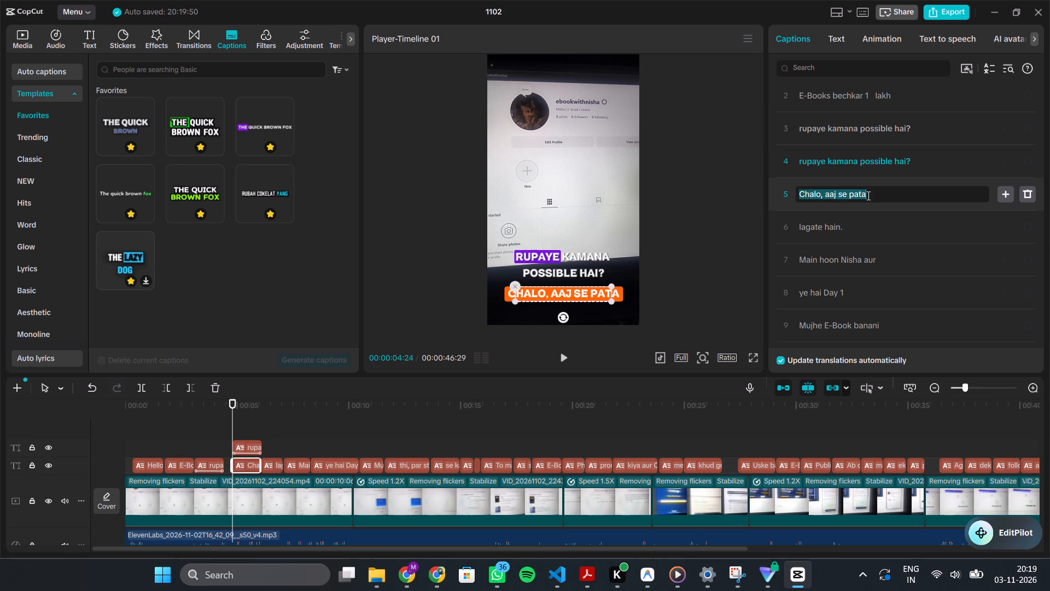
key("ctrl+x")
left_click(887, 160)
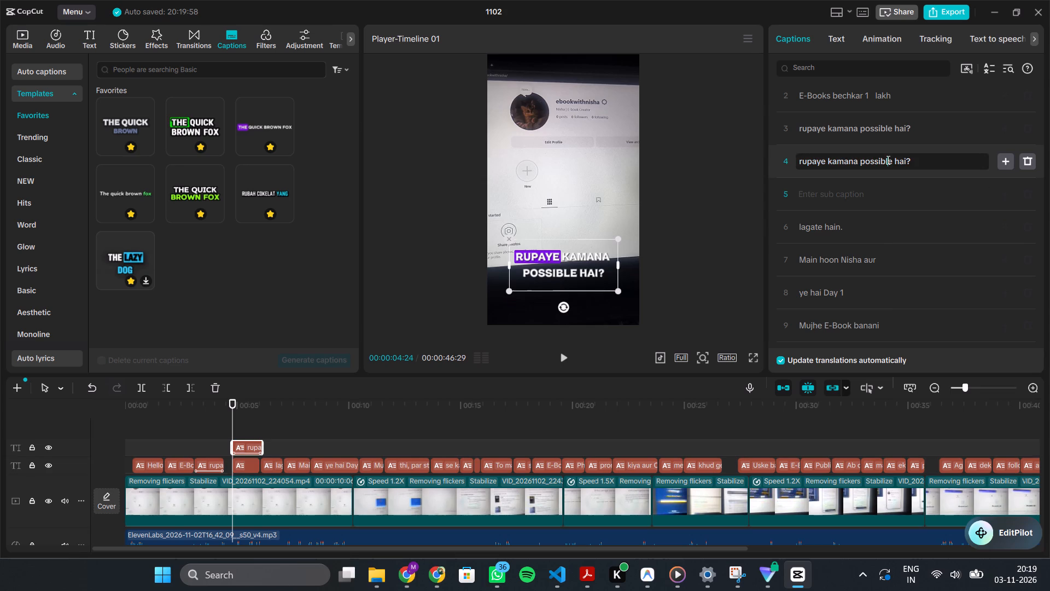
key("ctrl+a")
key("ctrl+v")
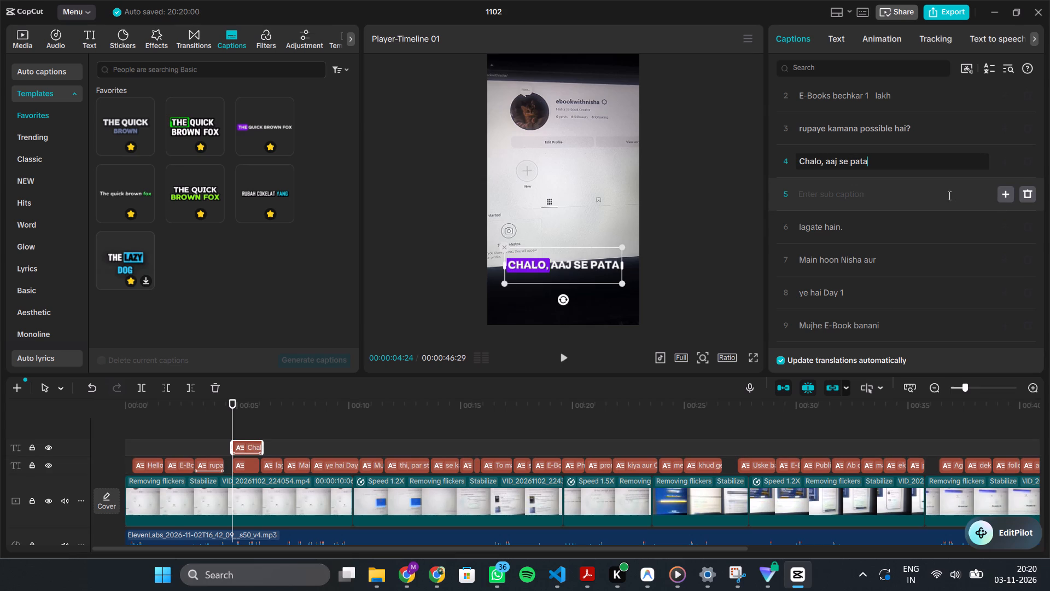
Delete the emptied caption and move the new "Chalo, aaj se pata" caption into its gap on the main caption track.
left_click(1033, 192)
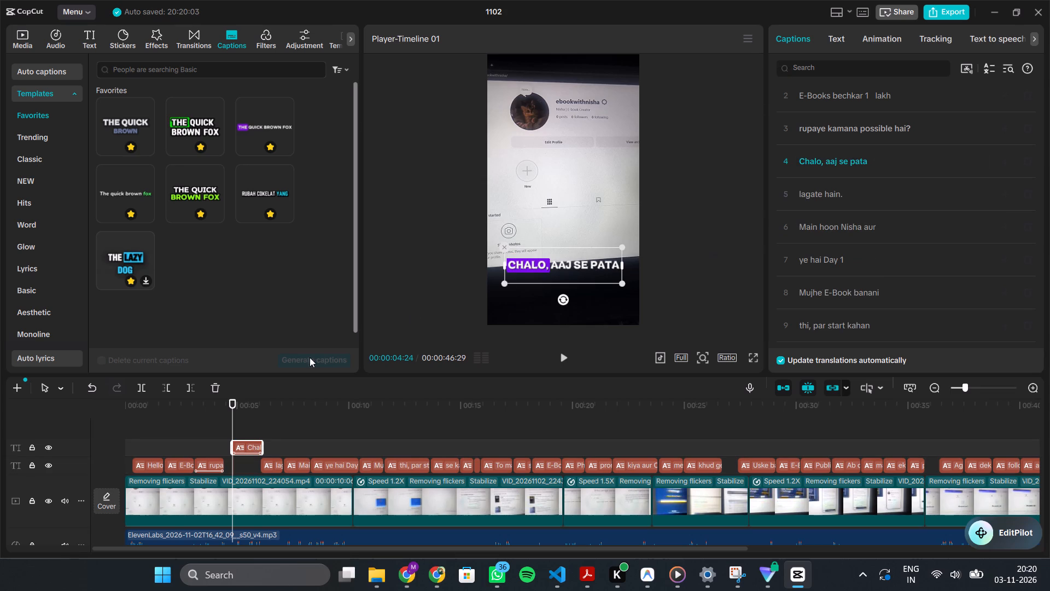
left_click(196, 448)
key("space")
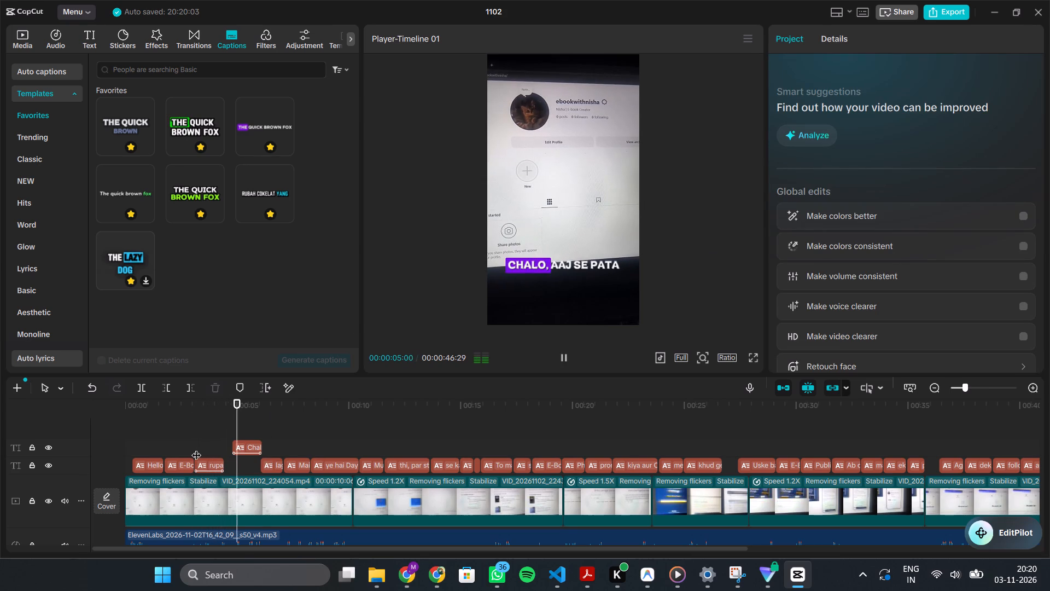
key("space")
left_click_drag(242, 448, 243, 460)
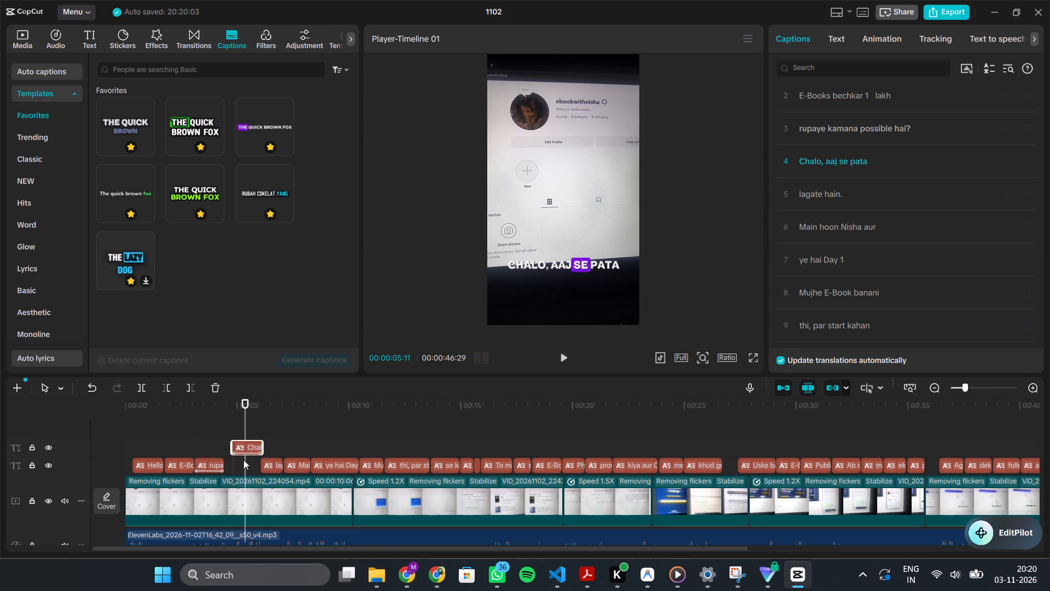
left_click_drag(243, 460, 243, 462)
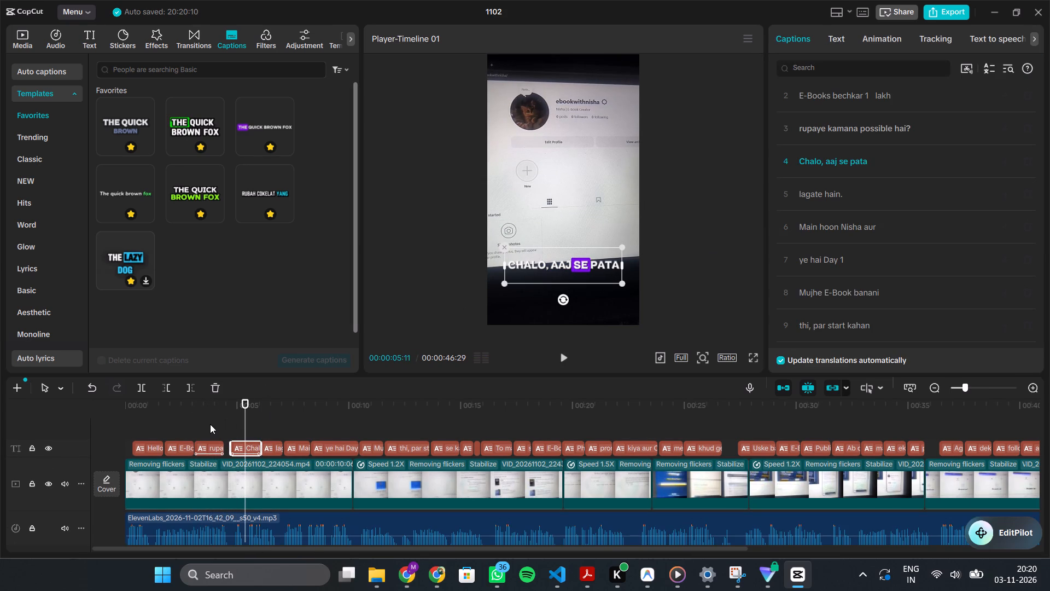
Lower the "rupaye kamana possible hai?" caption to near the bottom of the video frame, keeping it horizontally centred, and preview it.
left_click(210, 424)
left_click(569, 258)
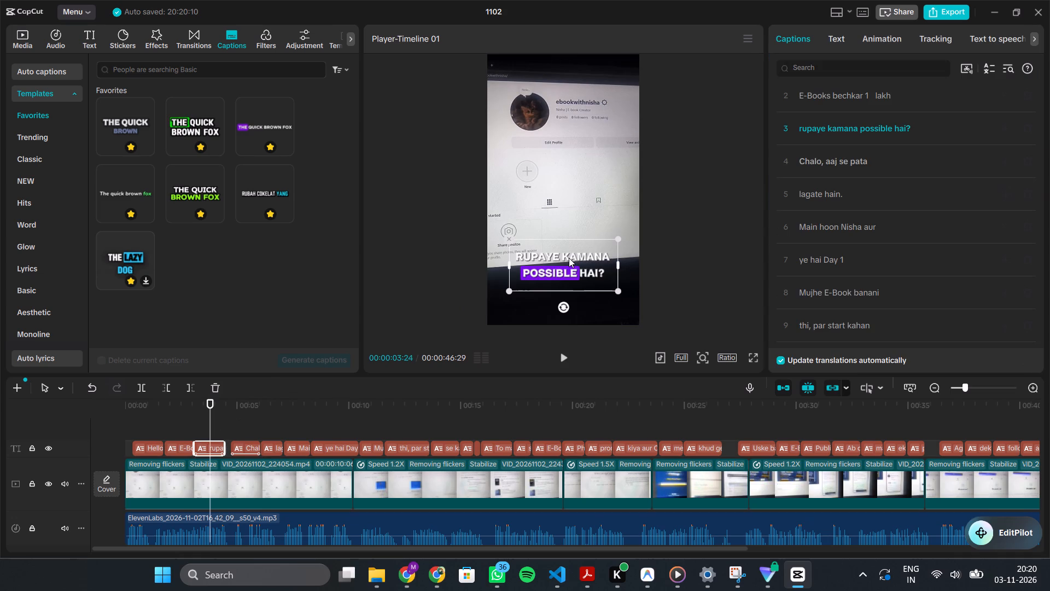
left_click_drag(569, 258, 566, 281)
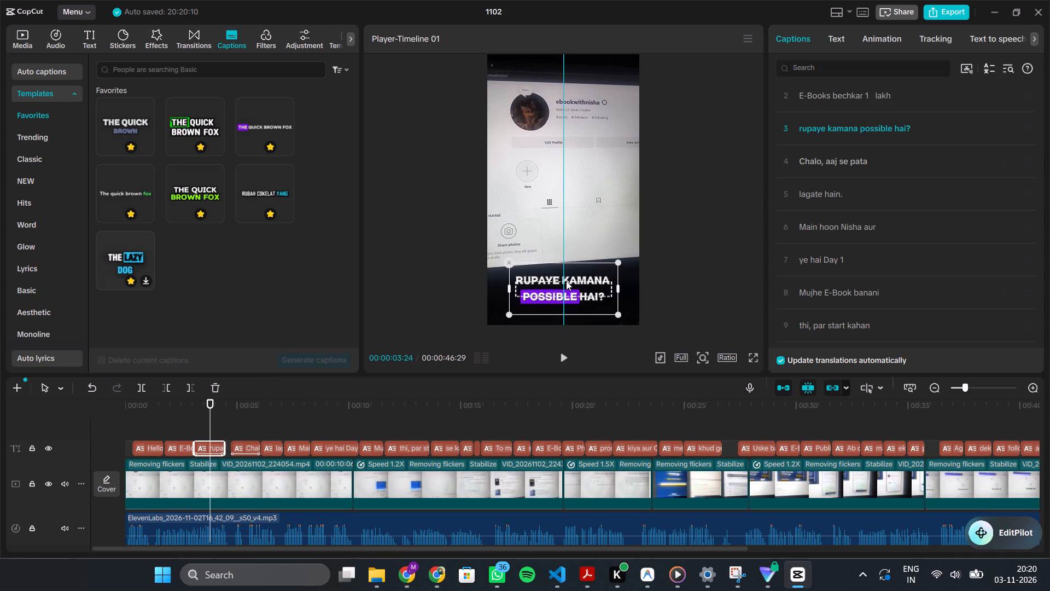
left_click_drag(566, 281, 566, 287)
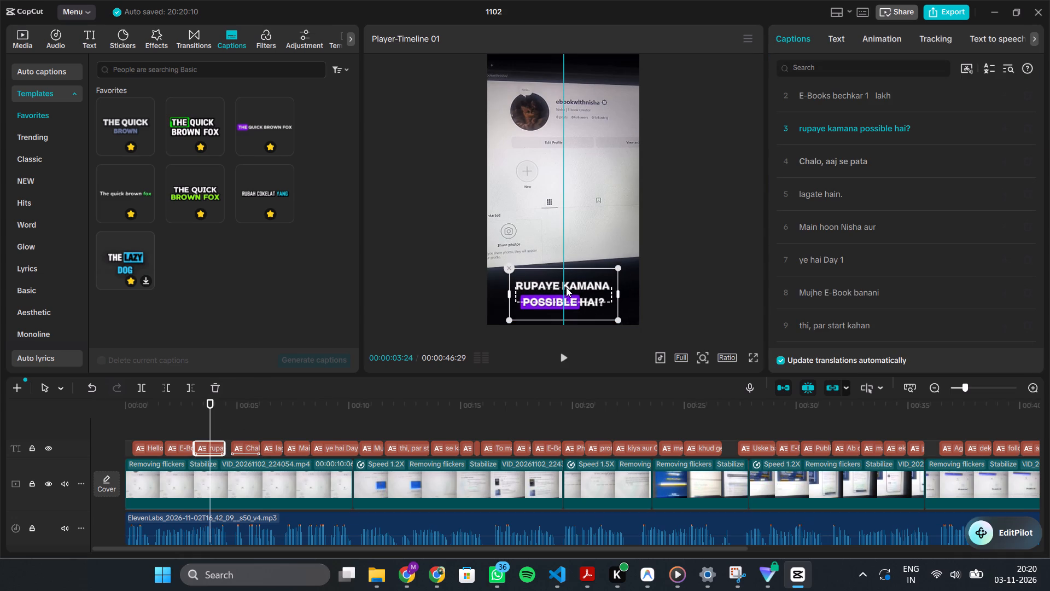
left_click_drag(566, 287, 567, 285)
left_click(173, 432)
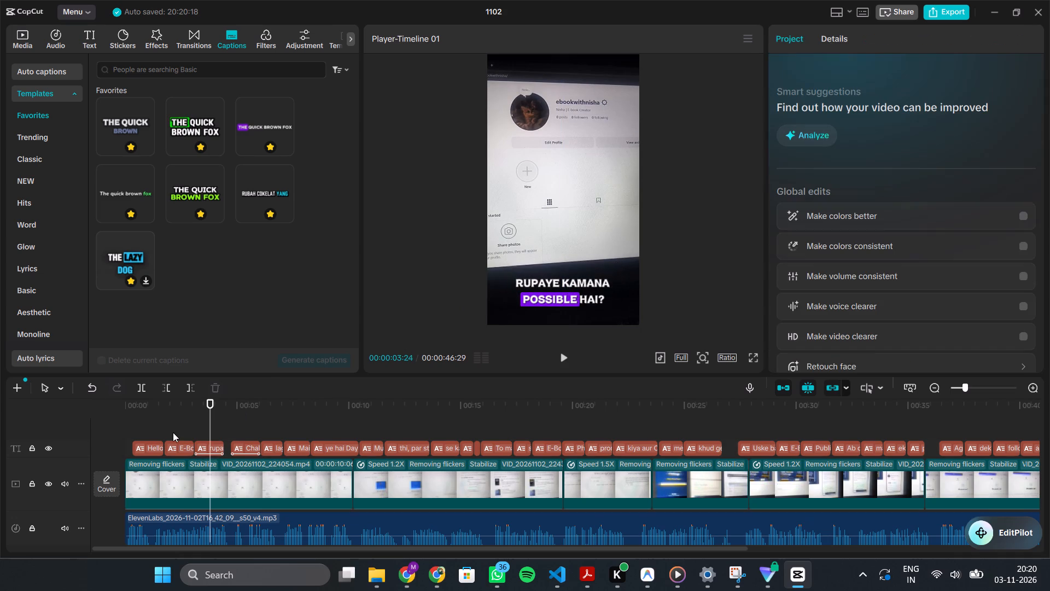
key("space")
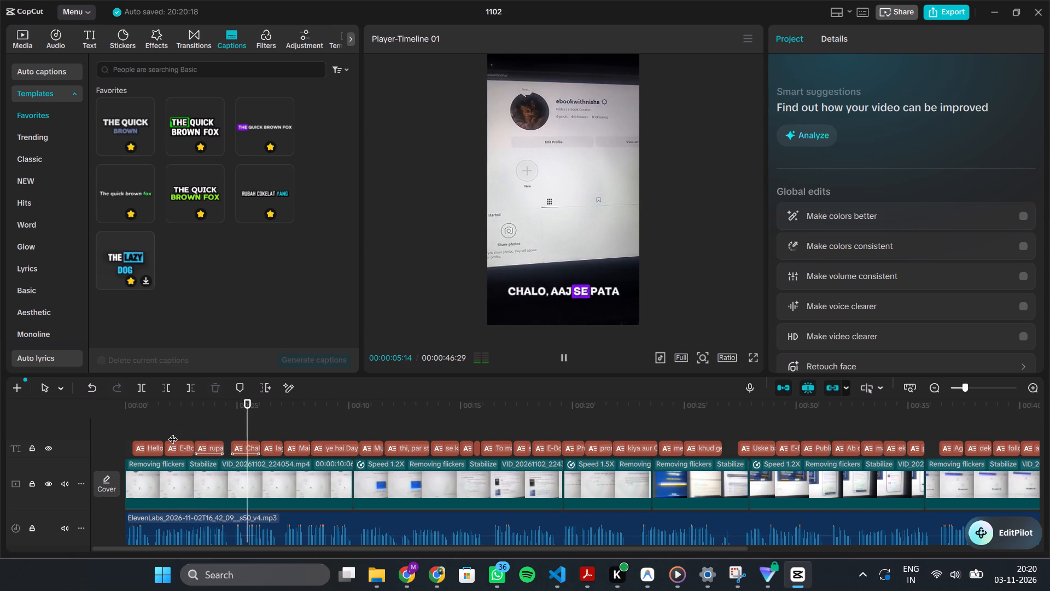
key("space")
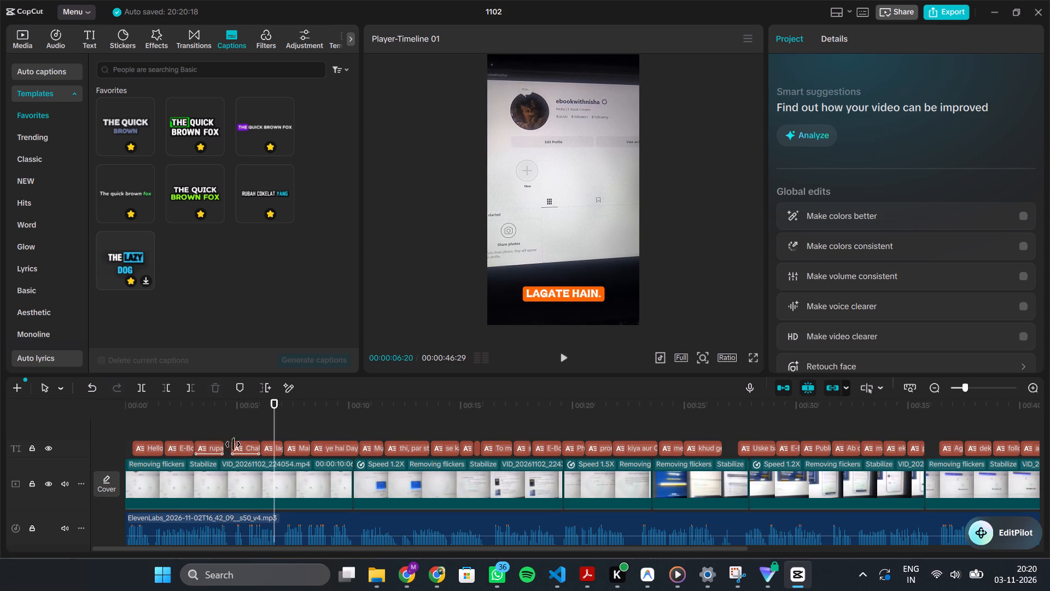
Add the purple word-highlight template at 00:00:06:02 above the "lagate hain." caption and trim it to that caption's length.
left_click(266, 447)
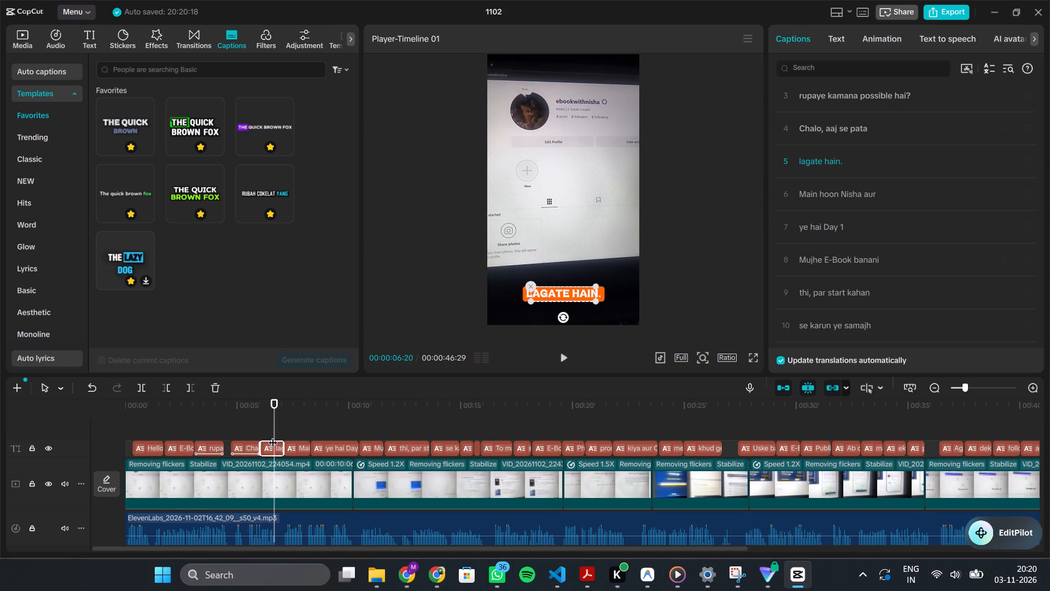
left_click_drag(274, 428, 261, 428)
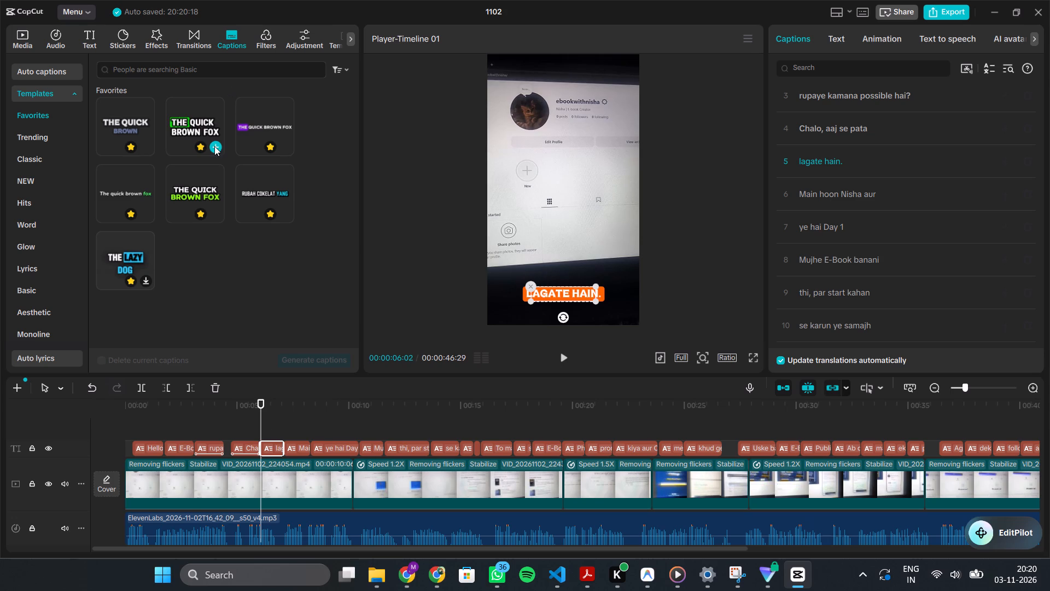
left_click(213, 142)
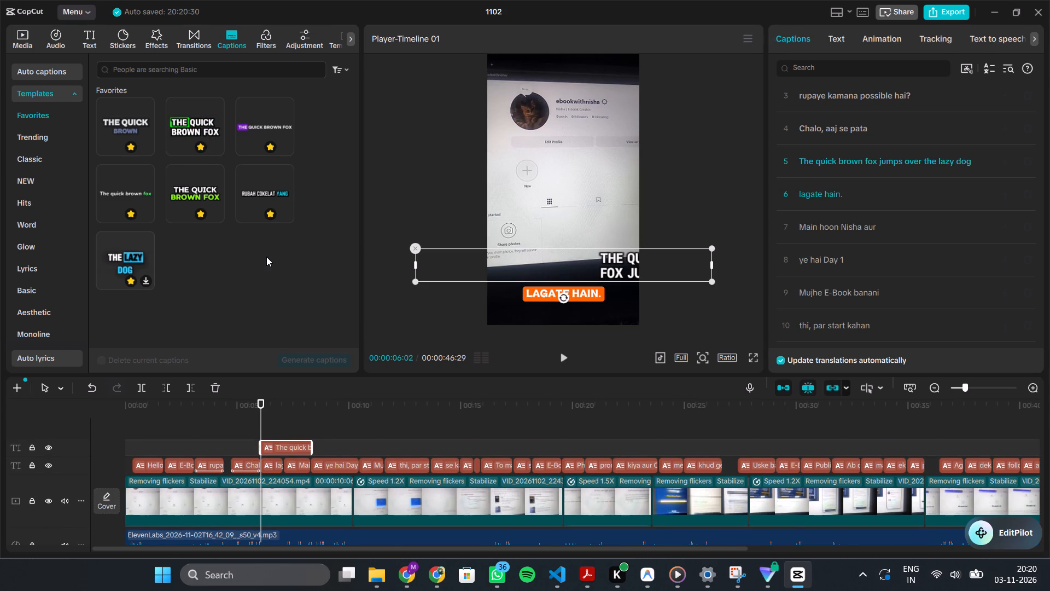
key("Delete")
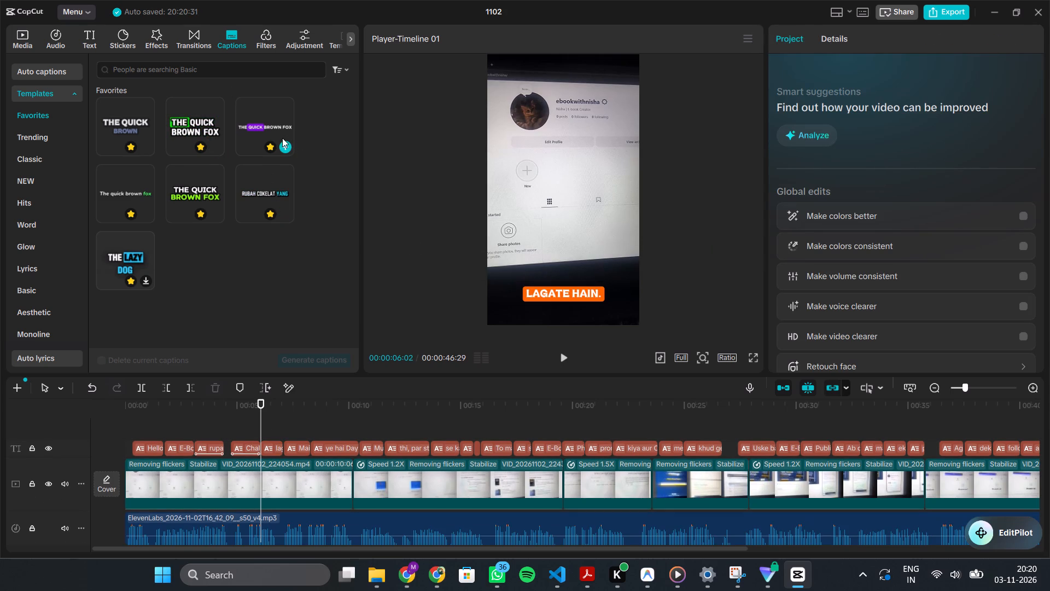
left_click(284, 140)
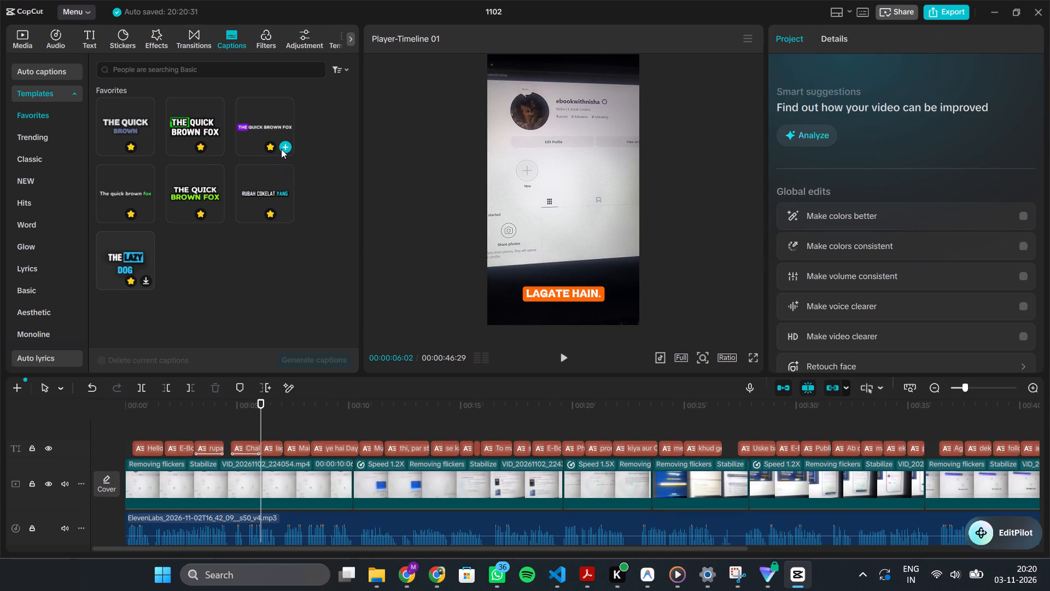
left_click(283, 147)
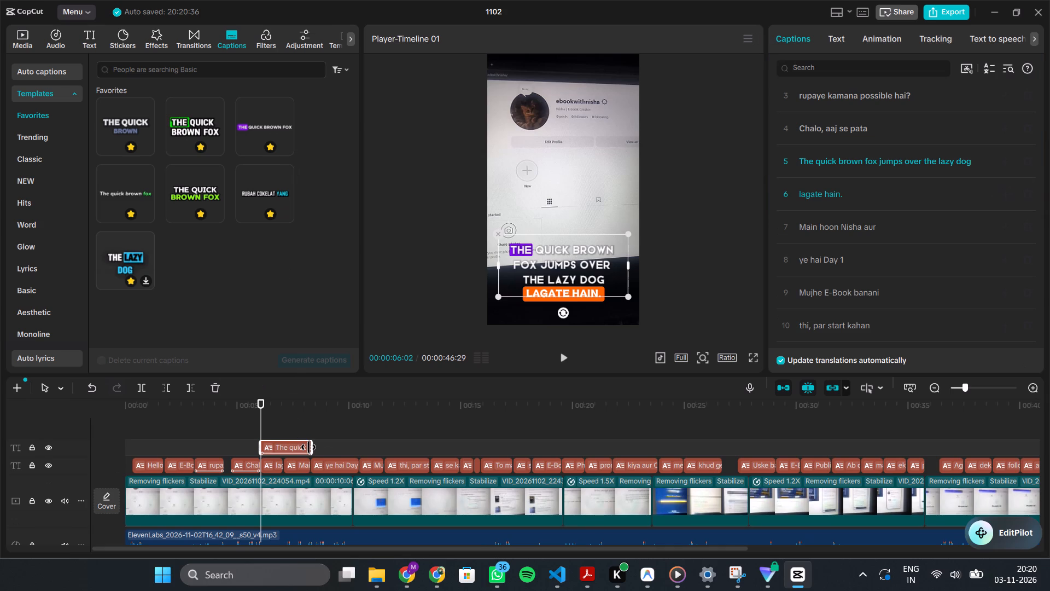
left_click_drag(311, 449, 281, 456)
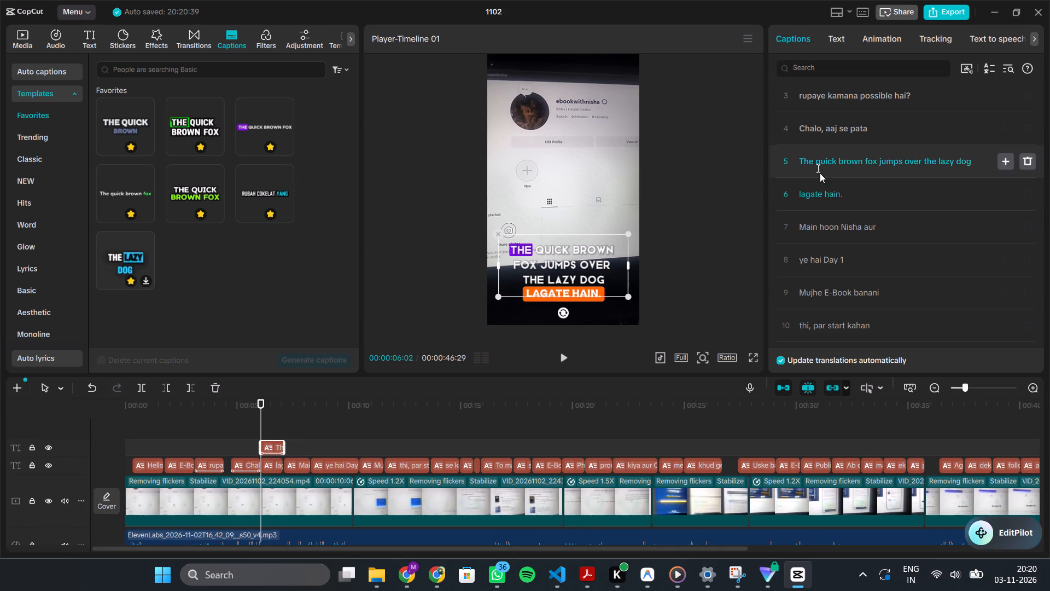
Cut the text "lagate hain." from its old caption, replace the new purple caption's text with it, and delete the emptied caption.
left_click(841, 197)
key("ctrl+a")
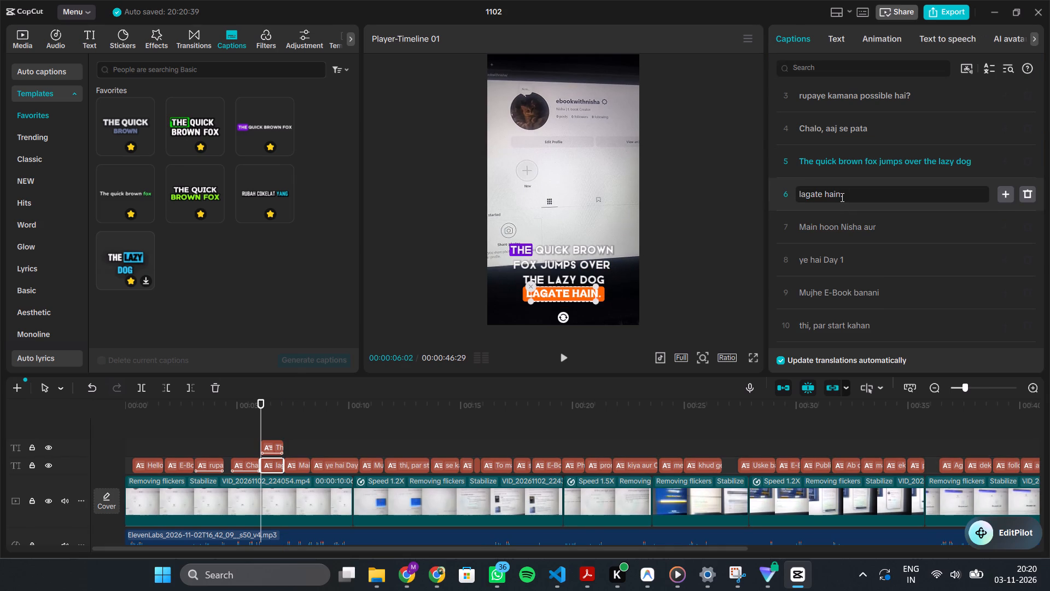
key("ctrl+x")
left_click(827, 157)
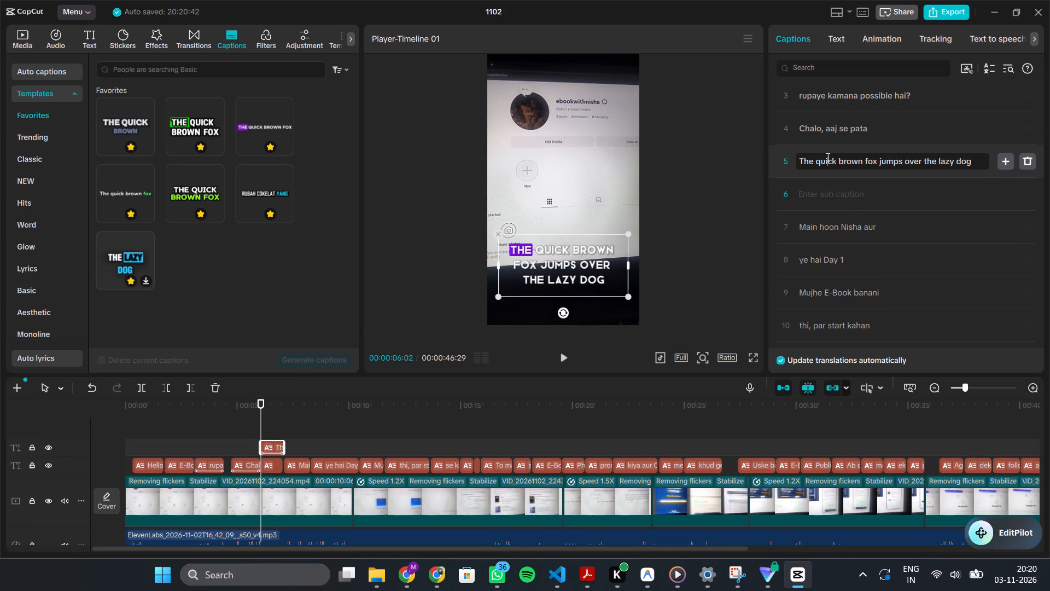
key("ctrl+a")
key("ctrl+v")
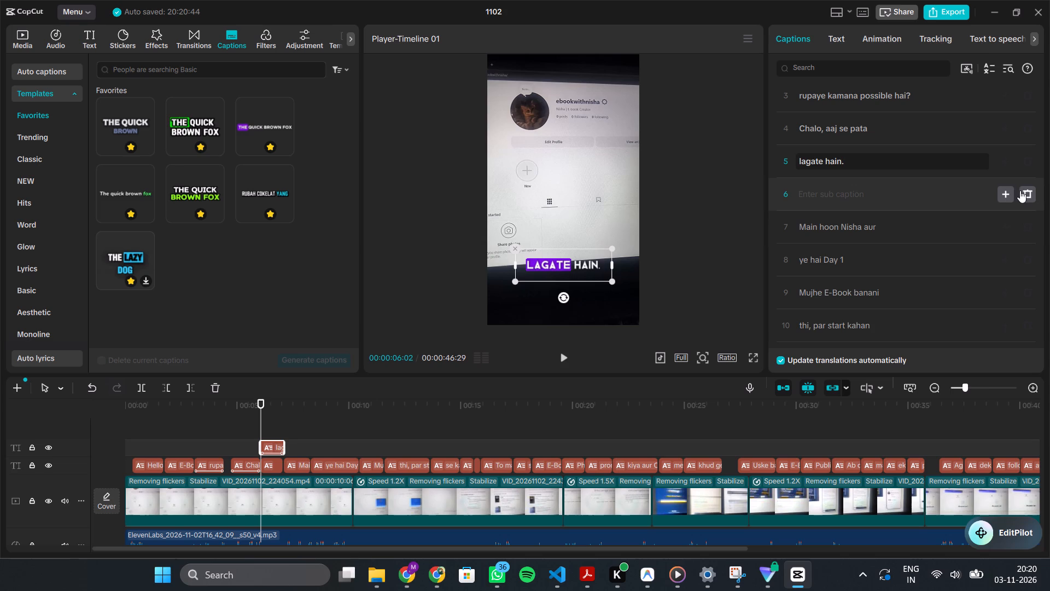
left_click(1023, 191)
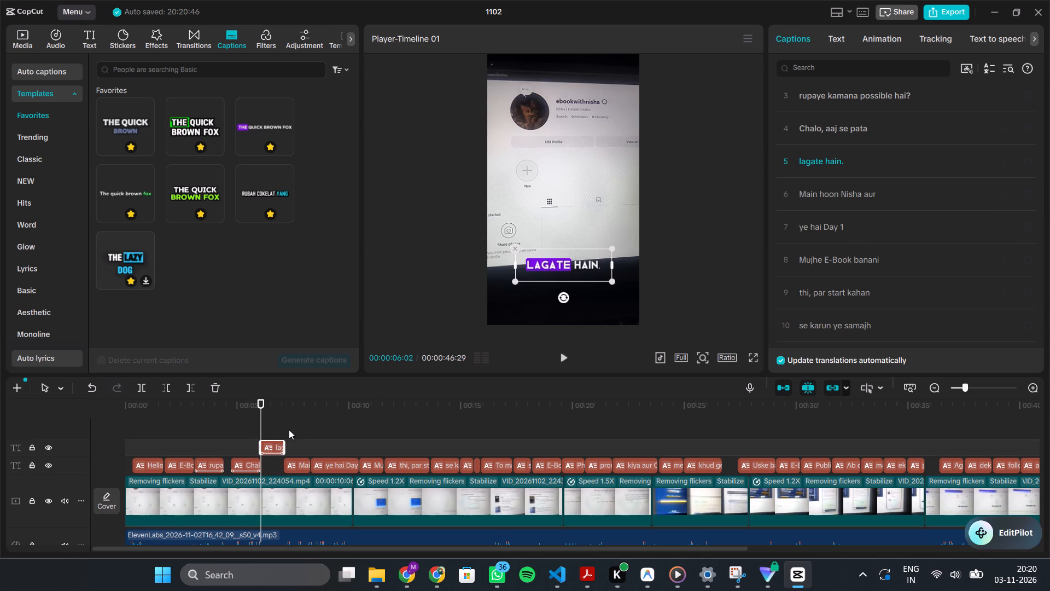
Lower the purple "lagate hain." caption to near the bottom of the video frame and preview it.
key("space")
key("space")
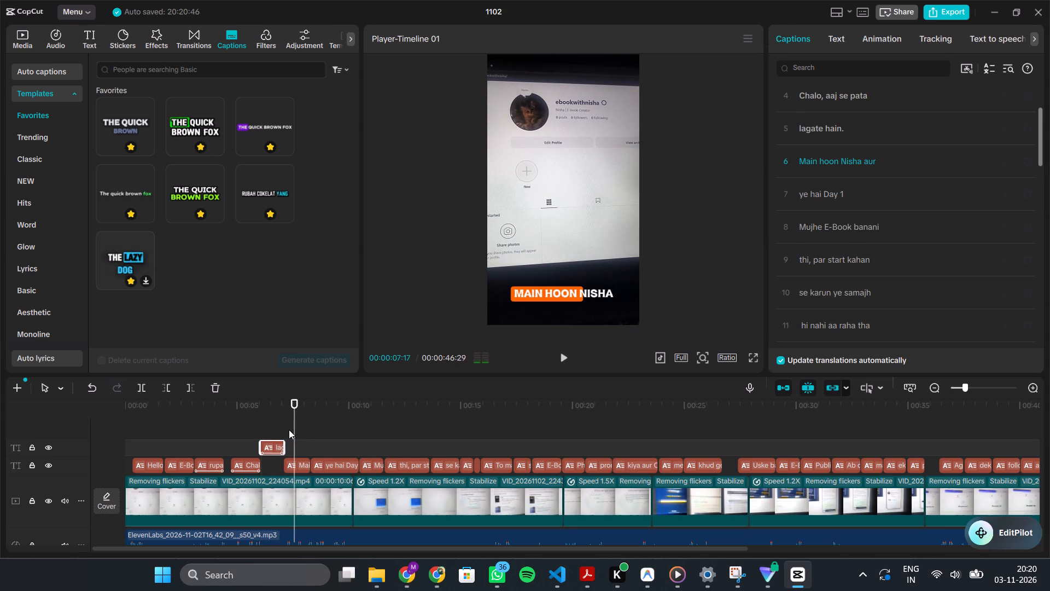
left_click_drag(295, 426, 207, 439)
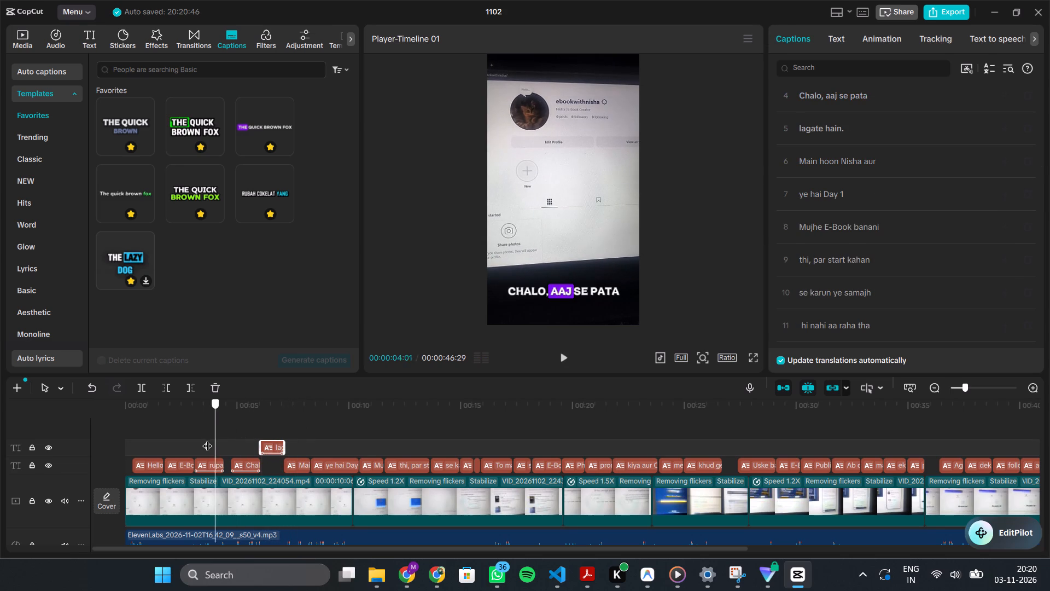
left_click_drag(207, 439, 278, 431)
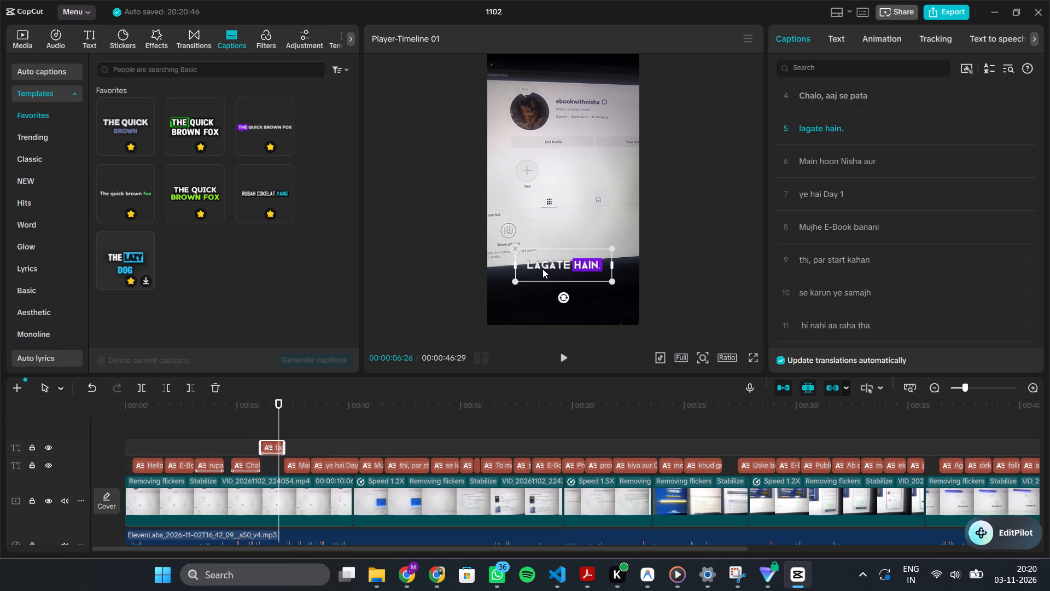
left_click_drag(542, 269, 547, 315)
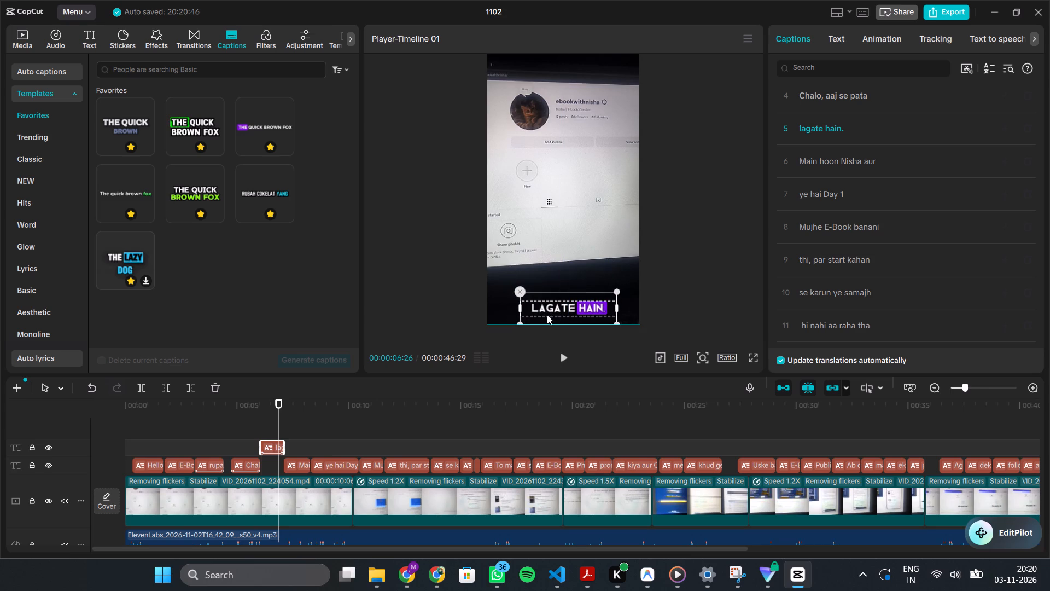
left_click_drag(547, 315, 544, 304)
key("space")
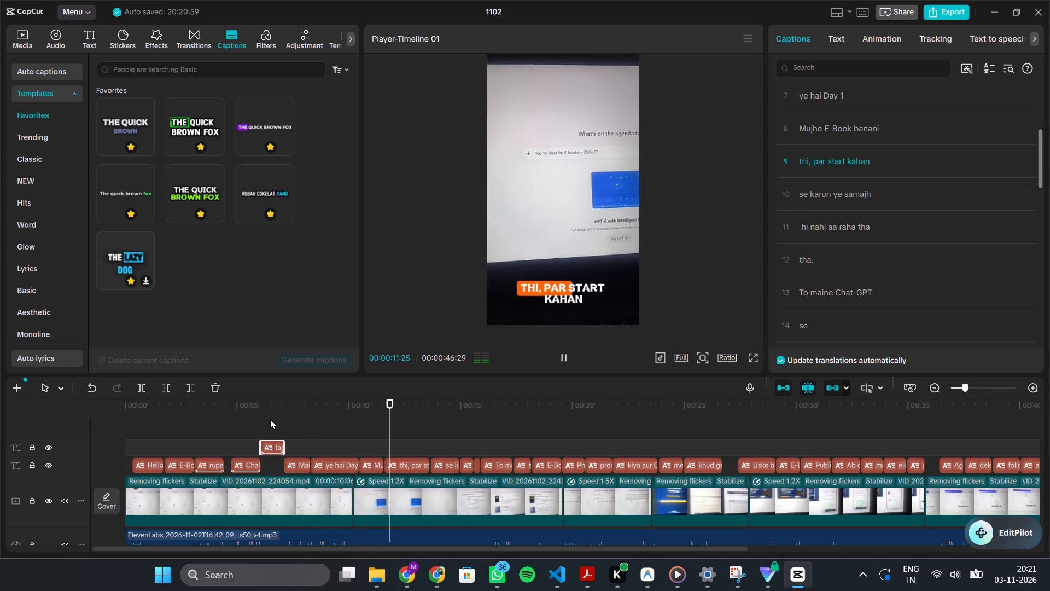
key("space")
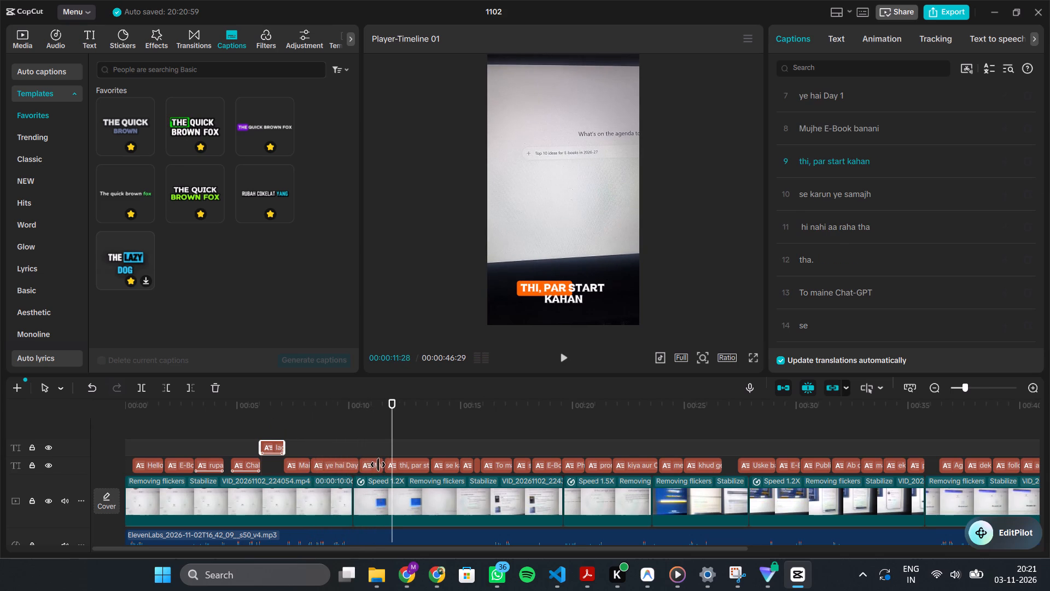
Add the purple word-highlight template at 00:00:10:14 above the "Mujhe E-Book banani" caption and trim it to that caption's length.
left_click_drag(395, 436, 373, 439)
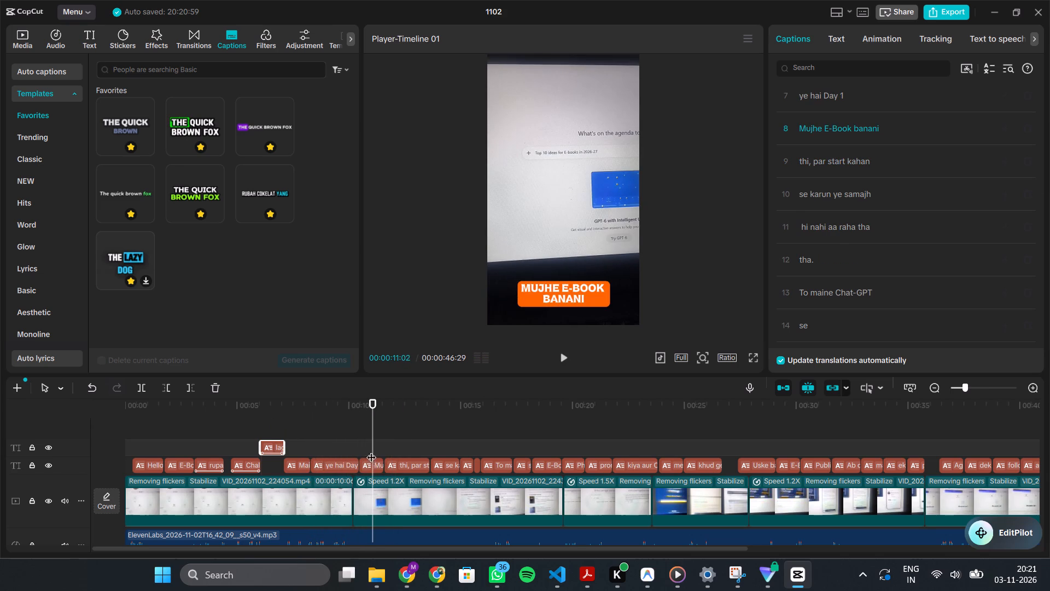
left_click_drag(371, 437, 361, 437)
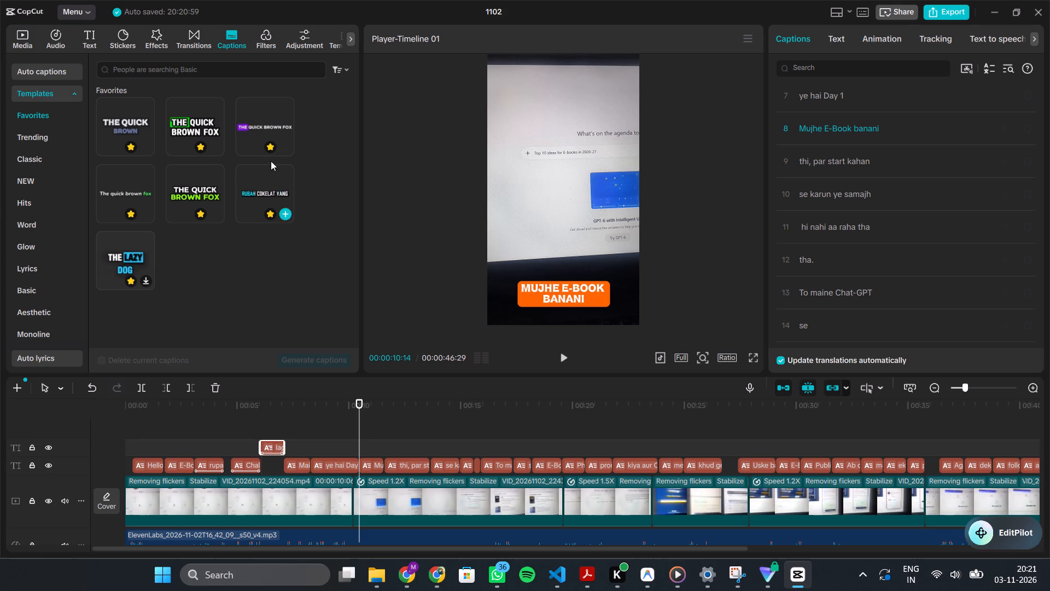
left_click(285, 144)
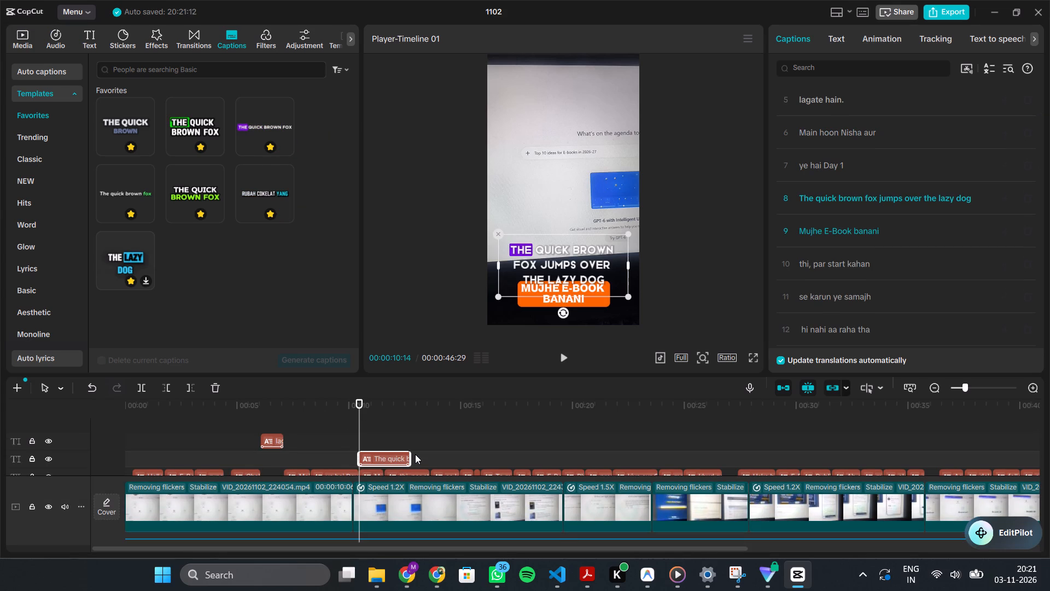
left_click_drag(412, 454, 381, 456)
Cut the text "Mujhe E-Book banani" from its old caption, replace the new purple caption's text with it, and delete the emptied caption.
scroll(377, 456, "down", 1)
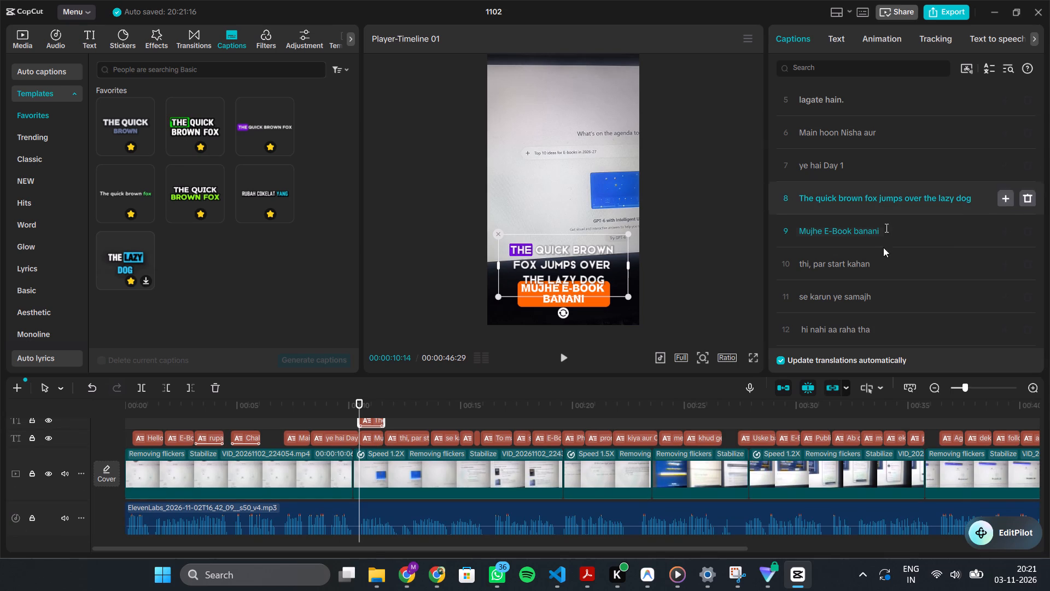
left_click(859, 231)
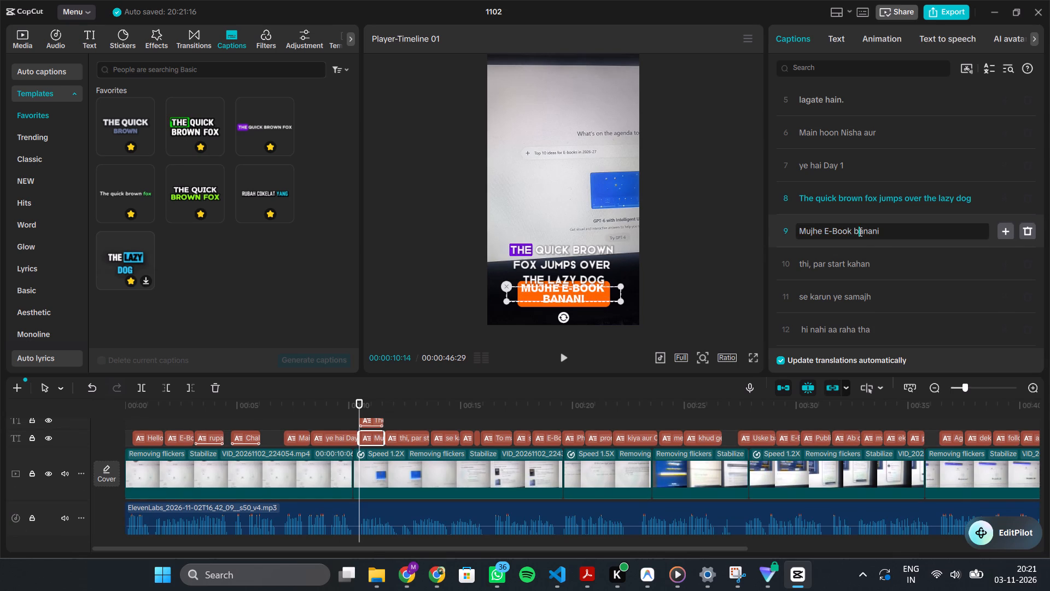
key("ctrl+a")
key("ctrl+x")
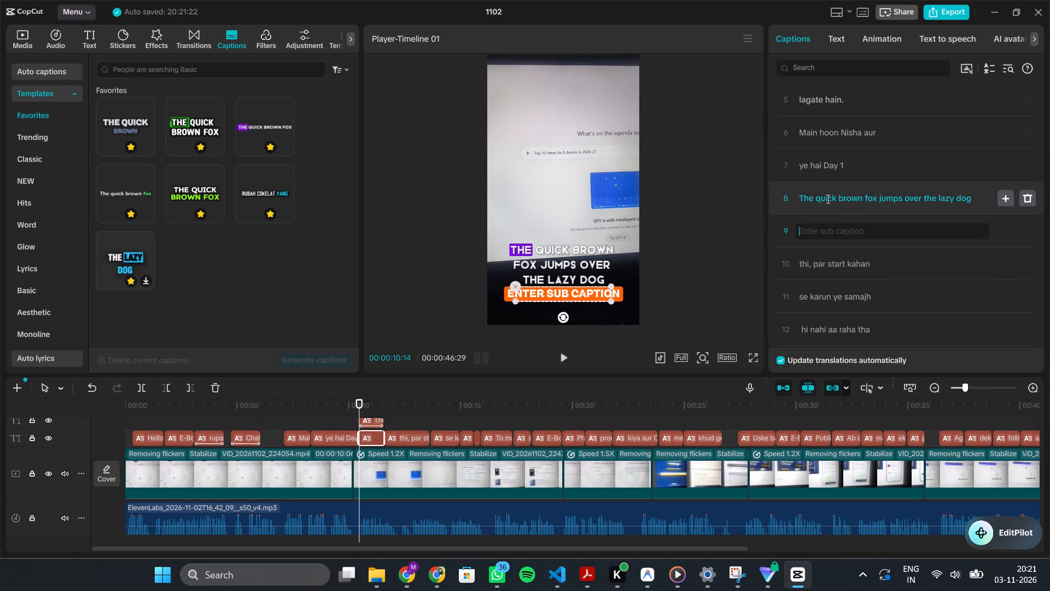
left_click(827, 199)
key("ctrl+a")
key("ctrl+v")
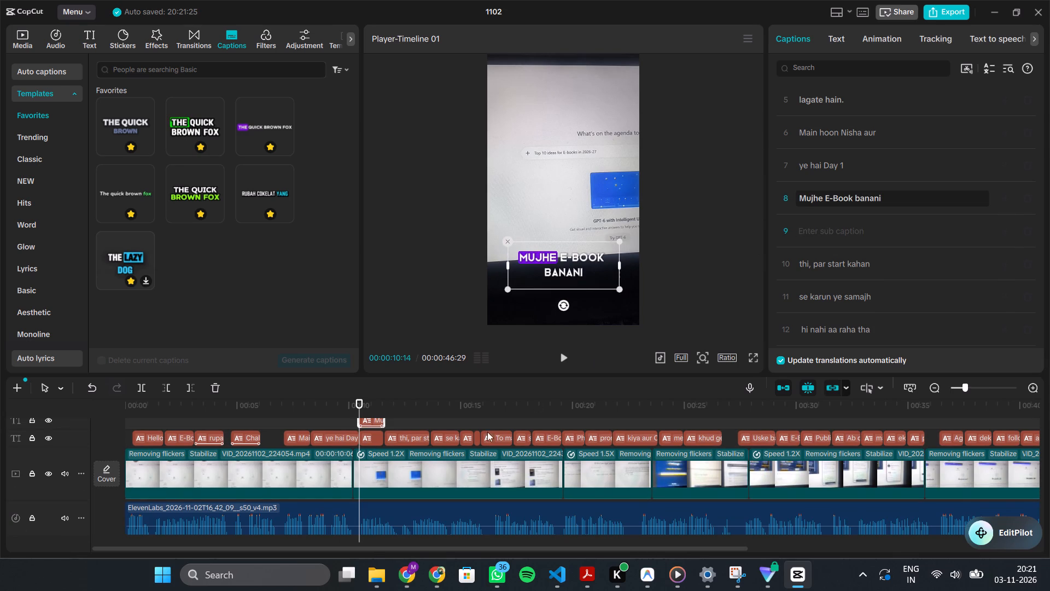
left_click(398, 437)
key("space")
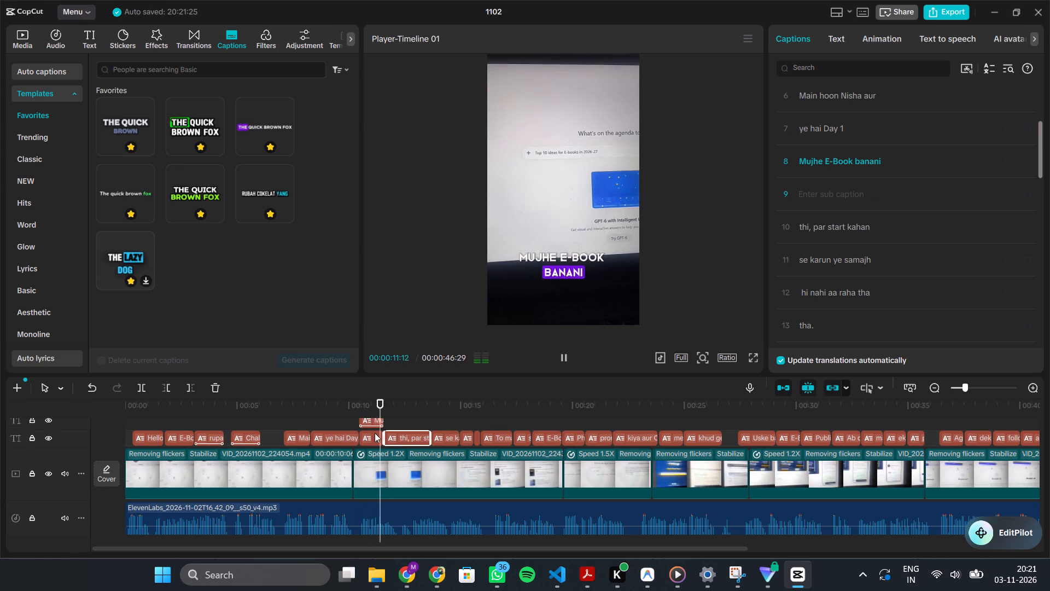
left_click(374, 433)
key("Delete")
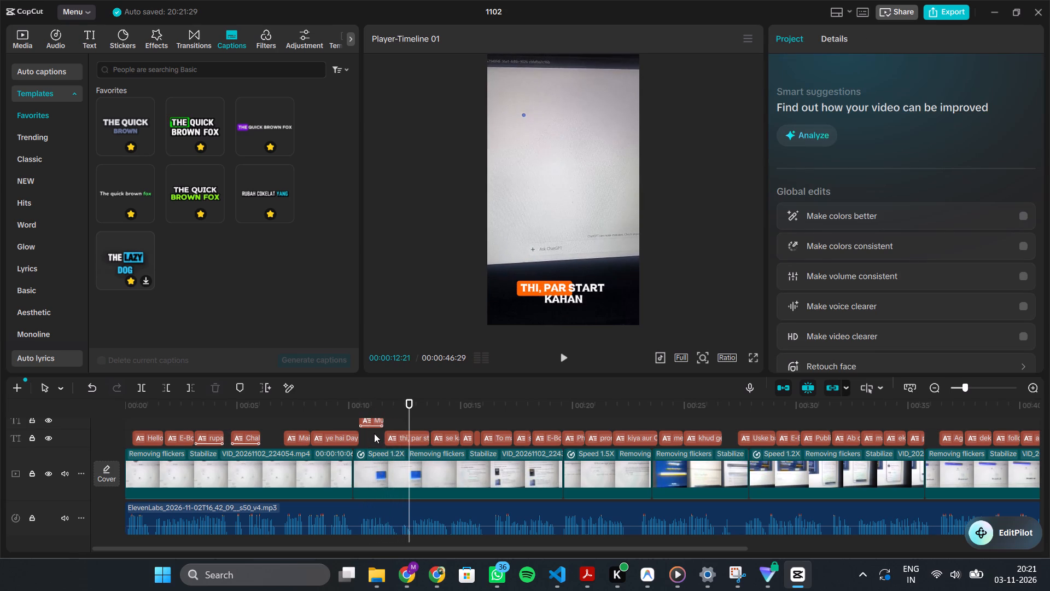
Add the purple word-highlight template at 00:00:13:19 above the "se karun ye samajh" caption and trim it to that caption's length.
key("space")
scroll(374, 433, "up", 1)
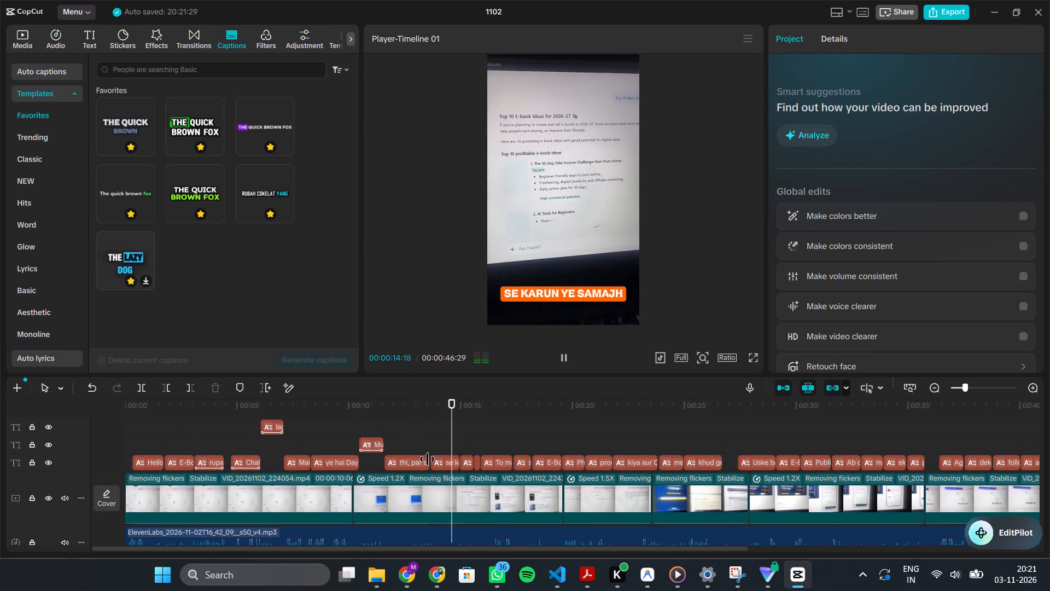
left_click(441, 444)
left_click_drag(441, 444, 428, 449)
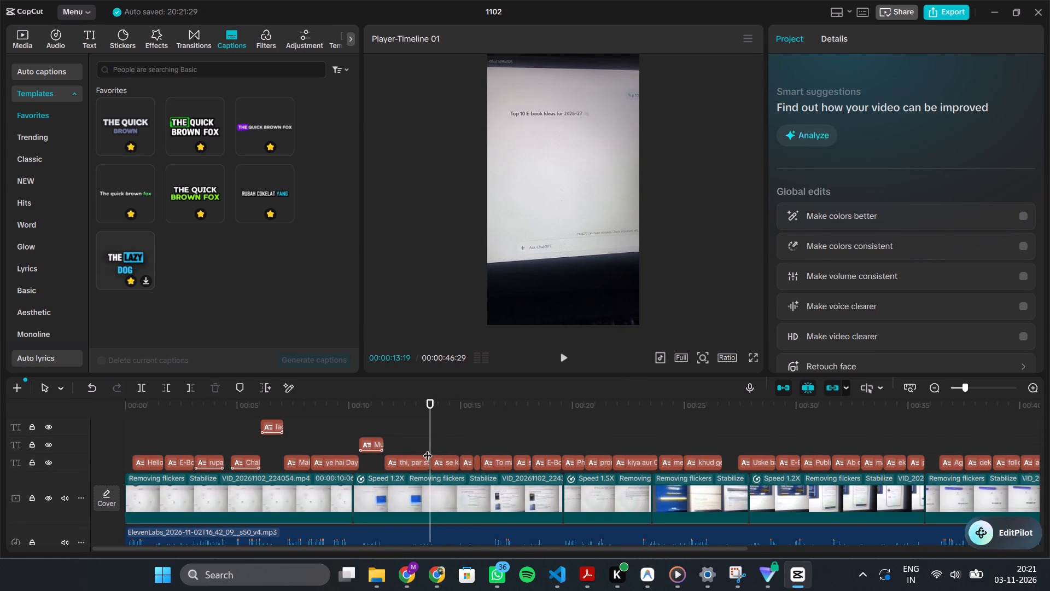
left_click(283, 143)
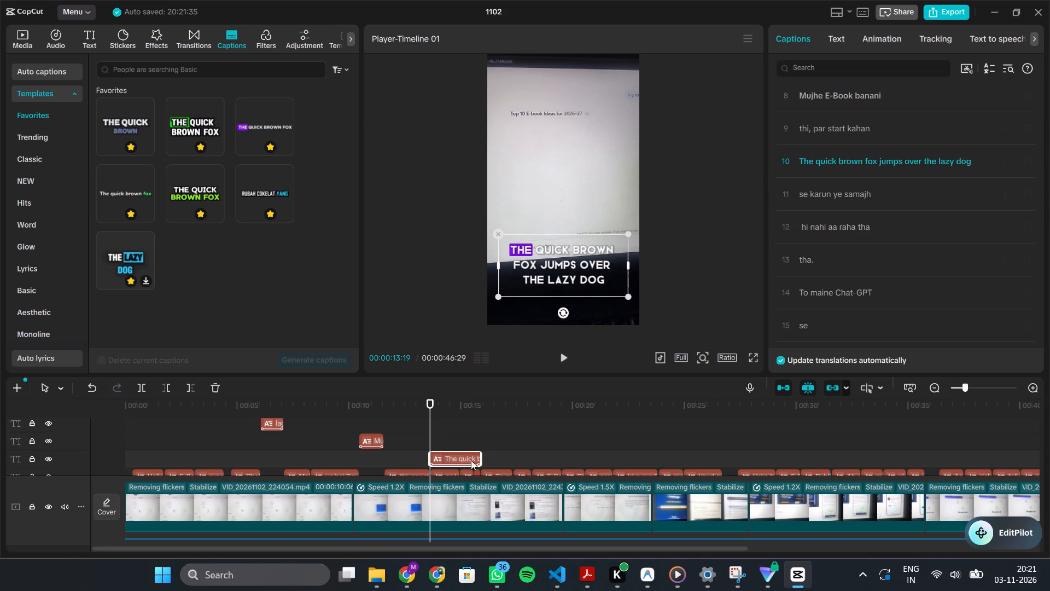
left_click_drag(483, 458, 461, 458)
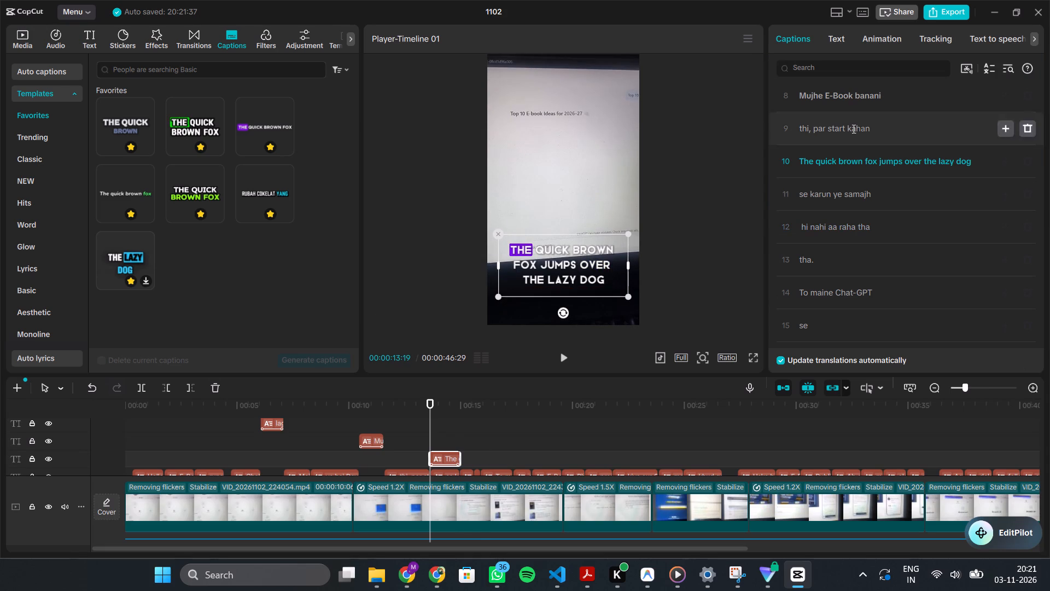
Cut the text "se karun ye samajh" from its old caption, replace the new purple caption's text with it, and delete the emptied caption.
left_click(850, 195)
key("ctrl+a")
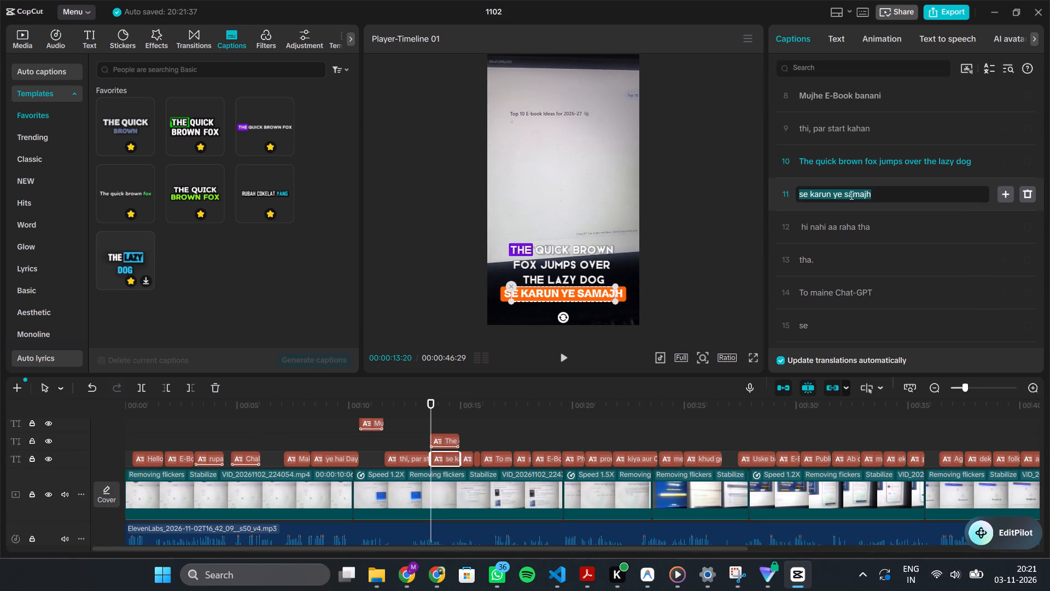
key("ctrl+x")
left_click(819, 155)
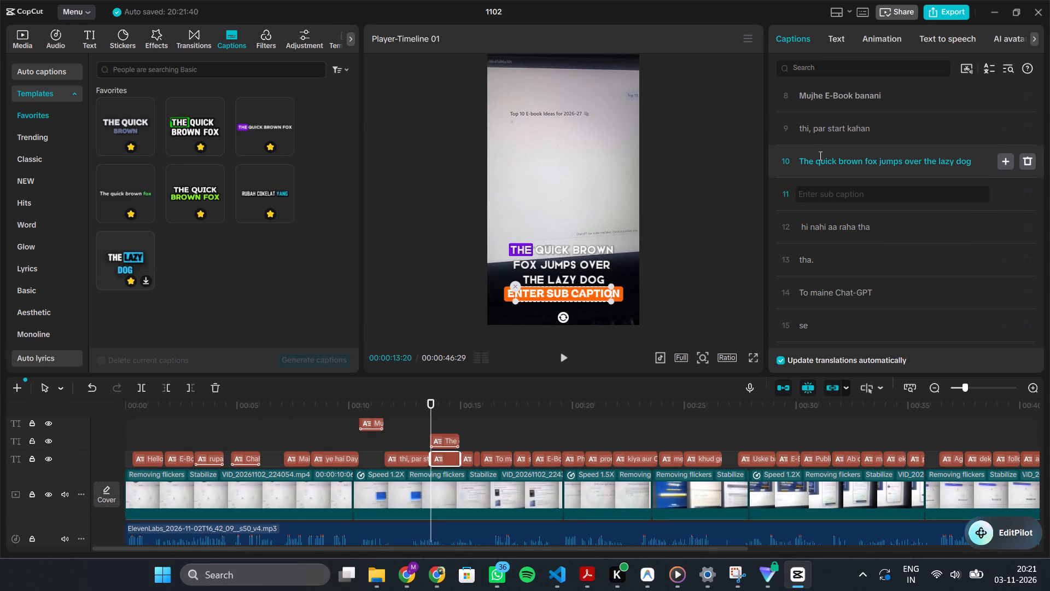
key("ctrl+a")
key("ctrl+v")
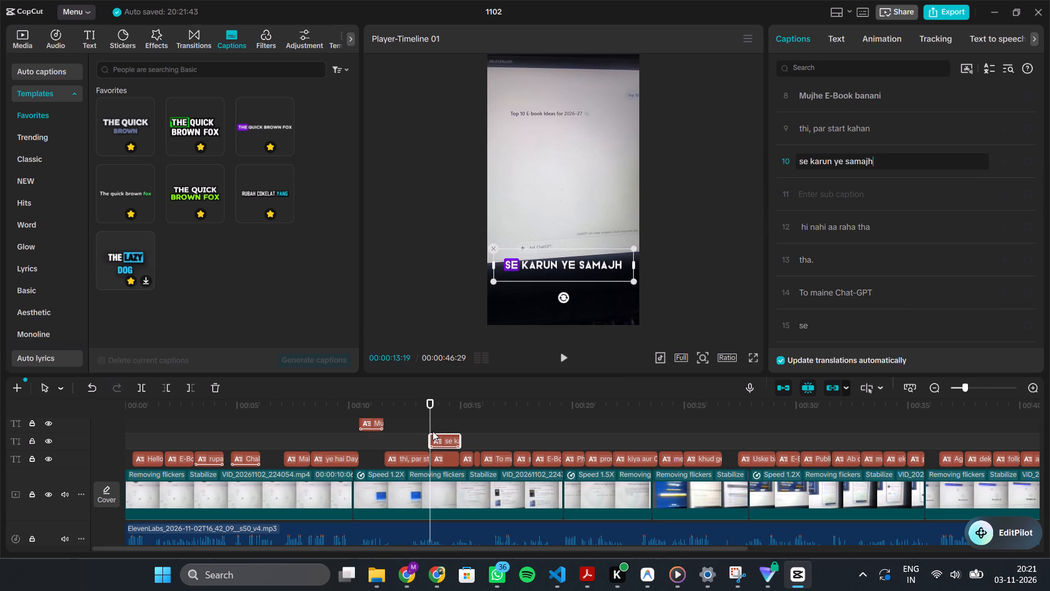
key("space")
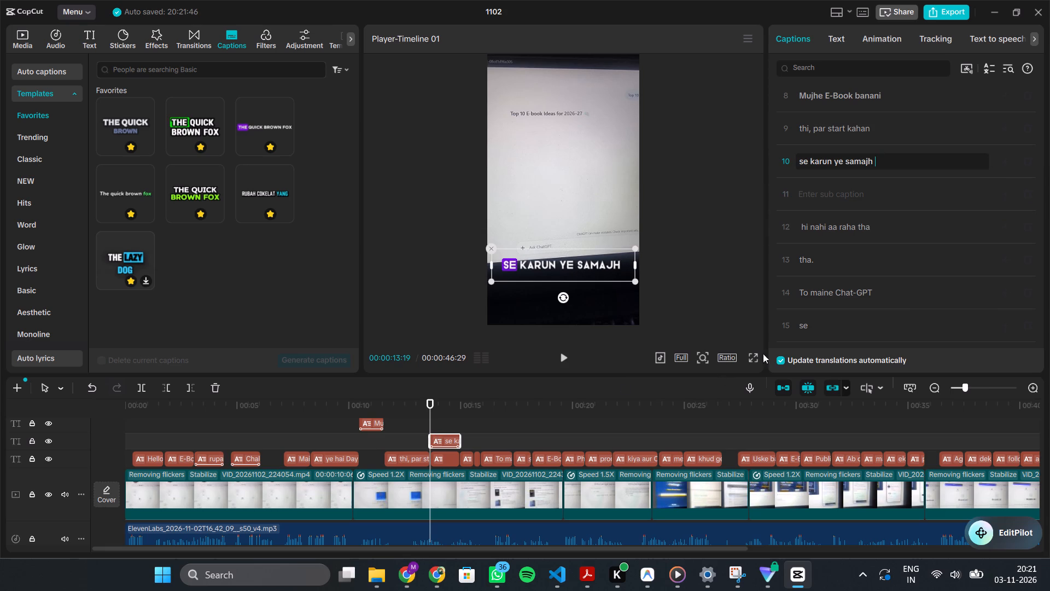
left_click(1026, 188)
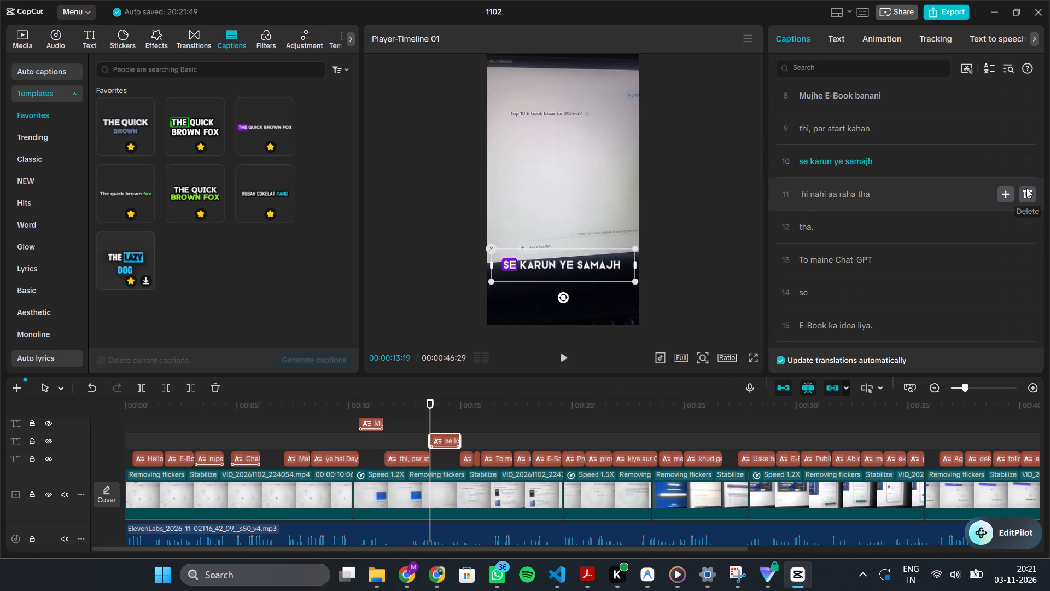
Preview the following captions and add the purple word-highlight template at 00:00:14:29 above the "hi nahi aa raha tha" caption.
key("space")
key("space")
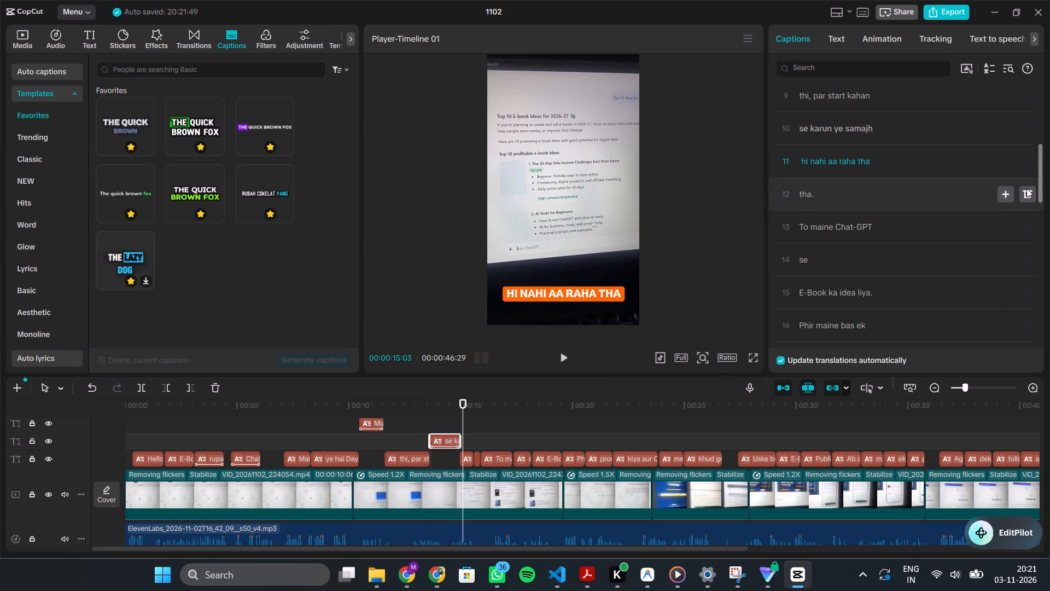
key("space")
key("space")
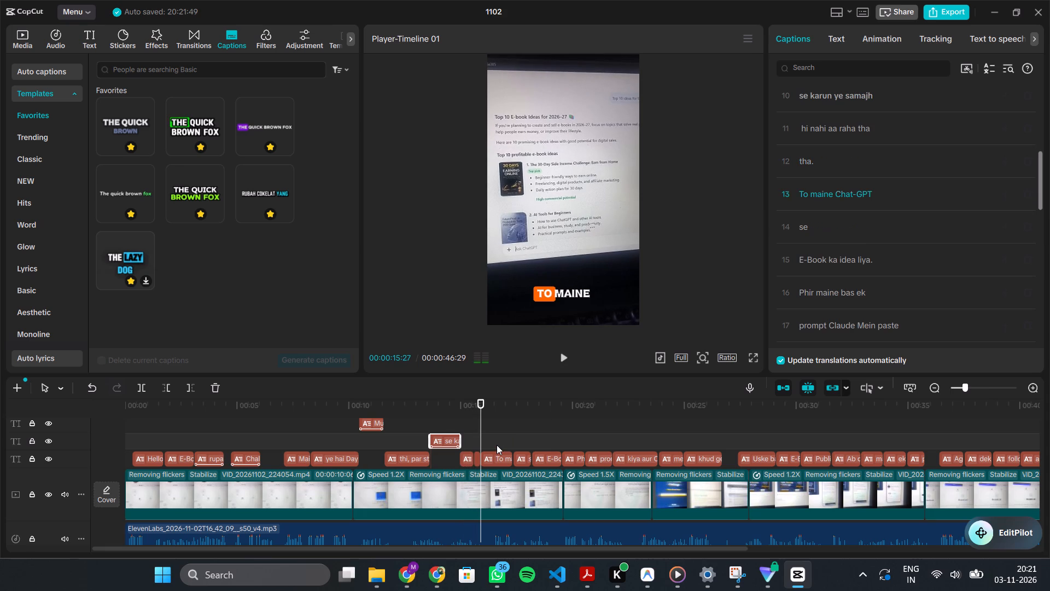
scroll(464, 470, "up", 11, "ctrl")
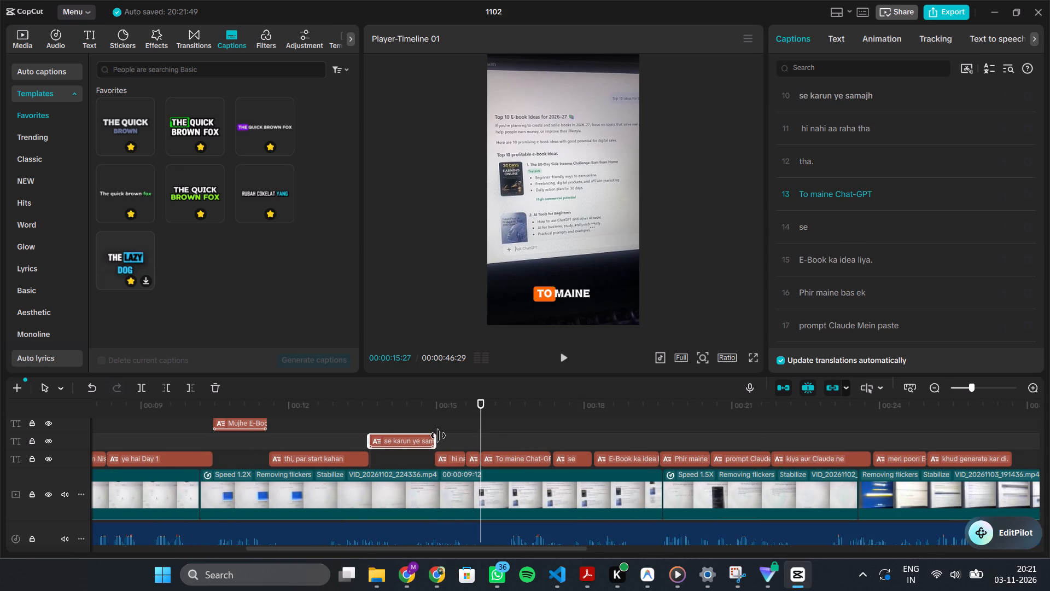
left_click_drag(480, 414, 434, 420)
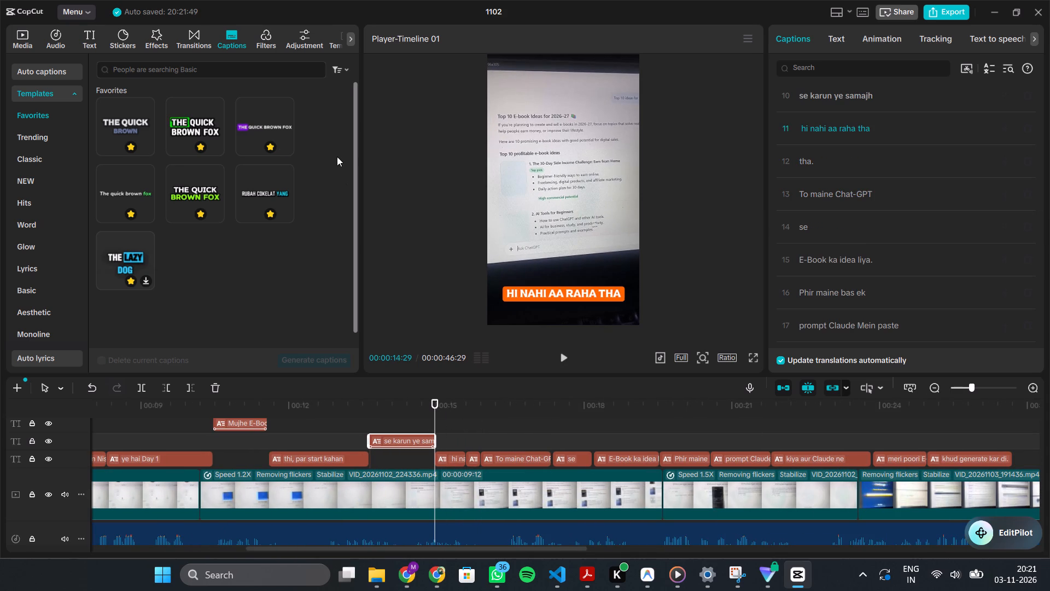
left_click(285, 144)
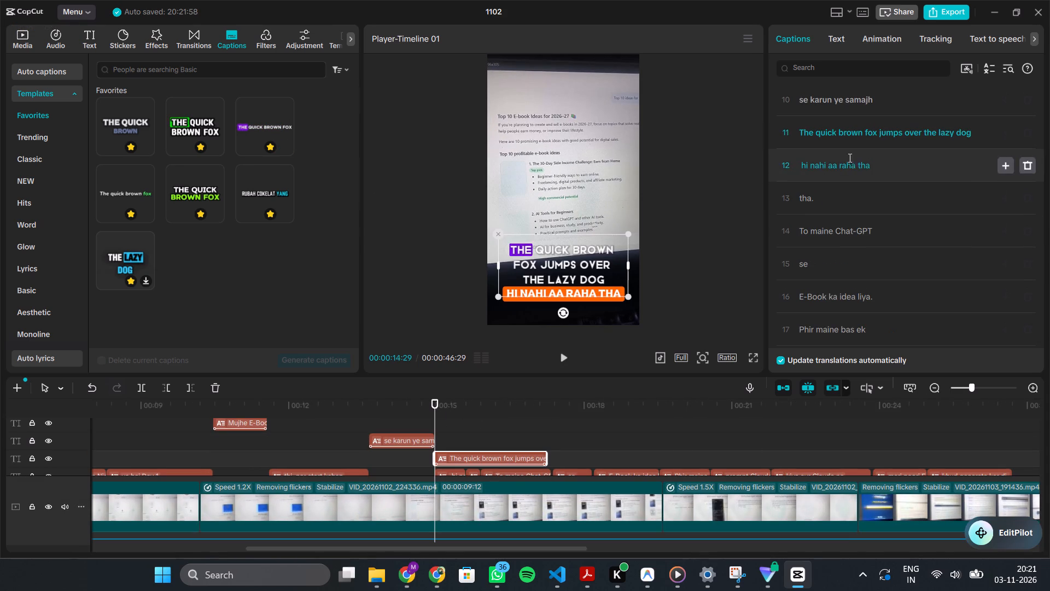
Cut the text "hi nahi aa raha tha" from its old caption, replace the new purple caption's text with it, and delete the emptied caption.
left_click(839, 166)
key("ctrl+a")
key("ctrl+x")
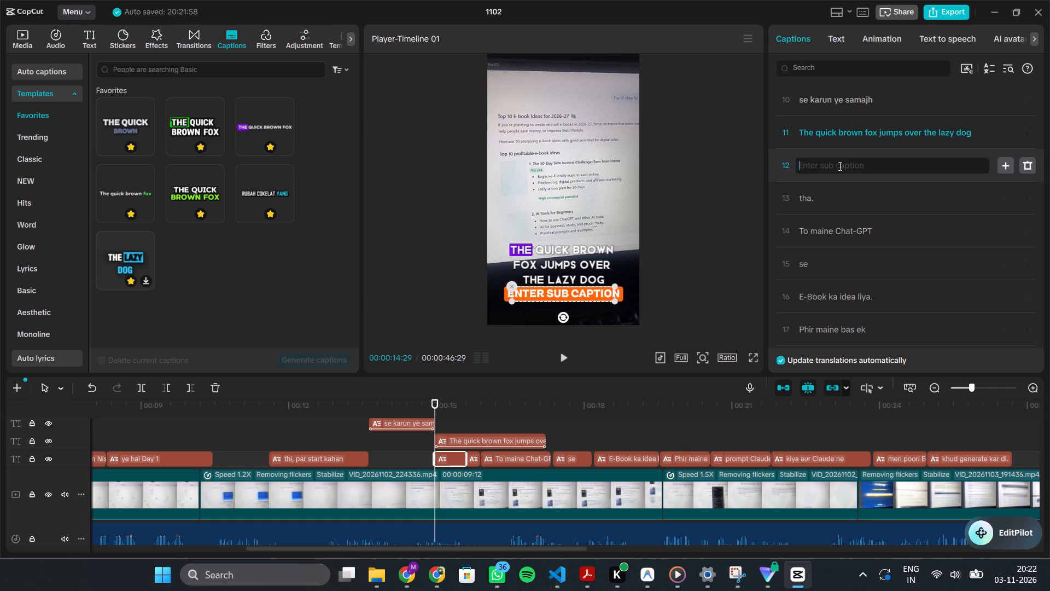
left_click(809, 135)
key("ctrl+a")
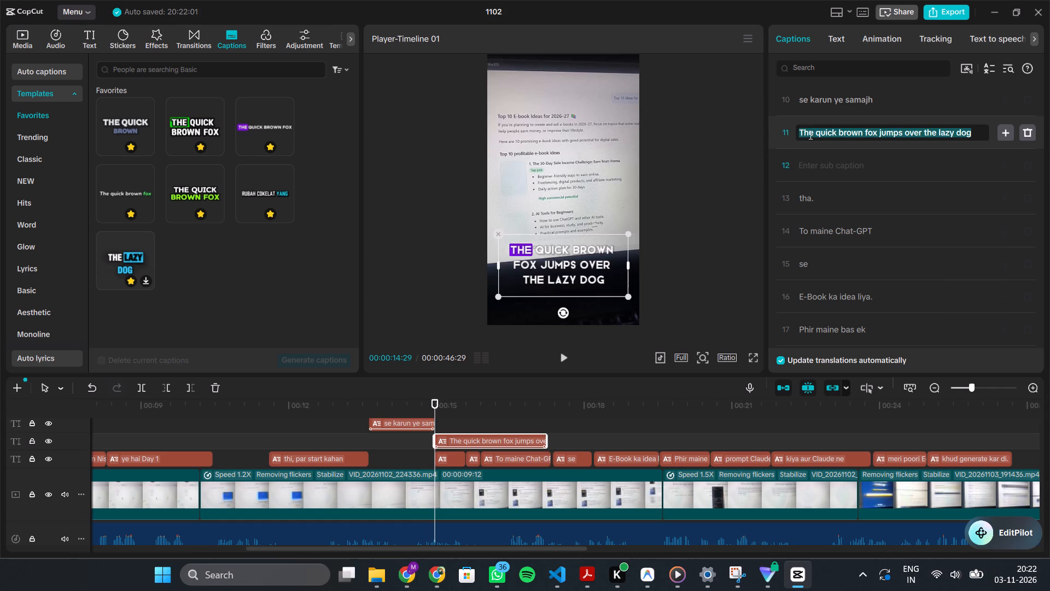
key("ctrl+v")
left_click(1024, 166)
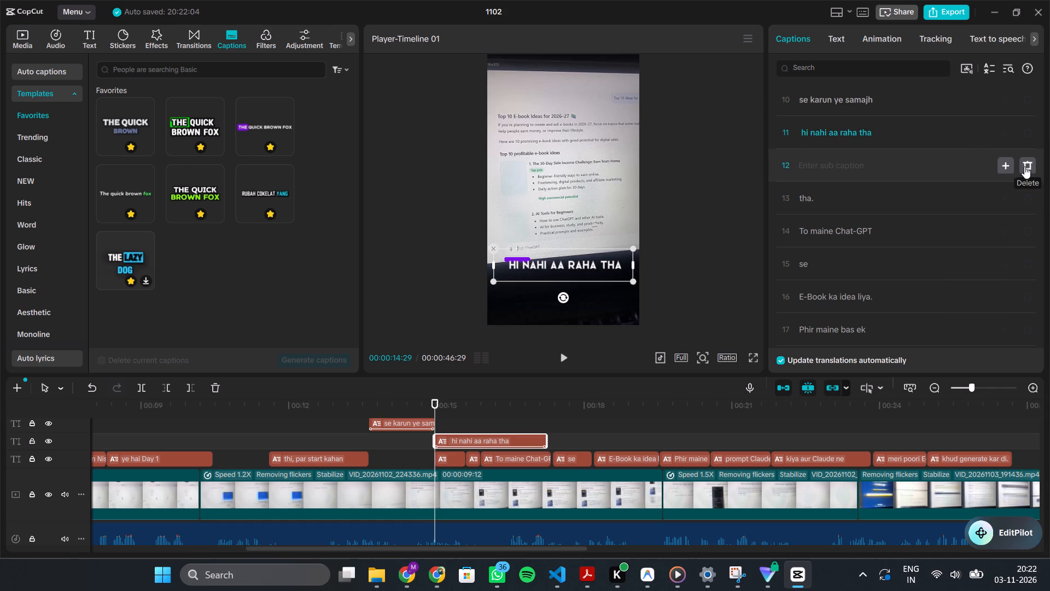
Preview the purple "hi nahi aa raha tha" caption and trim its end back to just before the "tha." caption.
key("space")
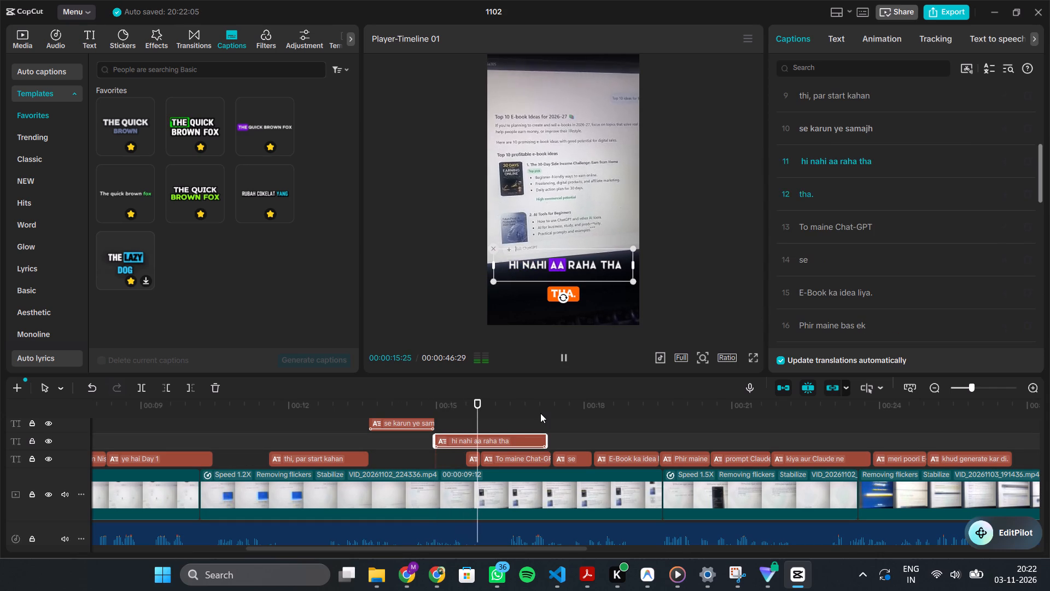
key("space")
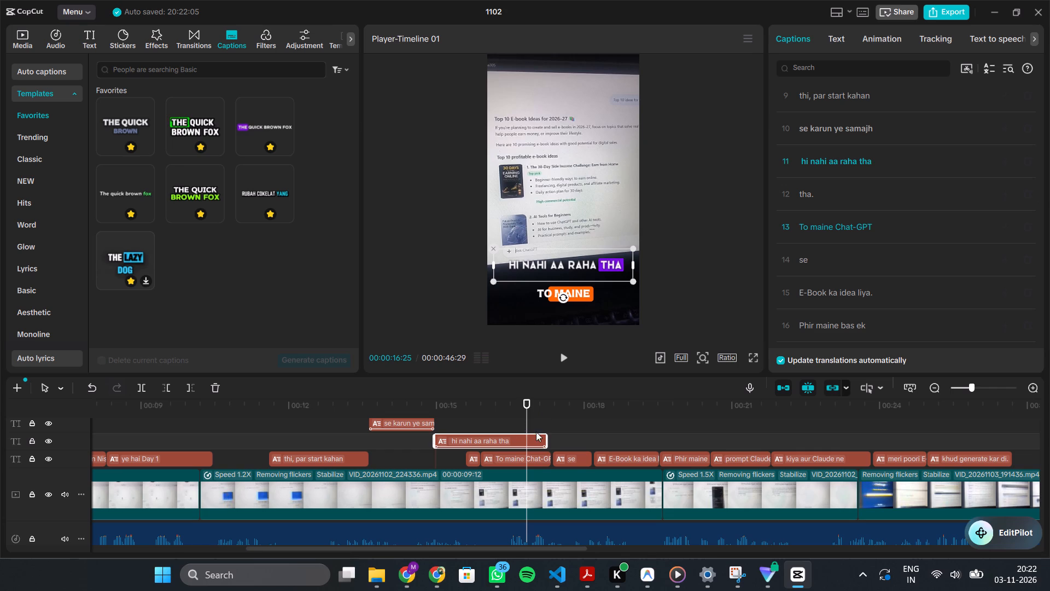
left_click_drag(547, 437, 464, 445)
scroll(464, 445, "down", 6, "ctrl")
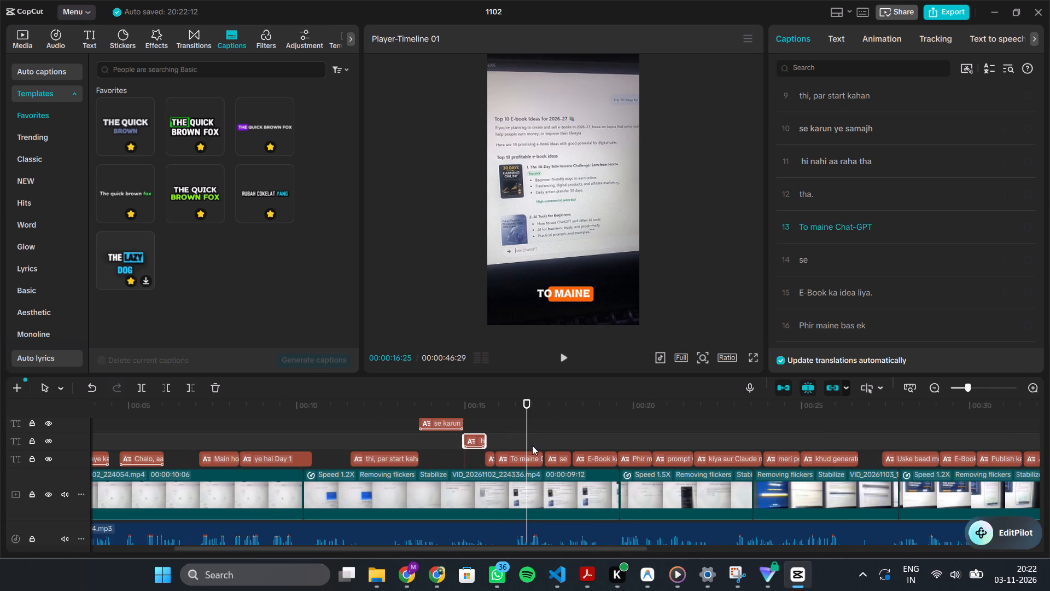
Toggle bold on the text of the purple "se karun ye samajh" caption.
left_click(532, 445)
left_click(448, 422)
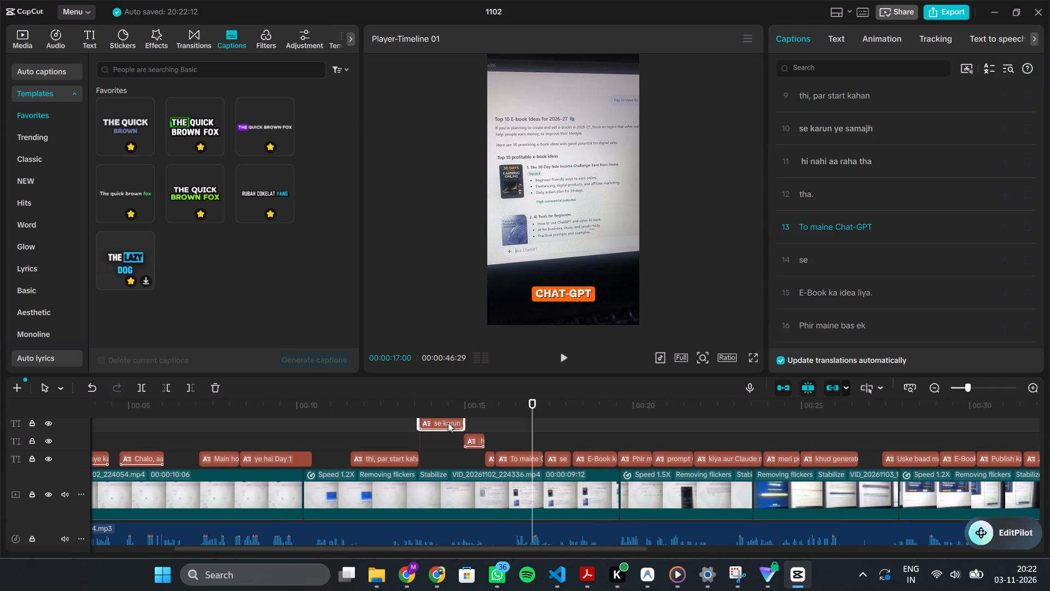
left_click(831, 38)
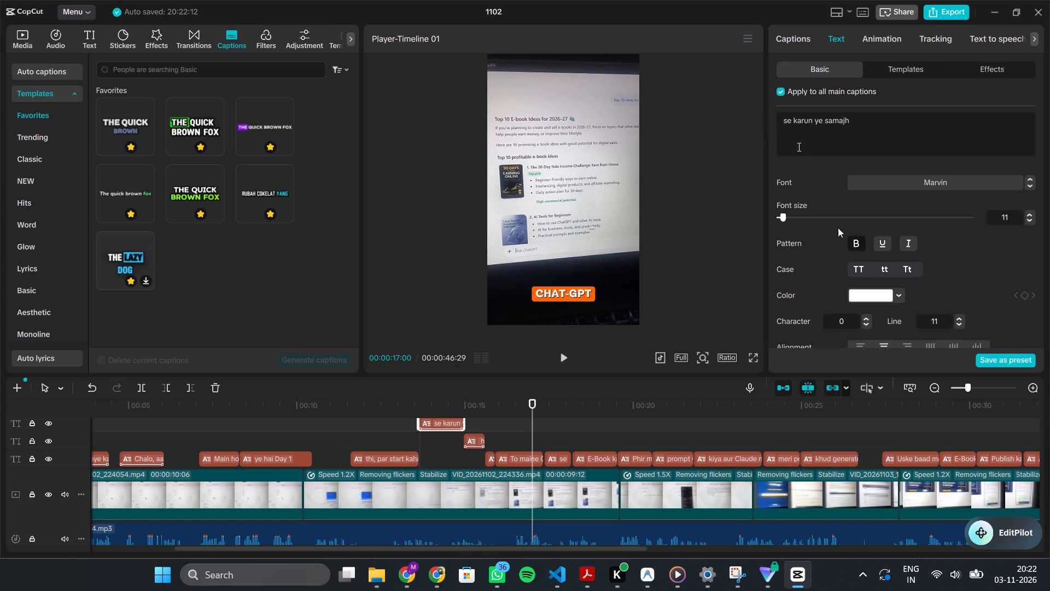
left_click(854, 247)
Lower the purple "se karun ye samajh" caption to near the bottom of the video frame, centred at about Y -1565.
scroll(854, 247, "down", 2)
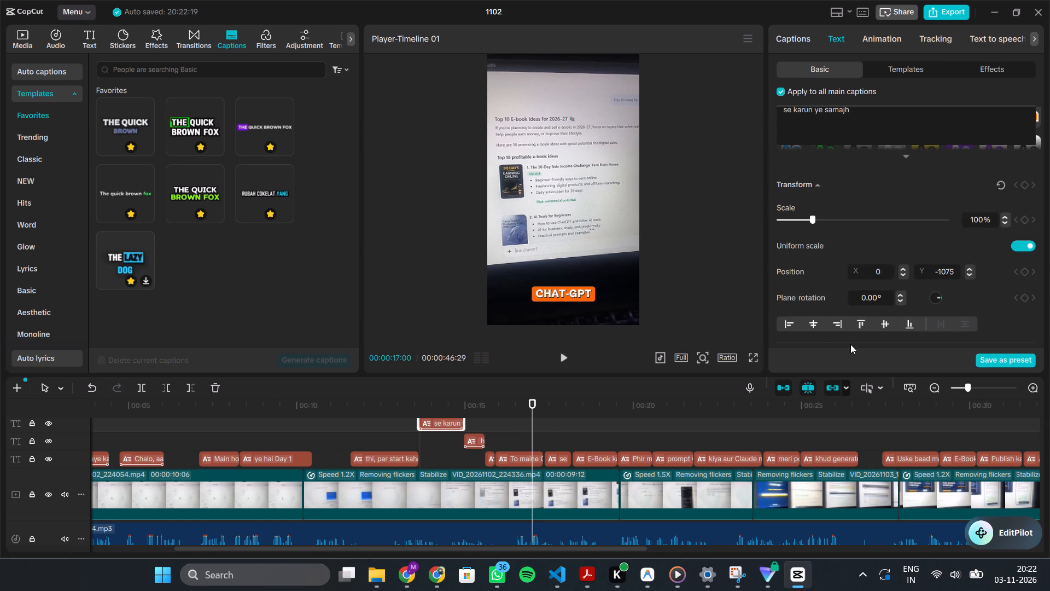
left_click_drag(529, 433, 447, 442)
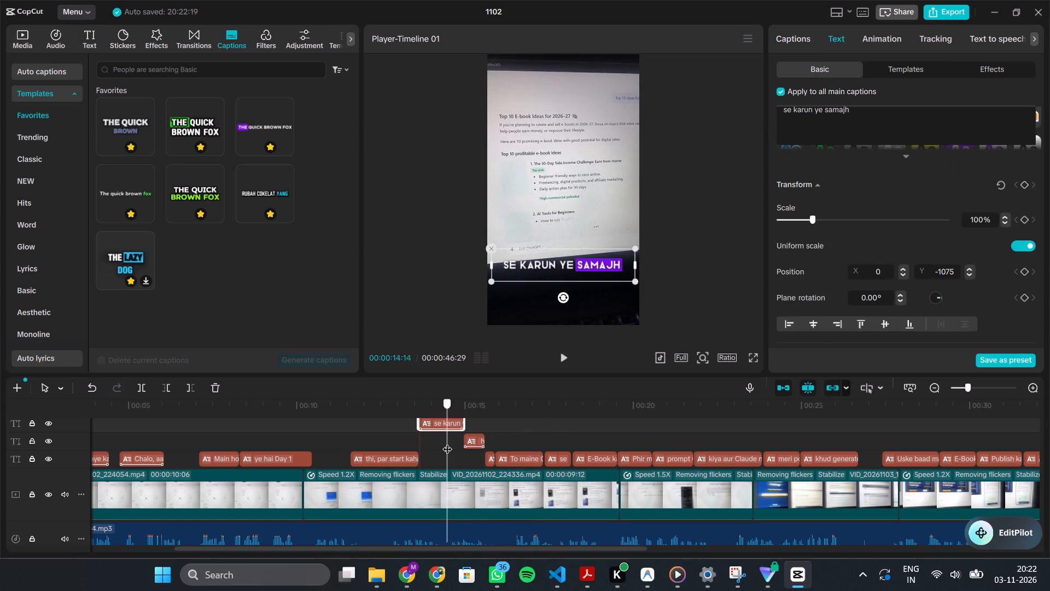
left_click_drag(447, 442, 448, 442)
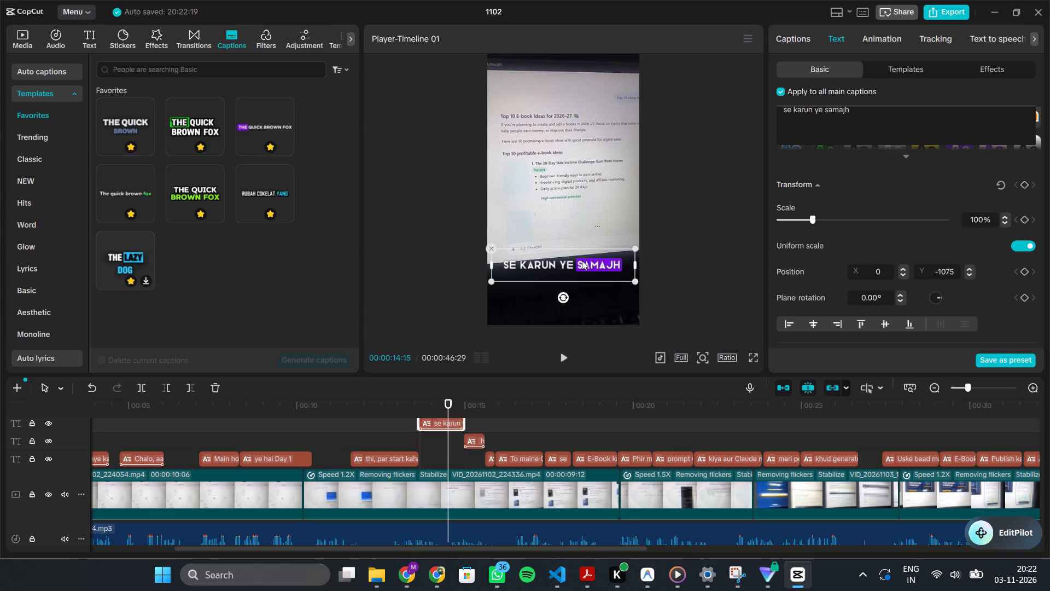
left_click_drag(582, 260, 578, 296)
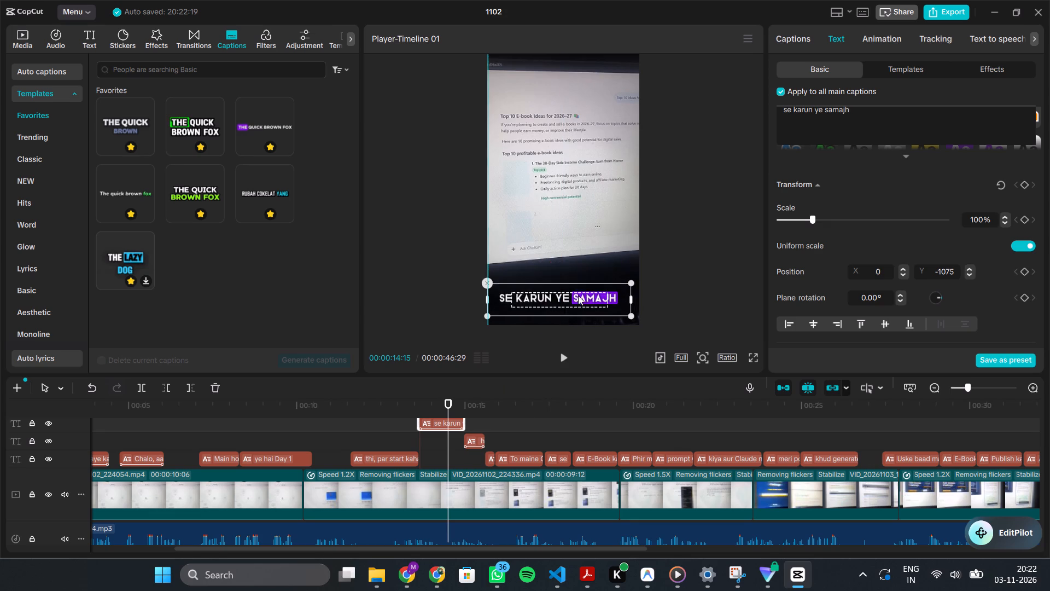
left_click_drag(578, 296, 582, 298)
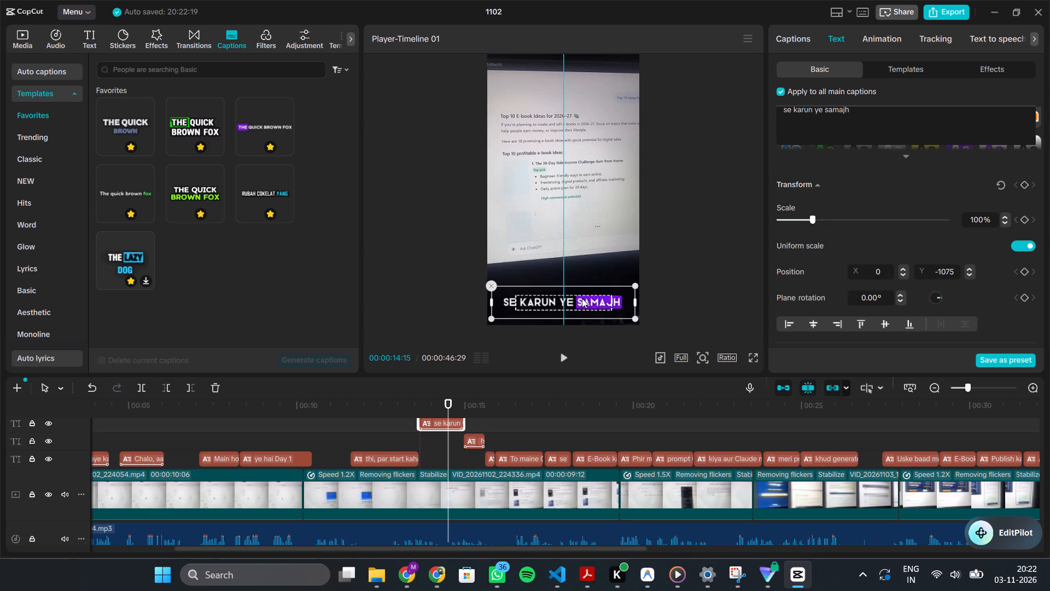
left_click_drag(582, 298, 582, 283)
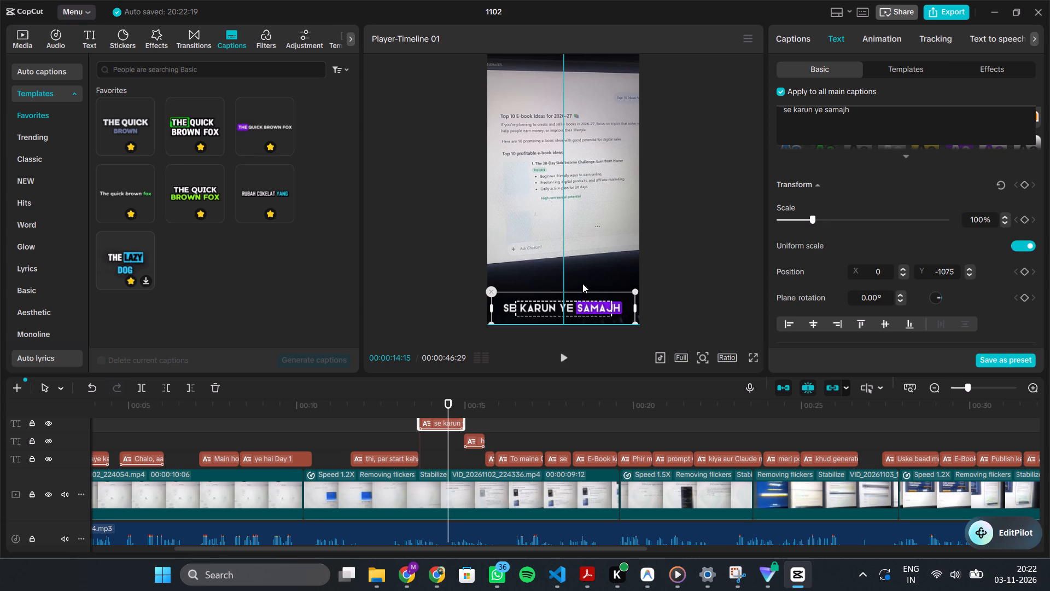
left_click_drag(582, 283, 581, 296)
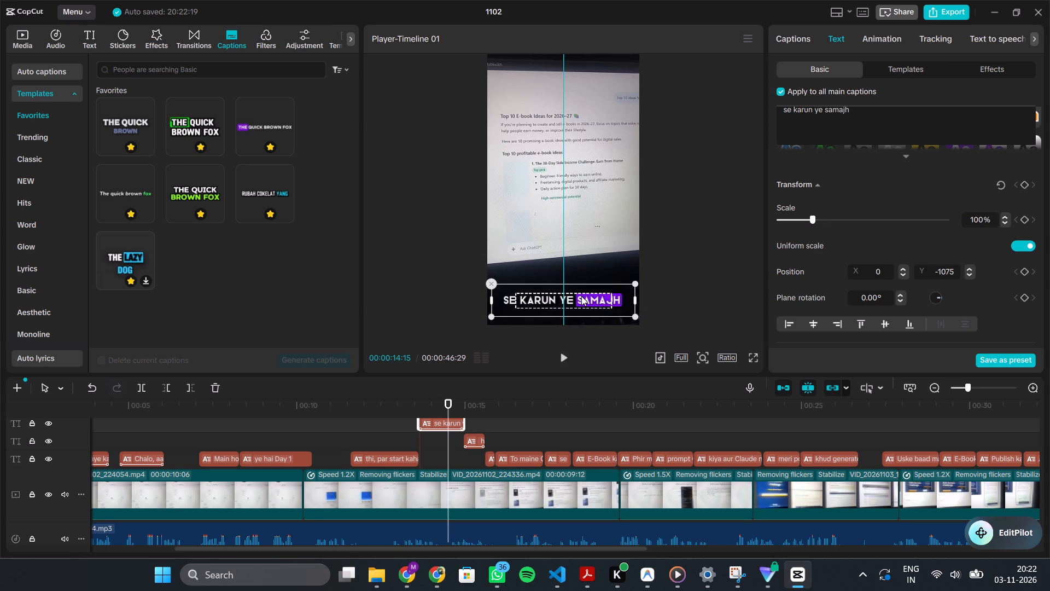
left_click_drag(581, 296, 582, 295)
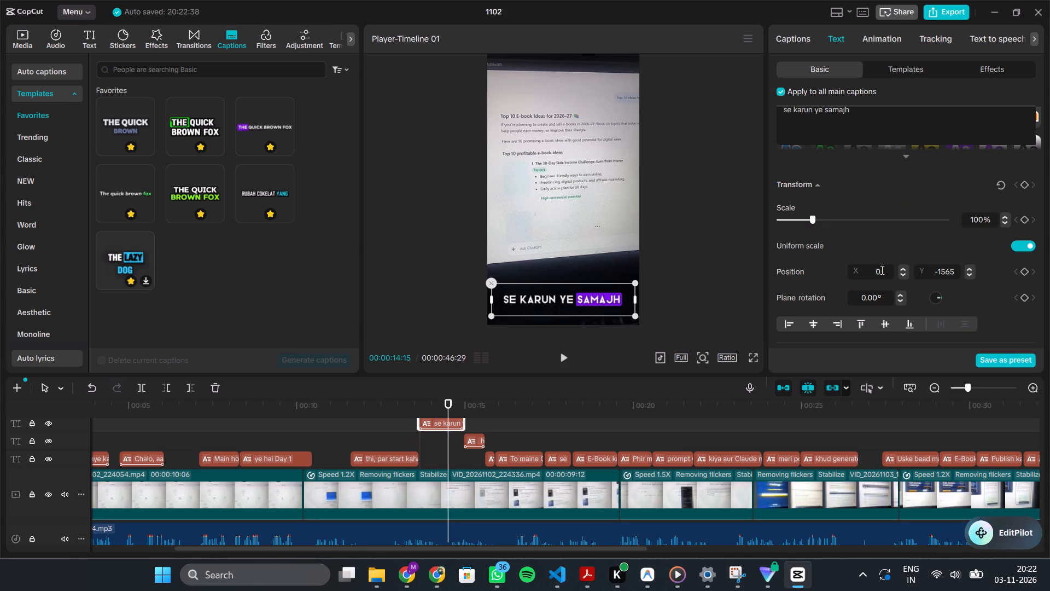
left_click(575, 295)
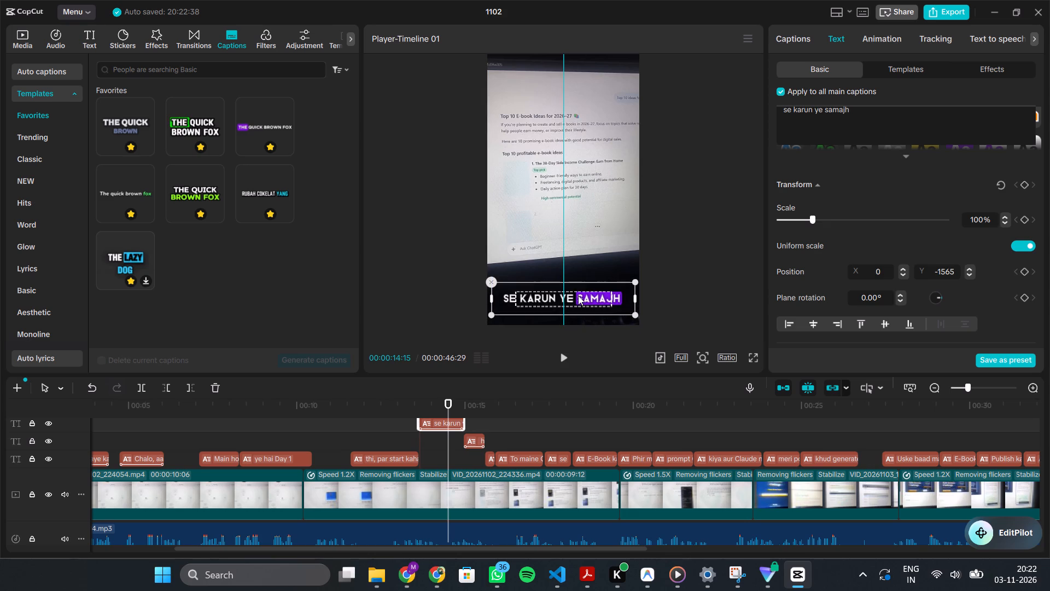
Change the word-highlight background colour of the "se karun ye samajh" caption to a strong medium blue.
scroll(889, 309, "down", 1)
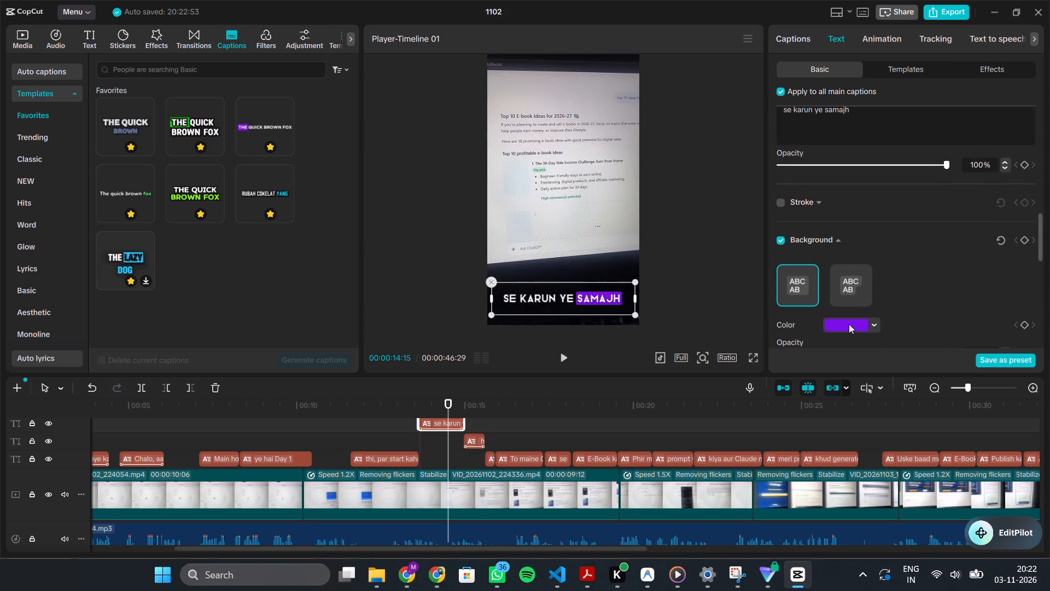
left_click(849, 324)
double_click(894, 439)
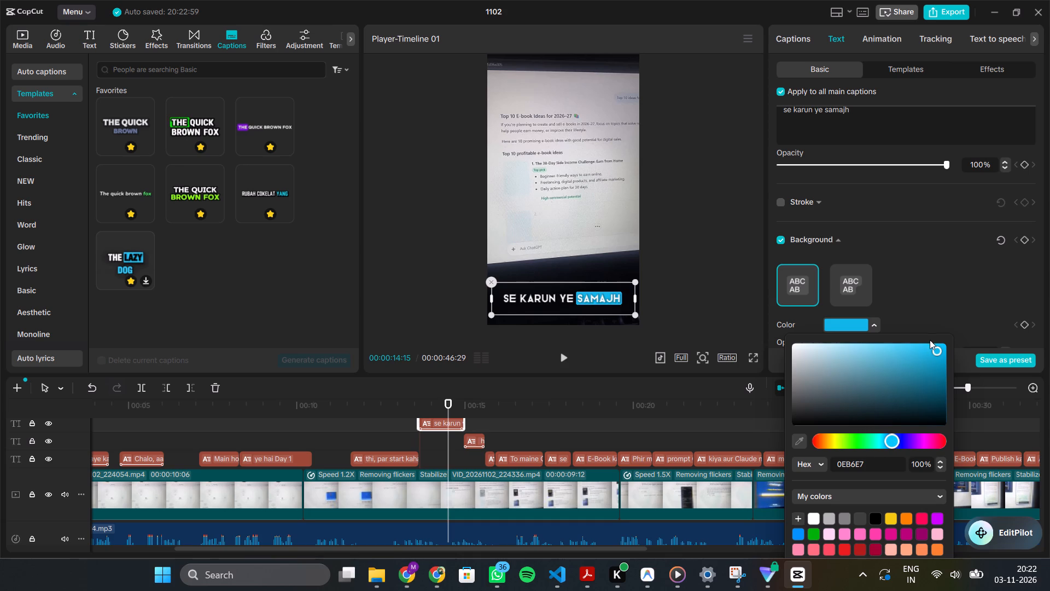
left_click_drag(935, 351, 945, 362)
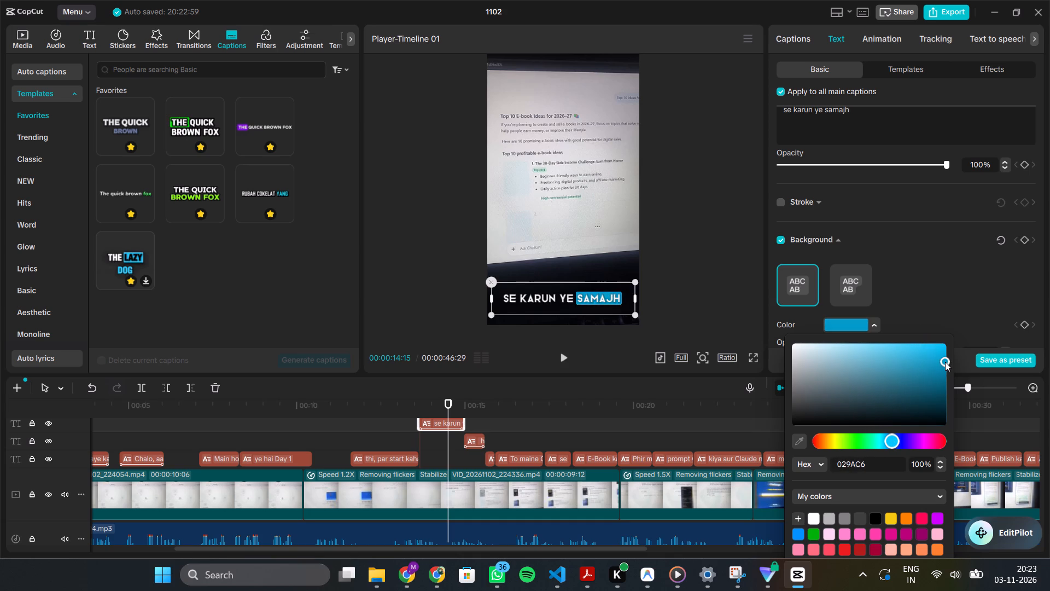
left_click_drag(945, 362, 959, 357)
left_click(376, 445)
Play the video from its beginning to review the captions against the voiceover.
scroll(376, 445, "down", 9, "ctrl")
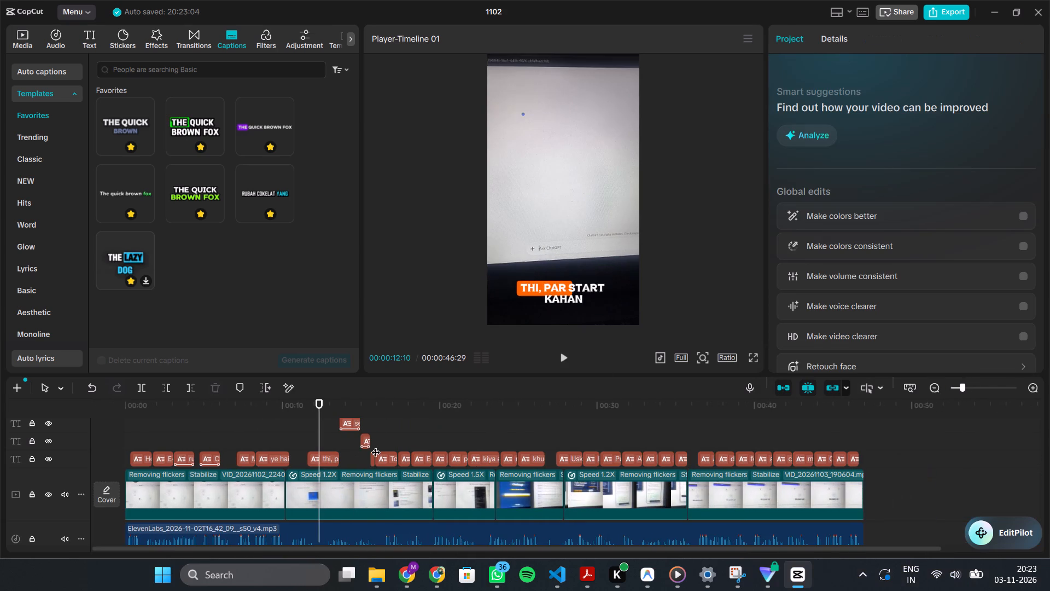
left_click(149, 429)
left_click_drag(149, 429, 39, 425)
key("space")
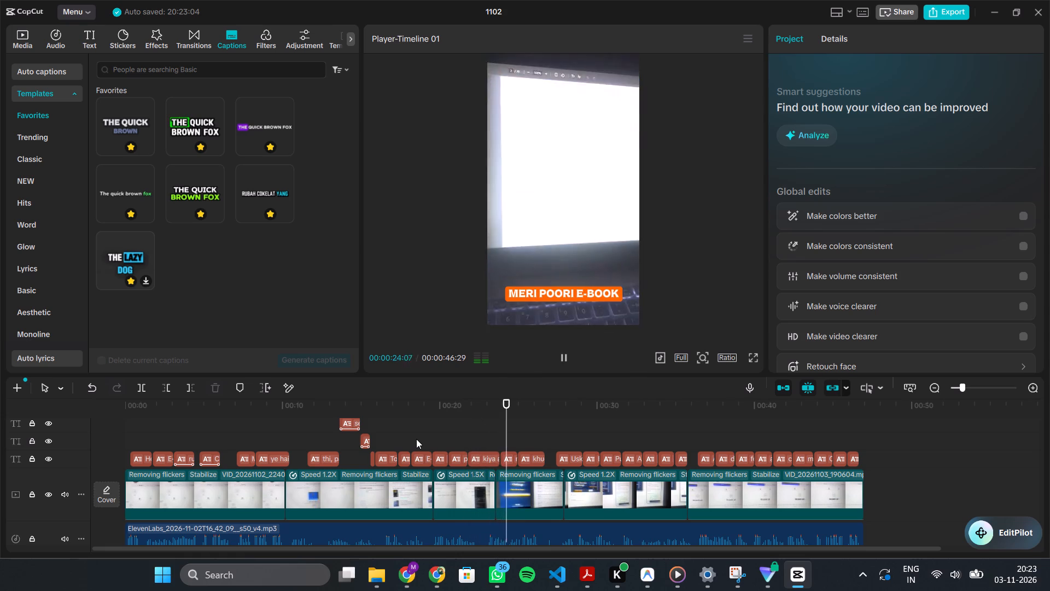
Add a new caption from the favourite purple-highlight template at the start of the "khud generate kar di." caption, at about 00:00:24:29.
scroll(416, 439, "up", 8, "ctrl")
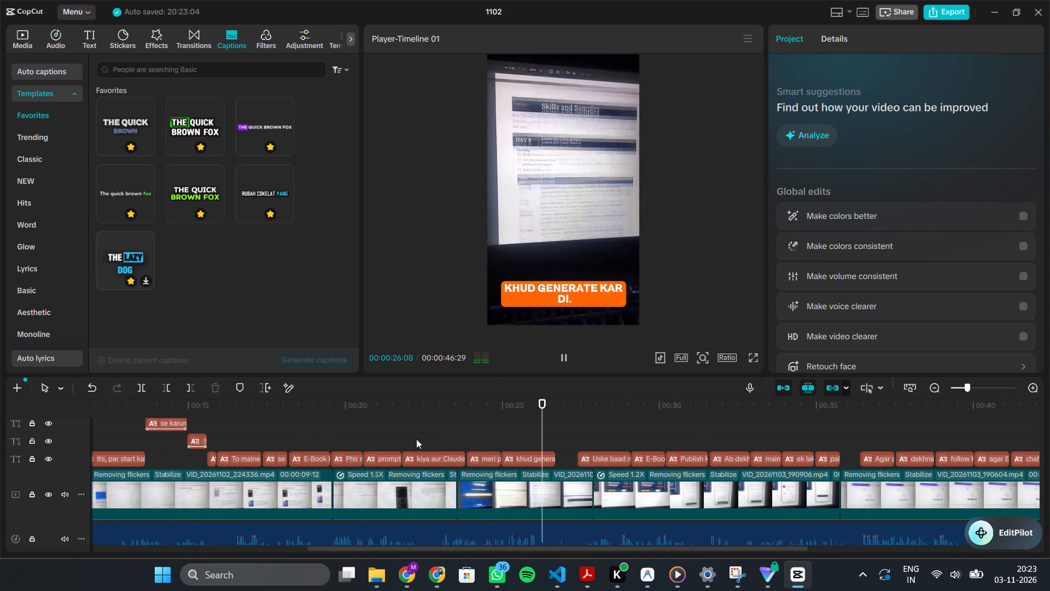
double_click(560, 432)
left_click_drag(560, 432, 512, 439)
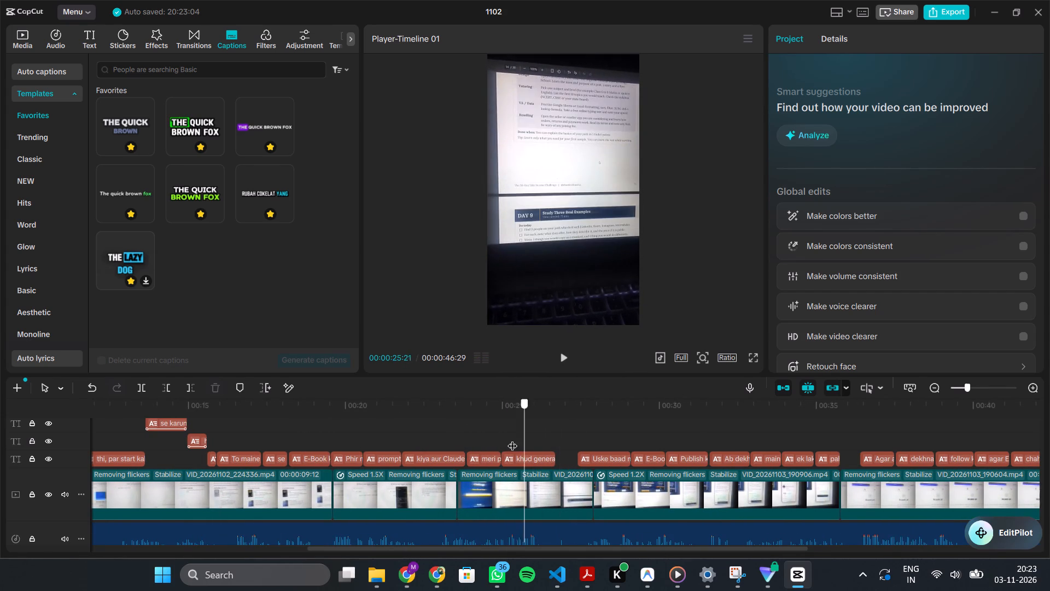
left_click_drag(512, 439, 499, 442)
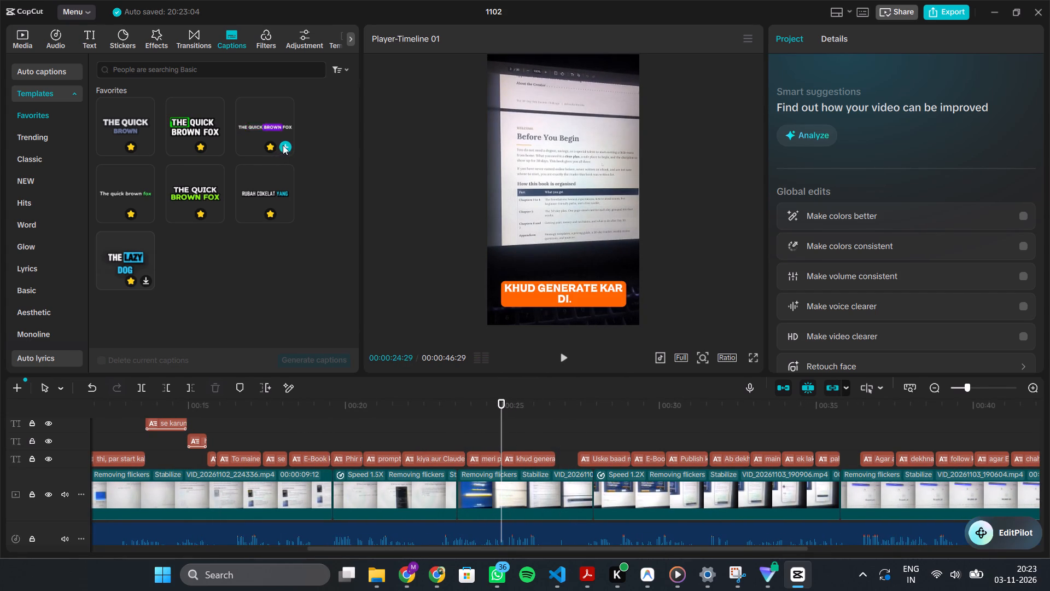
left_click(283, 145)
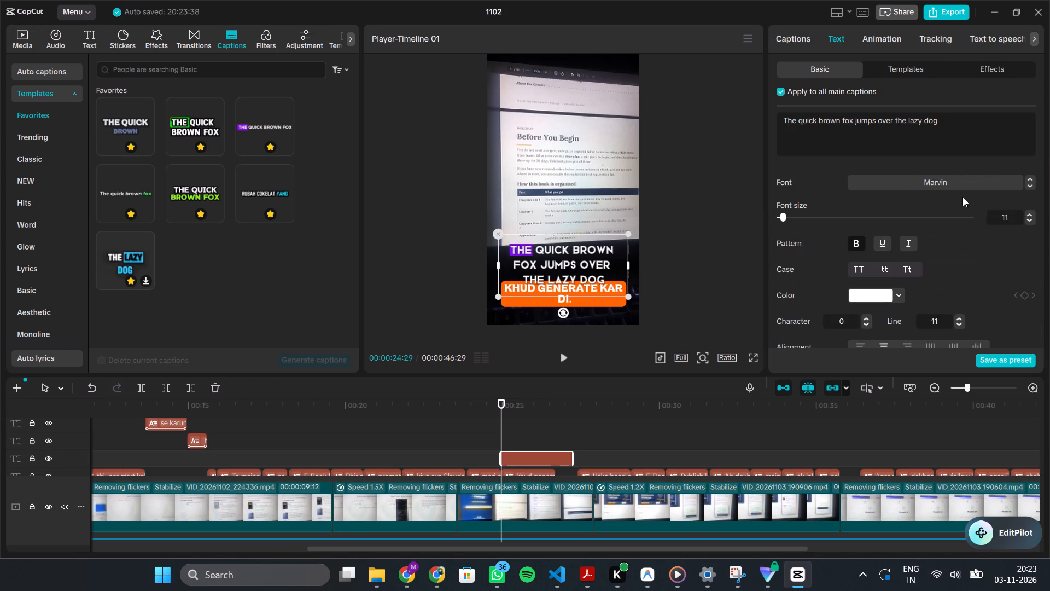
Cut the text "khud generate kar di." from its old caption, replace the new purple caption's text with it, and delete the emptied caption.
left_click(789, 36)
left_click(871, 163)
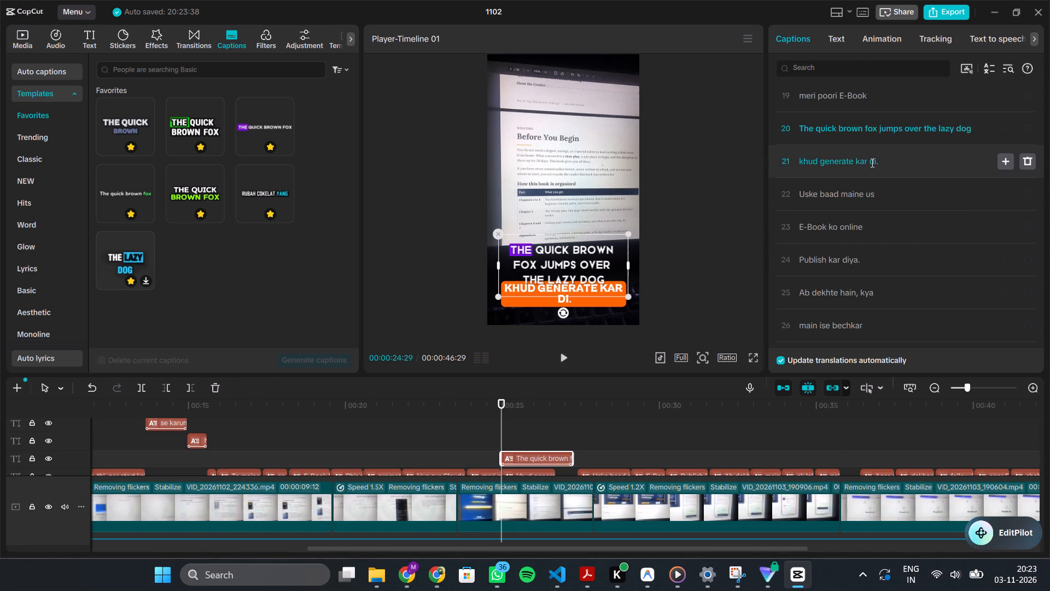
key("ctrl+a")
key("ctrl+x")
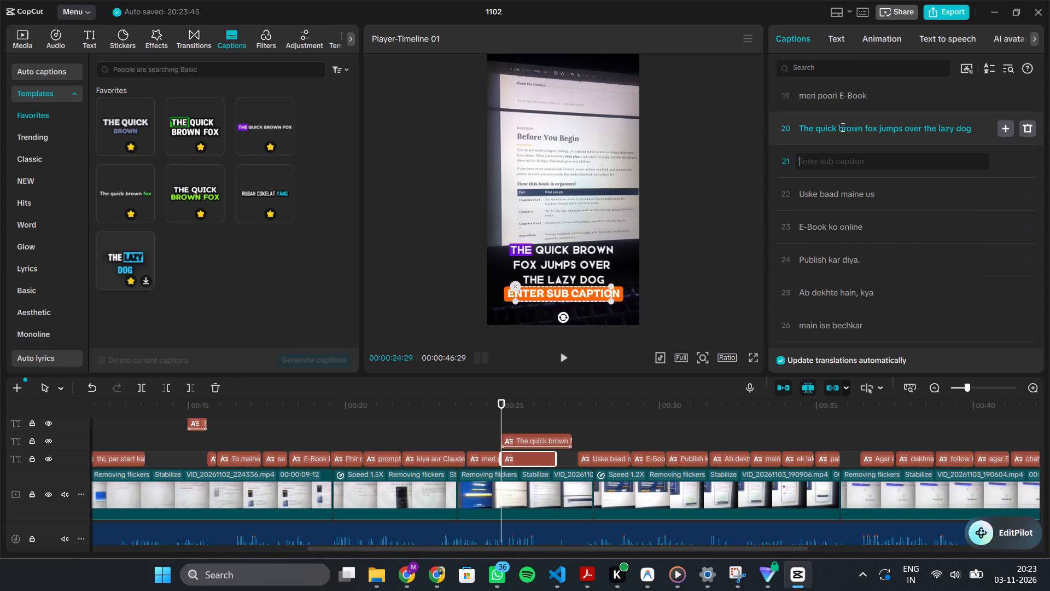
left_click(841, 126)
key("ctrl+a")
key("ctrl+v")
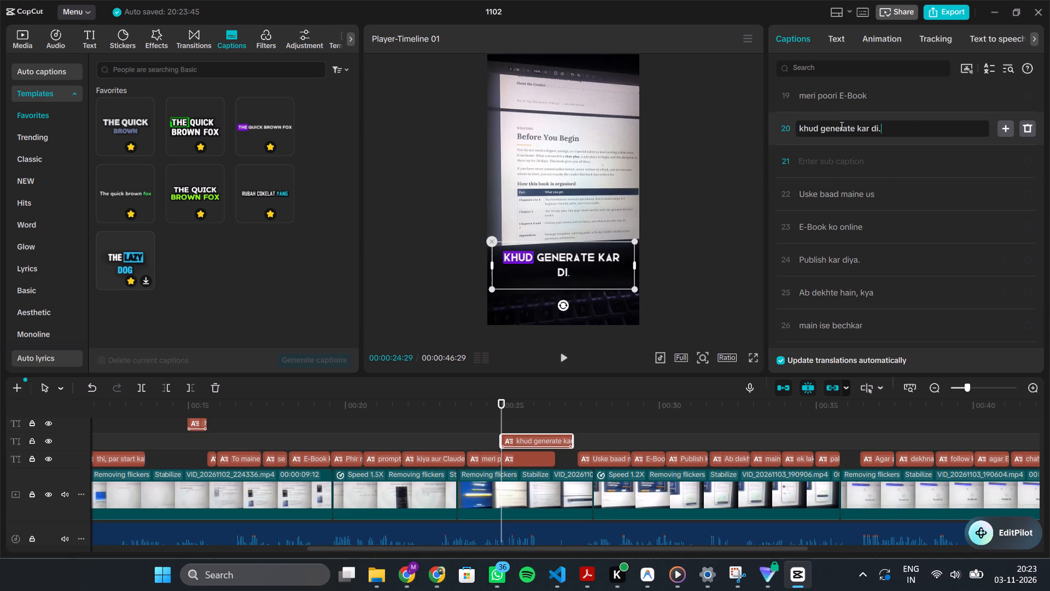
left_click(1029, 157)
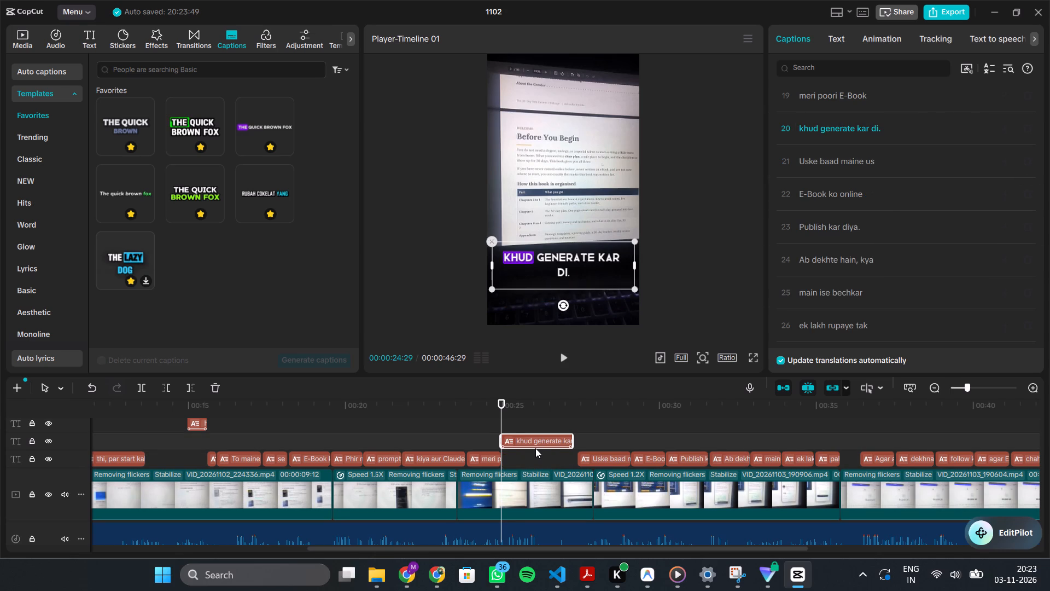
Preview the purple "khud generate kar di." caption and add another purple template caption at the start of "Uske baad maine us", at 00:00:27:12.
key("space")
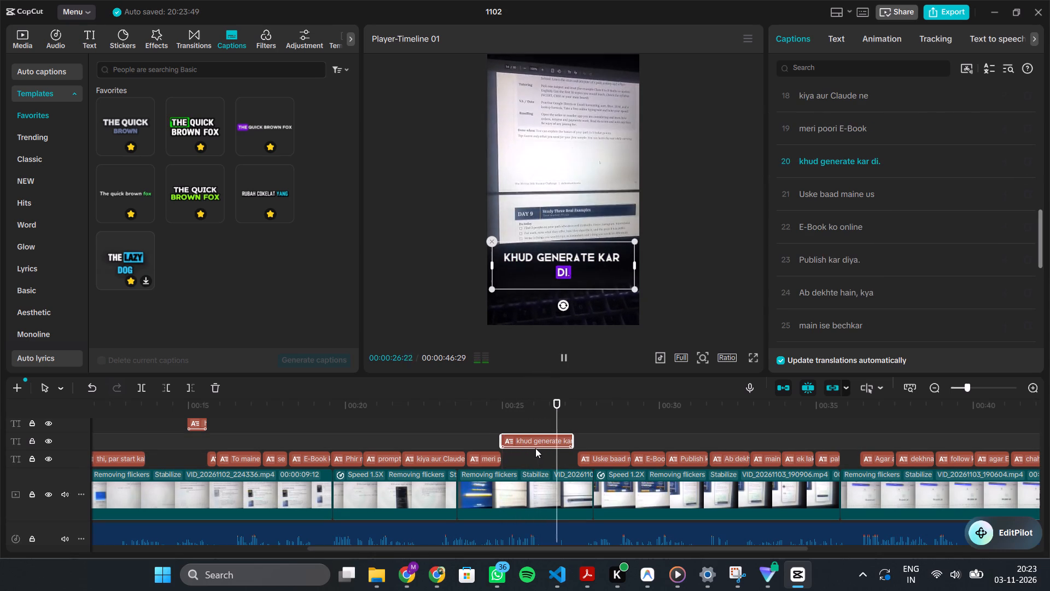
key("space")
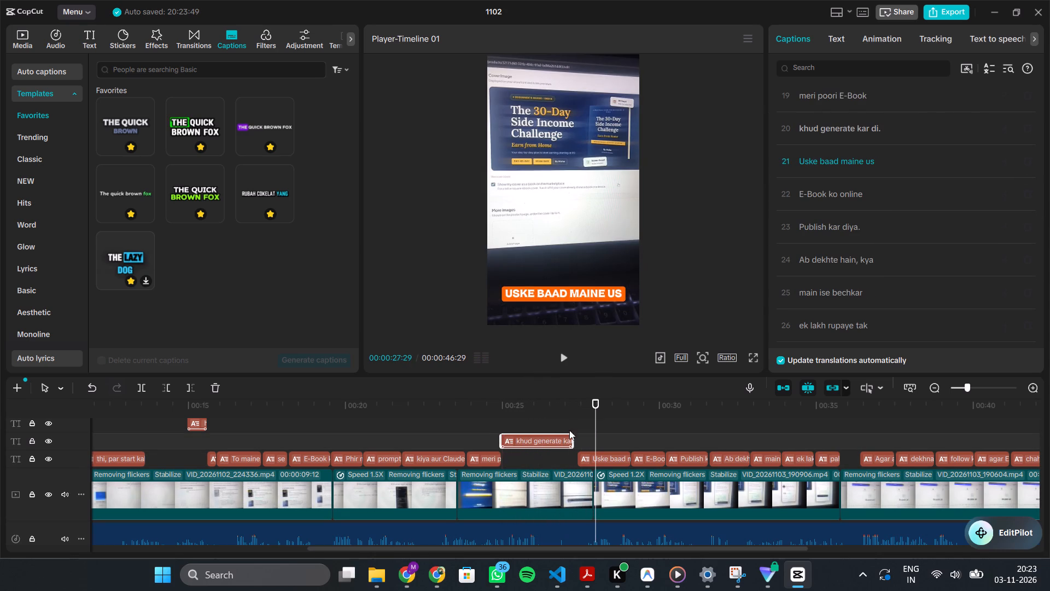
left_click_drag(597, 422, 576, 423)
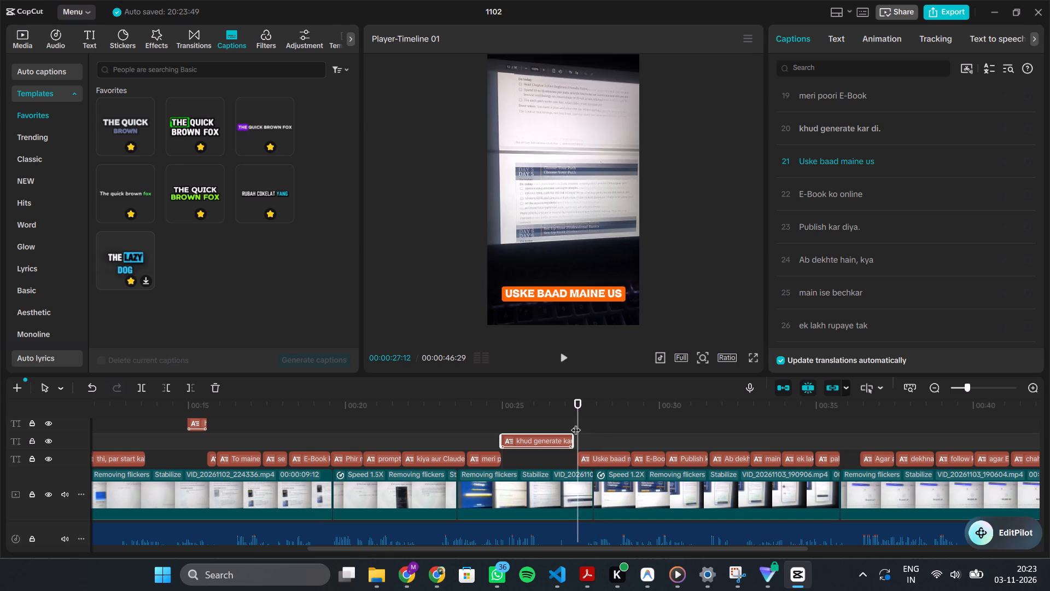
left_click(283, 143)
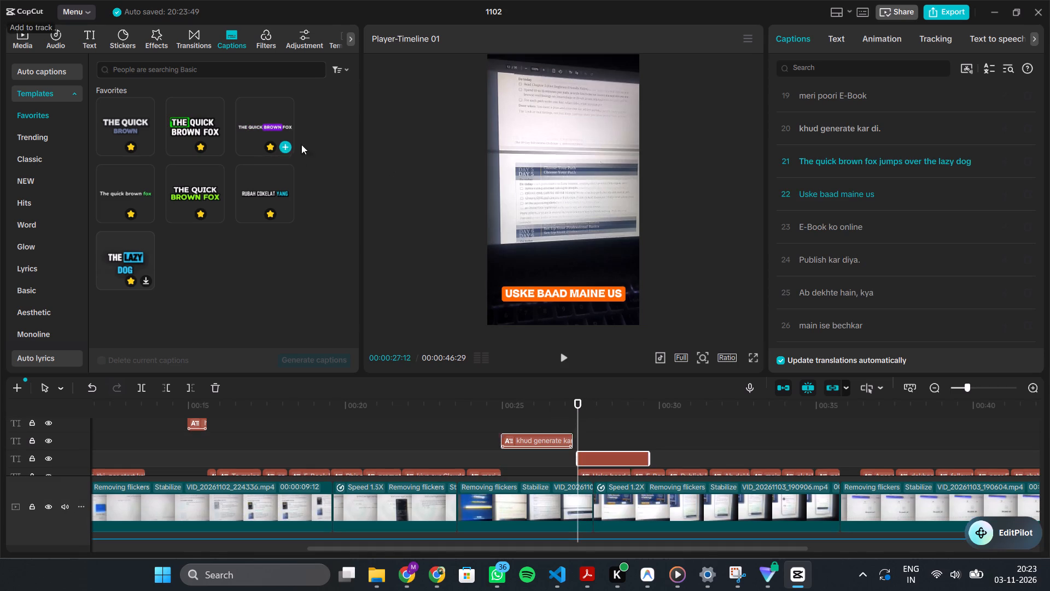
Cut the text "Uske baad maine us" from its old caption and replace the new purple caption's placeholder text with it.
left_click(865, 193)
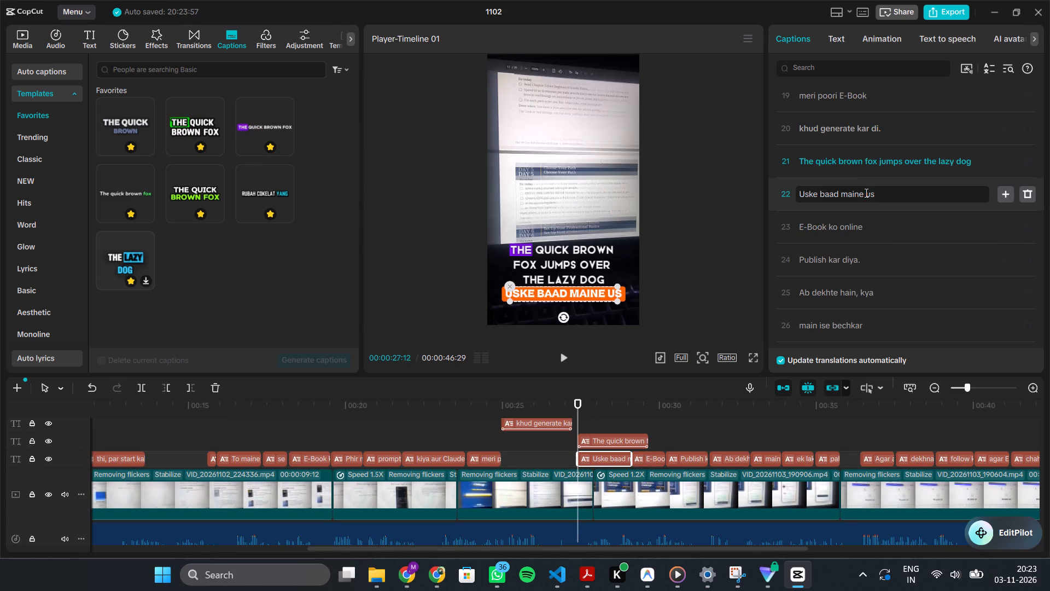
key("ctrl+a")
key("ctrl+x")
left_click(835, 159)
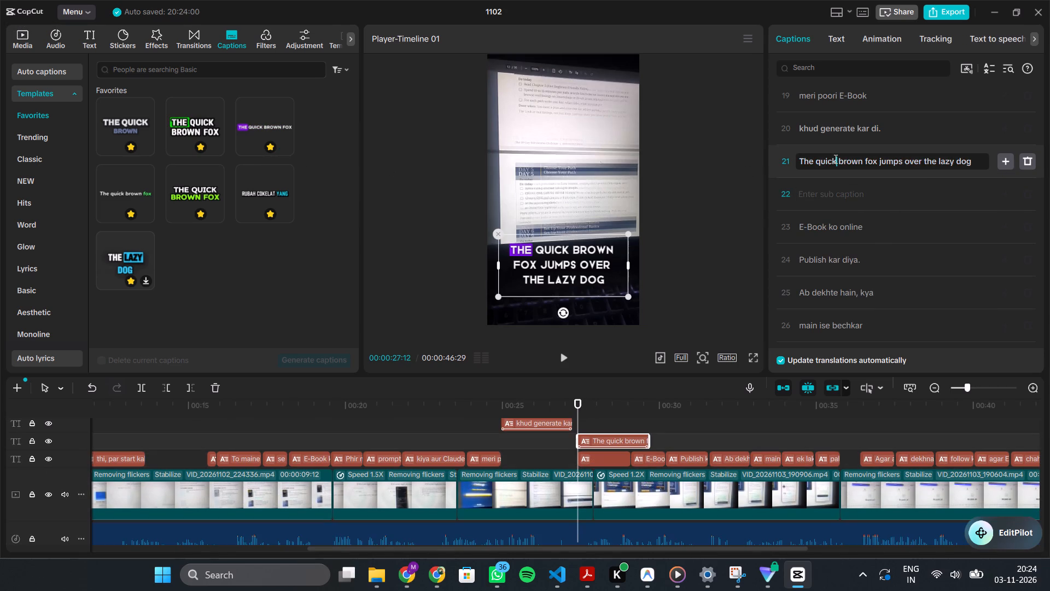
key("ctrl+a")
key("ctrl+v")
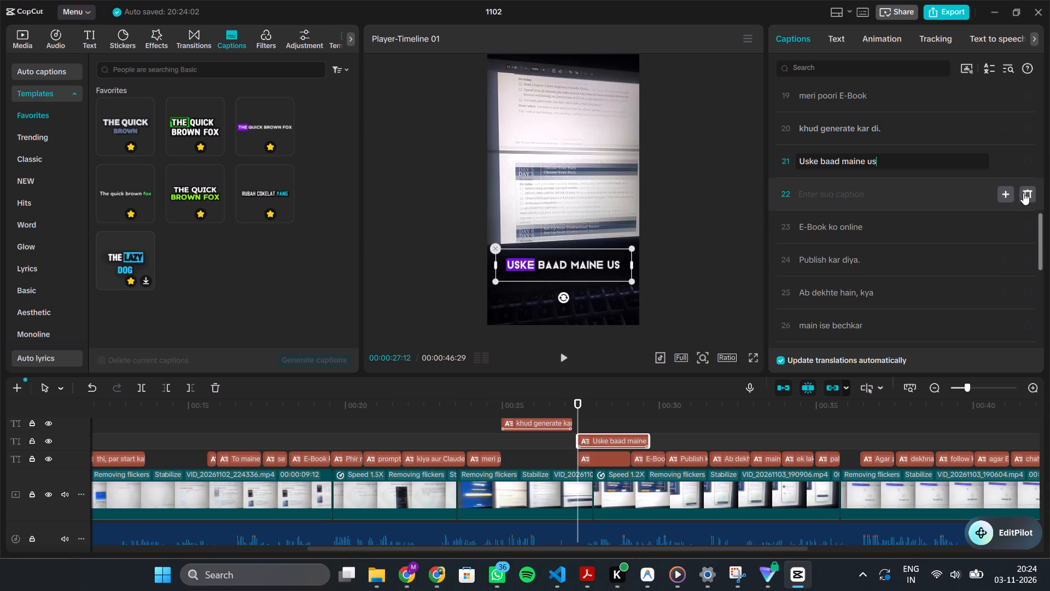
Delete the emptied caption line below "Uske baad maine us".
left_click(1023, 192)
Preview the purple "Uske baad maine us" caption and shorten its end to where "E-Book ko online" starts.
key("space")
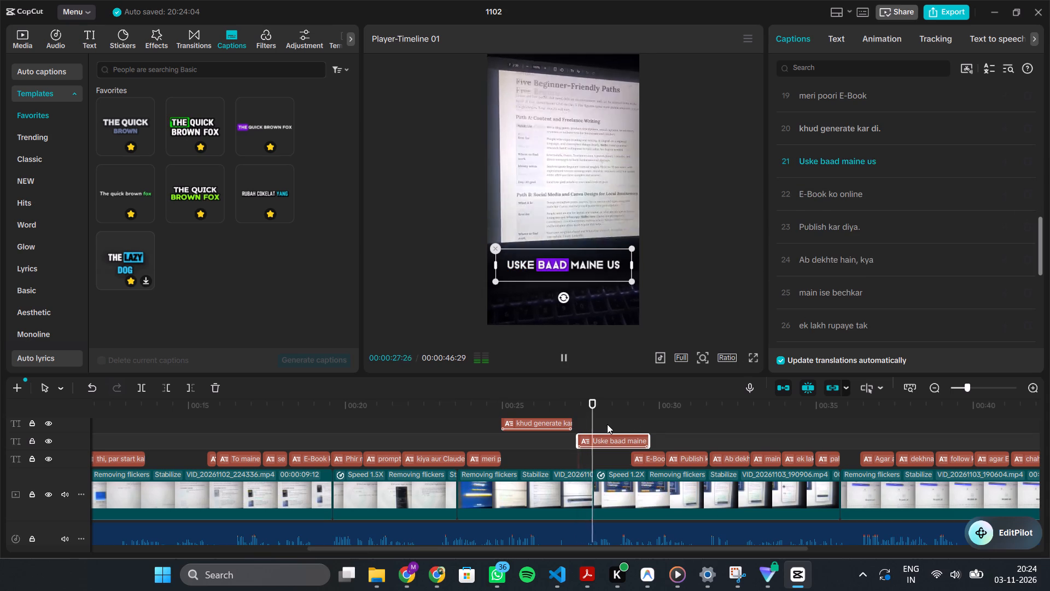
scroll(607, 424, "left", 1)
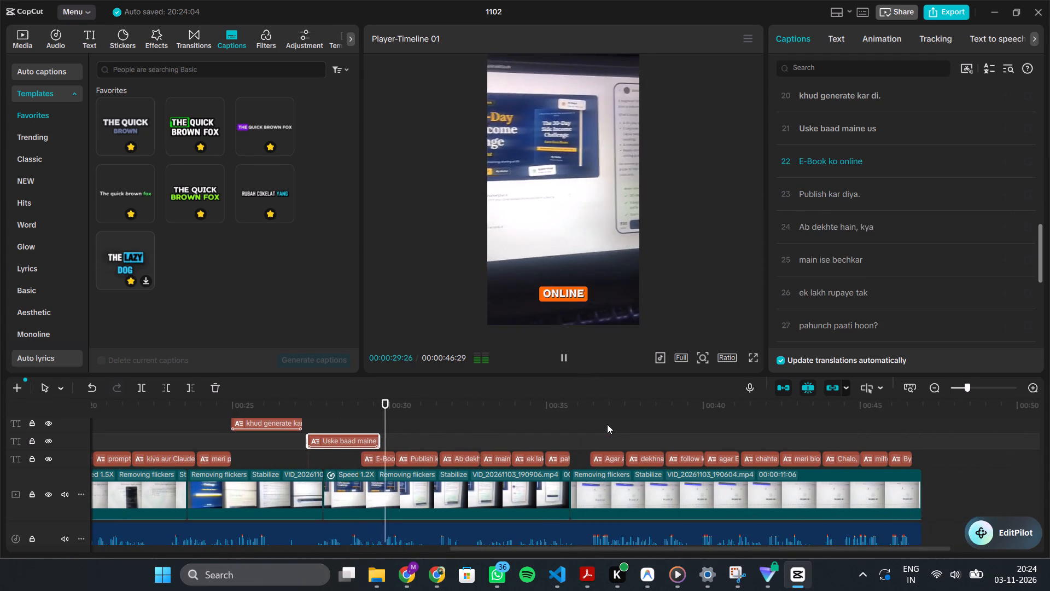
left_click_drag(380, 440, 378, 440)
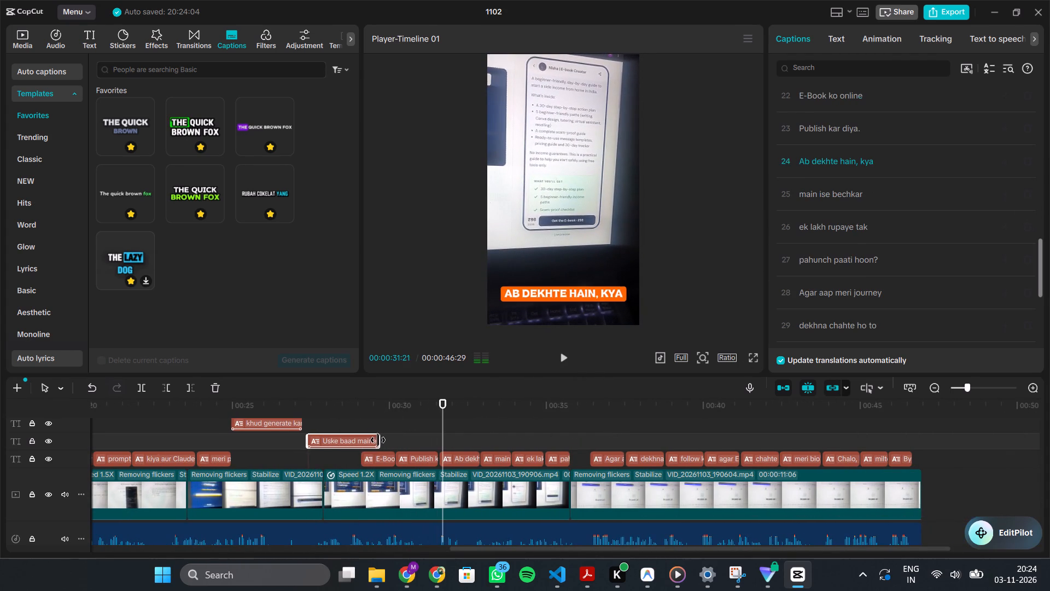
left_click_drag(378, 440, 361, 444)
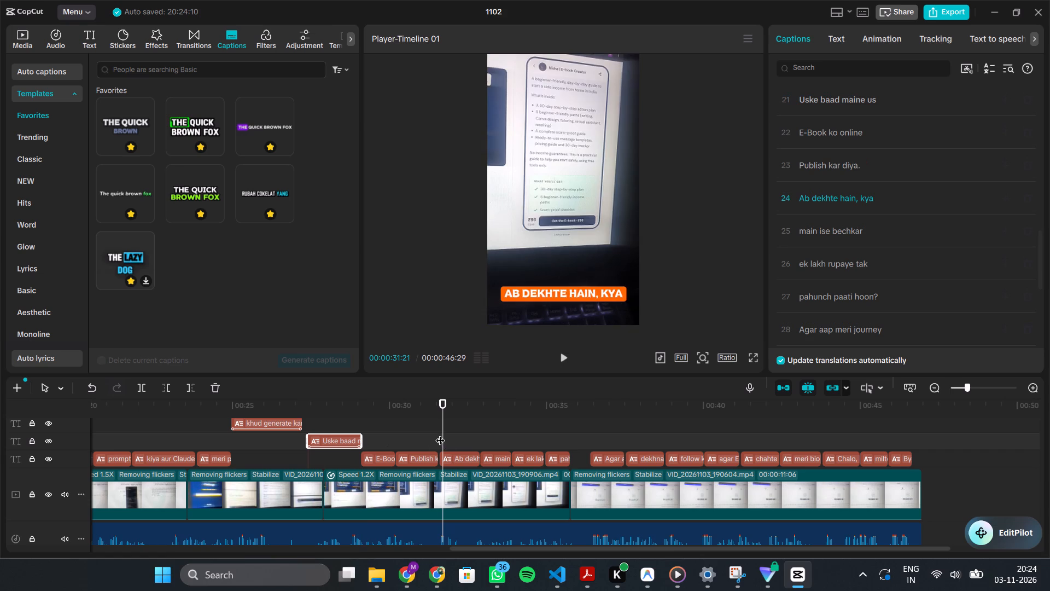
Add the purple word-highlight caption template at 00:00:31:18, over "Ab dekhte hain, kya", and shorten it to end where "main ise bechkar" starts.
left_click(440, 433)
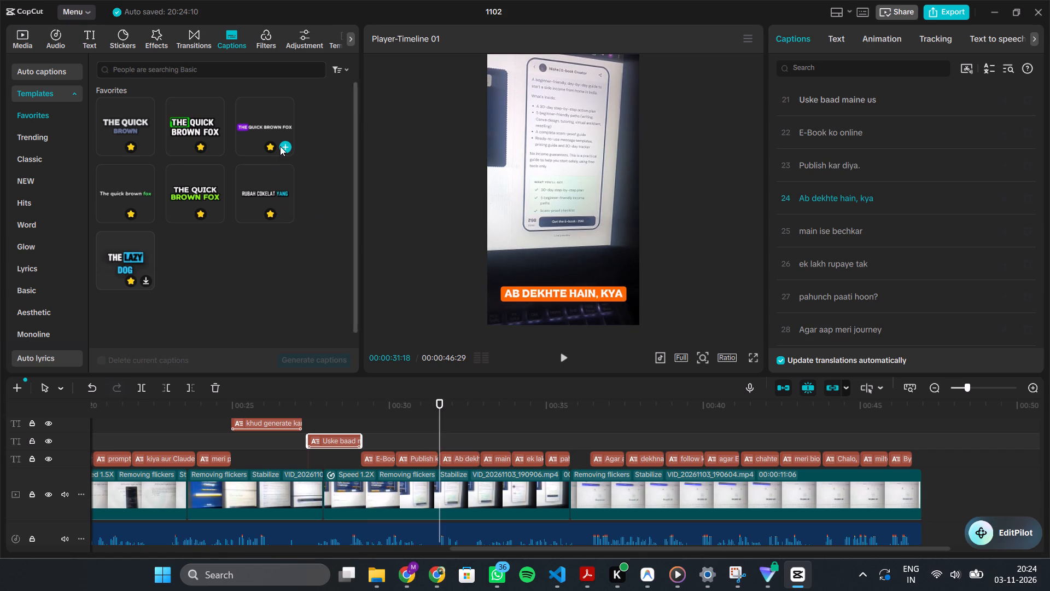
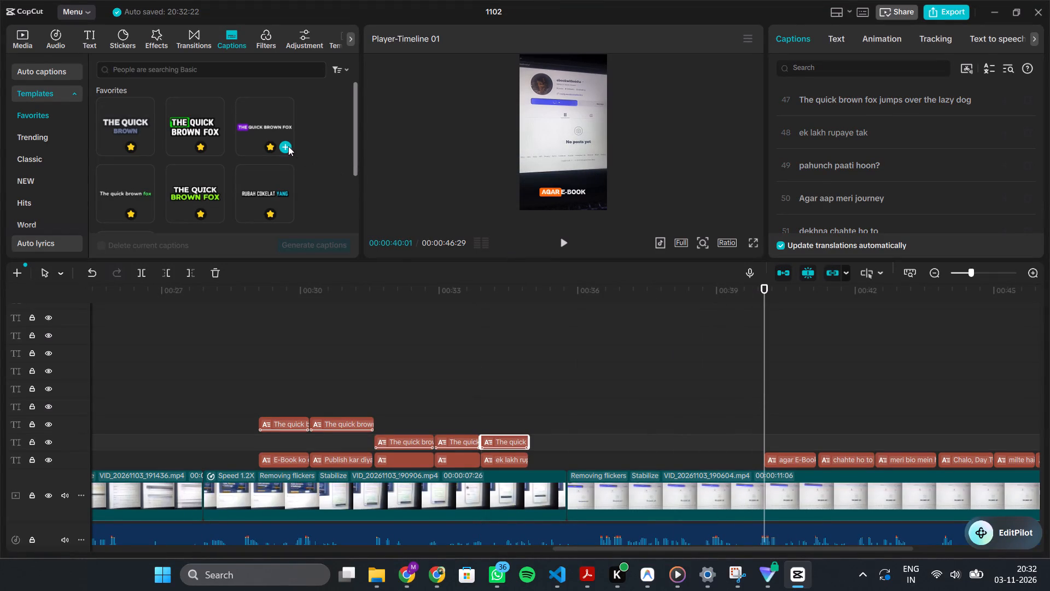
Add the purple word-highlight caption template at 00:00:40:01 and trim its end to match the "agar E-Book kharidna" caption.
left_click(286, 145)
scroll(481, 336, "left", 2)
scroll(481, 336, "down", 1)
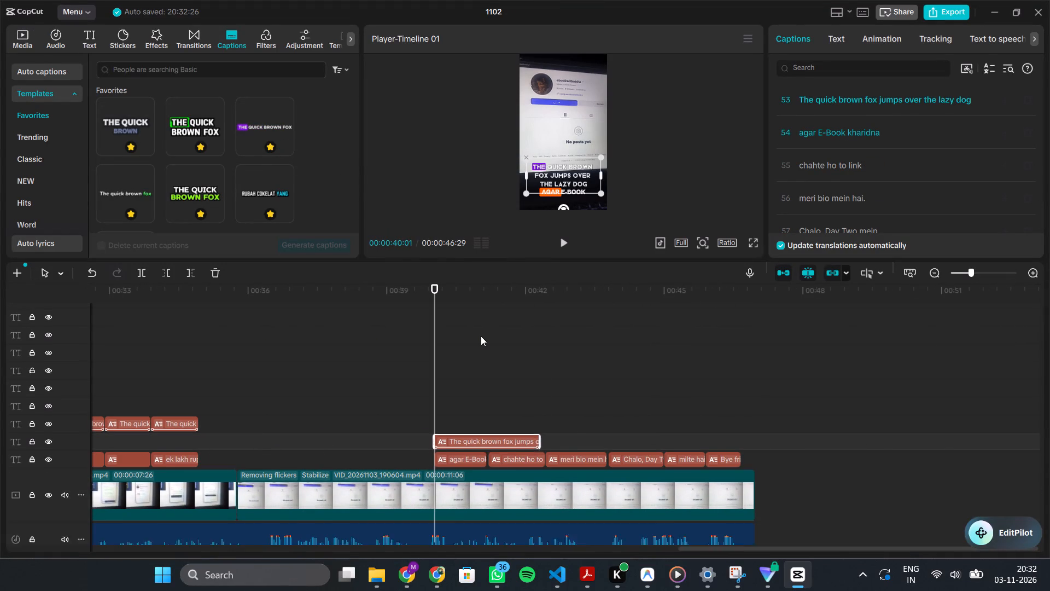
scroll(481, 336, "down", 1)
left_click_drag(538, 408, 523, 408)
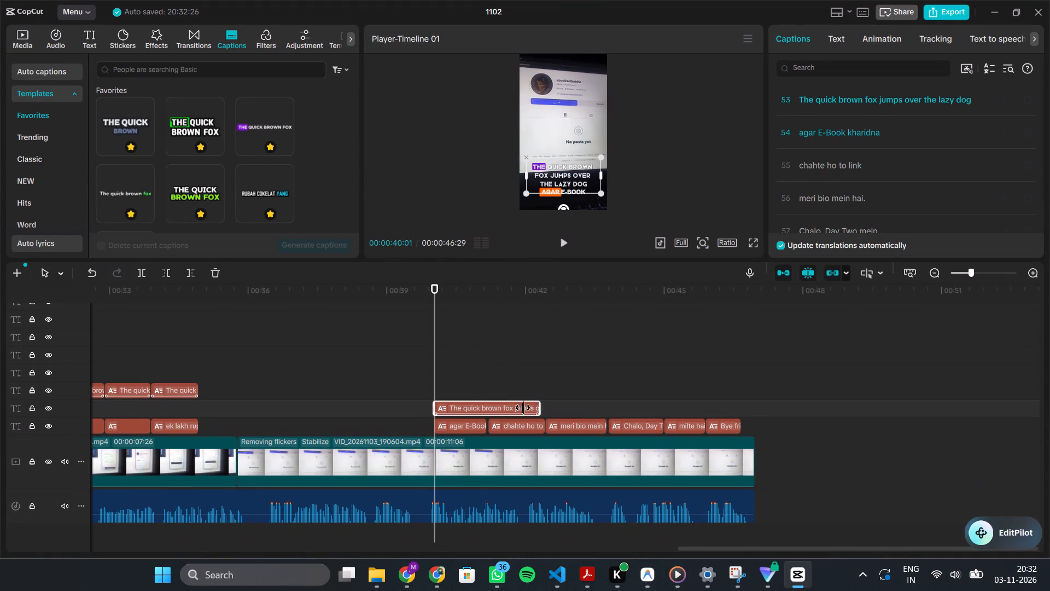
left_click_drag(523, 408, 485, 409)
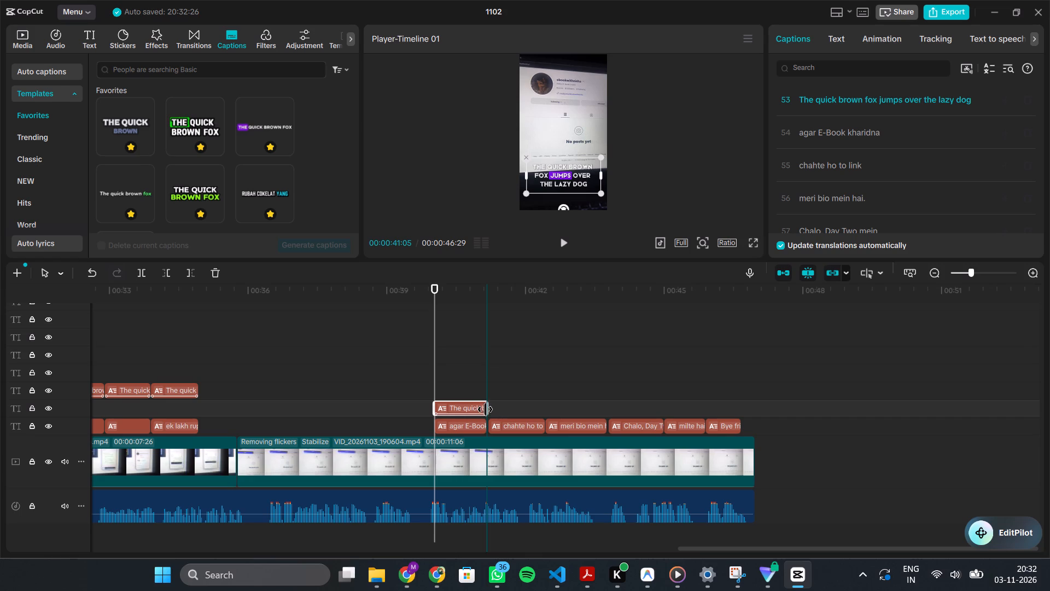
left_click_drag(485, 409, 485, 409)
Add a purple template caption at 00:00:41:06, extend it to the end of "meri bio mein hai.", and split it at 00:00:42:13.
left_click_drag(436, 370, 491, 376)
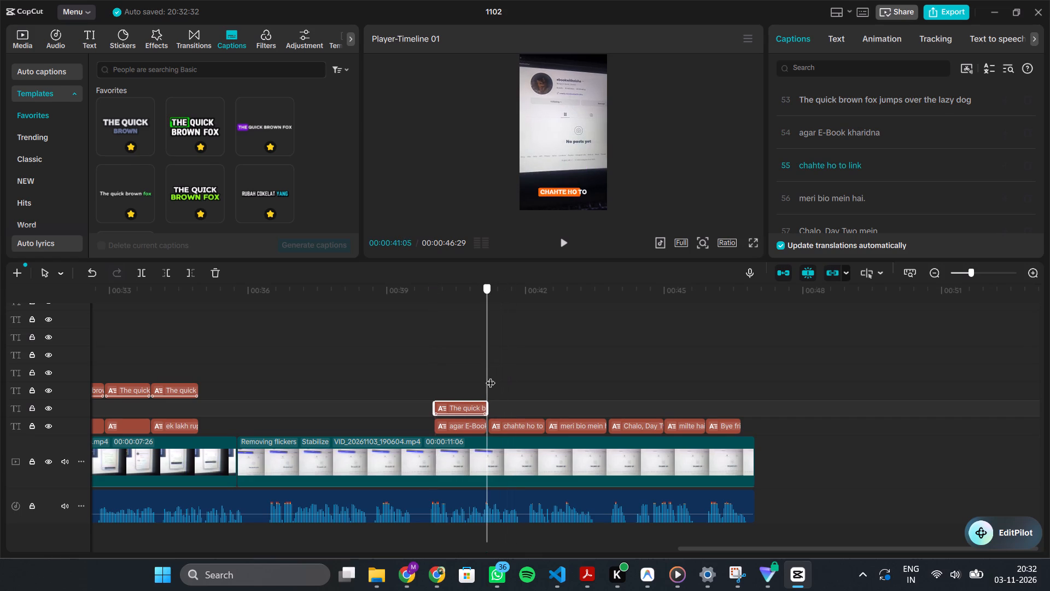
left_click_drag(491, 376, 491, 378)
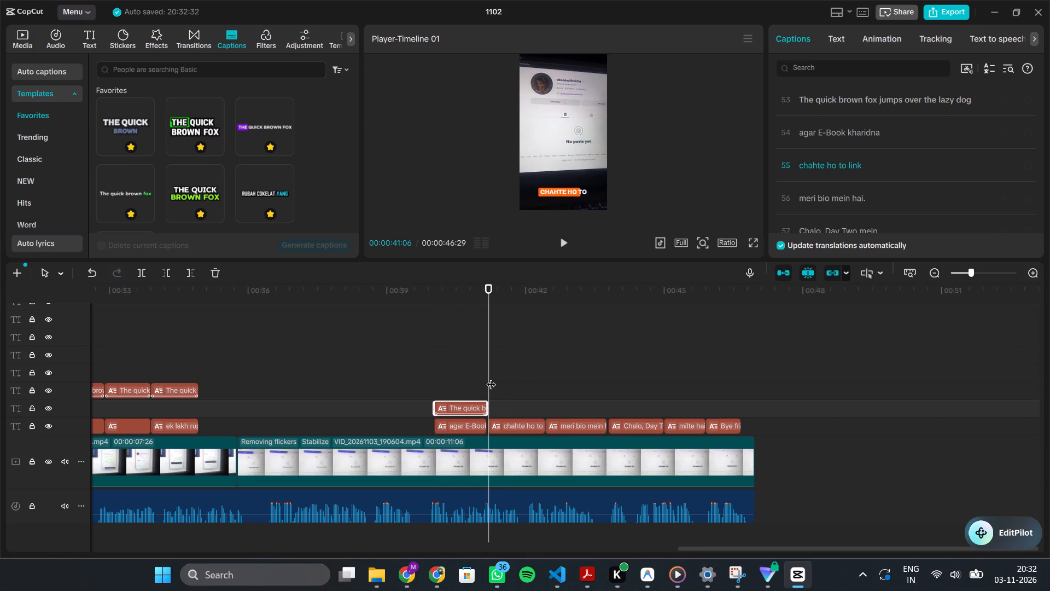
left_click(285, 144)
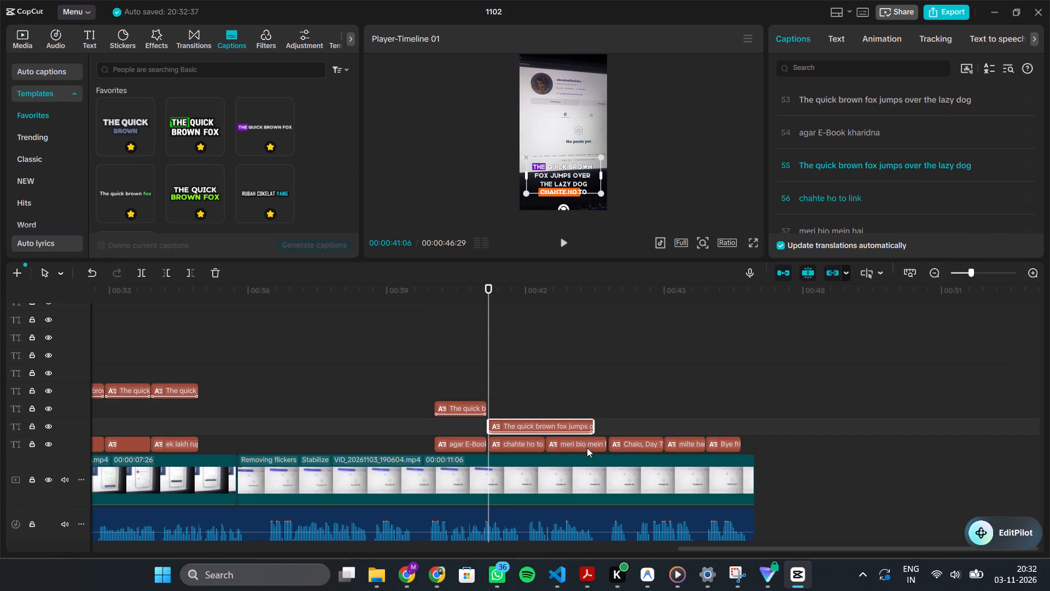
left_click_drag(594, 427, 605, 432)
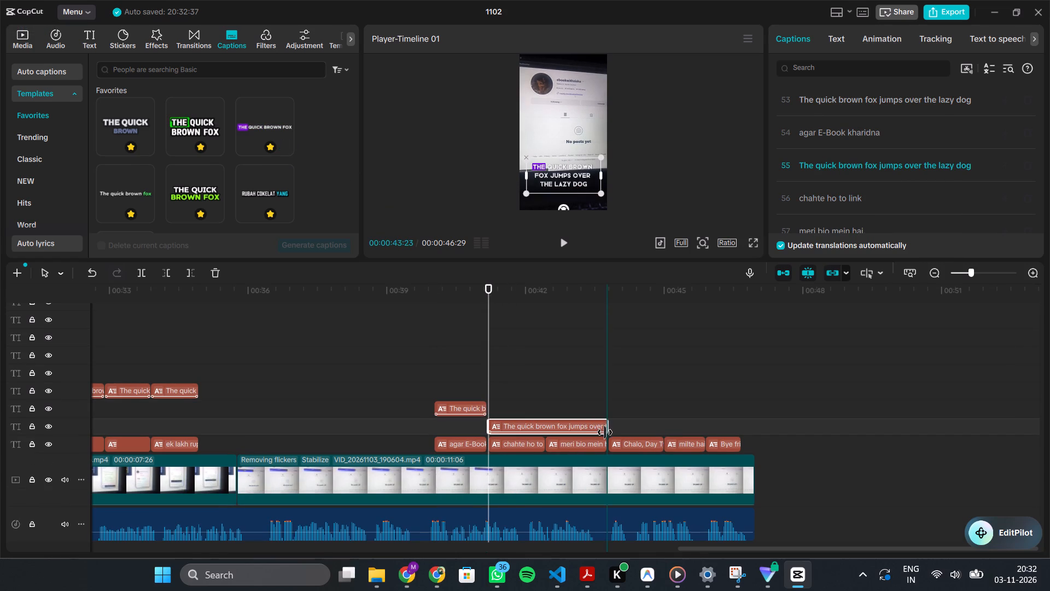
left_click_drag(605, 432, 603, 432)
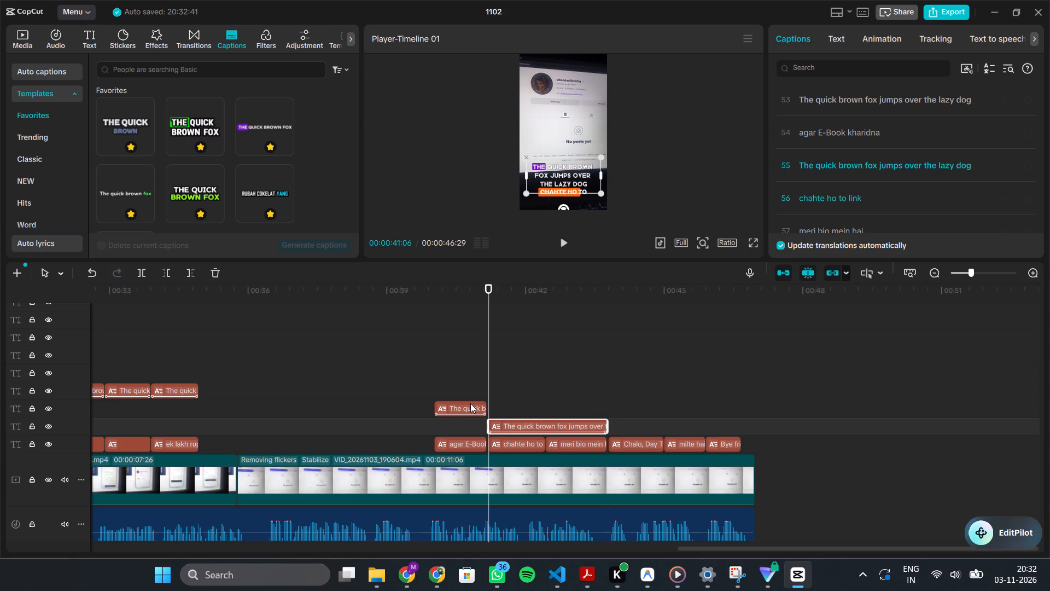
left_click_drag(486, 379, 549, 380)
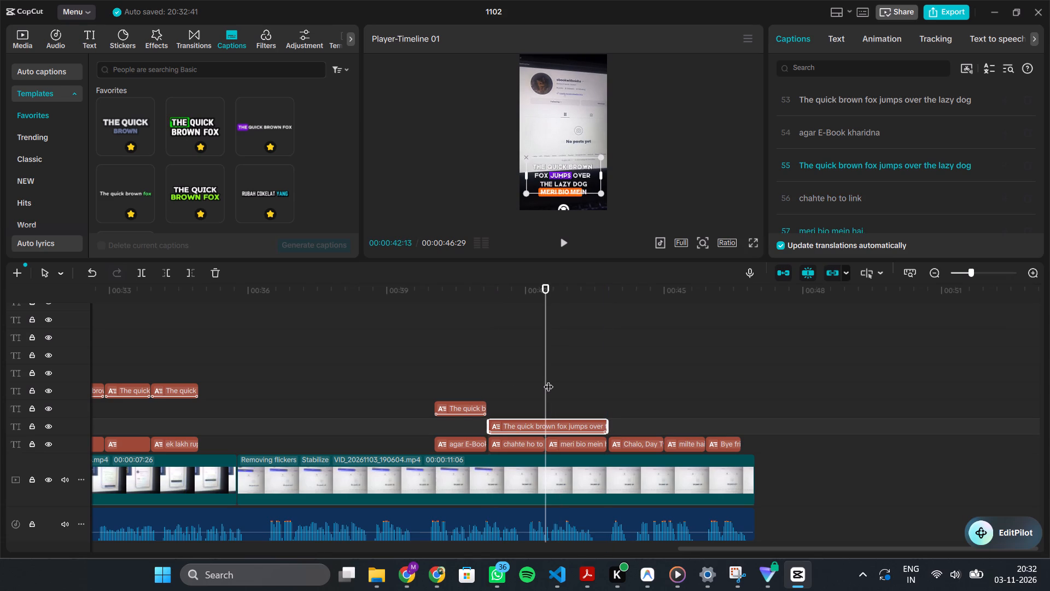
left_click(142, 273)
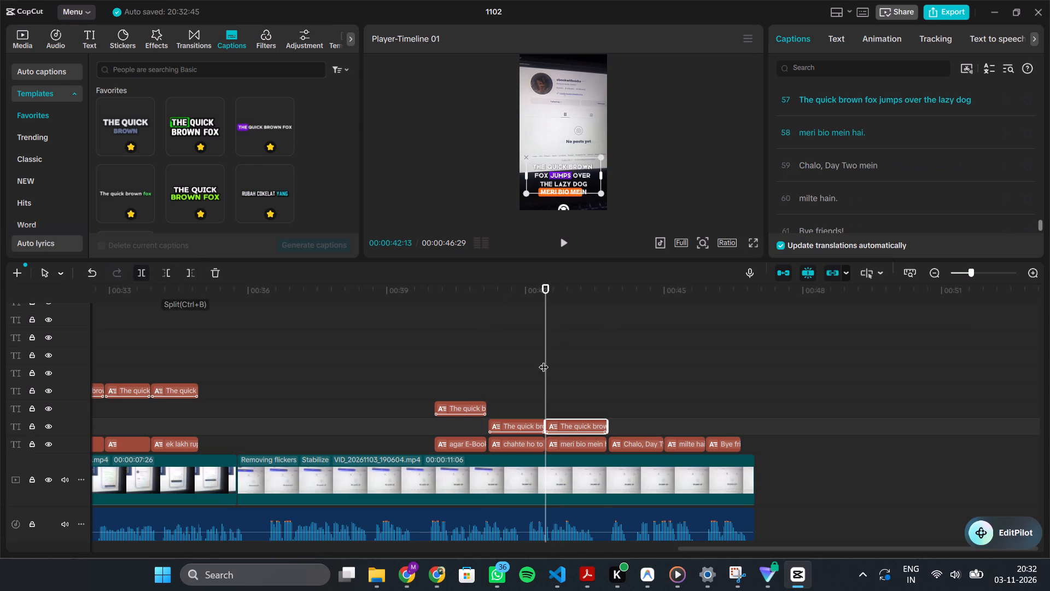
Add another purple template caption at 00:00:43:24, where "Chalo, Day Two mein" starts, and extend it to the end of "Bye friends!".
left_click_drag(544, 374, 604, 380)
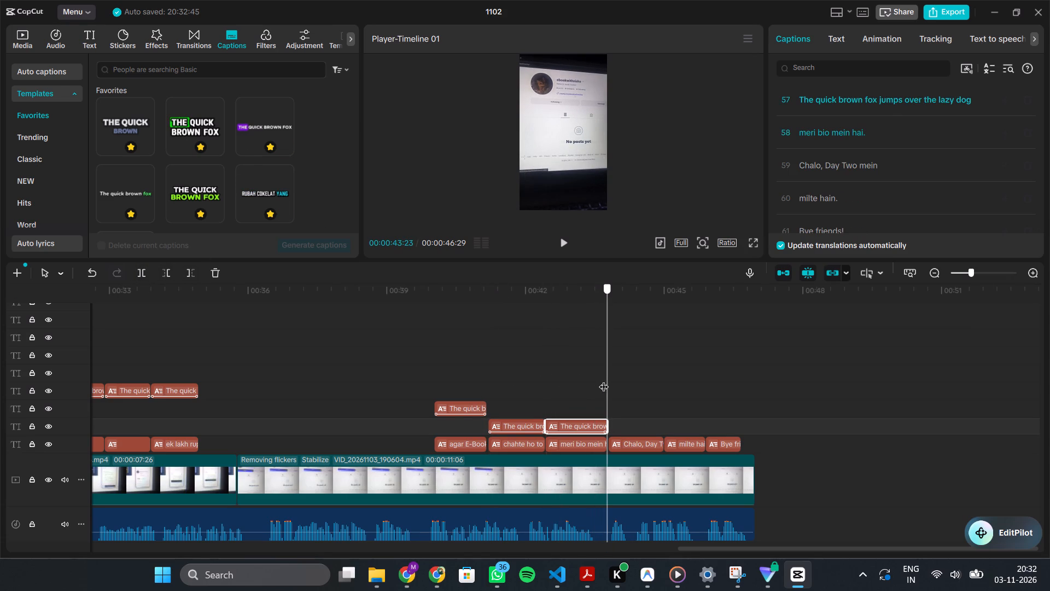
left_click_drag(604, 380, 611, 382)
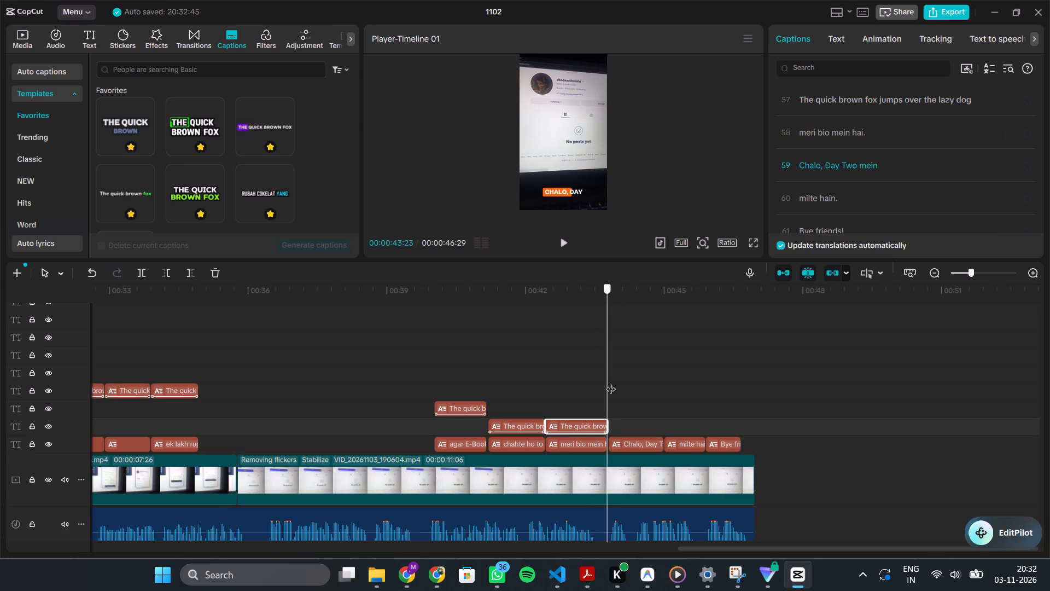
left_click_drag(611, 382, 612, 383)
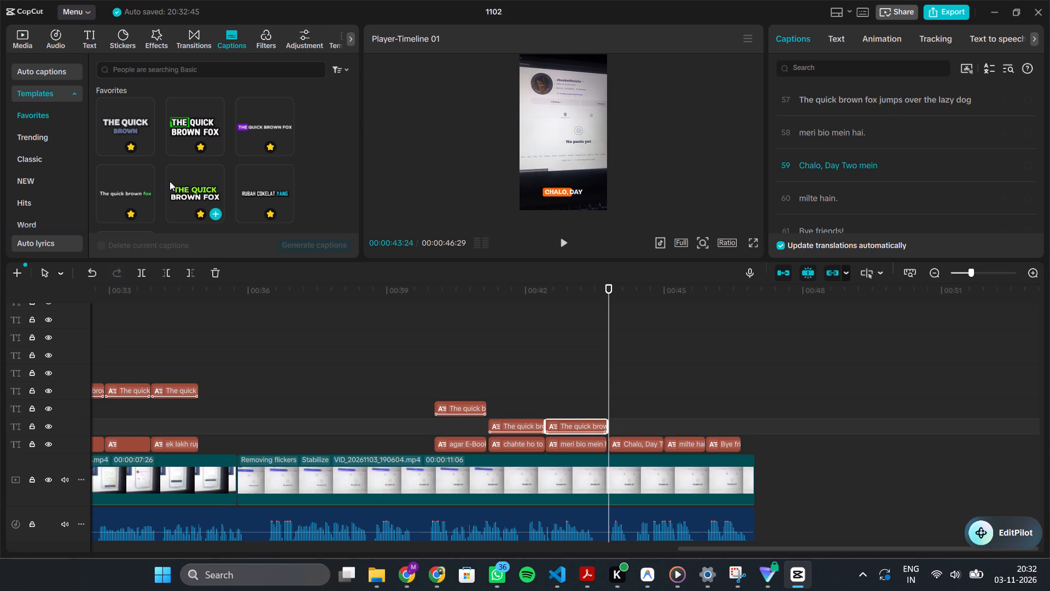
left_click(287, 142)
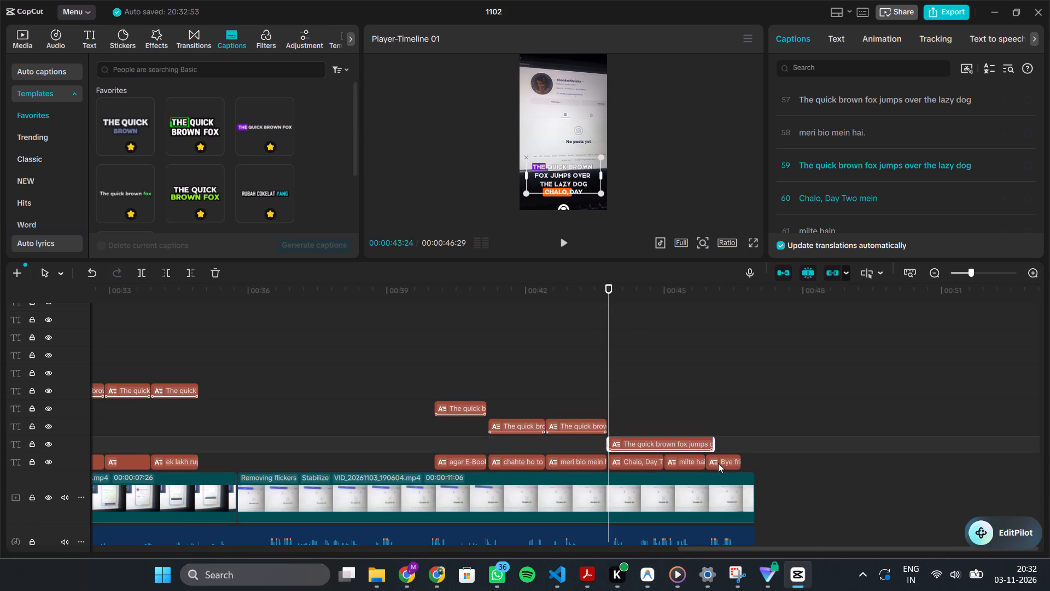
left_click_drag(716, 445, 741, 446)
Split the last purple caption at 00:00:45:00 and 00:00:45:27, matching the starts of "milte hain." and "Bye friends!".
left_click_drag(610, 362, 673, 386)
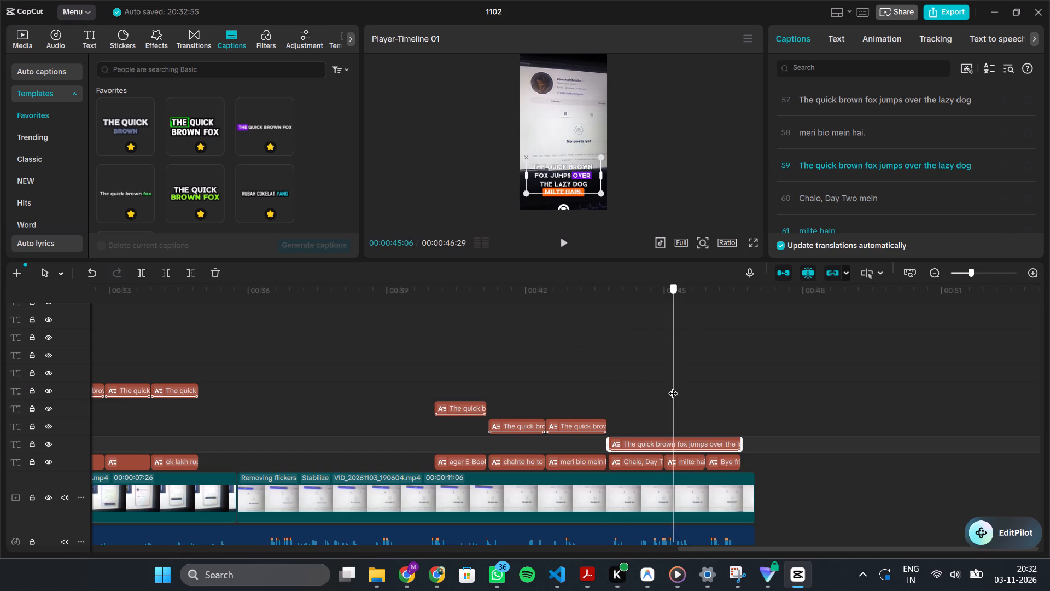
left_click_drag(673, 386, 662, 387)
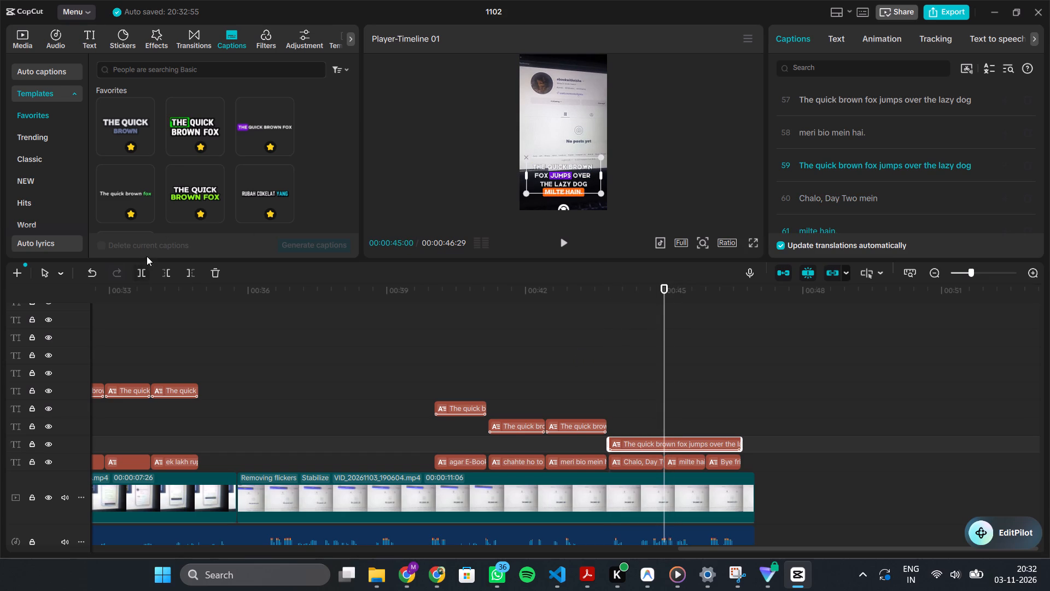
left_click(135, 278)
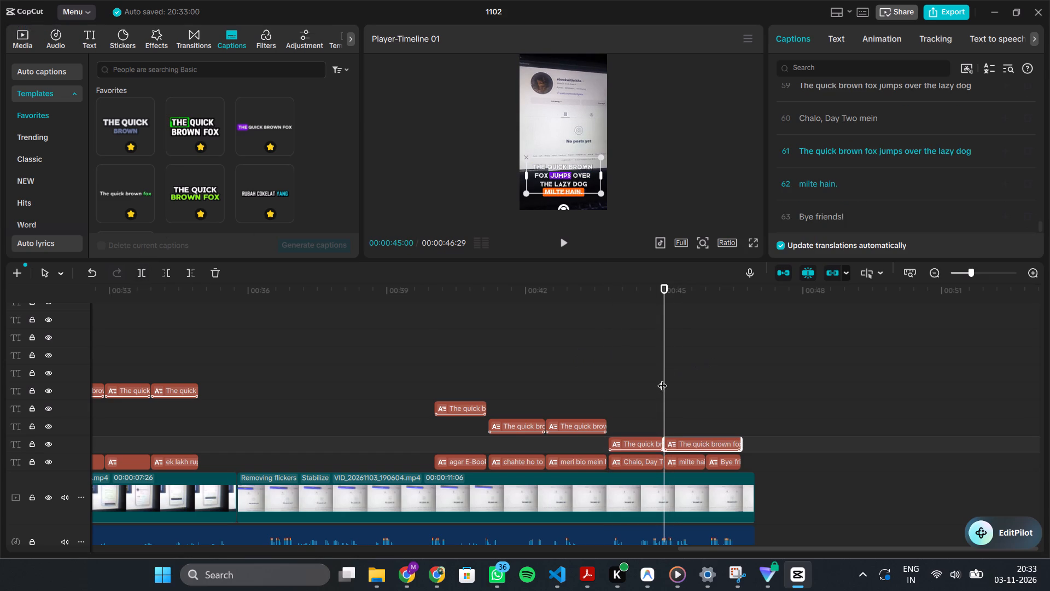
left_click_drag(659, 380, 682, 384)
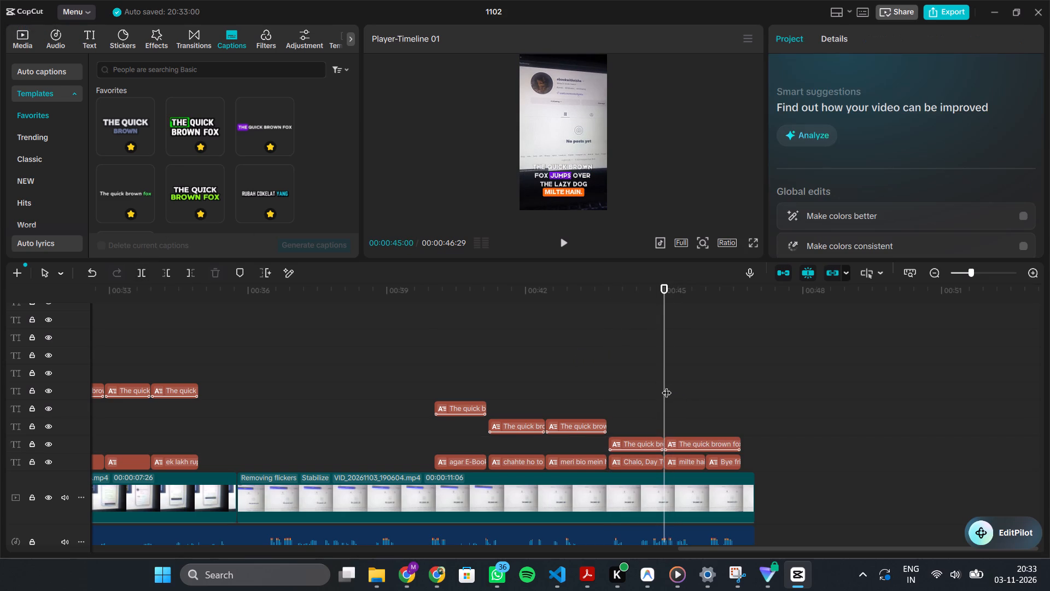
left_click_drag(667, 386, 707, 394)
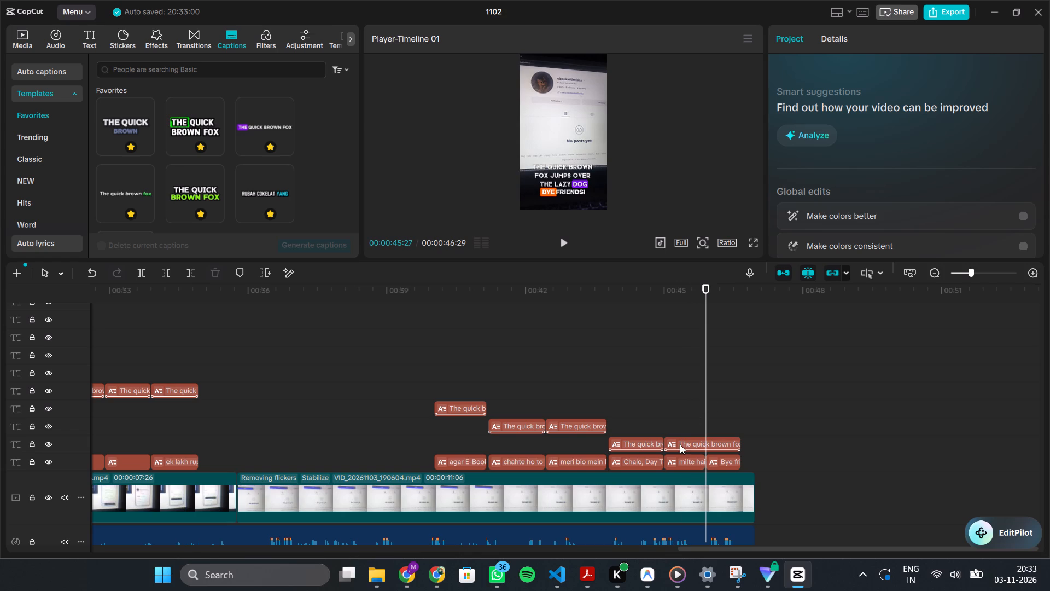
left_click(680, 443)
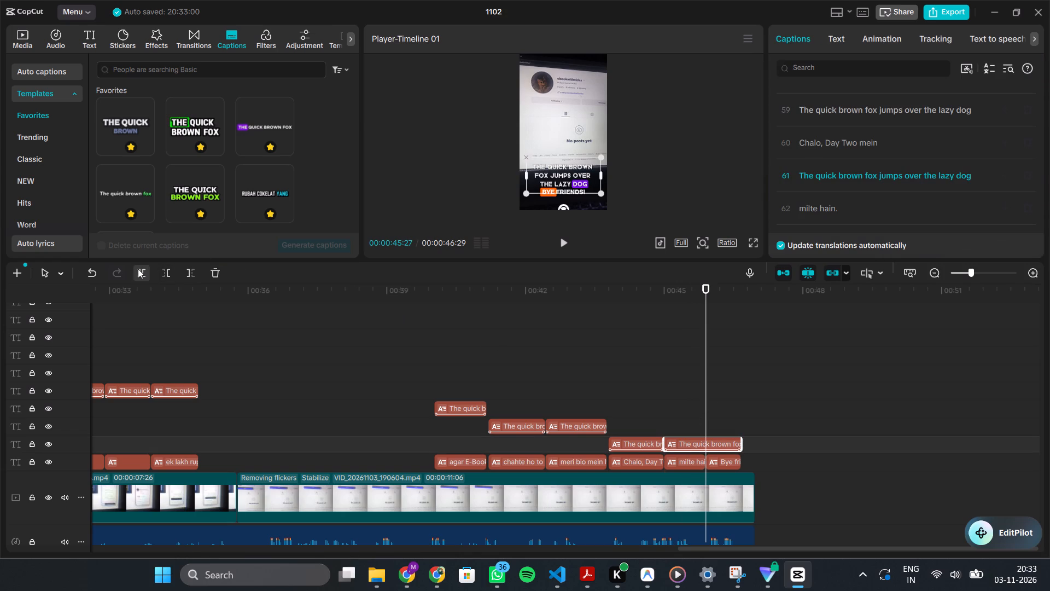
left_click(138, 269)
Go back to the beginning of the caption list and enlarge the preview and caption list area above the timeline.
scroll(523, 463, "down", 7, "ctrl")
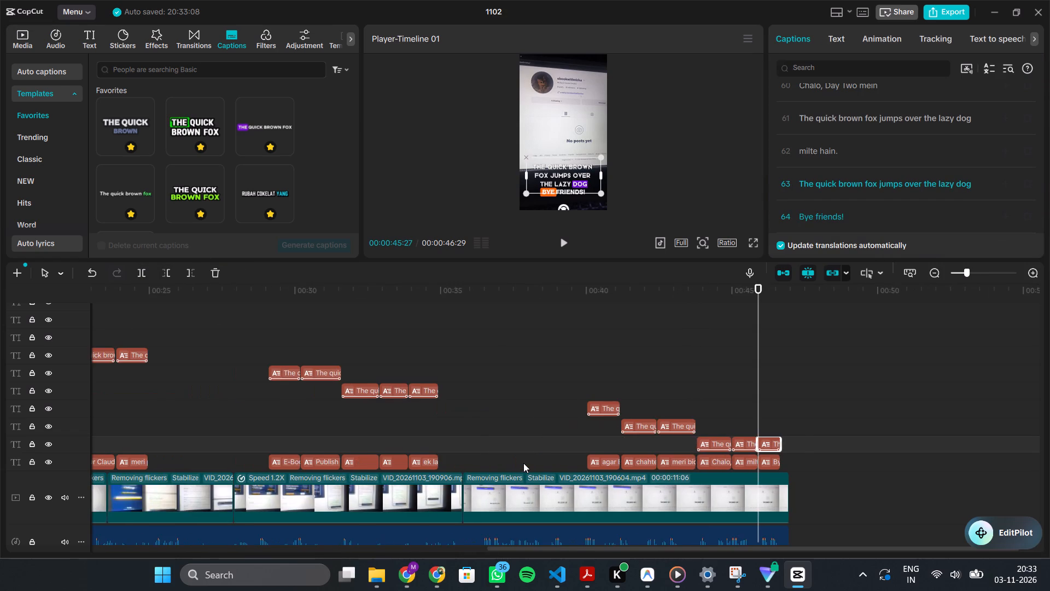
scroll(523, 463, "down", 7, "ctrl")
scroll(384, 421, "right", 1)
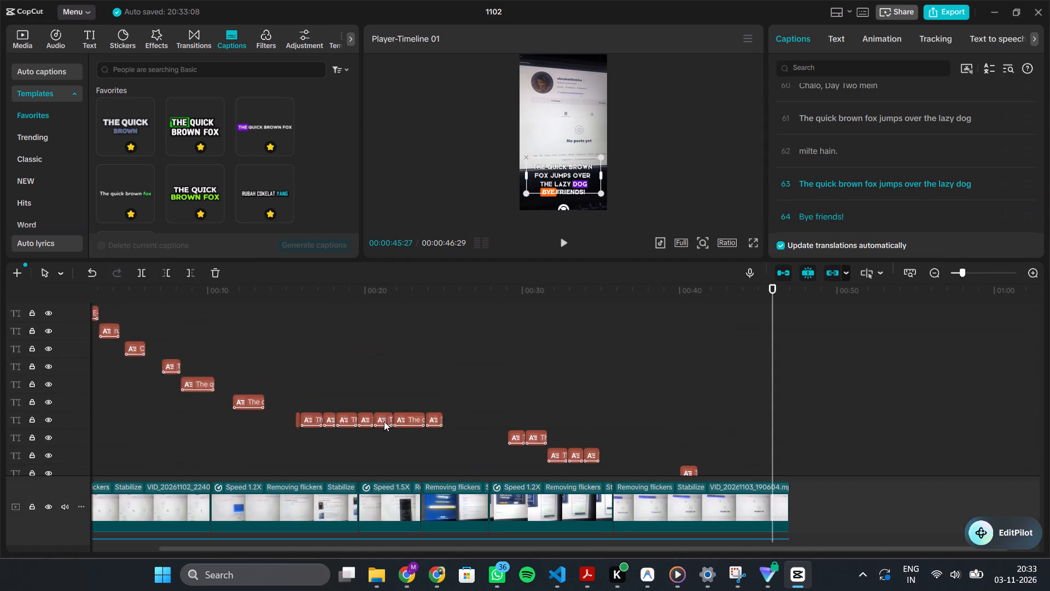
scroll(384, 421, "right", 1)
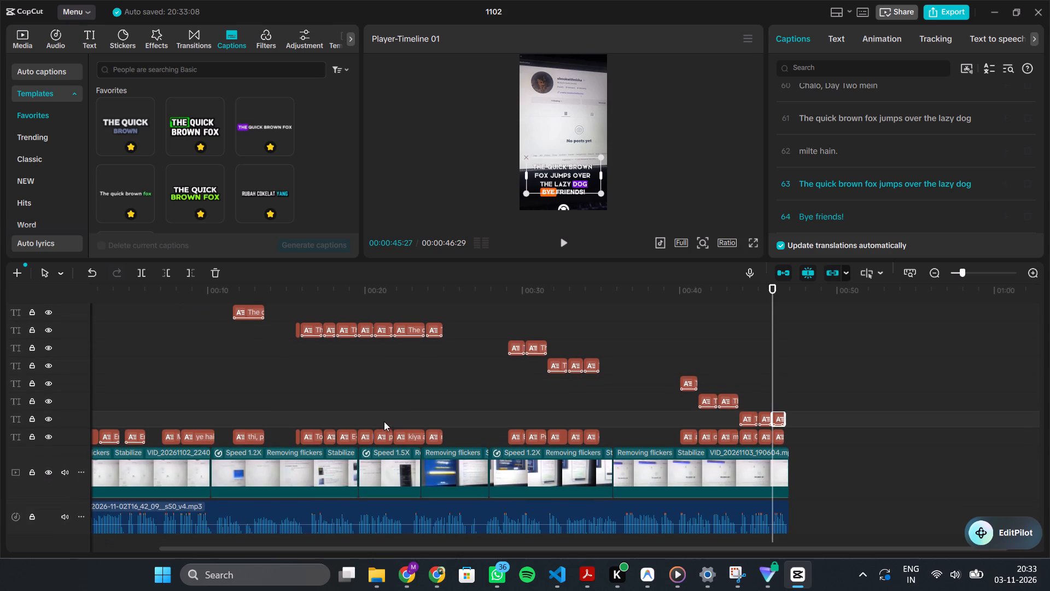
scroll(941, 106, "up", 20)
scroll(941, 106, "up", 8)
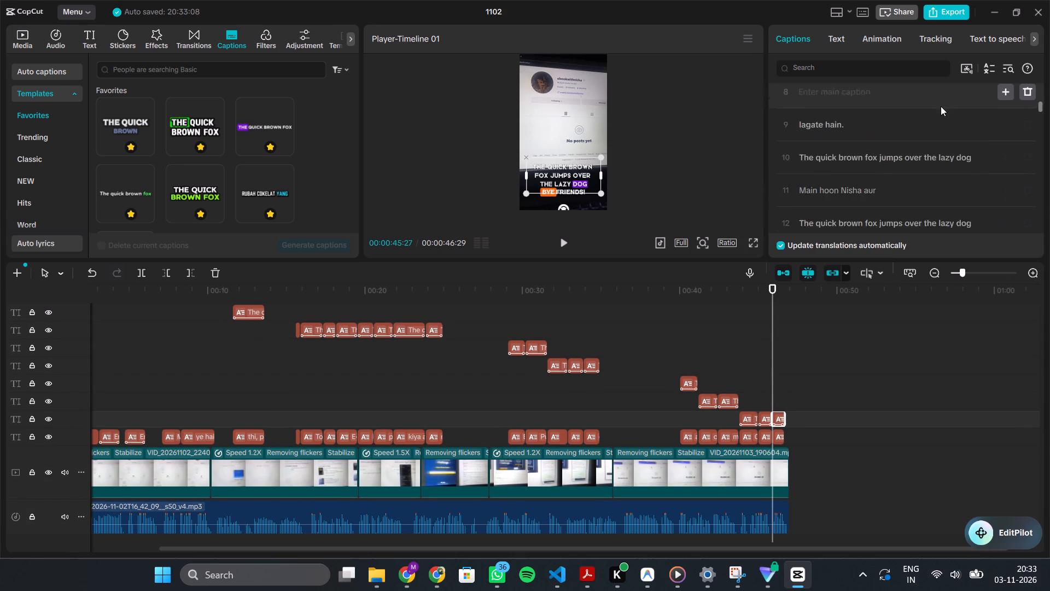
scroll(941, 106, "up", 4)
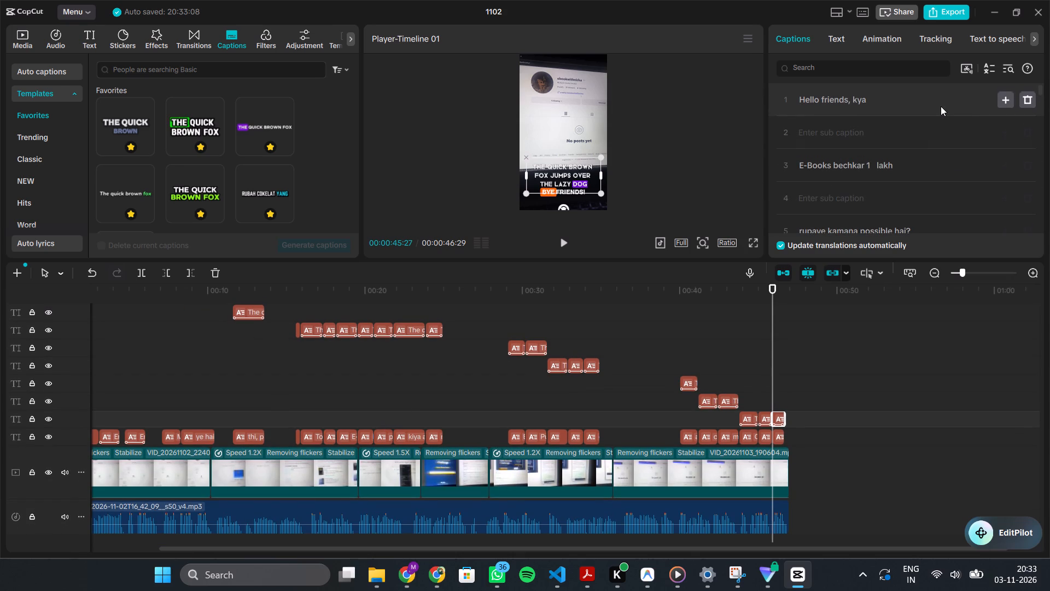
left_click_drag(676, 259, 646, 376)
scroll(965, 230, "up", 7)
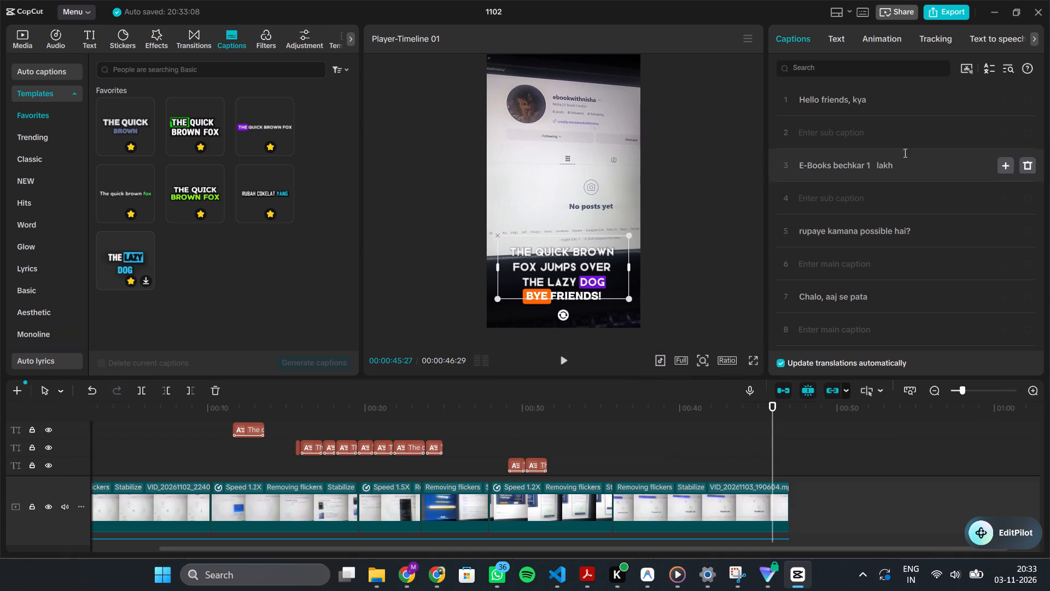
scroll(861, 104, "down", 1)
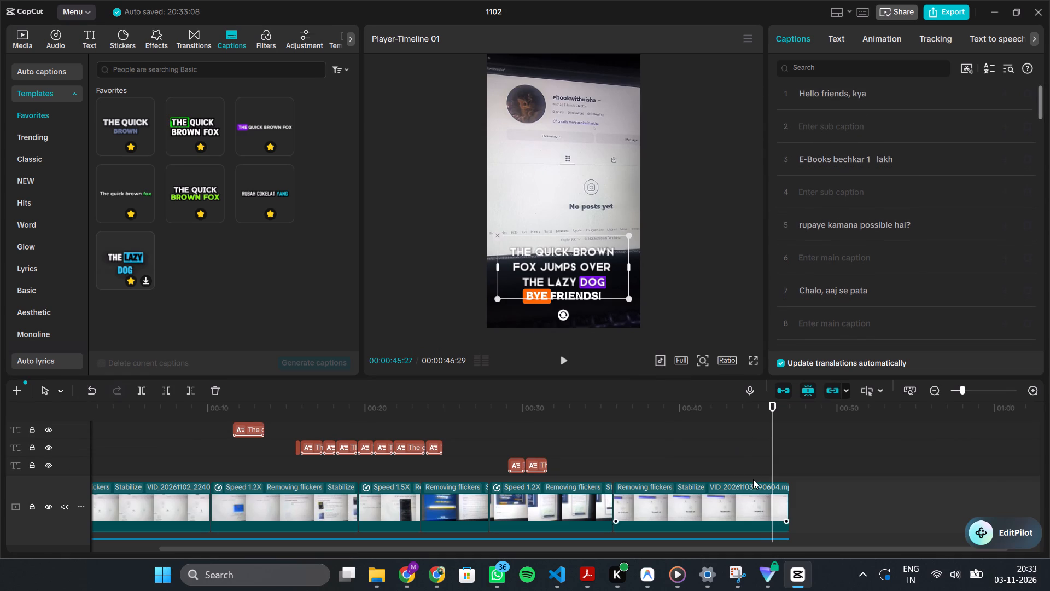
Play the video from the start to about 00:00:04:16 to check the opening purple captions.
left_click_drag(774, 450, 153, 449)
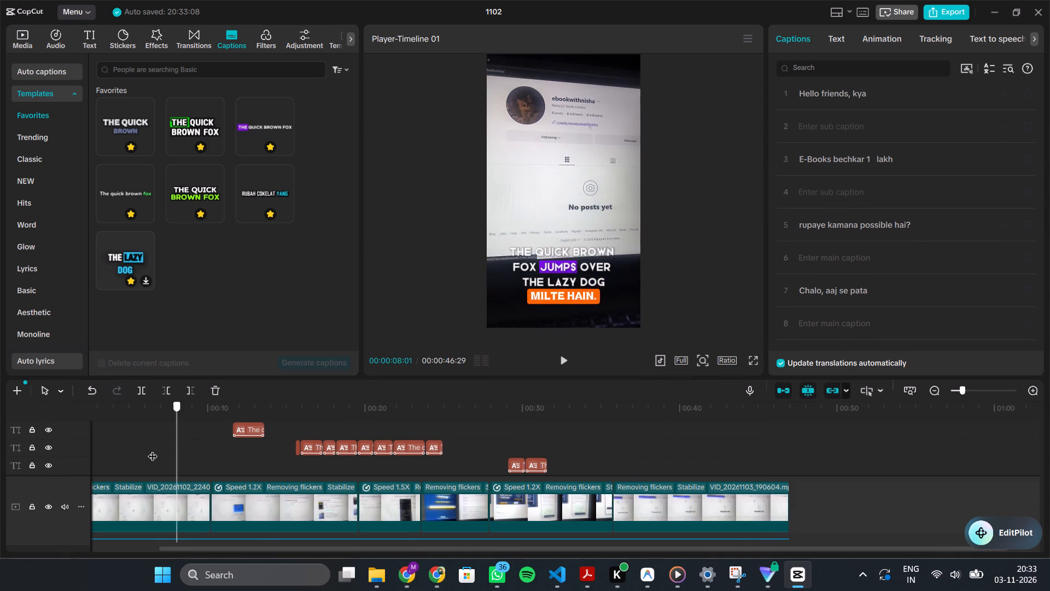
left_click_drag(153, 449, 103, 443)
key("space")
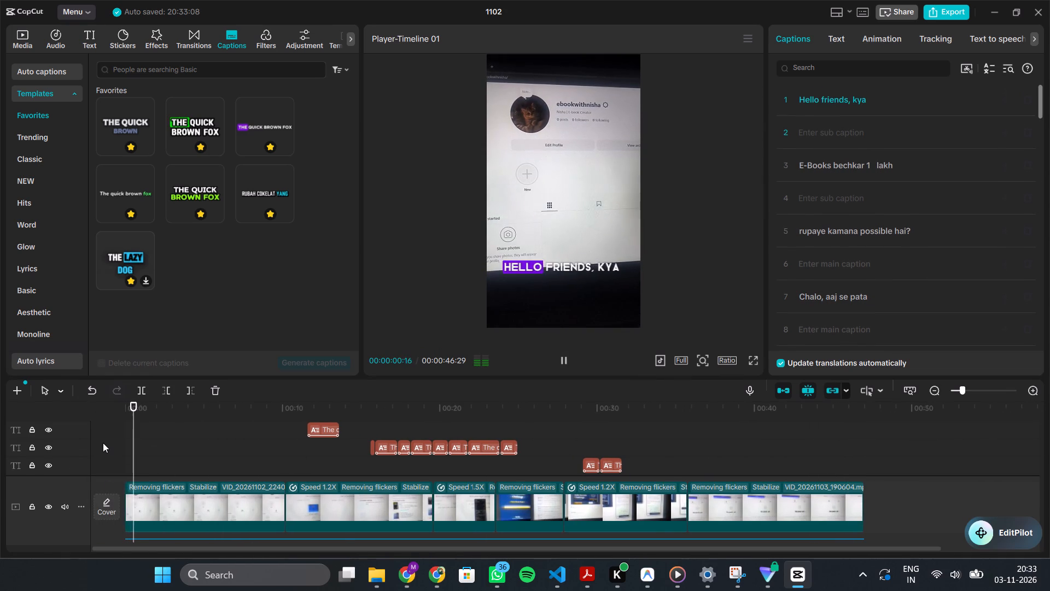
scroll(943, 260, "down", 4)
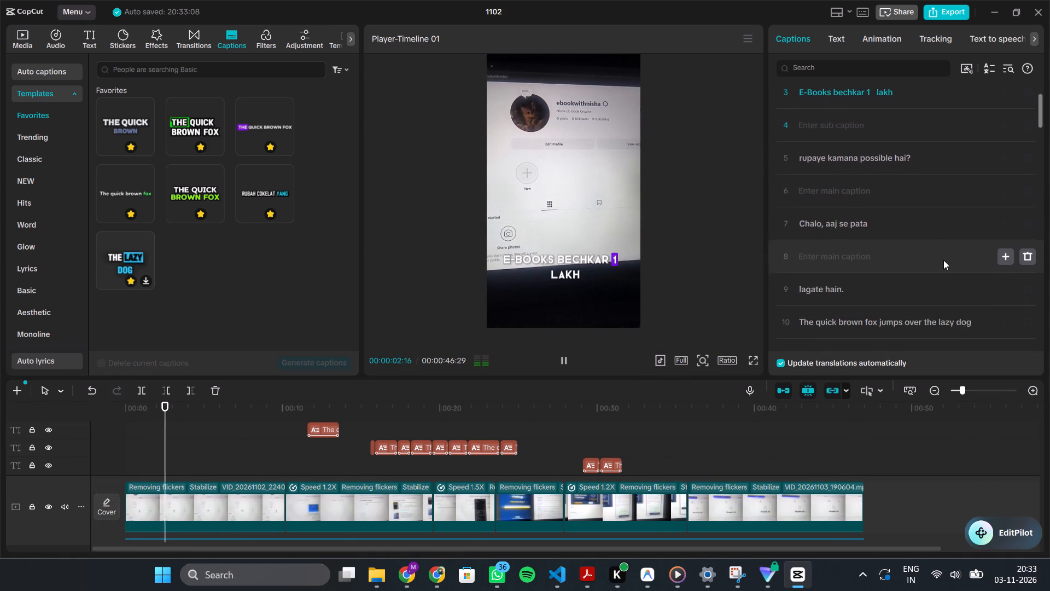
scroll(943, 260, "down", 3)
key("space")
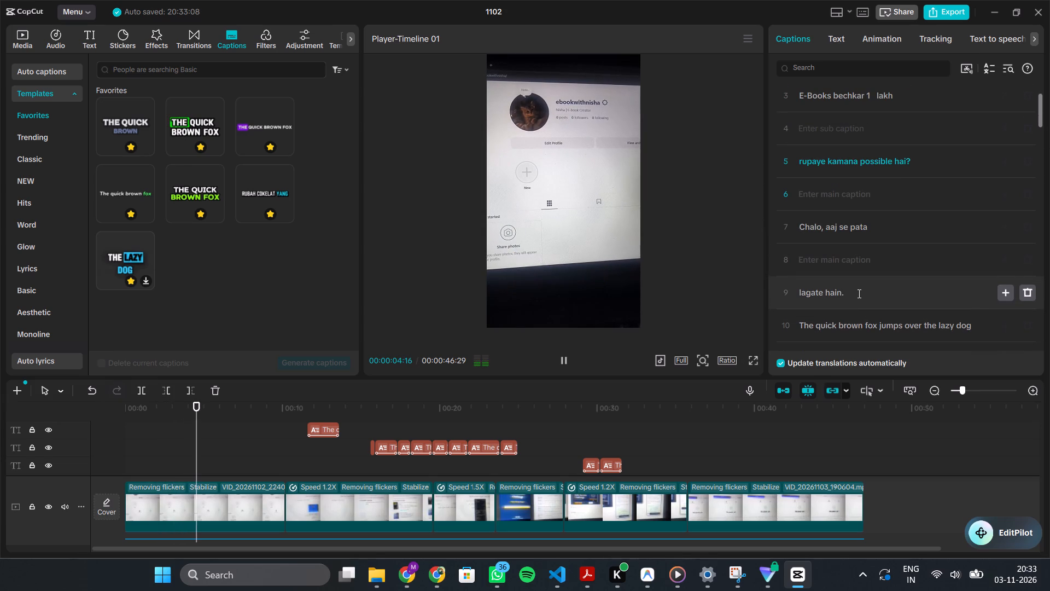
Cut the text "Main hoon Nisha aur" from its old caption and replace the placeholder text of the purple caption above it with it.
scroll(858, 293, "down", 7)
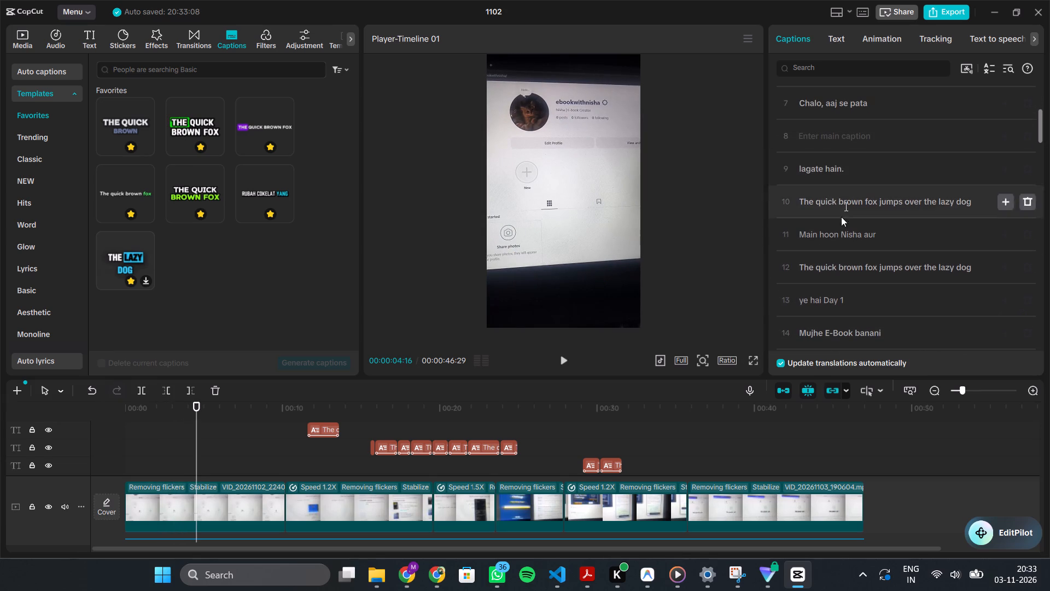
left_click(835, 233)
key("ctrl+a")
key("ctrl+x")
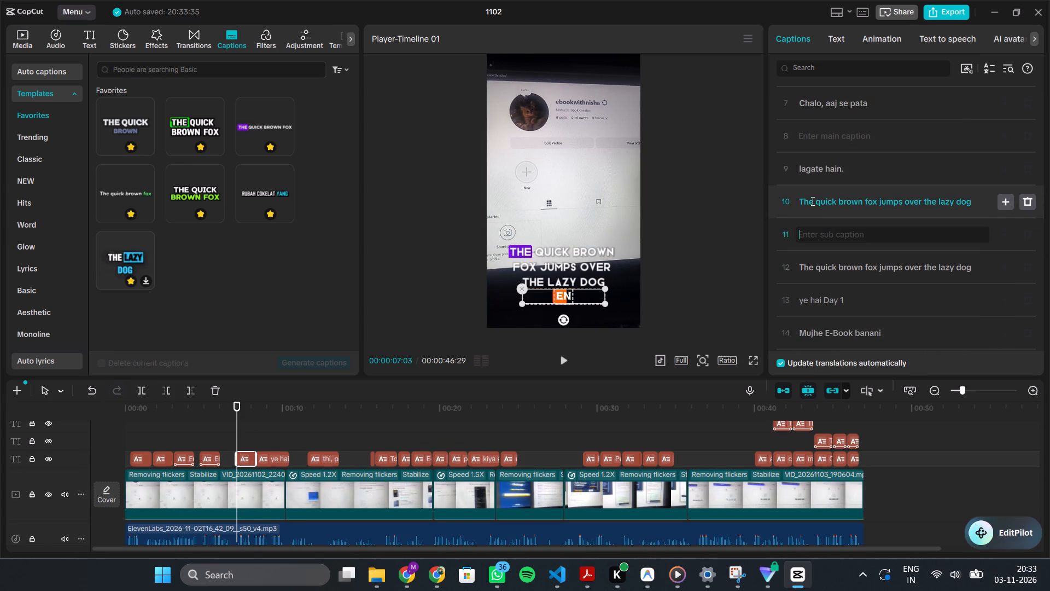
left_click(812, 201)
key("ctrl+a")
key("ctrl+v")
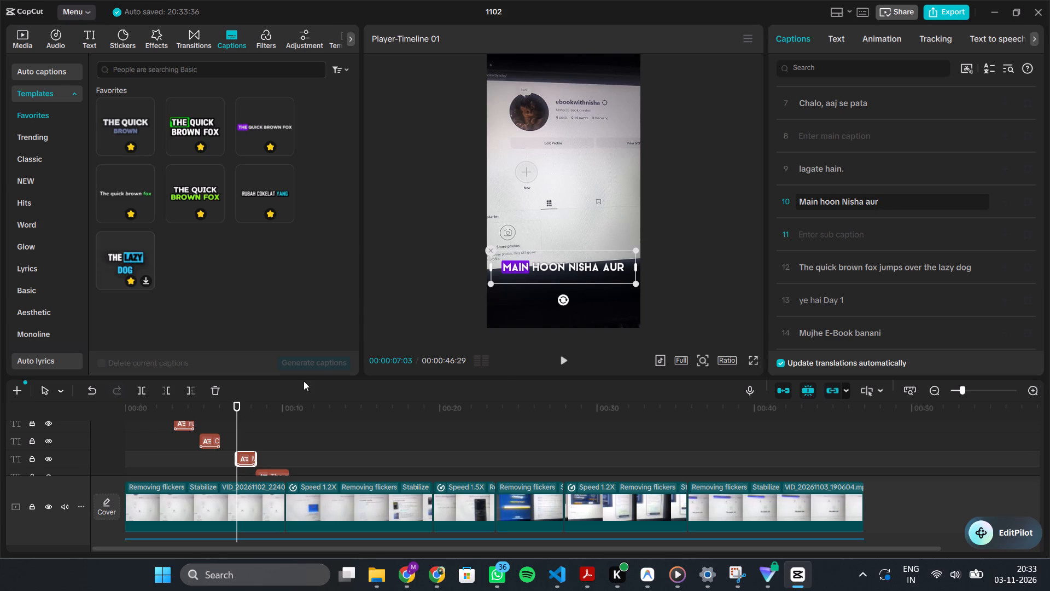
Play the video from about 00:00:04 to 00:00:11:18 to check the purple captions and find the next placeholder ones.
left_click_drag(236, 433, 267, 431)
key("space")
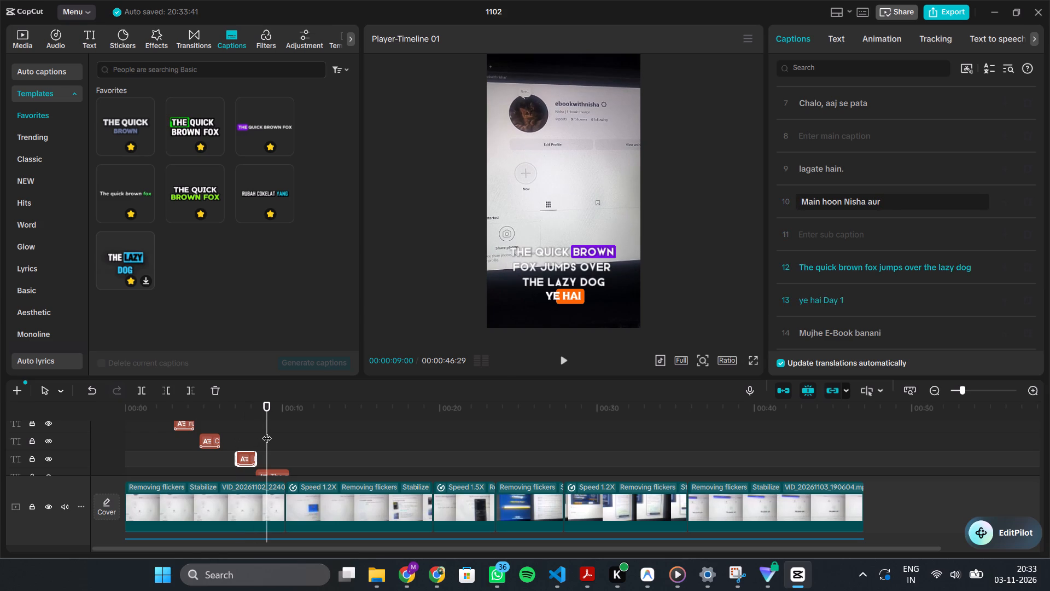
scroll(880, 241, "up", 2)
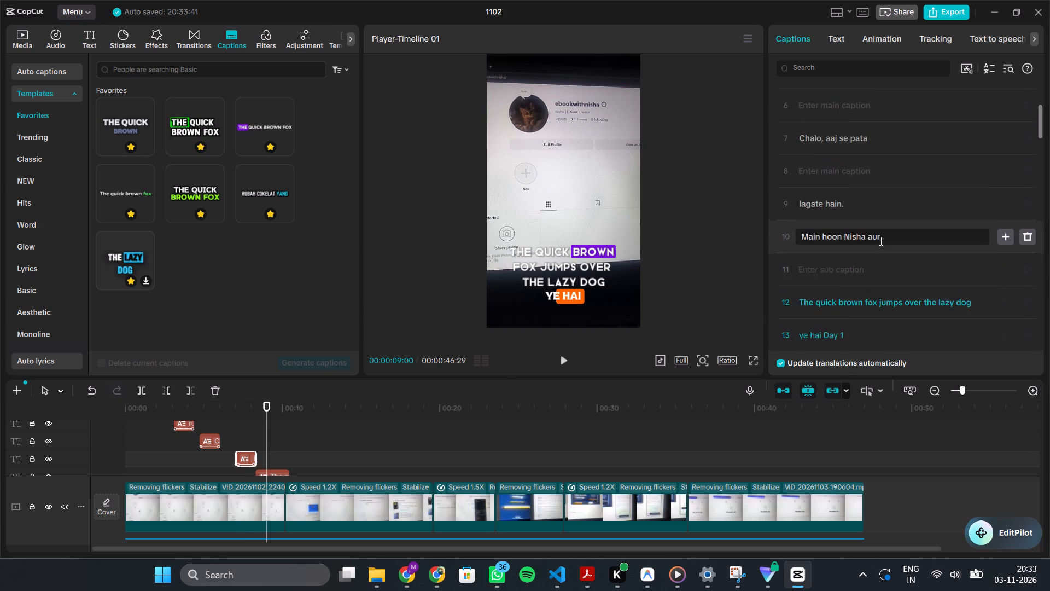
scroll(880, 241, "up", 13)
scroll(880, 241, "down", 4)
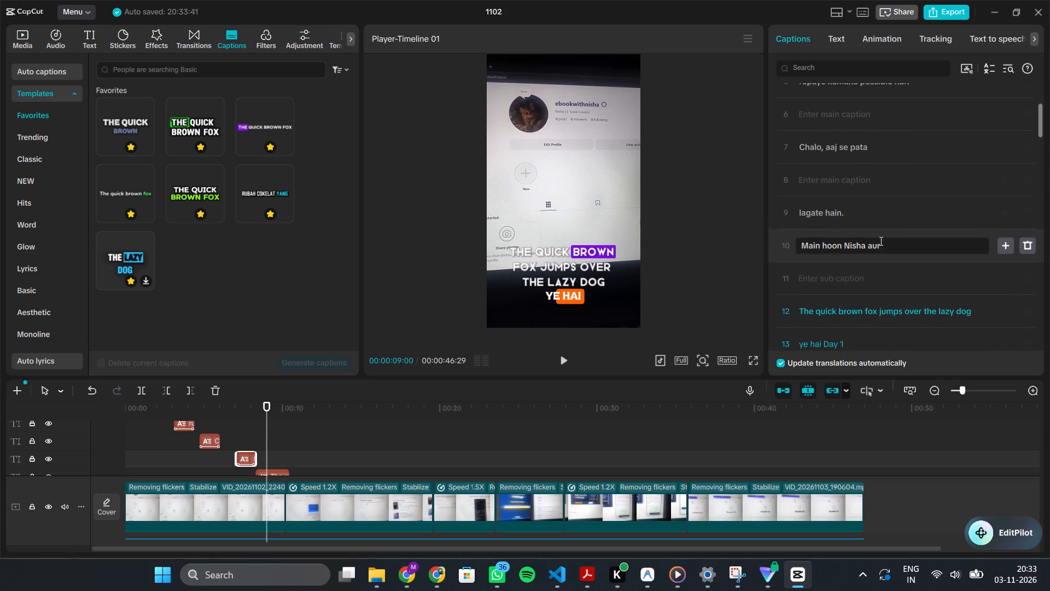
left_click(261, 433)
left_click_drag(261, 433, 262, 433)
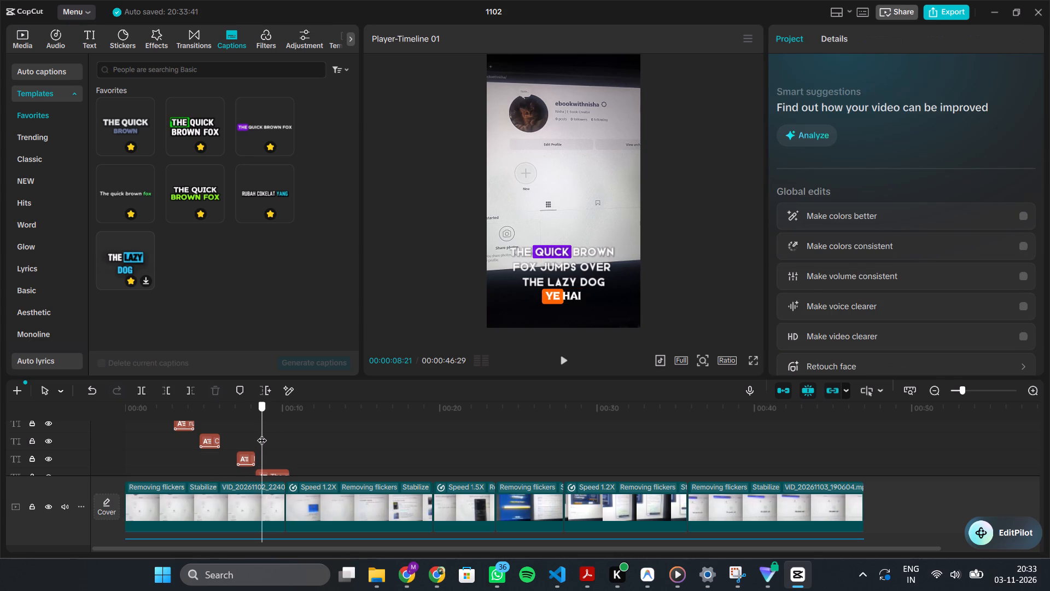
left_click_drag(262, 433, 191, 438)
key("space")
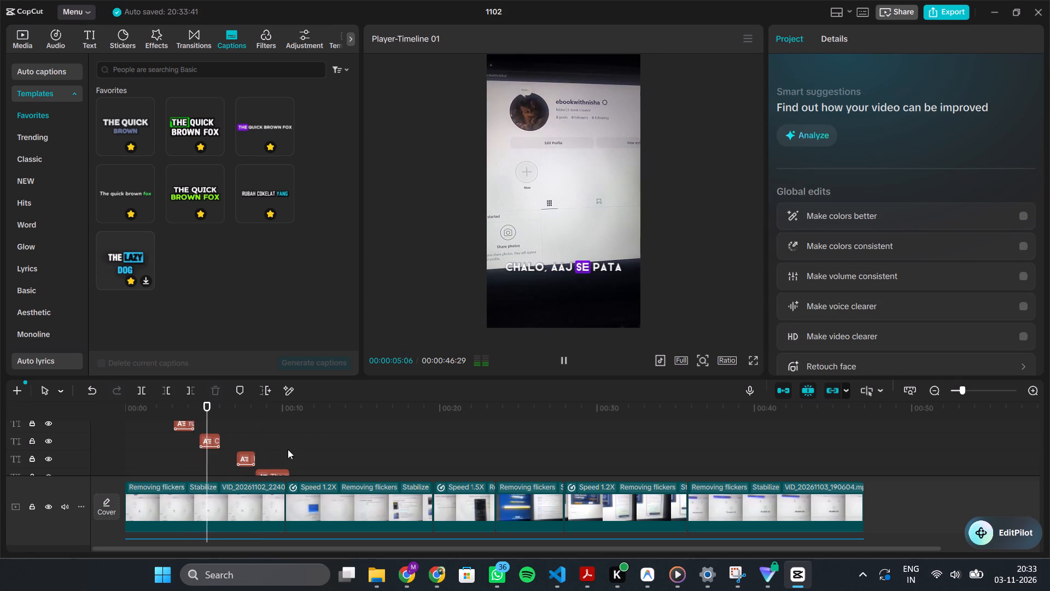
left_click_drag(350, 427, 267, 460)
left_click(243, 457)
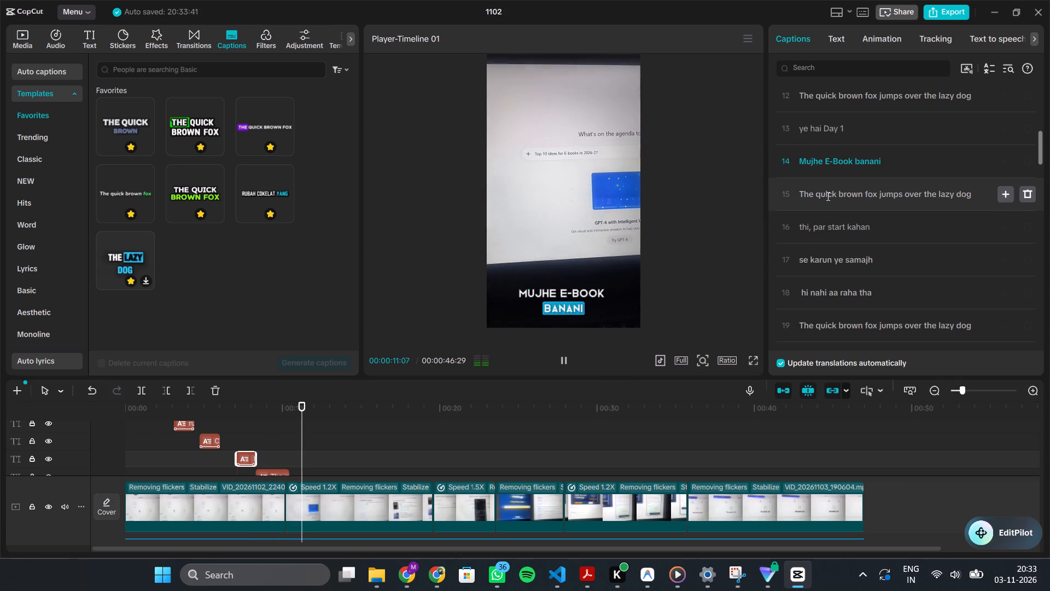
key("space")
Cut the text "ye hai Day 1" from its old caption and replace the placeholder text of the purple caption above it with it.
scroll(827, 196, "up", 4)
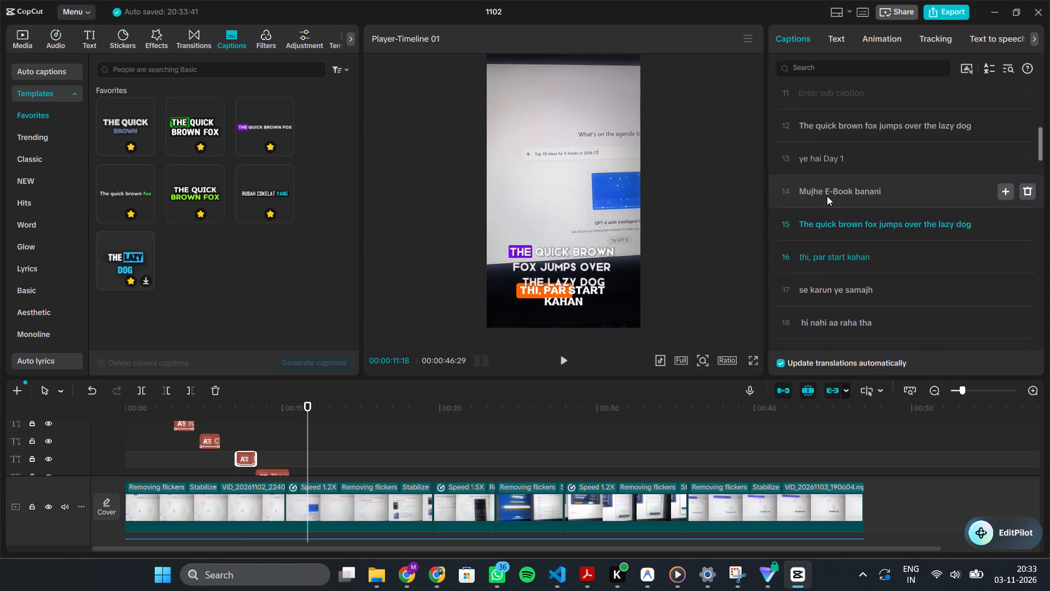
left_click(824, 156)
key("ctrl+a")
key("ctrl+x")
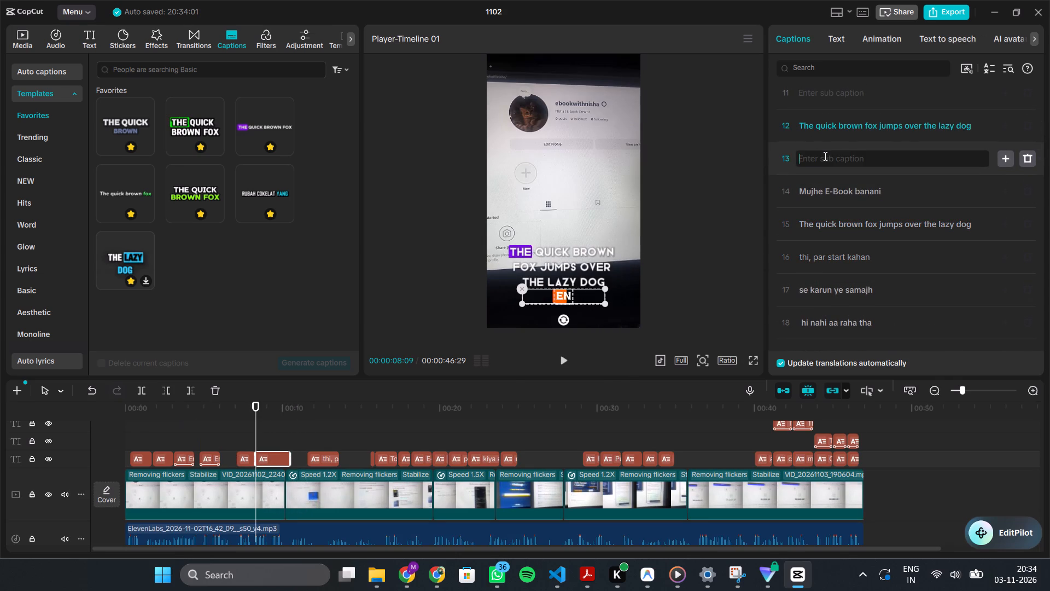
left_click(814, 121)
key("ctrl+a")
key("ctrl+v")
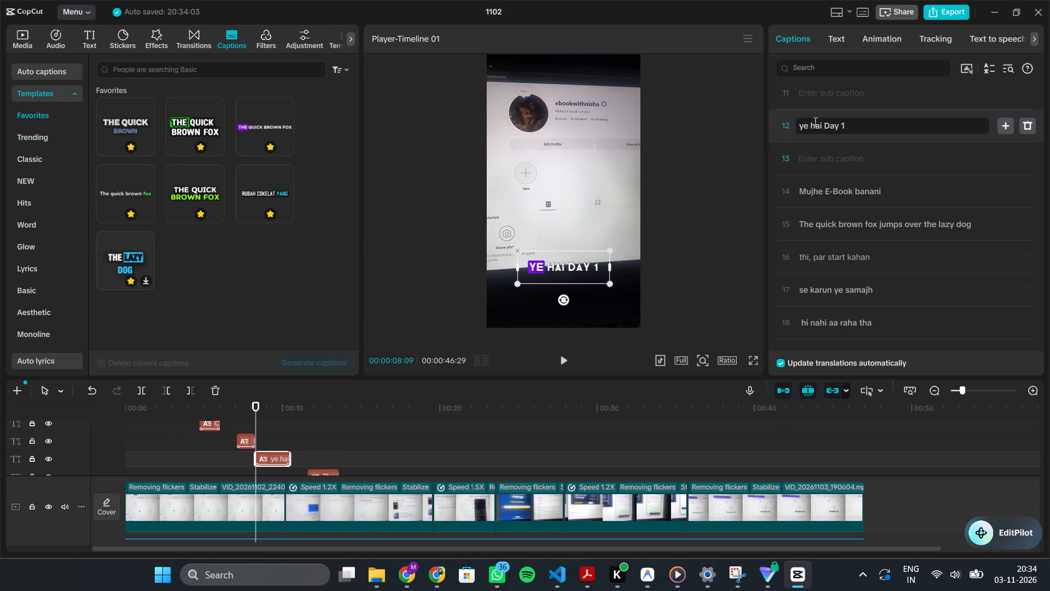
Move the text "thi, par start kahan" from its old caption into the purple caption above it, replacing the placeholder text.
scroll(814, 121, "down", 3)
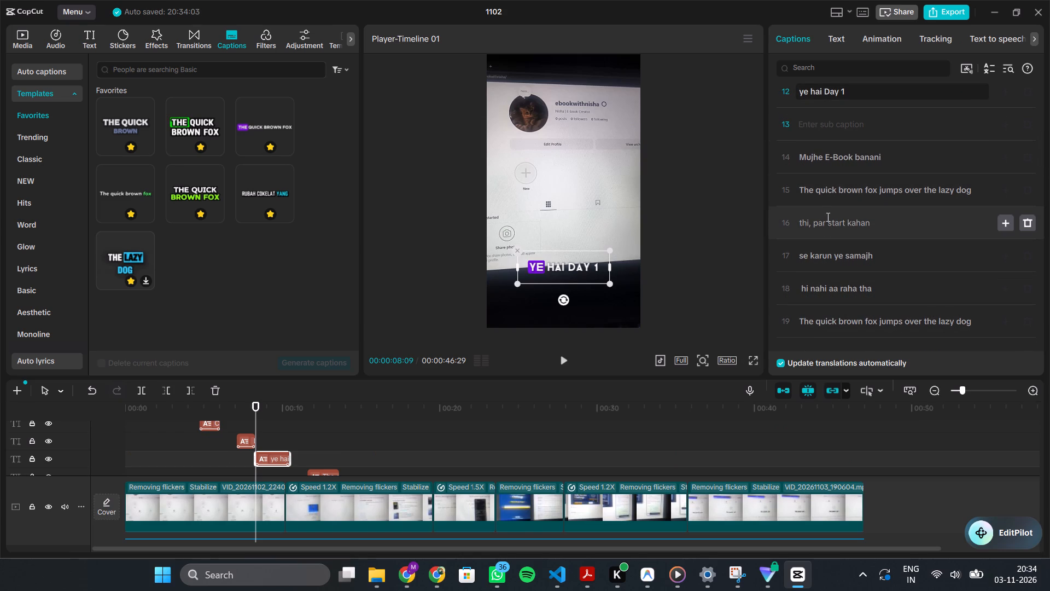
left_click(827, 218)
key("ctrl+a")
key("ctrl+x")
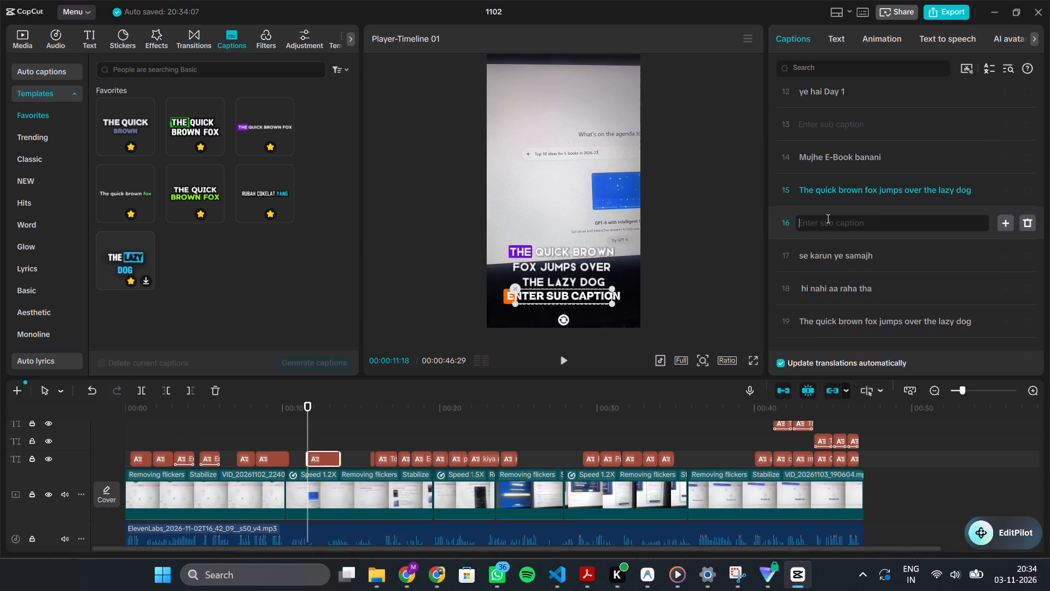
left_click(822, 190)
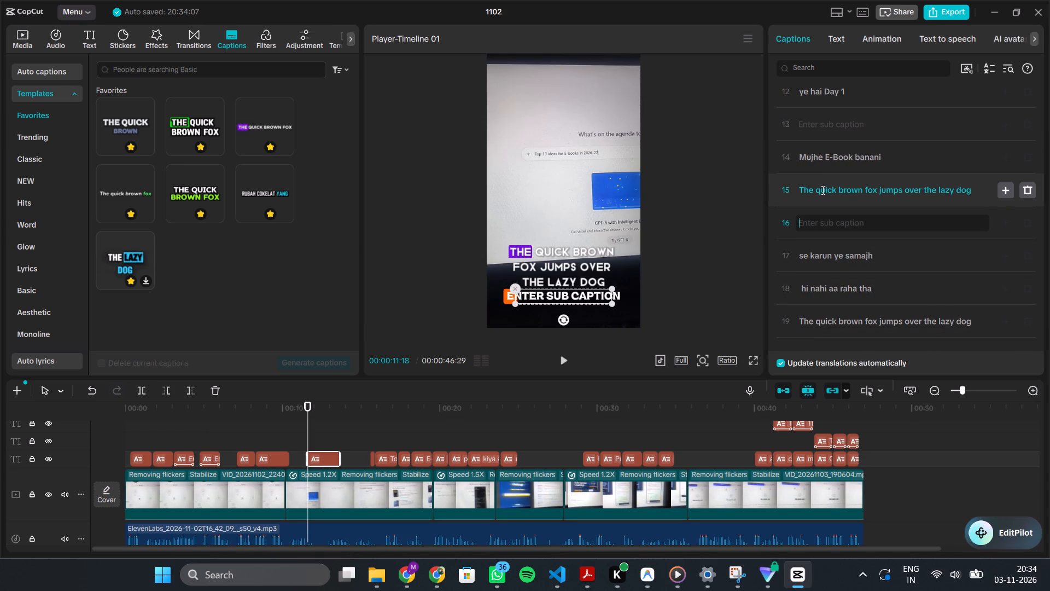
key("ctrl+a")
key("ctrl+v")
Move the text "tha." from its old caption into the purple caption above it, replacing the placeholder text.
scroll(822, 190, "down", 6)
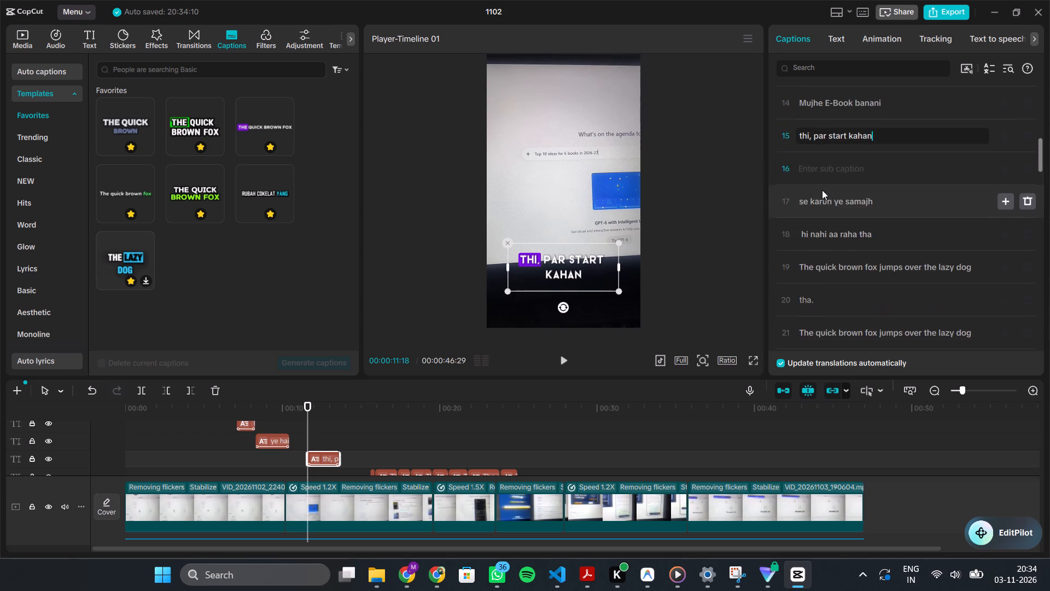
scroll(822, 190, "down", 2)
left_click(810, 246)
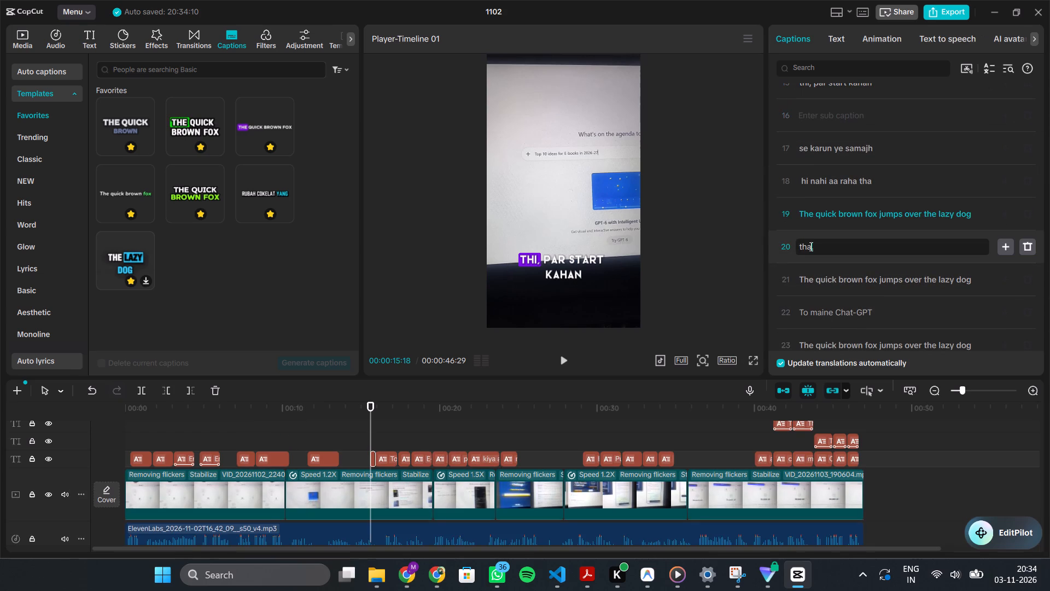
key("ctrl+a")
key("ctrl+x")
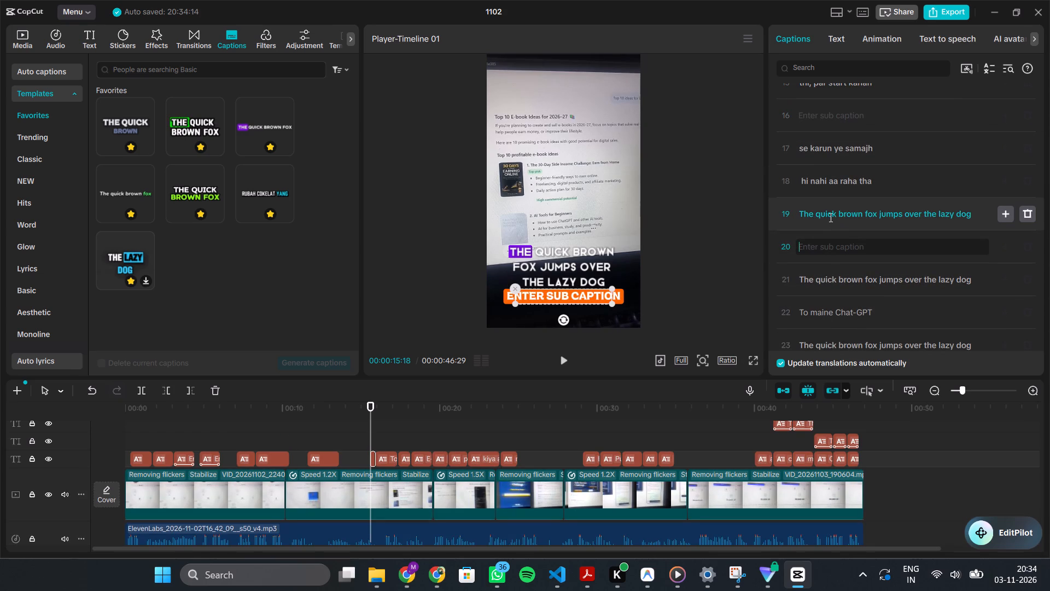
left_click(831, 216)
key("ctrl+a")
key("ctrl+v")
Move the text "To maine Chat-GPT" from its old caption into the purple caption above it, replacing the placeholder text.
scroll(831, 216, "down", 3)
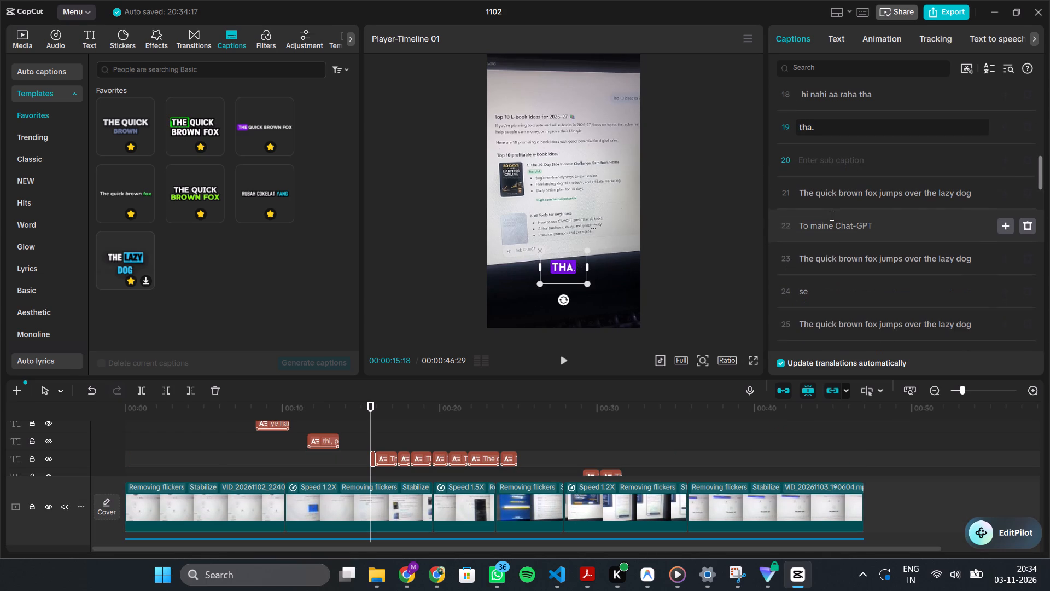
left_click(831, 221)
key("ctrl+a")
key("ctrl+x")
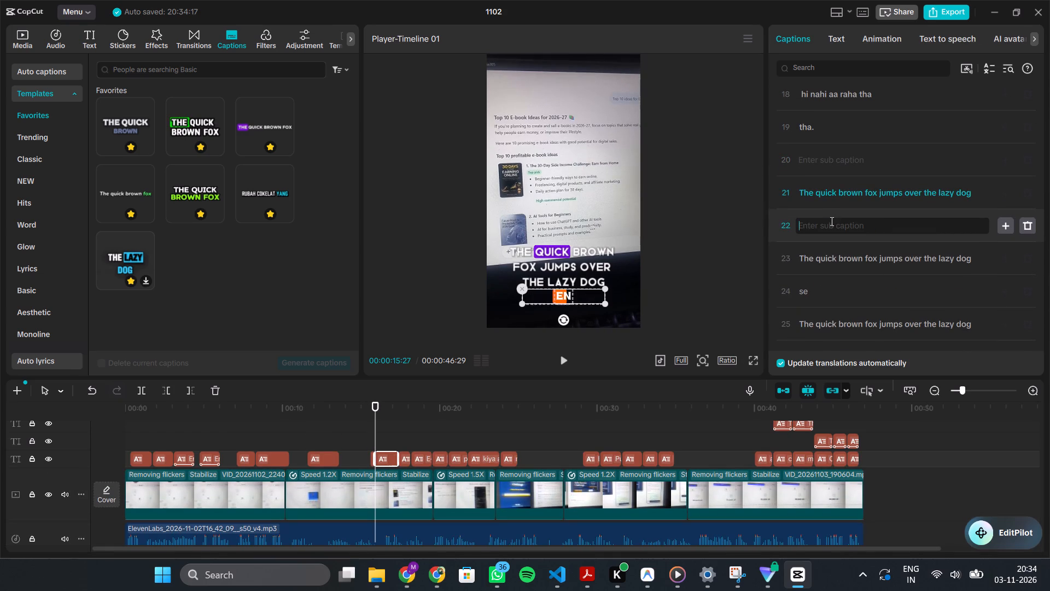
left_click(836, 194)
key("ctrl+a")
key("ctrl+v")
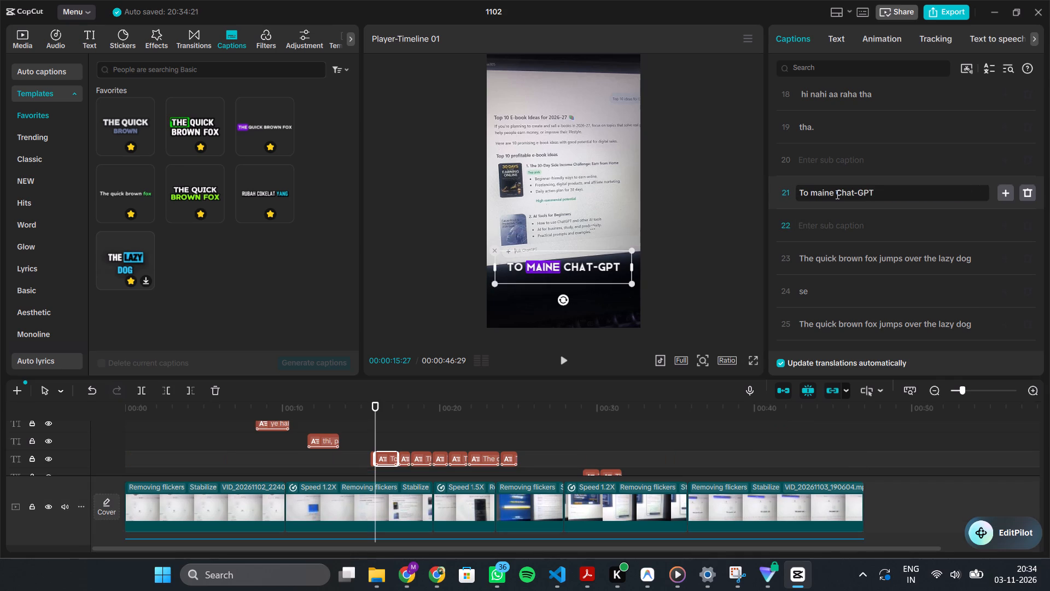
Move the text "se" from its old caption into the purple caption above it, replacing the placeholder text.
left_click(801, 293)
key("ctrl+a")
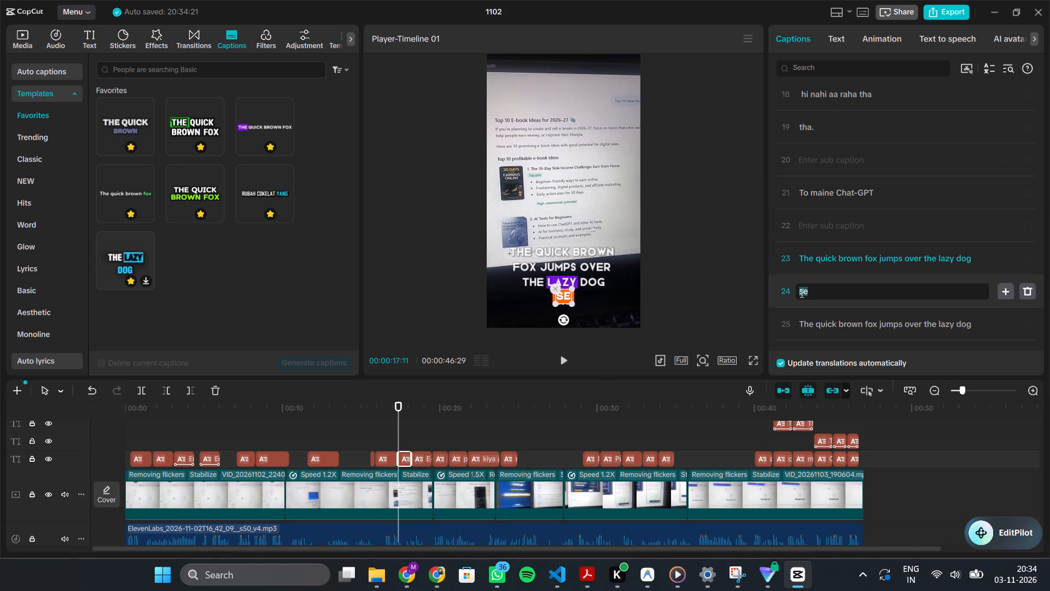
key("ctrl+x")
left_click(830, 262)
key("ctrl+a")
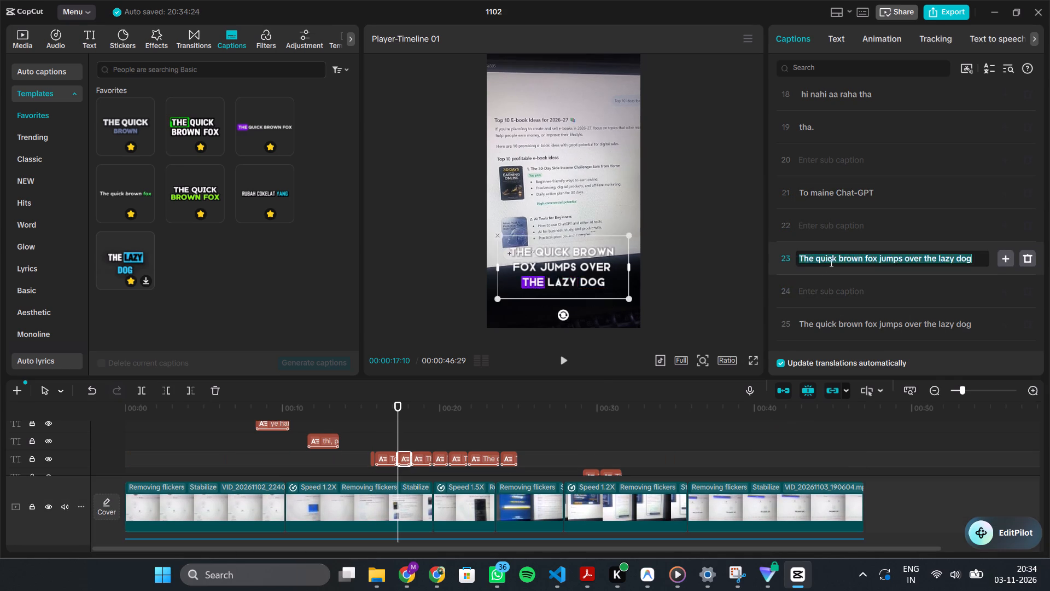
key("ctrl+v")
scroll(830, 262, "down", 5)
left_click(830, 263)
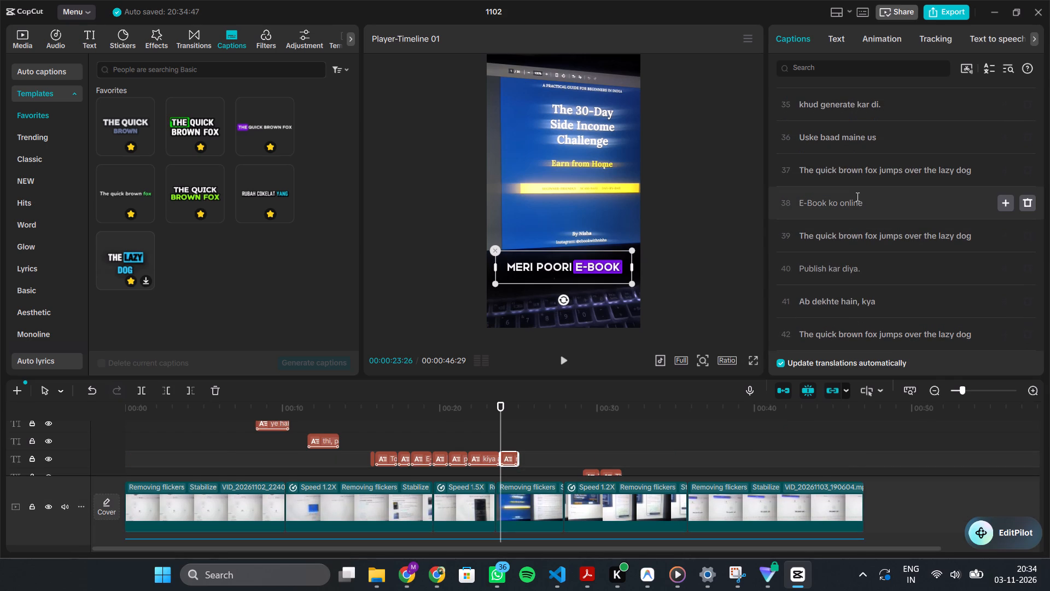
left_click(855, 200)
key("ctrl+a")
key("ctrl+x")
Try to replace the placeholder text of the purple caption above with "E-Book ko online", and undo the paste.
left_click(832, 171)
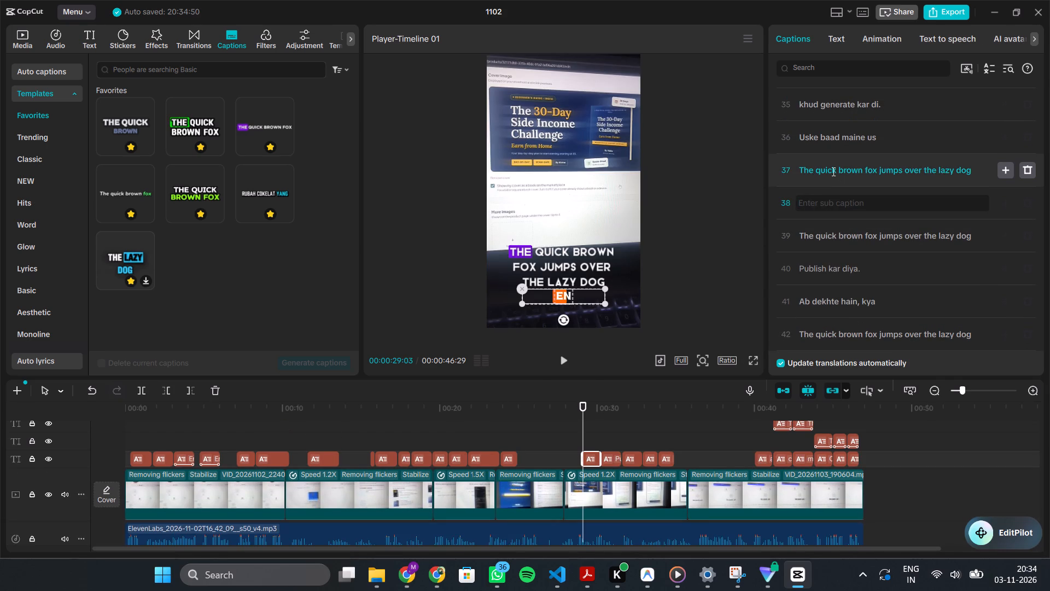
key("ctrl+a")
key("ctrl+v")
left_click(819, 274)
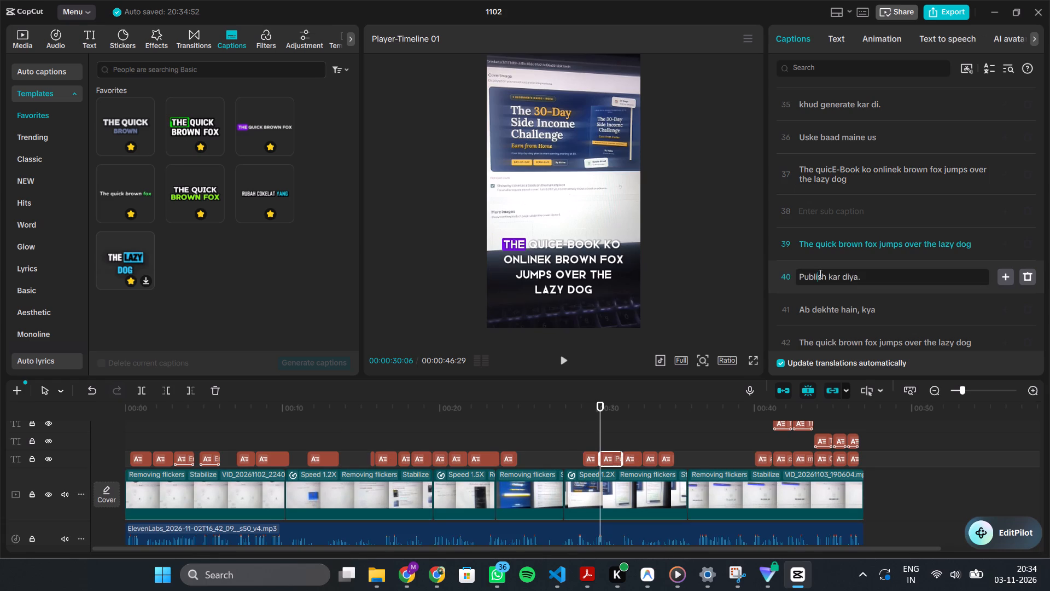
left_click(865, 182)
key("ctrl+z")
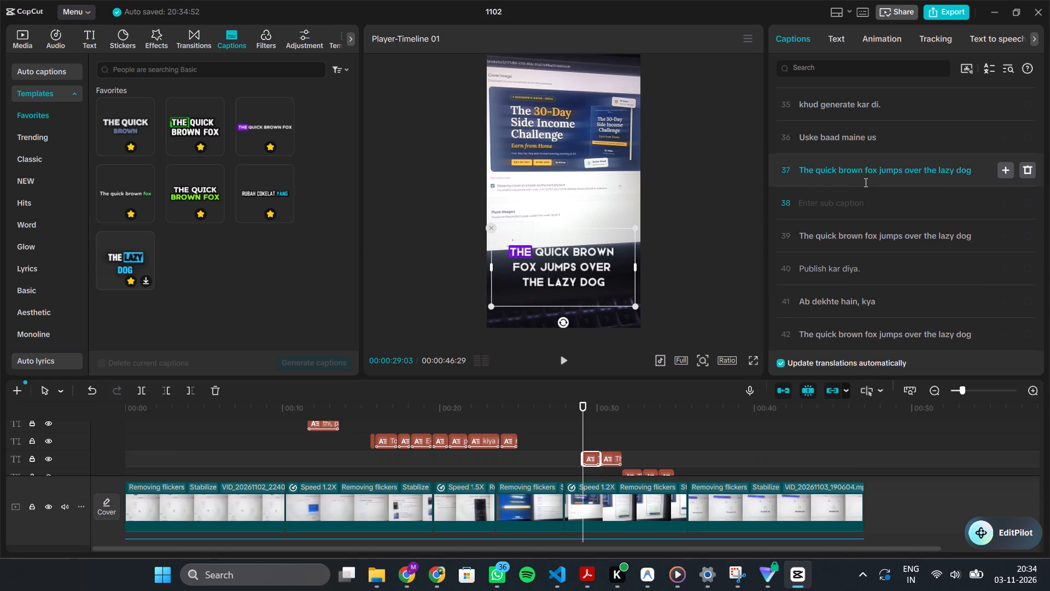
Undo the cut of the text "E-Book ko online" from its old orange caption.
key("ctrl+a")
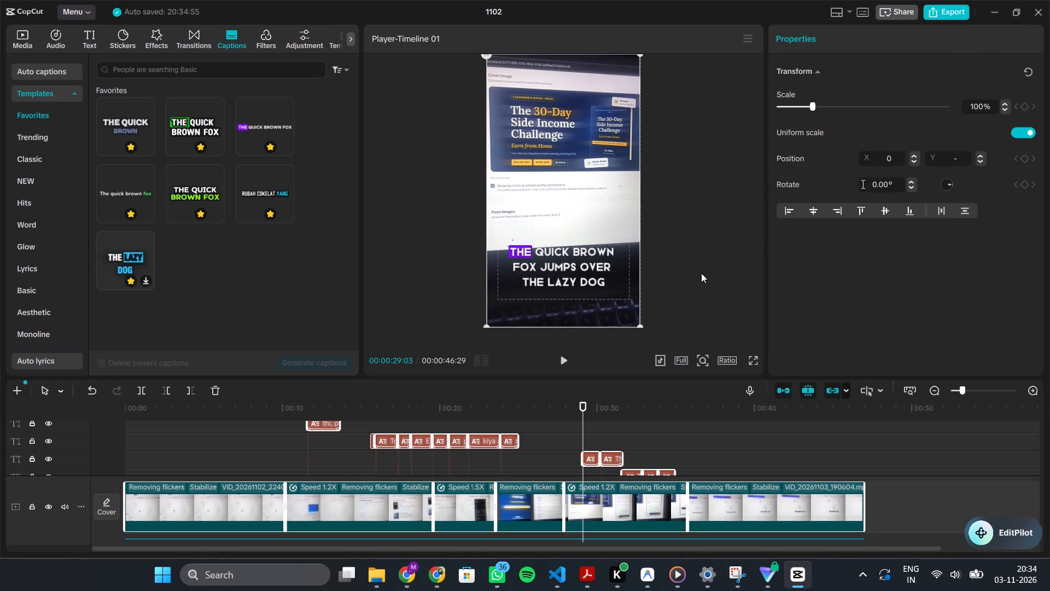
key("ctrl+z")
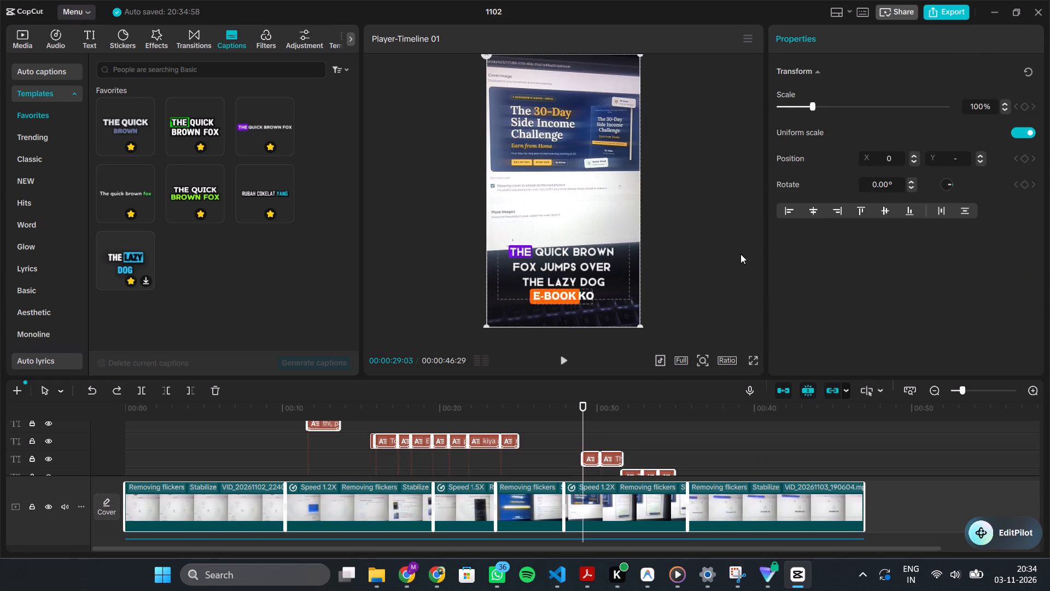
Move the text "E-Book ko online" from its old orange caption into the purple caption above it, replacing the placeholder text.
left_click(590, 464)
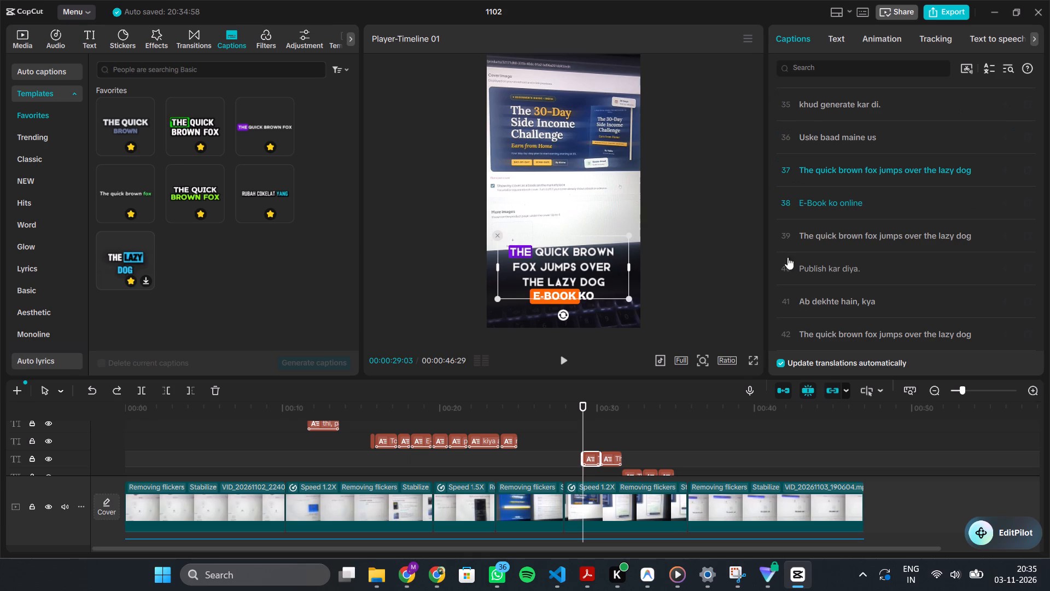
left_click(837, 201)
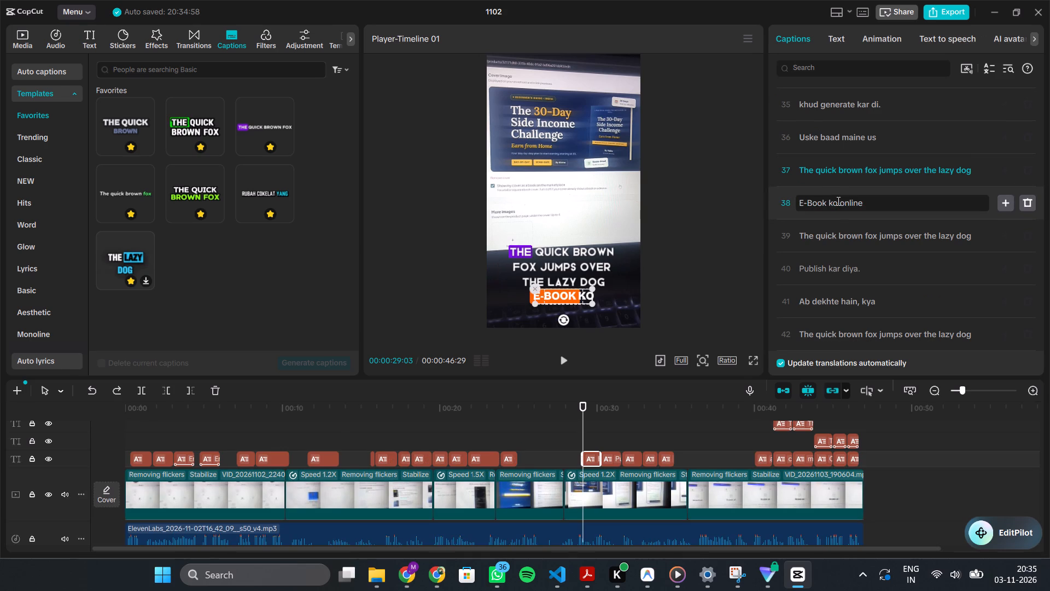
key("ctrl+a")
key("ctrl+x")
left_click(812, 173)
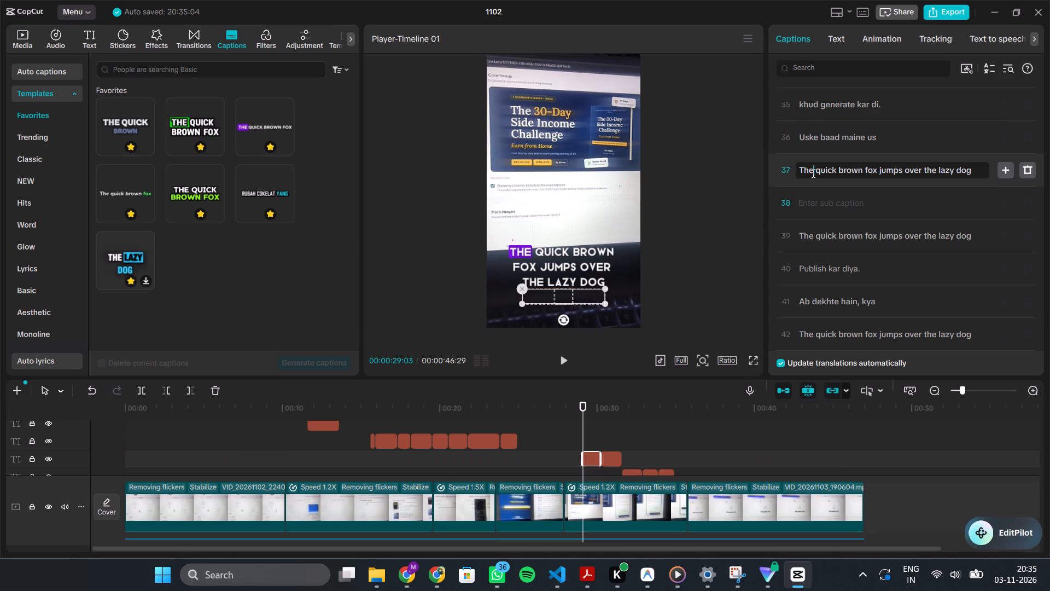
key("ctrl+a")
key("ctrl+v")
Move the text "Publish kar diya." from its old caption into the purple caption above it, replacing the placeholder text.
scroll(812, 173, "down", 3)
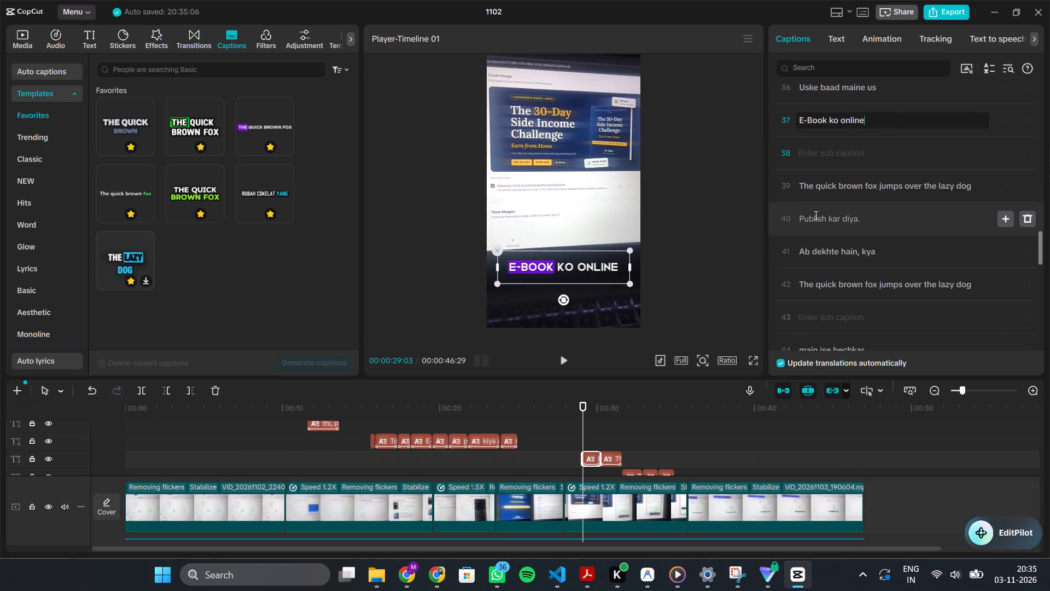
left_click(815, 216)
key("ctrl+a")
key("ctrl+x")
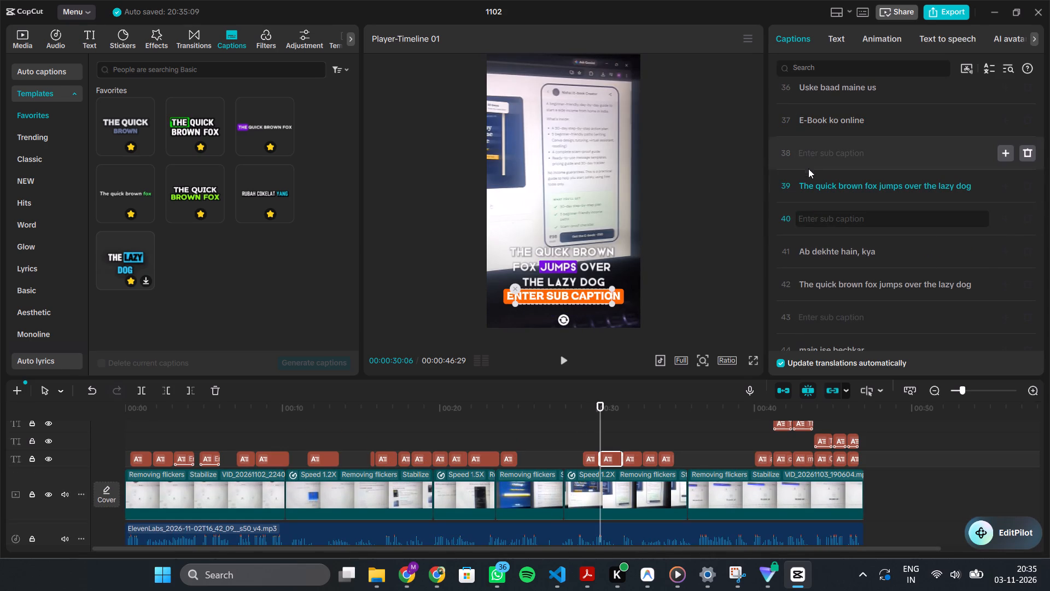
left_click(810, 182)
key("ctrl+a")
key("ctrl+v")
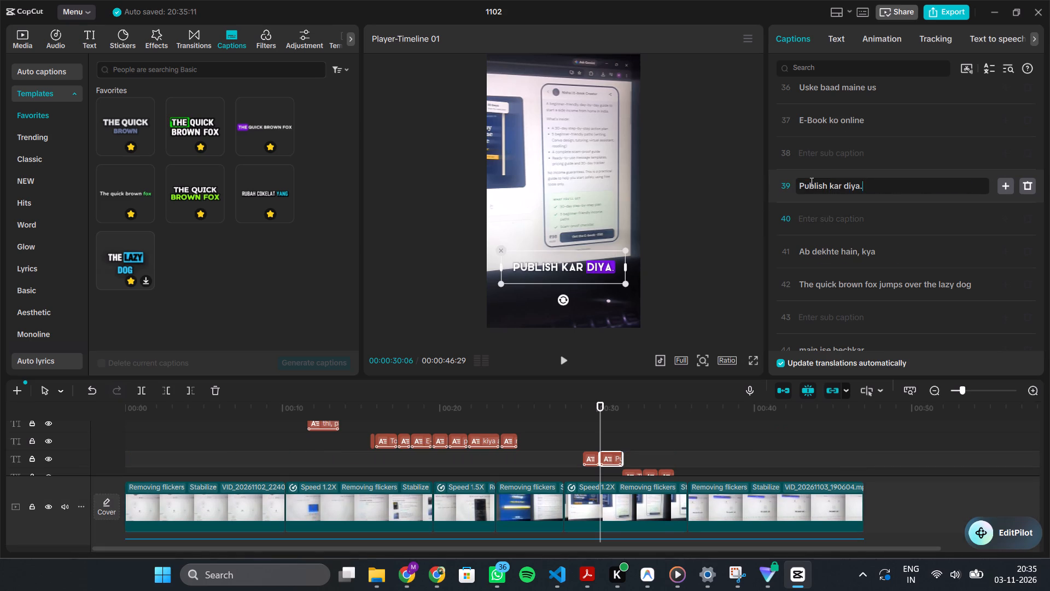
Move the text "Ab dekhte hain, kya" from its caption into the overlapping purple caption listed below it, replacing the placeholder text.
scroll(810, 182, "down", 4)
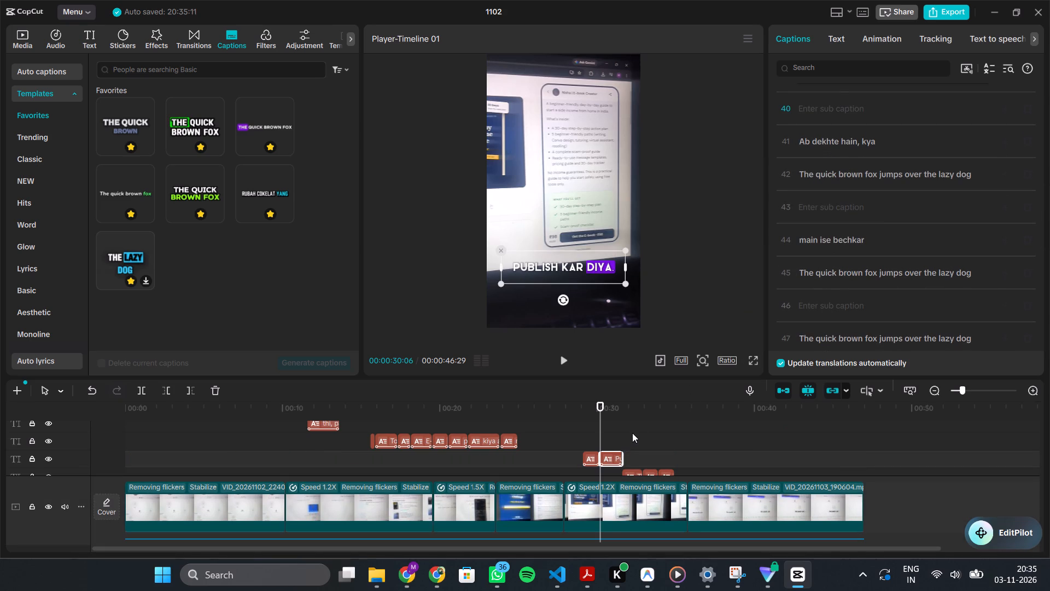
key("space")
key("space")
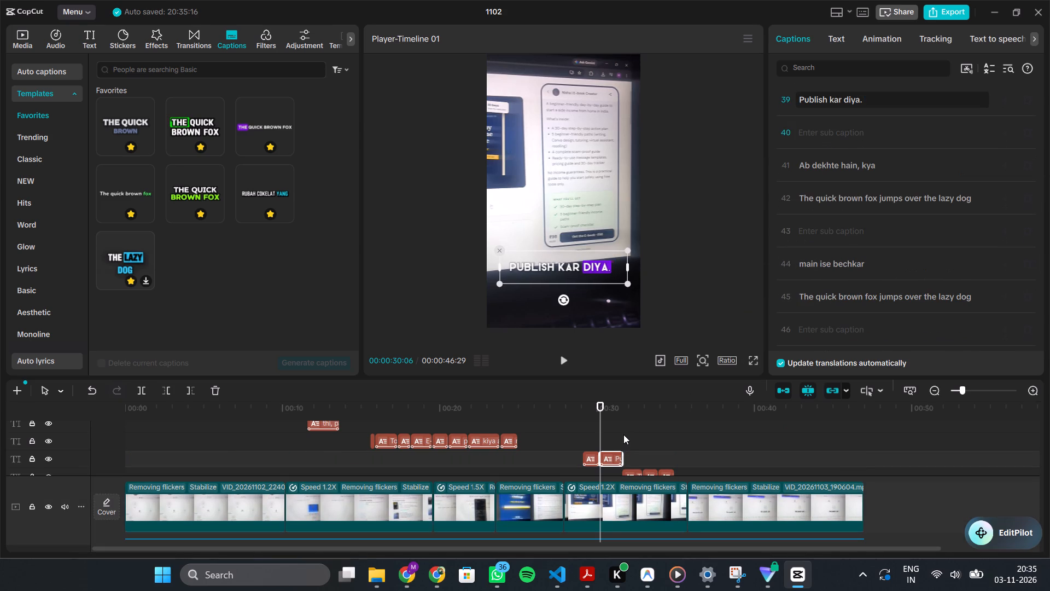
left_click(565, 364)
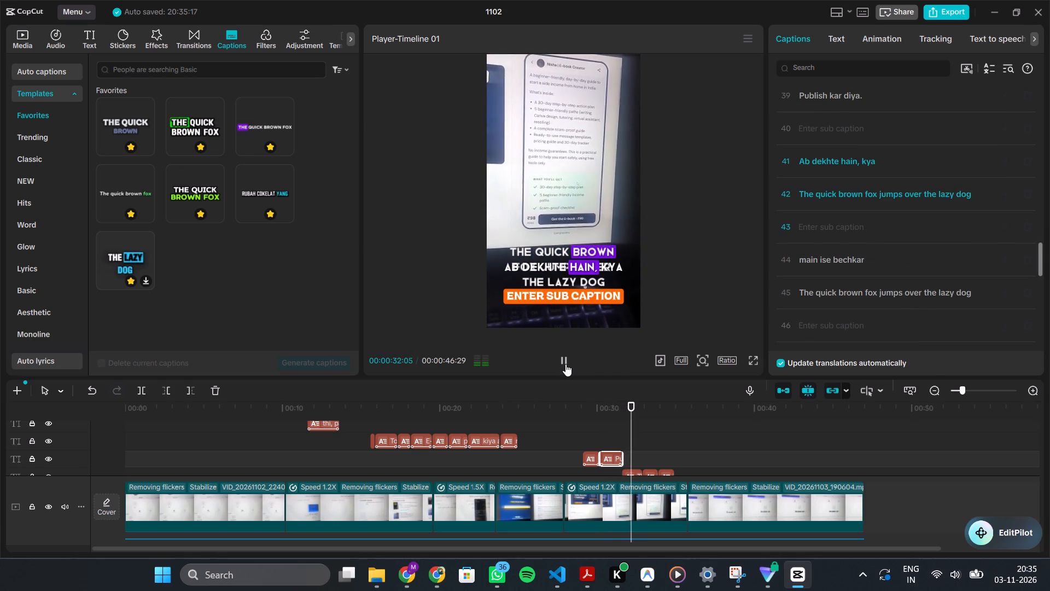
left_click(565, 364)
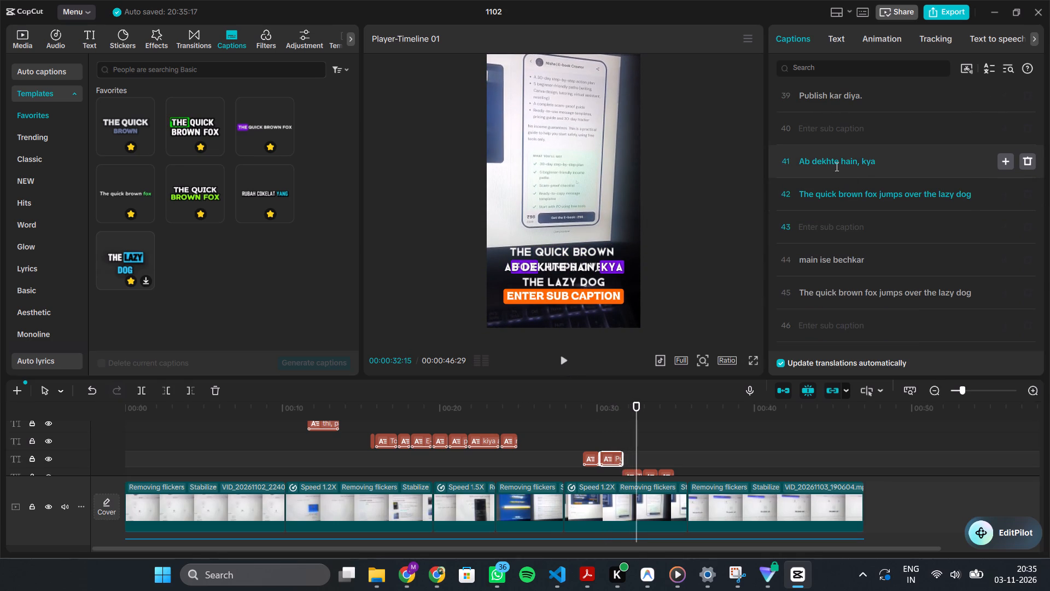
left_click(835, 166)
key("ctrl+a")
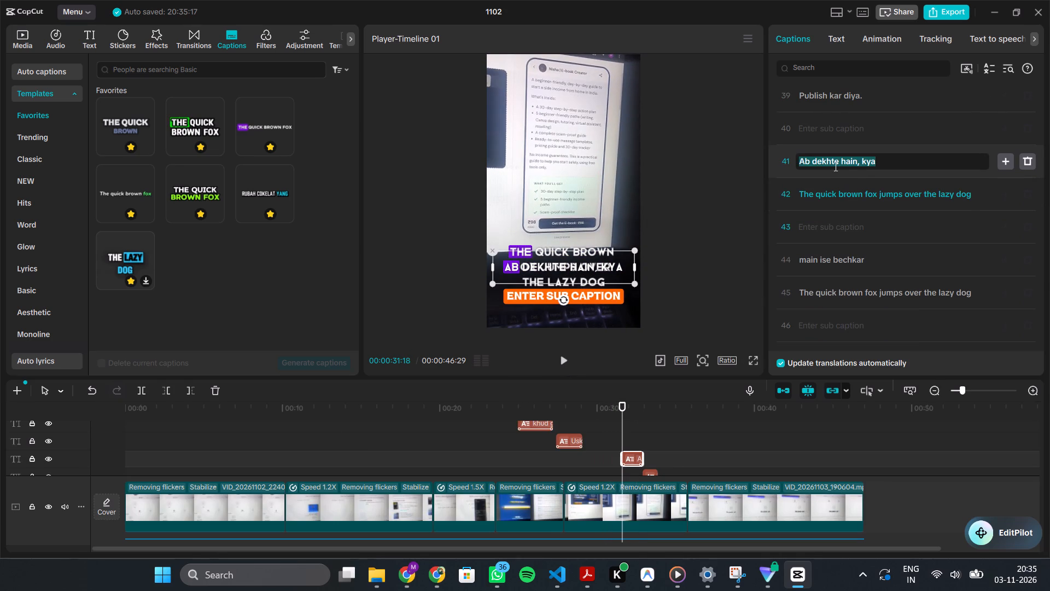
key("ctrl+x")
left_click(821, 192)
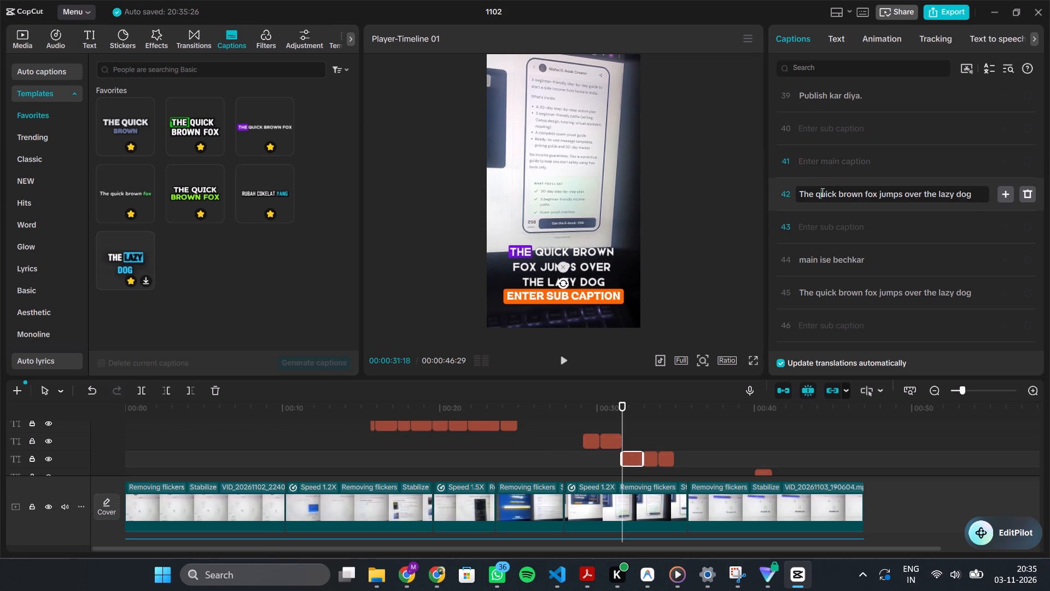
key("ctrl+a")
key("ctrl+v")
key("space")
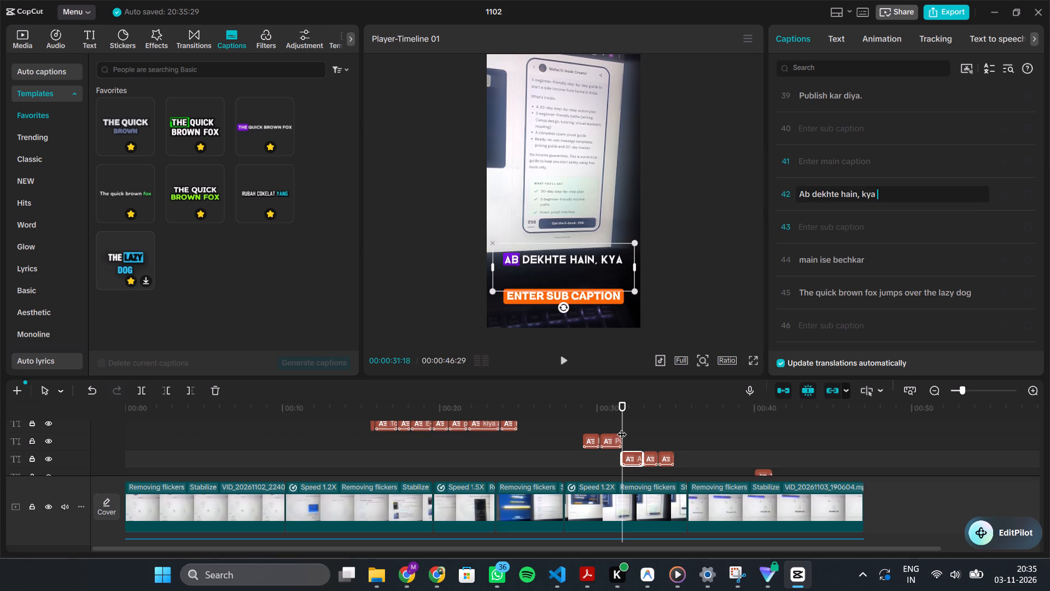
Play back the video from the "Ab dekhte hain, kya" caption onward to review the captions against the voiceover.
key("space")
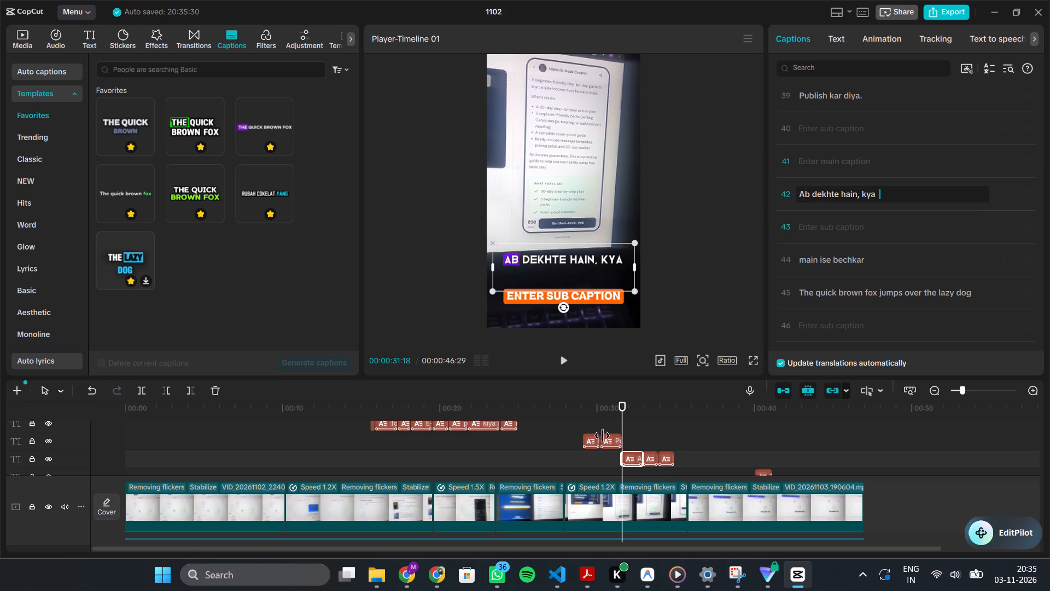
left_click(606, 429)
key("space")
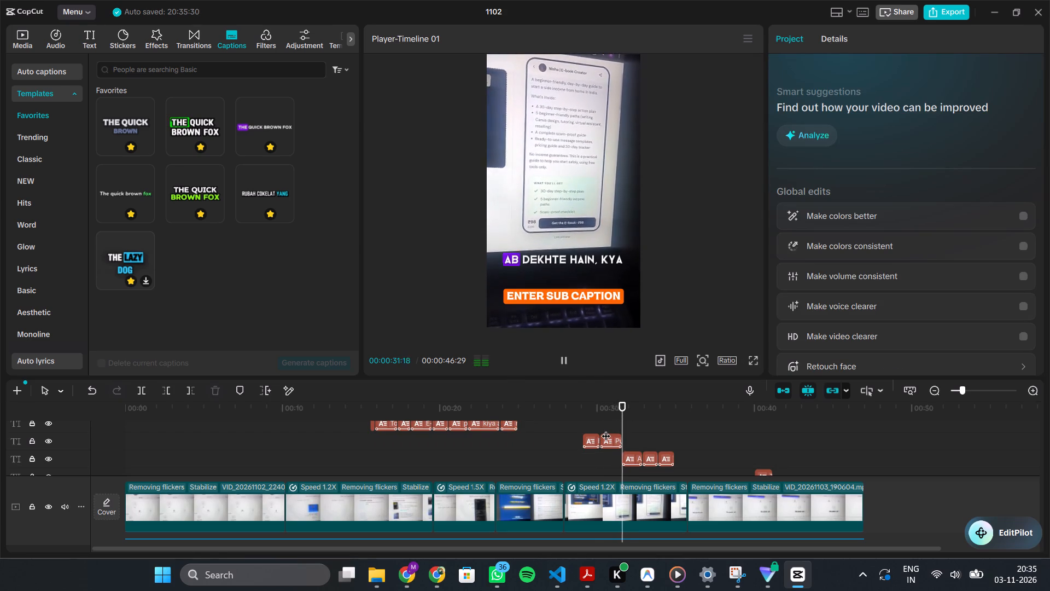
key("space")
left_click(636, 455)
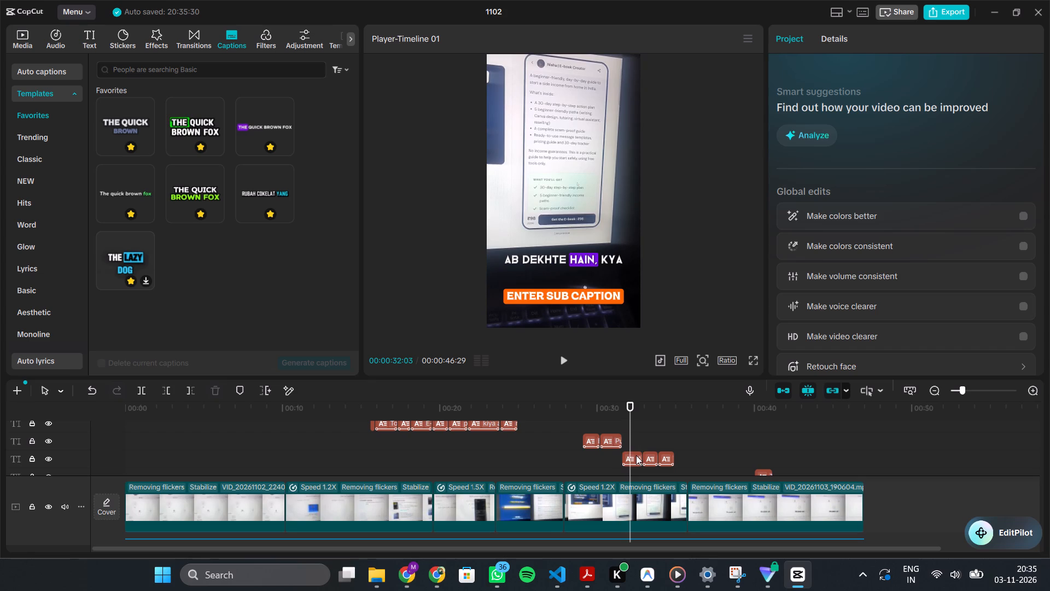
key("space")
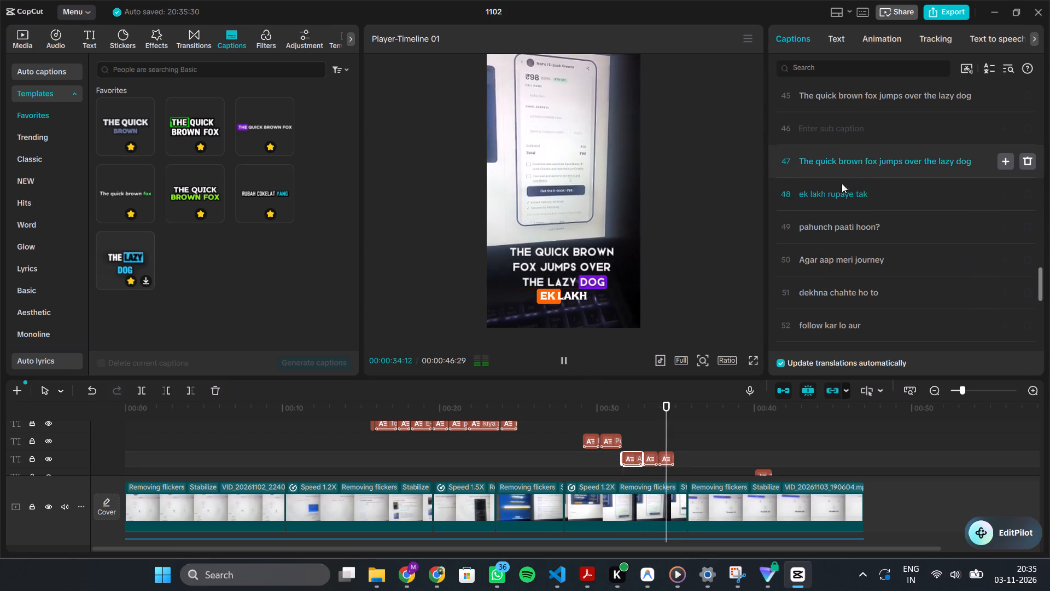
left_click_drag(686, 436, 676, 437)
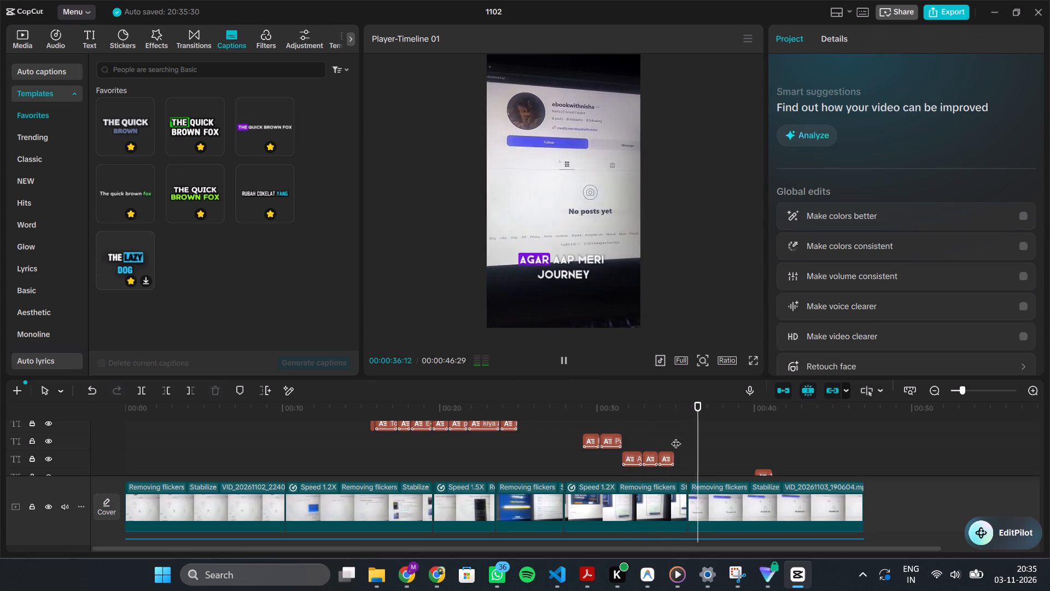
left_click_drag(676, 437, 662, 439)
scroll(662, 439, "up", 1)
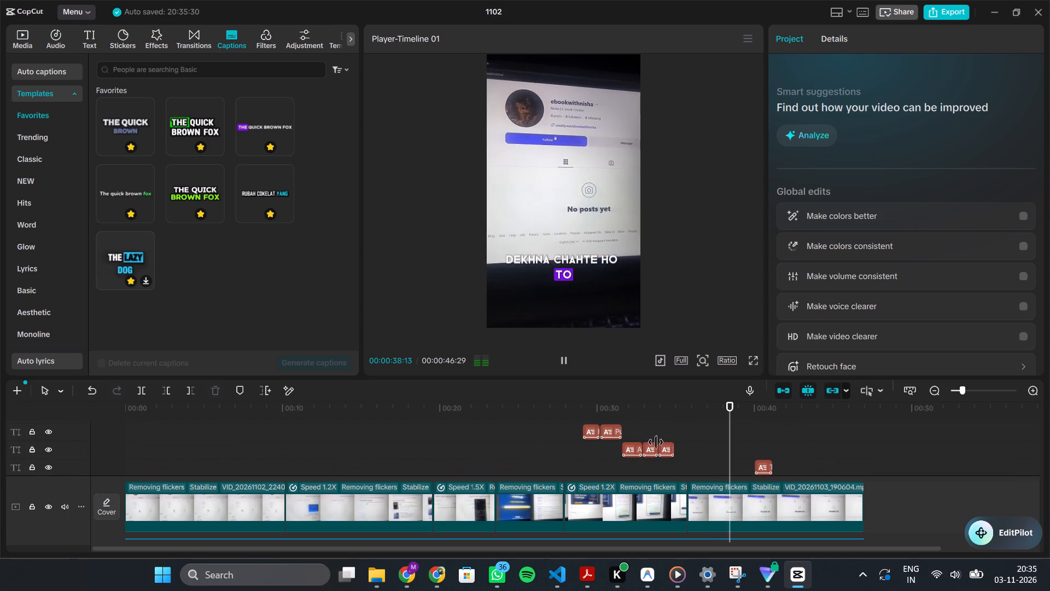
Move the text "main ise bechkar" from its caption into the overlapping purple caption listed below it, replacing the placeholder text.
left_click(638, 439)
left_click_drag(638, 439, 645, 442)
left_click(649, 445)
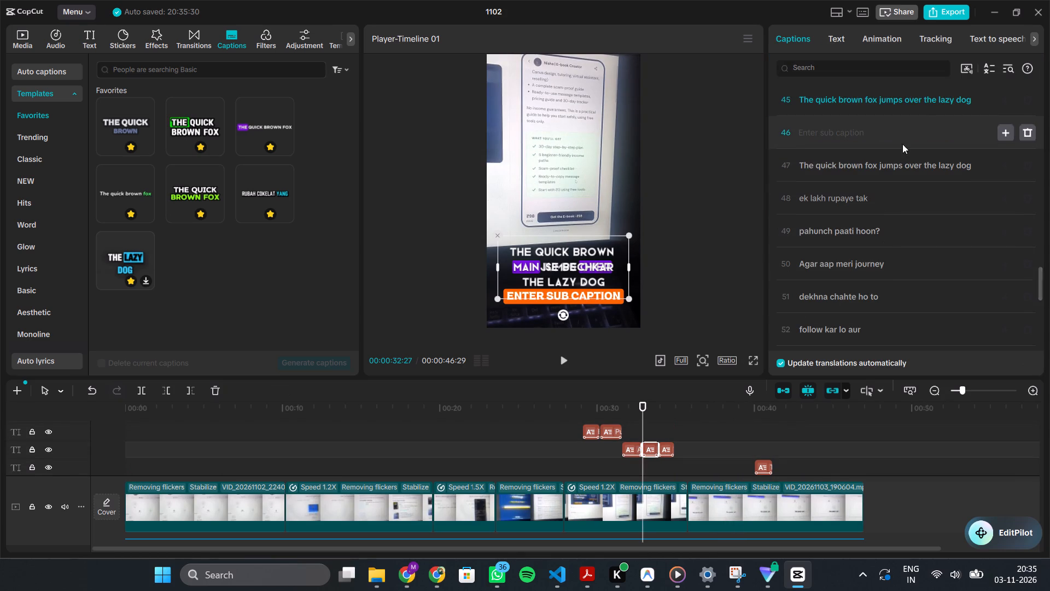
scroll(902, 144, "up", 3)
left_click(855, 111)
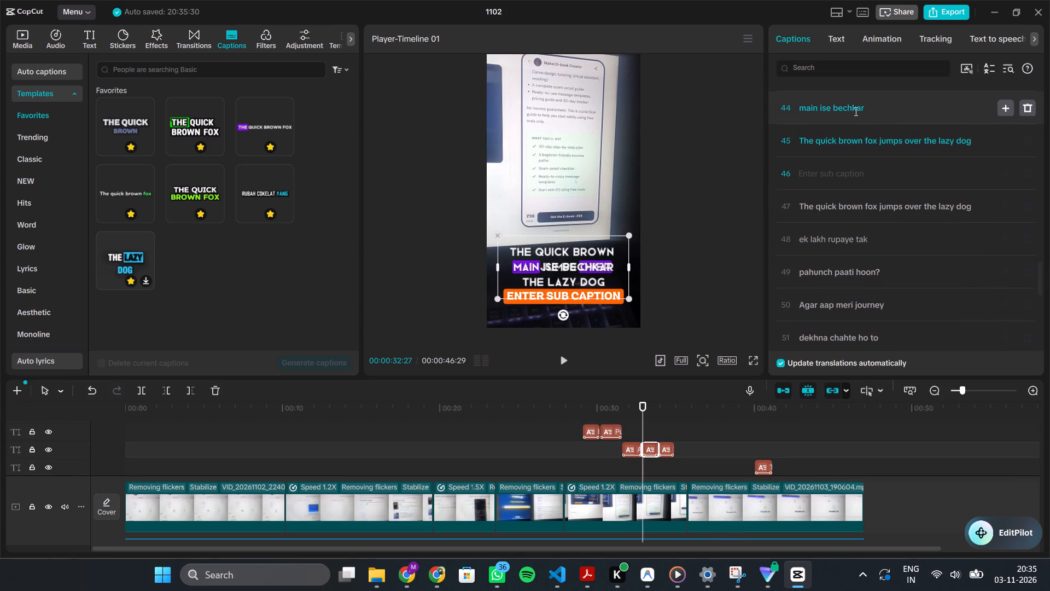
key("ctrl+a")
key("ctrl+x")
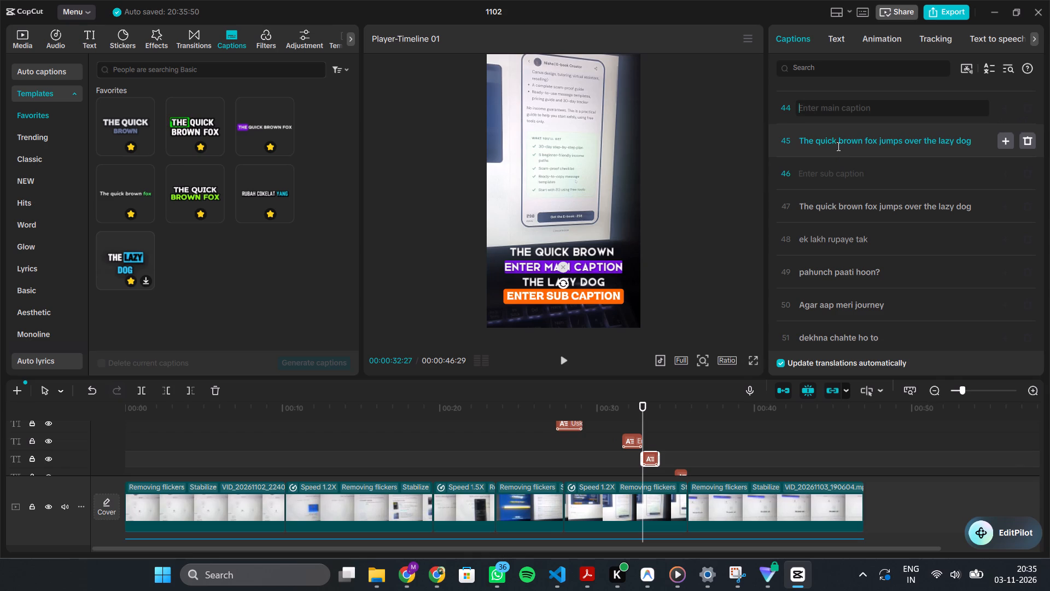
left_click(837, 143)
key("ctrl+a")
key("ctrl+v")
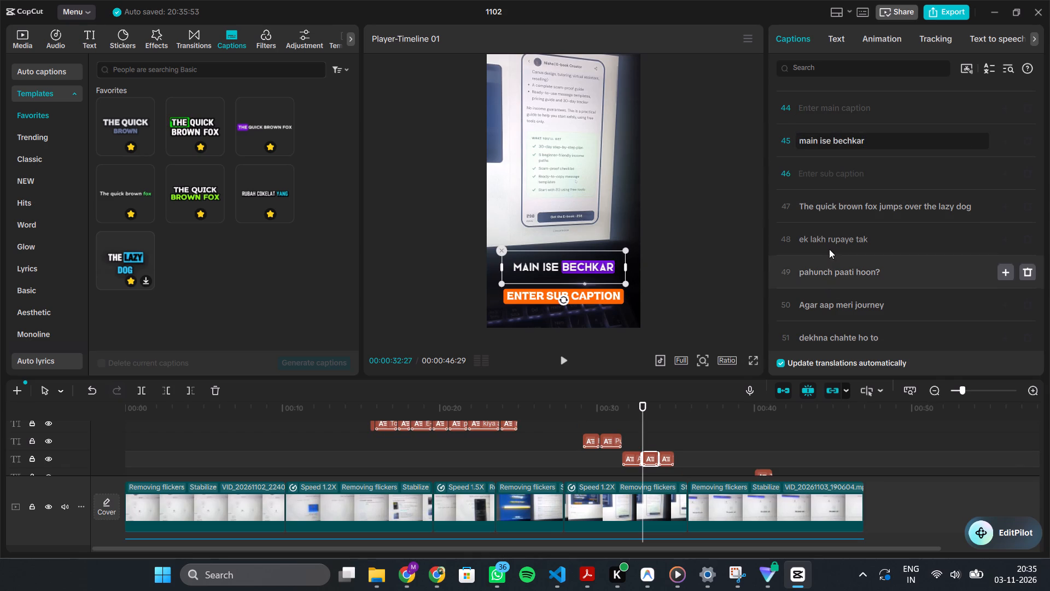
Move the text "ek lakh rupaye tak" from its old orange caption into the purple caption above it, replacing the placeholder text.
left_click(828, 241)
key("ctrl+a")
key("ctrl+x")
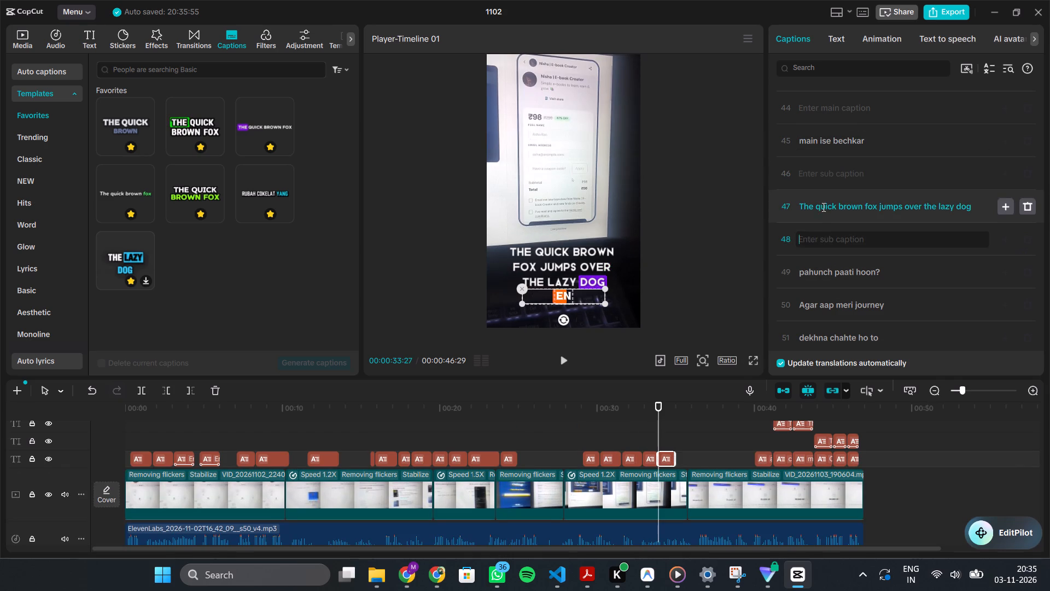
left_click(822, 206)
key("ctrl+a")
key("ctrl+v")
Move the text "agar E-Book kharidna" from its old orange caption into the purple caption above it, replacing the placeholder text.
scroll(822, 206, "down", 6)
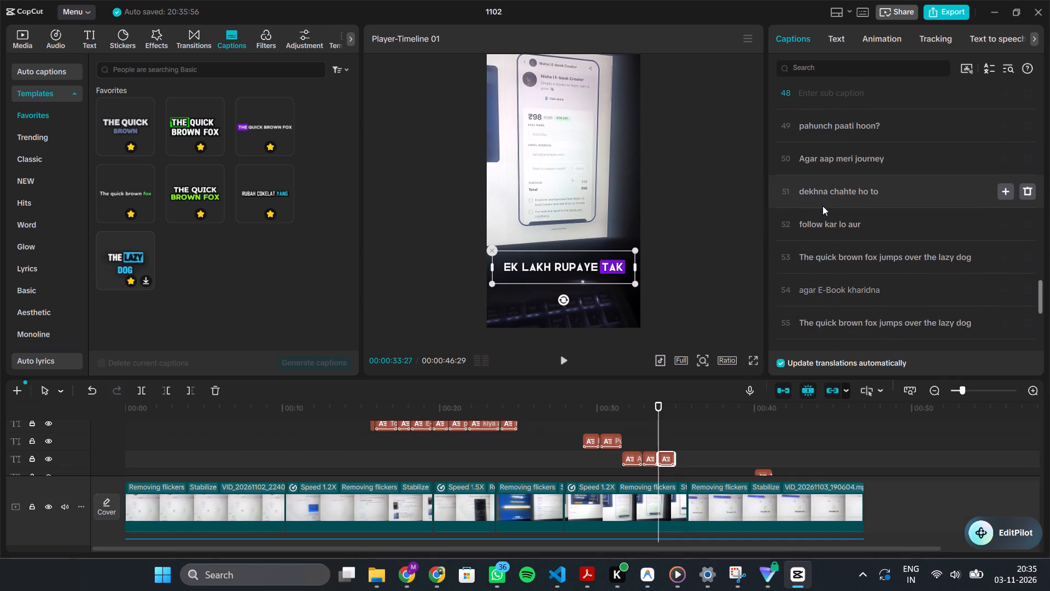
left_click(833, 291)
key("ctrl+a")
key("ctrl+x")
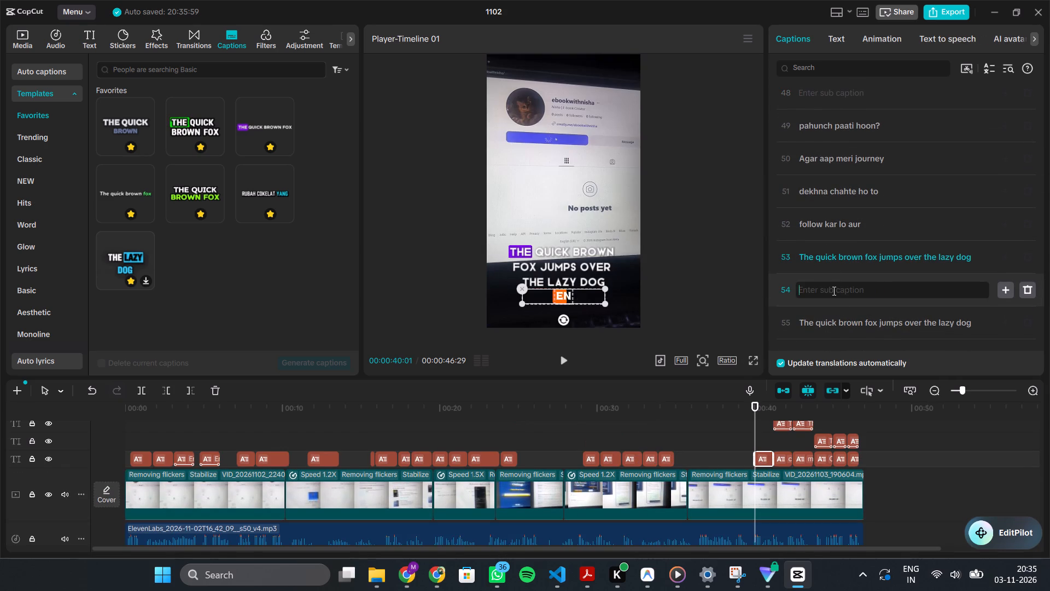
left_click(835, 259)
key("ctrl+a")
key("ctrl+v")
Move the text "chahte ho to link" from its old orange caption into the purple caption above it, replacing the placeholder text.
scroll(835, 259, "down", 5)
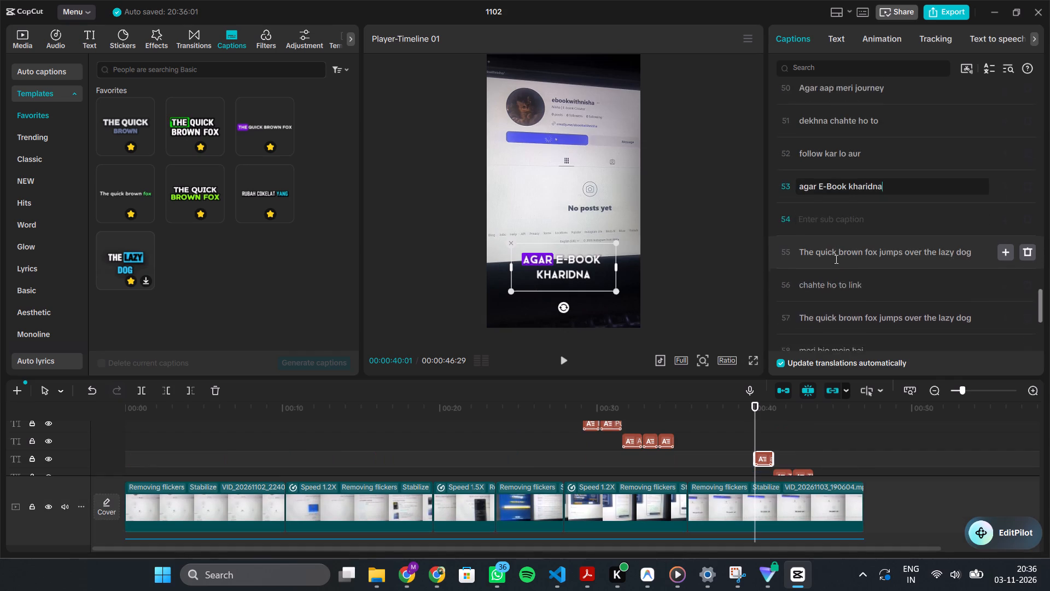
left_click(827, 271)
key("ctrl+a")
key("ctrl+x")
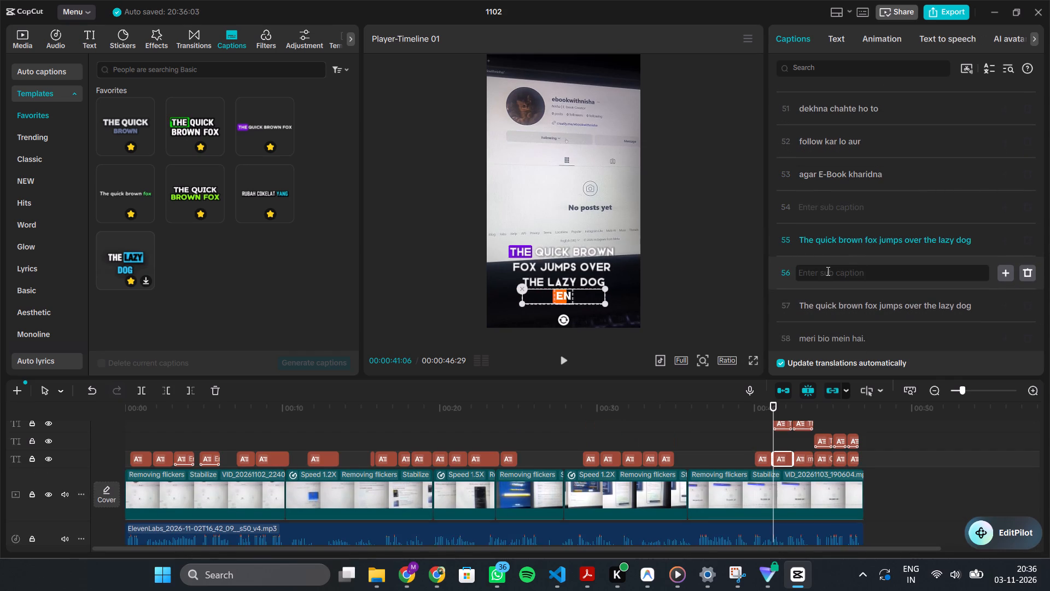
left_click(839, 237)
key("ctrl+a")
key("ctrl+v")
Move the text "meri bio mein hai." from its old orange caption into the purple caption above it, replacing the placeholder text.
scroll(839, 237, "down", 2)
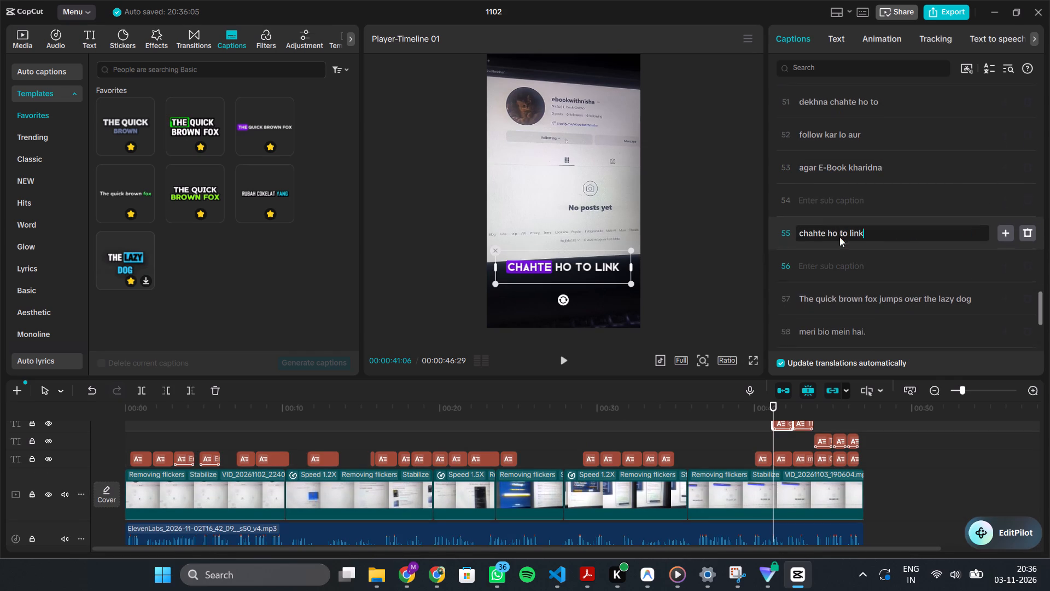
scroll(839, 237, "down", 2)
left_click(826, 282)
key("ctrl+a")
key("ctrl+x")
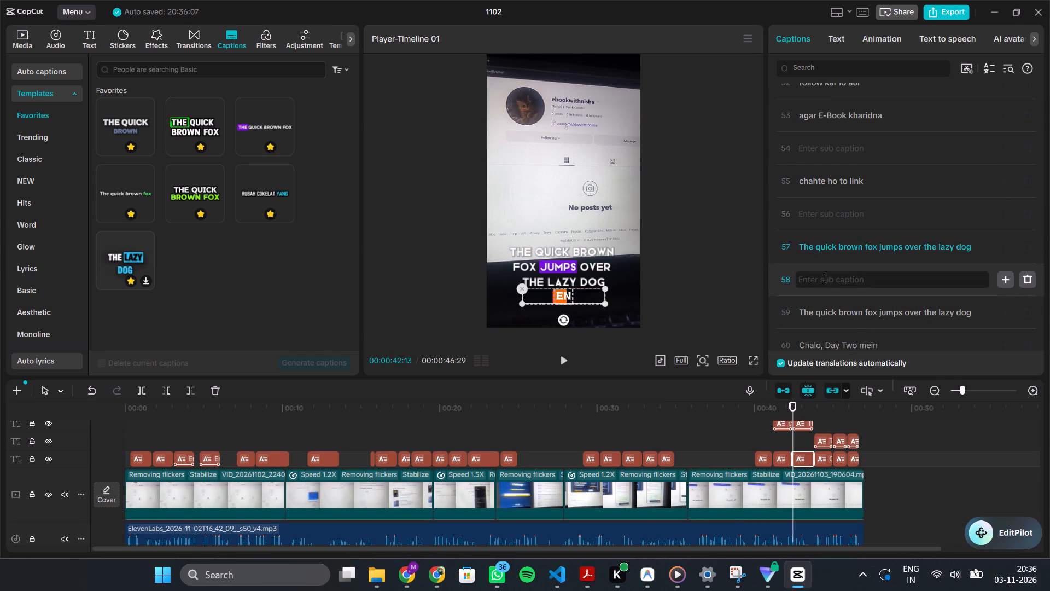
left_click(841, 250)
key("ctrl+a")
key("ctrl+v")
Move the text "Chalo, Day Two mein" from its old orange caption into the purple caption above it, replacing the placeholder text.
scroll(841, 250, "down", 4)
left_click(825, 258)
key("ctrl+a")
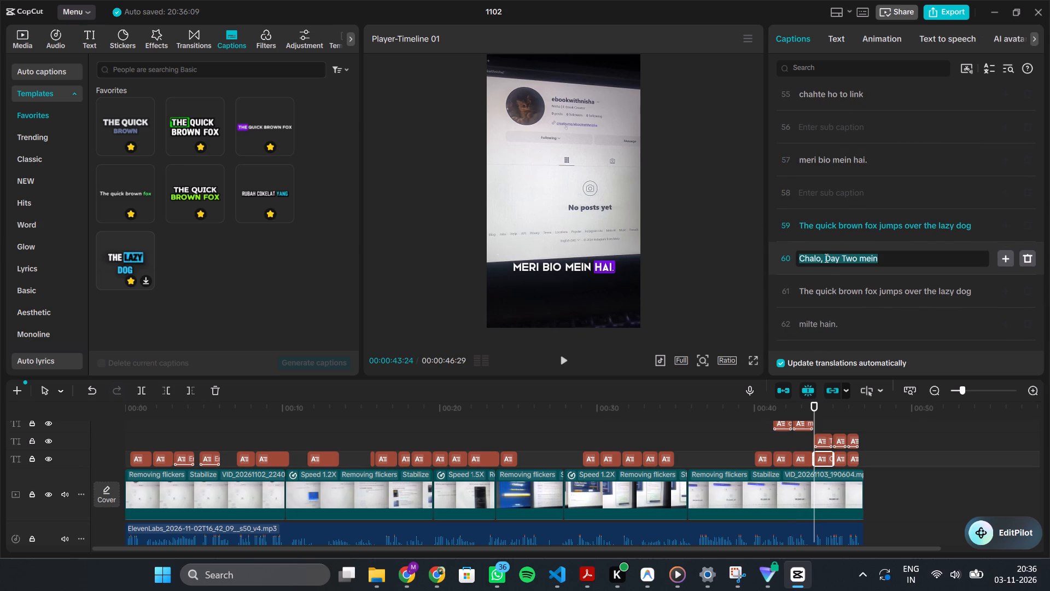
key("ctrl+c")
key("ctrl+x")
left_click(808, 221)
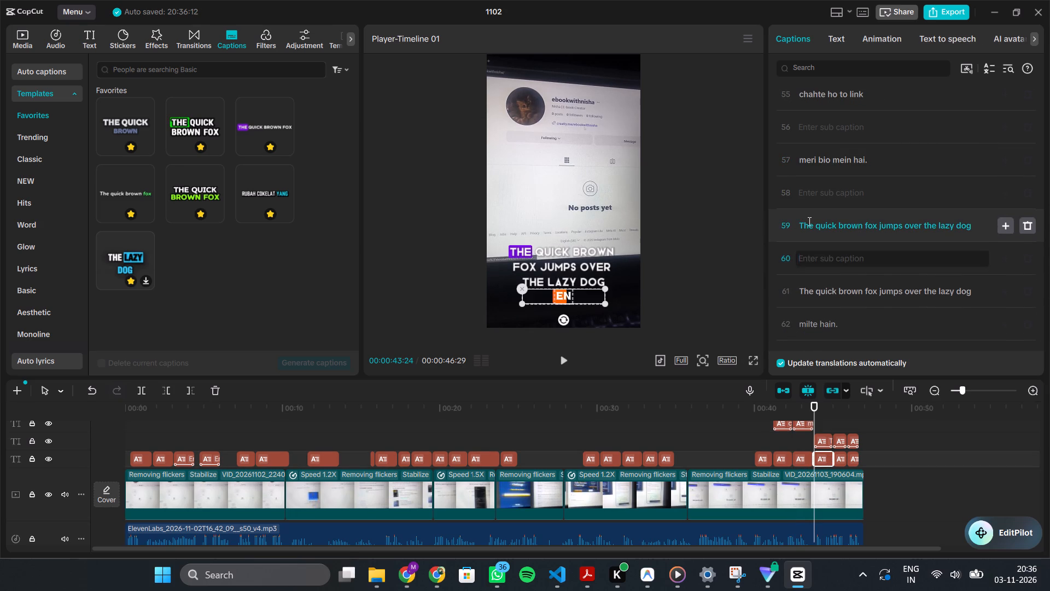
key("ctrl+a")
key("ctrl+v")
Move the text "milte hain." from its old orange caption into the purple caption above it, replacing the placeholder text.
left_click(835, 325)
key("ctrl+a")
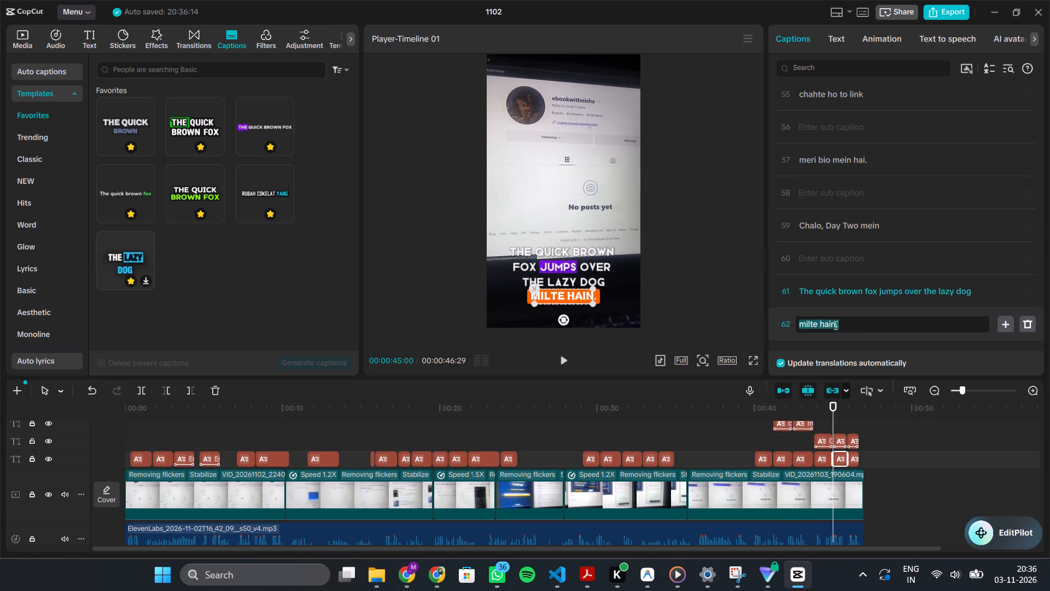
key("ctrl+x")
left_click(830, 292)
key("ctrl+a")
key("ctrl+v")
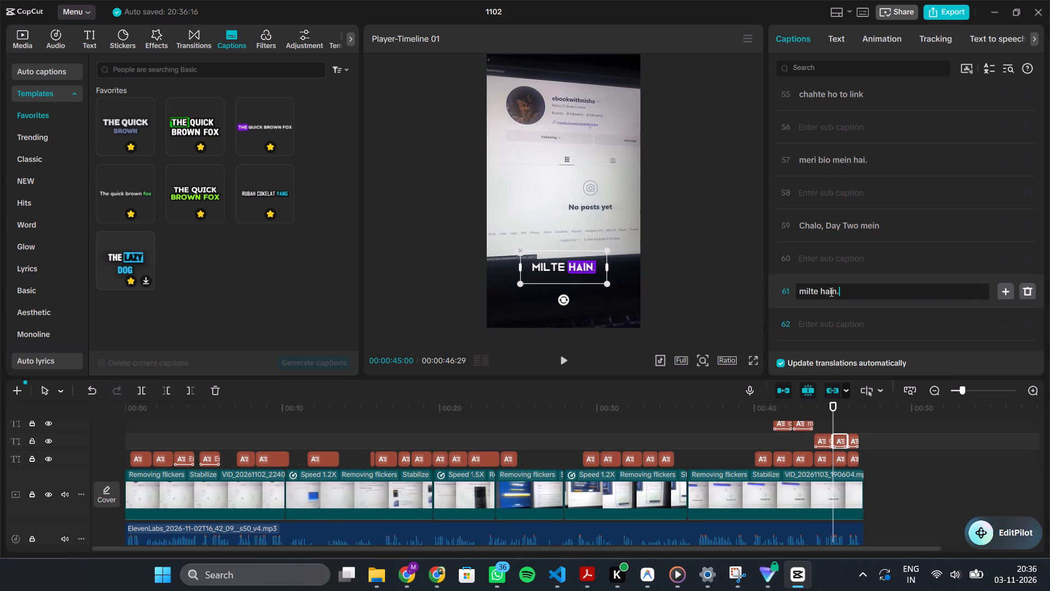
Move the text "Bye friends!" from the last orange caption into the purple caption above it, replacing the placeholder text.
scroll(830, 292, "down", 8)
left_click(824, 331)
key("ctrl+a")
key("ctrl+x")
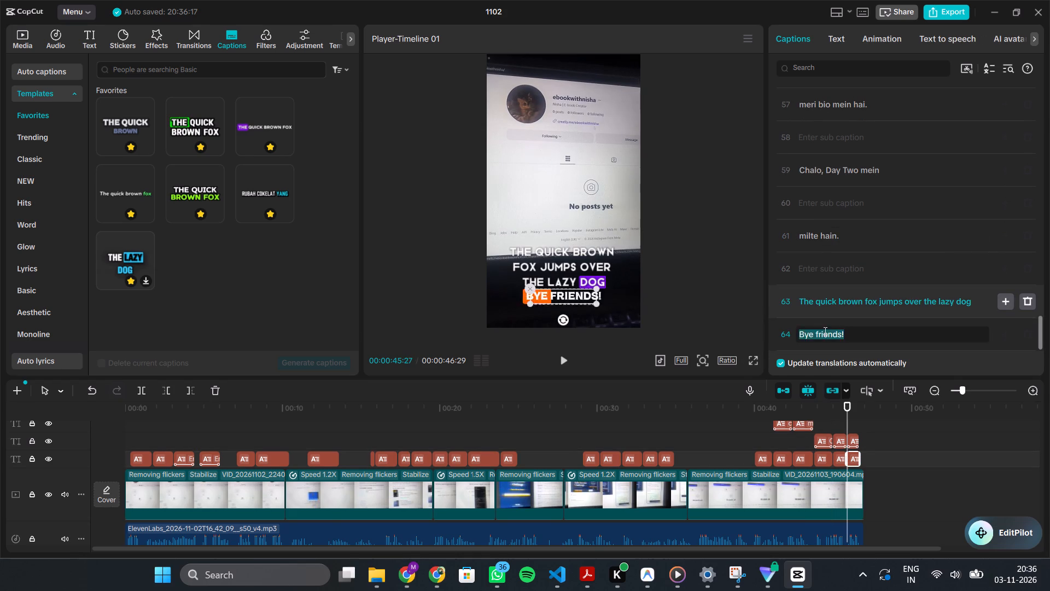
left_click(832, 299)
key("ctrl+a")
key("ctrl+v")
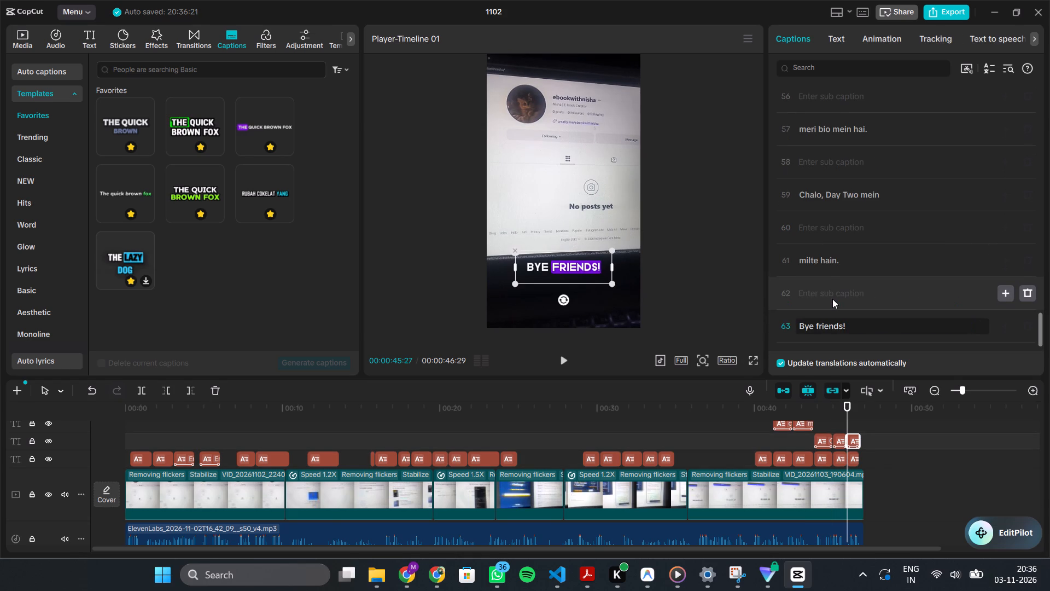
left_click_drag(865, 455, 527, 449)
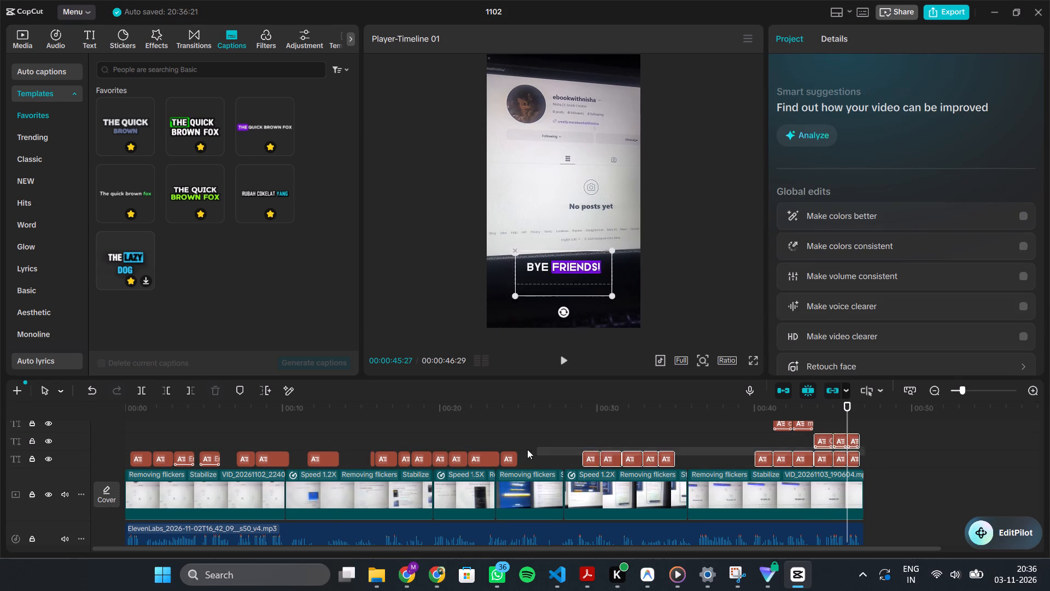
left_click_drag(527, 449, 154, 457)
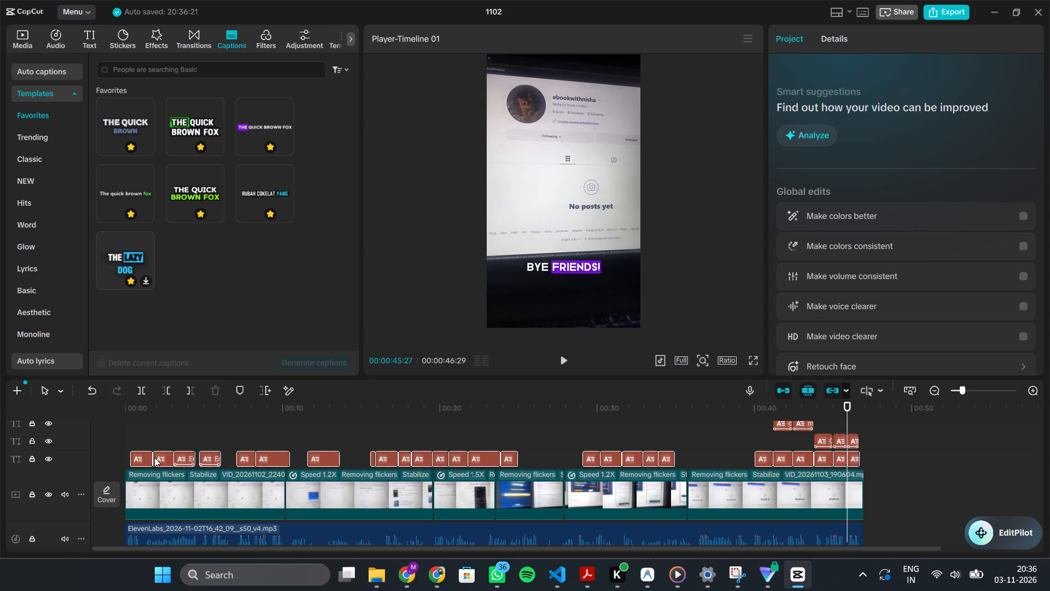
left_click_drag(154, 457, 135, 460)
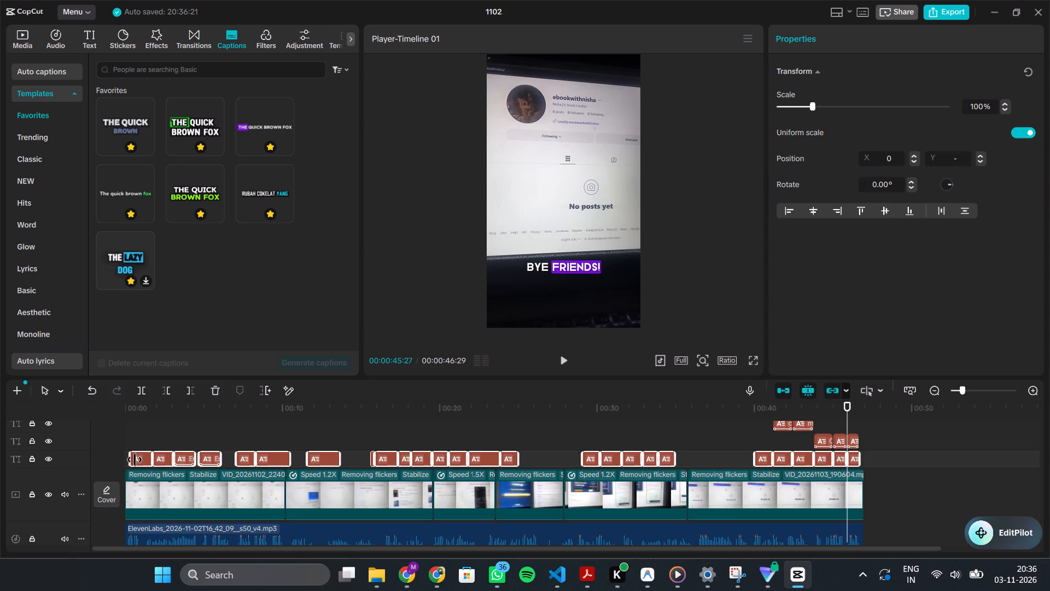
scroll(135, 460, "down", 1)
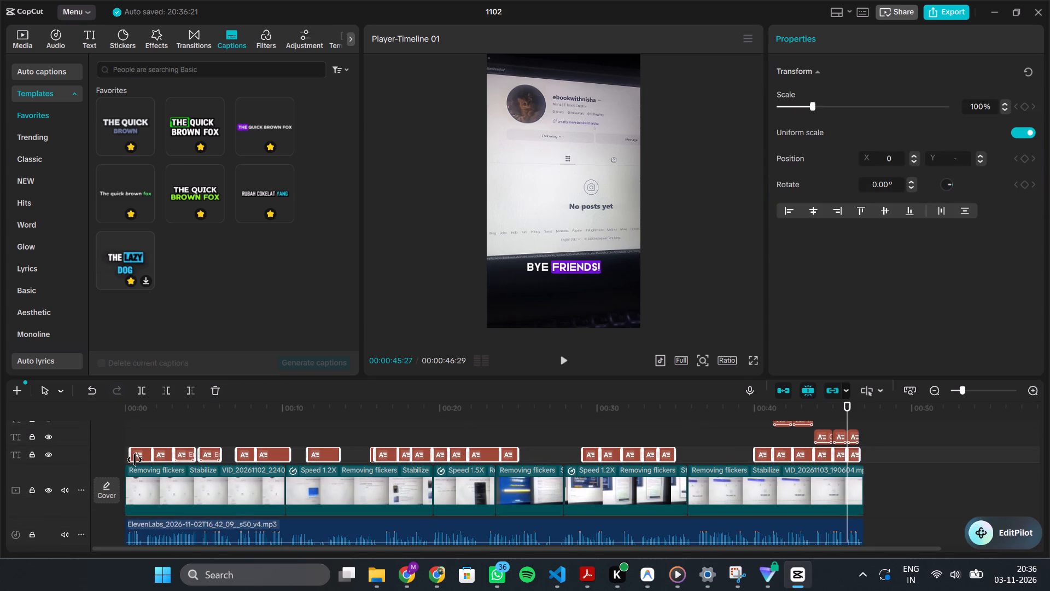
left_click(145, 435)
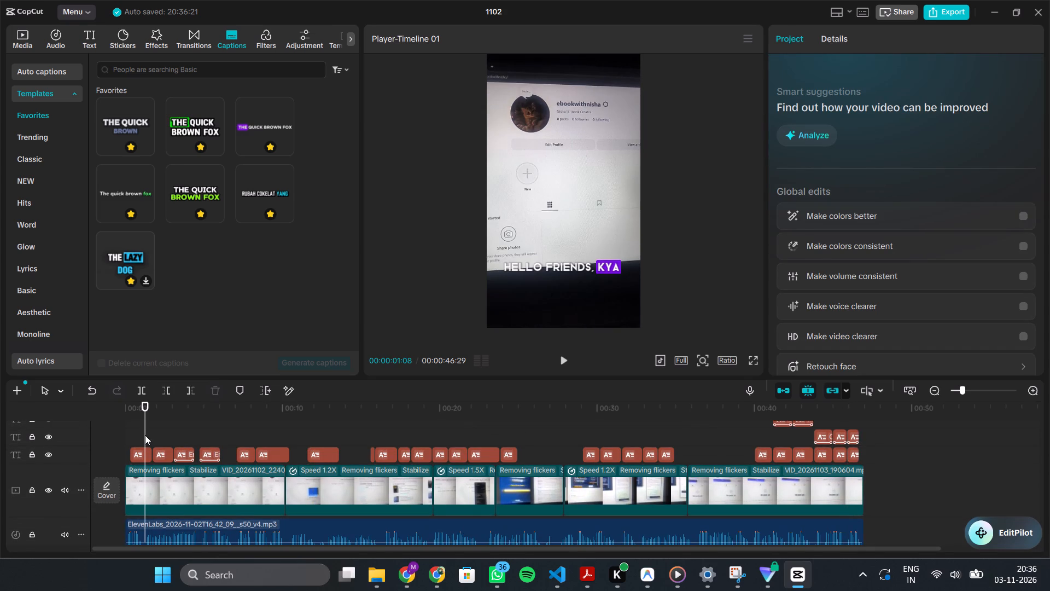
Delete all the old, emptied captions on the lowest caption track, directly above the video clips.
scroll(145, 435, "down", 6, "ctrl")
scroll(145, 435, "up", 1)
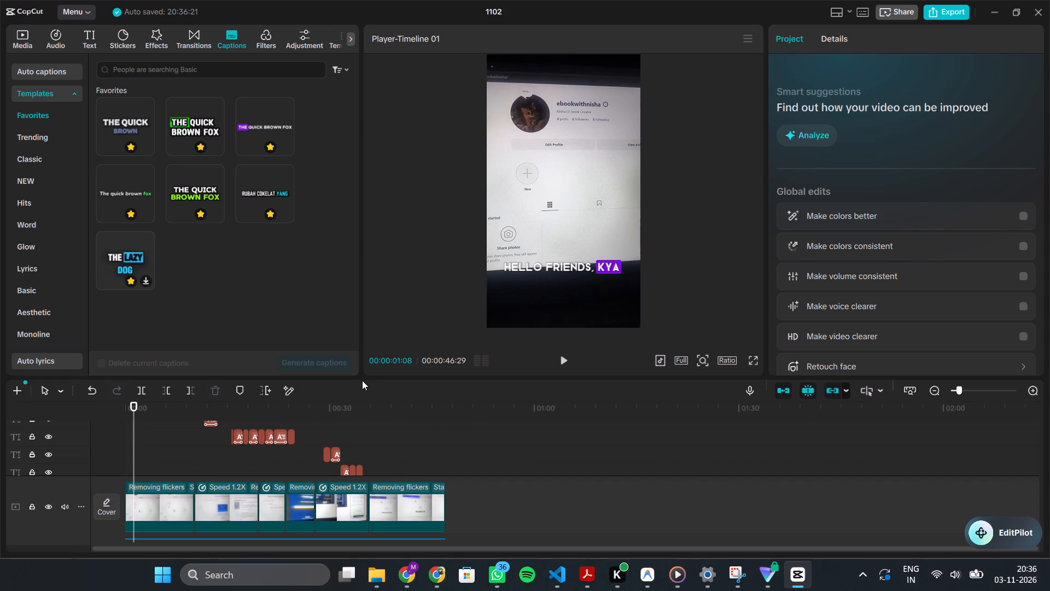
left_click_drag(364, 378, 367, 242)
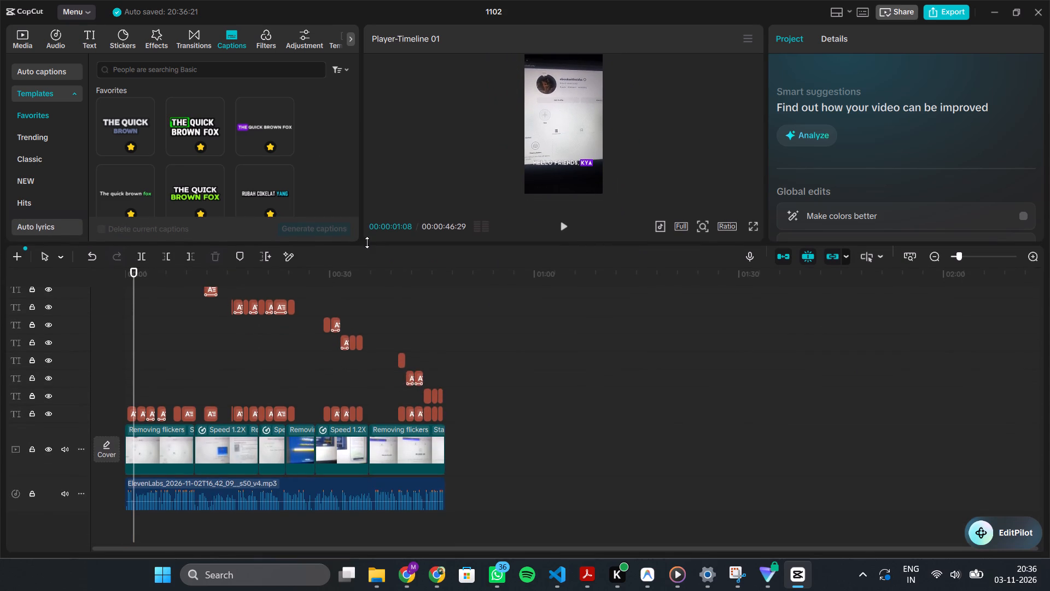
scroll(157, 351, "down", 1)
scroll(157, 351, "up", 1)
scroll(157, 351, "down", 2)
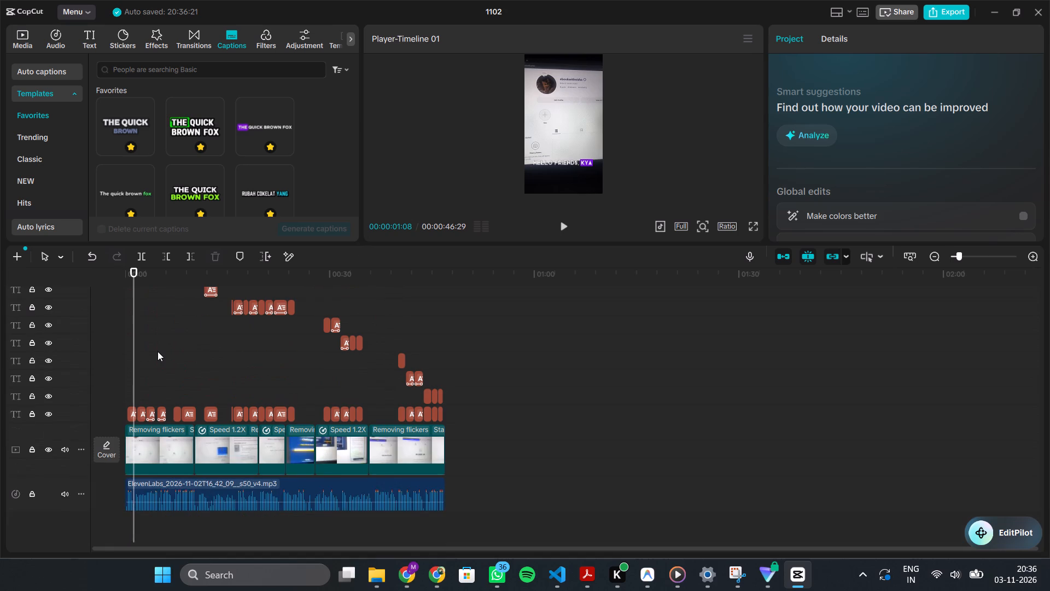
left_click_drag(132, 379, 158, 385)
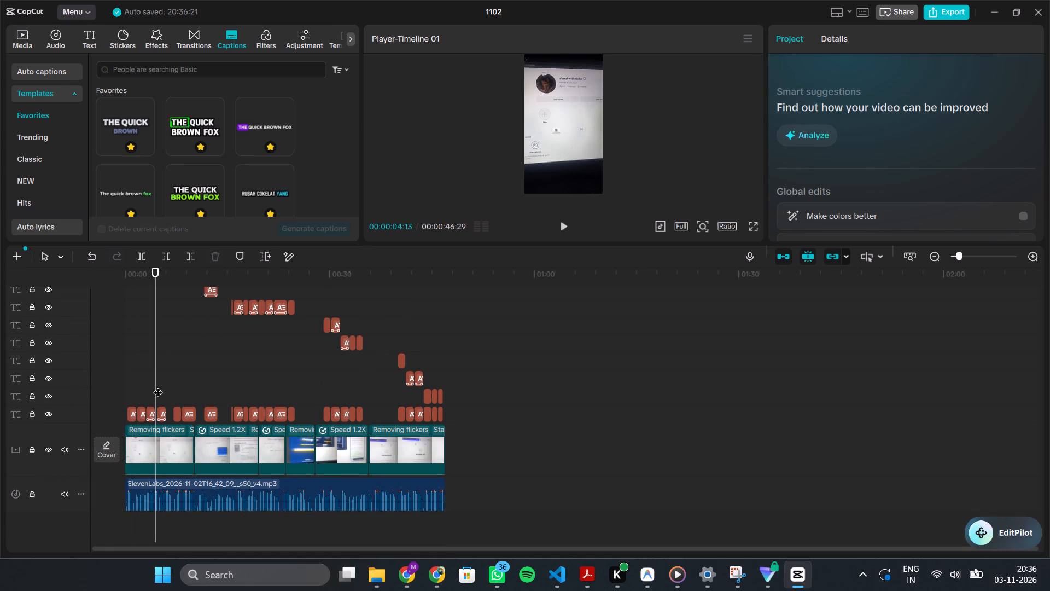
scroll(154, 402, "up", 10, "ctrl")
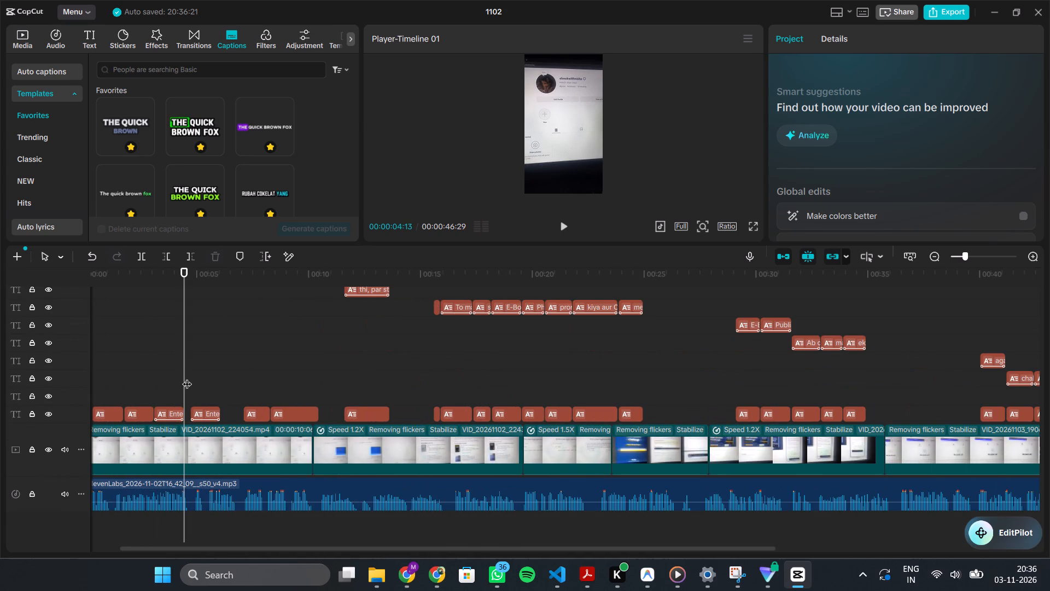
left_click(185, 376)
scroll(270, 313, "down", 8, "ctrl")
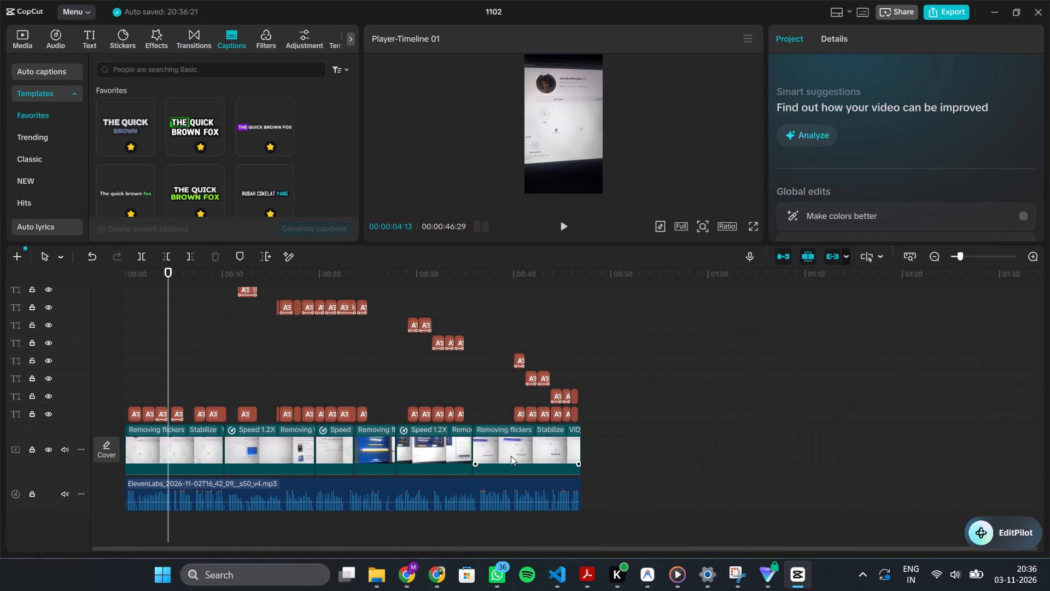
left_click_drag(596, 414, 141, 420)
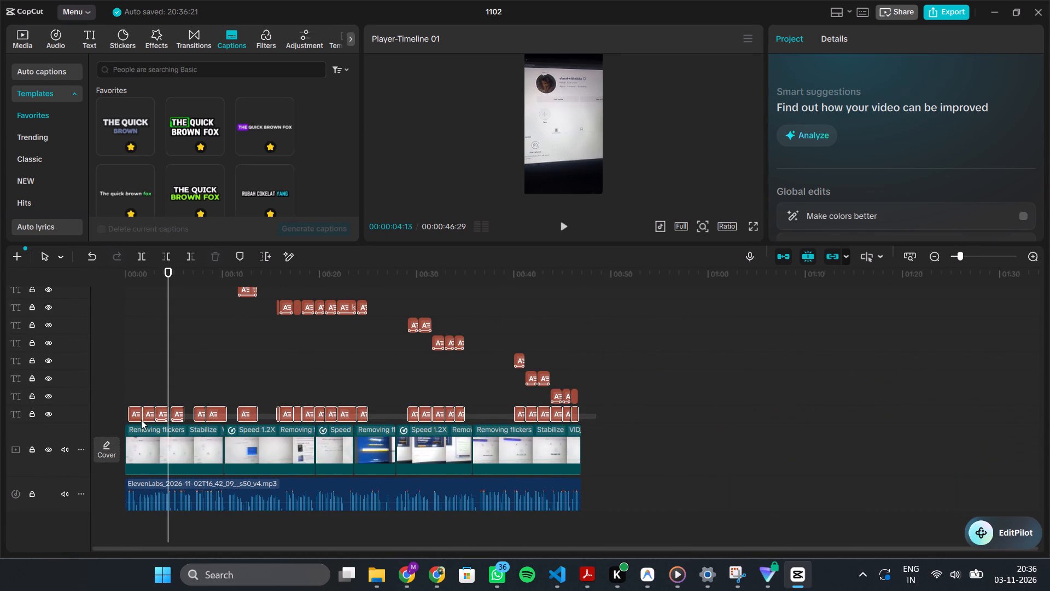
left_click_drag(141, 420, 140, 418)
key("Delete")
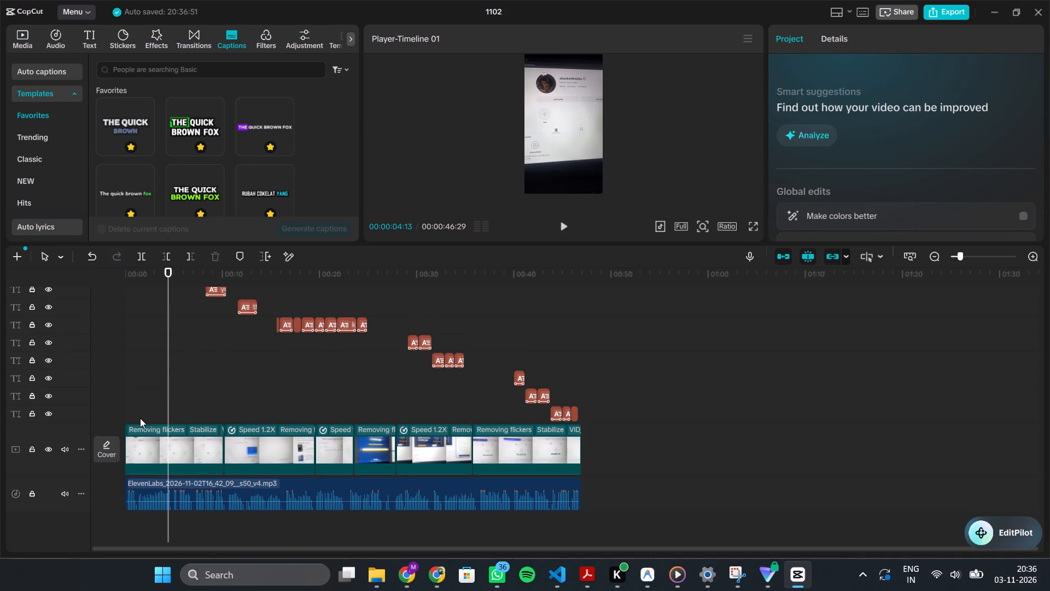
Play the video from the start to check the captions.
left_click_drag(167, 391, 84, 386)
key("space")
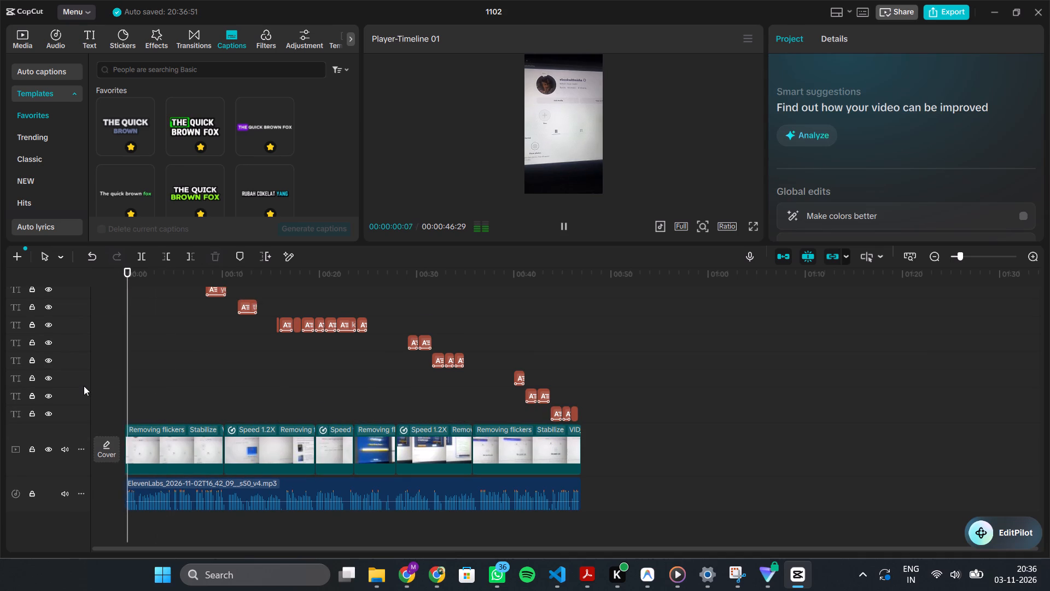
scroll(323, 334, "up", 2)
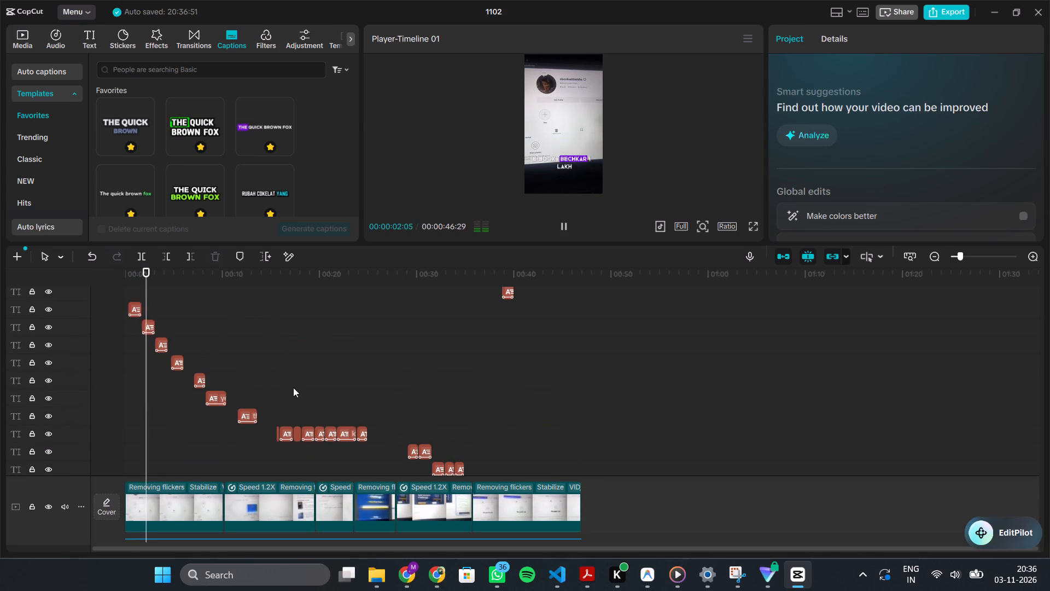
Examine the text style settings of the caption "To maine Chat-GPT".
left_click(286, 434)
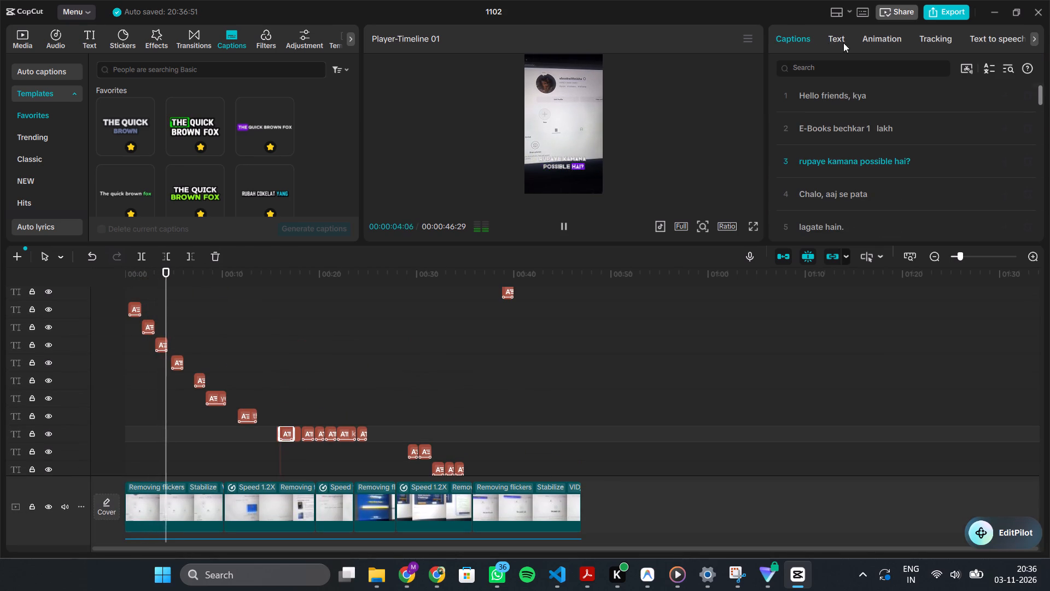
left_click(842, 36)
scroll(831, 159, "down", 3)
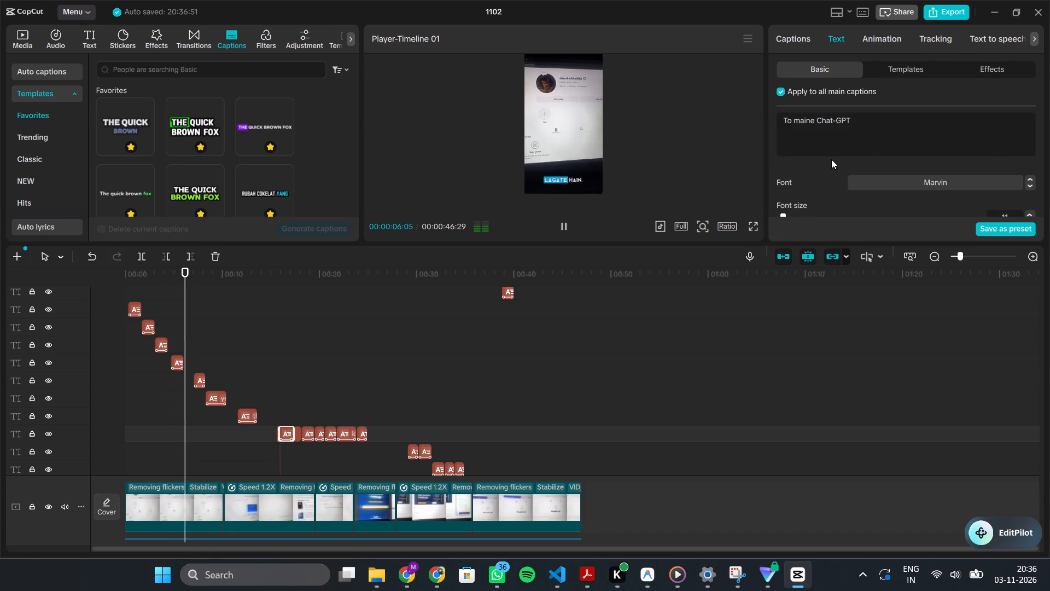
scroll(894, 91, "down", 3)
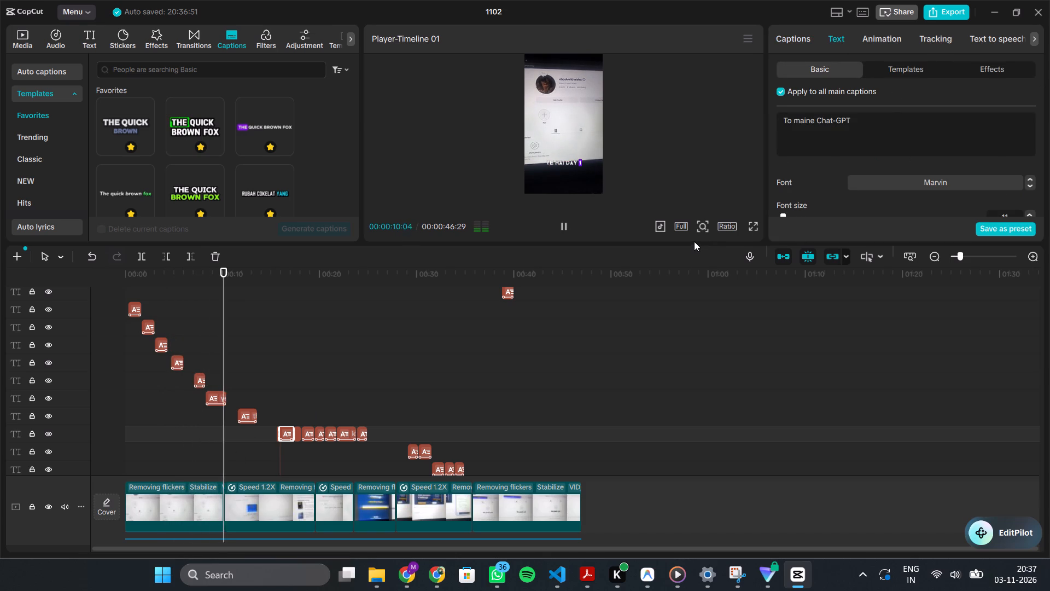
Enlarge the video preview area by shrinking the timeline's height.
left_click_drag(689, 245, 676, 362)
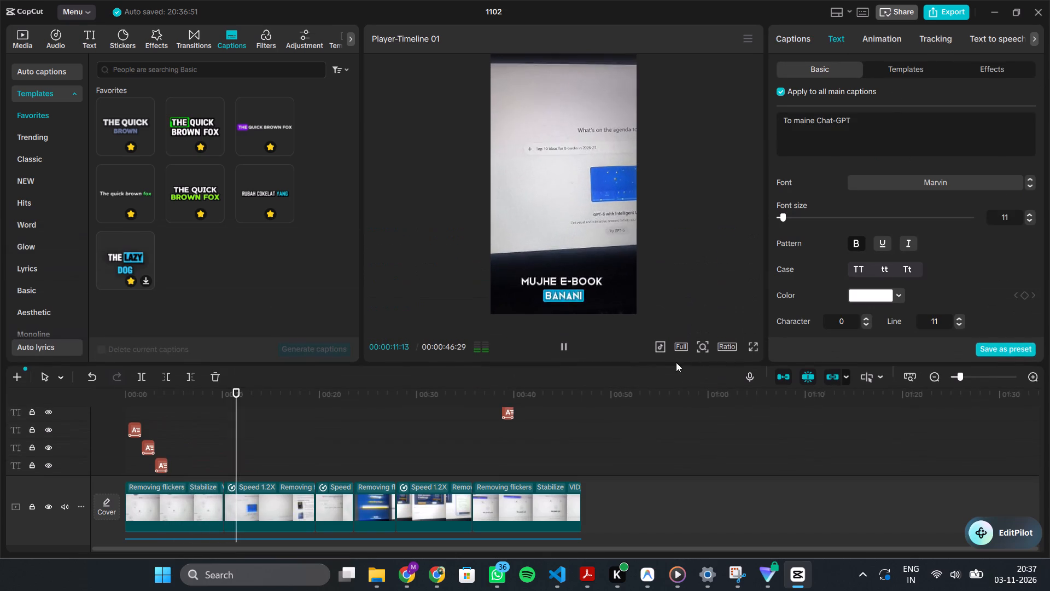
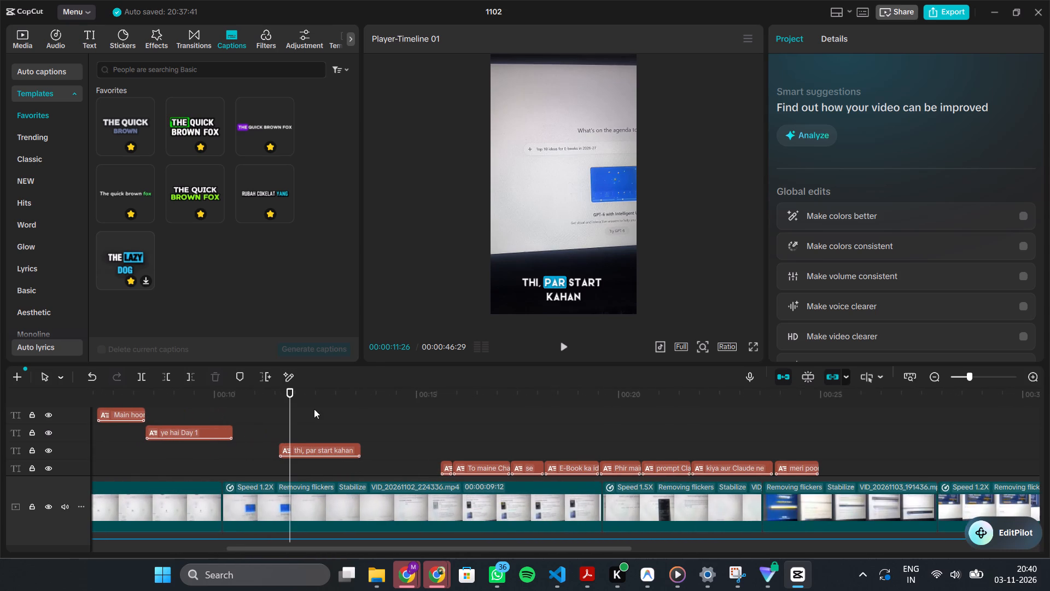
left_click(298, 445)
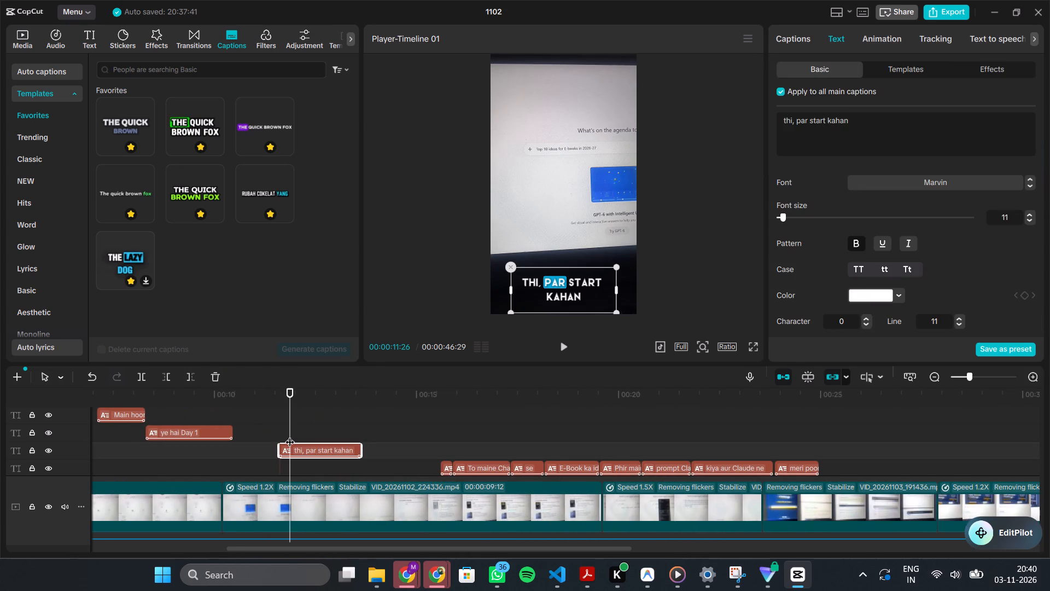
key("space")
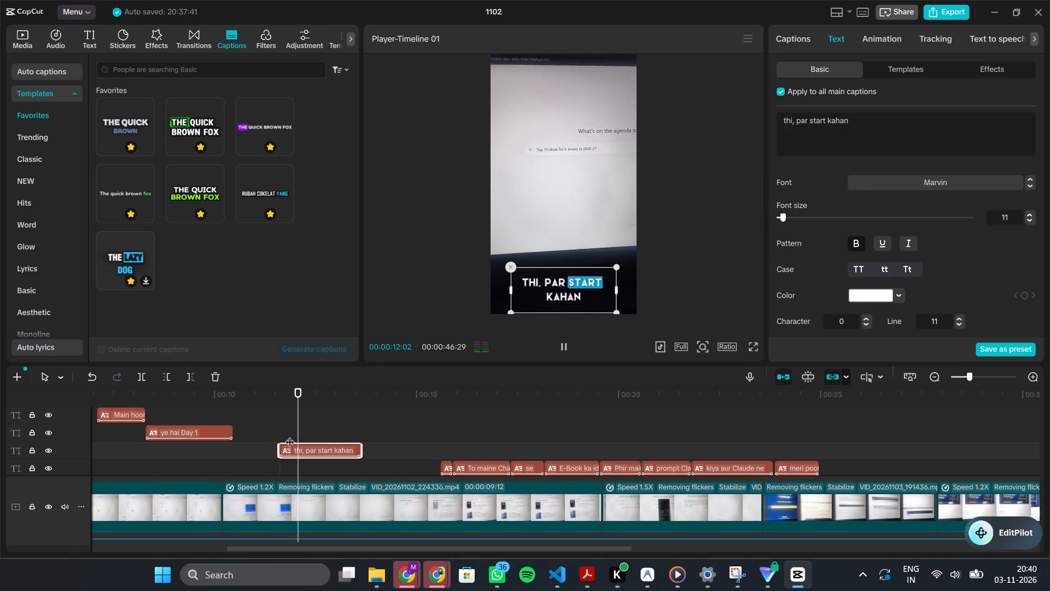
key("space")
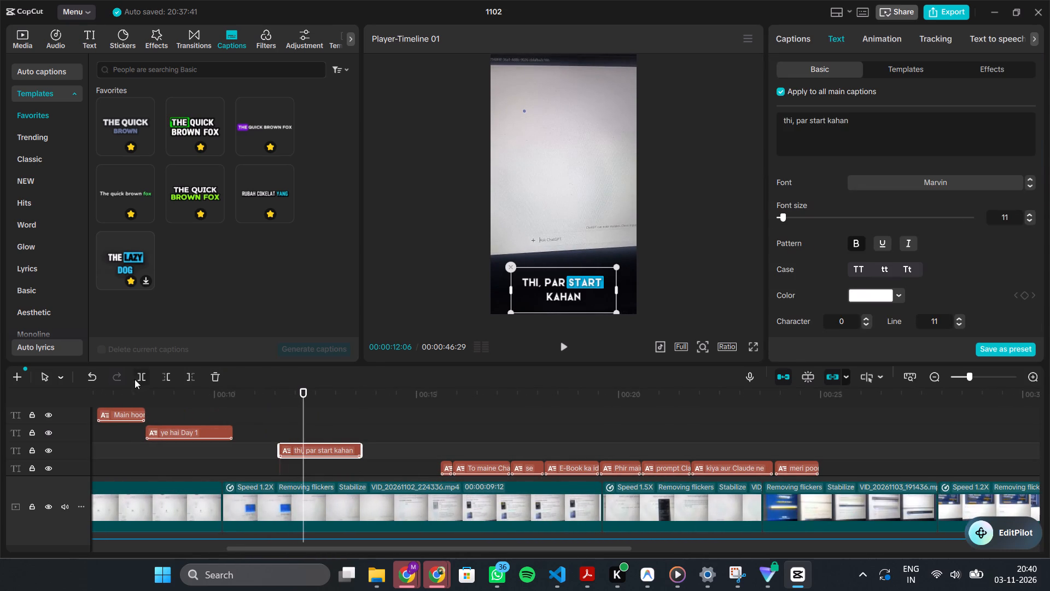
left_click(147, 380)
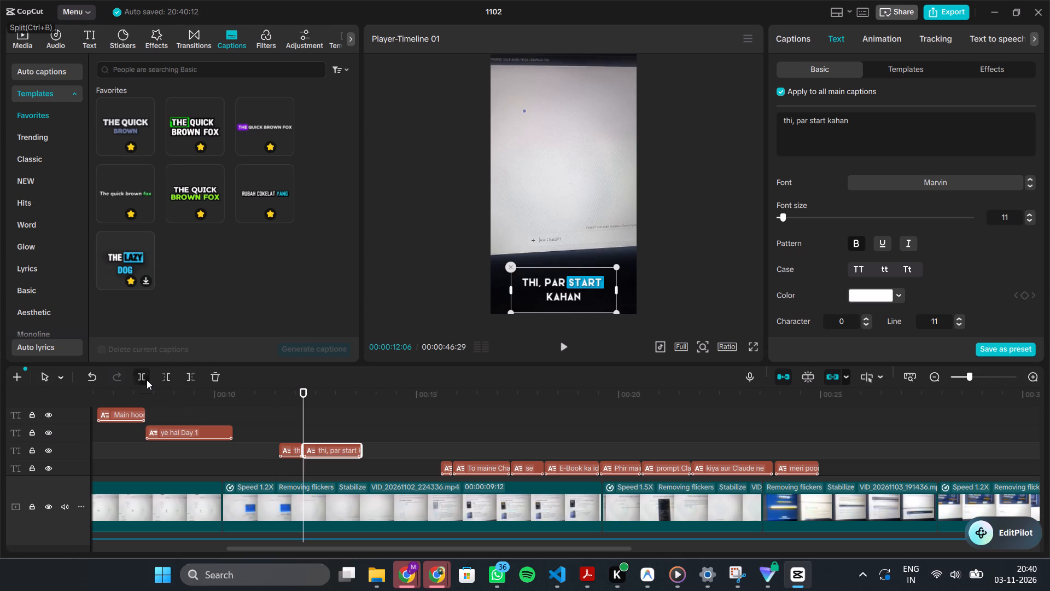
Divide the text between the two split captions, keeping "thi," in the first and "par start kahan" in the second.
left_click(796, 40)
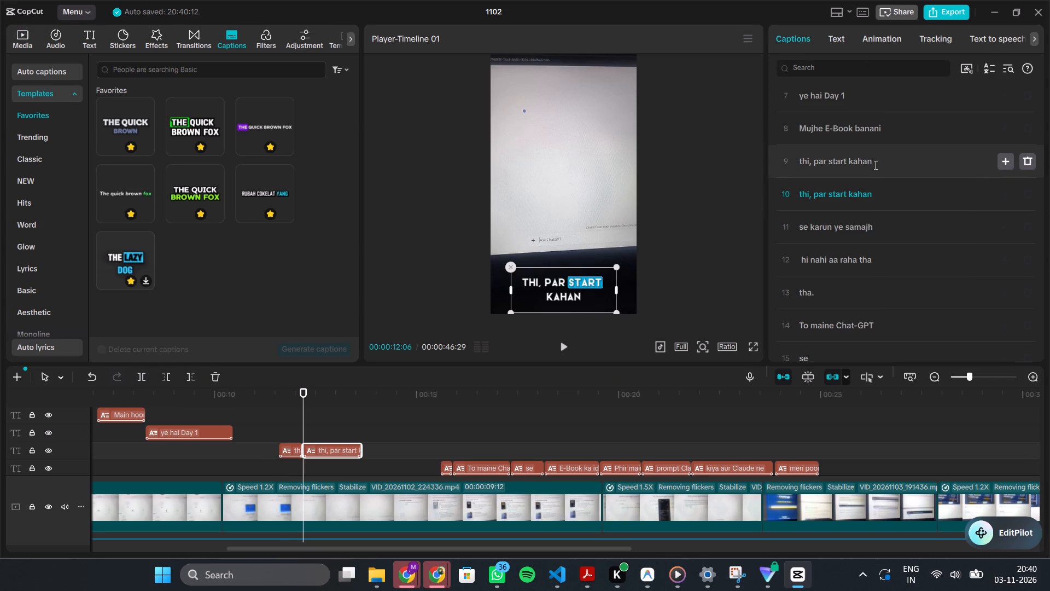
left_click_drag(875, 165, 813, 162)
key("ctrl+x")
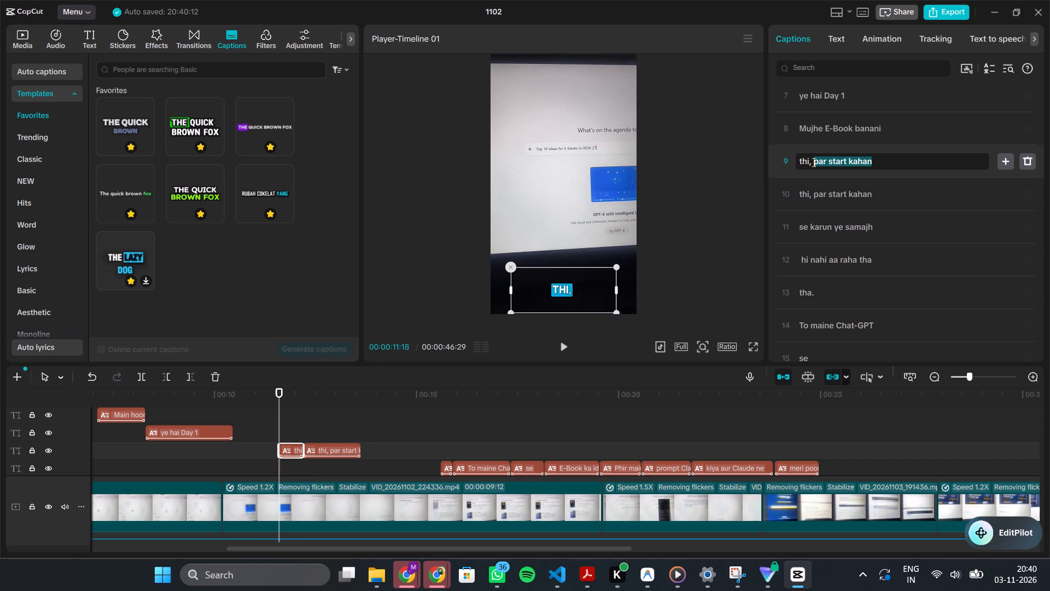
left_click(857, 194)
key("ctrl+a")
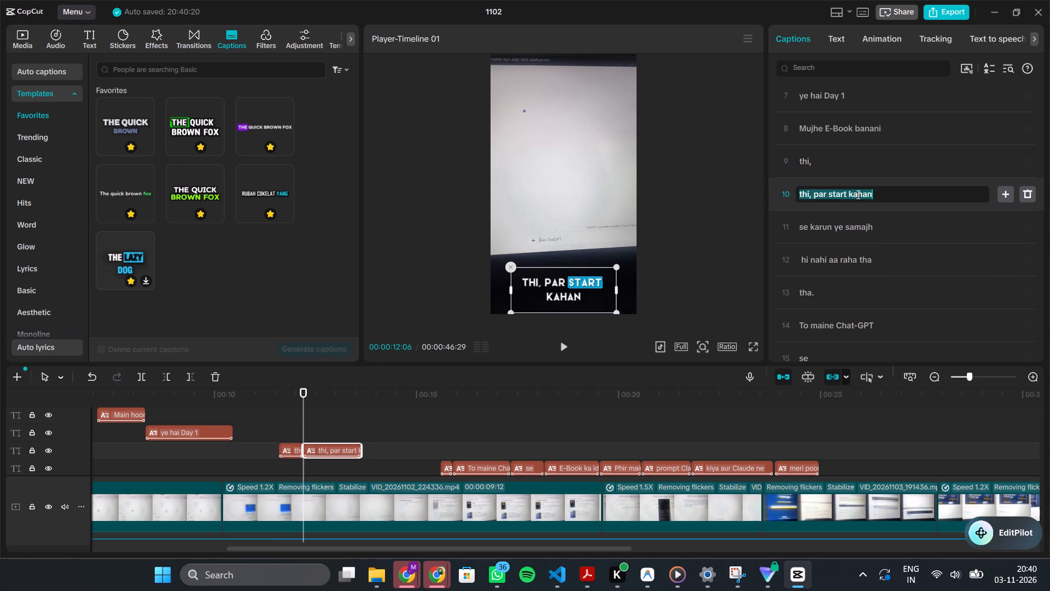
key("ctrl+v")
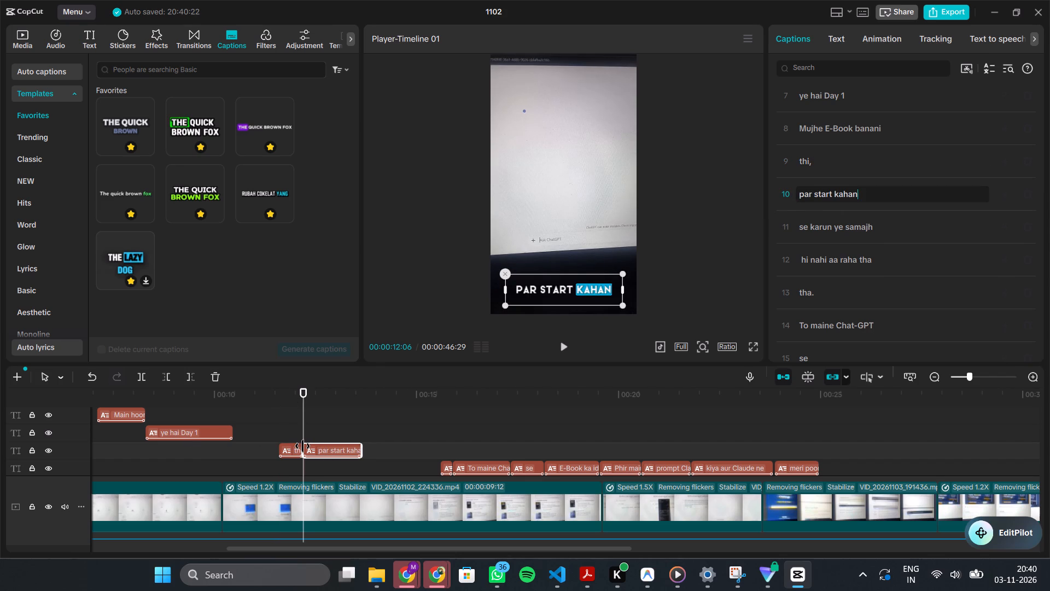
Trim the start of the caption "par start kahan" to about 00:00:12:17 and check its timing in playback.
left_click_drag(302, 446, 319, 448)
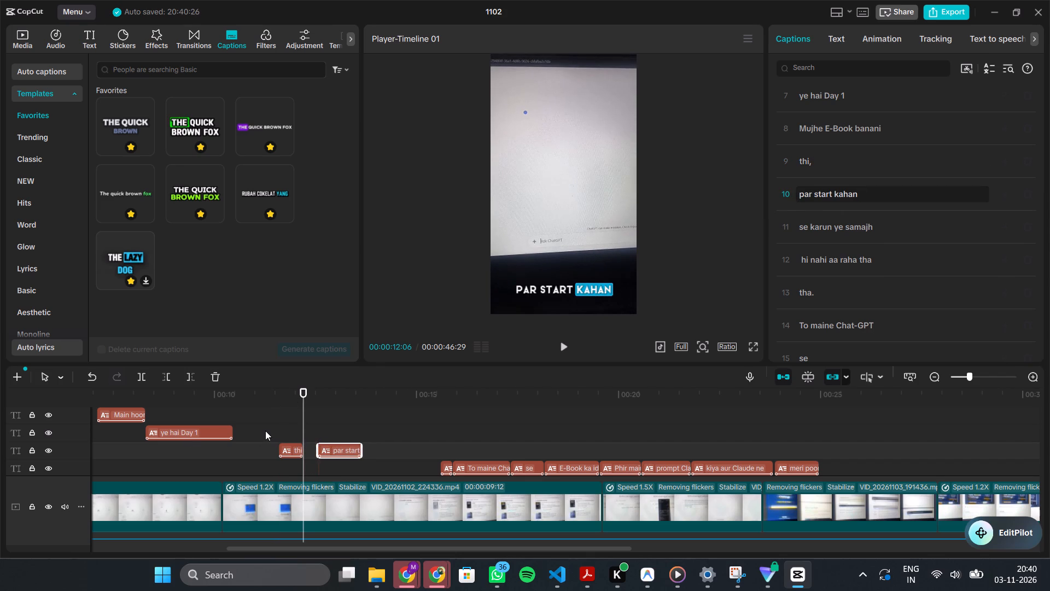
left_click(266, 431)
key("space")
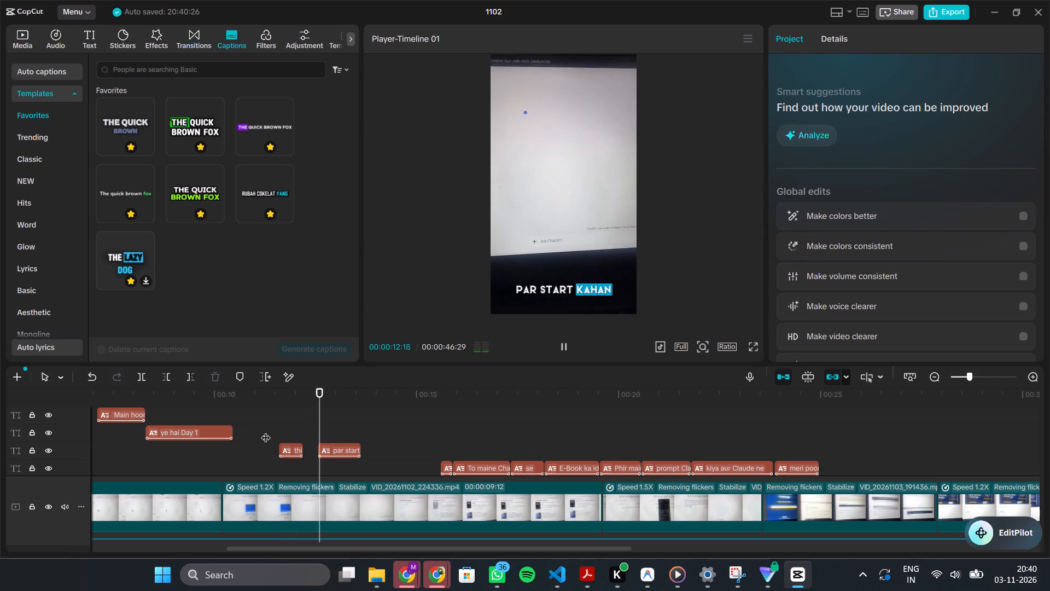
key("space")
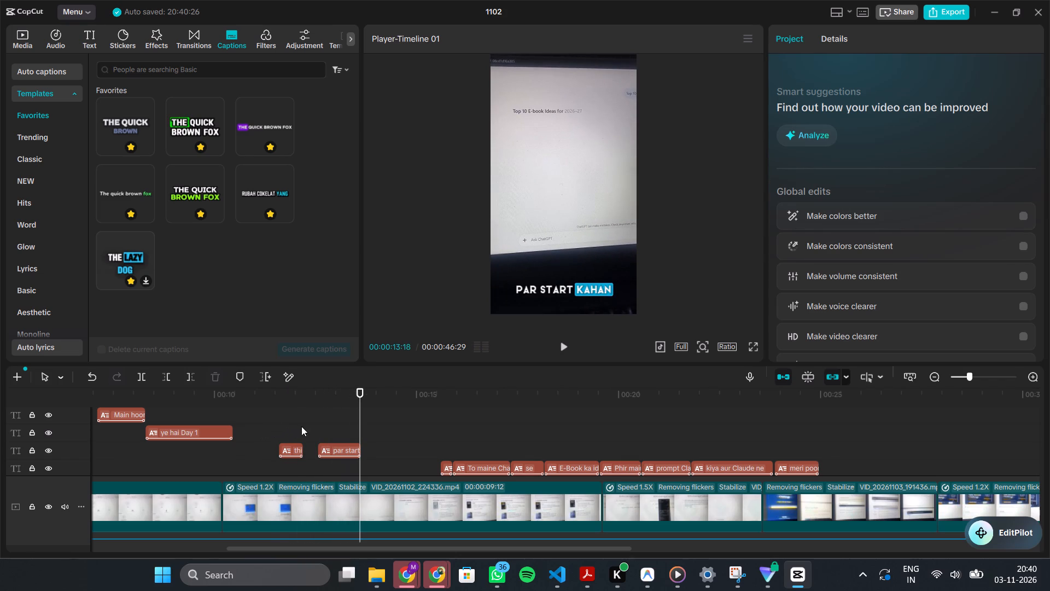
left_click(302, 426)
key("space")
key("space")
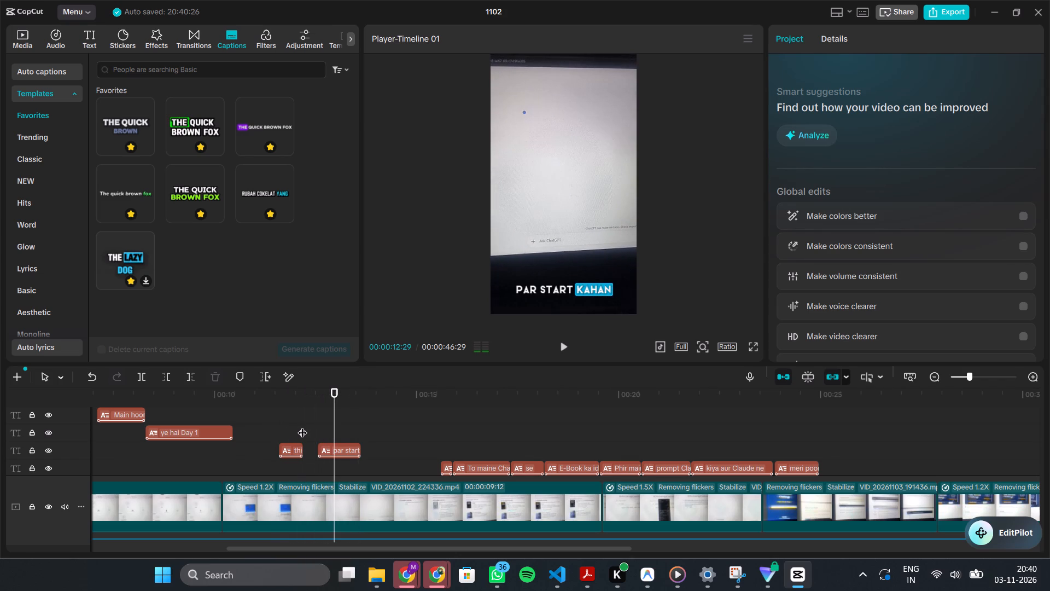
Add the favourite caption template with the purple word highlight at 00:00:12:16, where "par start kahan" starts.
left_click(338, 444)
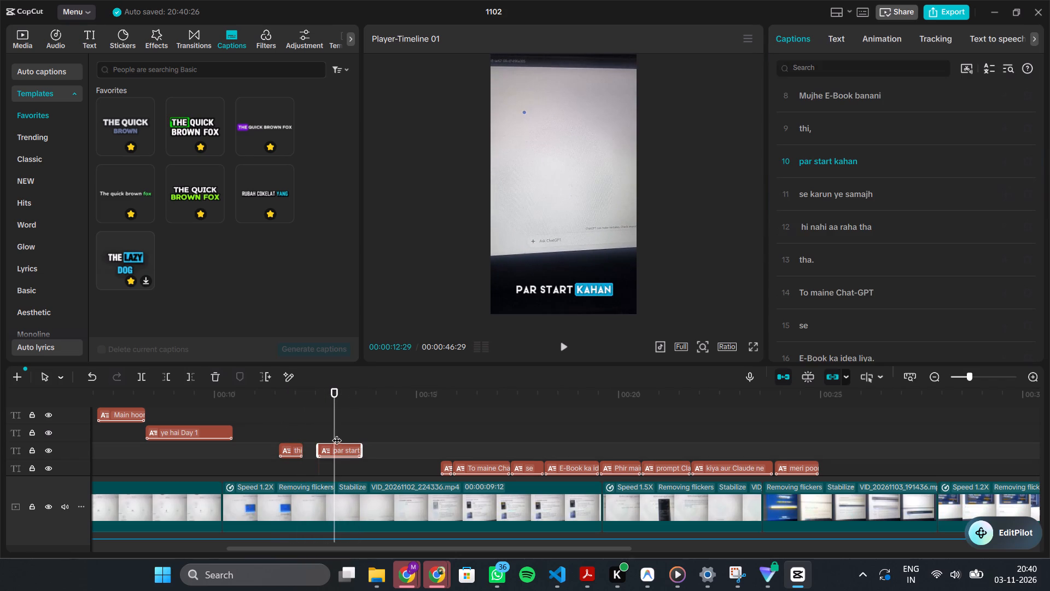
left_click_drag(336, 432, 317, 433)
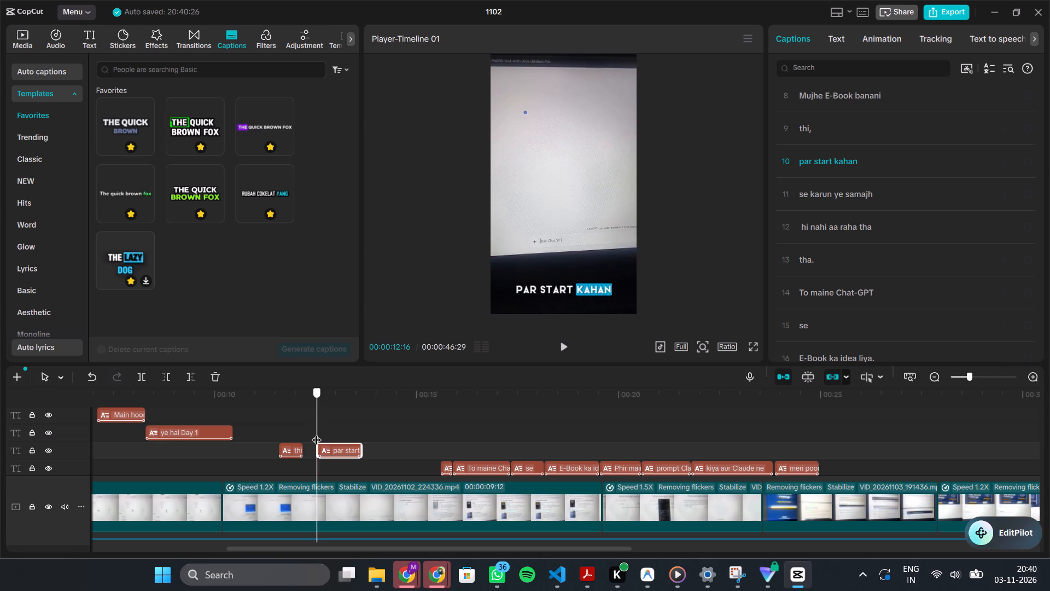
left_click_drag(317, 433, 317, 433)
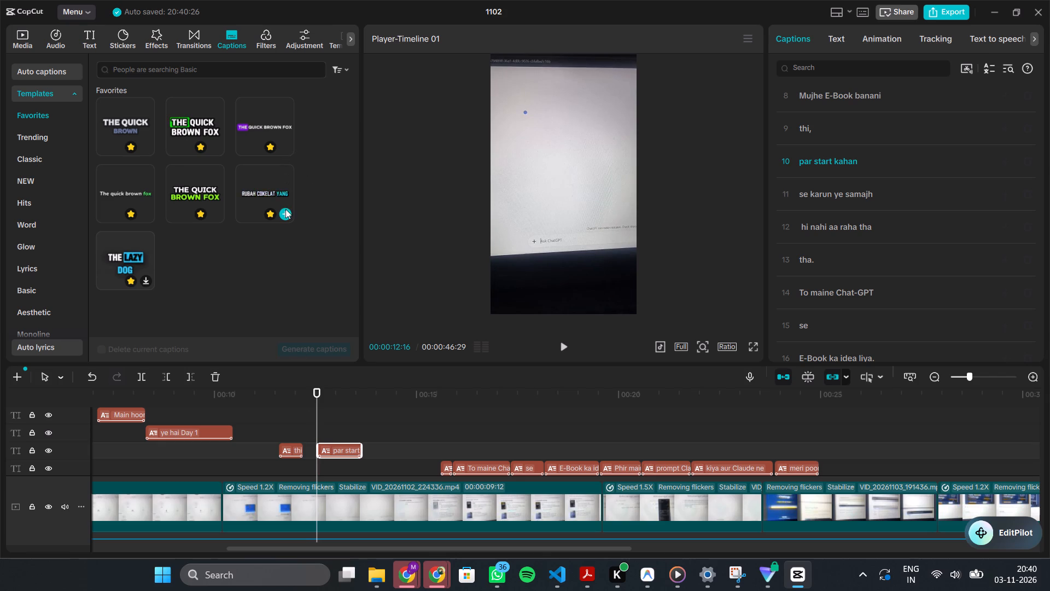
left_click(283, 143)
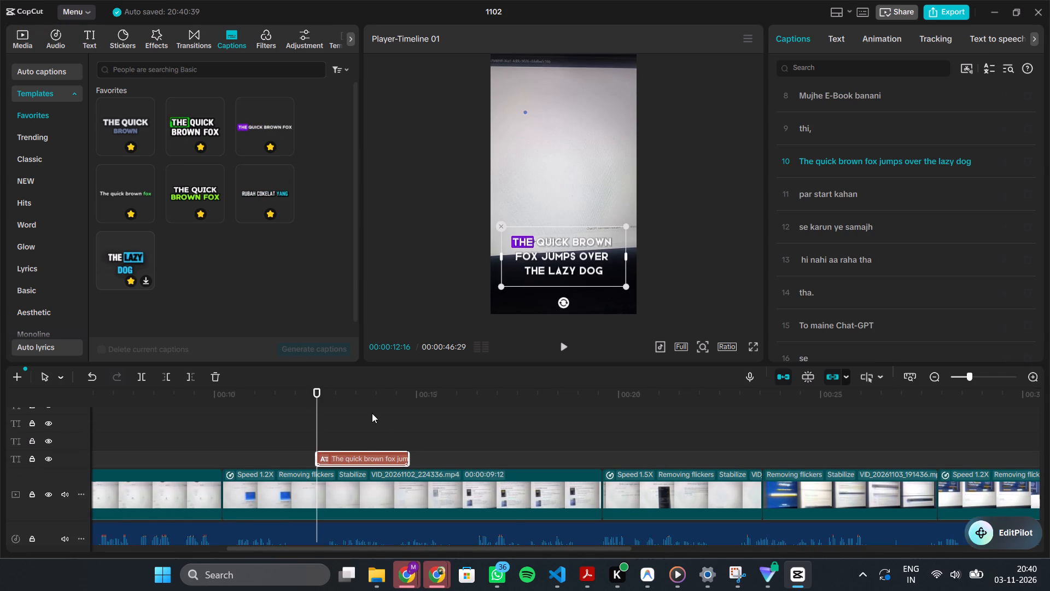
Move the caption "par start kahan" down to the track directly above the new purple-highlight caption.
scroll(372, 413, "down", 1)
scroll(381, 426, "up", 3)
scroll(381, 426, "down", 1)
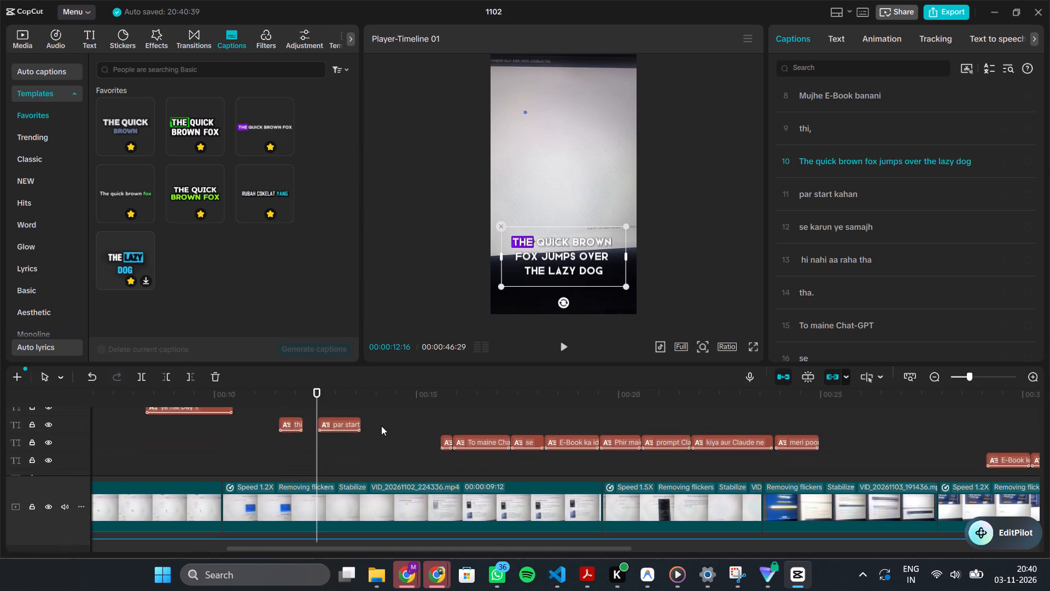
scroll(381, 426, "down", 1)
scroll(381, 426, "up", 1)
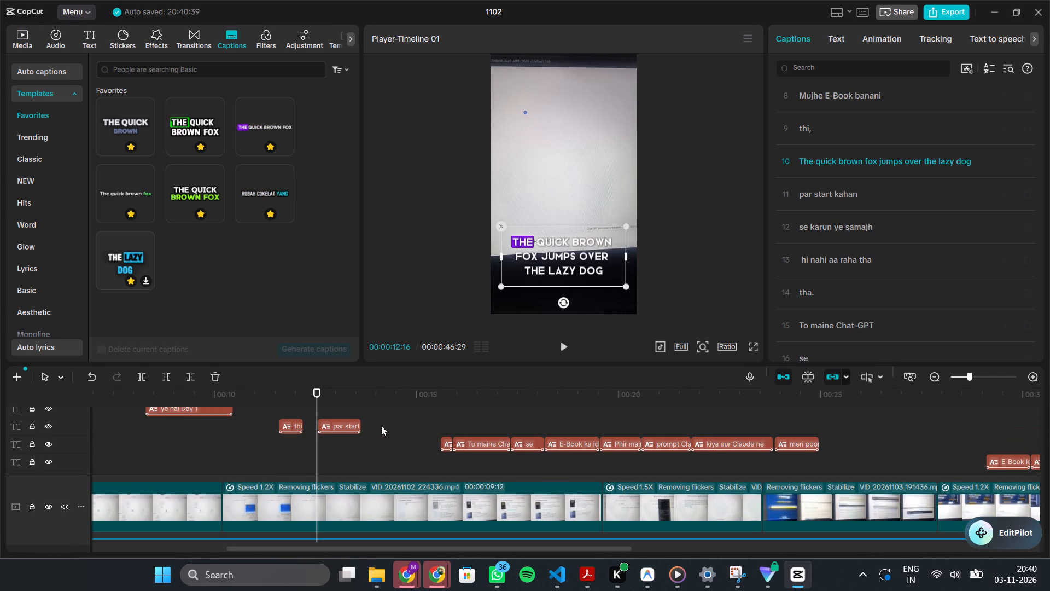
left_click_drag(340, 426, 343, 586)
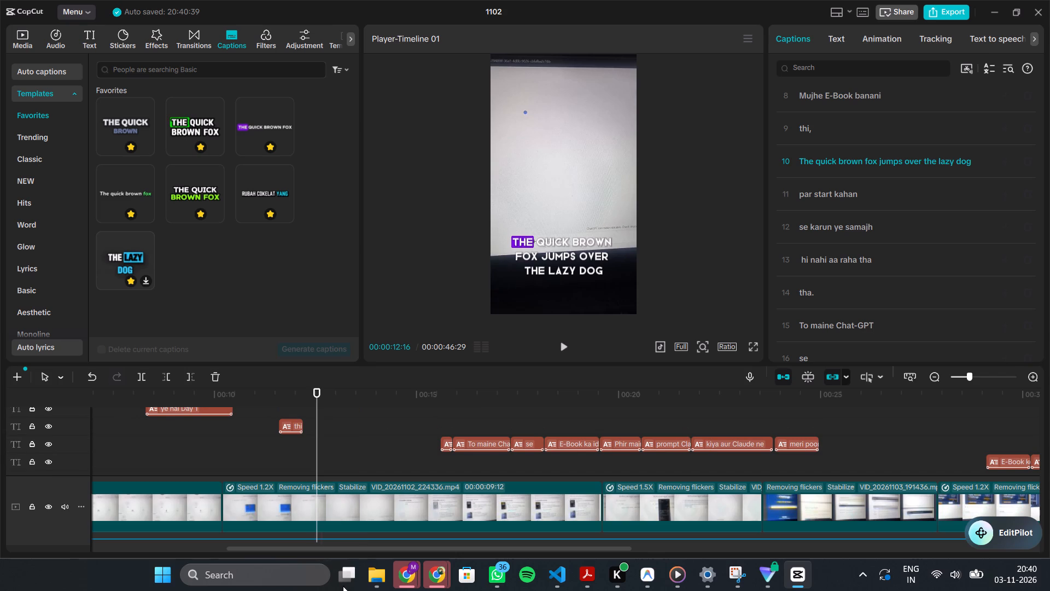
left_click_drag(343, 586, 337, 472)
scroll(337, 472, "down", 2)
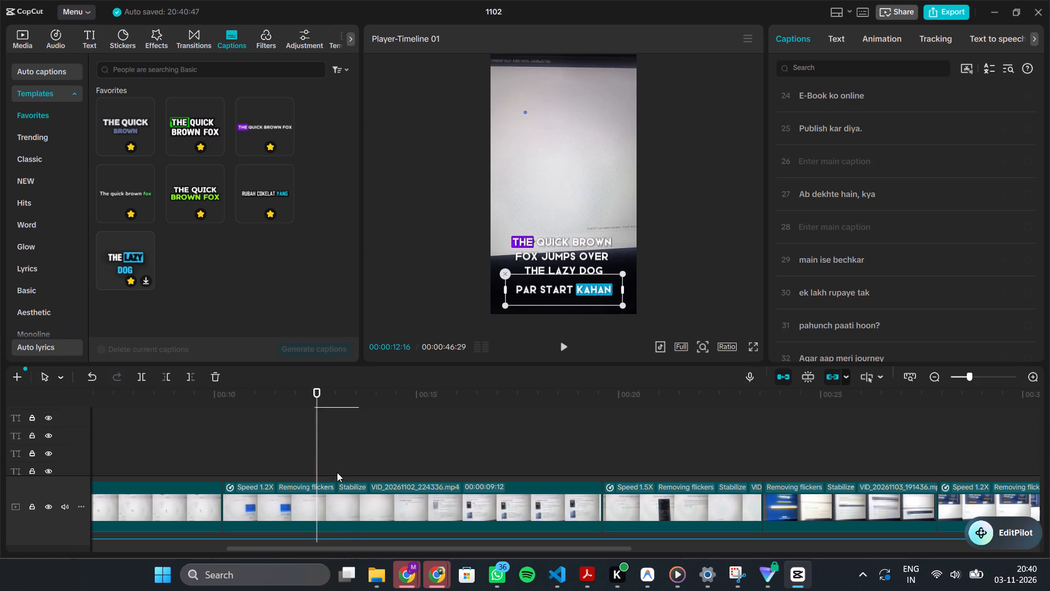
left_click(337, 472)
left_click_drag(340, 430, 343, 485)
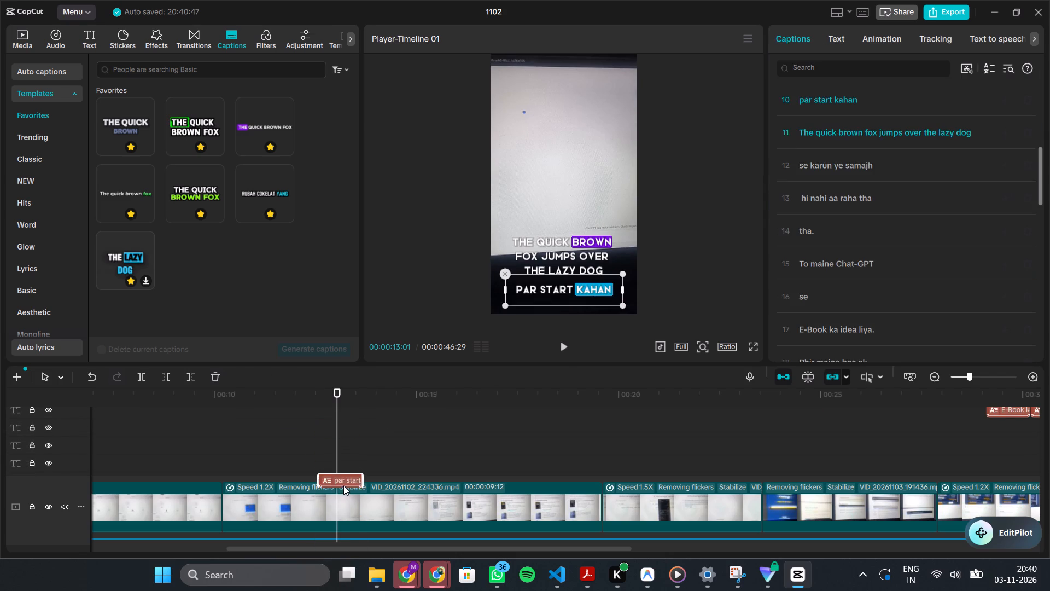
left_click_drag(343, 485, 343, 486)
scroll(343, 486, "down", 1)
scroll(343, 486, "up", 1)
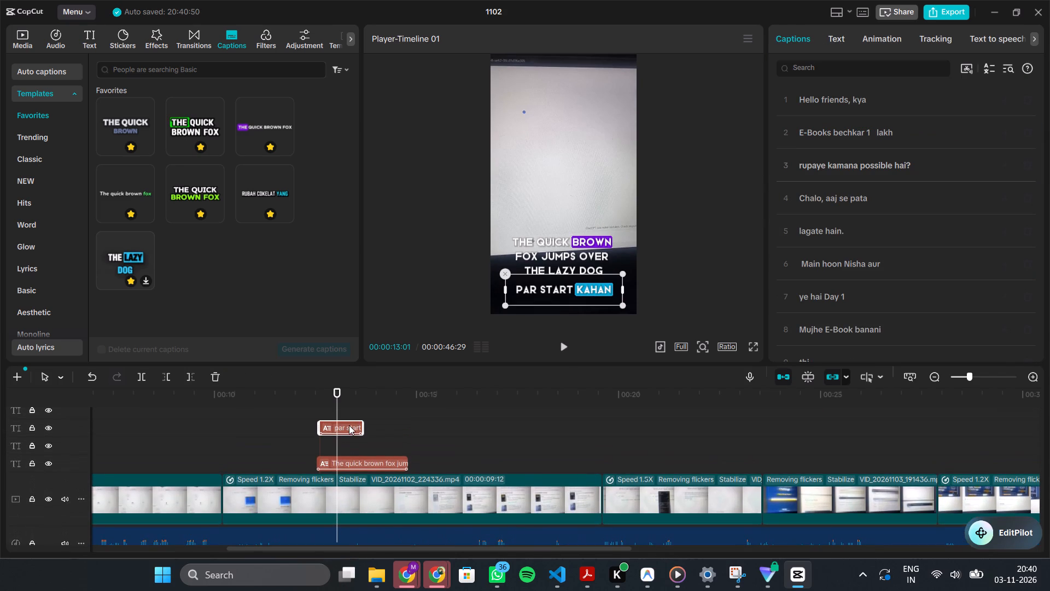
left_click_drag(349, 425, 348, 445)
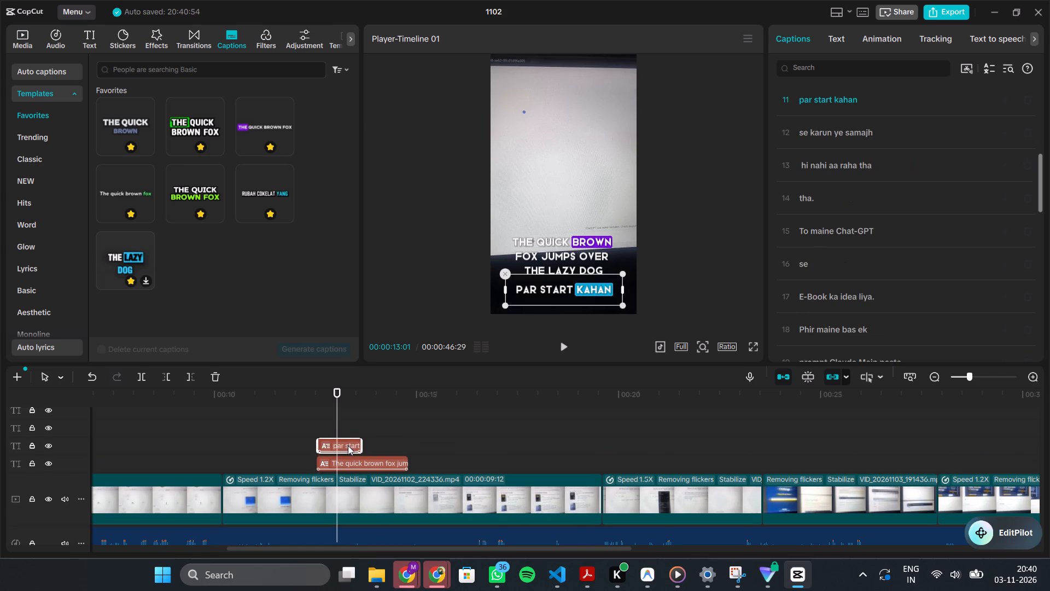
Turn on auto snapping and shorten the purple-highlight caption to end together with "par start kahan".
left_click(807, 379)
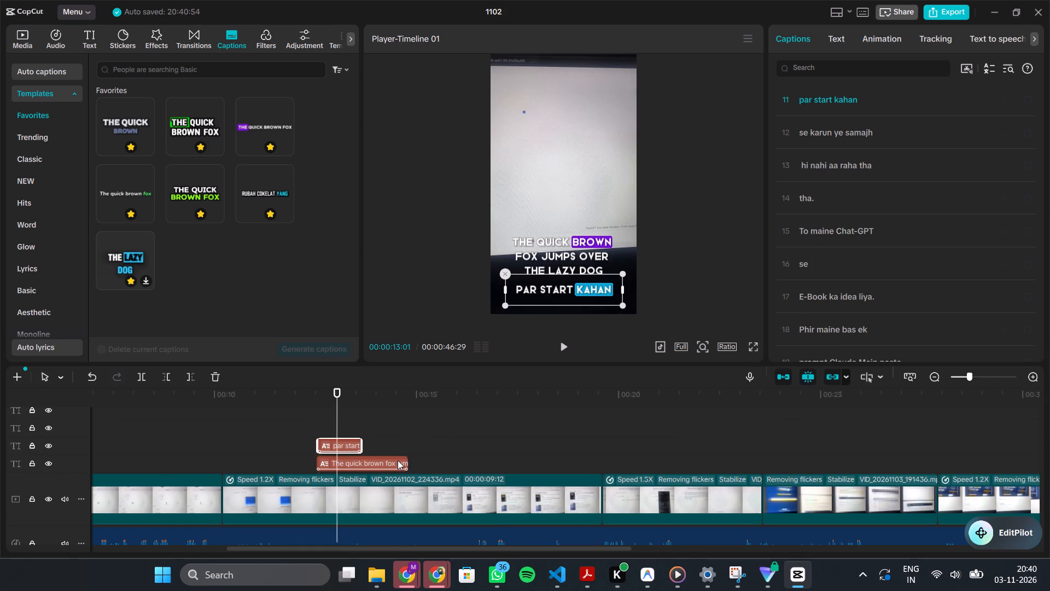
left_click(398, 460)
left_click_drag(406, 460, 352, 466)
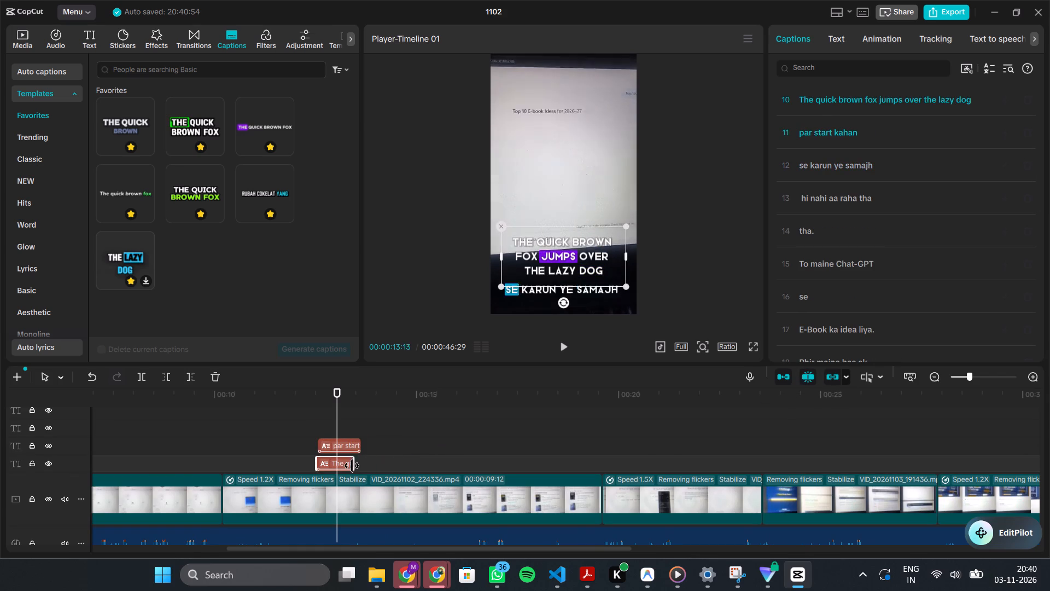
left_click_drag(352, 466, 357, 467)
Move the text "par start kahan" into the purple-highlight caption, replacing its sample sentence, and delete the emptied blue-highlight caption.
left_click(848, 129)
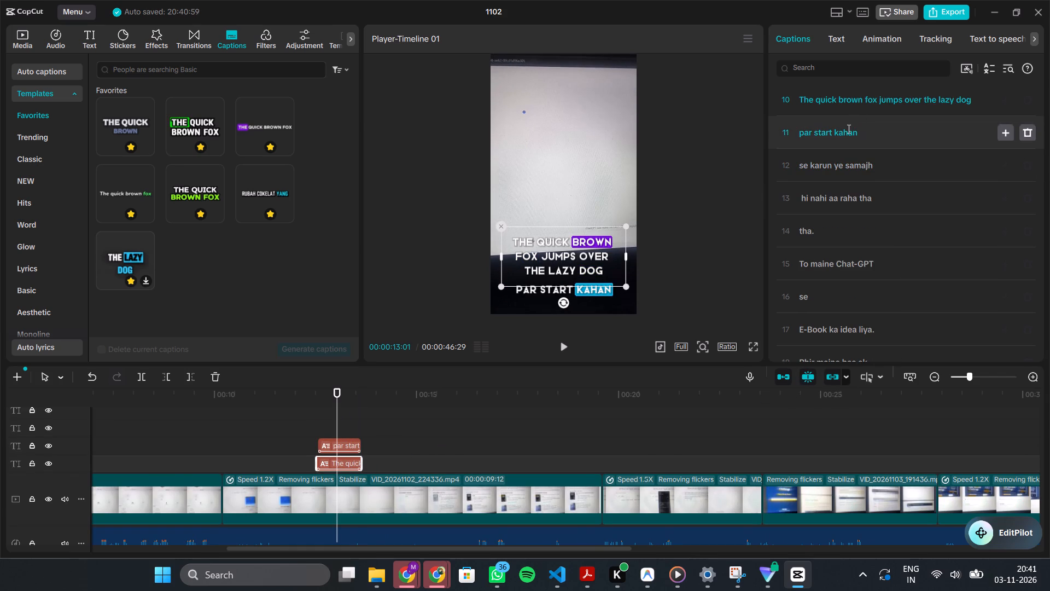
key("ctrl+a")
key("ctrl+x")
left_click(831, 103)
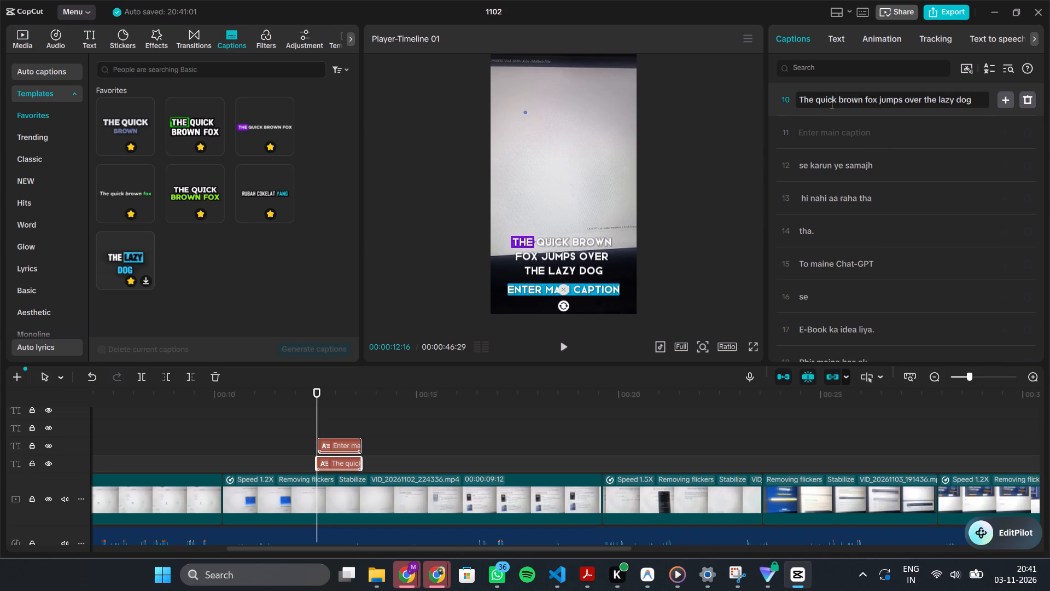
key("ctrl+a")
key("ctrl+v")
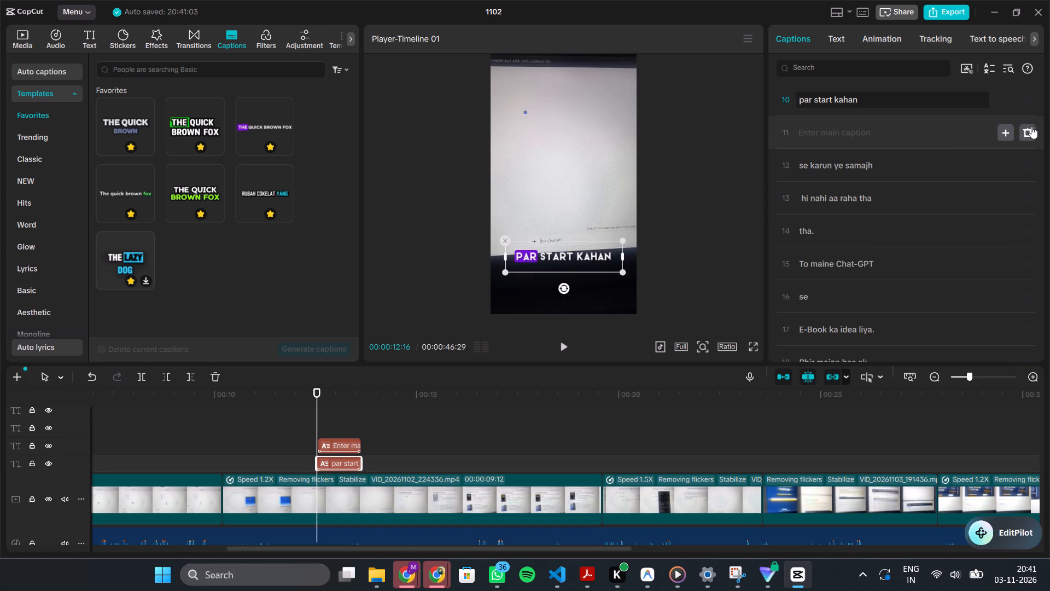
left_click(1031, 126)
Nudge the caption "thi," slightly down in the frame, applying its position to all captions, and check "par start kahan" at 00:00:13:03.
scroll(355, 463, "up", 2)
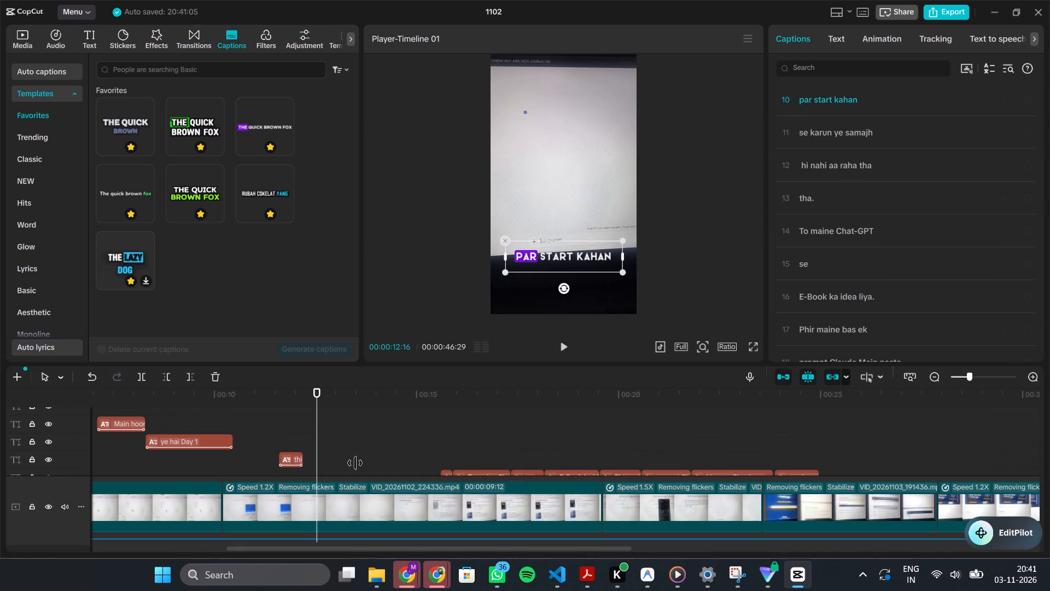
left_click(287, 462)
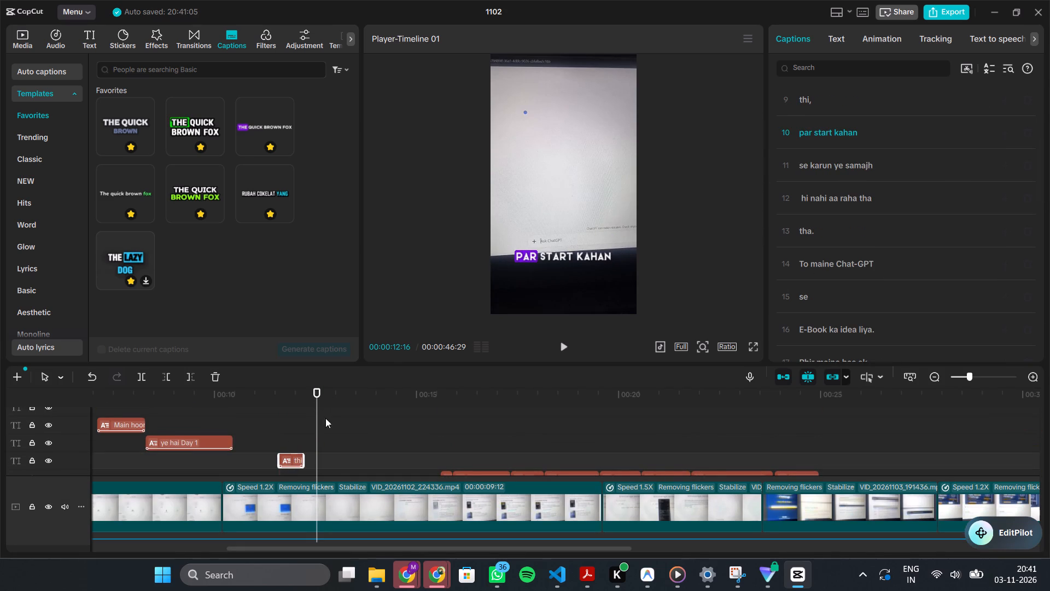
left_click_drag(315, 419, 294, 423)
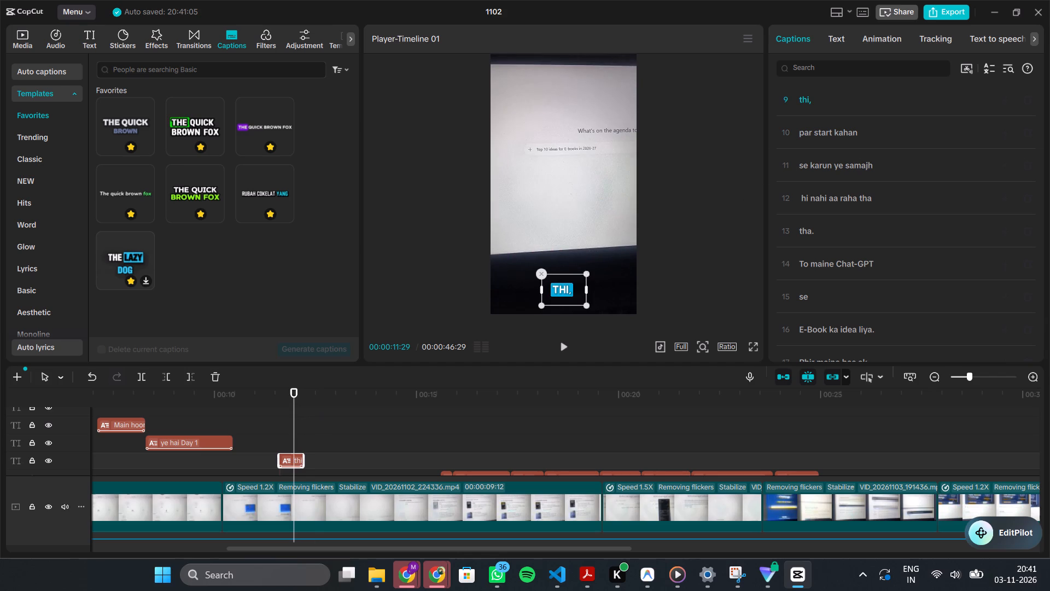
left_click(567, 287)
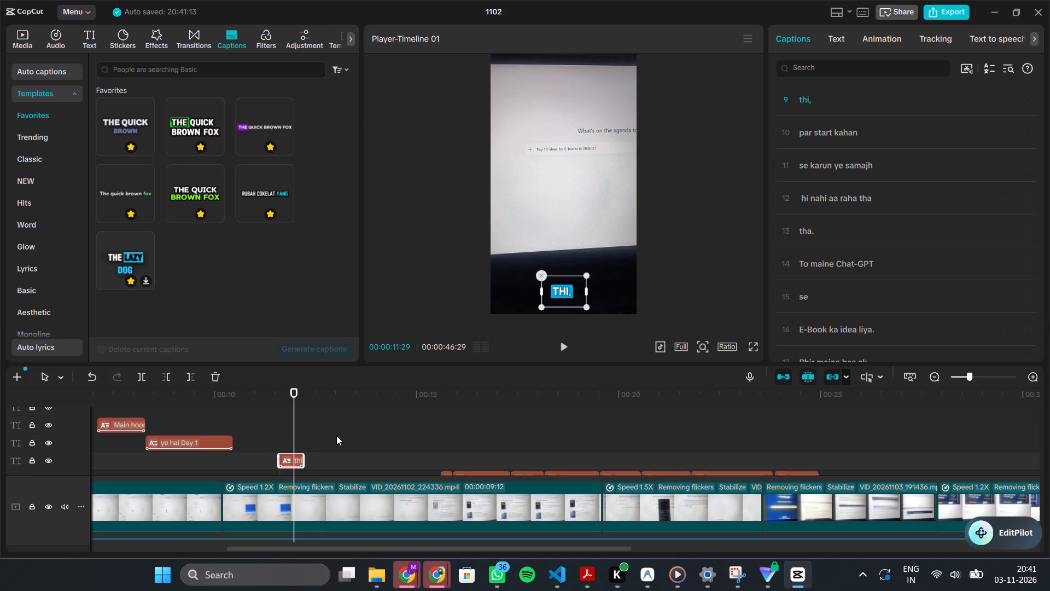
left_click_drag(293, 427, 340, 439)
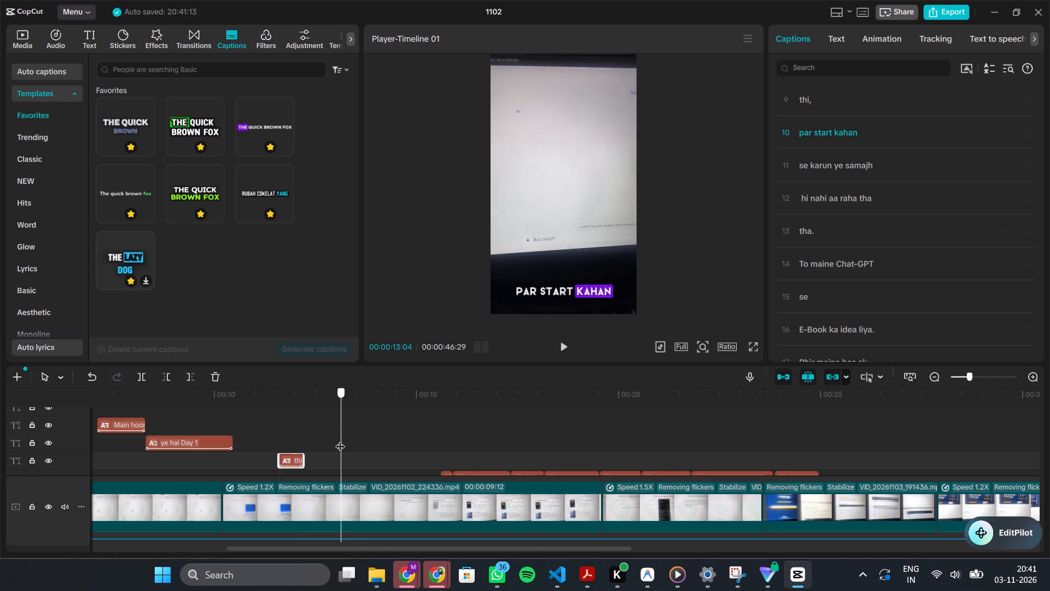
left_click_drag(340, 439, 340, 439)
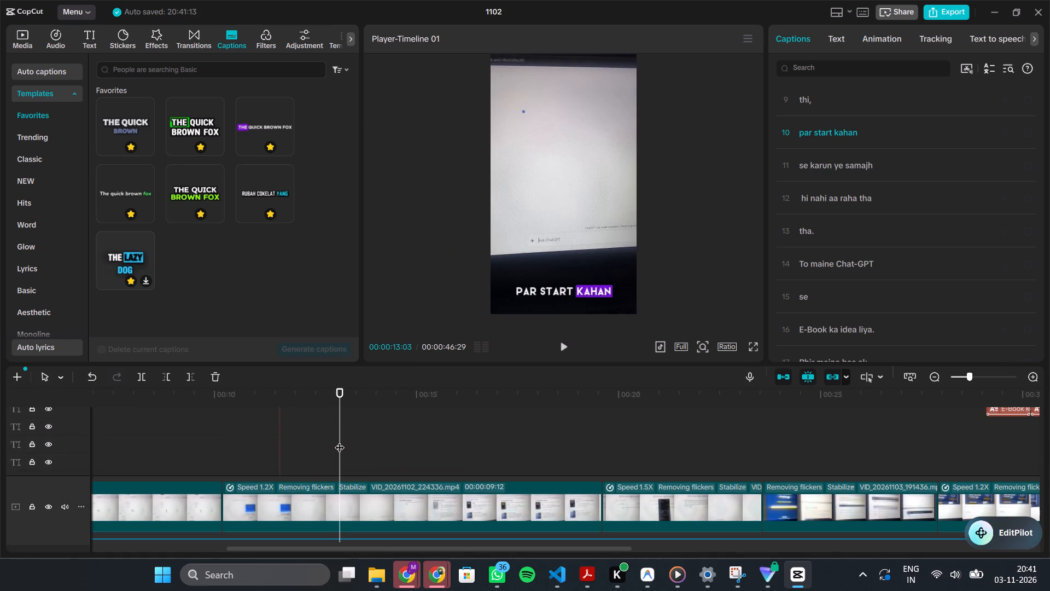
Set the text background colour to blue 00ACDE on all main captions so "par start kahan" matches the others.
scroll(340, 441, "up", 1)
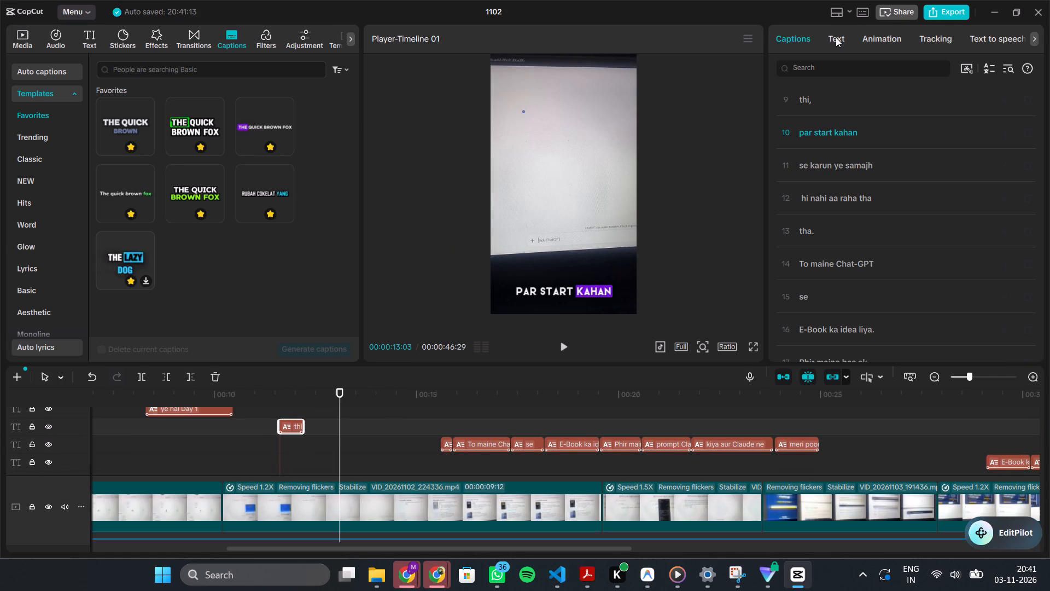
left_click(836, 37)
scroll(927, 172, "down", 2)
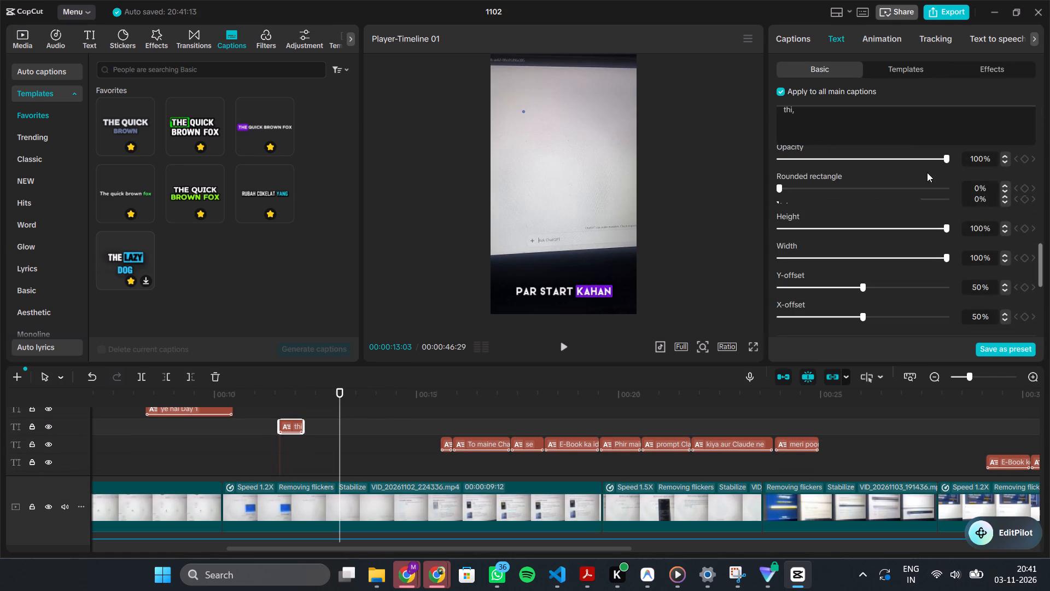
scroll(874, 259, "up", 1)
scroll(878, 274, "down", 1, "ctrl")
scroll(878, 274, "up", 1, "ctrl")
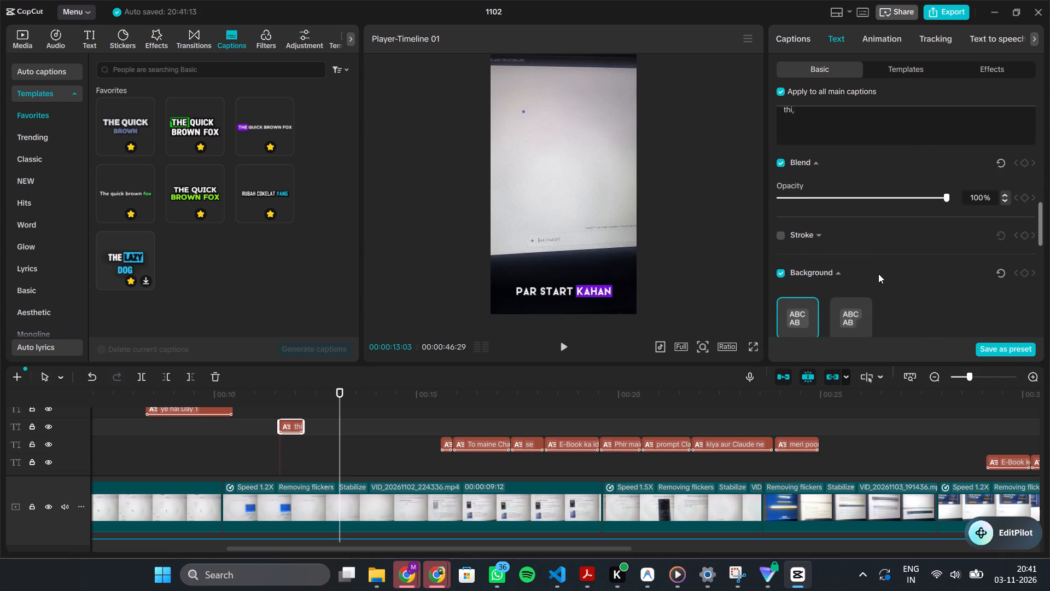
scroll(878, 274, "up", 1, "ctrl")
left_click(848, 255)
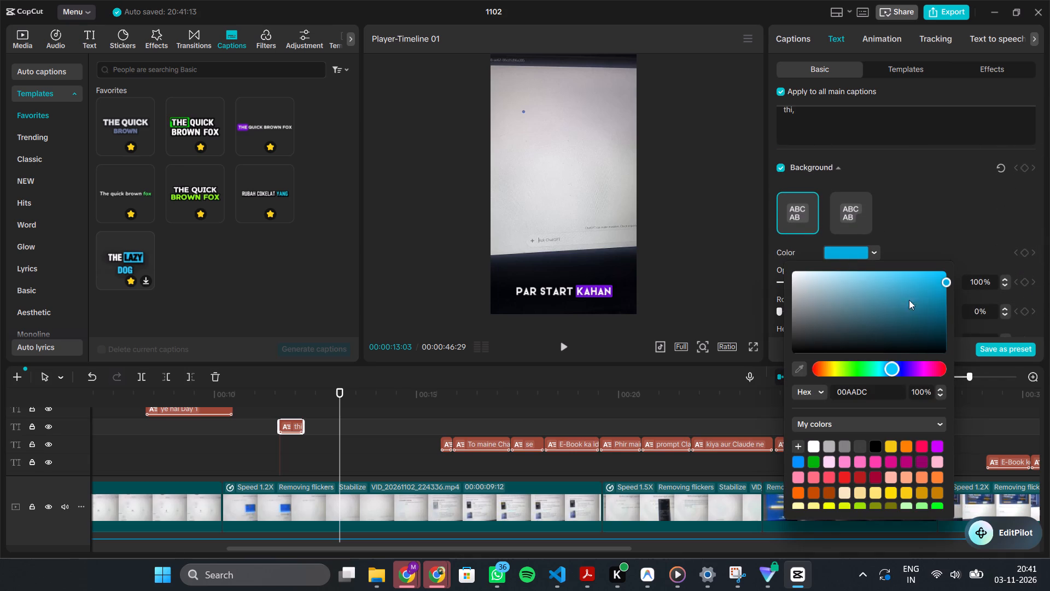
left_click(947, 283)
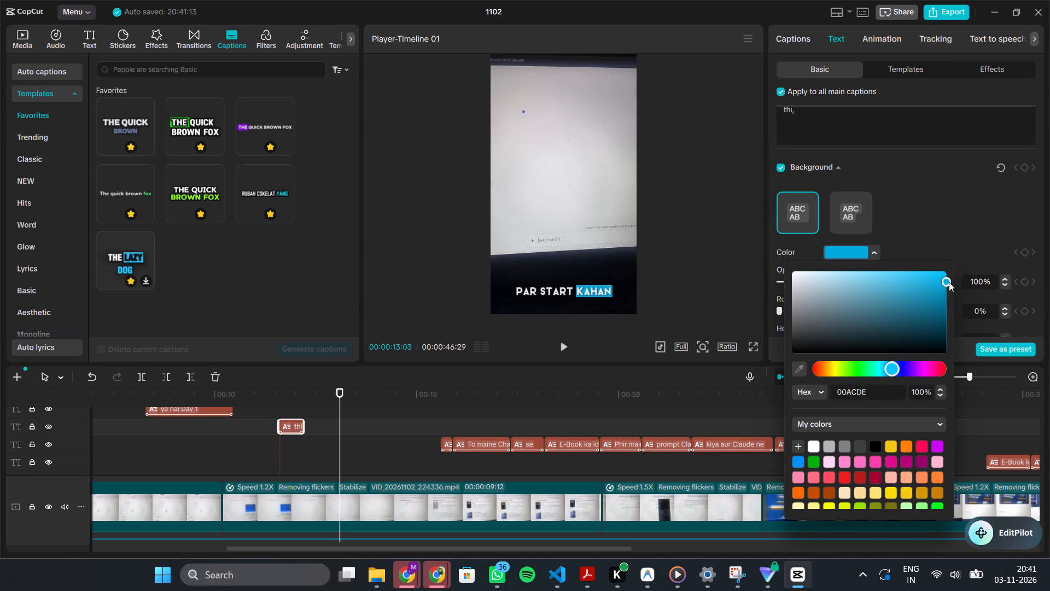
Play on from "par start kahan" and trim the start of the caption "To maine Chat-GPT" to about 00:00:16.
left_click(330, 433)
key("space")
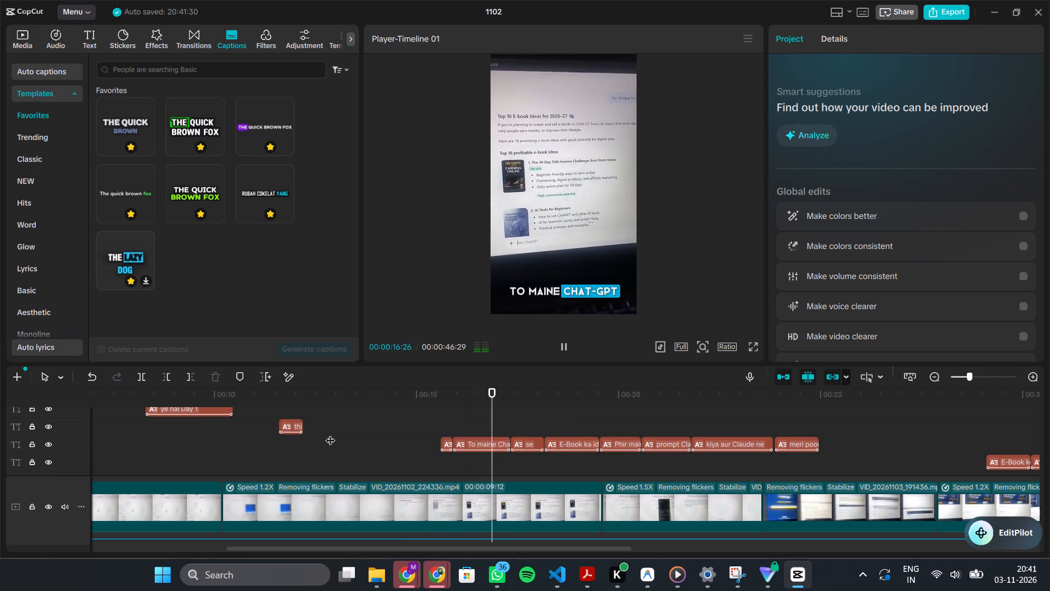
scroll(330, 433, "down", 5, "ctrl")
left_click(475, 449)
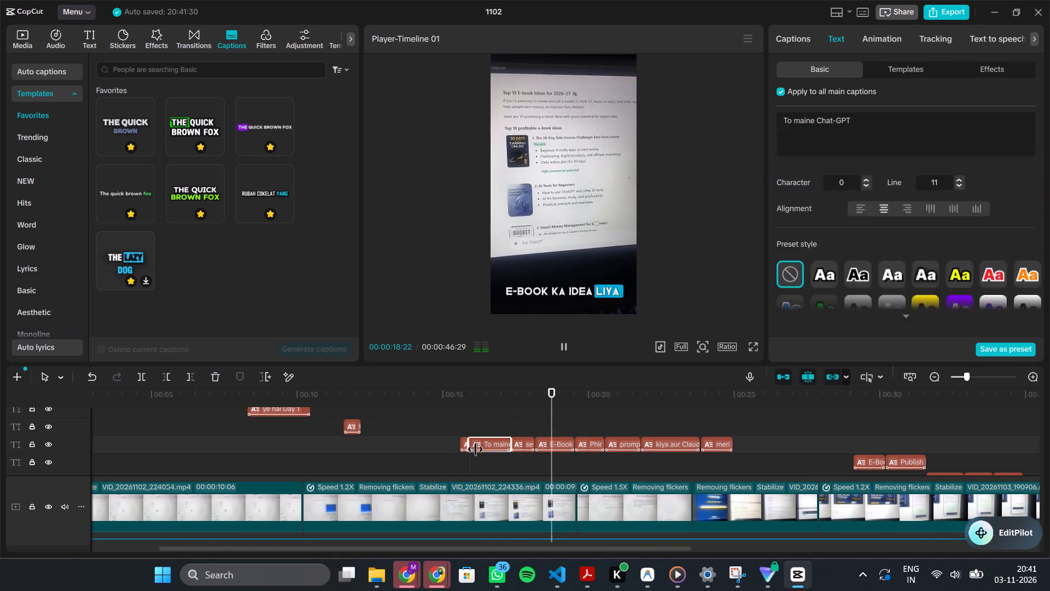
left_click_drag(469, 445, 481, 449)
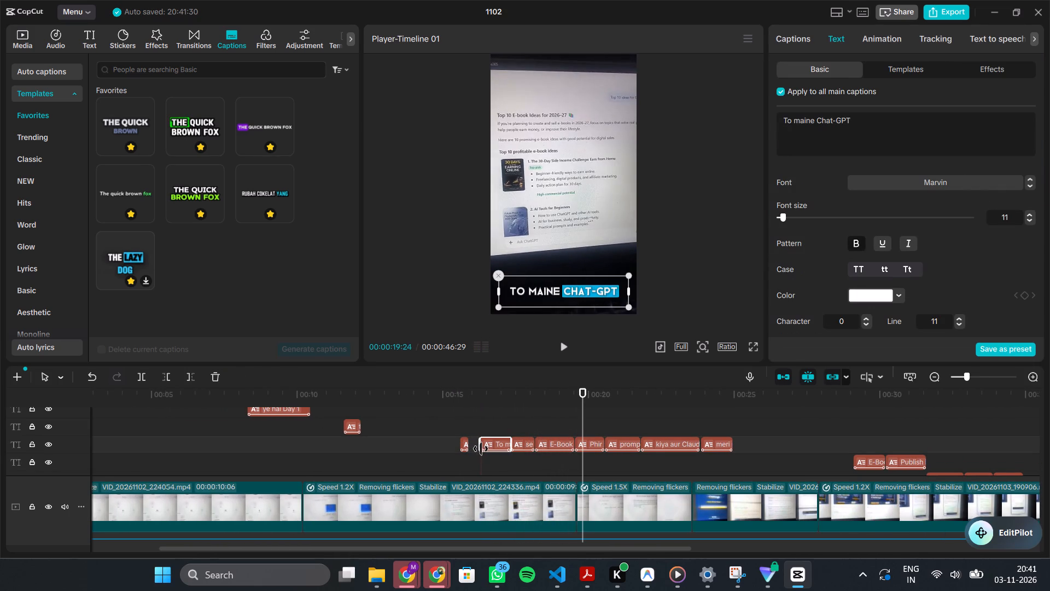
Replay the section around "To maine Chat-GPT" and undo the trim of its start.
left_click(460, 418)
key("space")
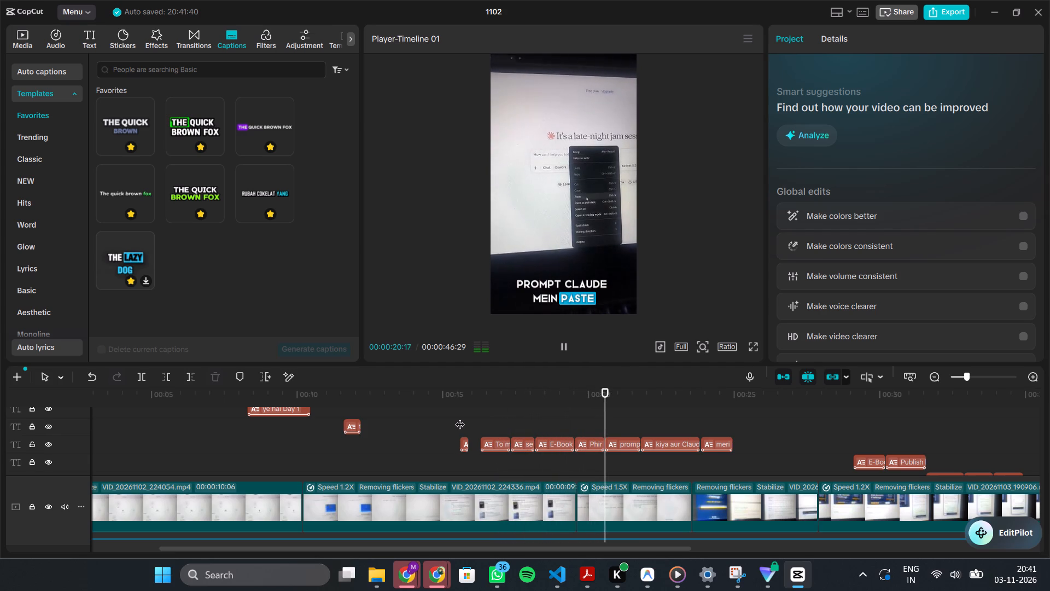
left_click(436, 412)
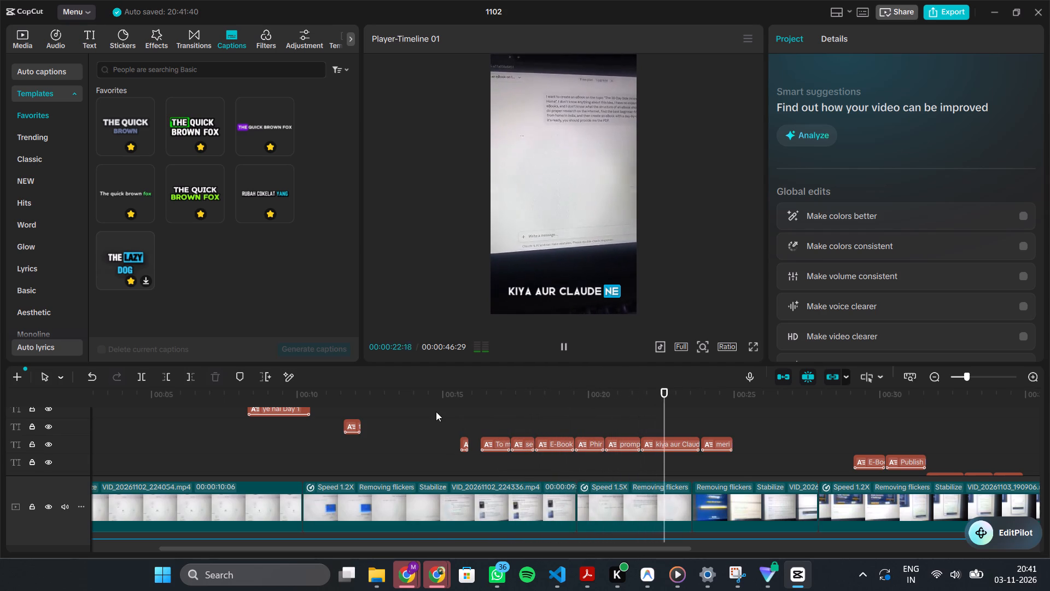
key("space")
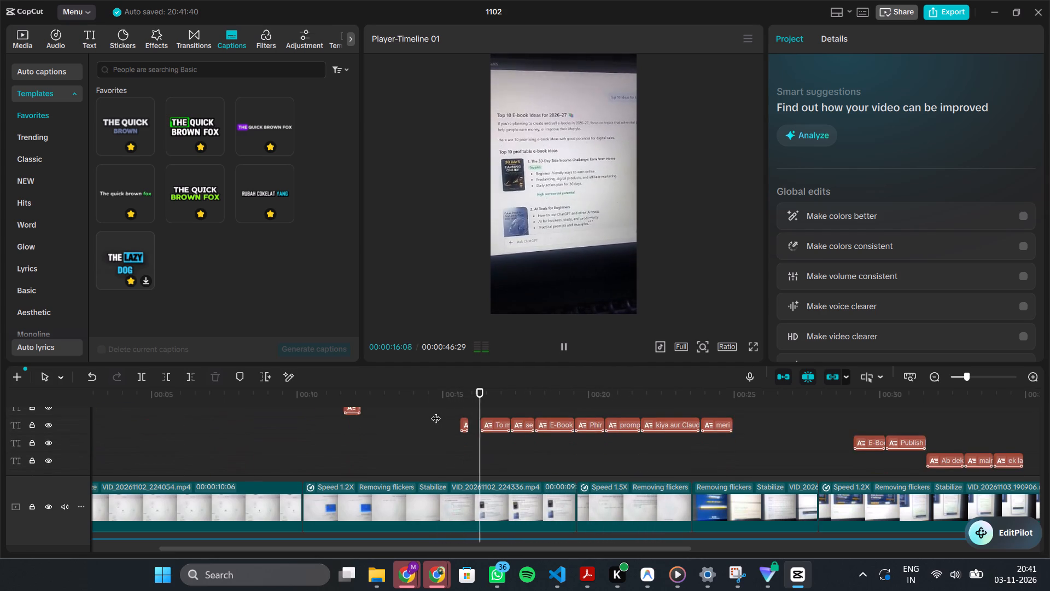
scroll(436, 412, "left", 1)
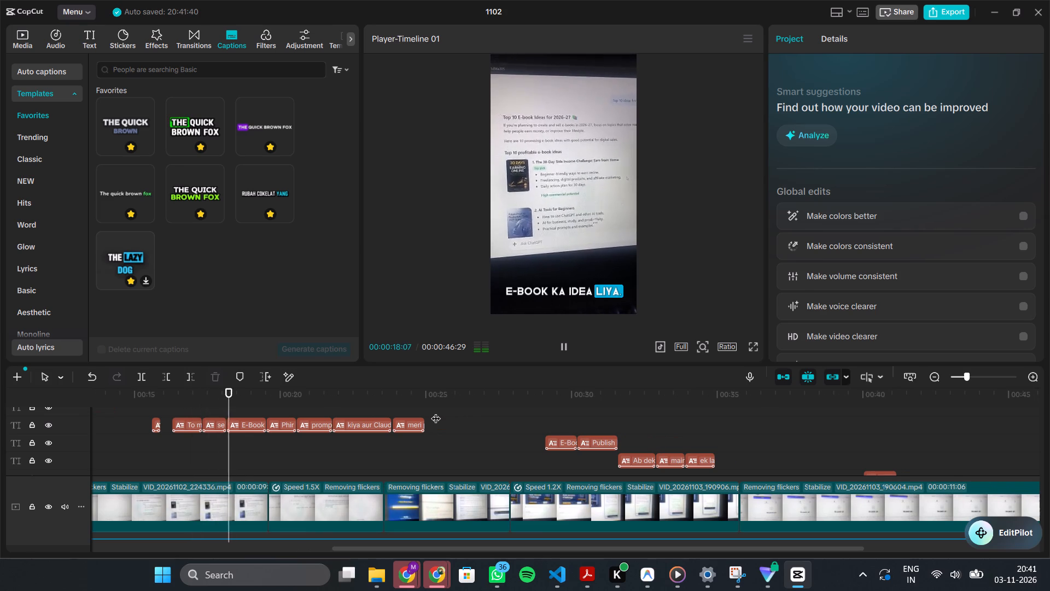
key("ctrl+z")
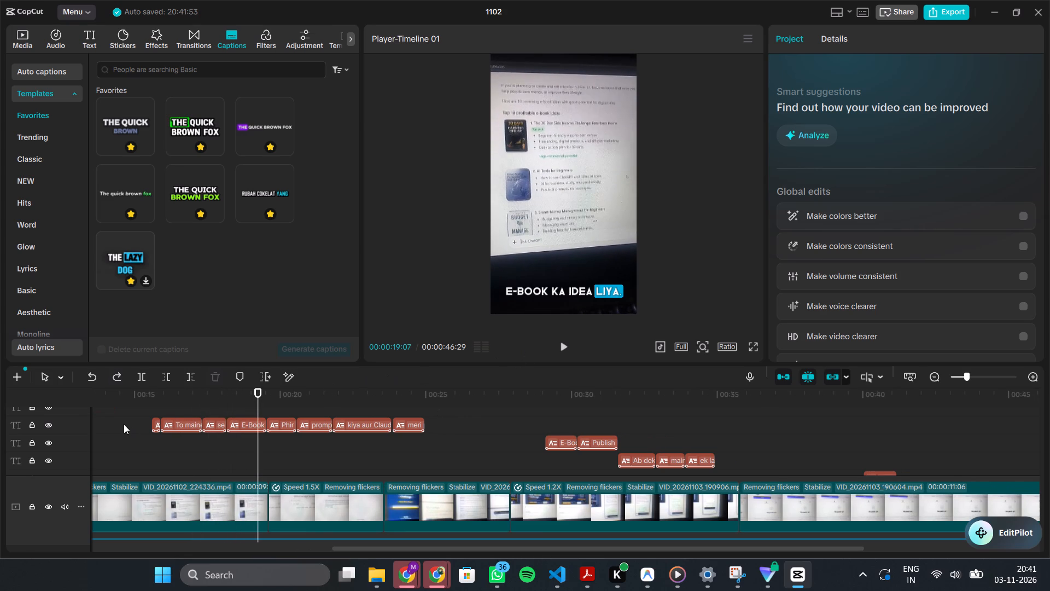
Play the video from about 00:00:14 to its end, skipping part of the closing section, to check the captions' timing and style.
left_click(124, 422)
key("space")
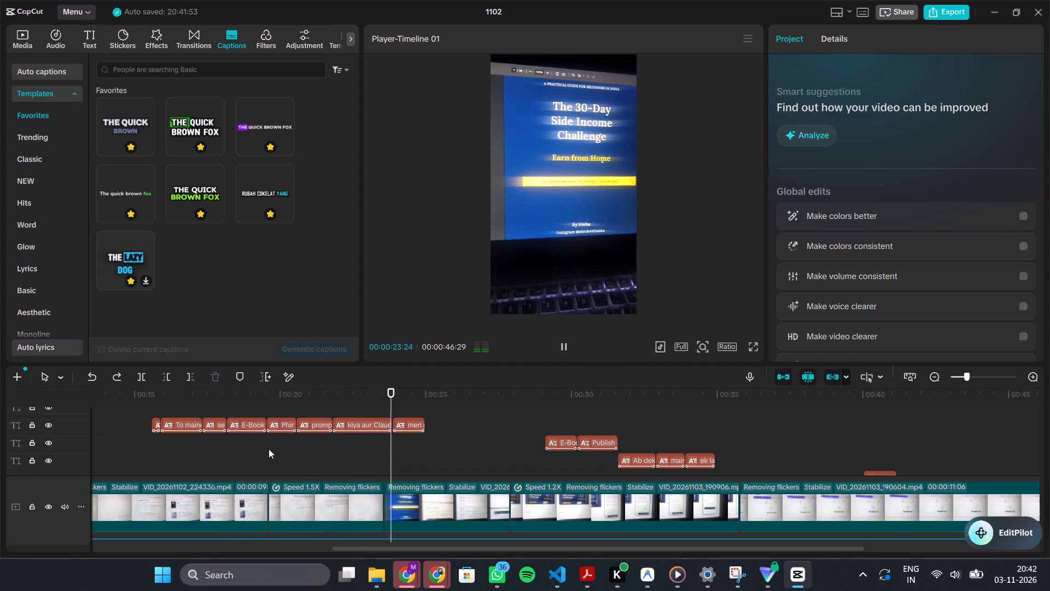
key("space")
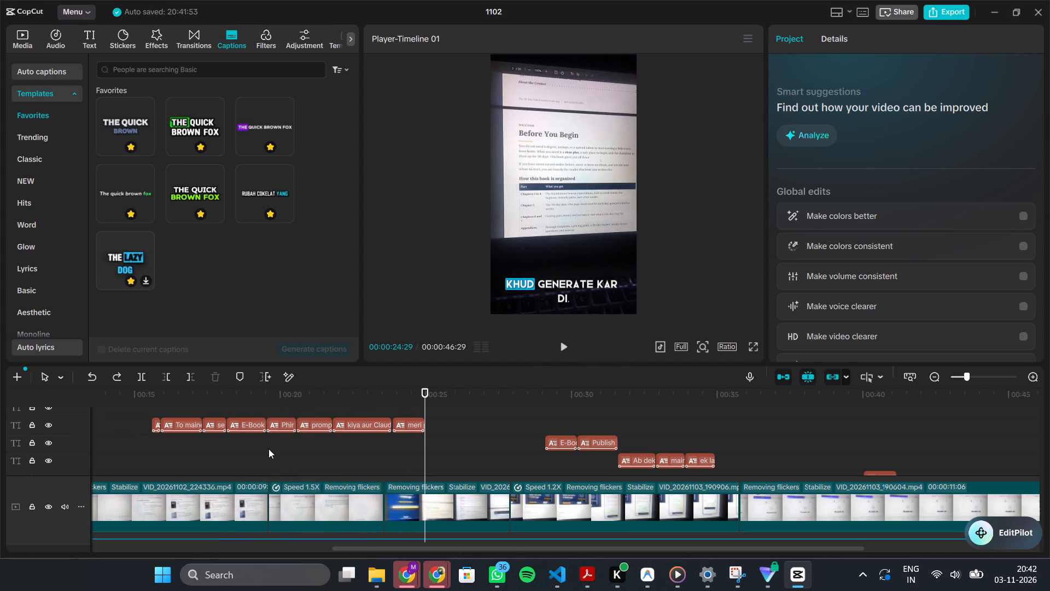
scroll(269, 449, "down", 13, "ctrl")
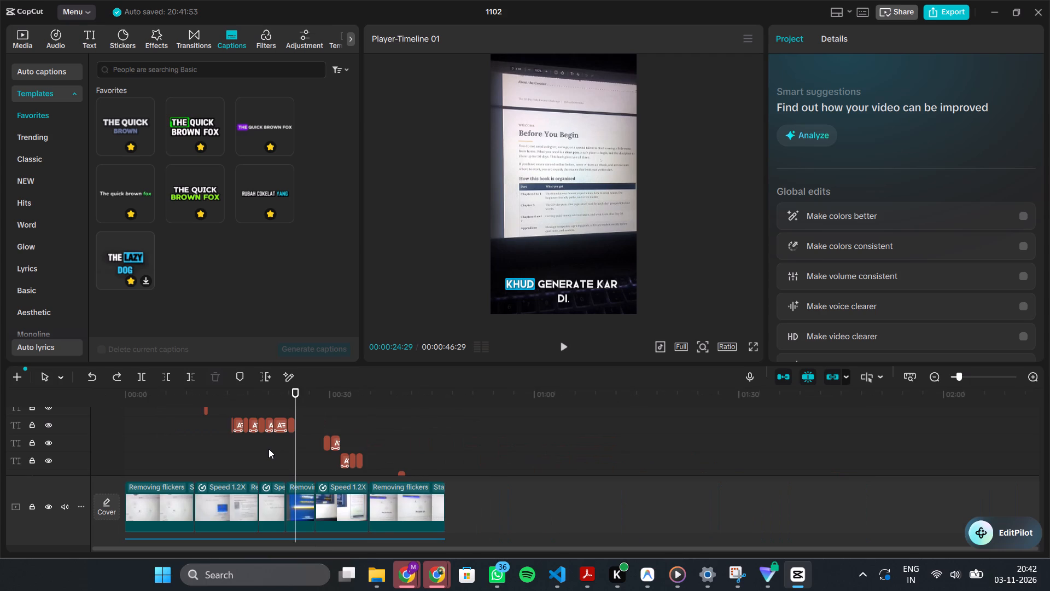
key("space")
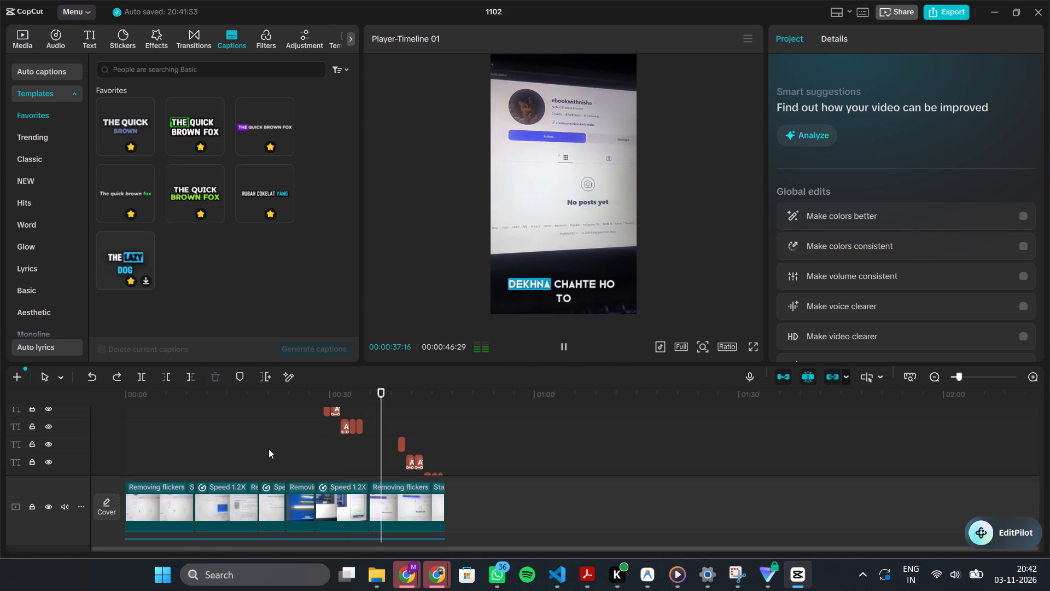
left_click(269, 449)
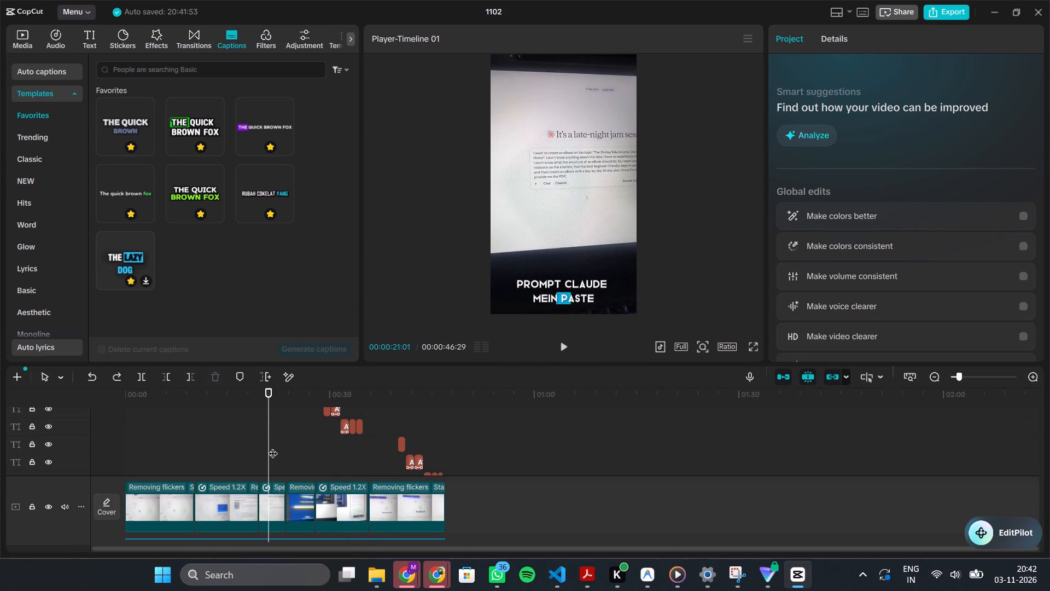
left_click_drag(272, 447, 411, 431)
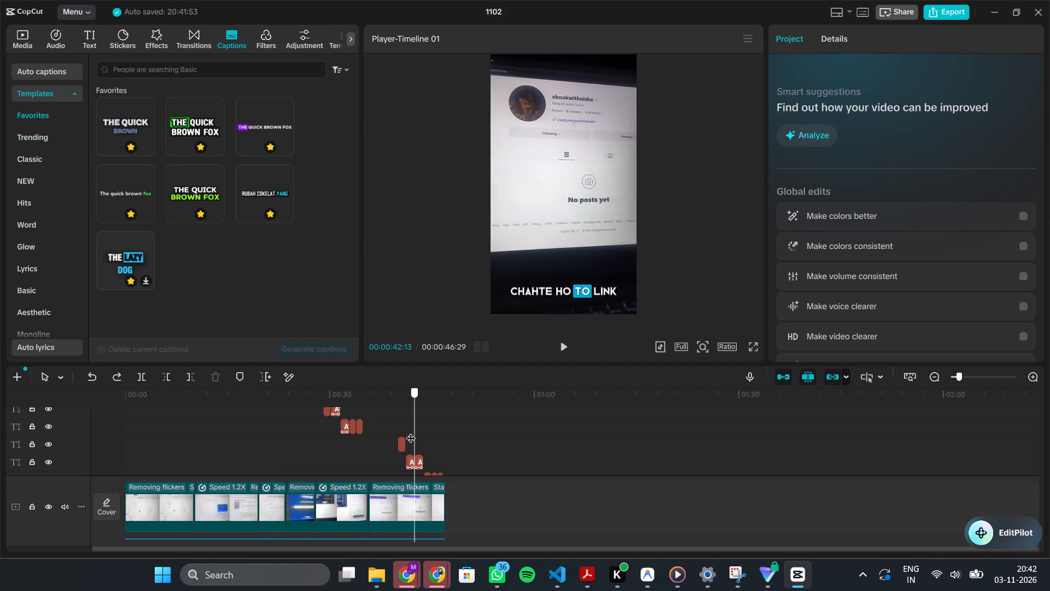
left_click_drag(411, 431, 396, 431)
key("space")
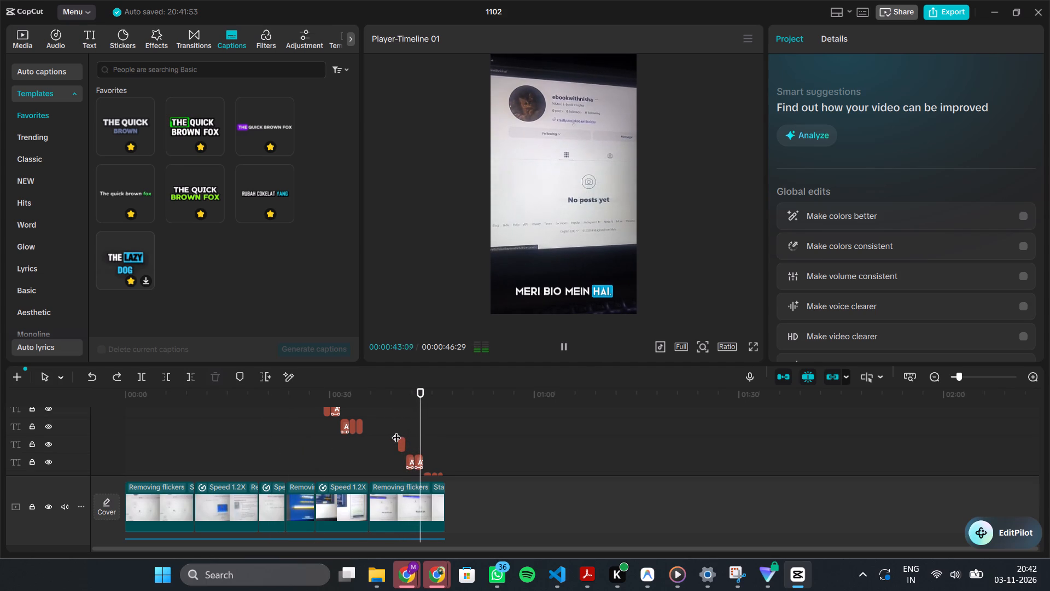
scroll(396, 431, "up", 1)
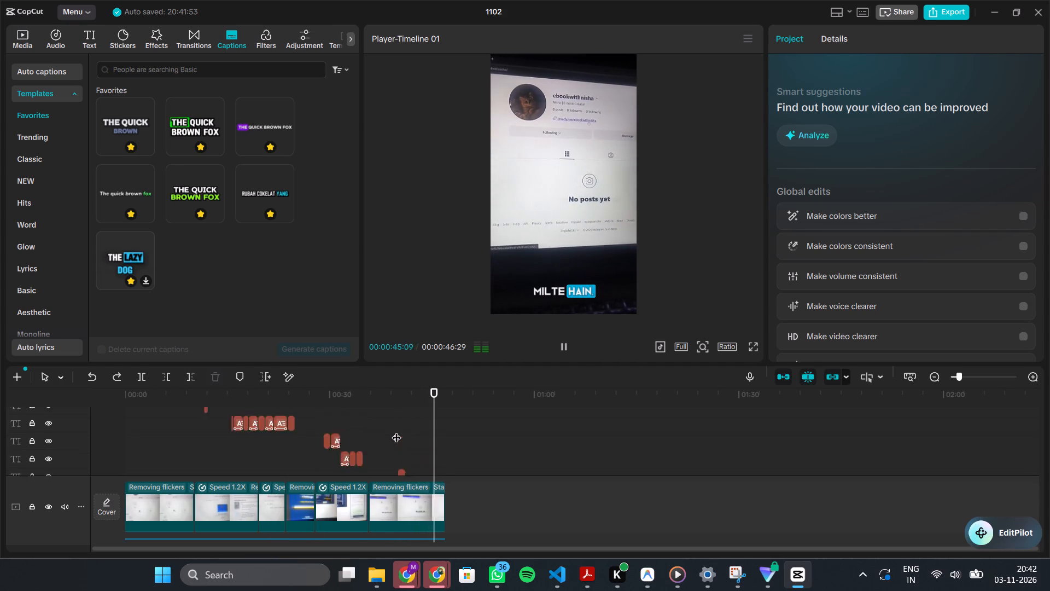
scroll(396, 431, "up", 6)
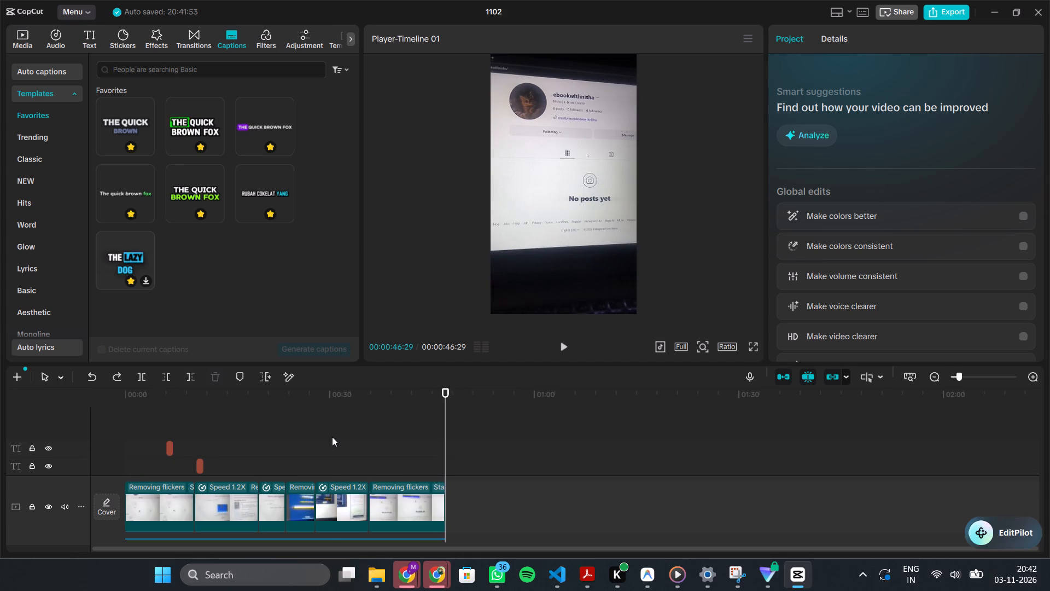
Replay from the beginning and move the caption "Chalo, aaj se pata" slightly up in the frame, applied to all main captions.
left_click(332, 437)
left_click_drag(332, 437, 0, 509)
key("space")
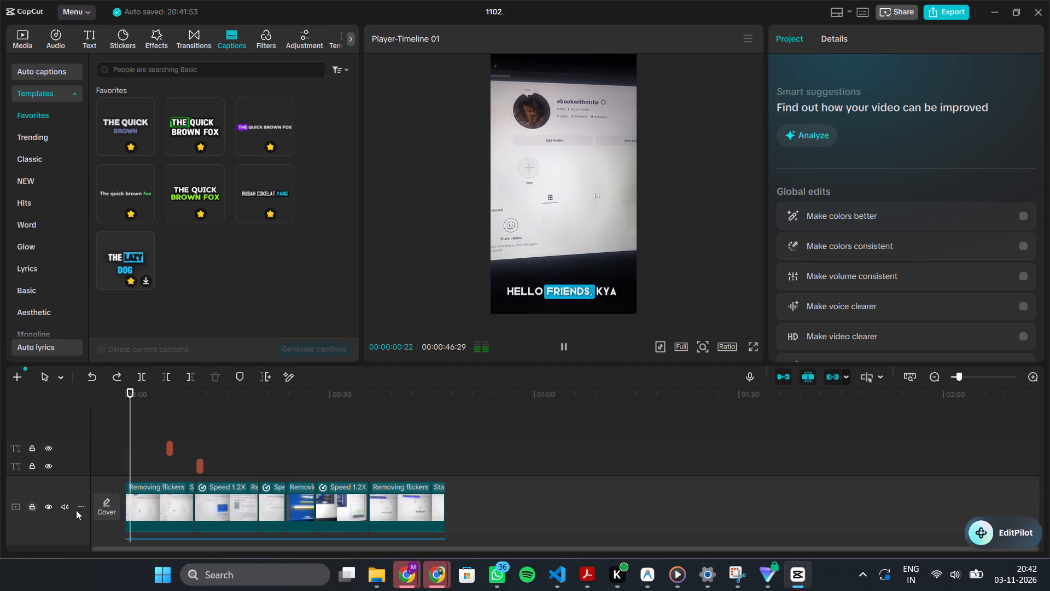
scroll(208, 445, "down", 4)
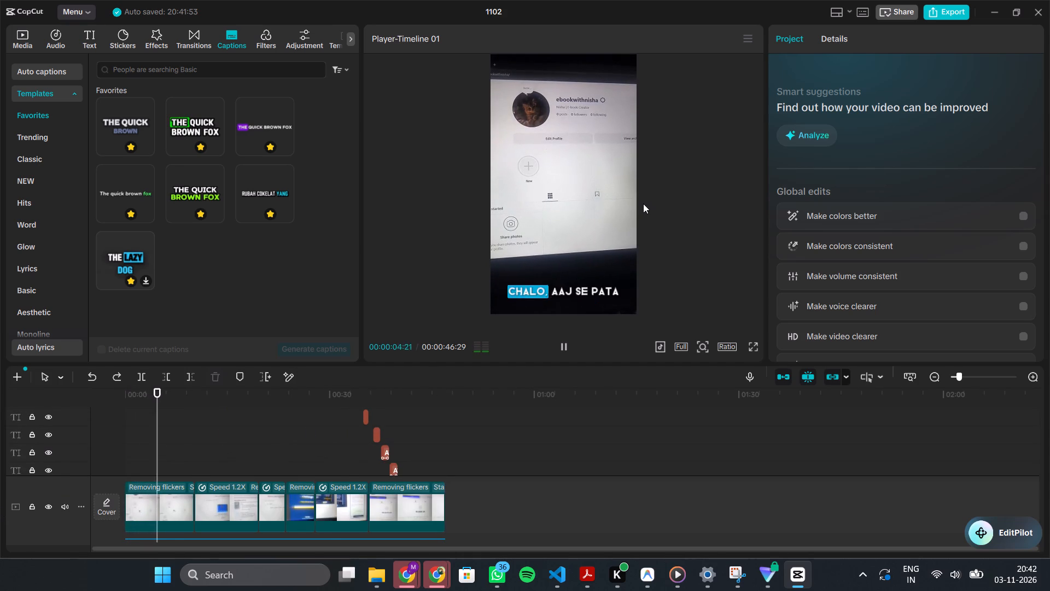
left_click(559, 286)
left_click_drag(559, 286, 561, 278)
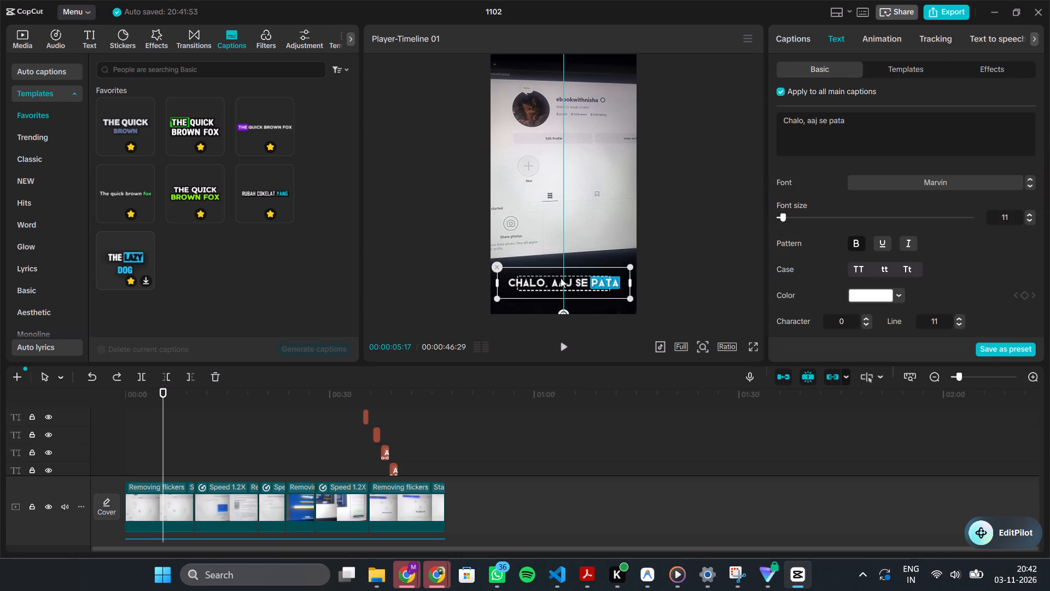
left_click_drag(561, 278, 561, 277)
Move the first video clip straight down in the frame to Y position -207, keeping it horizontally centred.
key("space")
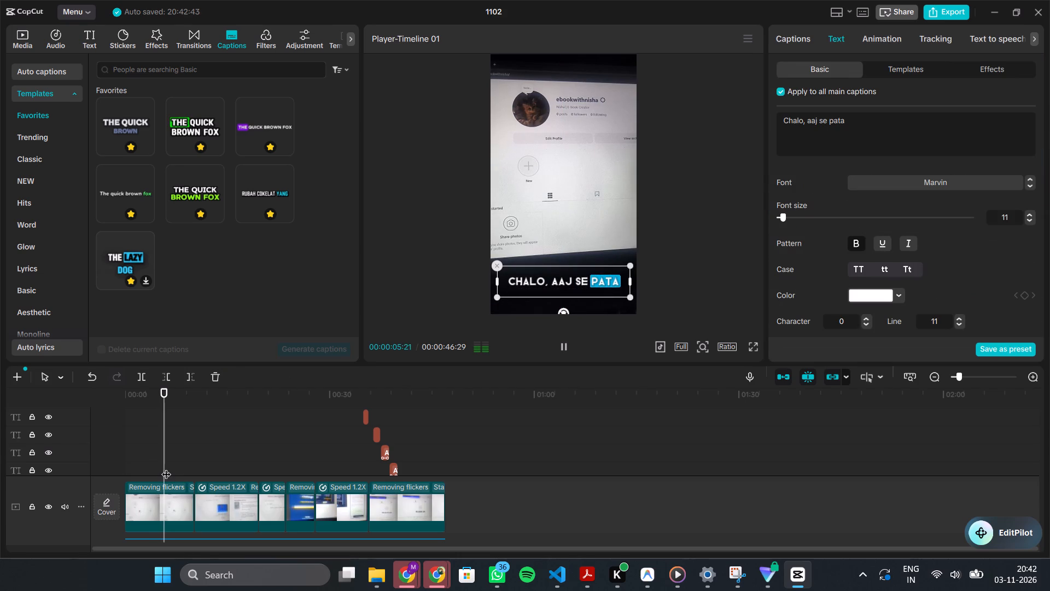
left_click(164, 461)
key("space")
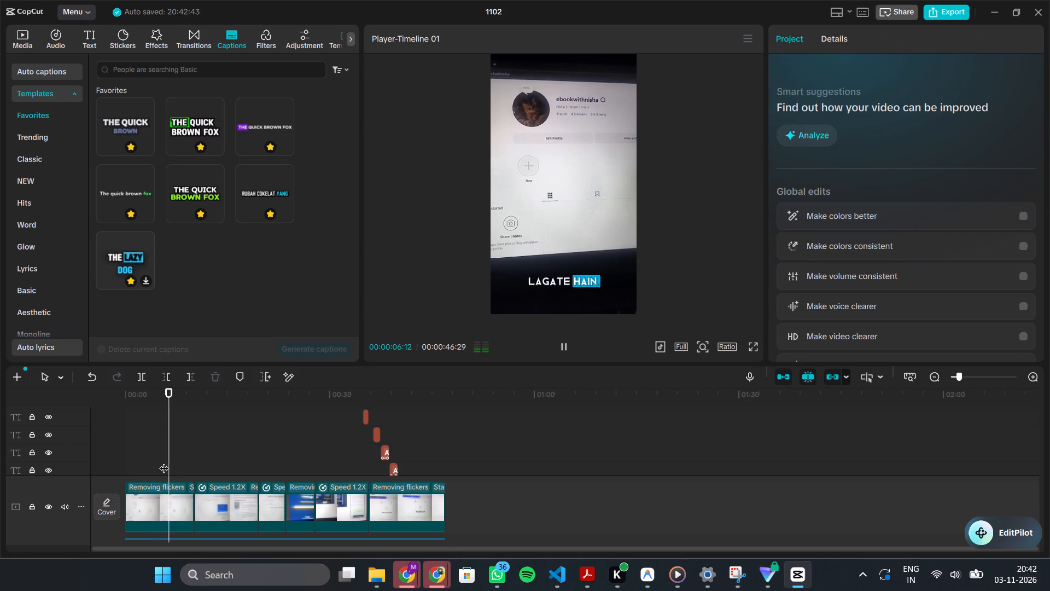
left_click(625, 147)
left_click_drag(625, 147, 629, 160)
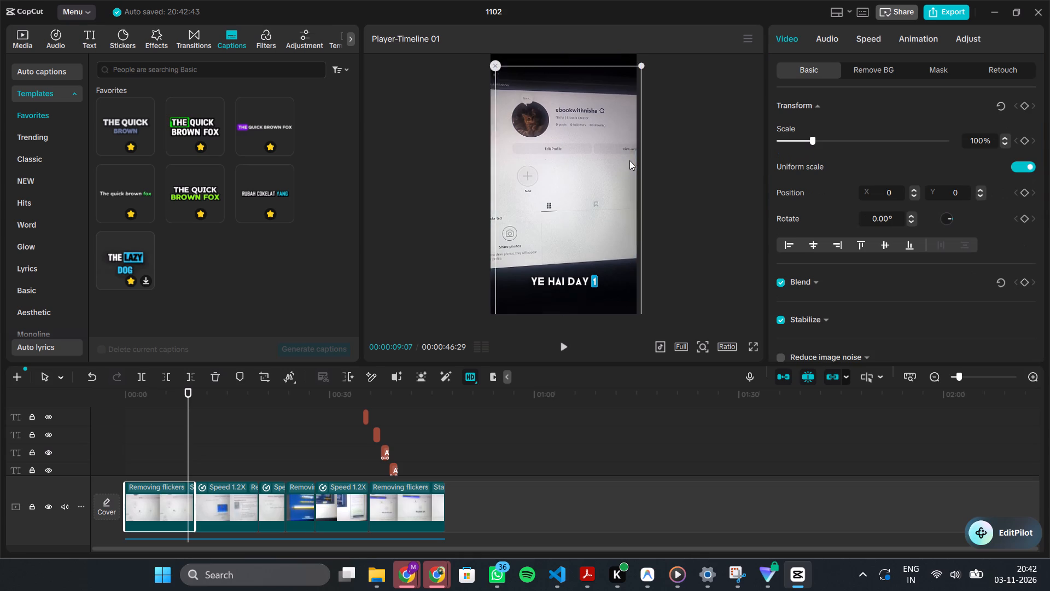
left_click_drag(629, 160, 626, 161)
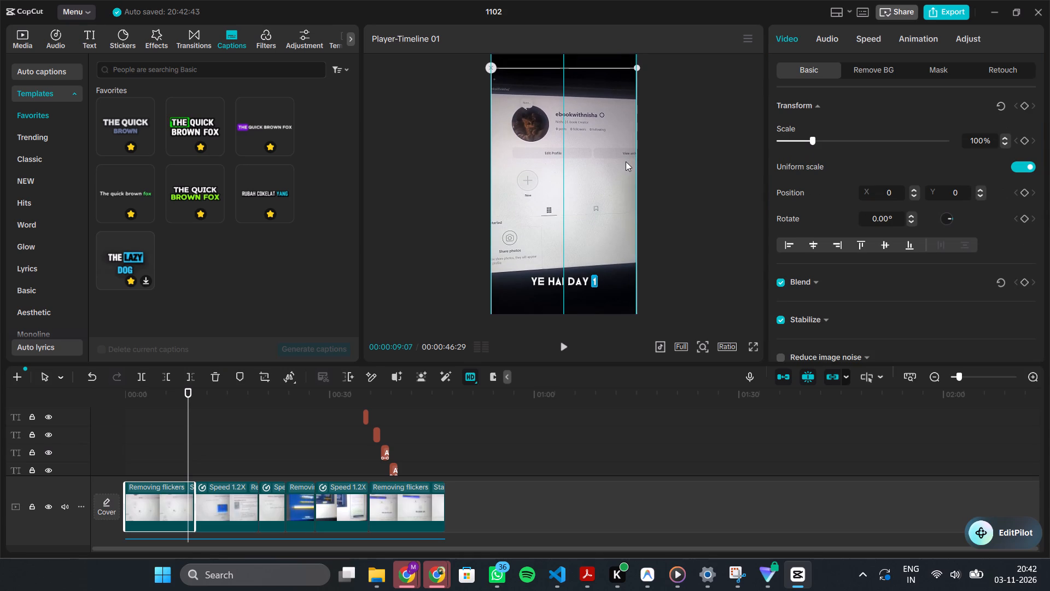
left_click_drag(626, 161, 622, 149)
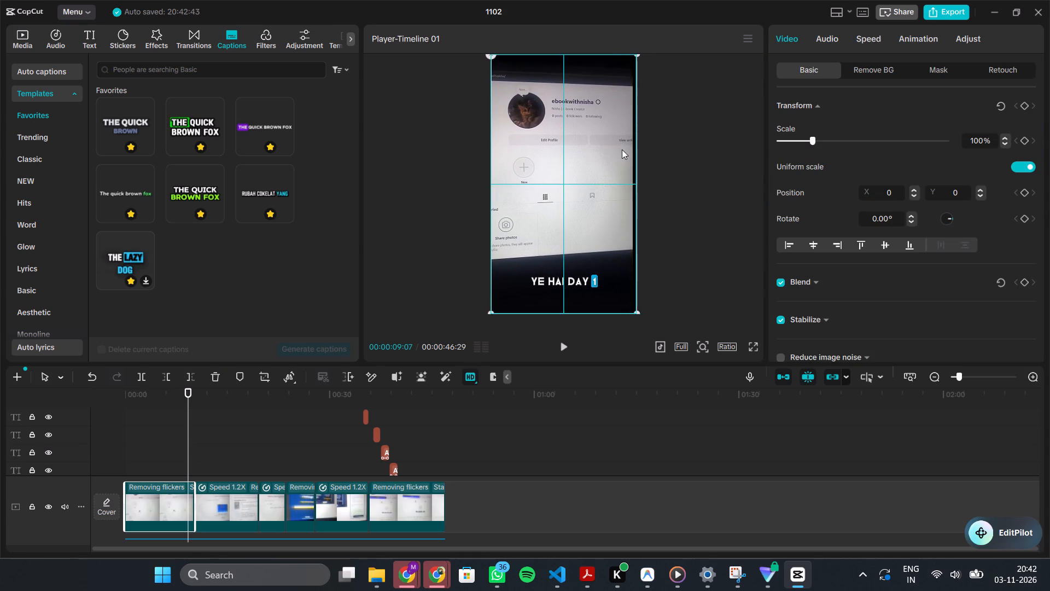
left_click_drag(622, 149, 623, 161)
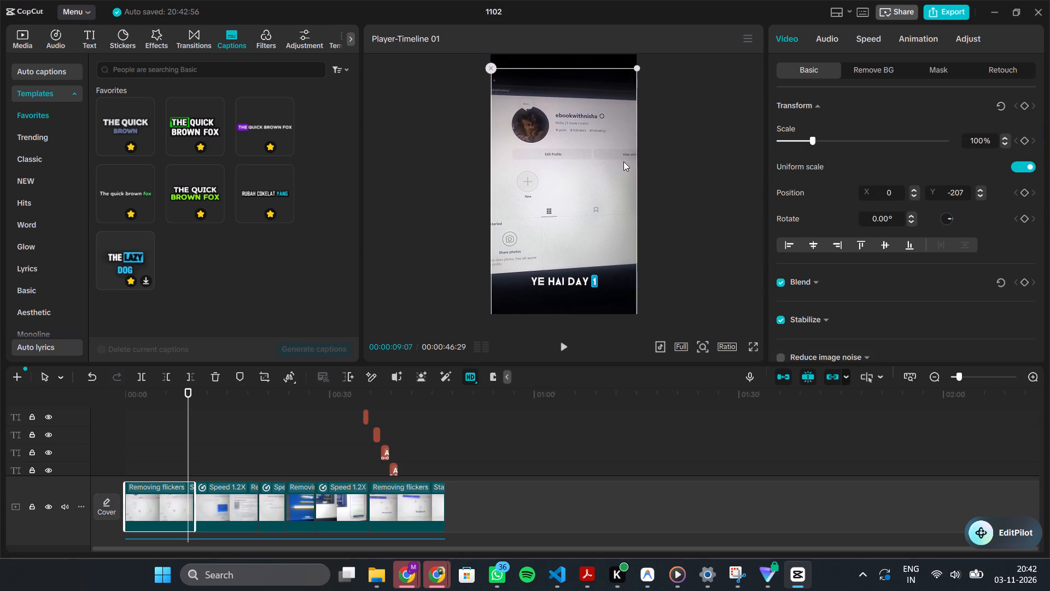
Play the start of the second video clip, from about 00:00:12 to 00:00:16, and select the clip to check its position in the frame.
left_click(211, 448)
key("space")
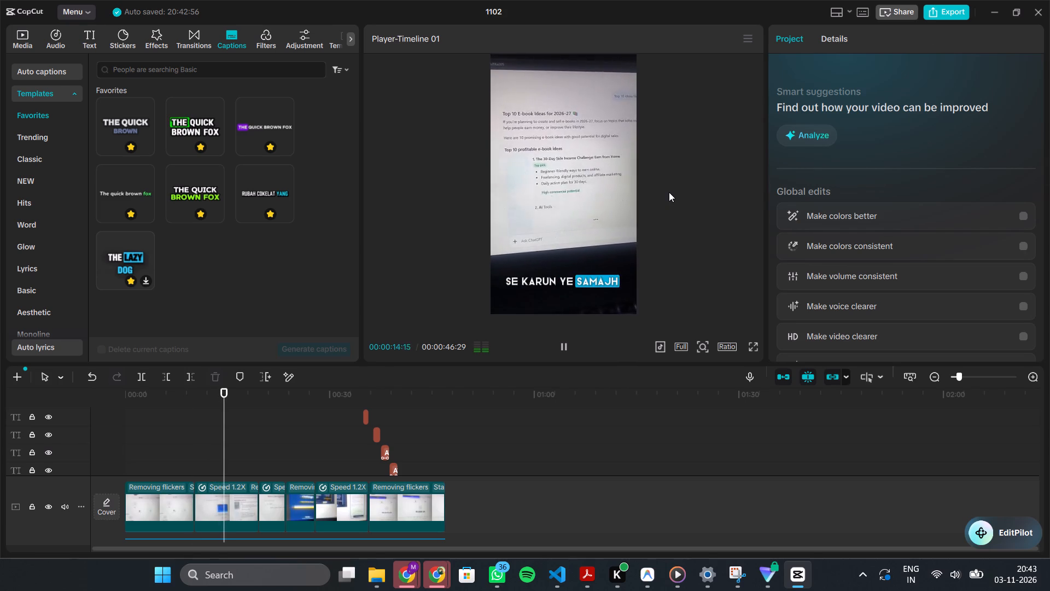
left_click(603, 189)
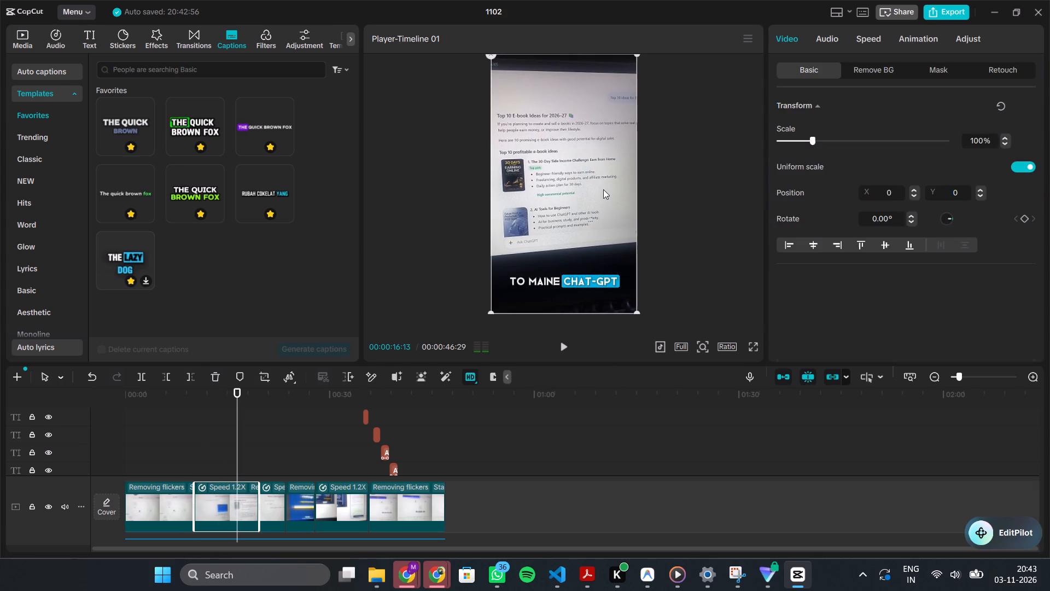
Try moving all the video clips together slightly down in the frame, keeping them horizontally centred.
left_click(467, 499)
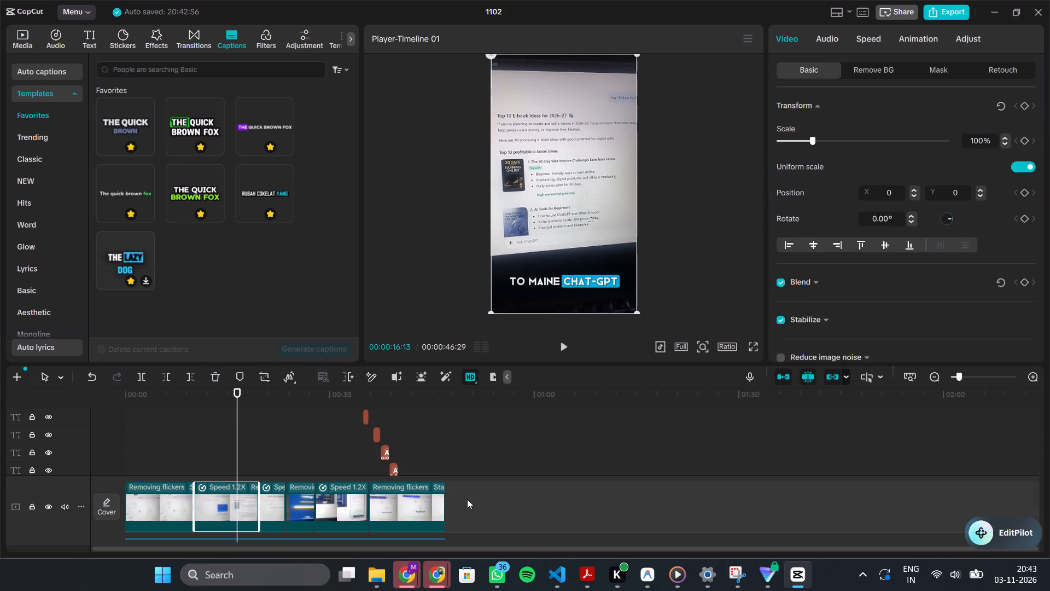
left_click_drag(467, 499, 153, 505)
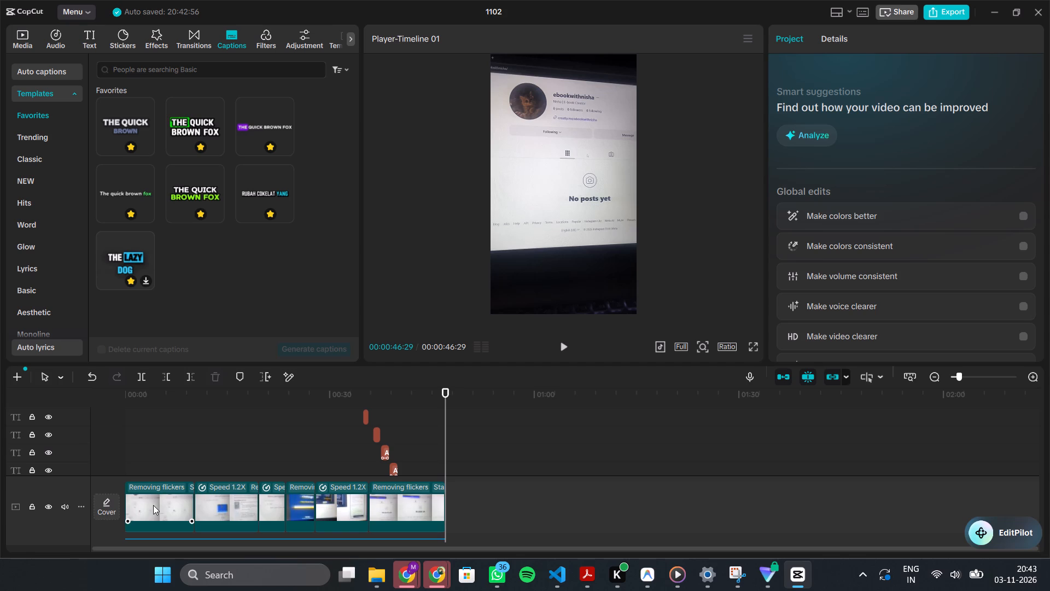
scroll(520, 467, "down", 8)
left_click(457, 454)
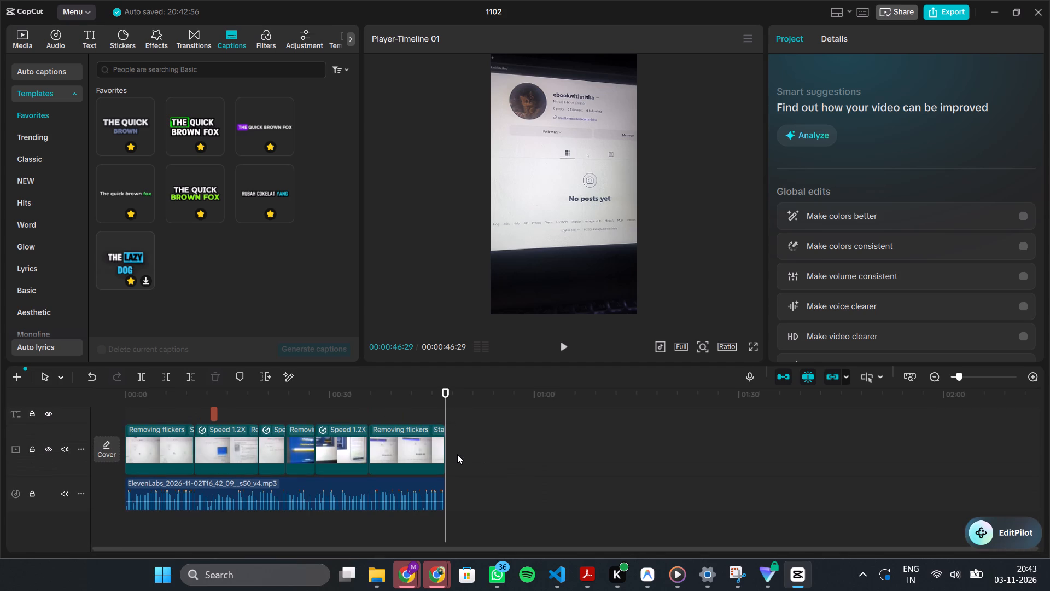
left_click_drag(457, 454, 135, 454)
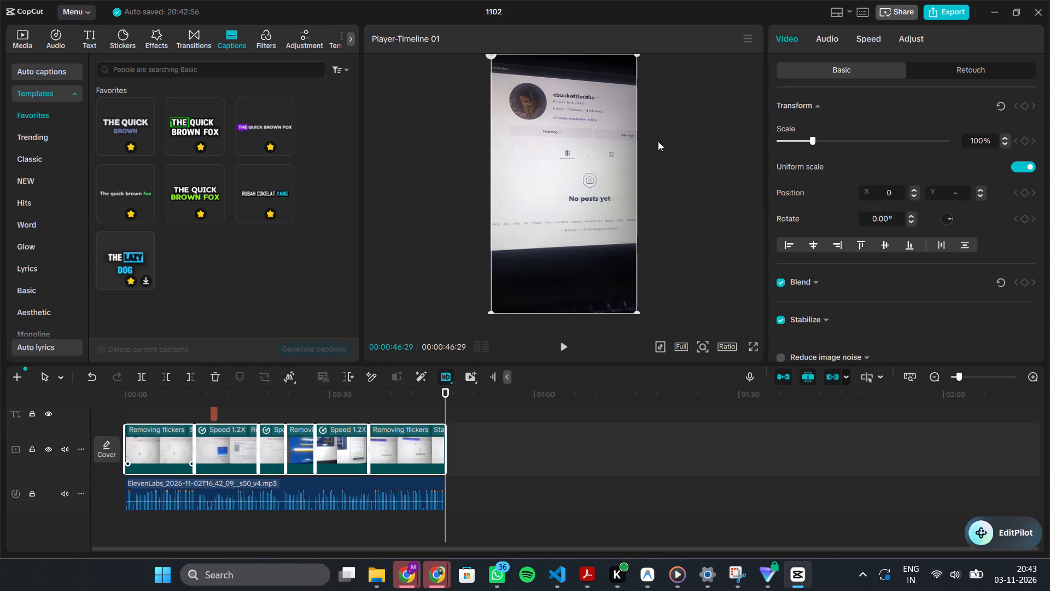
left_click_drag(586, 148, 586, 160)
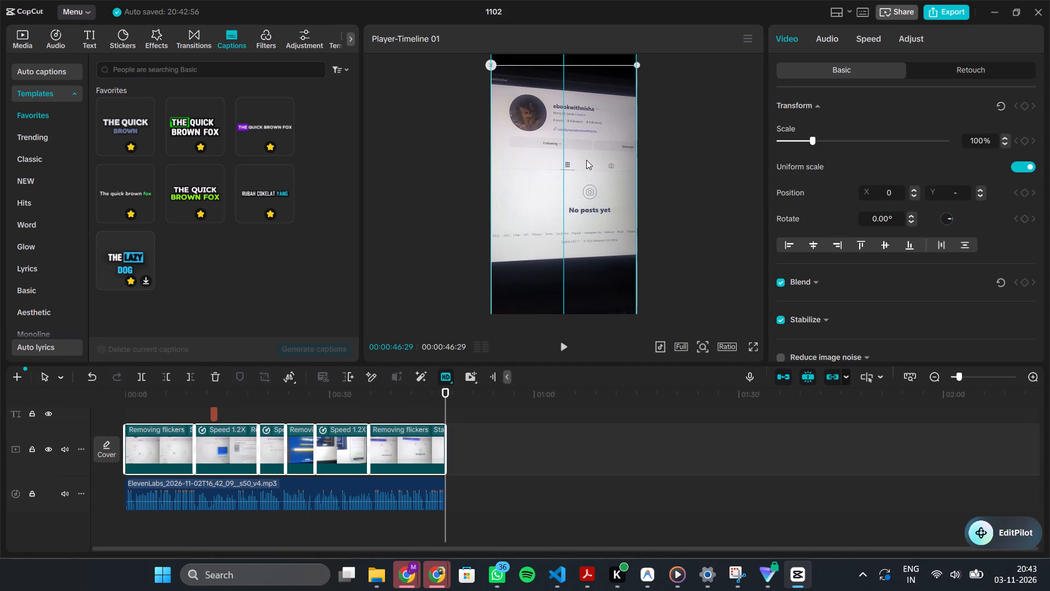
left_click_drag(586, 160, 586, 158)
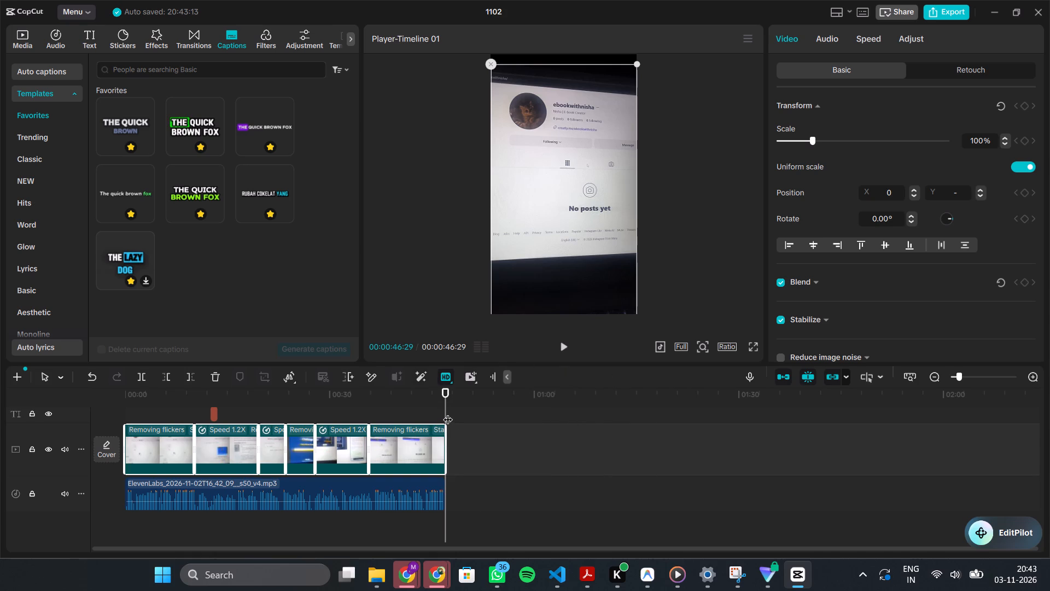
Scrub through the timeline from the opening to the closing section to check the clips' vertical placement.
left_click_drag(446, 412, 144, 425)
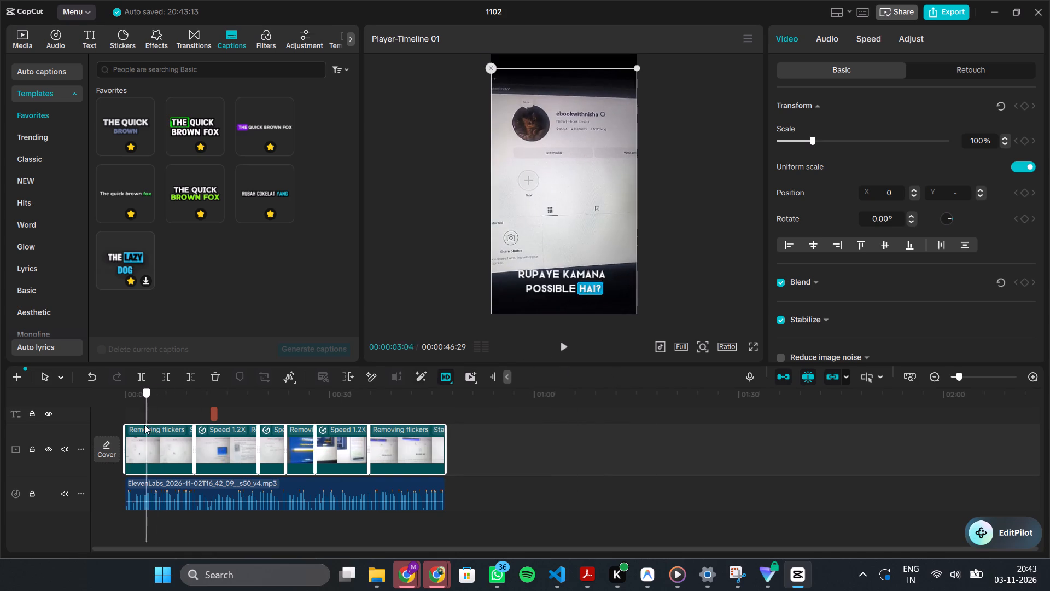
left_click_drag(144, 425, 264, 424)
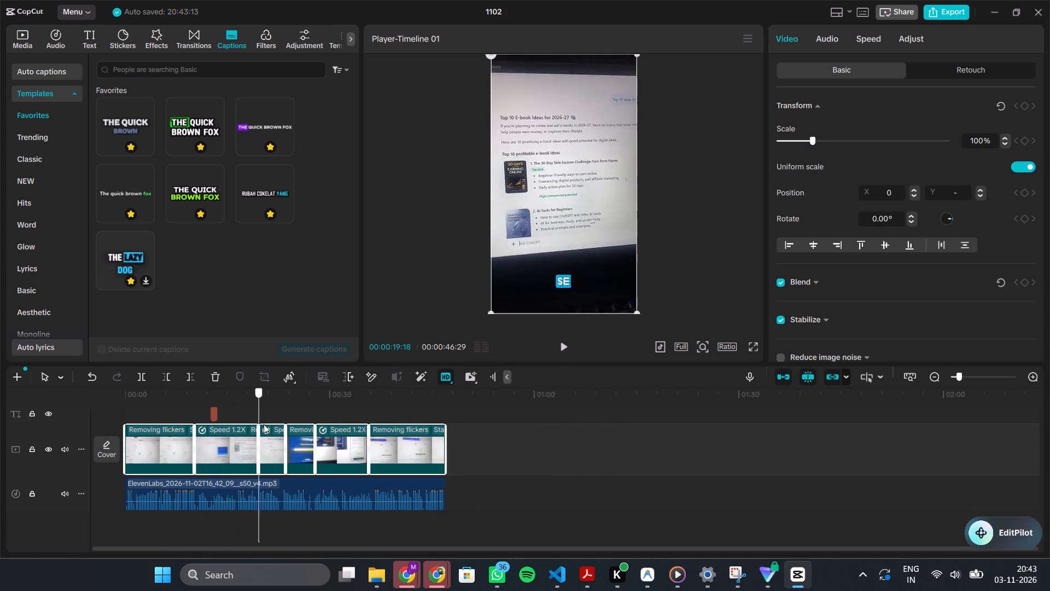
left_click_drag(264, 424, 425, 420)
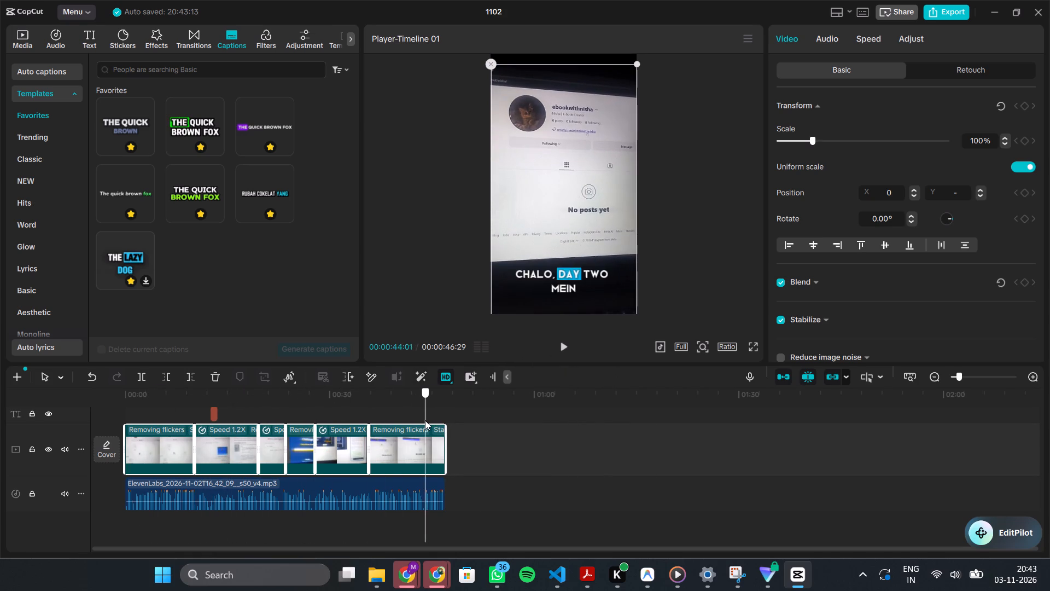
left_click_drag(425, 420, 424, 420)
left_click_drag(424, 420, 381, 416)
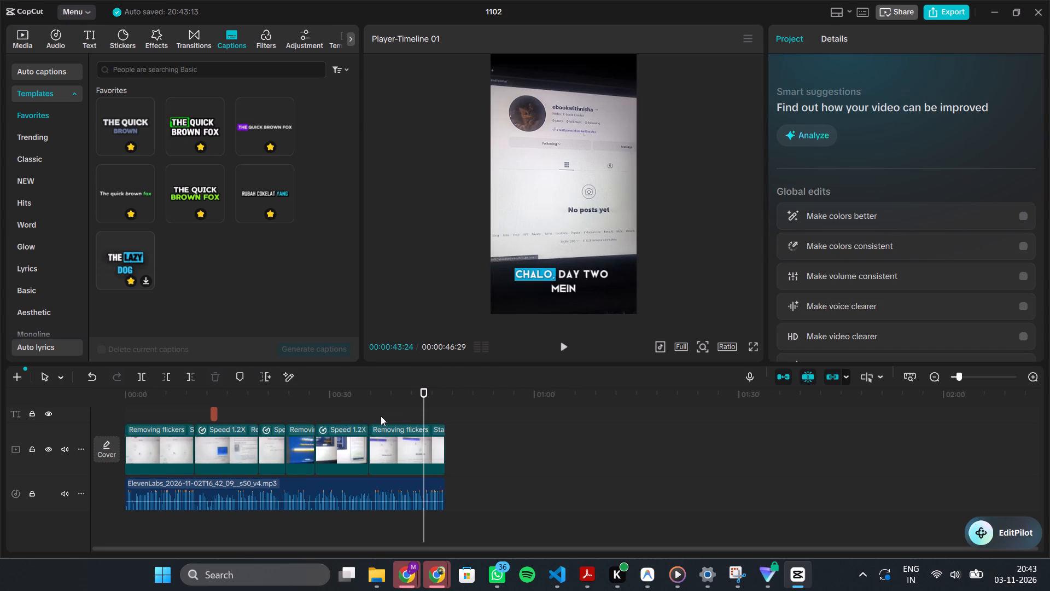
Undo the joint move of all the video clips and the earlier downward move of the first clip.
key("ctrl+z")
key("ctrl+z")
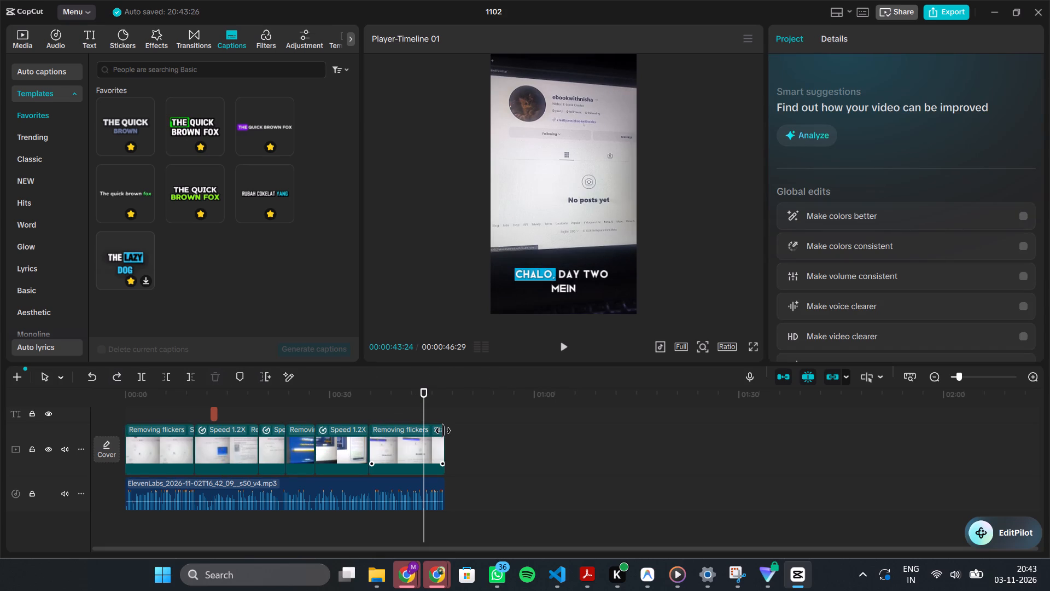
Select all the video clips on the main track and move them down to Y position -150, keeping X at 0.
left_click_drag(425, 408, 135, 444)
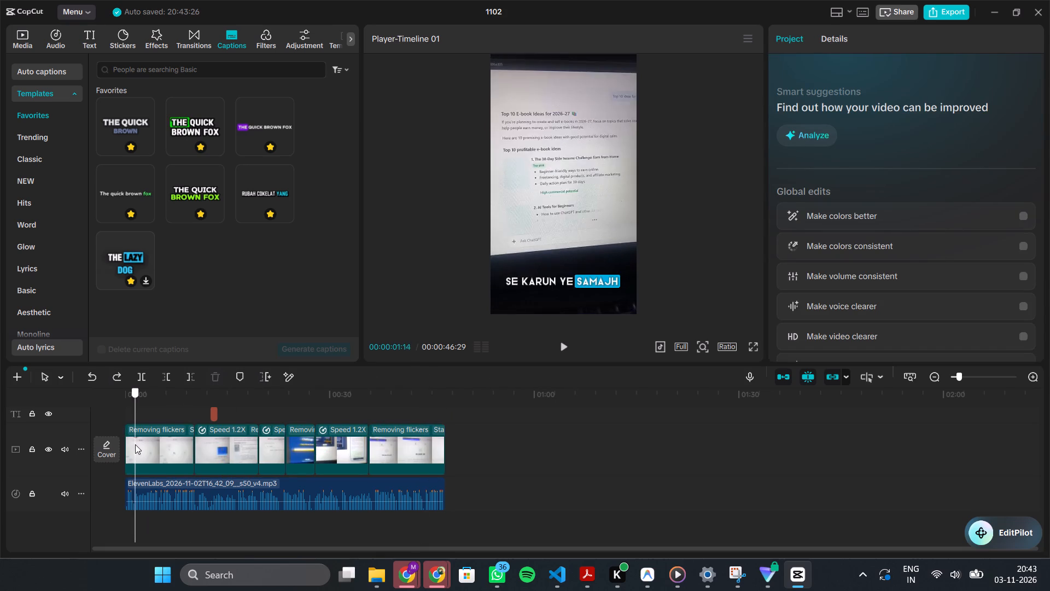
left_click_drag(135, 444, 136, 444)
left_click(170, 437)
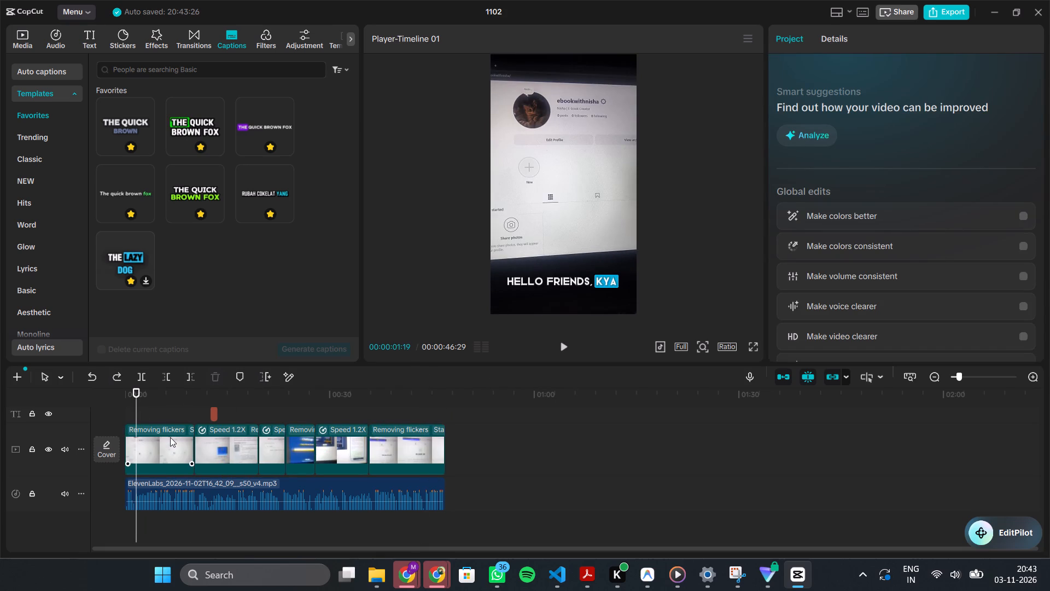
left_click(468, 450)
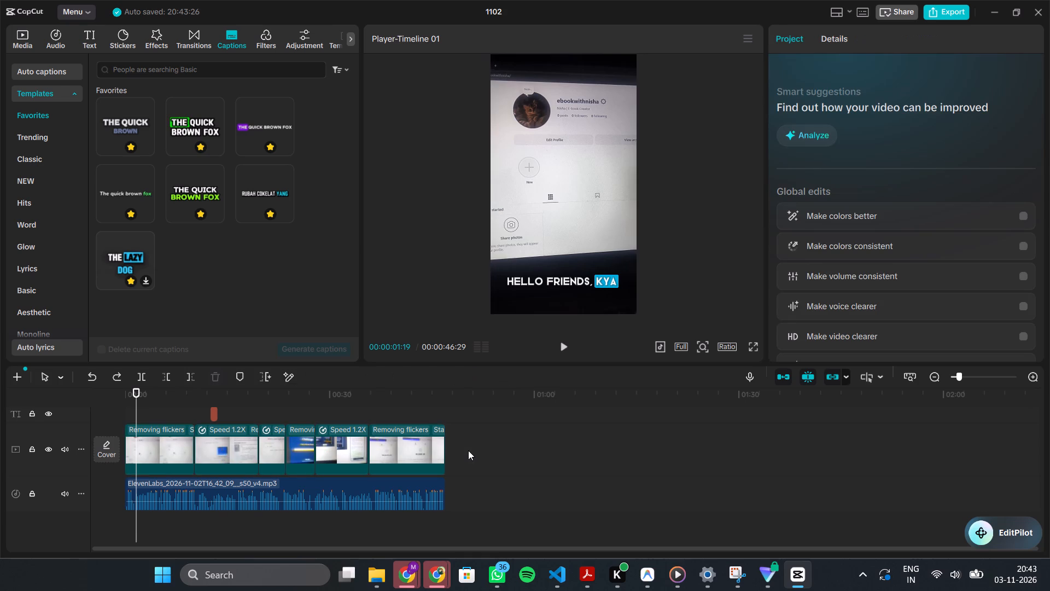
left_click(468, 450)
left_click_drag(468, 450, 140, 448)
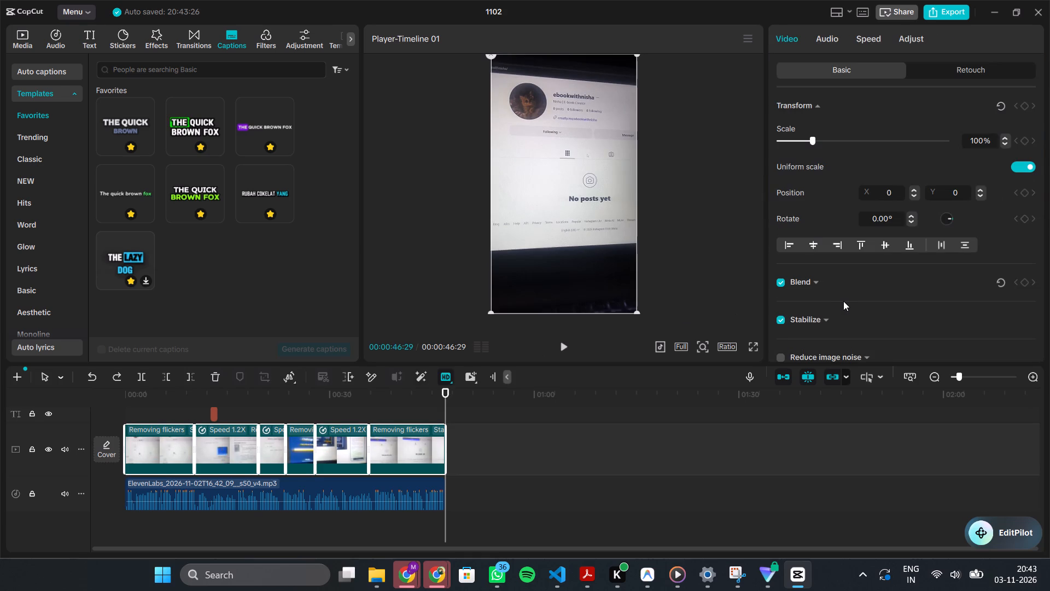
scroll(843, 299, "down", 1)
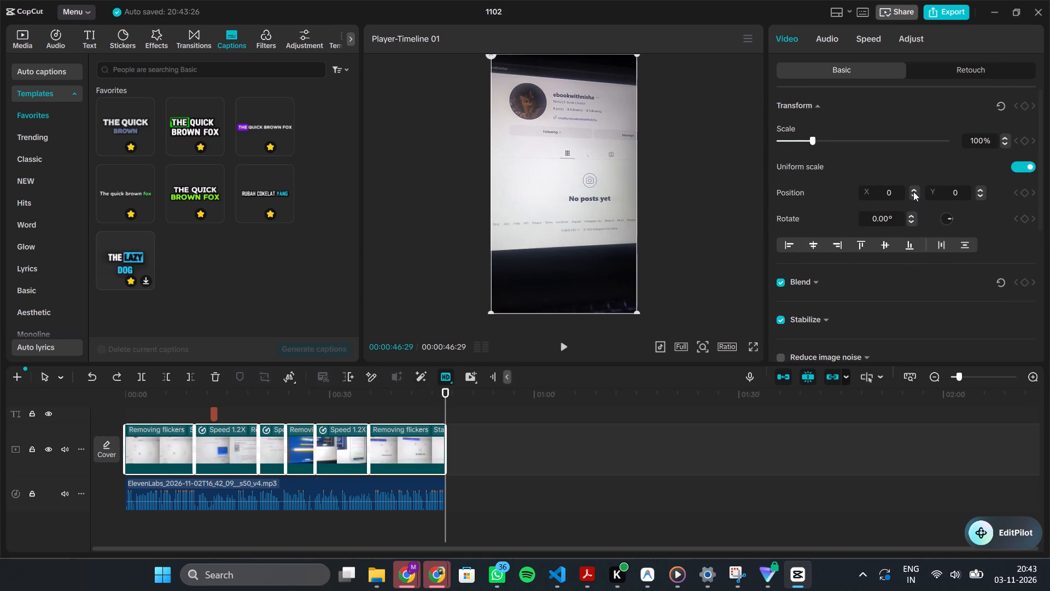
left_click(912, 189)
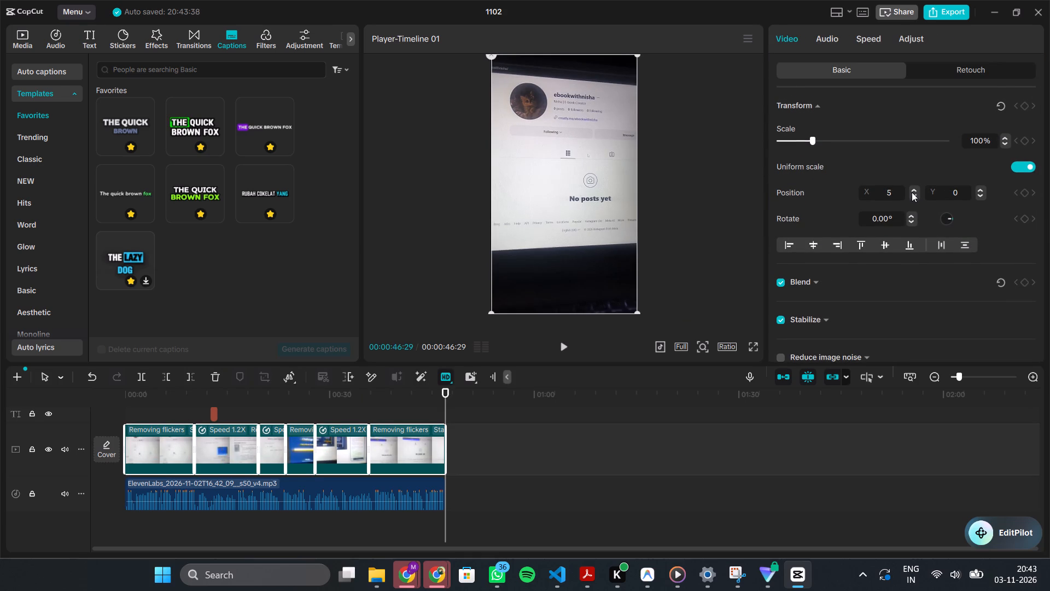
left_click(913, 194)
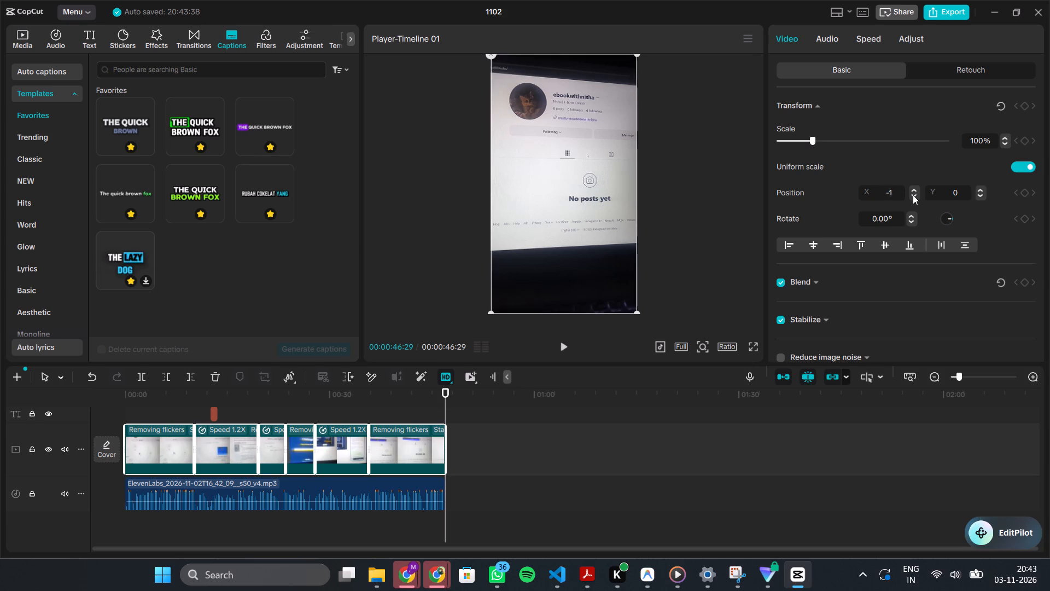
left_click(912, 191)
left_click(980, 189)
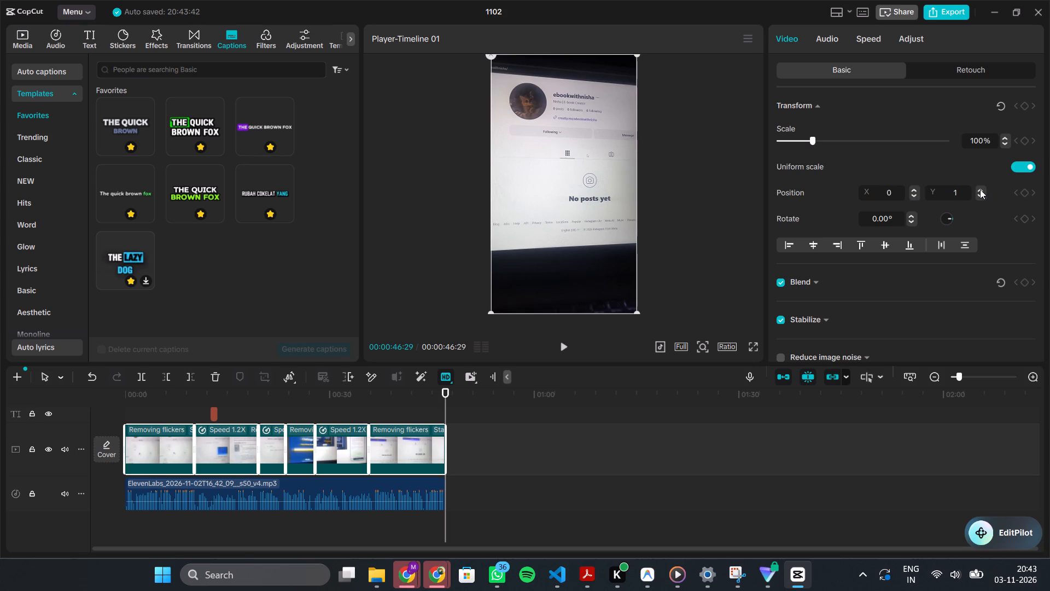
left_click(979, 195)
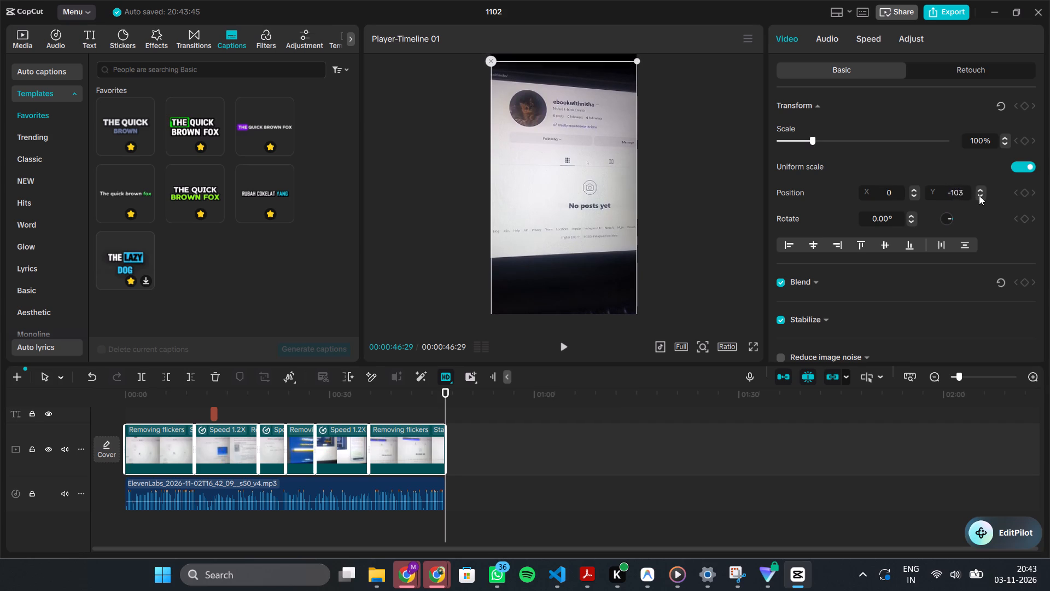
triple_click(979, 195)
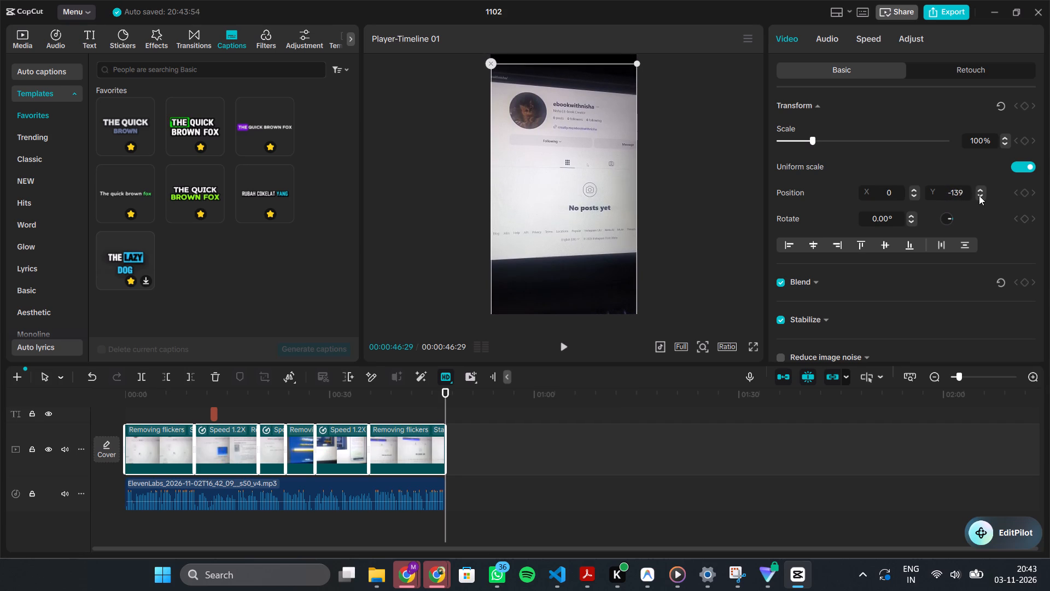
triple_click(979, 195)
triple_click(979, 195)
triple_click(979, 195)
left_click(979, 195)
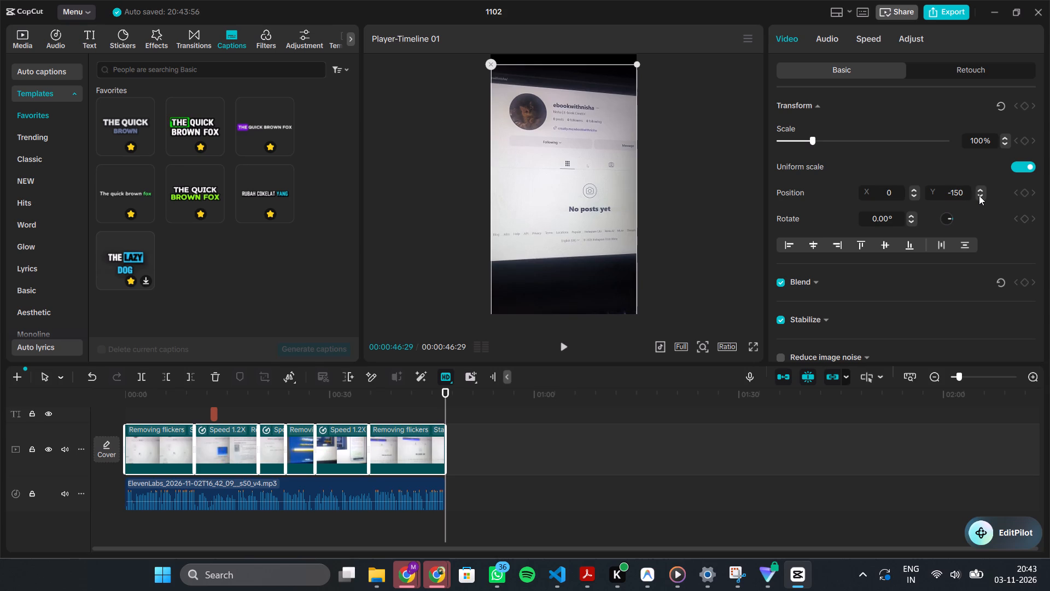
left_click(979, 189)
Scrub through the timeline and play from the beginning to about 00:00:04 to check the clips' framing behind the captions.
left_click_drag(445, 402, 390, 406)
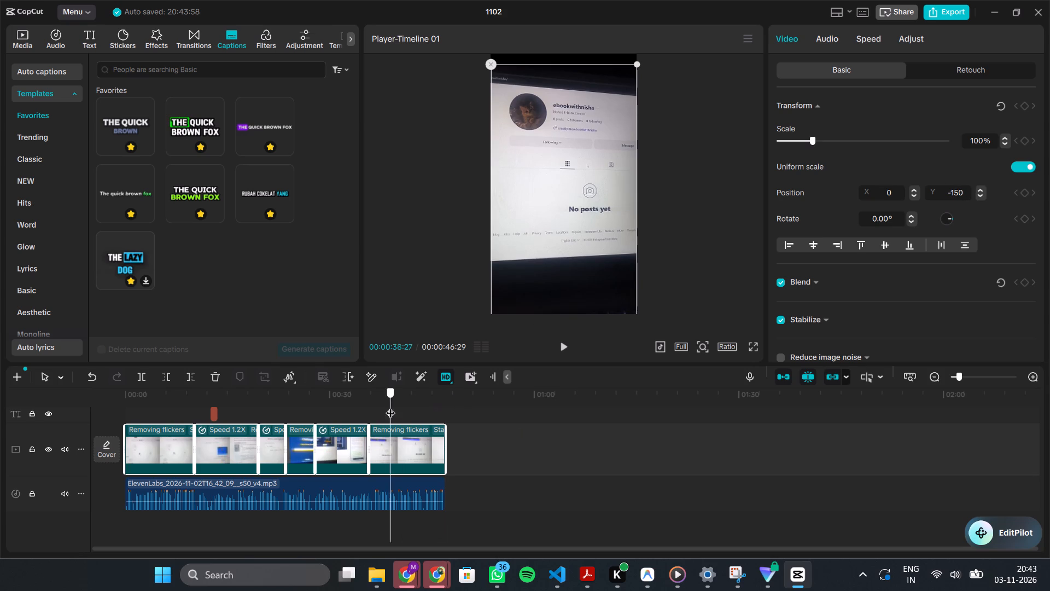
left_click_drag(390, 406, 202, 402)
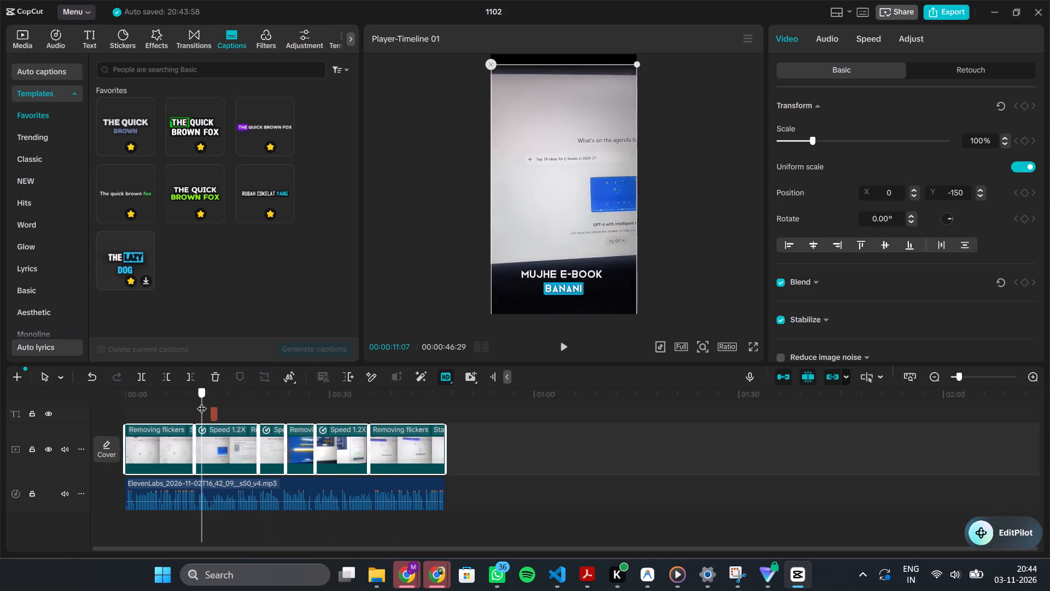
left_click_drag(202, 402, 262, 379)
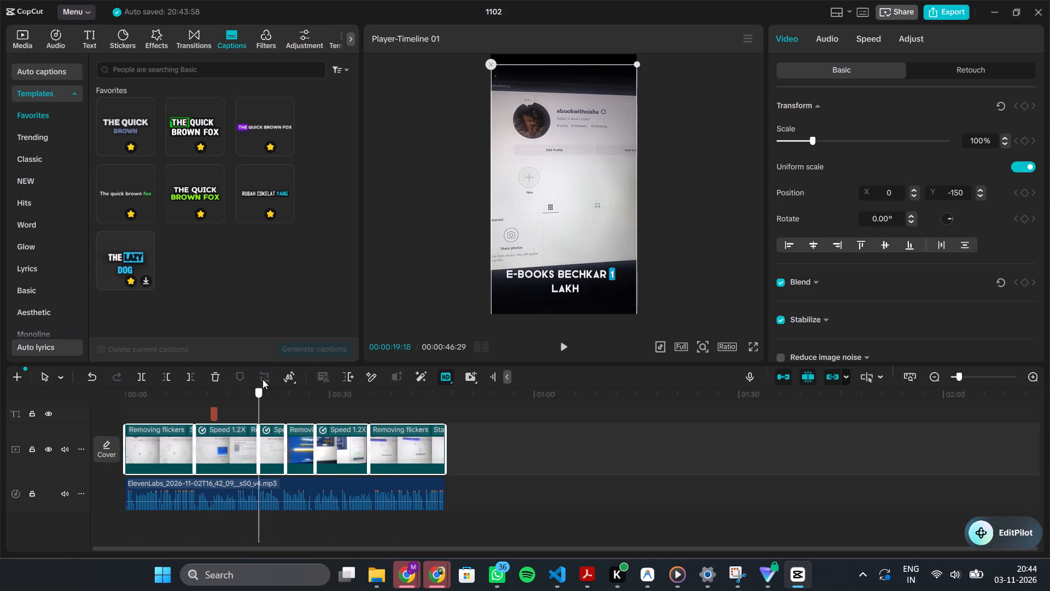
left_click_drag(262, 379, 115, 393)
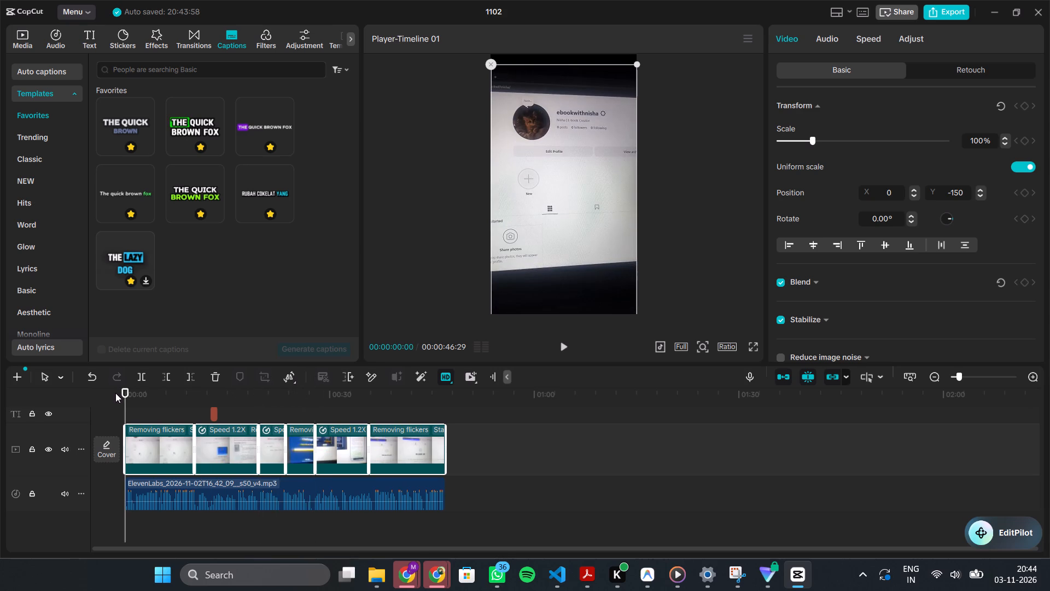
key("space")
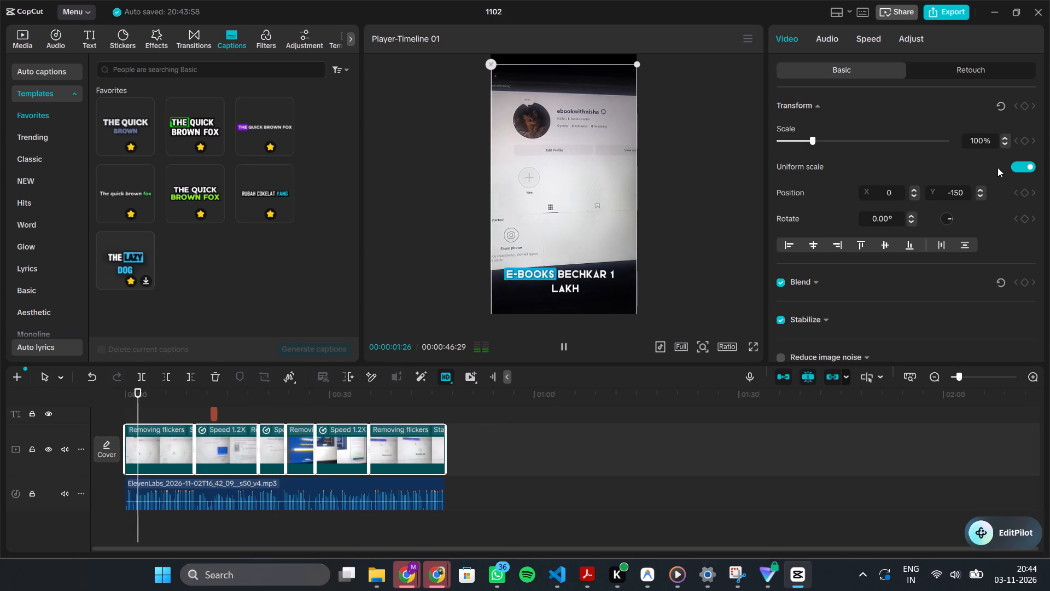
Set the Y position of all the selected video clips to -130.
double_click(979, 194)
left_click(980, 190)
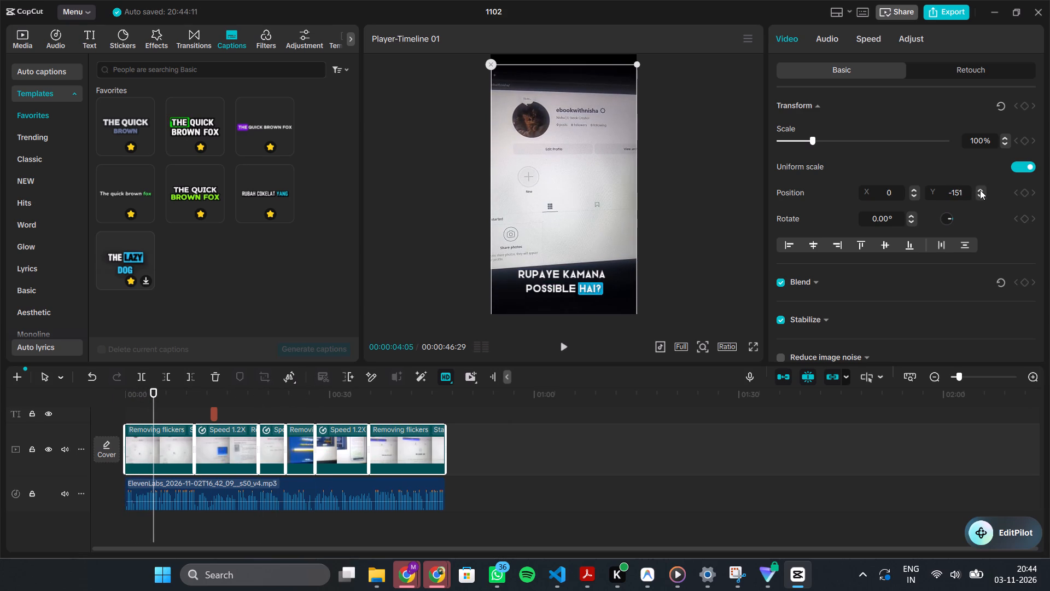
left_click(980, 190)
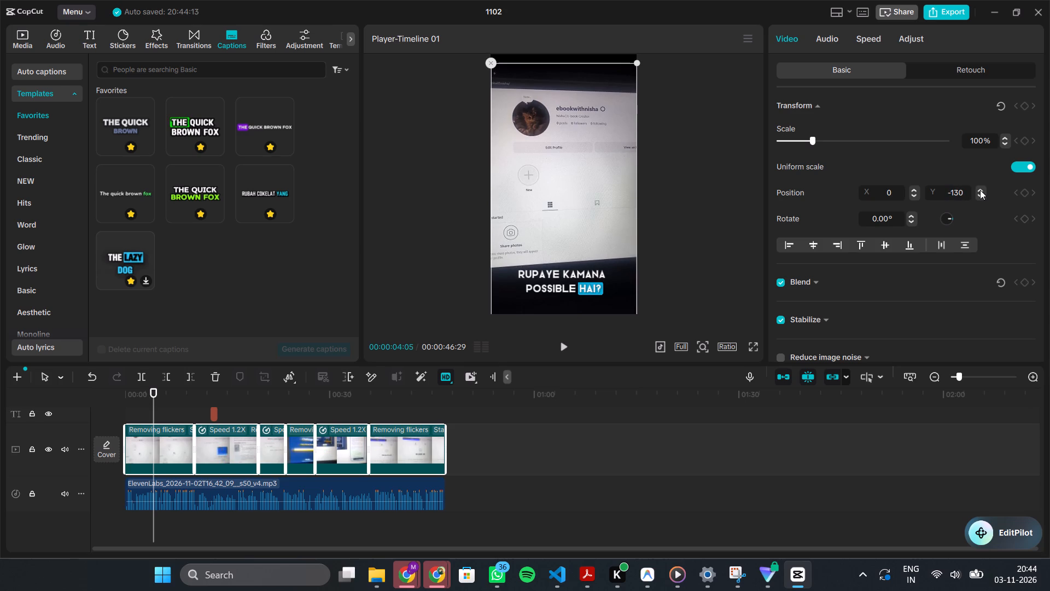
Play the video from about 00:00:04 to about 00:00:39 to check the framing of all the clips.
key("space")
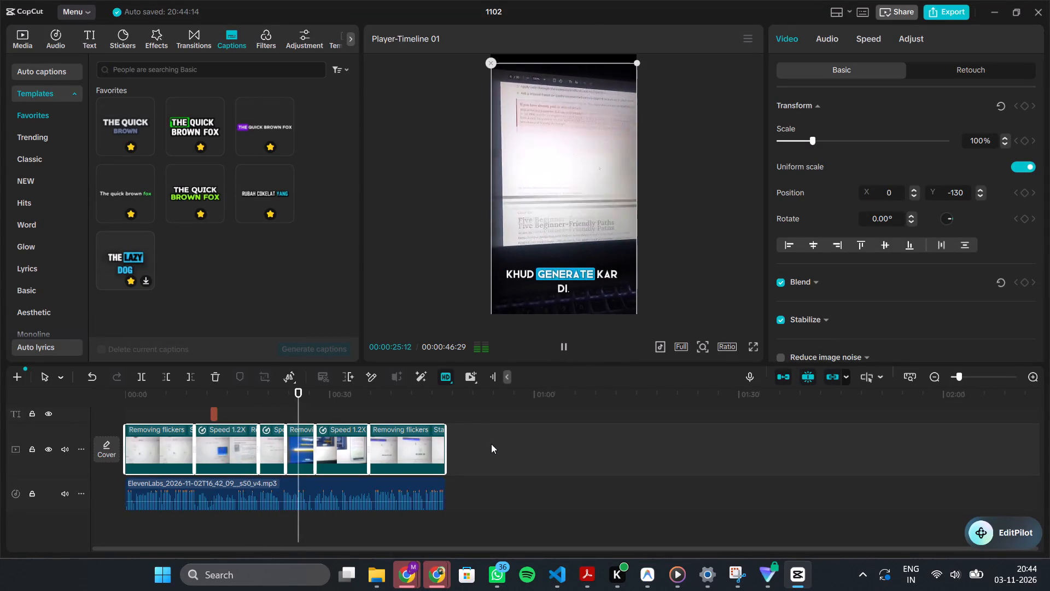
left_click(301, 442)
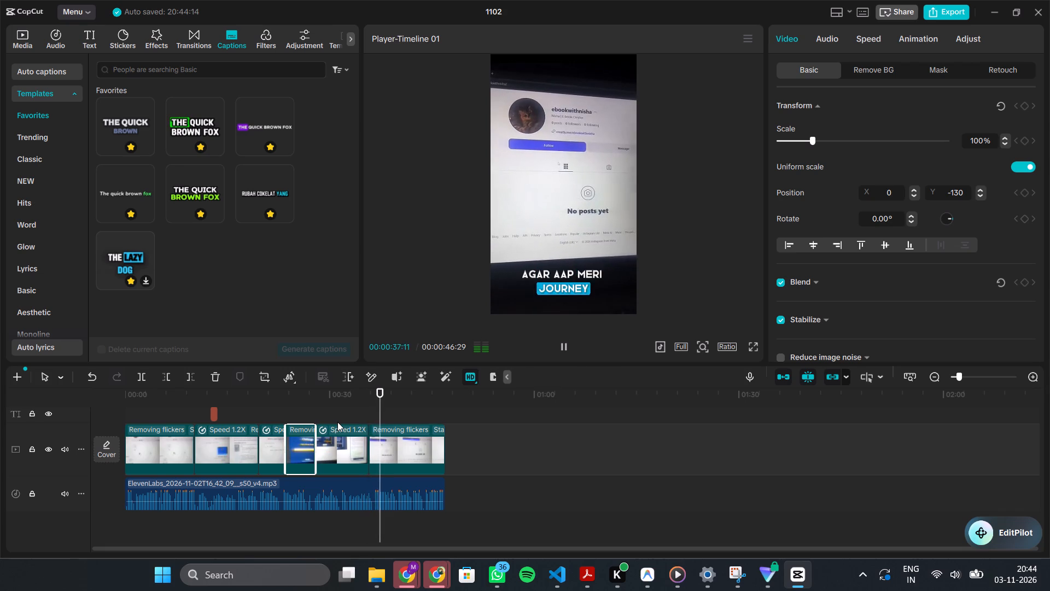
left_click(297, 422)
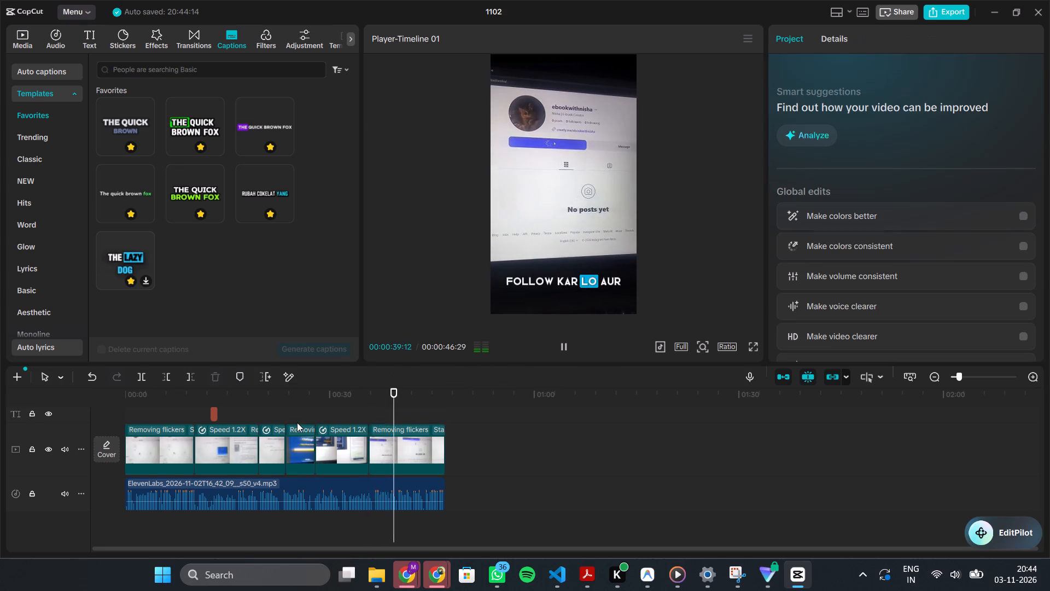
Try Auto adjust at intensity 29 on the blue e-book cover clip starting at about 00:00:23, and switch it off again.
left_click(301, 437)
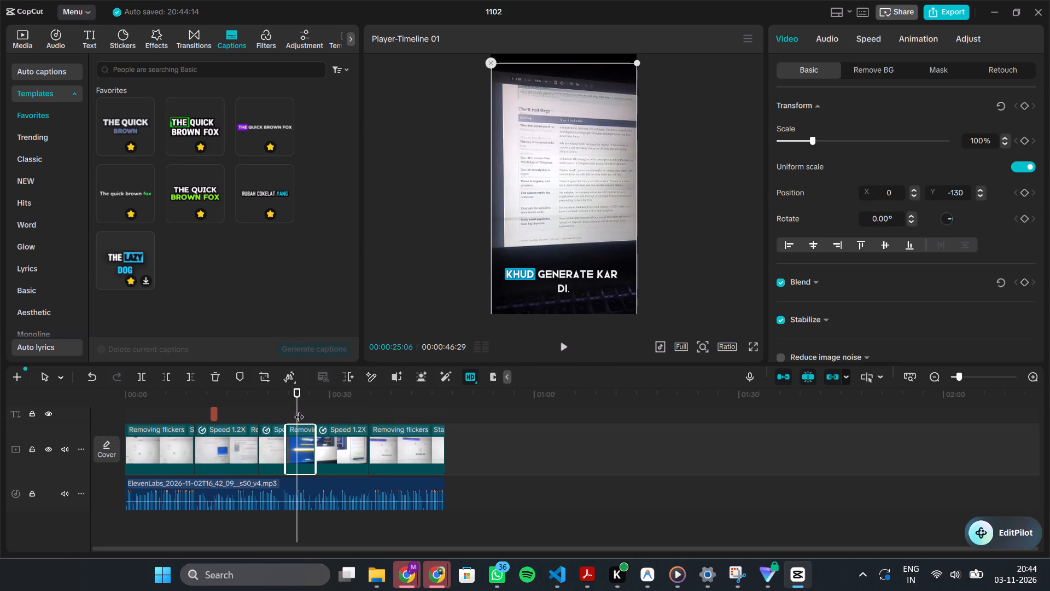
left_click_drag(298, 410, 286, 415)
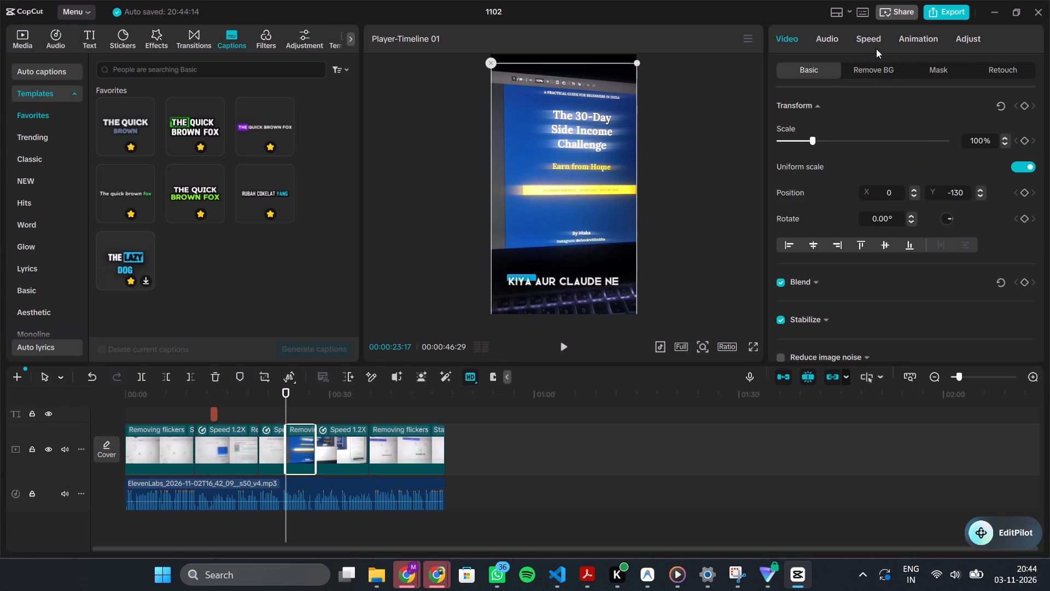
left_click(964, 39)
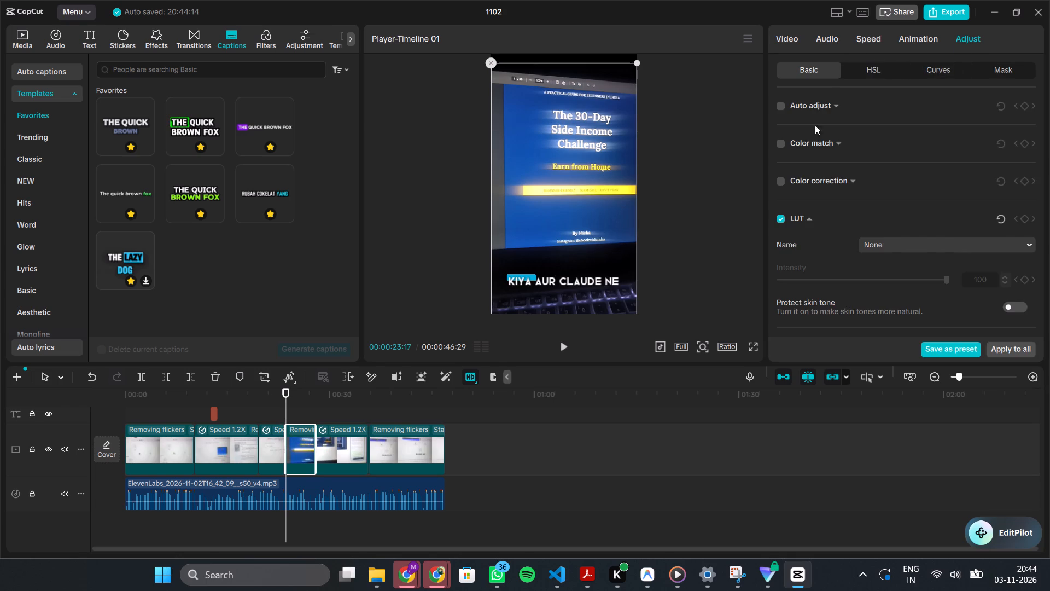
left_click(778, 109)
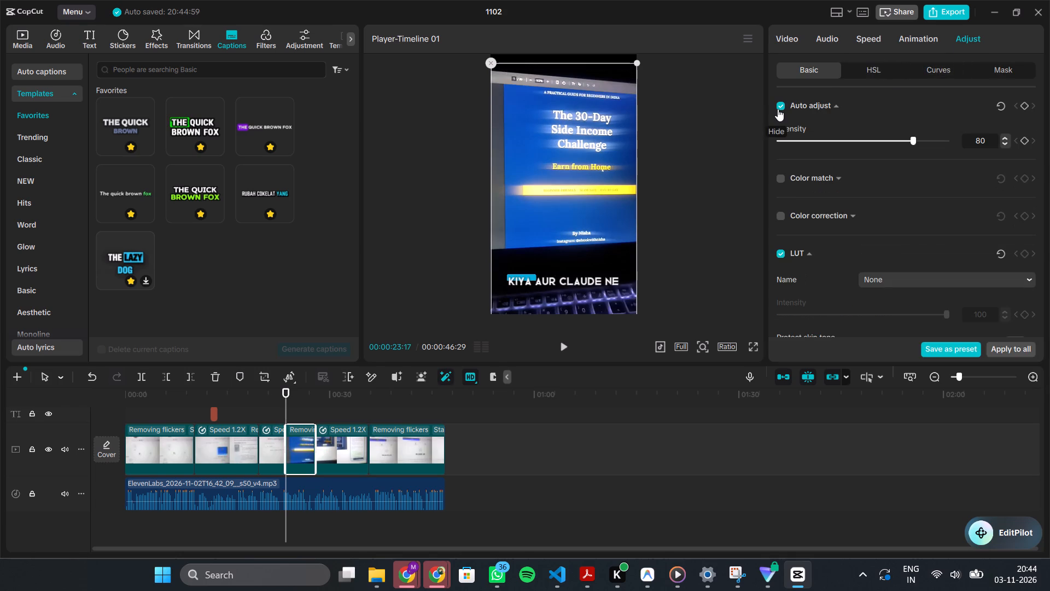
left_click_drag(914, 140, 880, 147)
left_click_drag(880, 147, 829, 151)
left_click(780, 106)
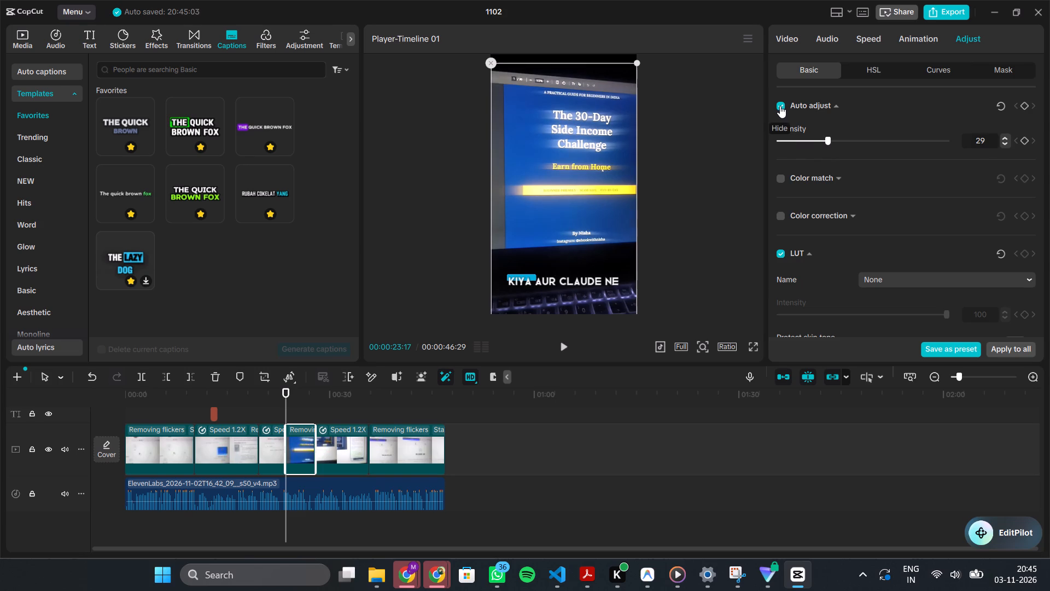
Look through the e-book cover clip's colour, lightness and effects adjustments and its video, animation, speed and audio settings.
scroll(830, 77, "down", 1)
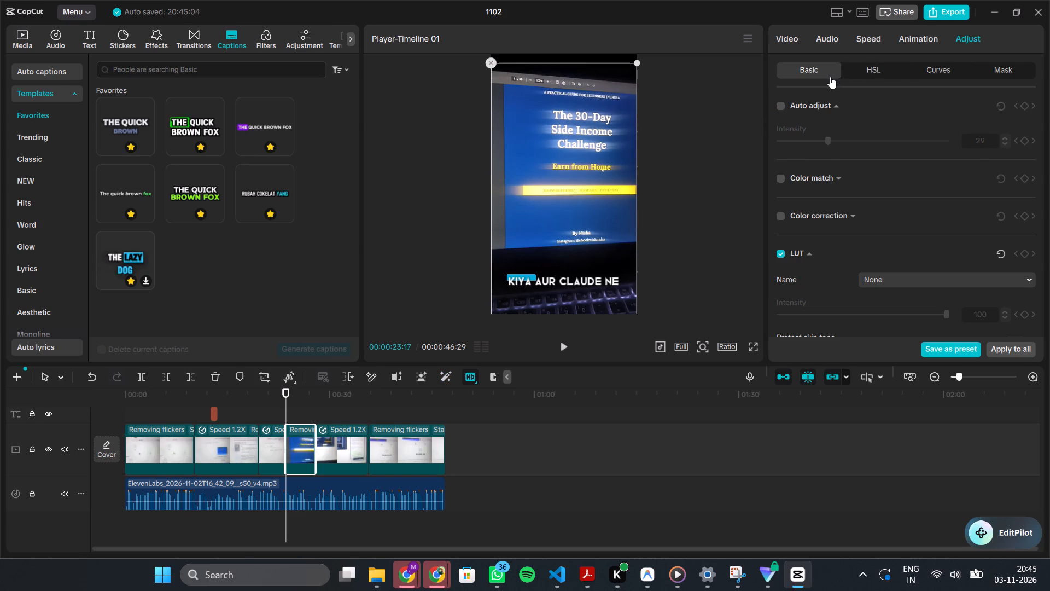
scroll(830, 77, "down", 1)
scroll(787, 236, "down", 1)
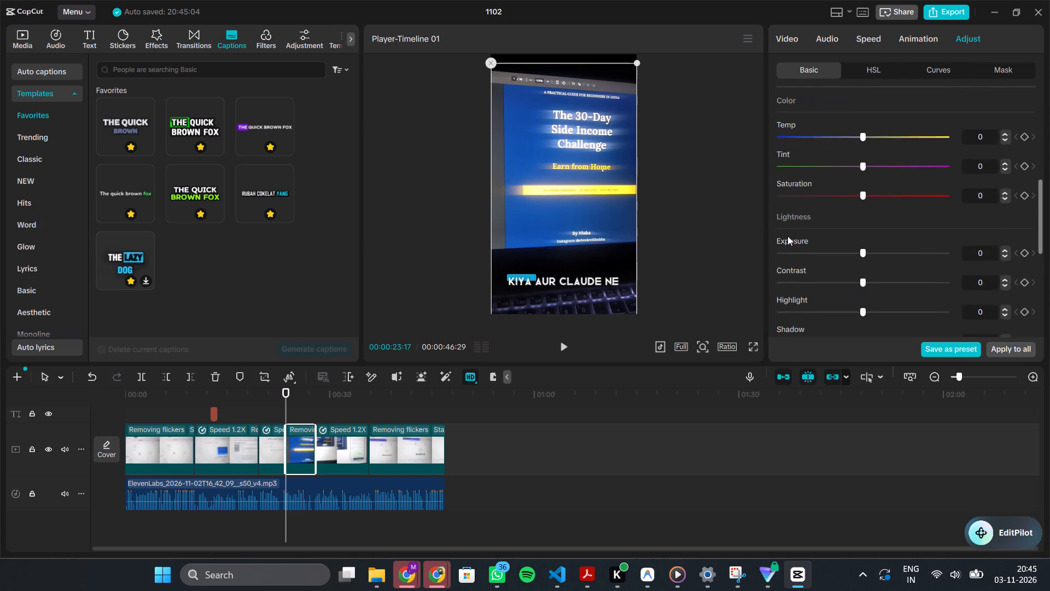
scroll(787, 236, "down", 1)
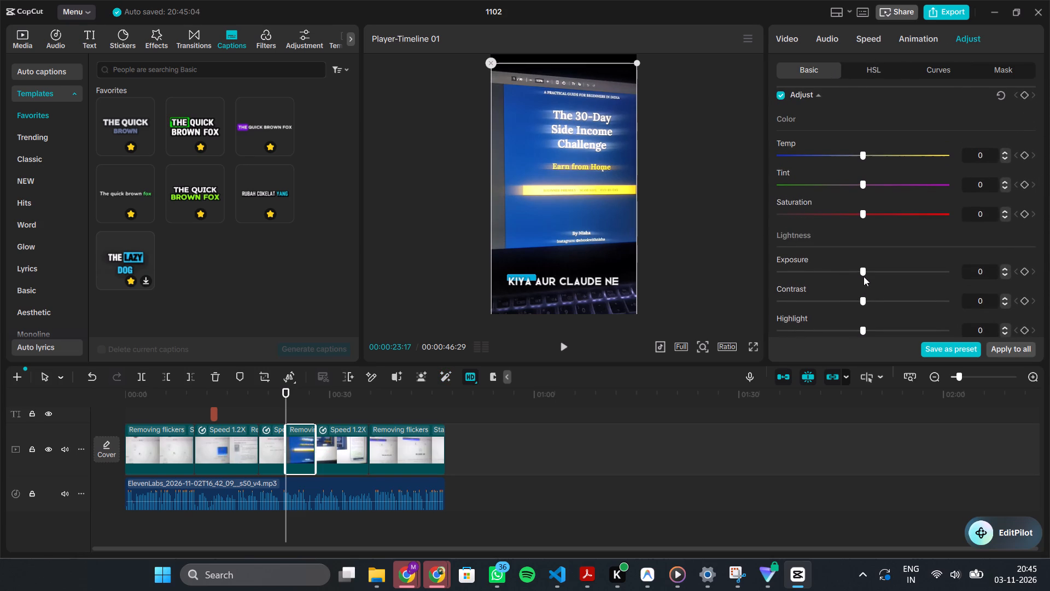
scroll(863, 276, "down", 2)
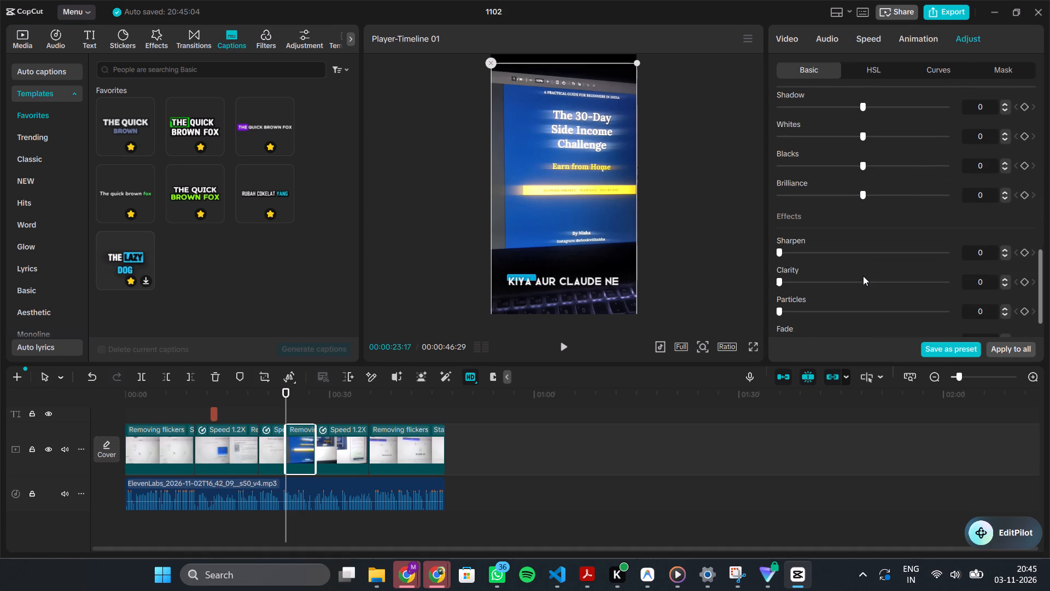
scroll(863, 276, "down", 1)
scroll(859, 280, "up", 4)
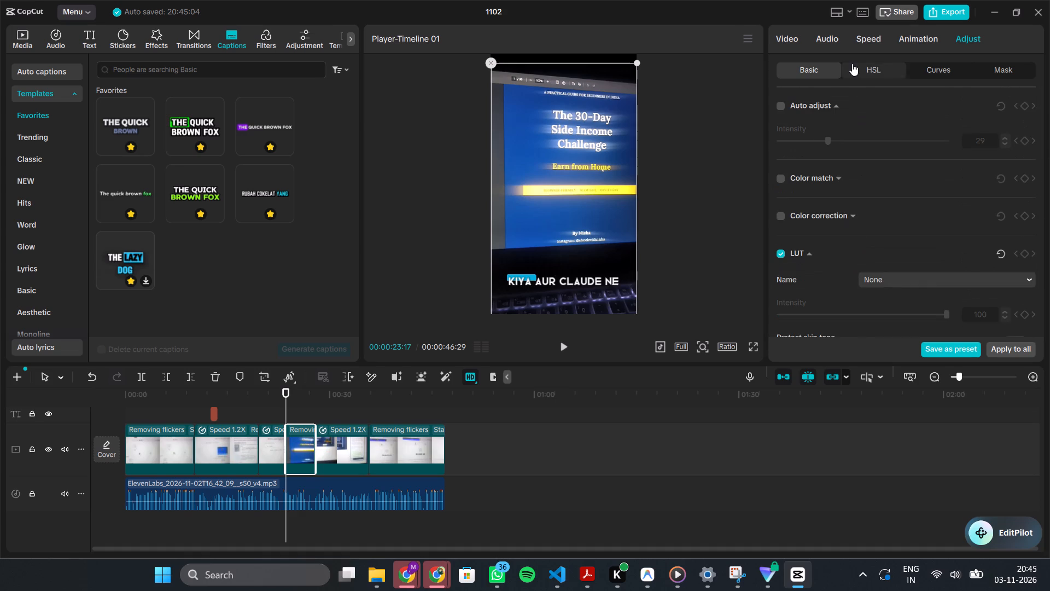
left_click(813, 33)
left_click(785, 34)
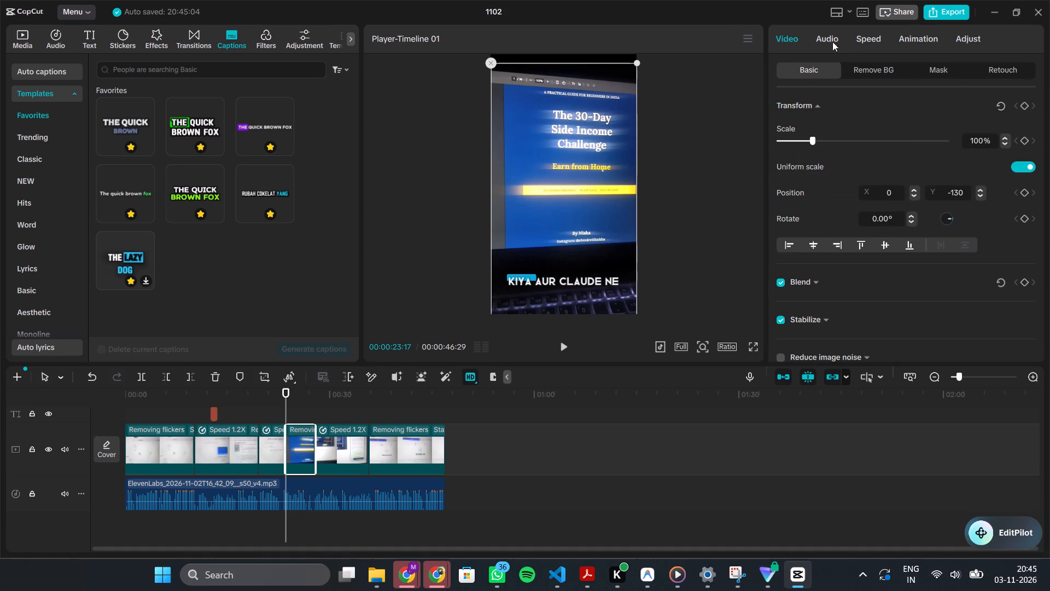
left_click(944, 34)
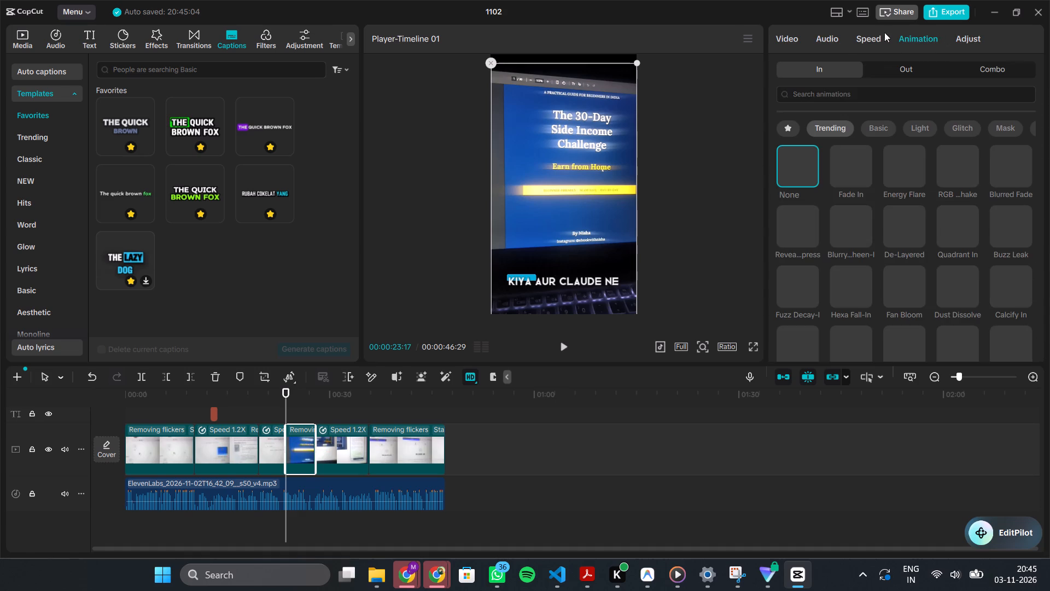
left_click(869, 36)
left_click(824, 38)
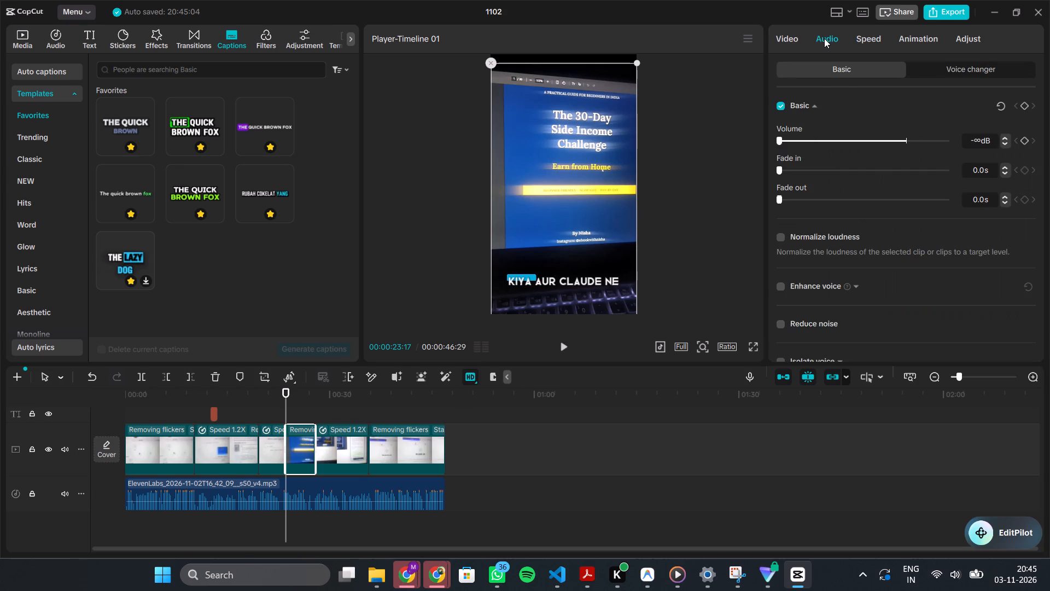
left_click(961, 37)
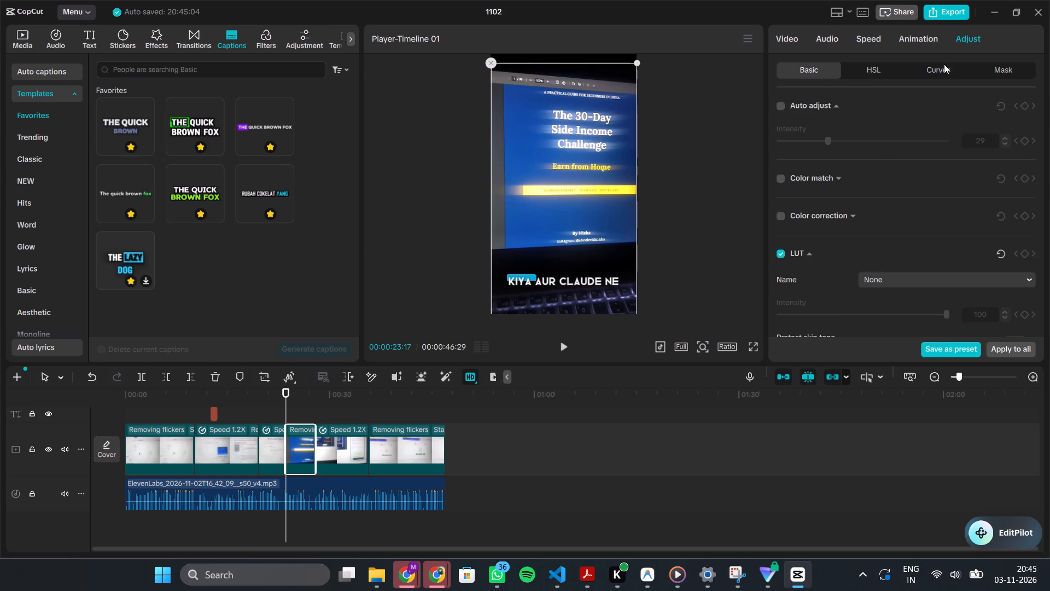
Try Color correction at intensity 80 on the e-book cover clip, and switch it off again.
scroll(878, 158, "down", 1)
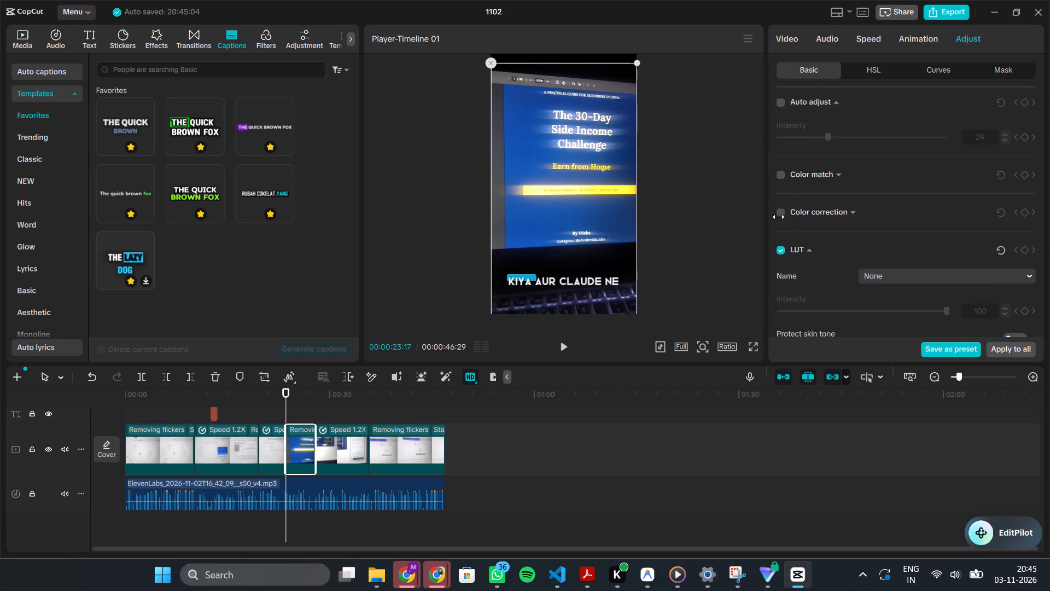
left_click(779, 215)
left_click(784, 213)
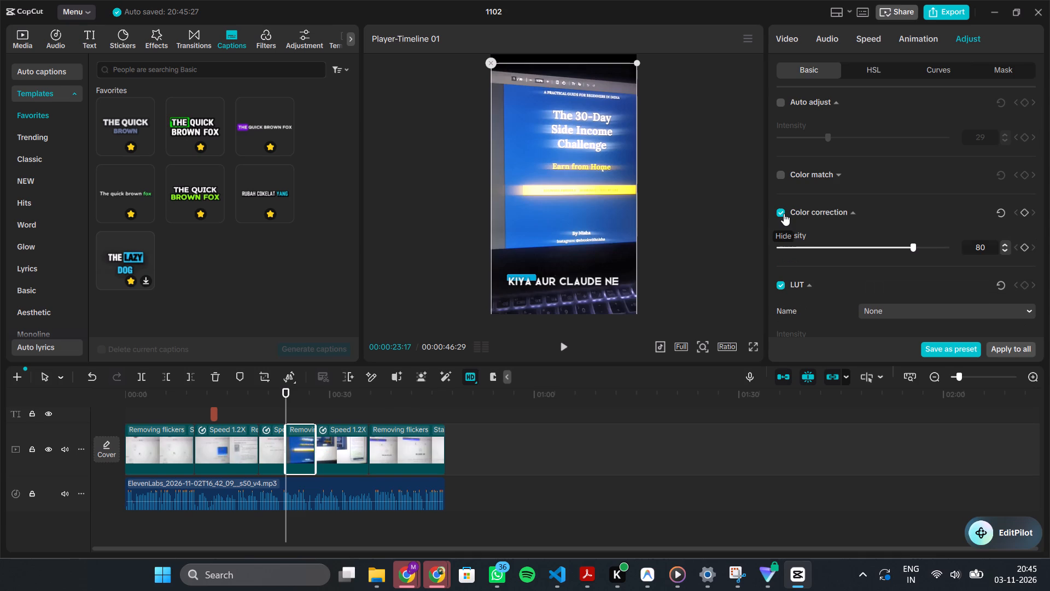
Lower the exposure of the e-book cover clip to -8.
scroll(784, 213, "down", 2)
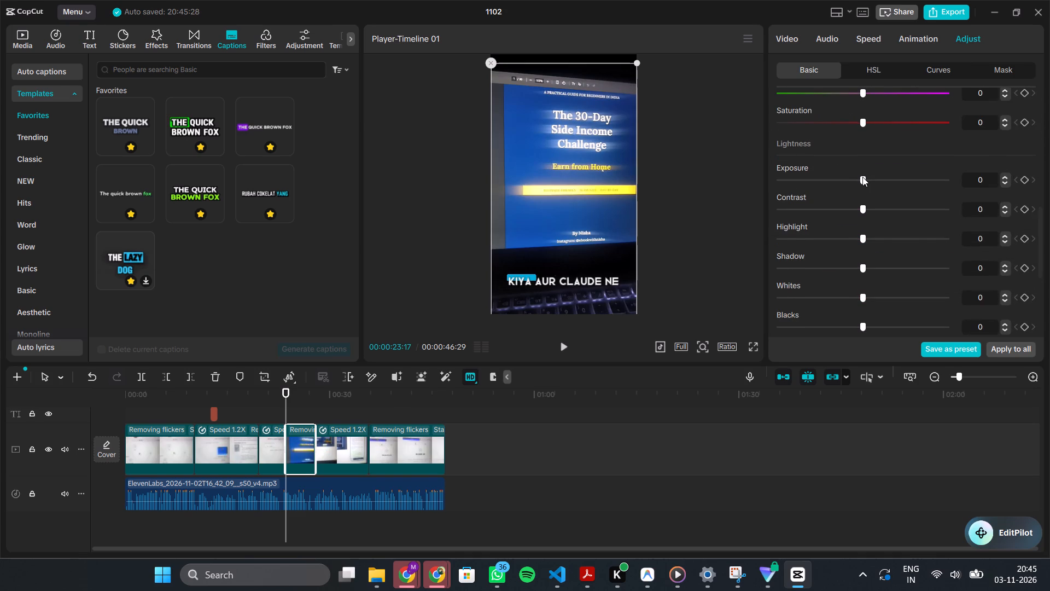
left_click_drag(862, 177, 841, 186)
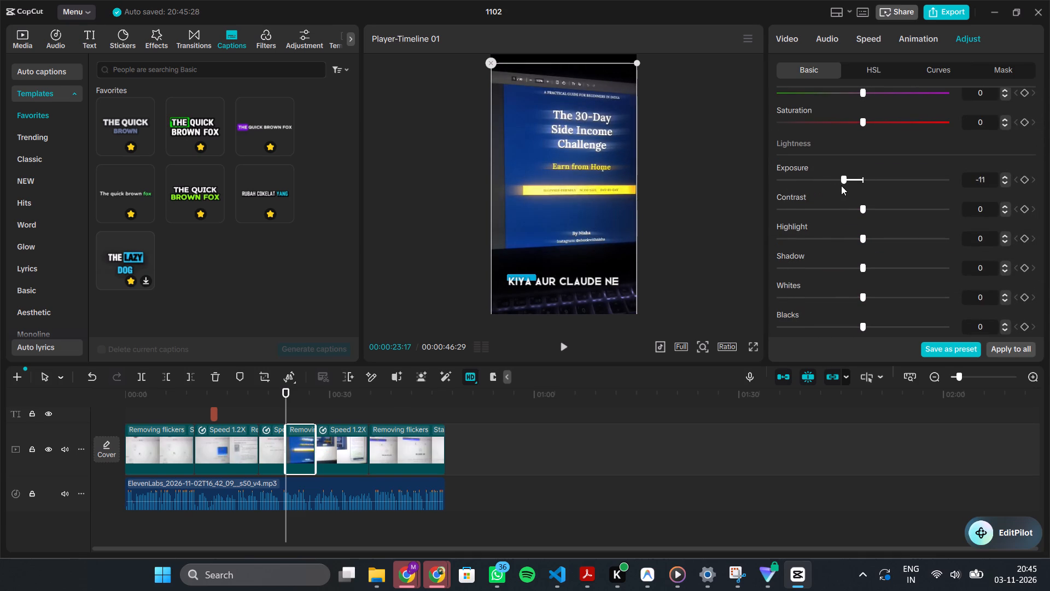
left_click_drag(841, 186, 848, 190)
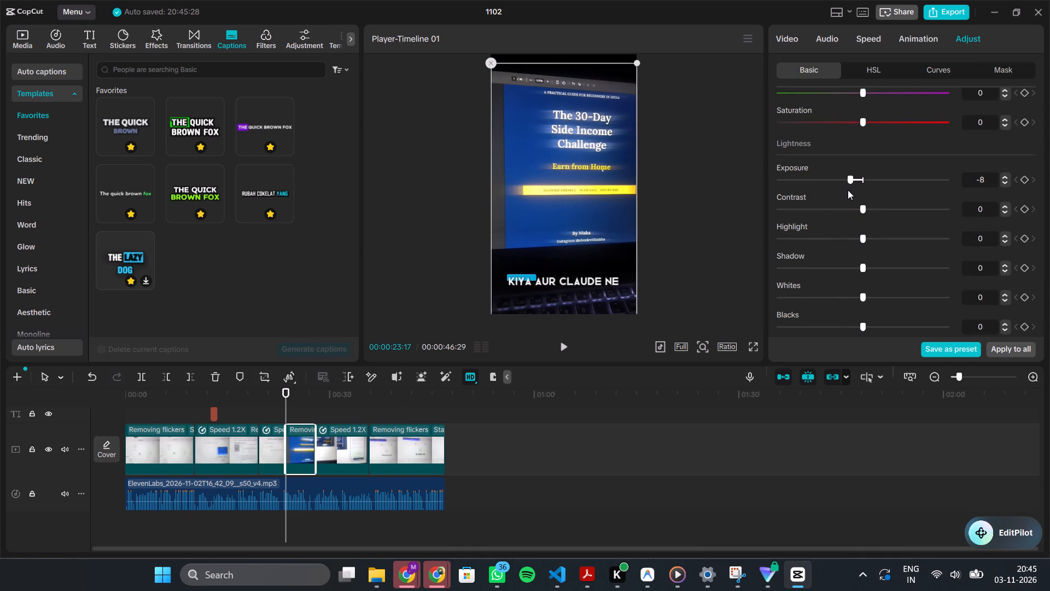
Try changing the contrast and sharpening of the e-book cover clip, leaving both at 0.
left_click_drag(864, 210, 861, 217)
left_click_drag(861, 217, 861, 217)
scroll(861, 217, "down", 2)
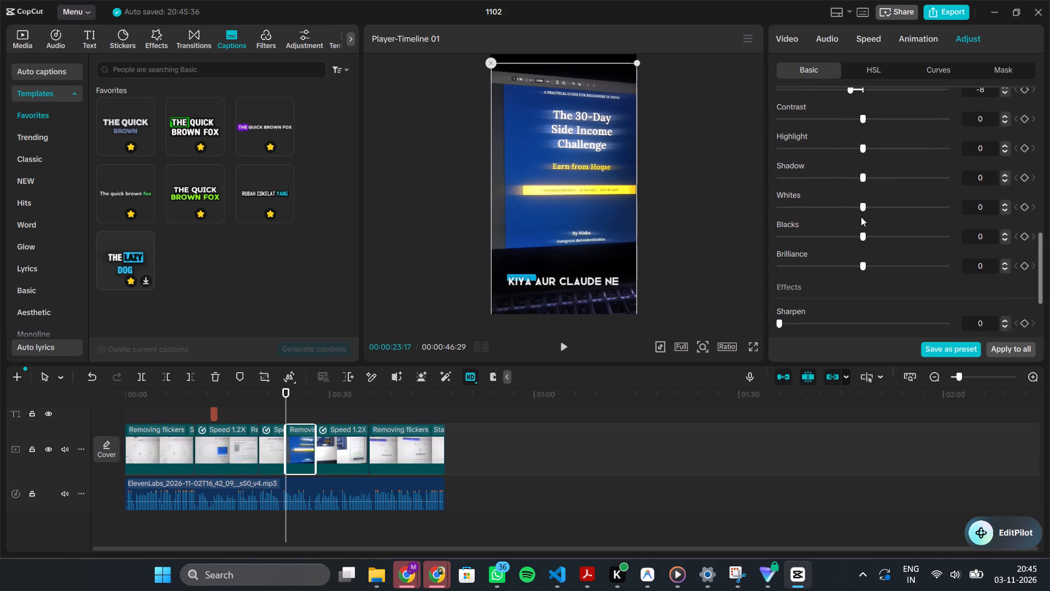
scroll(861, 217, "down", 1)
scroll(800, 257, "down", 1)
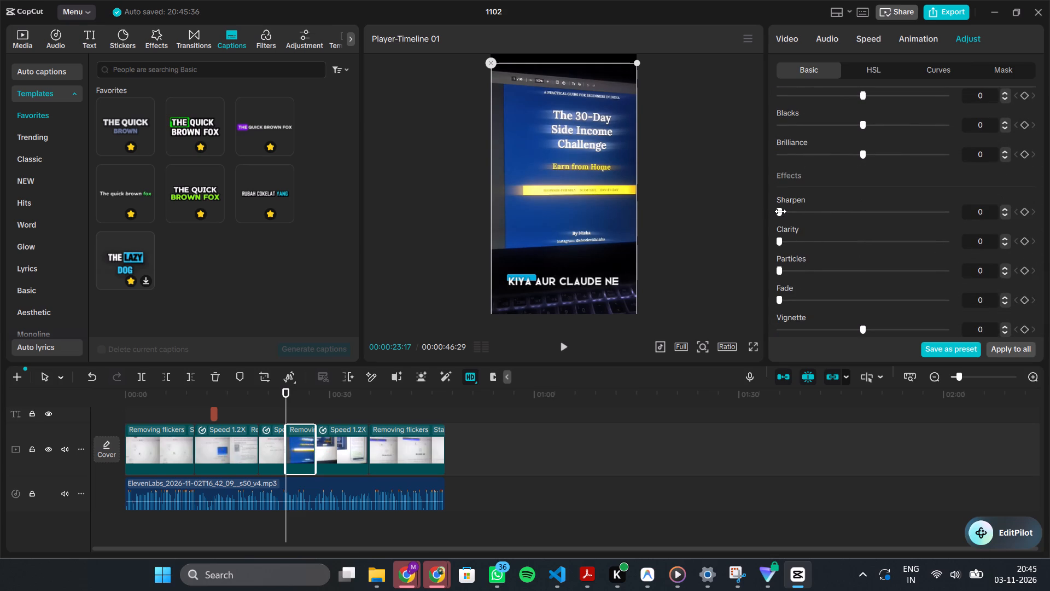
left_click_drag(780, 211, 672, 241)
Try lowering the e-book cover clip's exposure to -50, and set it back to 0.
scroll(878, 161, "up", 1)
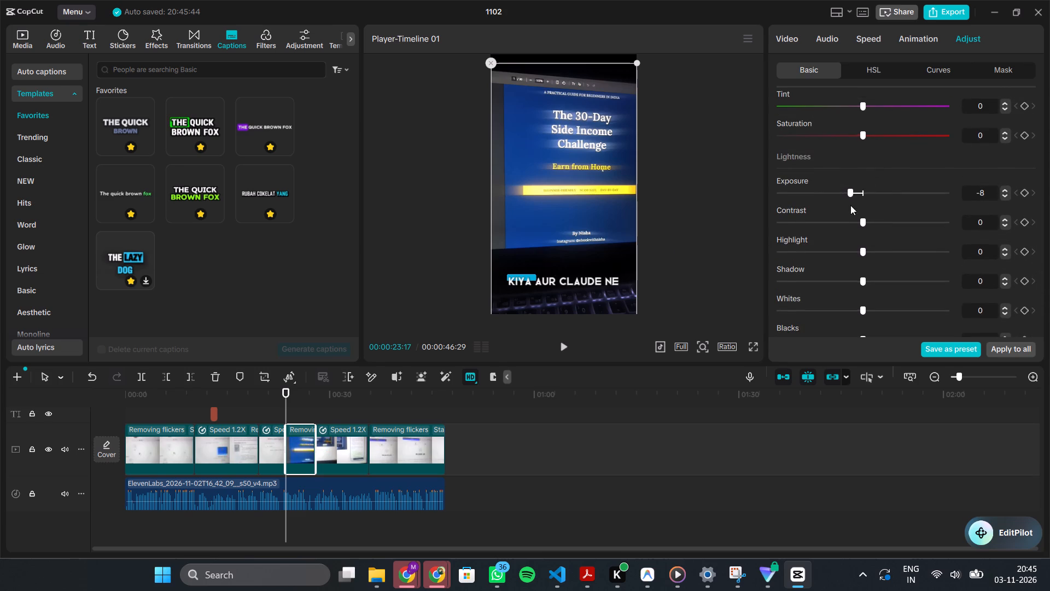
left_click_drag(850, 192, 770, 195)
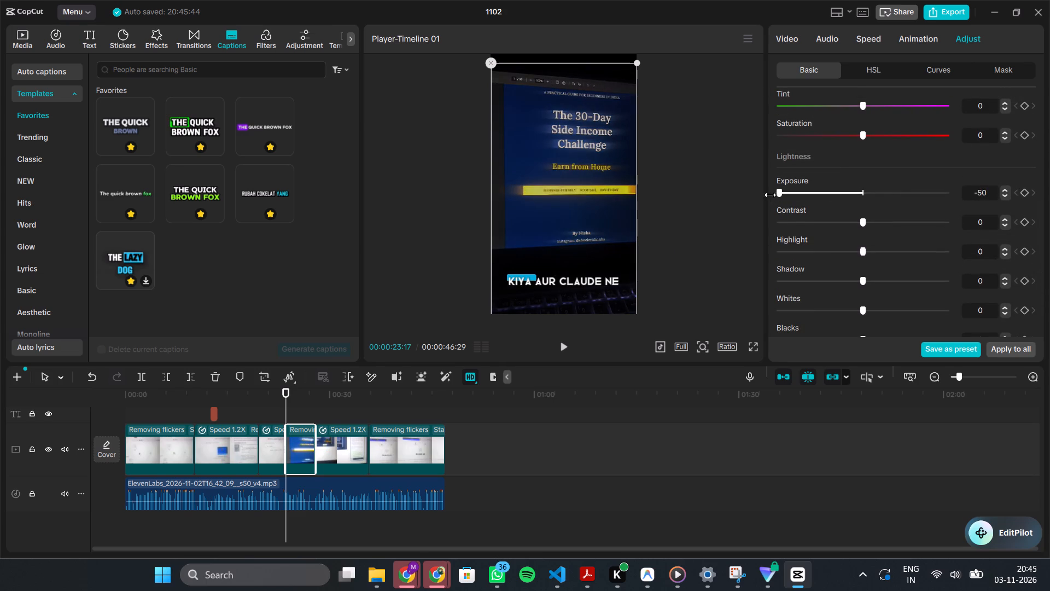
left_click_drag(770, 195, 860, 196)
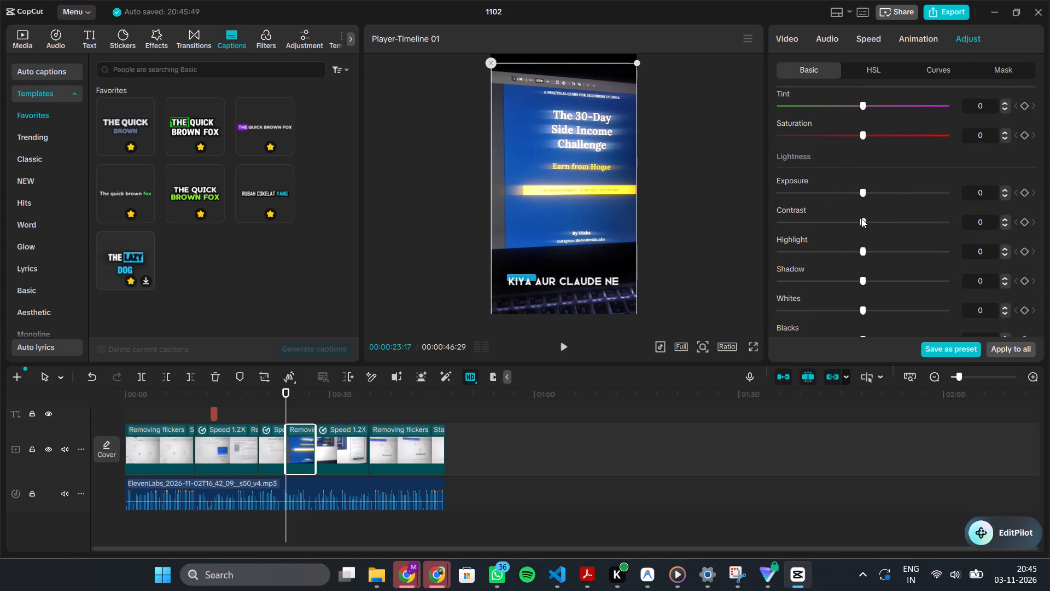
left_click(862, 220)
Set the highlight of the e-book cover clip to -50.
left_click_drag(864, 248, 771, 256)
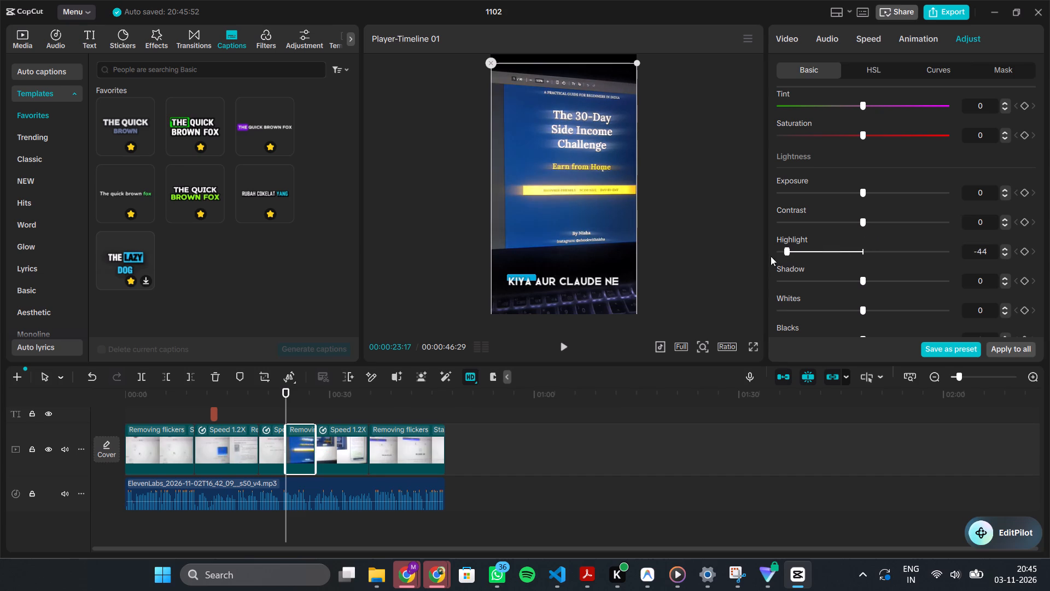
left_click_drag(771, 256, 758, 259)
left_click_drag(758, 259, 758, 260)
Set the shadow of the e-book cover clip to -13.
left_click_drag(863, 280, 836, 287)
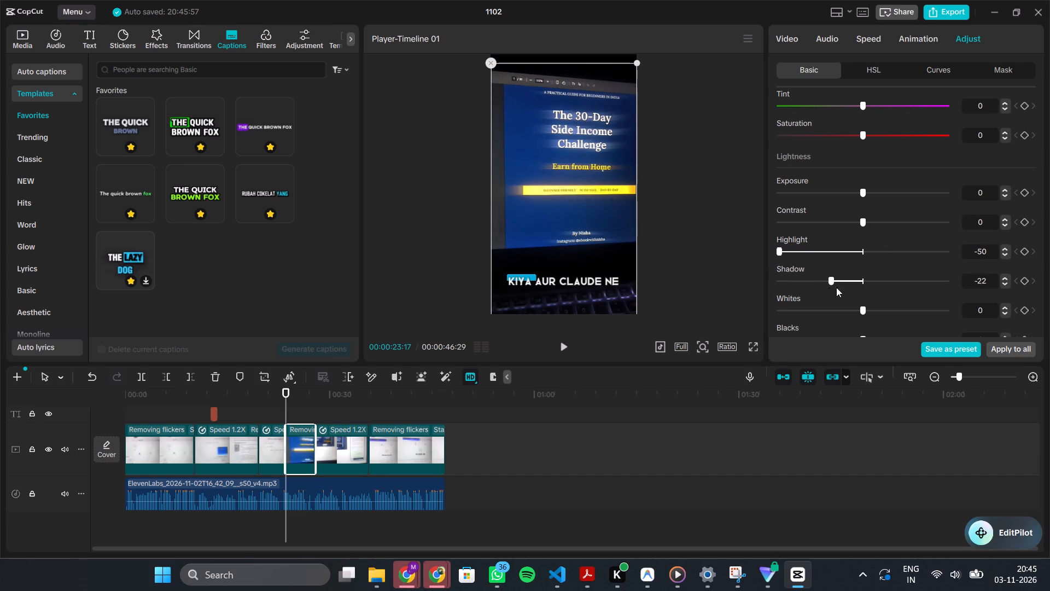
left_click_drag(836, 287, 861, 286)
scroll(861, 286, "down", 1)
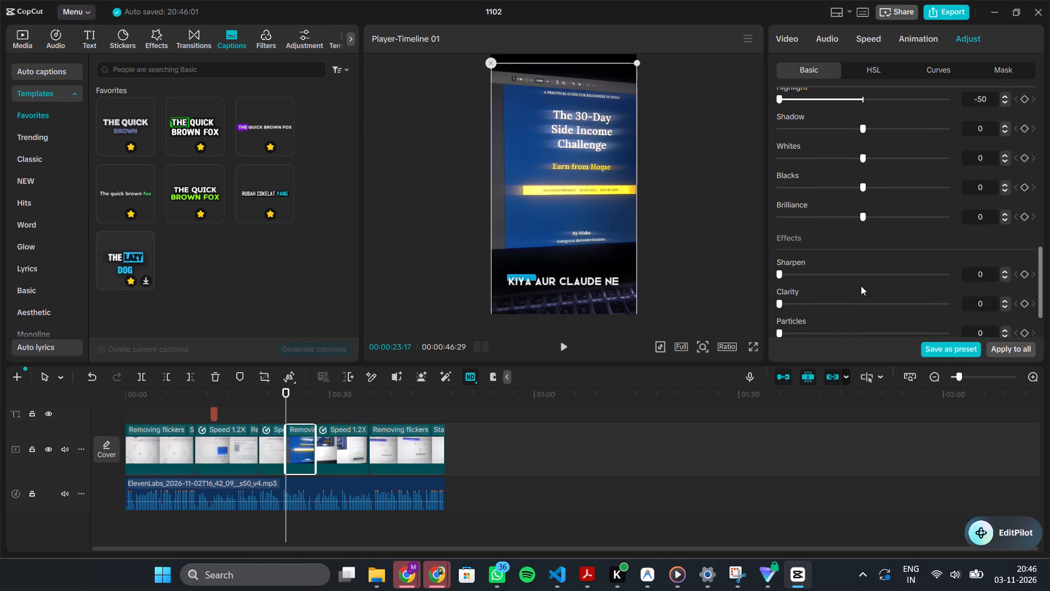
scroll(851, 182, "down", 1)
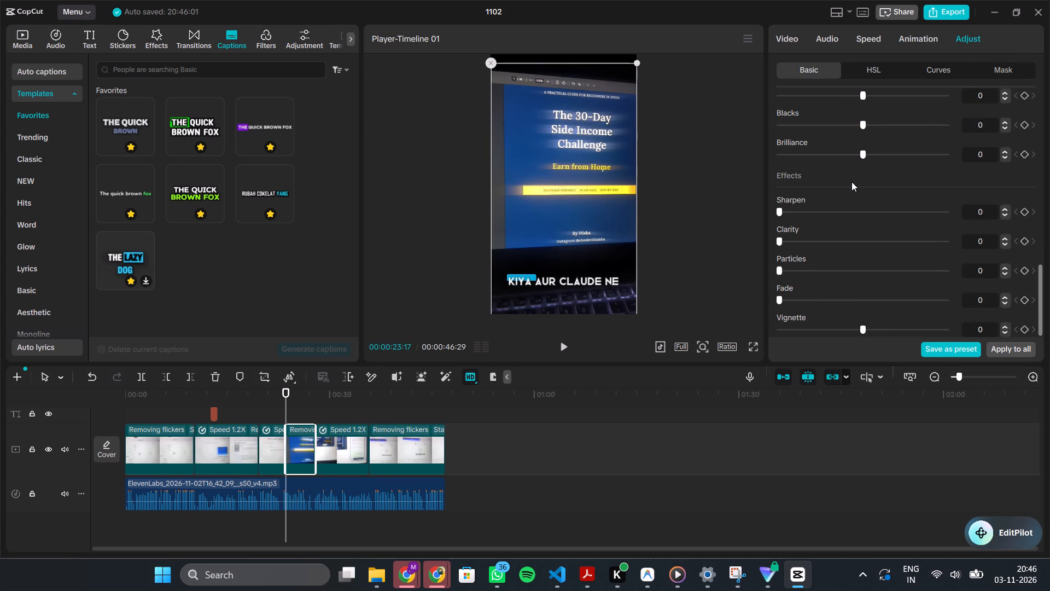
scroll(851, 182, "down", 3)
scroll(851, 182, "up", 1)
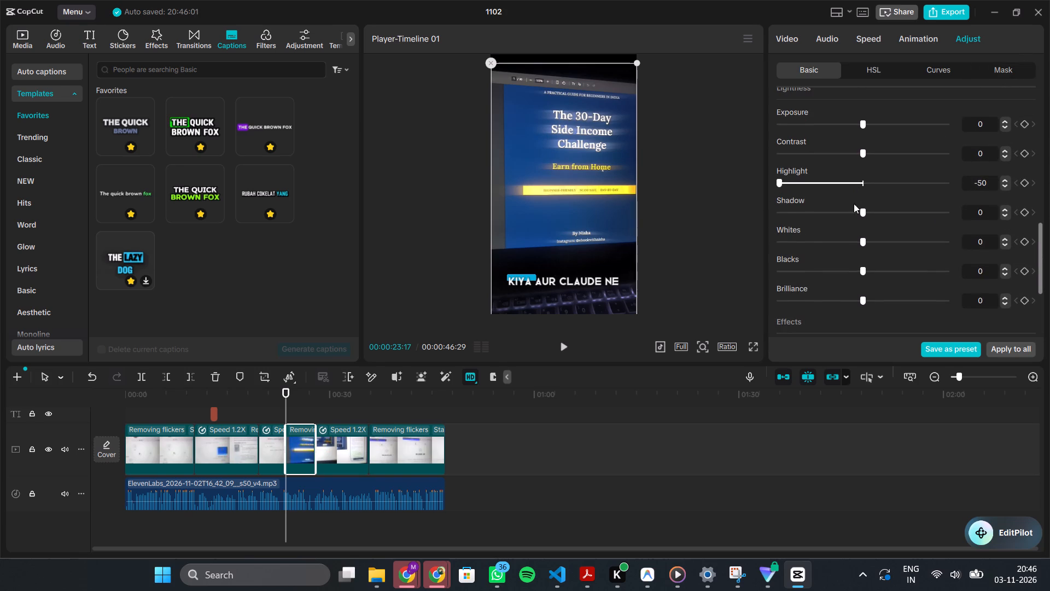
left_click_drag(862, 210, 878, 212)
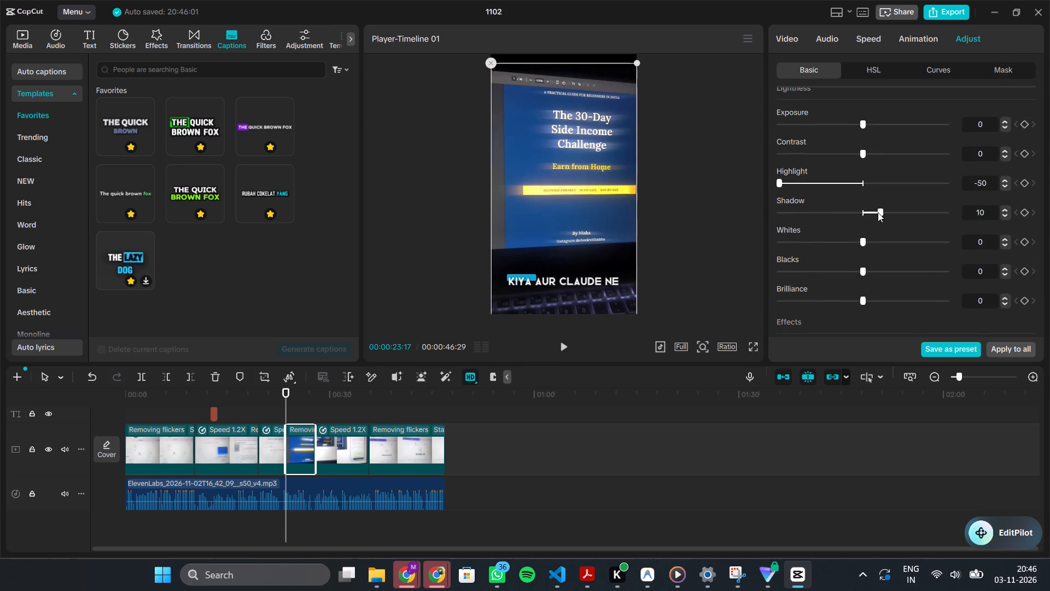
left_click_drag(878, 212, 838, 216)
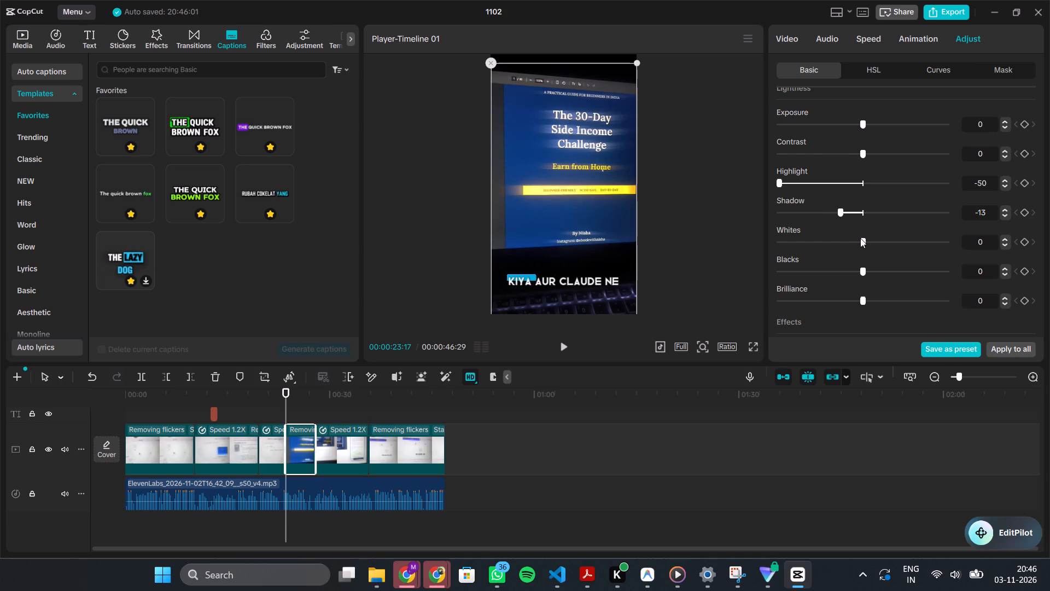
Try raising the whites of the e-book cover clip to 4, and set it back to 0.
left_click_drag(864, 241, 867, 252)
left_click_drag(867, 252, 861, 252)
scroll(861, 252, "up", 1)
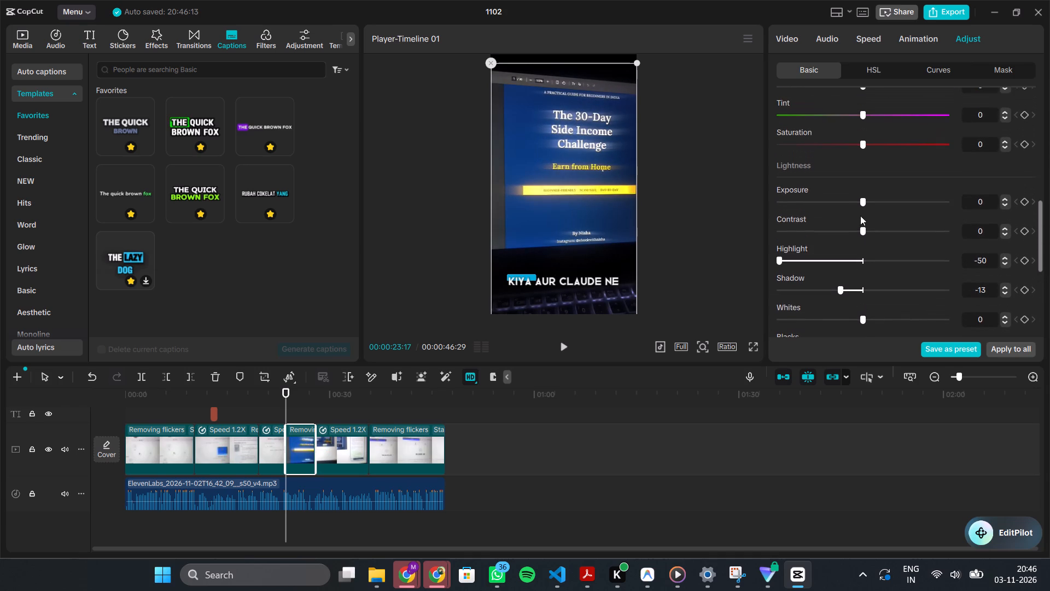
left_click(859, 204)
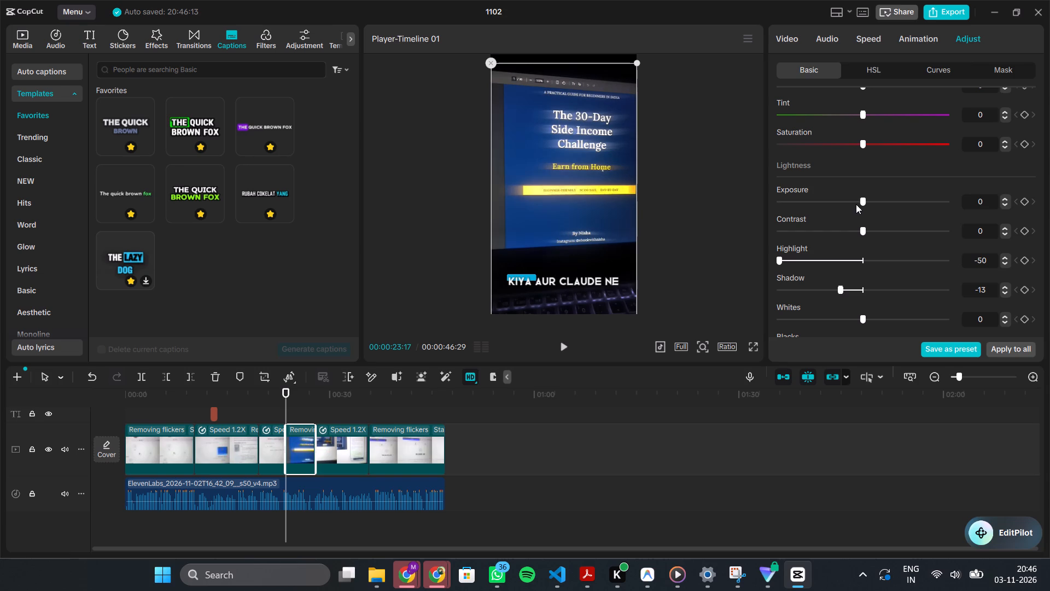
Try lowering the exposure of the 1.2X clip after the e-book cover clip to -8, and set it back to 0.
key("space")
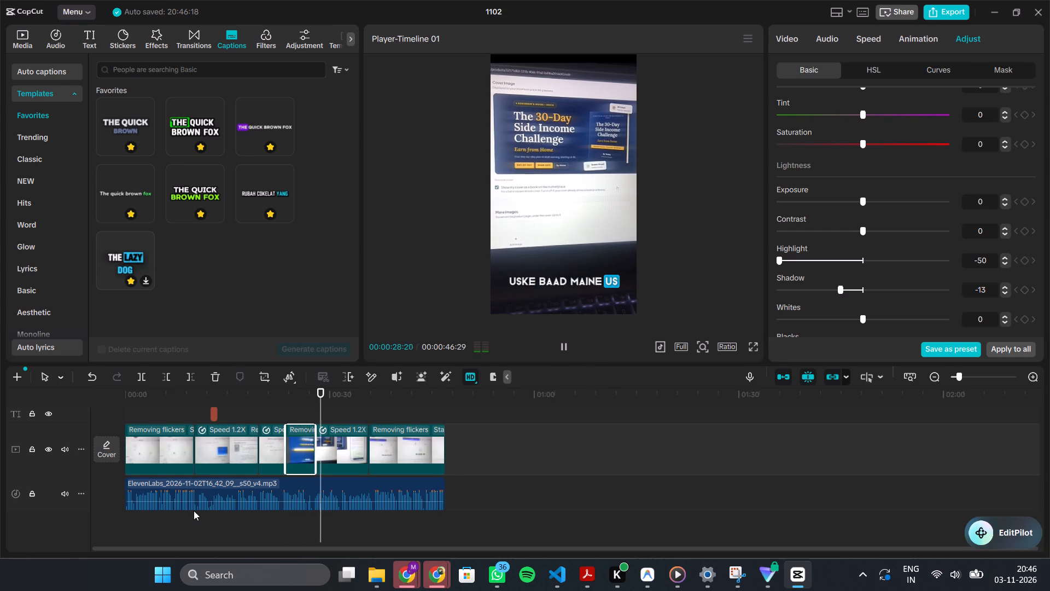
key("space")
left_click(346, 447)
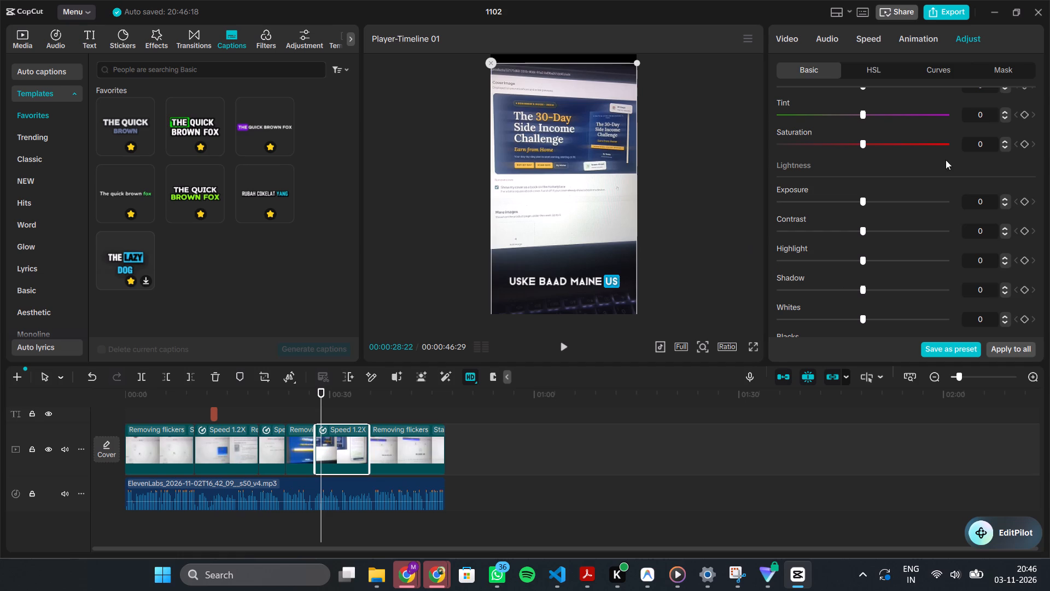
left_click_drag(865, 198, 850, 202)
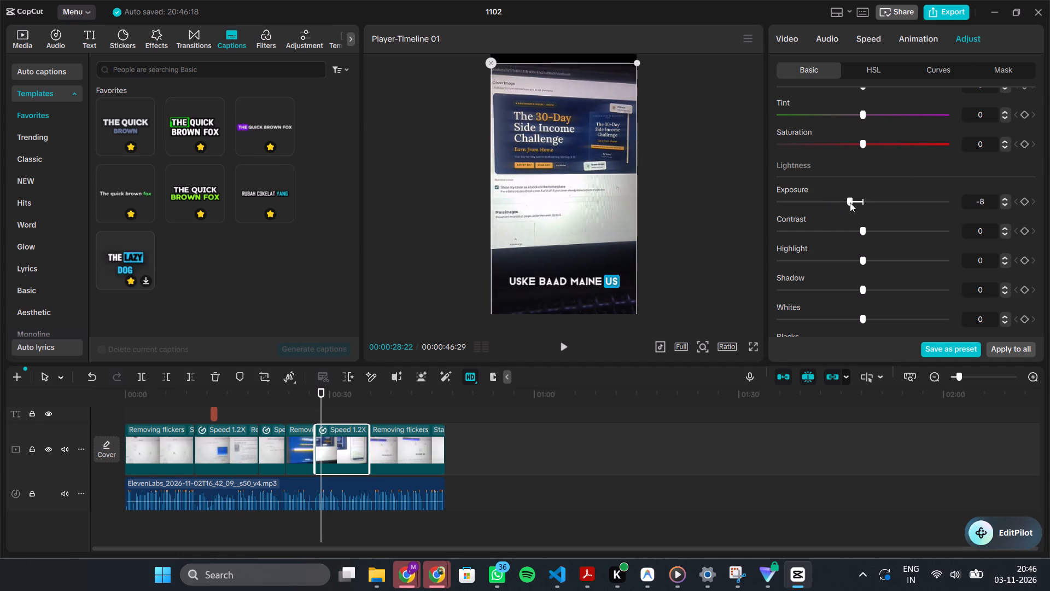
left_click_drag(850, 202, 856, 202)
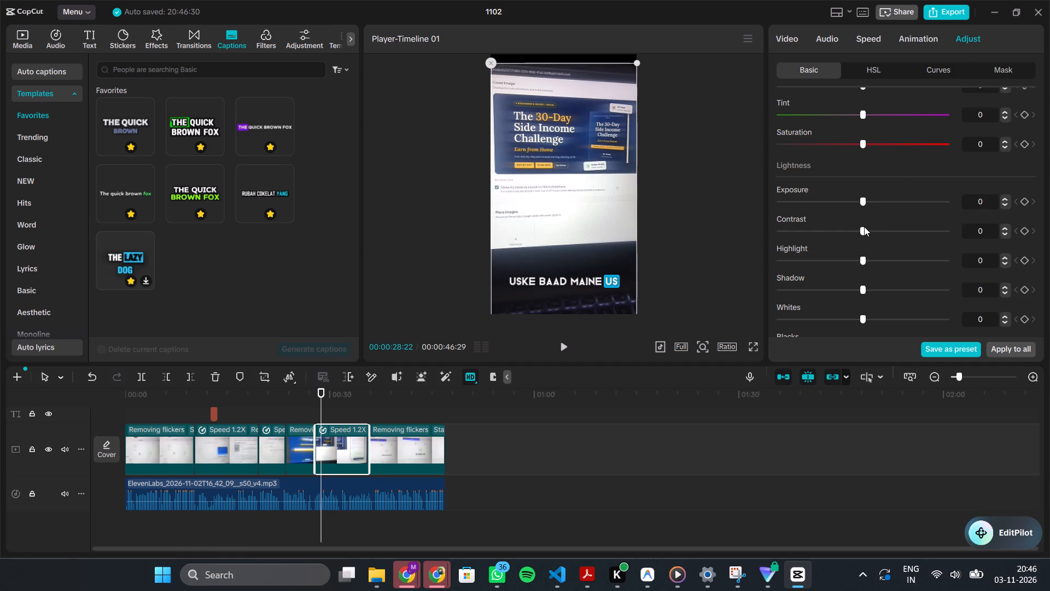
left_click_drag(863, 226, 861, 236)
Set the highlight of the 1.2X clip after the e-book cover clip to -36 and its shadow to -13.
left_click_drag(860, 259, 775, 258)
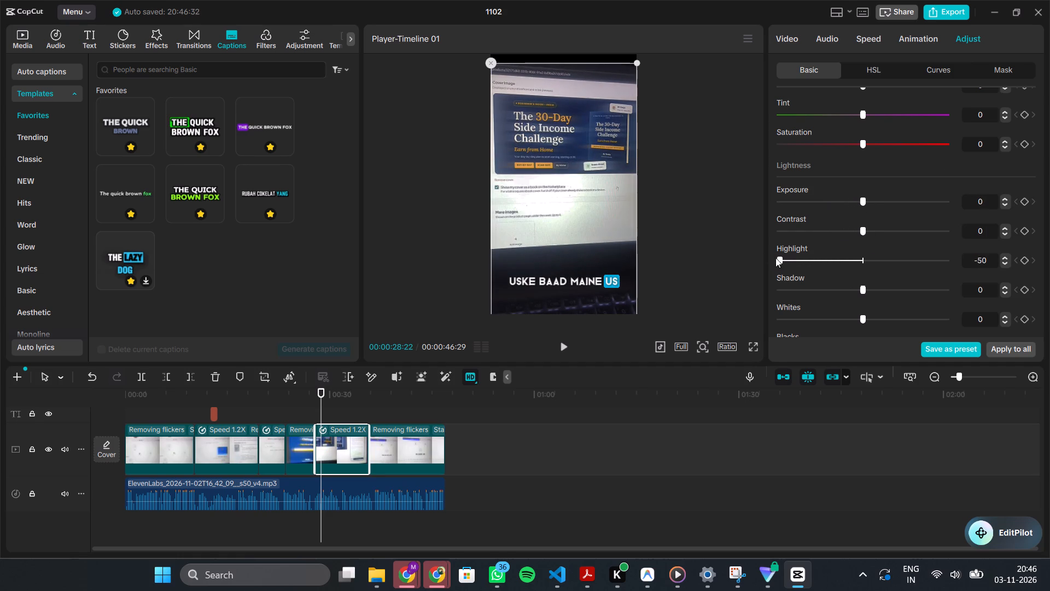
left_click_drag(775, 258, 800, 259)
left_click_drag(800, 259, 800, 259)
left_click_drag(862, 289, 833, 291)
left_click_drag(833, 291, 838, 292)
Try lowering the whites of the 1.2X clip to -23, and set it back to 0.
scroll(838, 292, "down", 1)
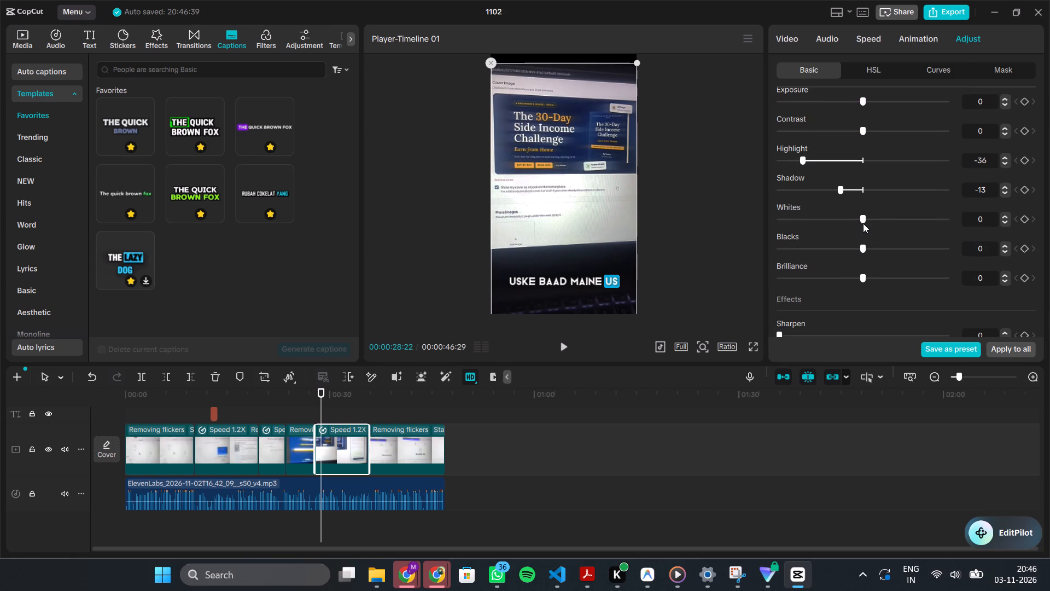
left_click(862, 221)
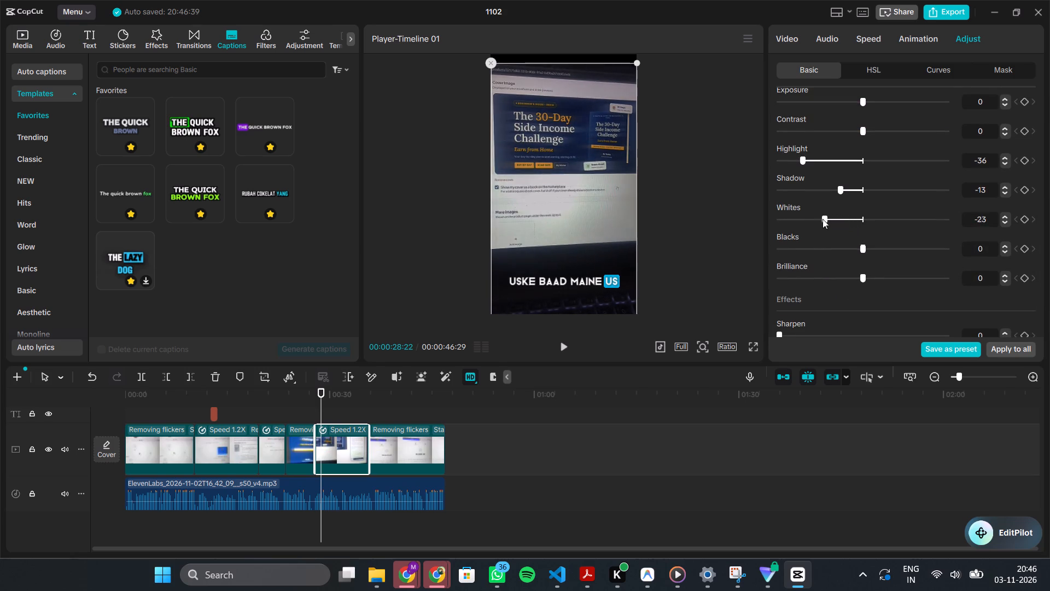
Play the video from the beginning to review the opening clip and its captions.
left_click(346, 413)
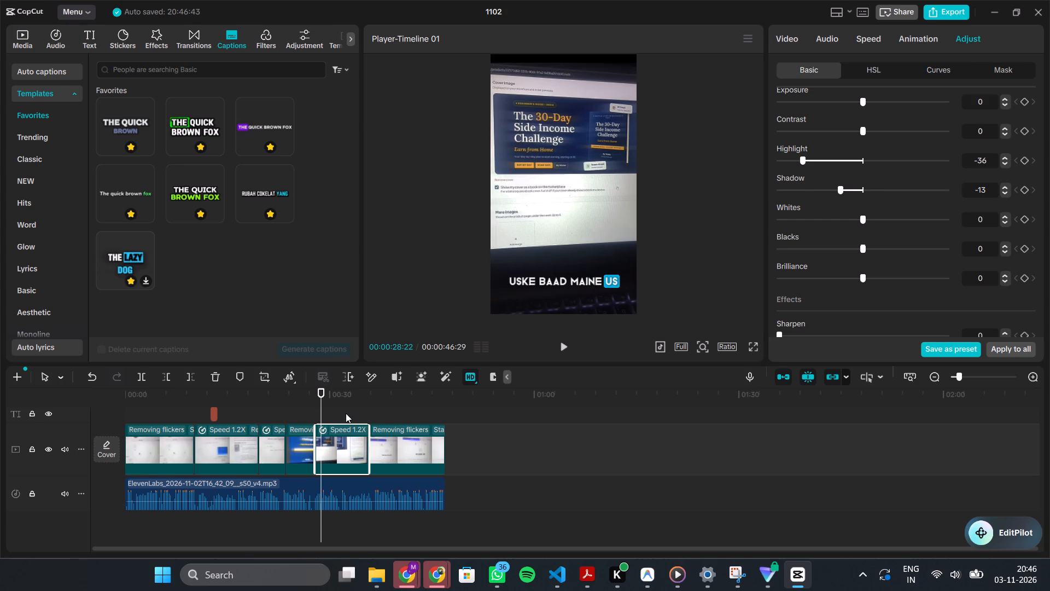
left_click_drag(346, 413, 63, 428)
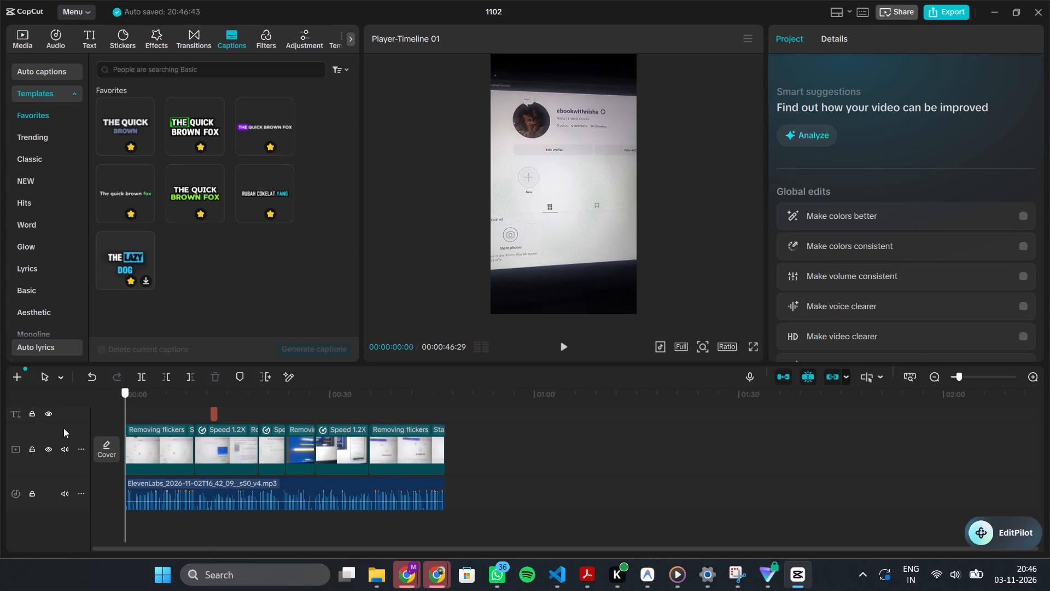
left_click_drag(63, 428, 66, 426)
key("space")
scroll(186, 461, "up", 1)
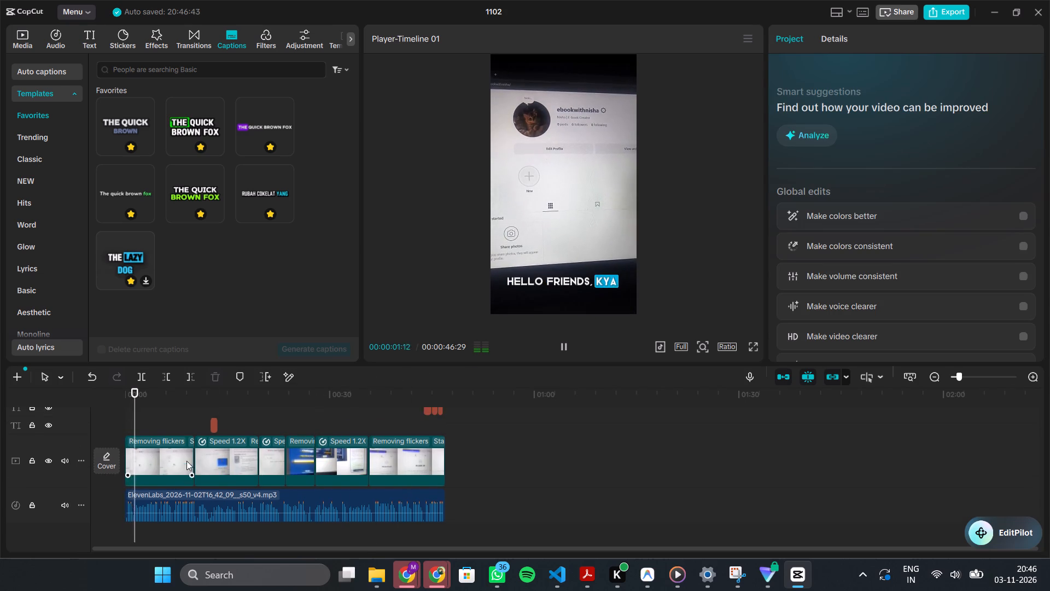
scroll(186, 461, "up", 2)
With the first clip selected at the start of the timeline, search the effects library for "shining" and "sparkle".
left_click(277, 37)
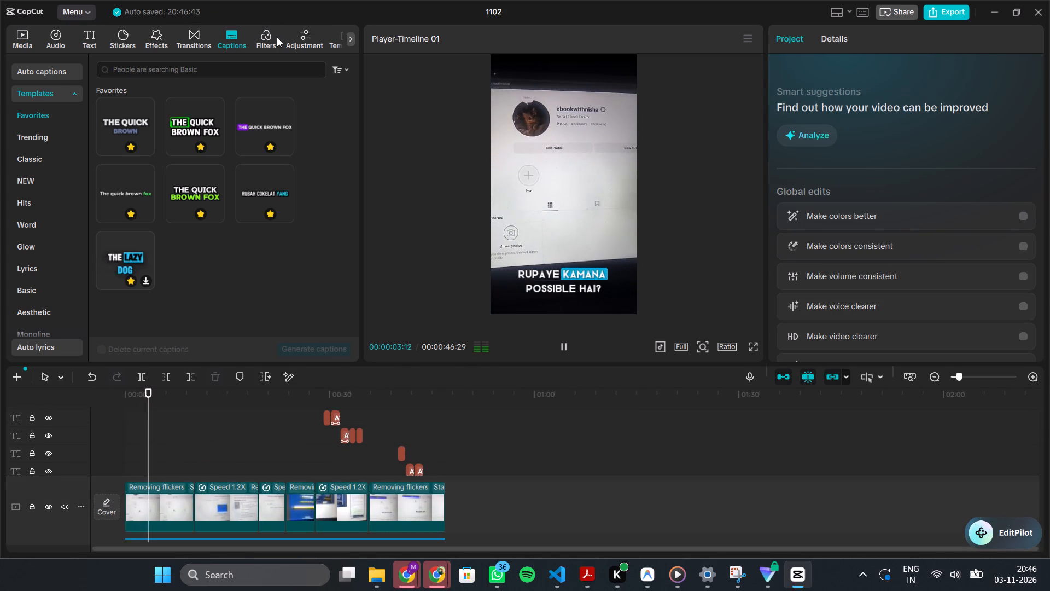
left_click(133, 500)
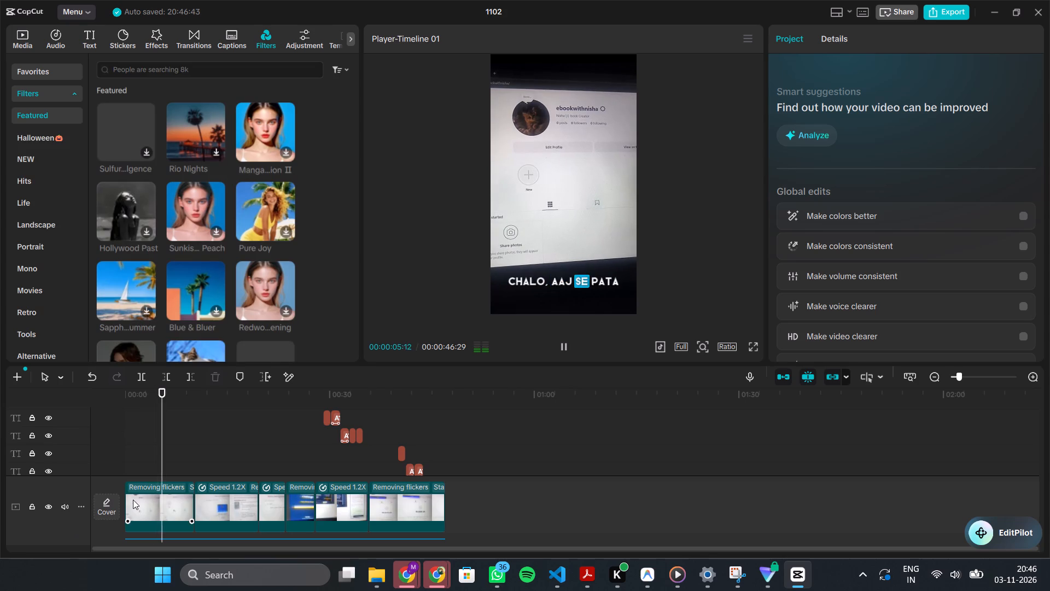
left_click_drag(165, 457, 97, 471)
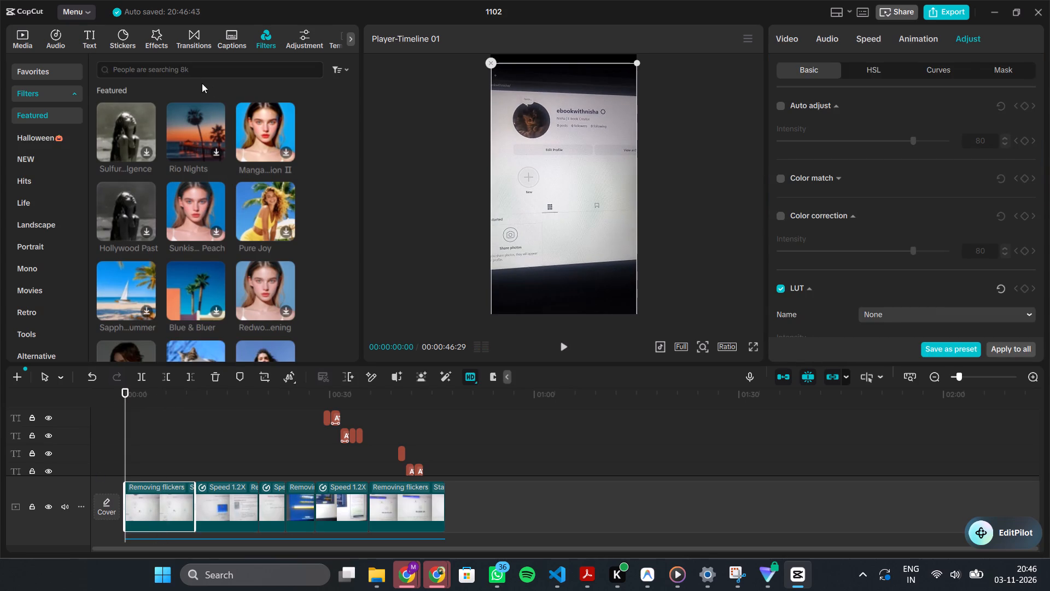
left_click(161, 42)
left_click(139, 74)
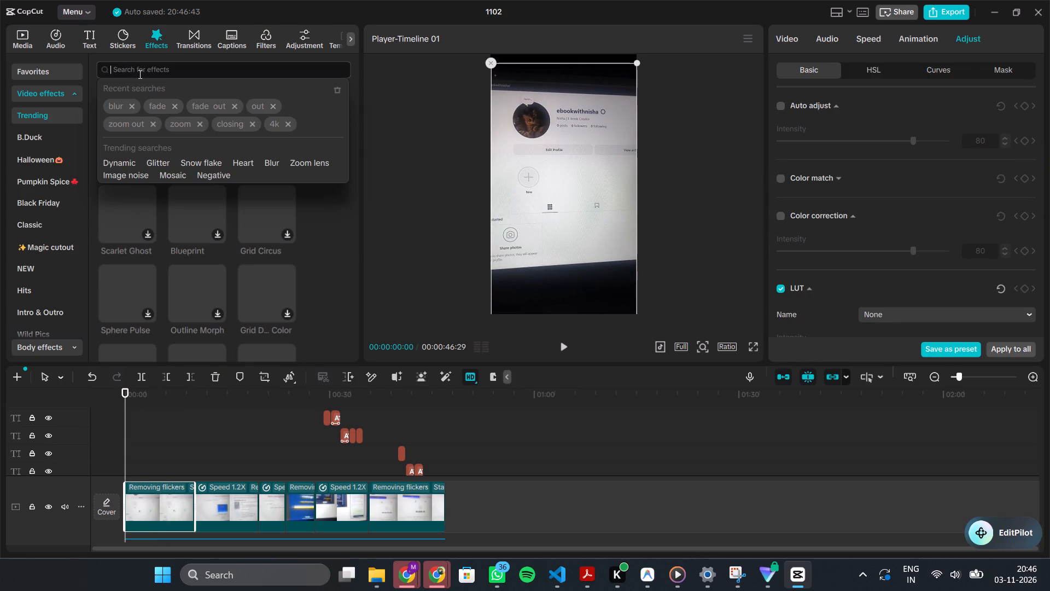
type("shining")
key("Return")
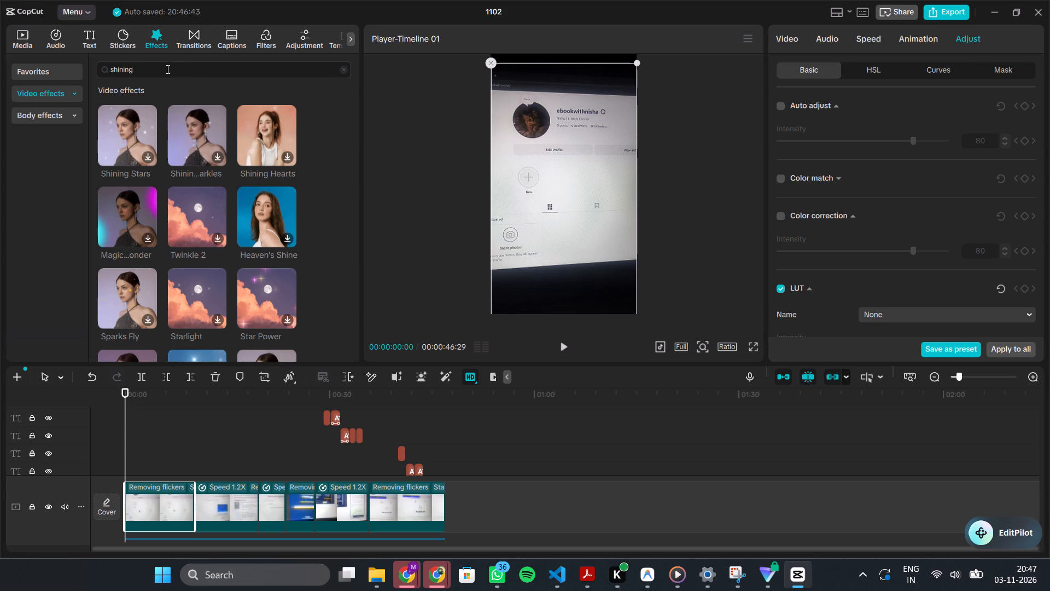
left_click_drag(167, 68, 26, 71)
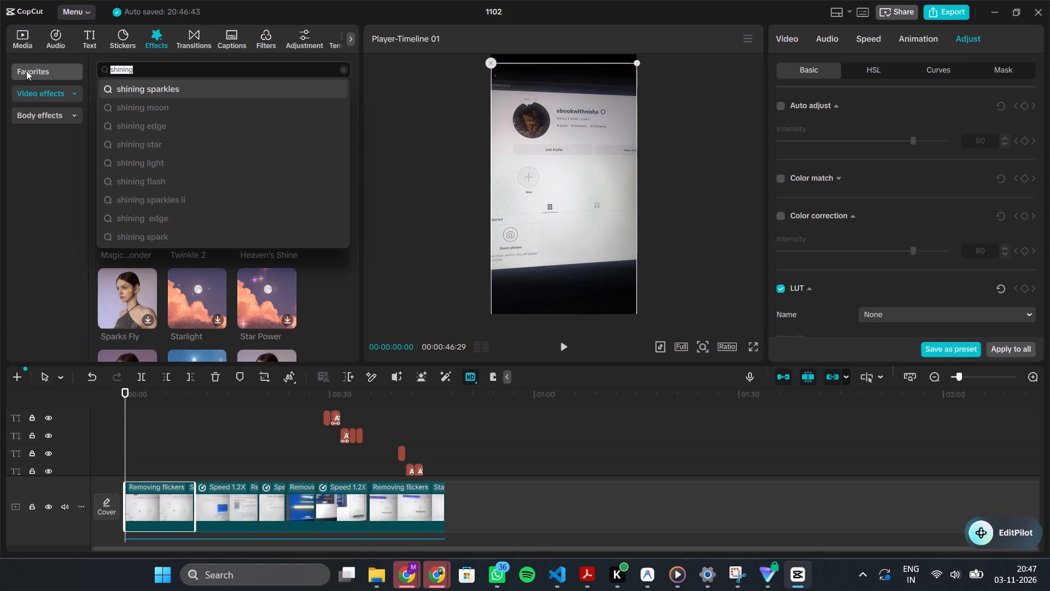
type("sparkle")
key("Return")
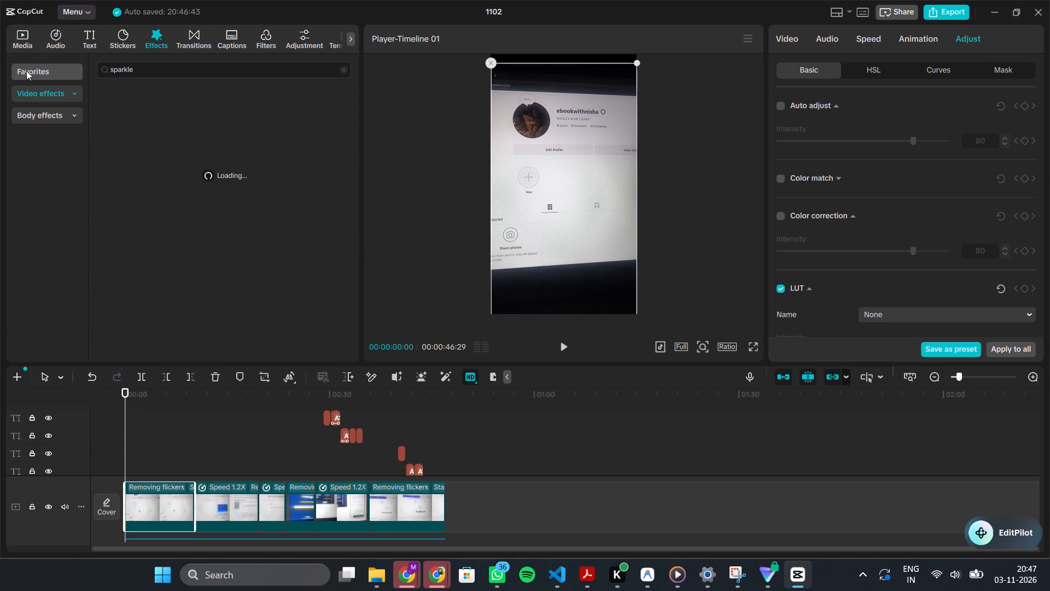
Apply the "Laser...ooter" entrance animation from the Light category to the first clip.
left_click(932, 41)
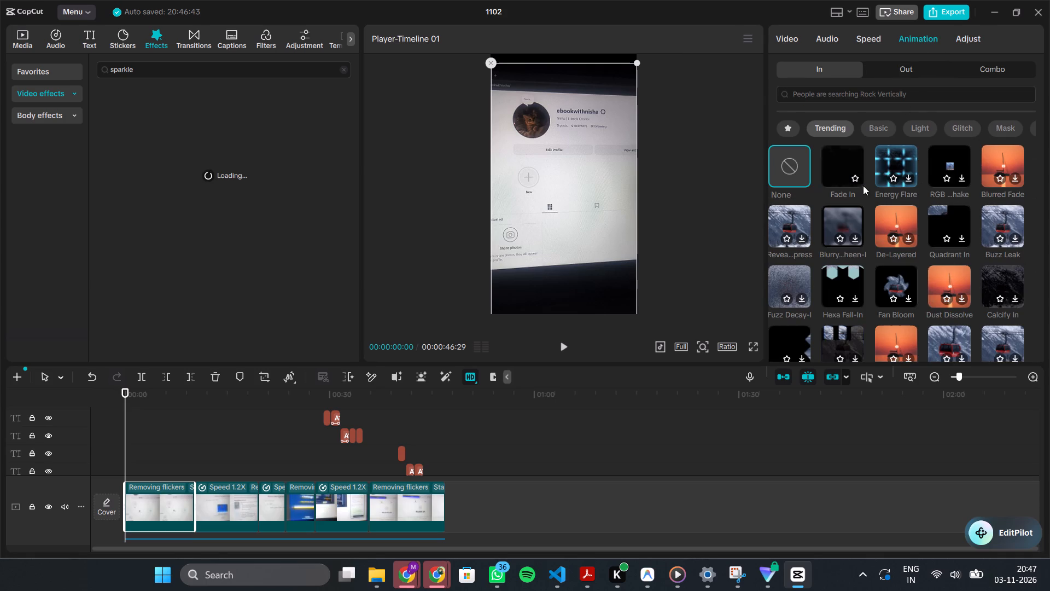
scroll(902, 260, "down", 1)
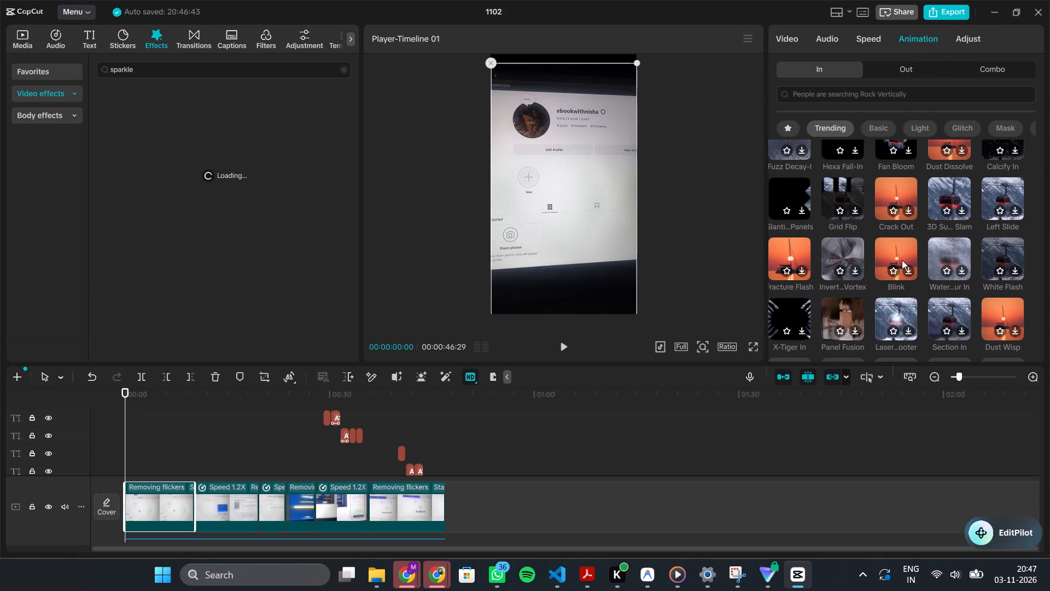
scroll(902, 260, "down", 1)
left_click(916, 129)
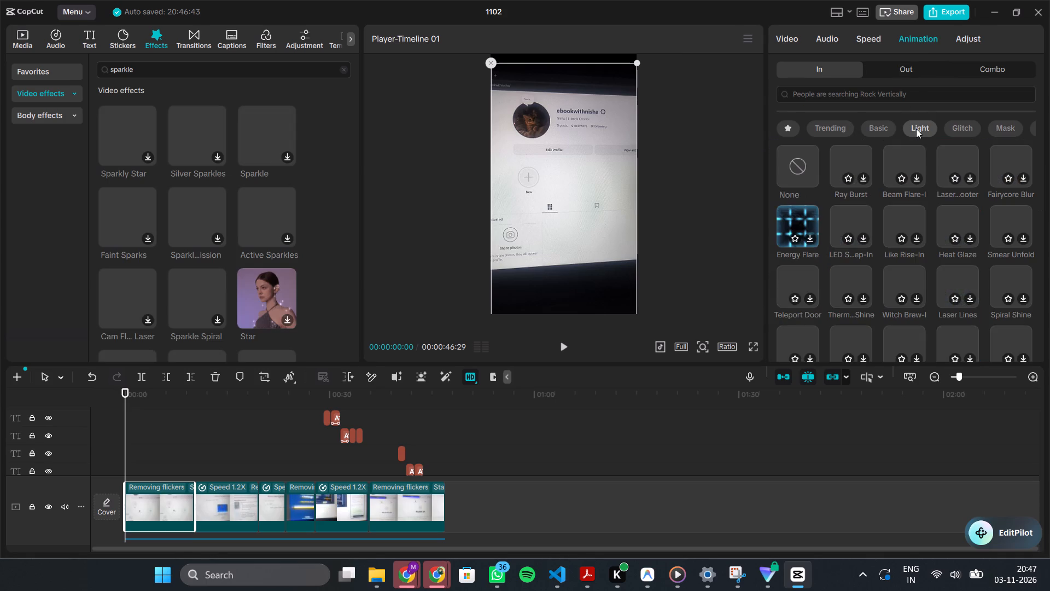
scroll(916, 129, "left", 1)
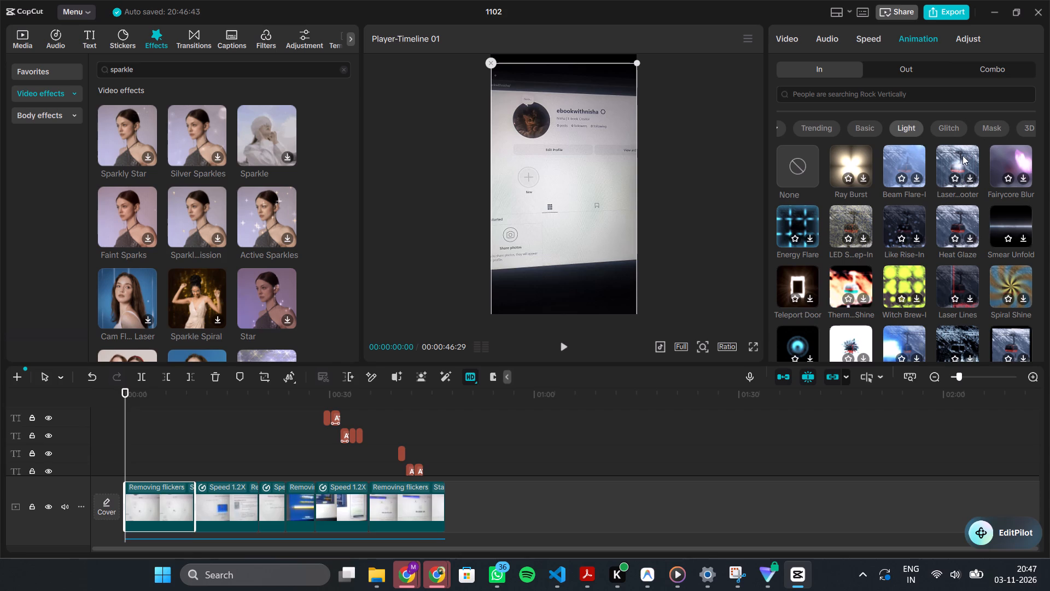
double_click(967, 177)
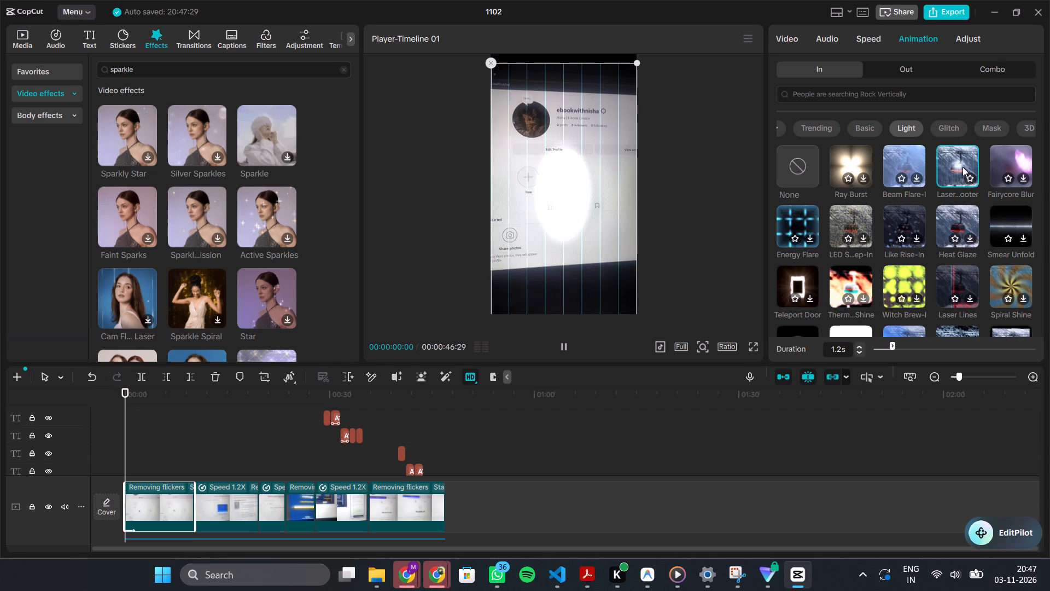
scroll(906, 213, "down", 1)
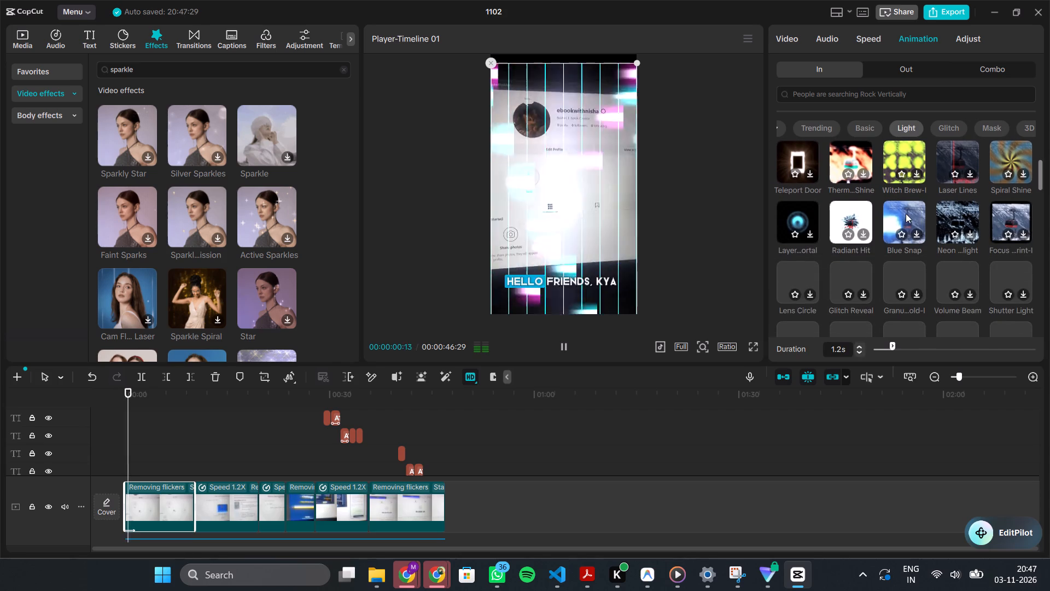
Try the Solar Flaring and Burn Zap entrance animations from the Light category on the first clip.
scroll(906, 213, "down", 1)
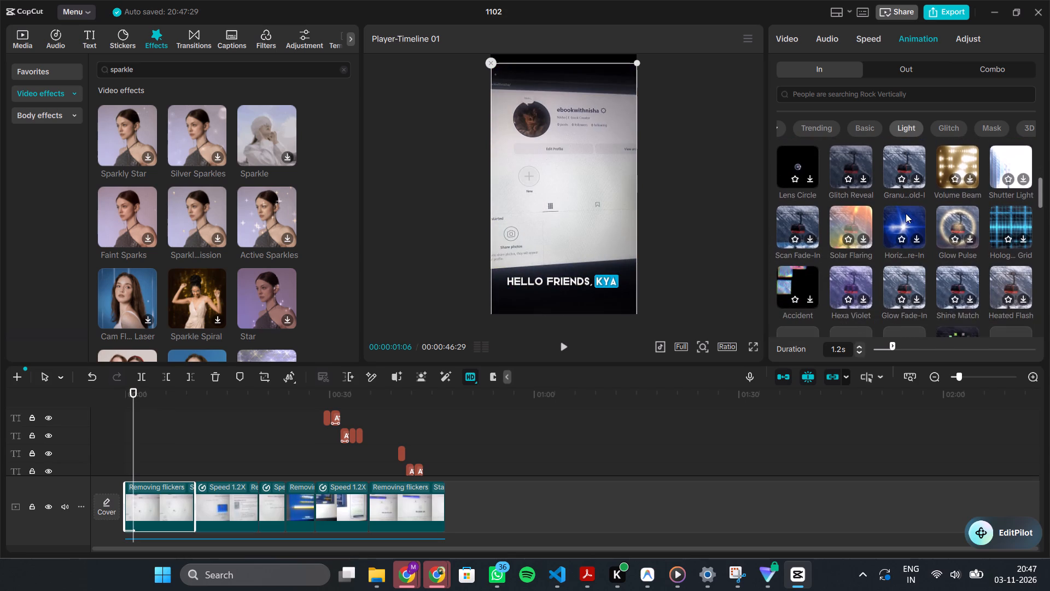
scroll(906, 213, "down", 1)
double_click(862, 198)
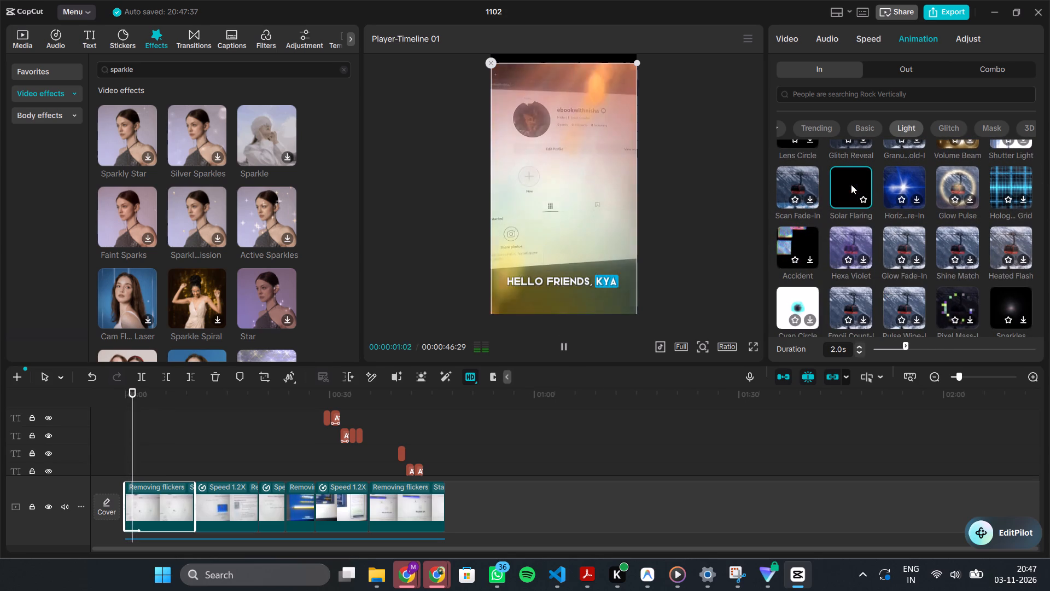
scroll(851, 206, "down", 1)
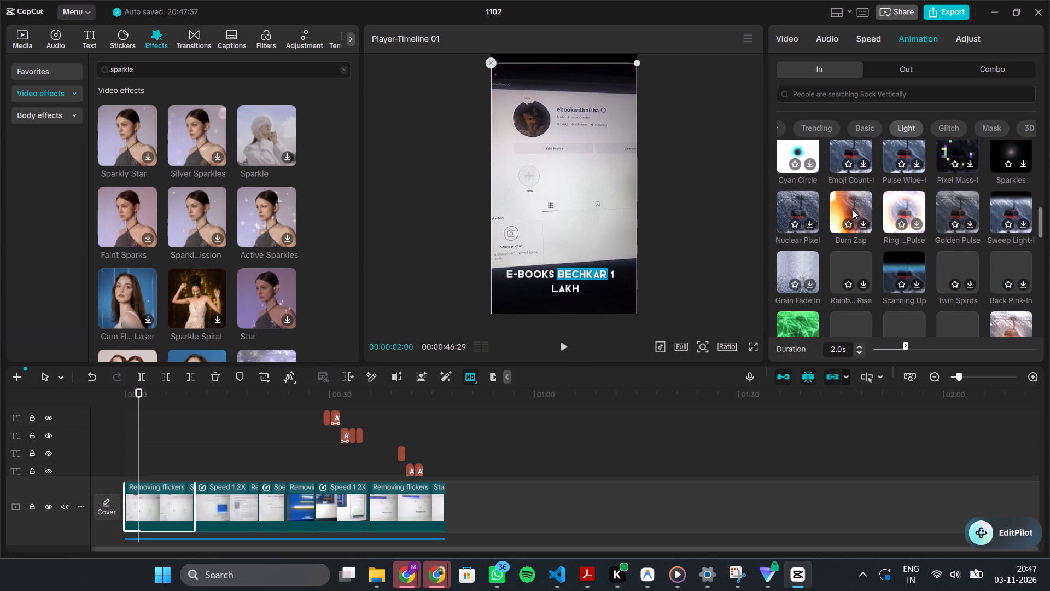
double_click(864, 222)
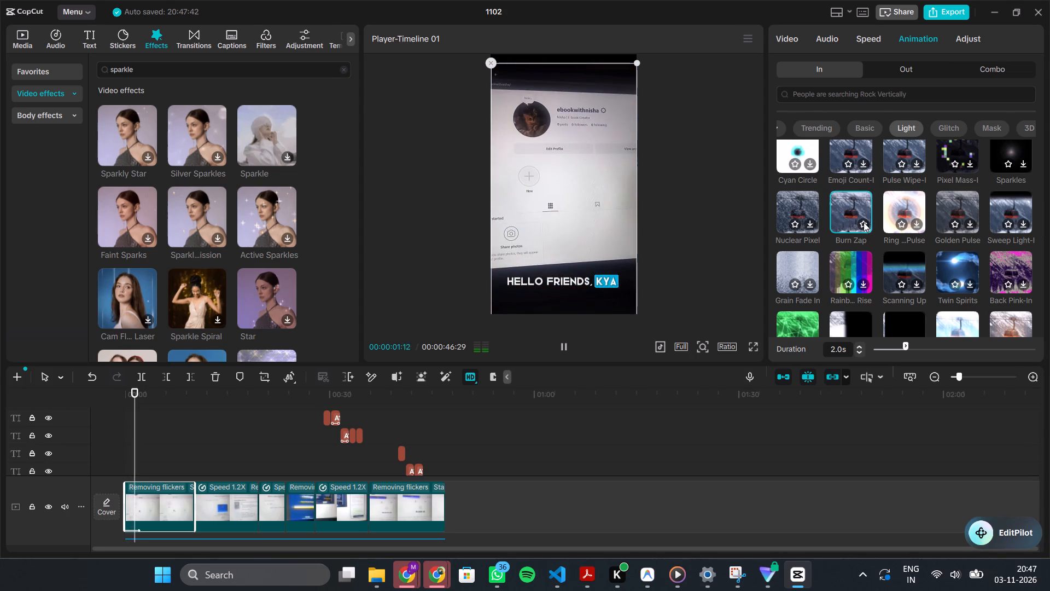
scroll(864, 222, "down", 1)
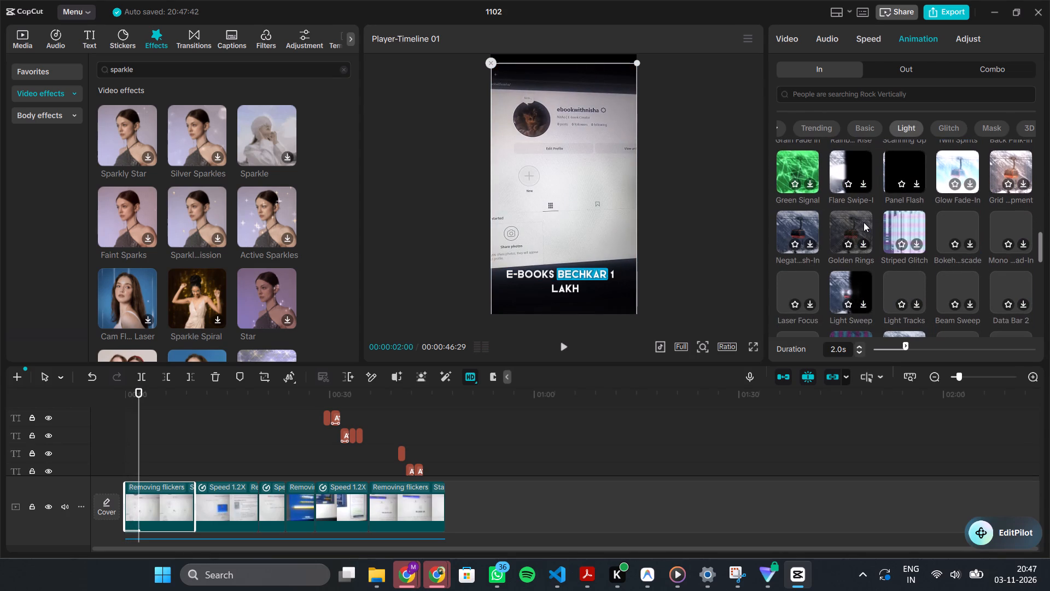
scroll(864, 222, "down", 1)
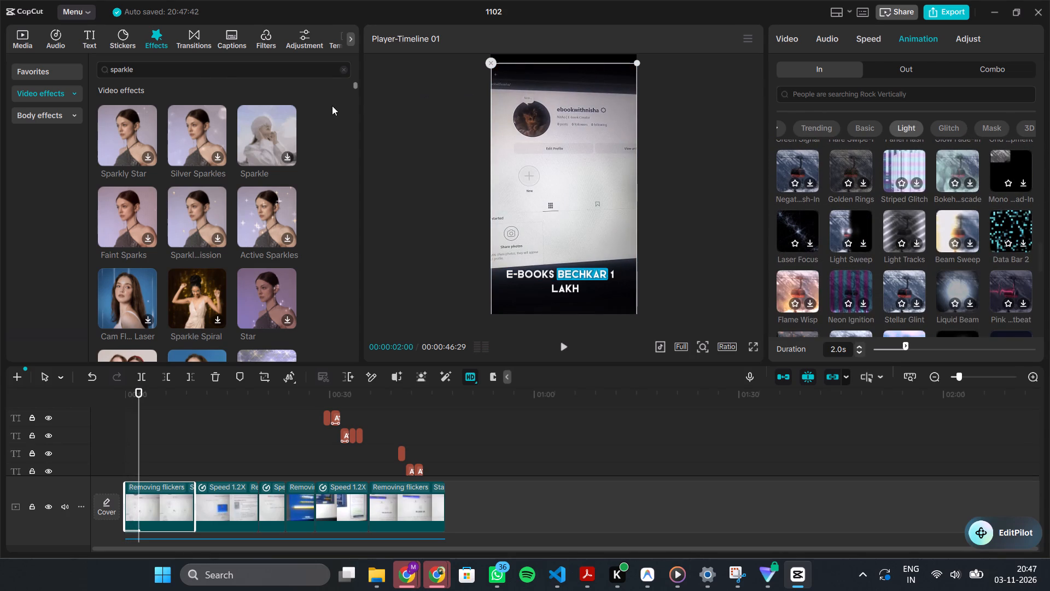
Search the effects library for "flare".
left_click(196, 70)
left_click_drag(196, 70, 189, 72)
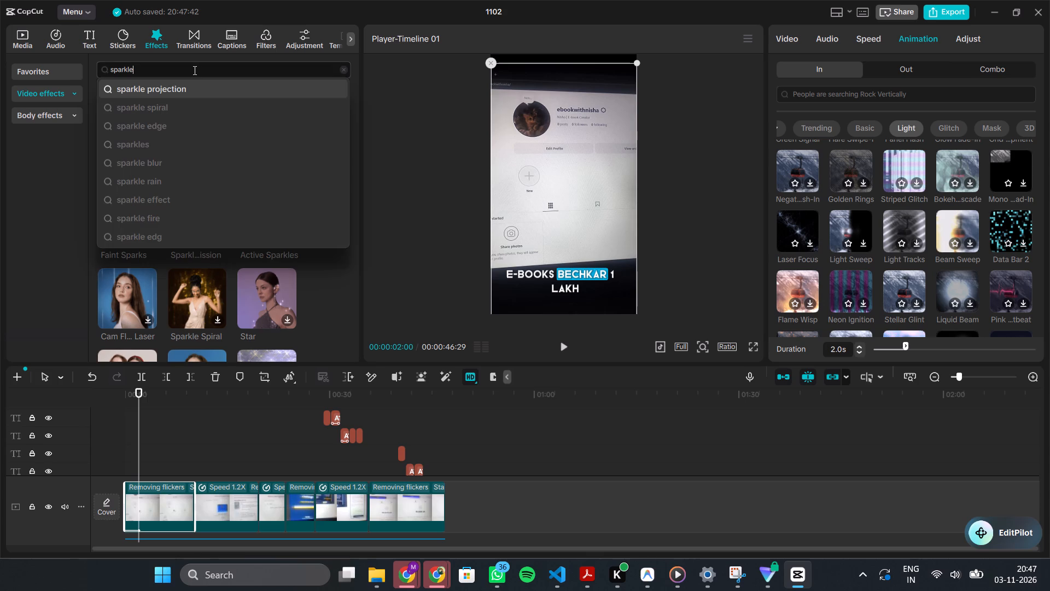
left_click_drag(189, 72, 108, 68)
type("flare")
key("Return")
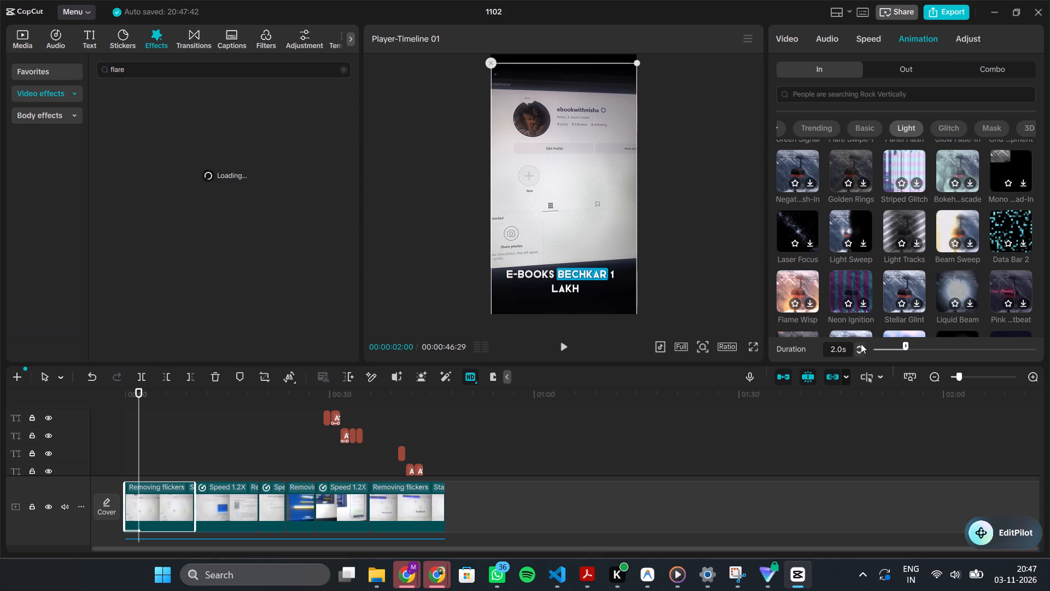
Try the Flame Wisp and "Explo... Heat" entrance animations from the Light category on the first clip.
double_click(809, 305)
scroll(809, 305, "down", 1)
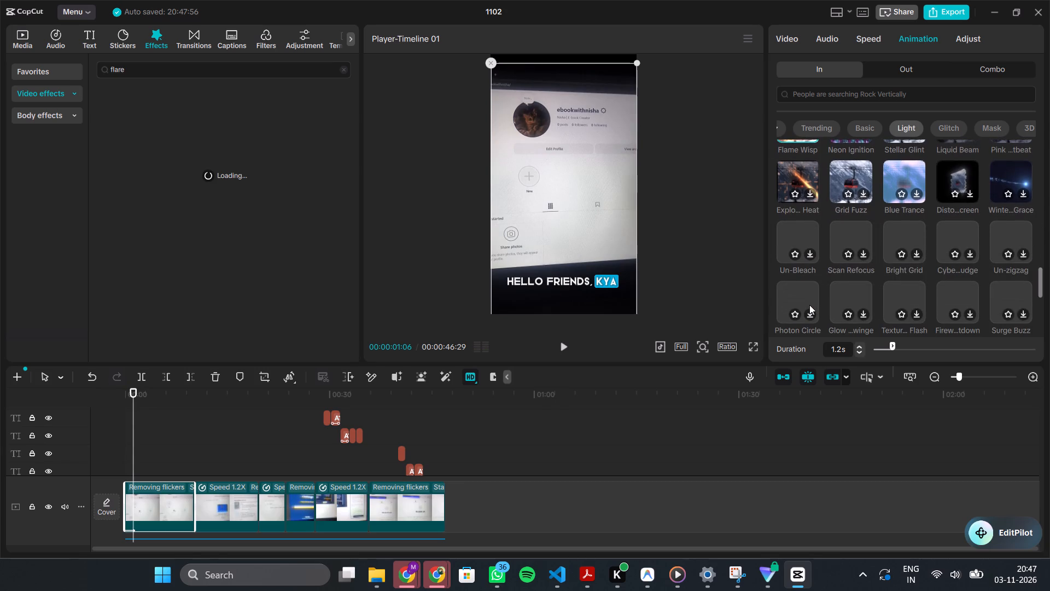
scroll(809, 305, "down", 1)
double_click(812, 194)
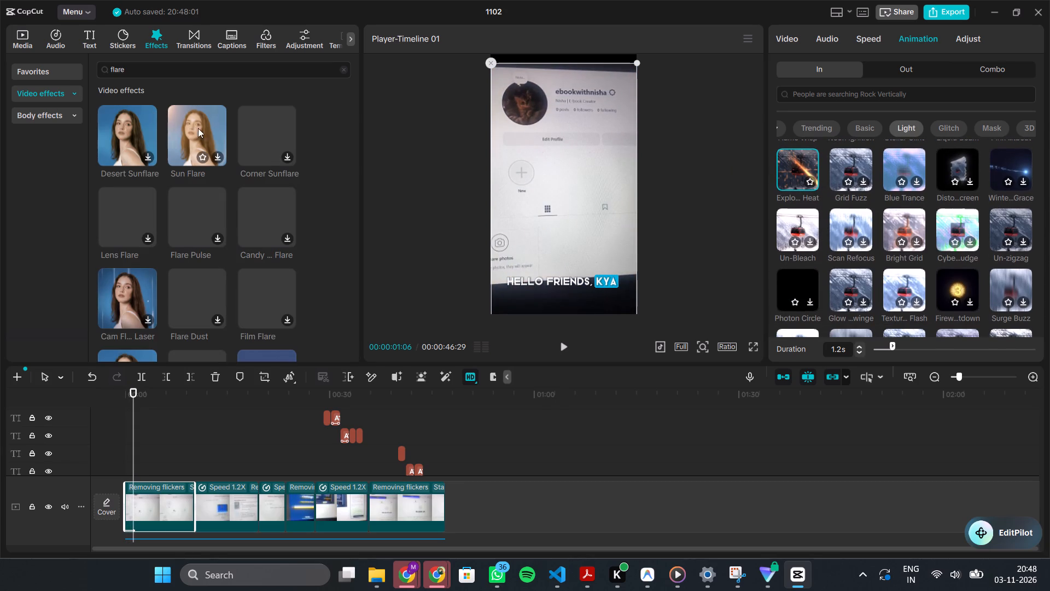
Preview the Sun Flare video effect from the search results.
double_click(217, 154)
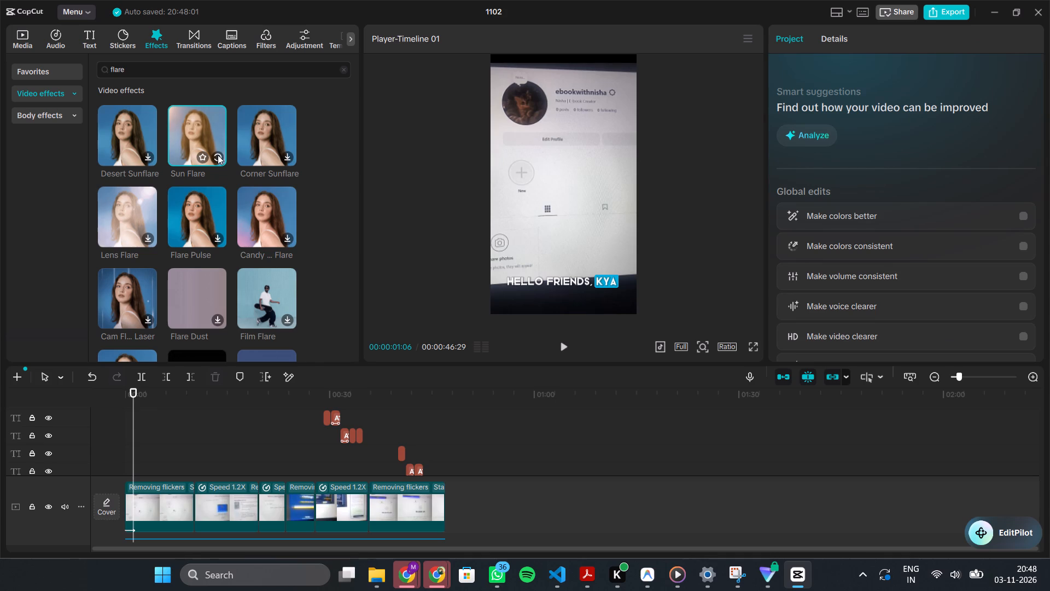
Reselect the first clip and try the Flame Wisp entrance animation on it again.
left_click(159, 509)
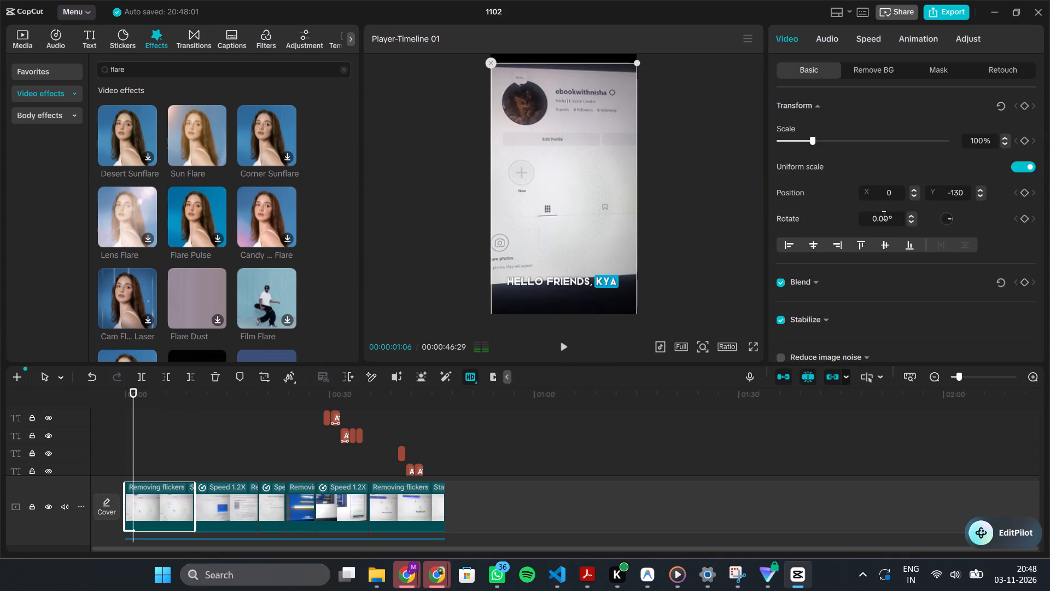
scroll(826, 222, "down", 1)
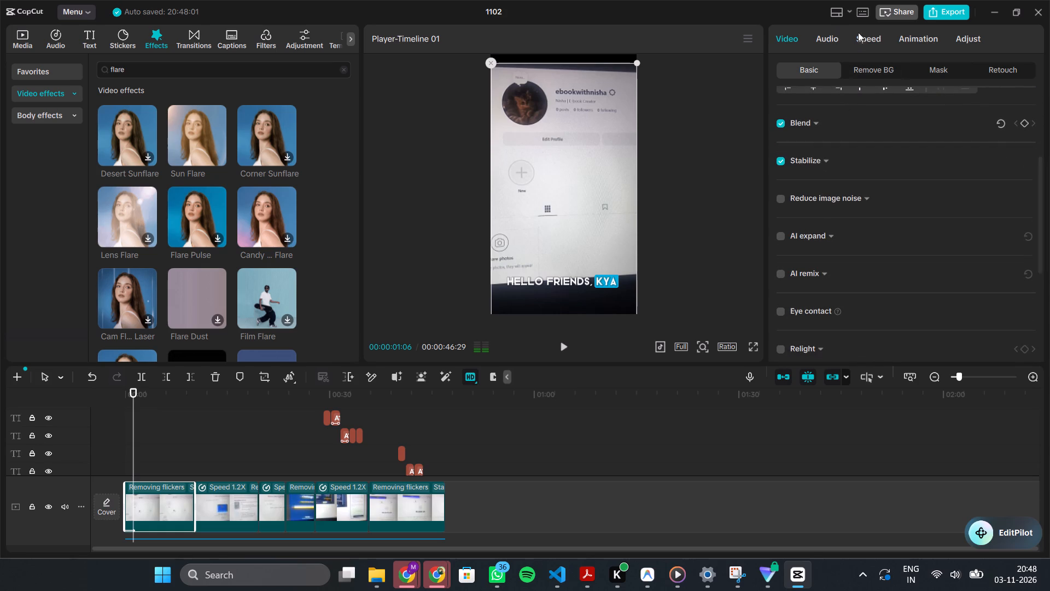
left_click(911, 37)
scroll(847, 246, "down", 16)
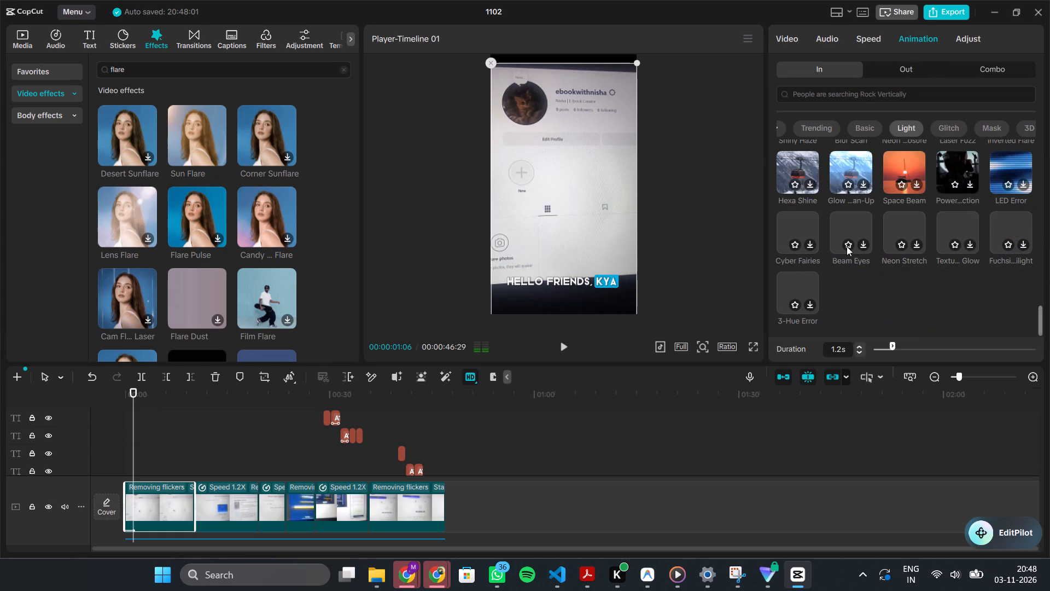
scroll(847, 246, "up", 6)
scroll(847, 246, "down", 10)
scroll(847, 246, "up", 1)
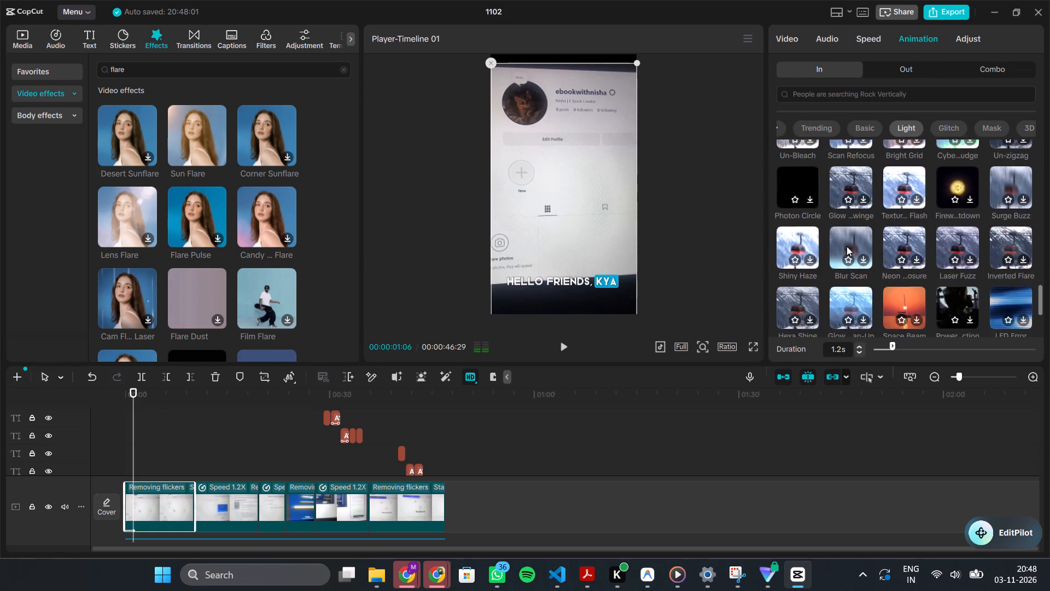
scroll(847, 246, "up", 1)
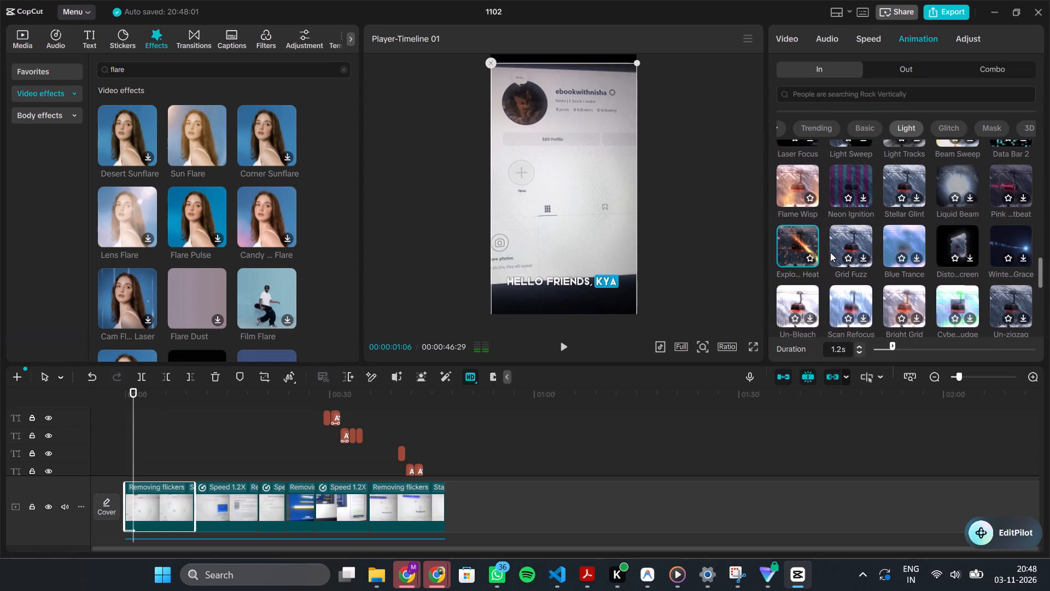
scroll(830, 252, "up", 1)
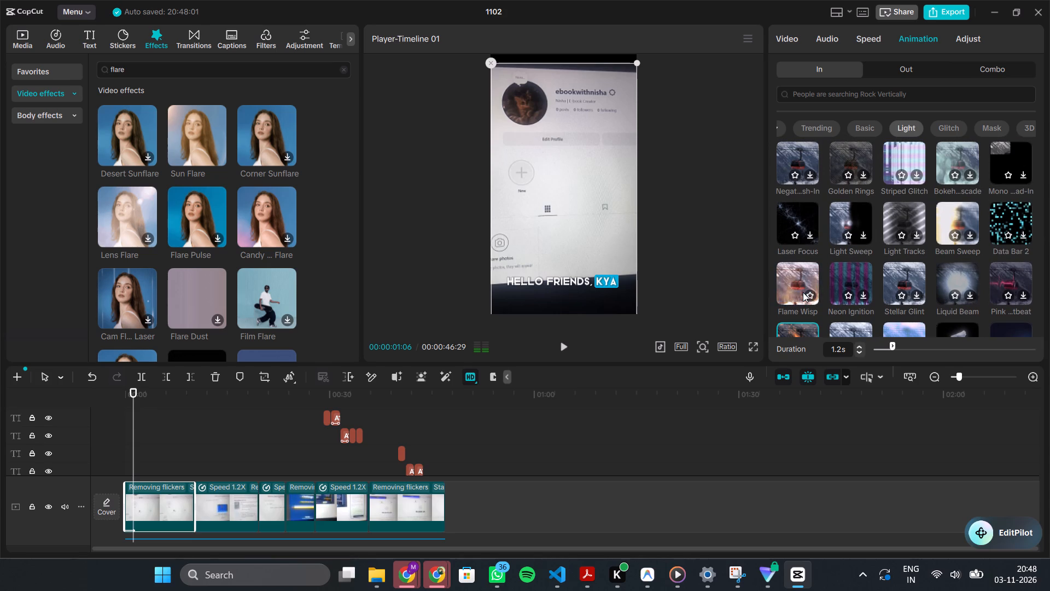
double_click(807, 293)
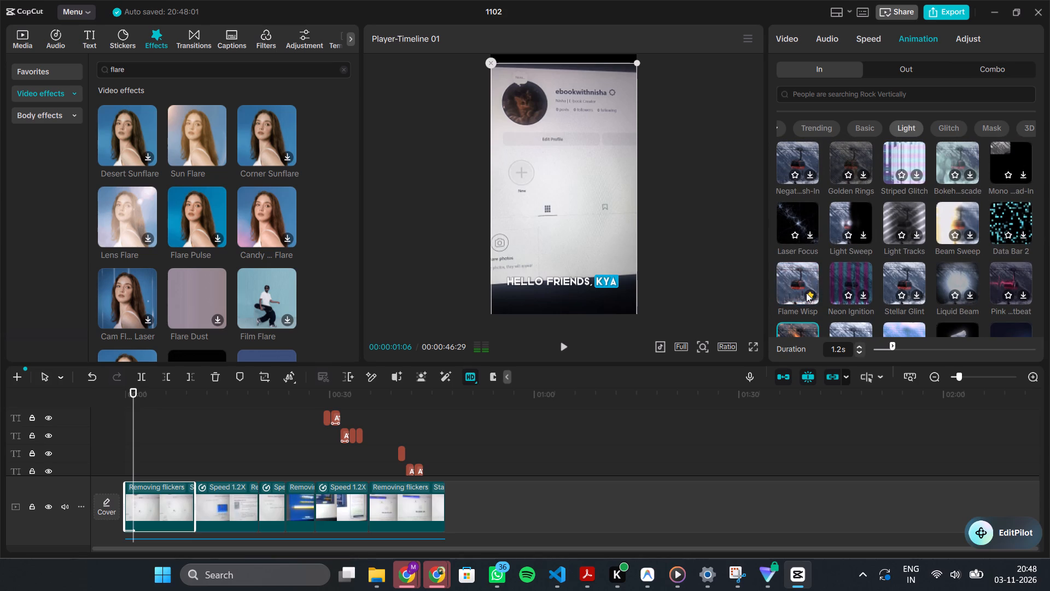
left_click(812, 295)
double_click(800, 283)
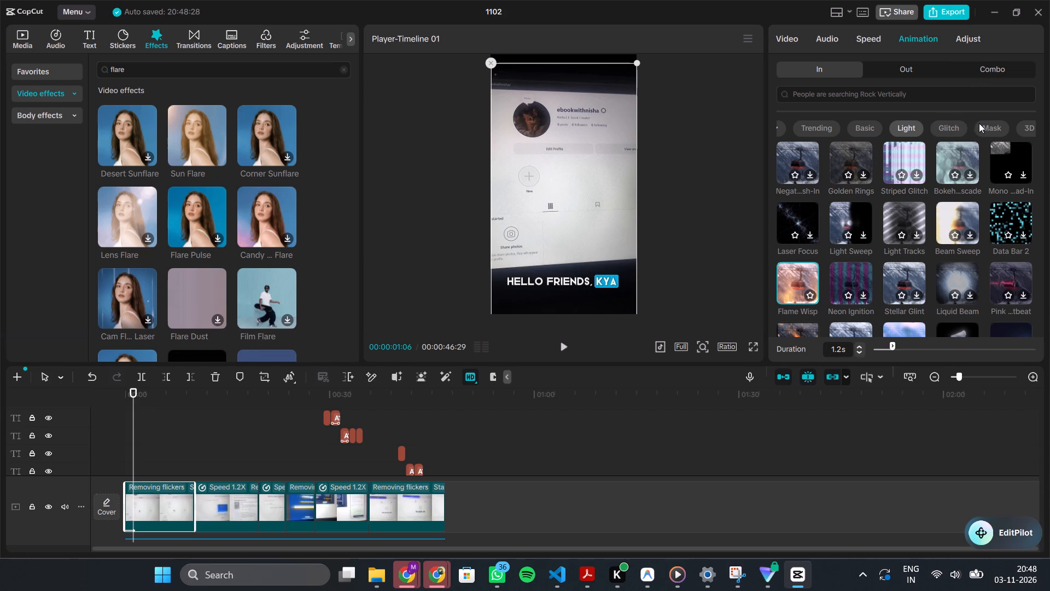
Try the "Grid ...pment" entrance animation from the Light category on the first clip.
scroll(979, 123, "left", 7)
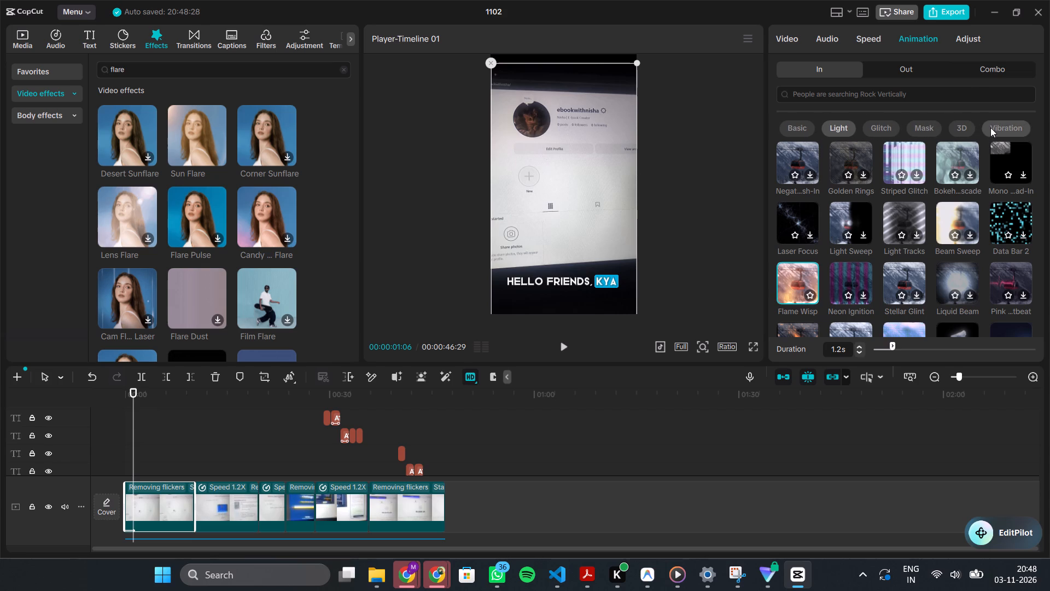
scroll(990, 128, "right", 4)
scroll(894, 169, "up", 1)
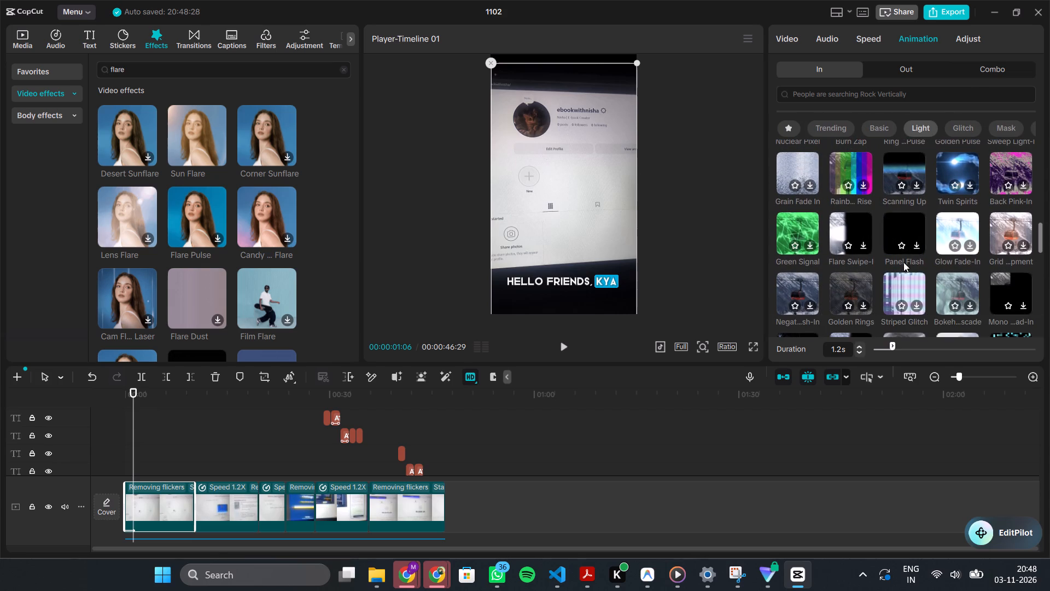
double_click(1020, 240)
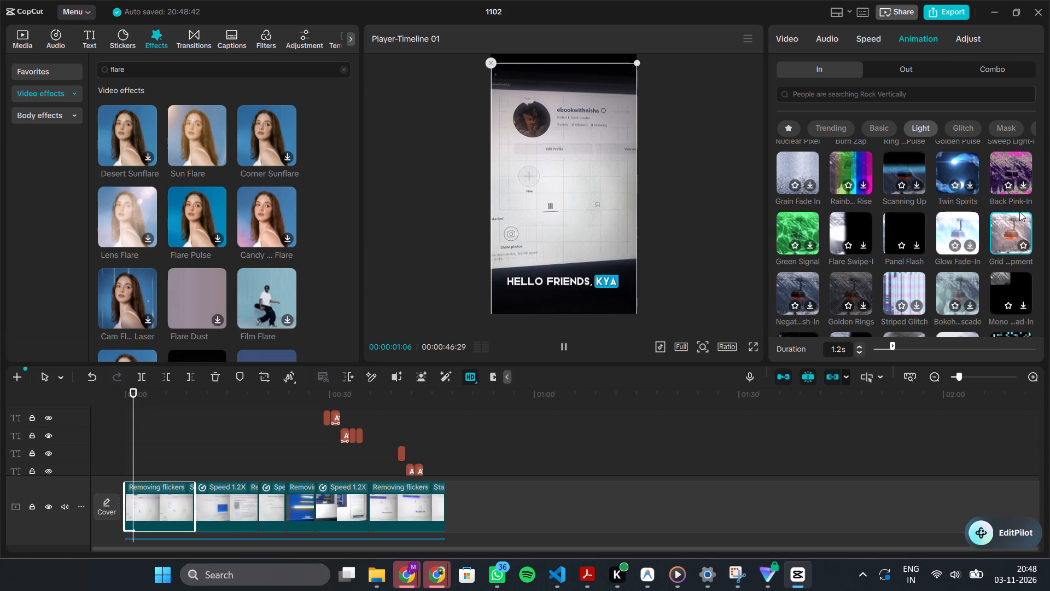
Apply the Golden Rings entrance animation from the Light category to the first clip.
double_click(861, 304)
Look through the Light and Combo animations and the Trending video effects for the opening, previewing the Shake effect.
scroll(861, 304, "up", 1)
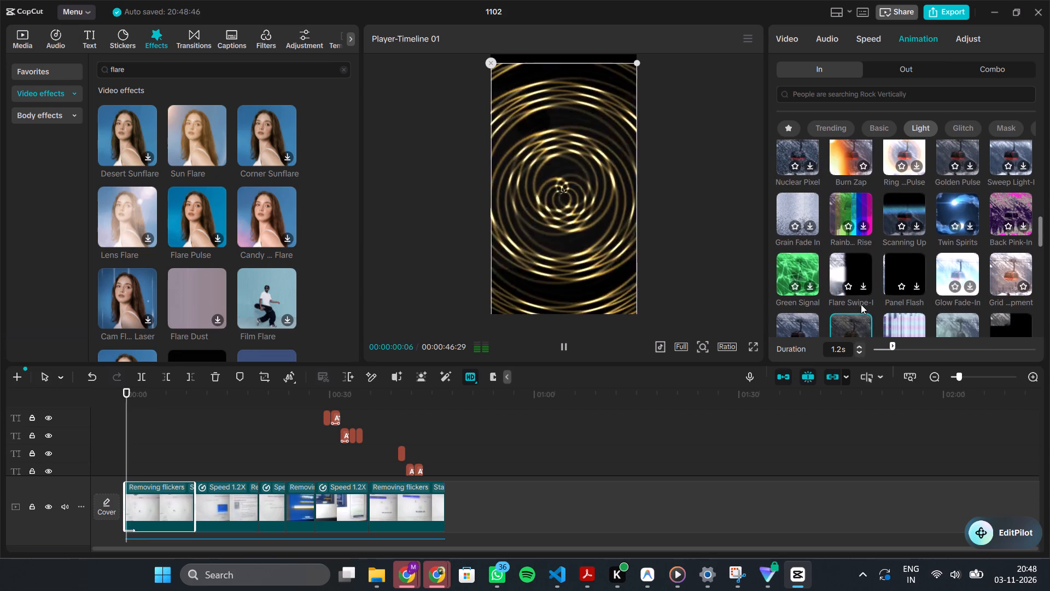
scroll(861, 304, "up", 2)
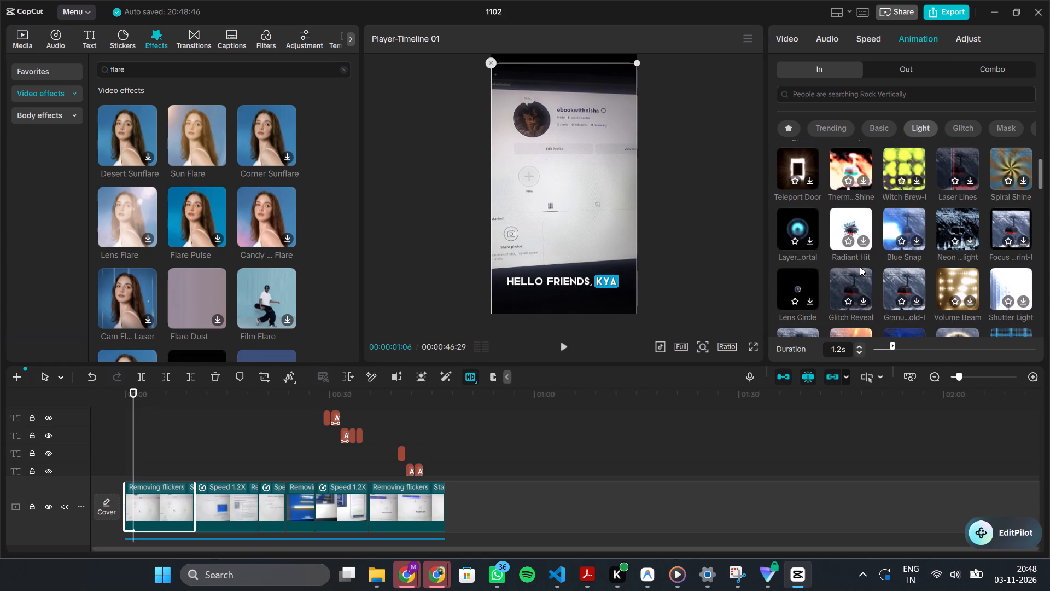
left_click(976, 66)
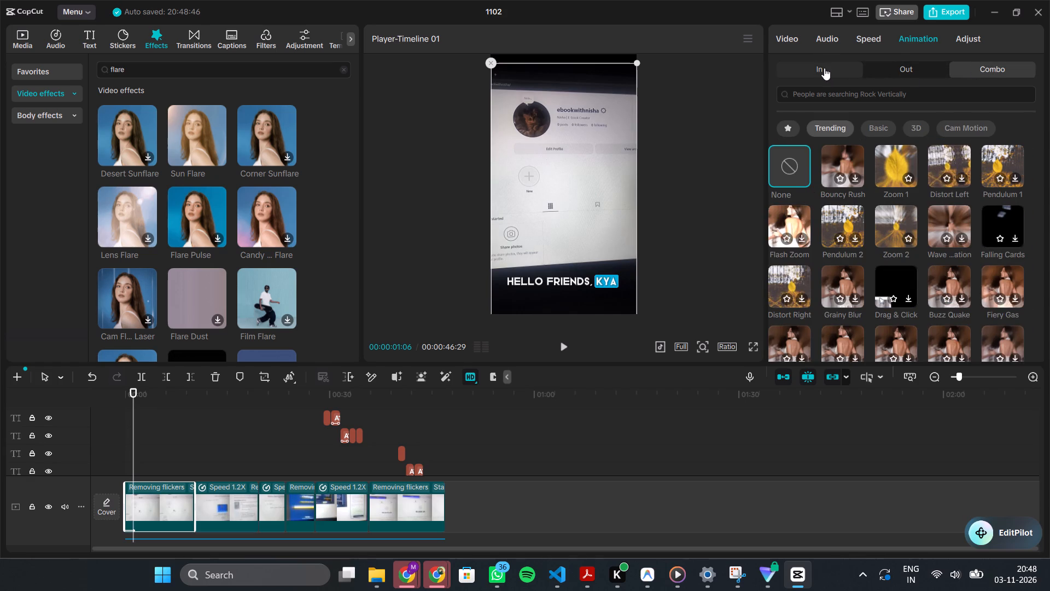
left_click(824, 68)
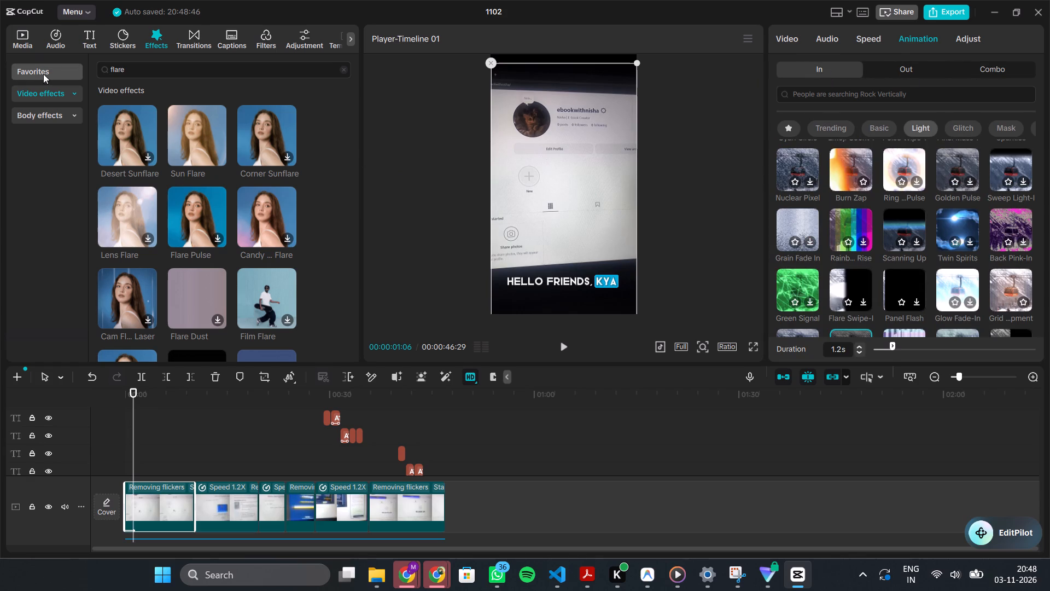
left_click(43, 88)
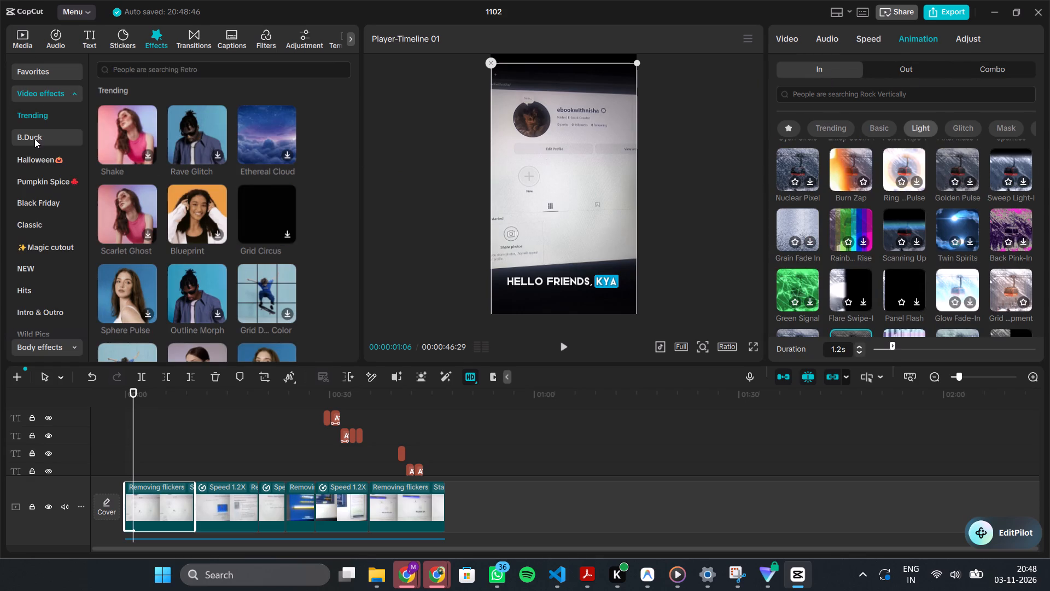
double_click(147, 152)
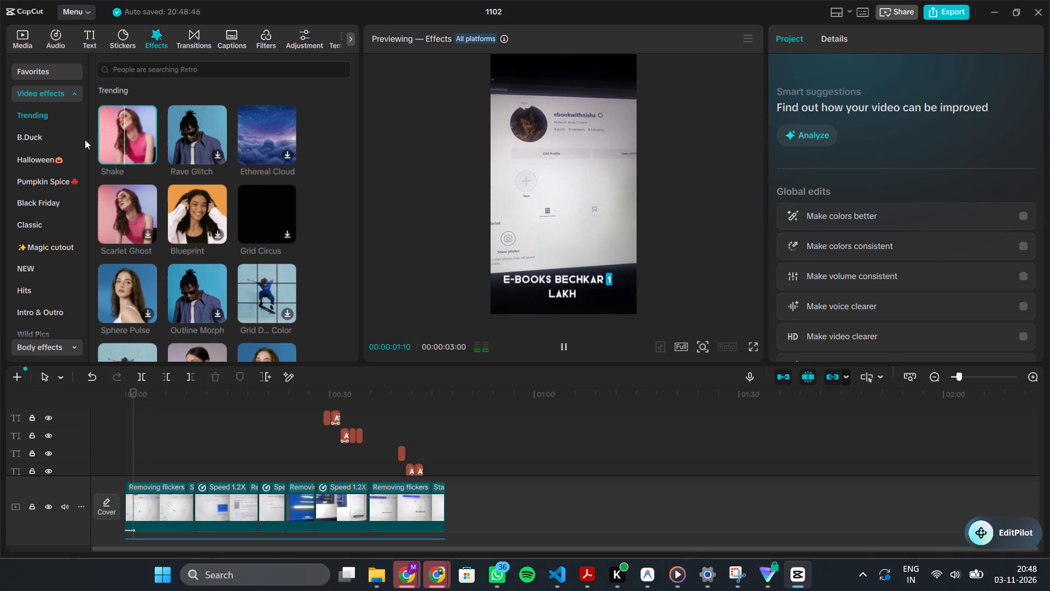
scroll(138, 226, "down", 1)
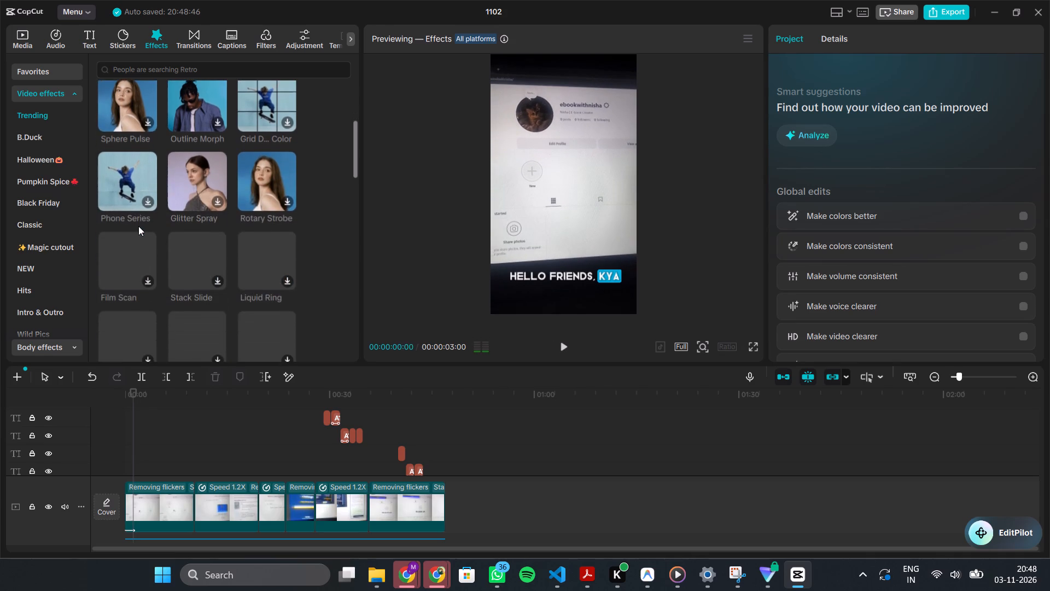
scroll(138, 226, "down", 1)
scroll(138, 226, "up", 1)
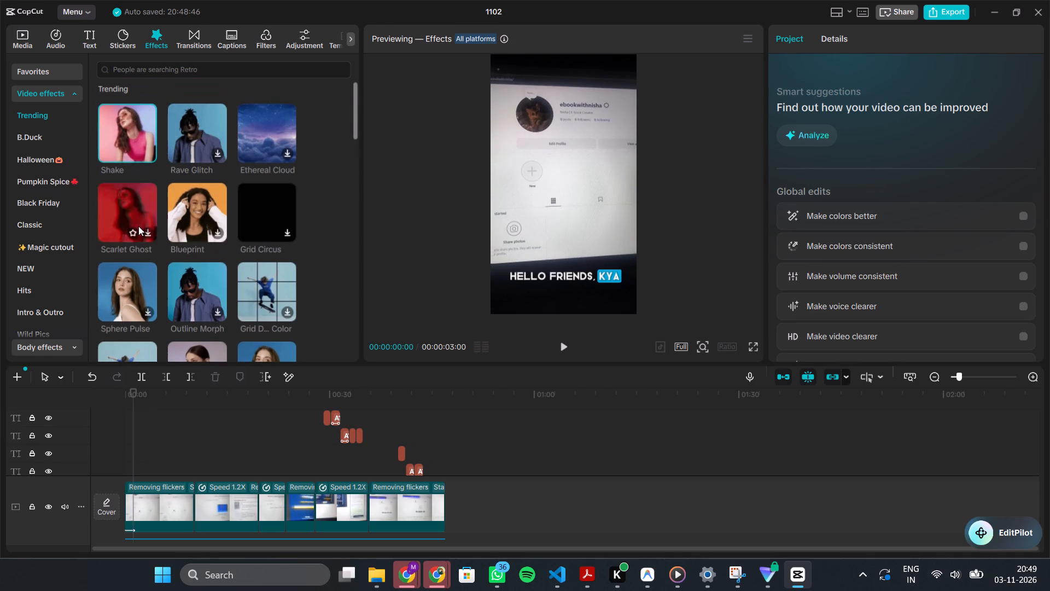
scroll(186, 318, "down", 1)
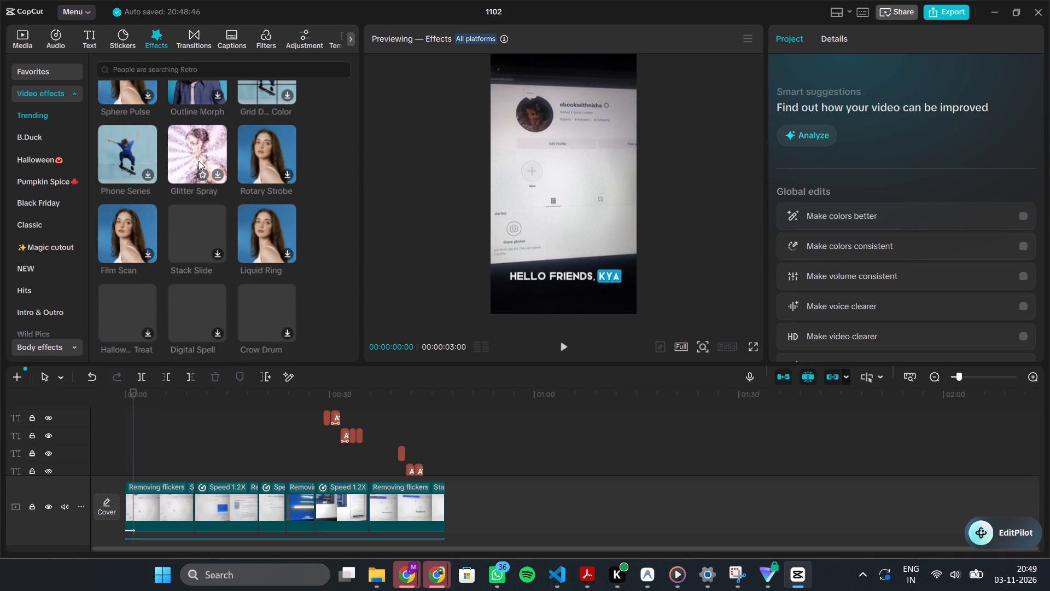
Look further through the Trending video effects for one that suits the video's opening.
scroll(217, 161, "up", 2)
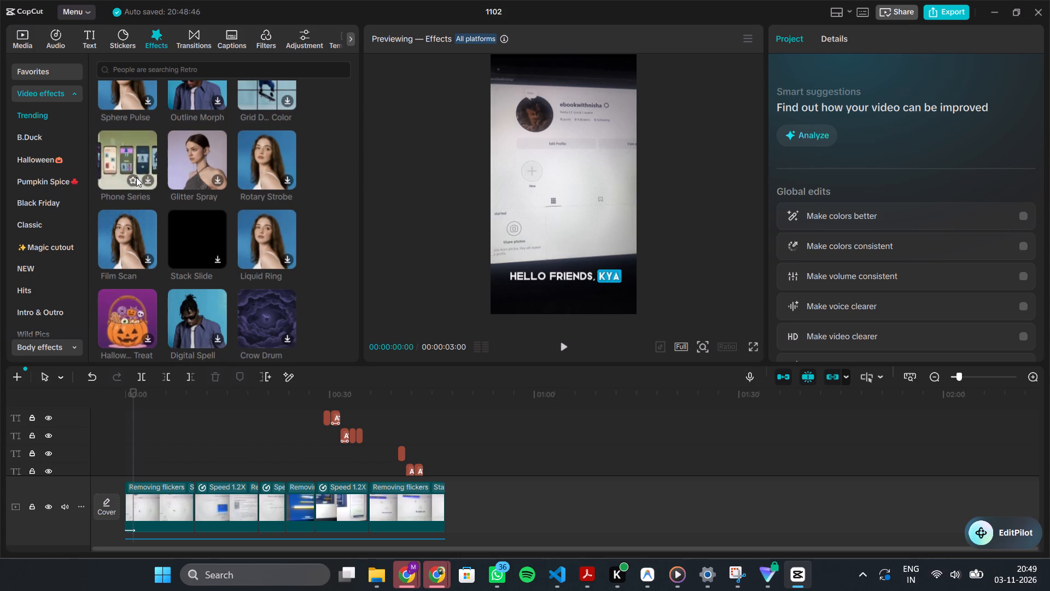
scroll(197, 248, "down", 1)
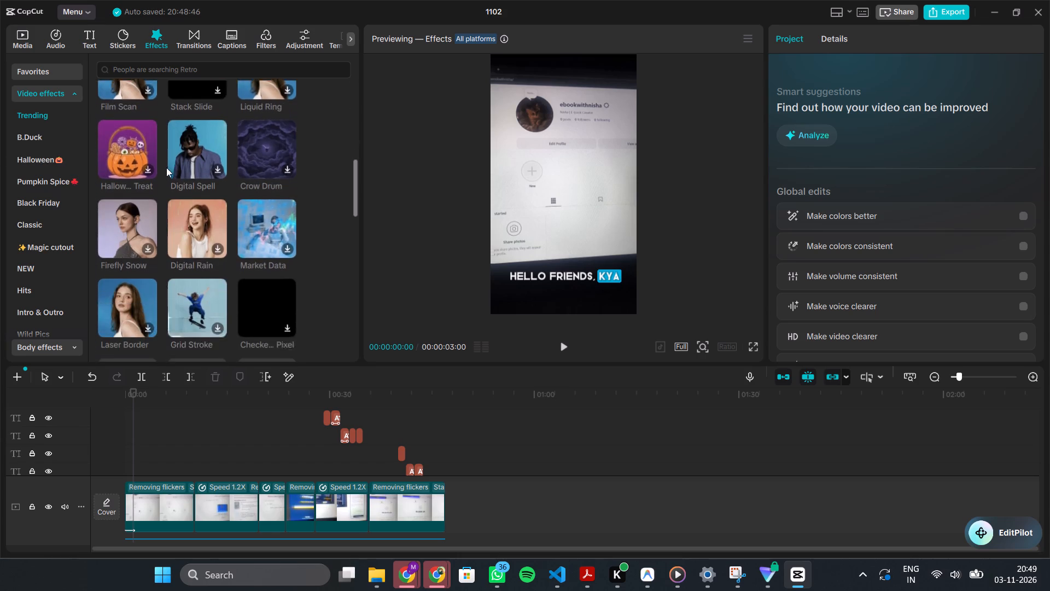
scroll(166, 167, "down", 1)
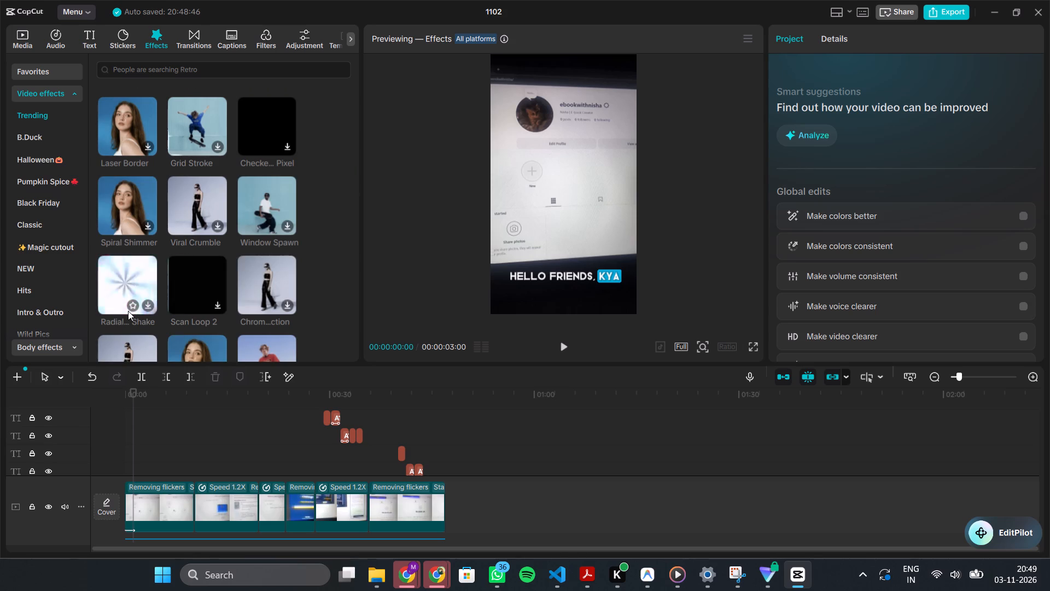
scroll(182, 318, "down", 2)
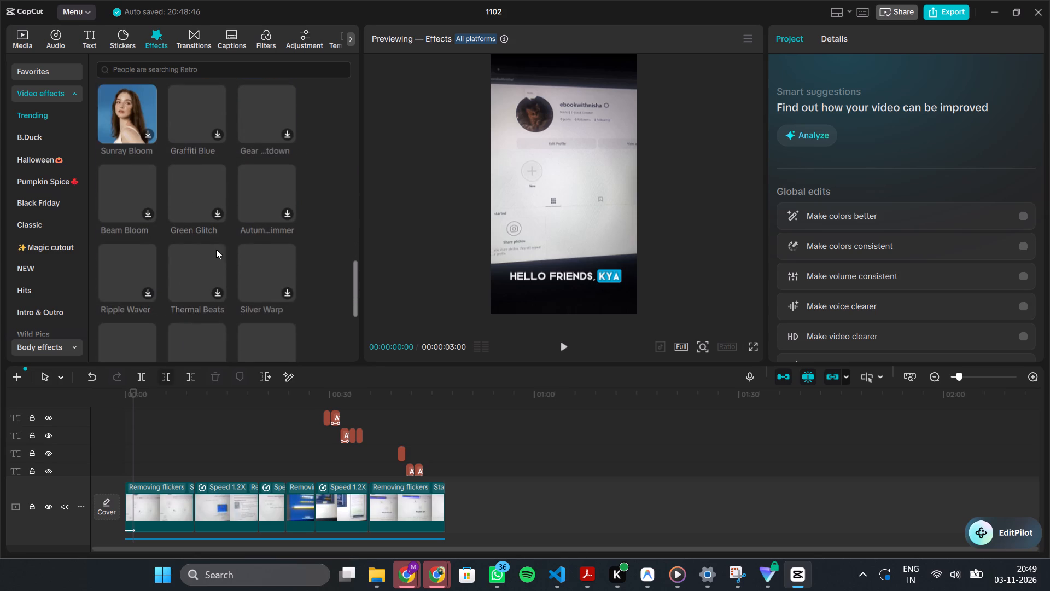
scroll(232, 186, "up", 1)
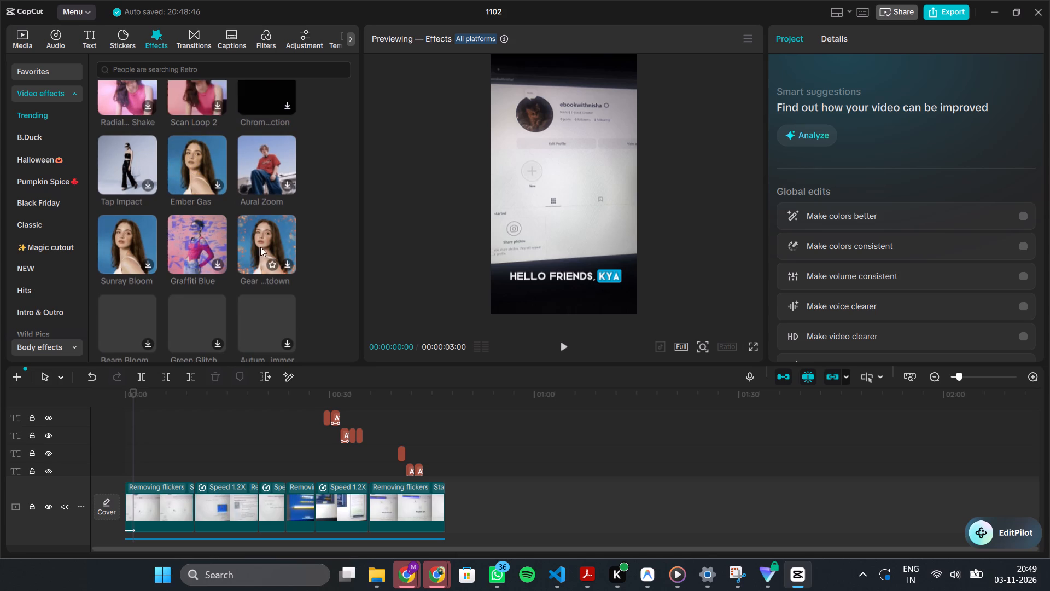
scroll(193, 331, "down", 1)
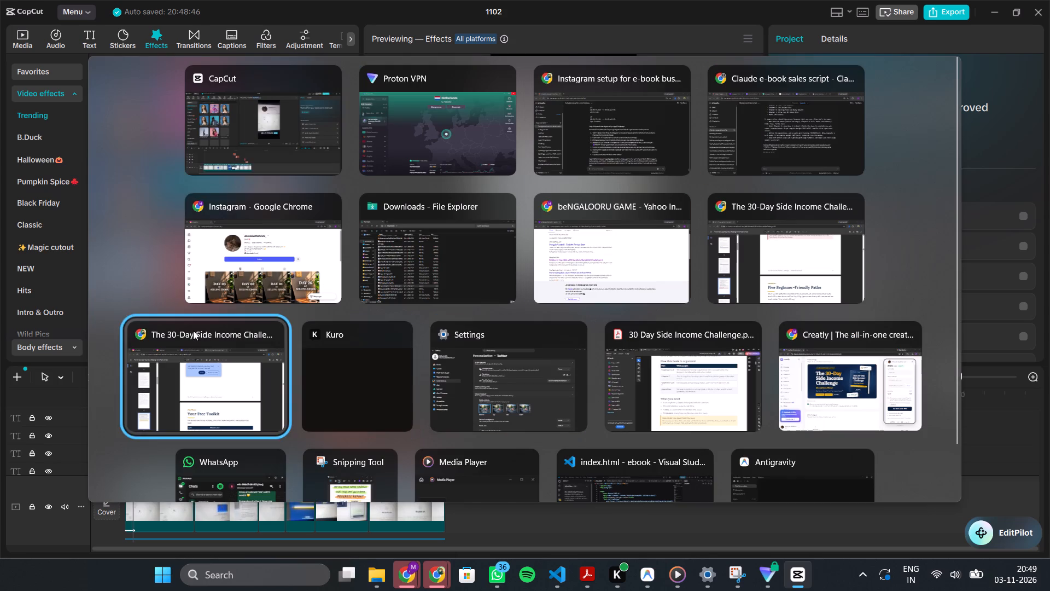
Switch to the Instagram profile in Chrome and open the pinned "Day 01 of Selling Ebook" reel for reference.
left_click(646, 457)
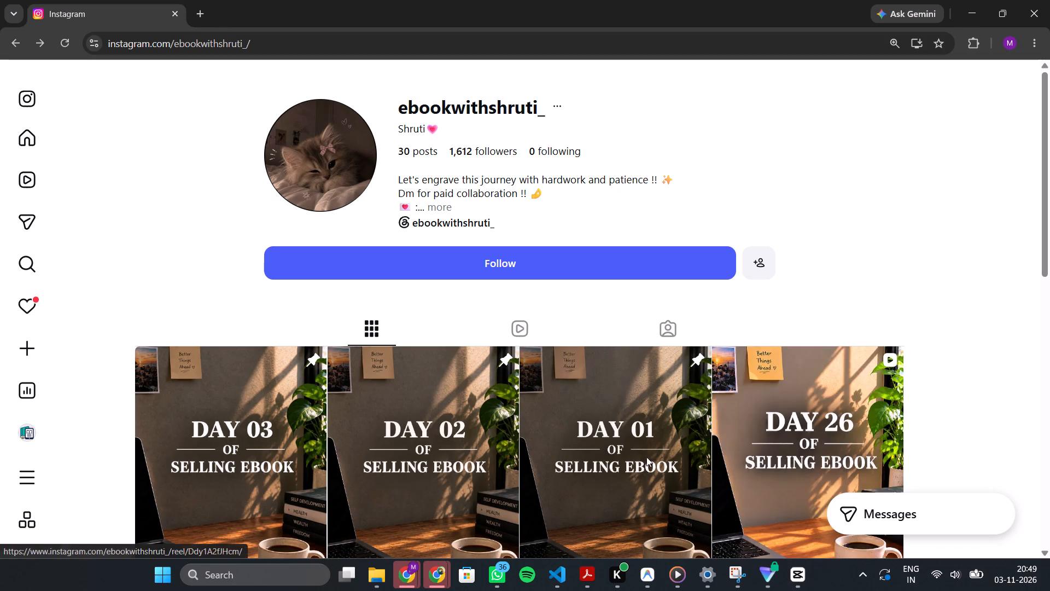
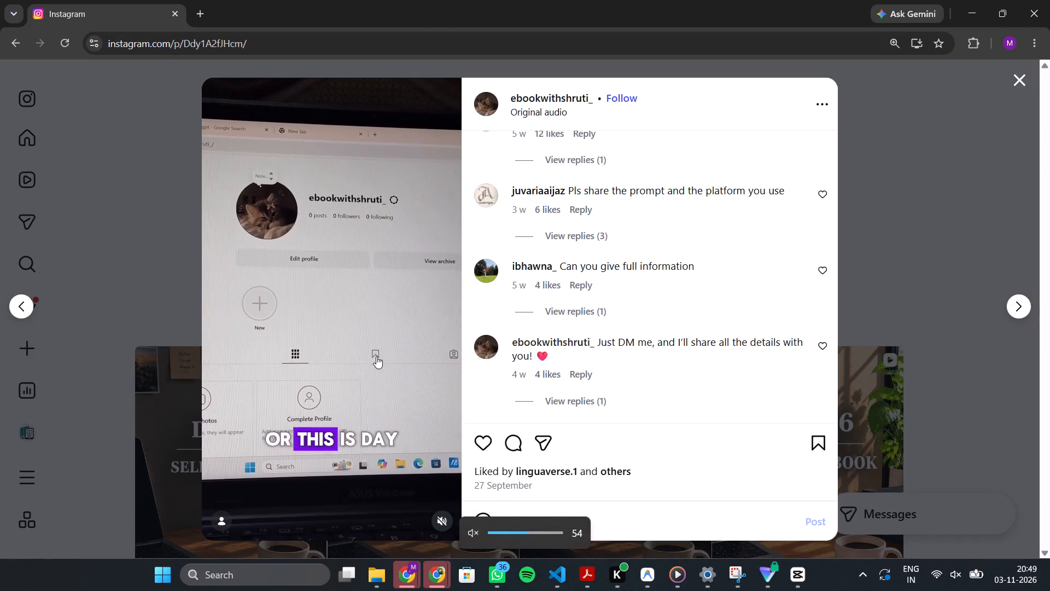
Replay the opening of the reference Instagram reel "Day 01 of Selling Ebook" several times, pausing to examine its opening effect and captions.
left_click(903, 253)
left_click(637, 433)
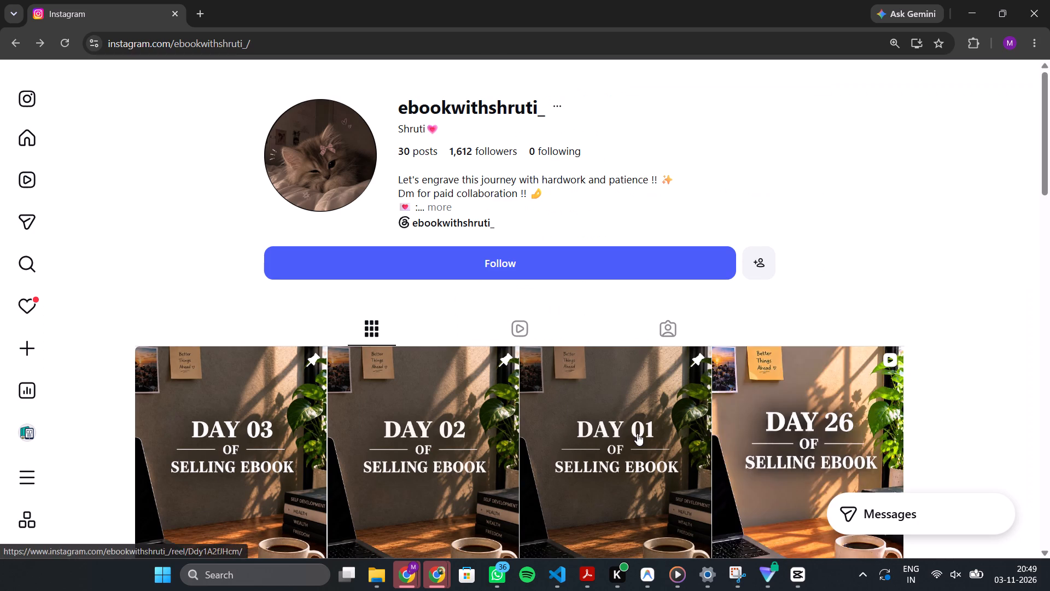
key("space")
left_click(338, 327)
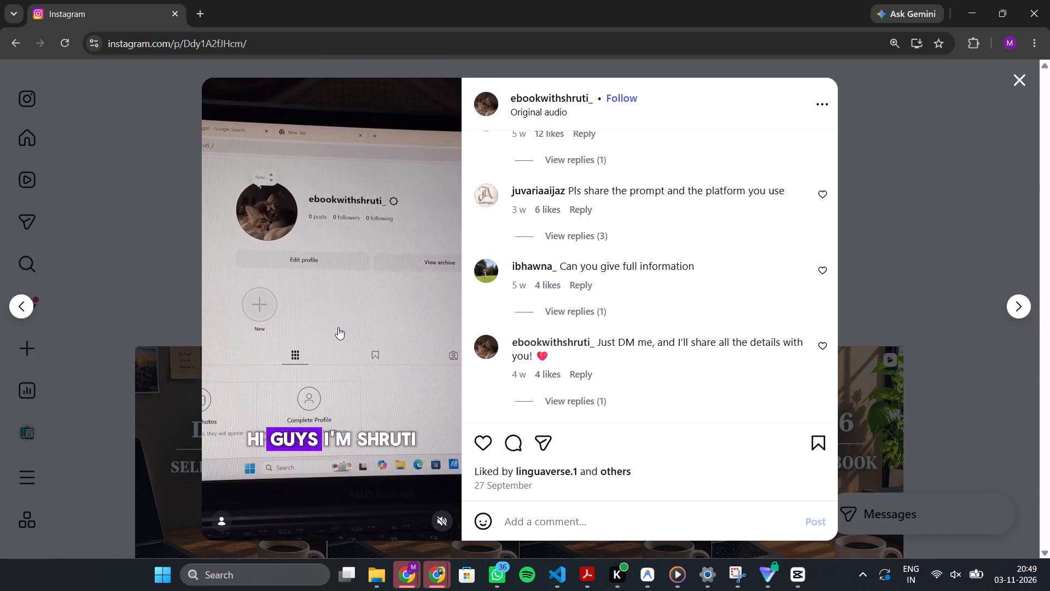
left_click(918, 311)
left_click(646, 454)
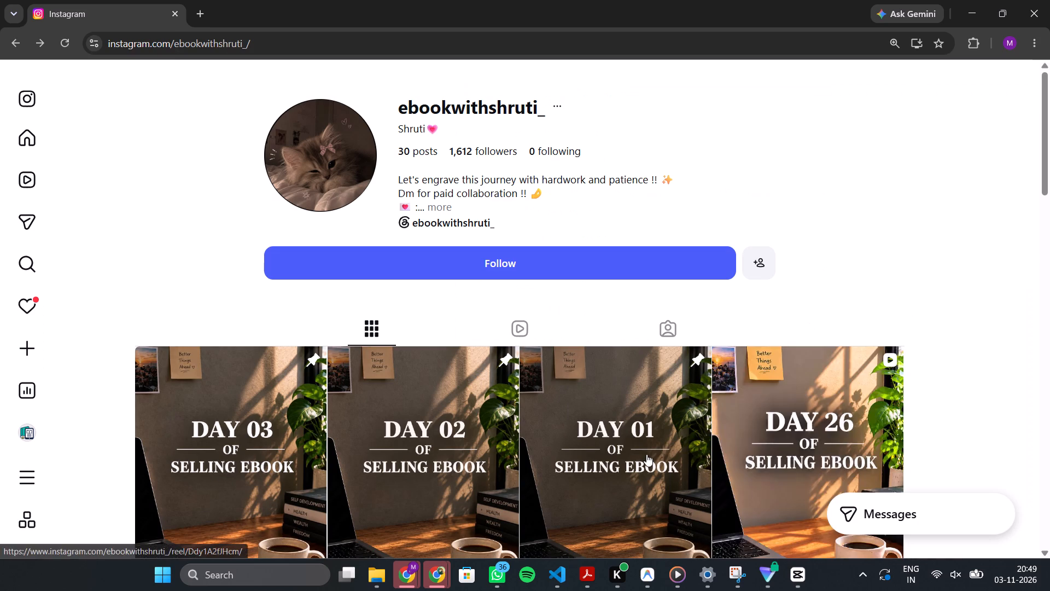
left_click(296, 328)
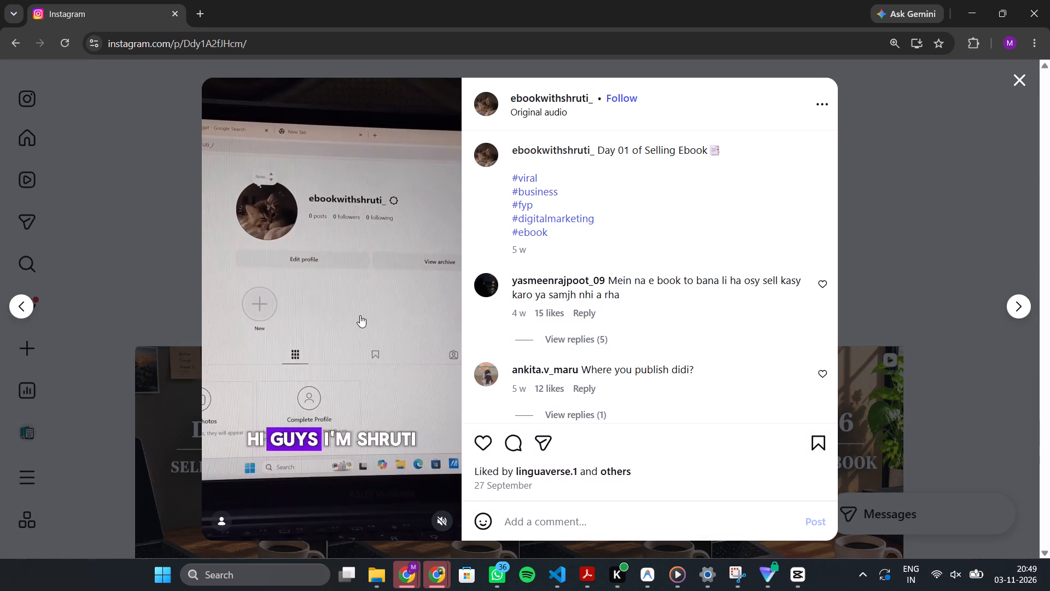
left_click_drag(234, 515, 190, 514)
left_click_drag(190, 514, 189, 515)
left_click(277, 412)
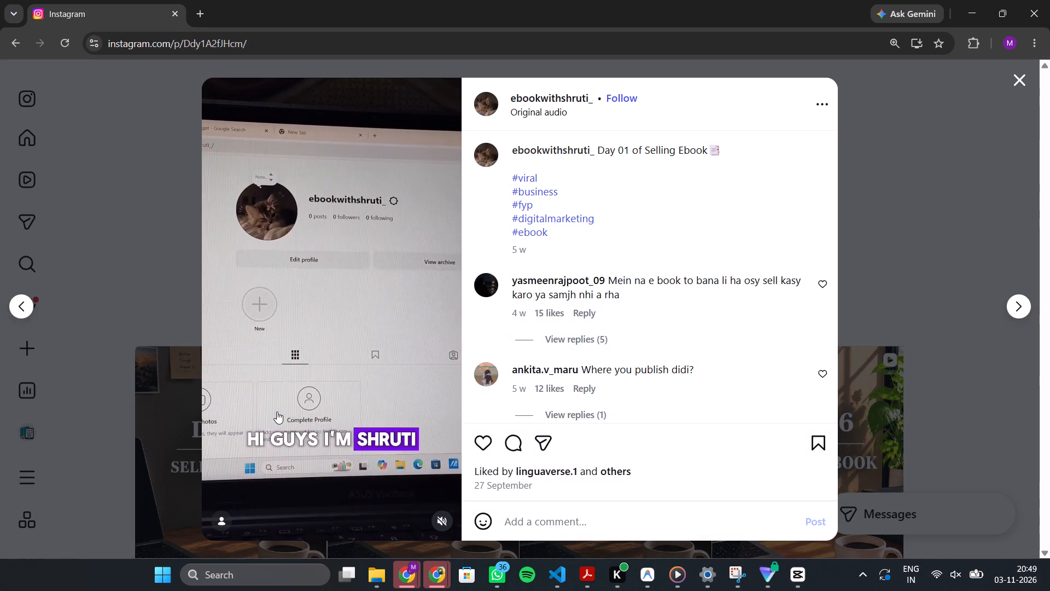
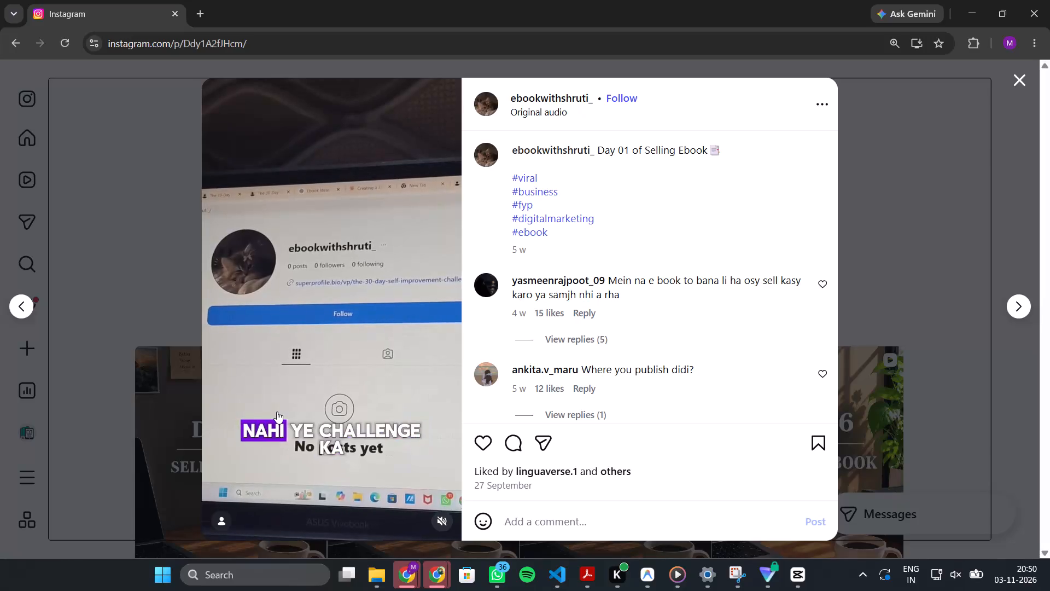
Replay and pause the Day 01 reference reel several times to examine its opening effect.
left_click(344, 271)
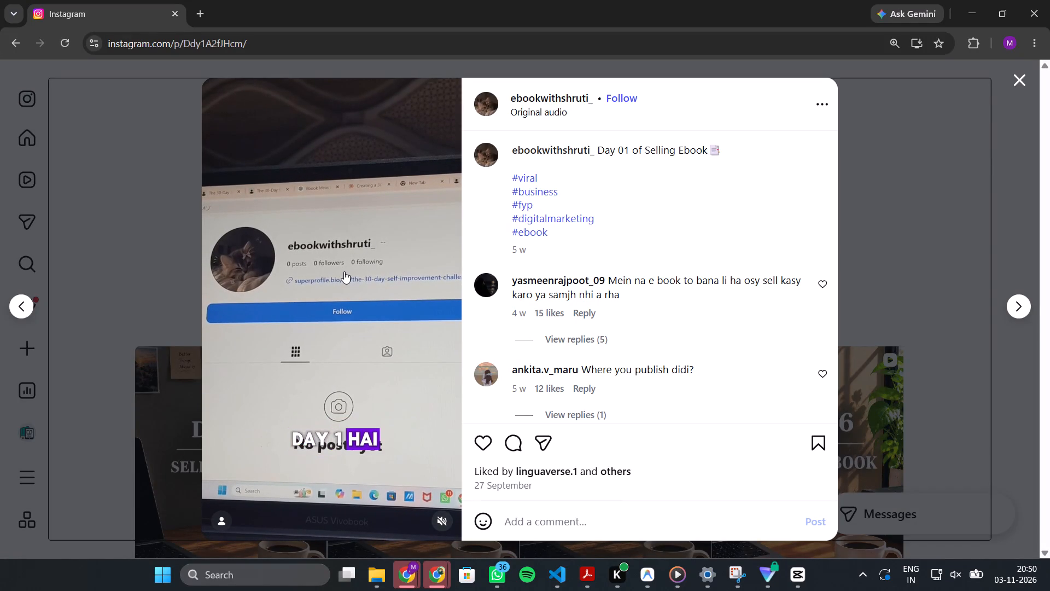
left_click(344, 271)
left_click(328, 405)
double_click(328, 405)
triple_click(355, 406)
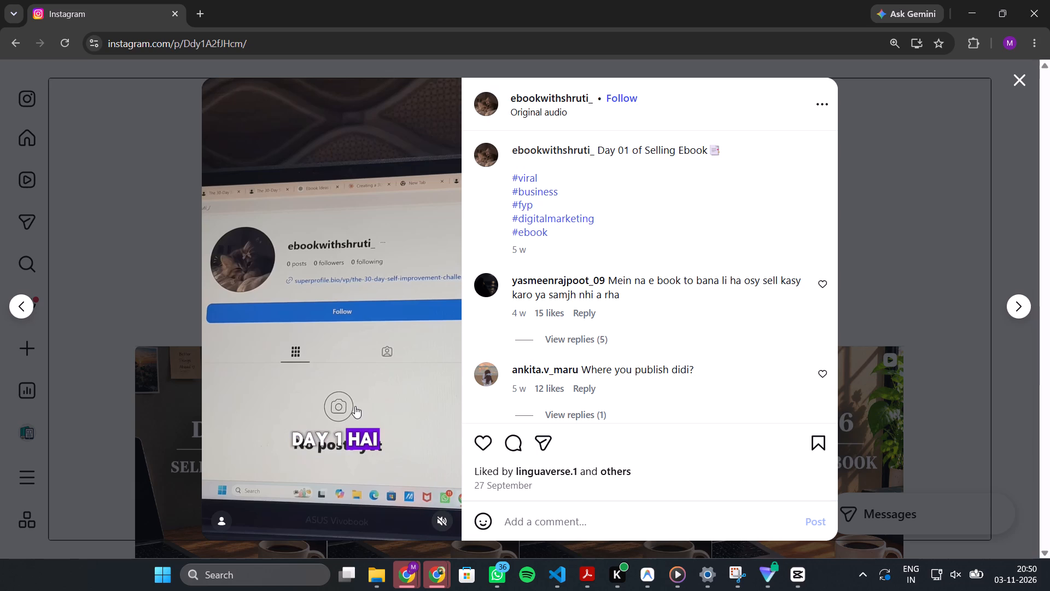
triple_click(355, 406)
left_click(955, 196)
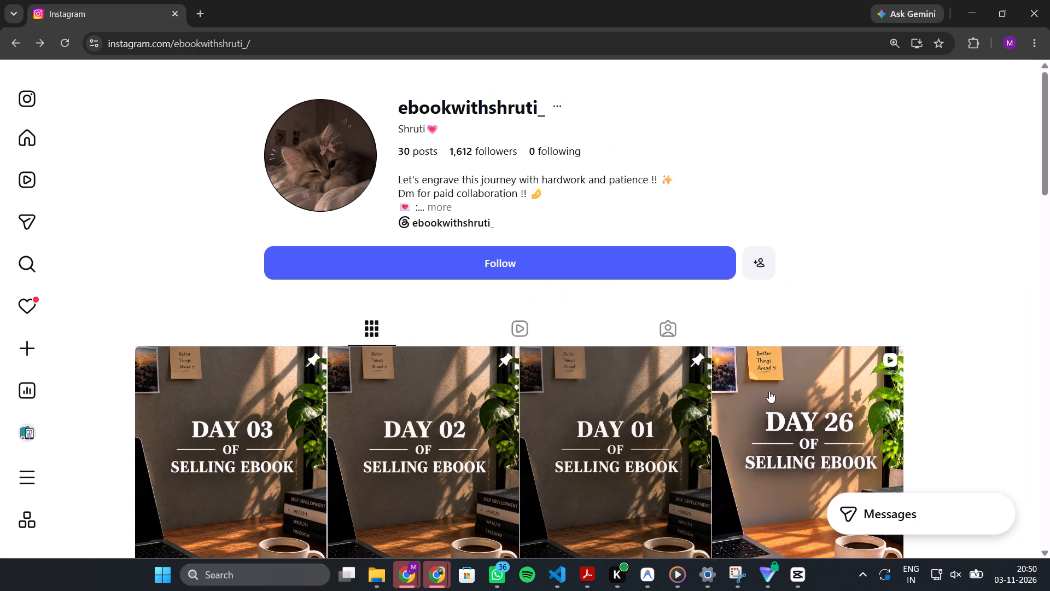
left_click(681, 430)
left_click(349, 346)
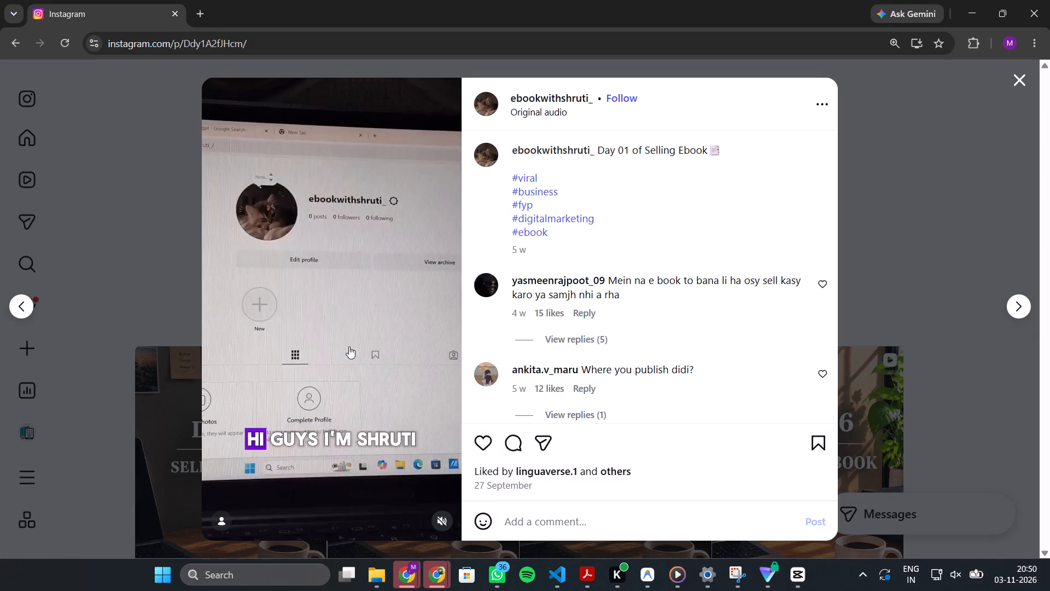
double_click(349, 346)
double_click(349, 346)
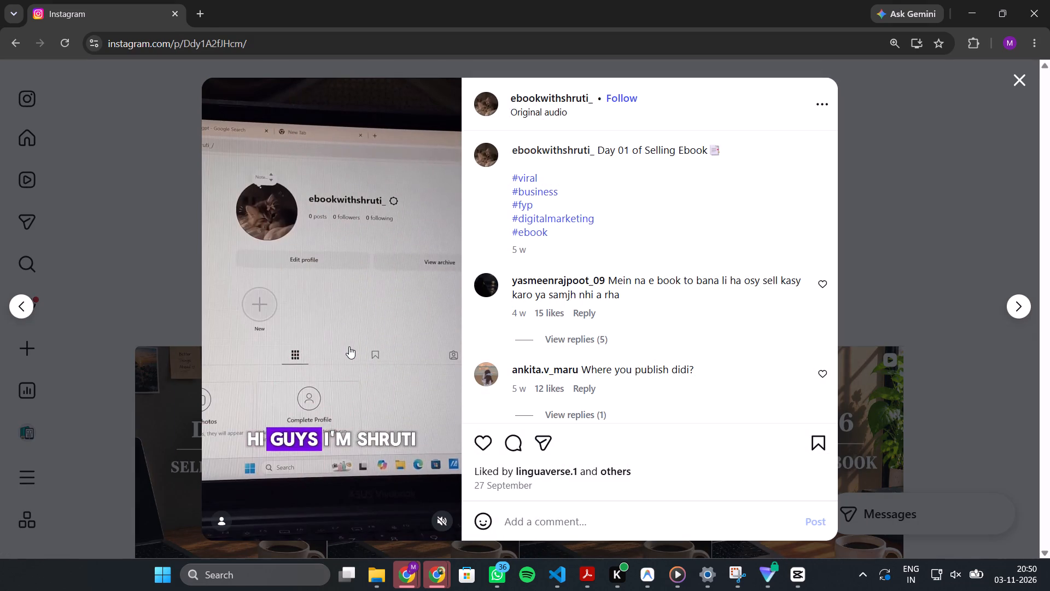
left_click(991, 127)
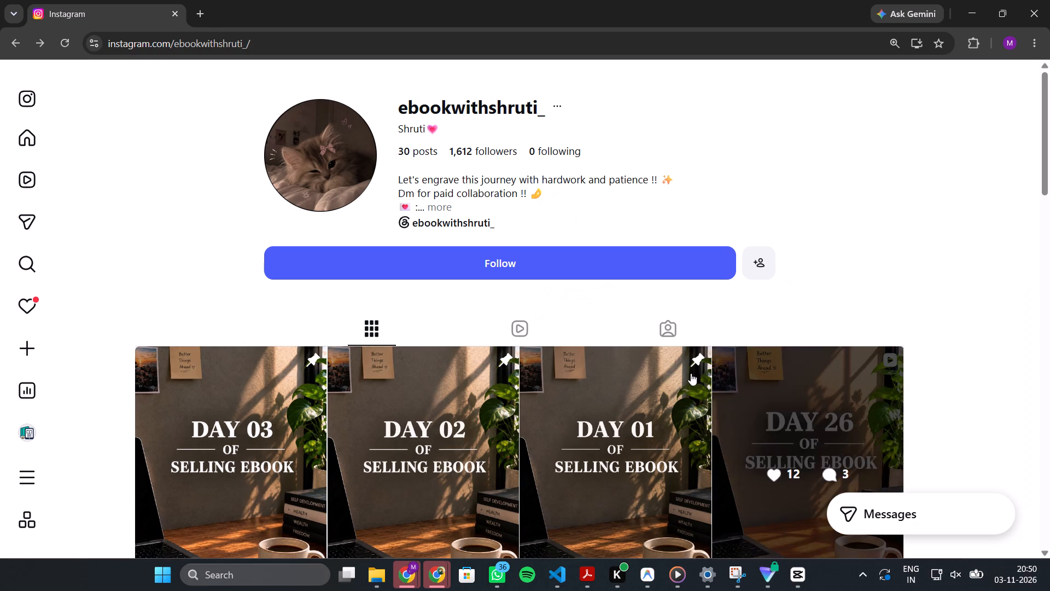
Reopen the Day 01 reel repeatedly, freezing its first moments with the screen-capture overlay to examine the opening effect, cancelling each capture.
left_click(619, 395)
key("Print")
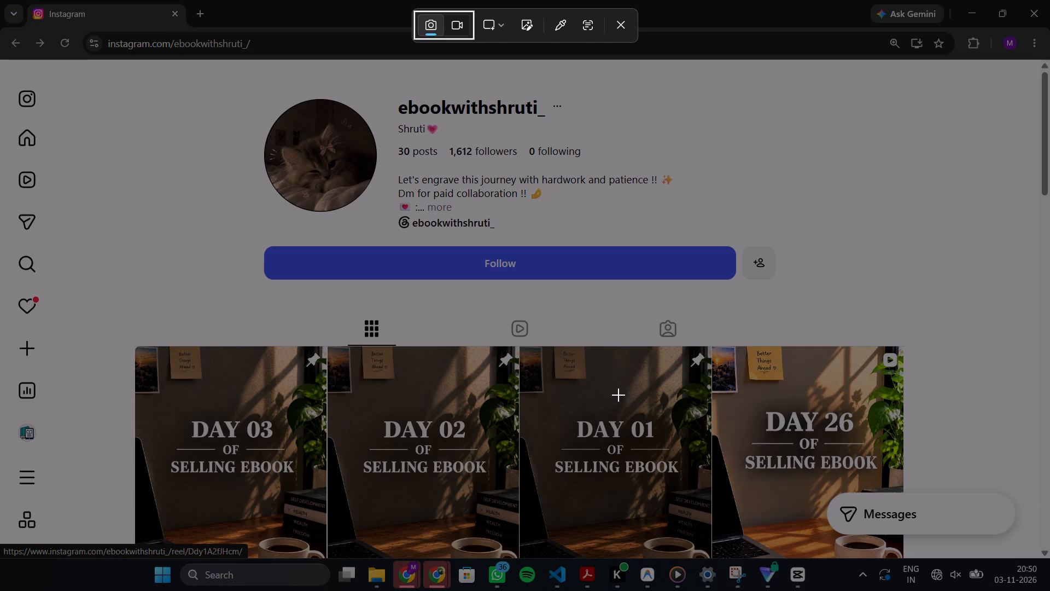
left_click(619, 22)
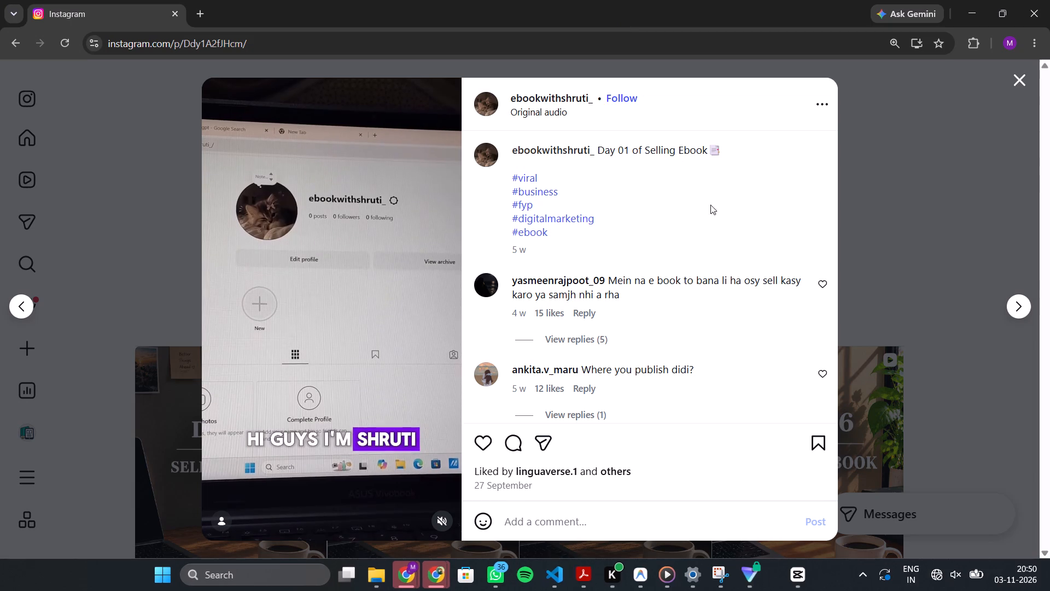
left_click(843, 229)
left_click(599, 432)
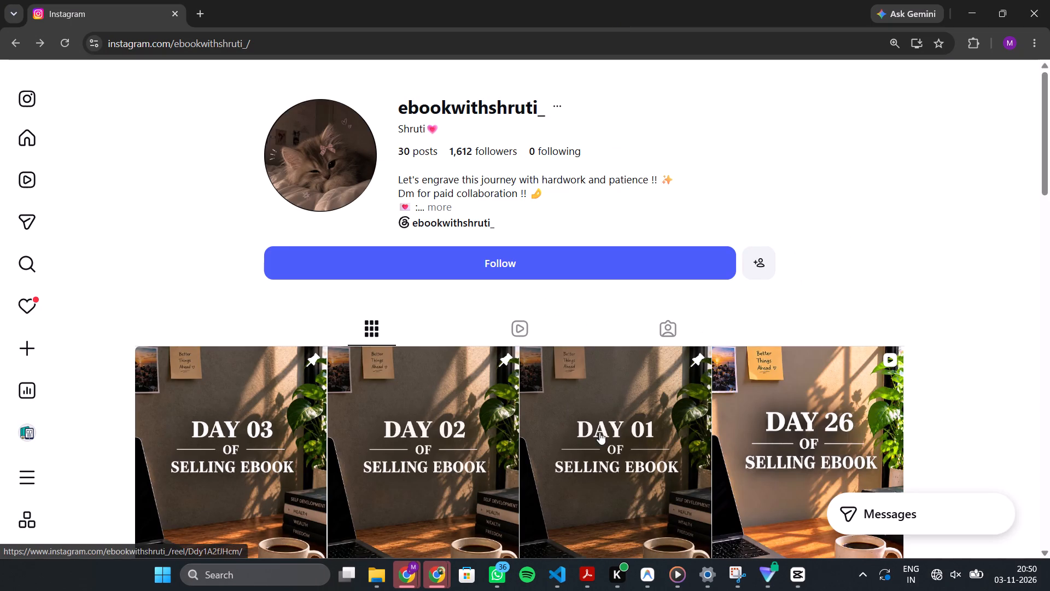
key("Print")
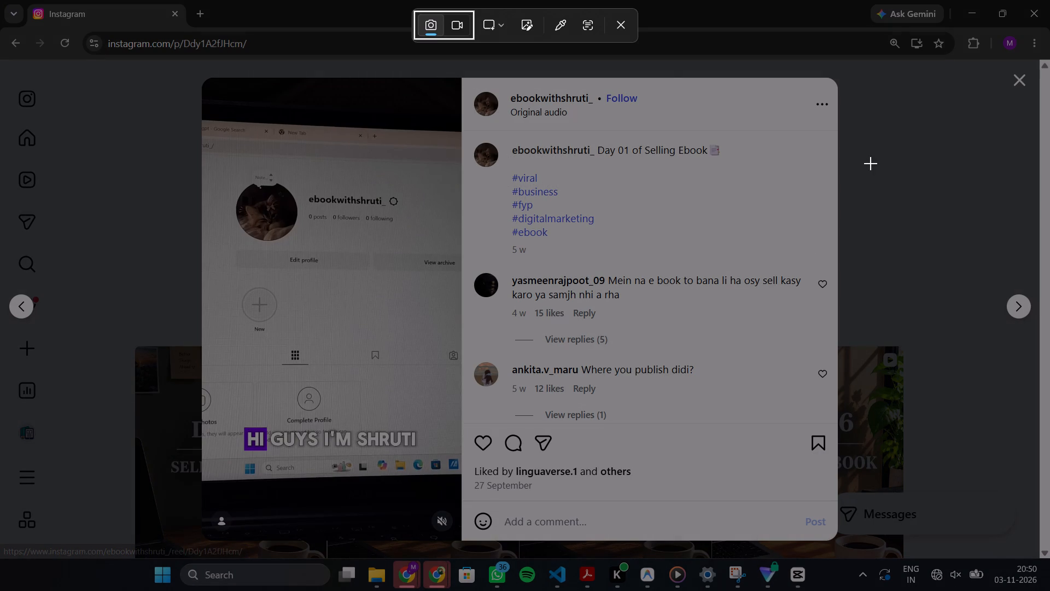
left_click(631, 26)
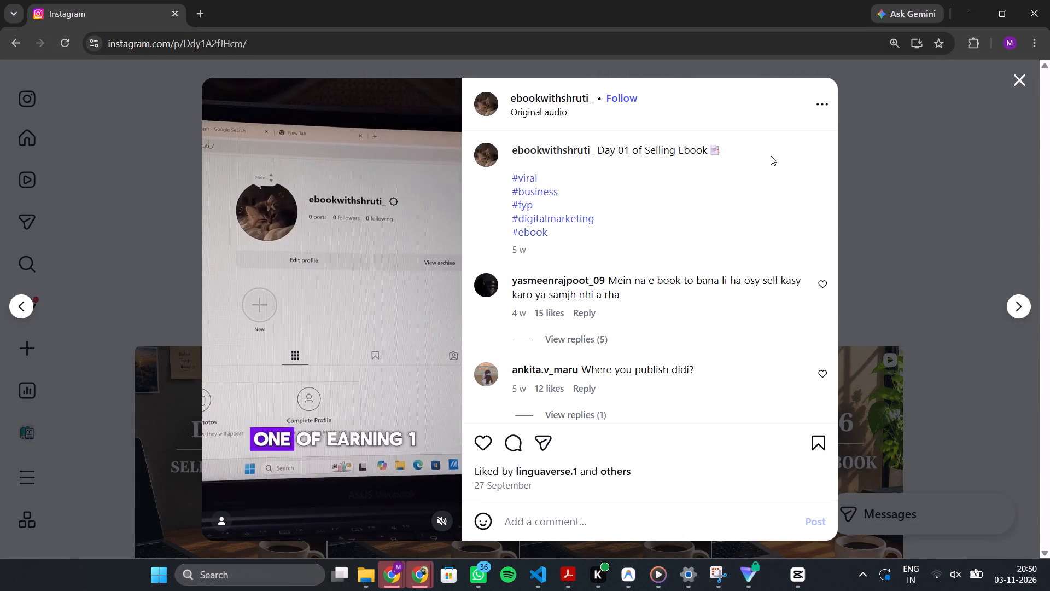
left_click(916, 267)
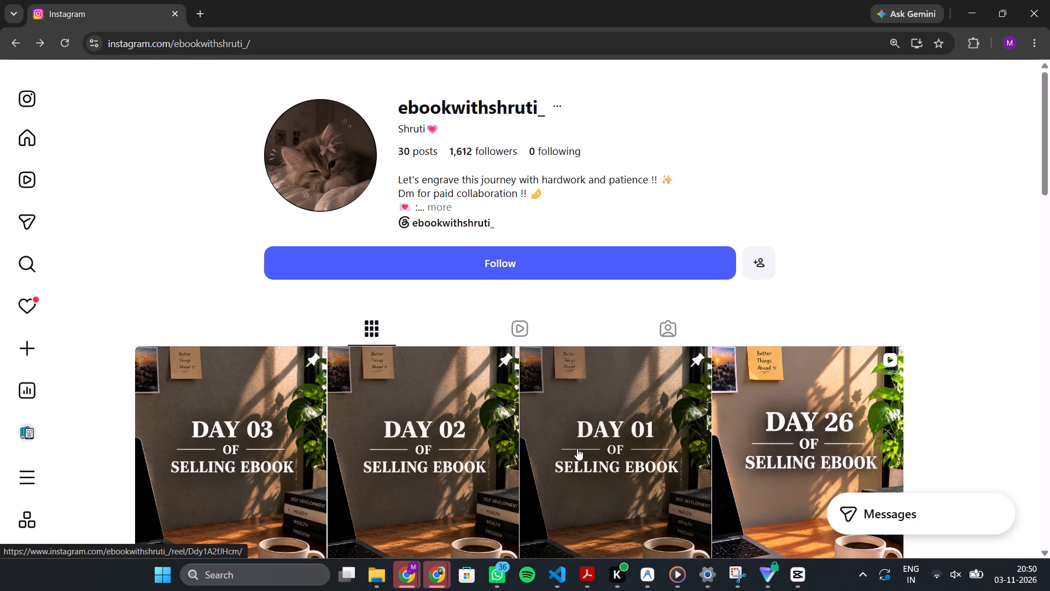
left_click(577, 448)
key("Print")
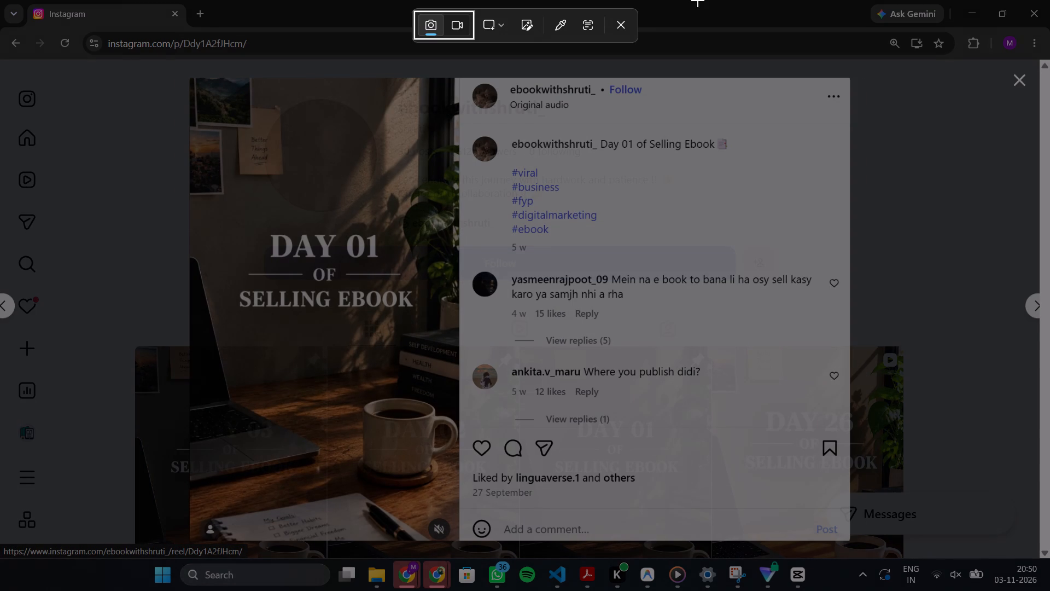
left_click(625, 29)
left_click(873, 211)
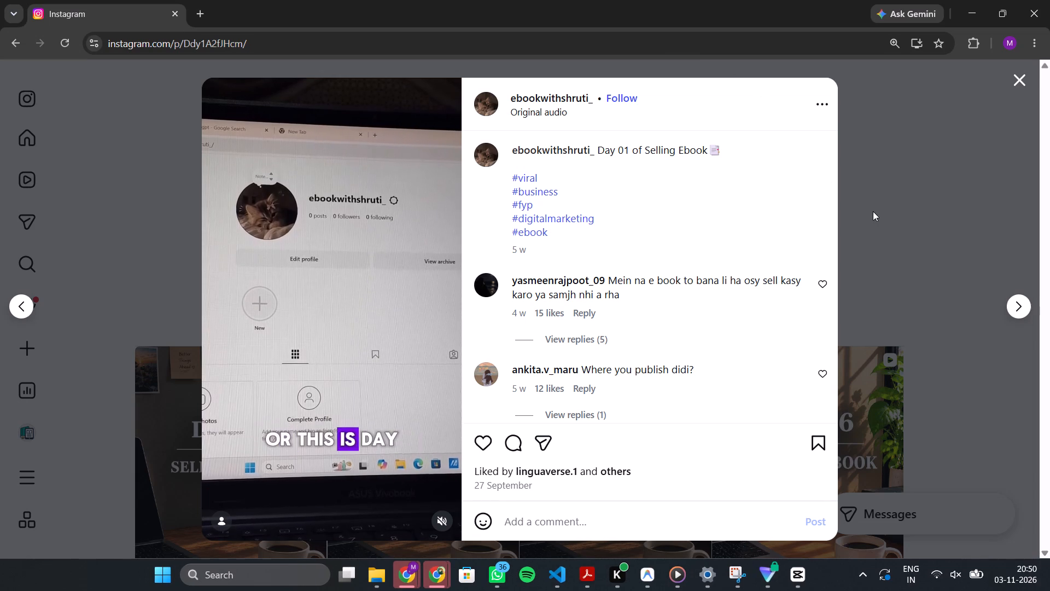
left_click(589, 481)
key("Print")
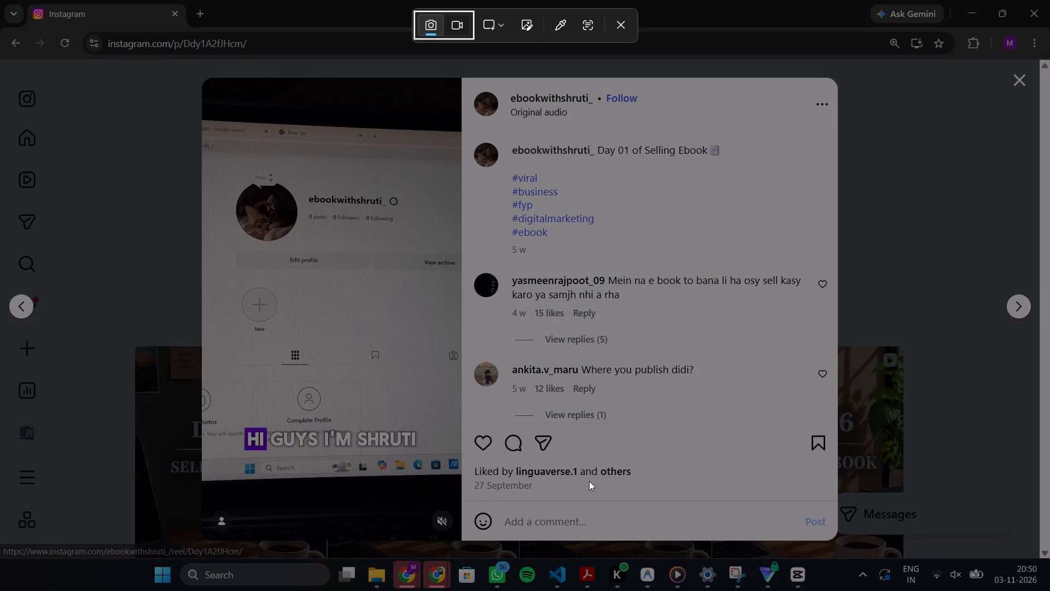
left_click(611, 24)
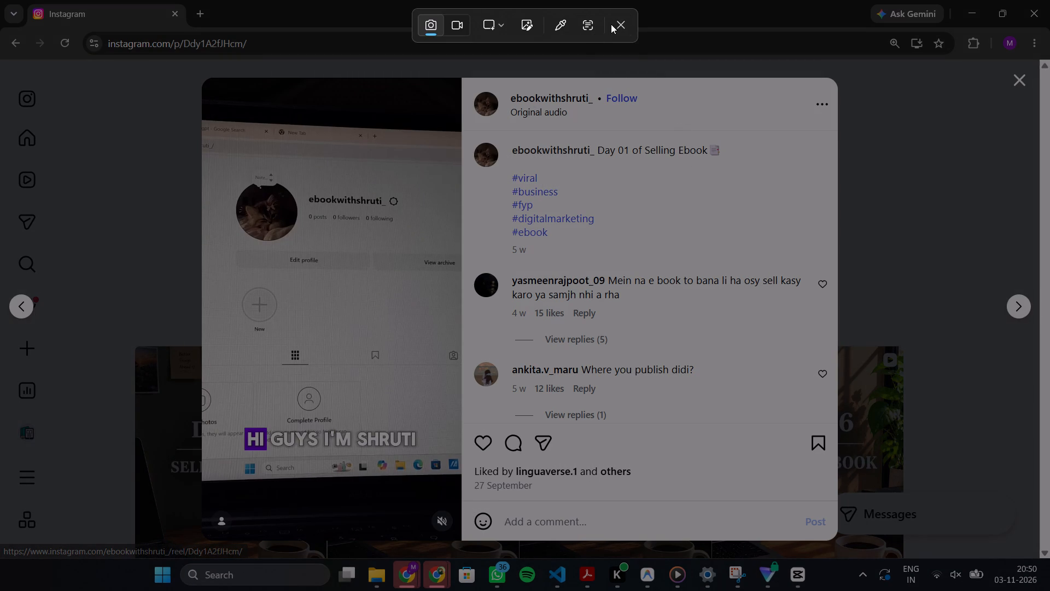
left_click(868, 212)
left_click(587, 506)
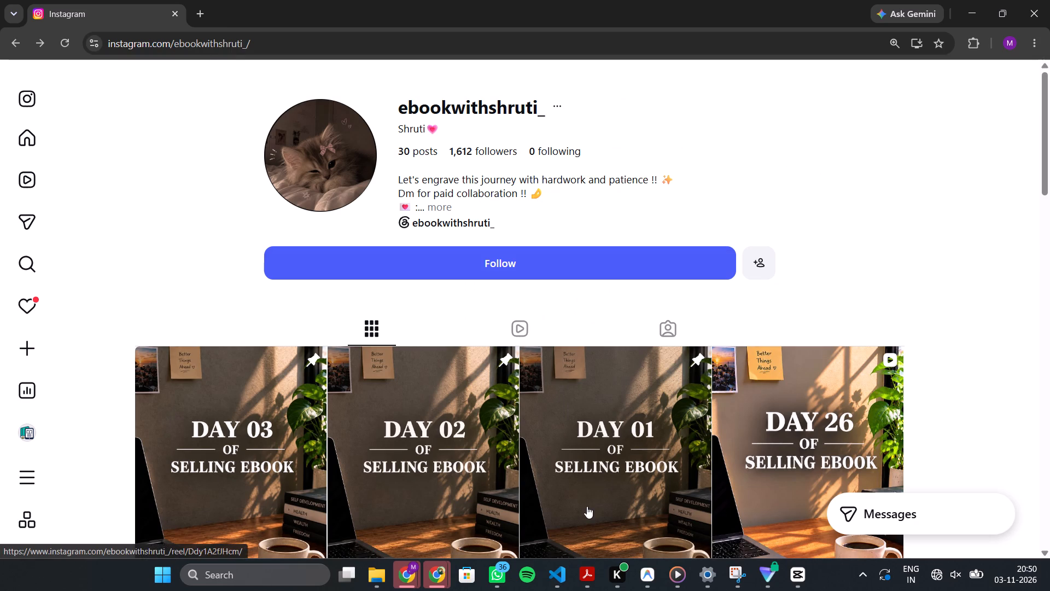
key("Print")
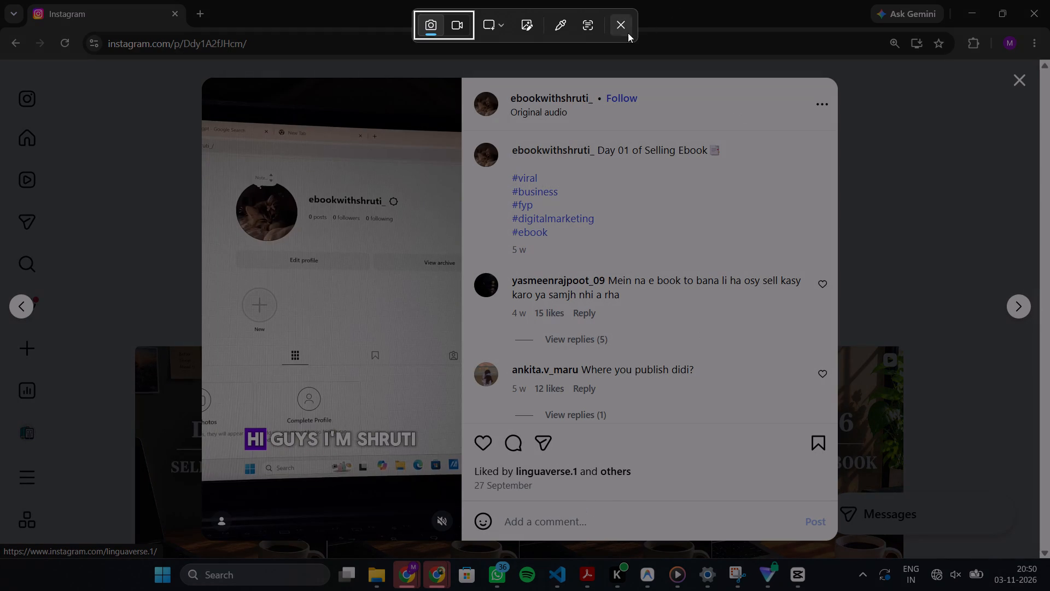
left_click(625, 33)
Restart the Day 01 reel a few more times and freeze its opening frames with the screen-capture overlay for inspection, without saving a capture.
left_click(1025, 90)
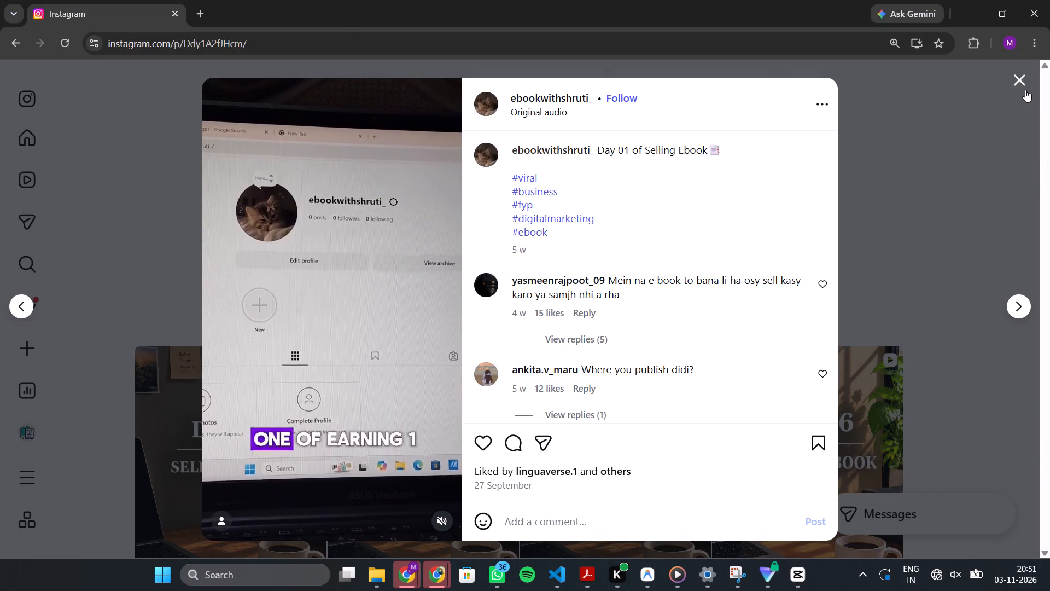
left_click(656, 443)
left_click(271, 240)
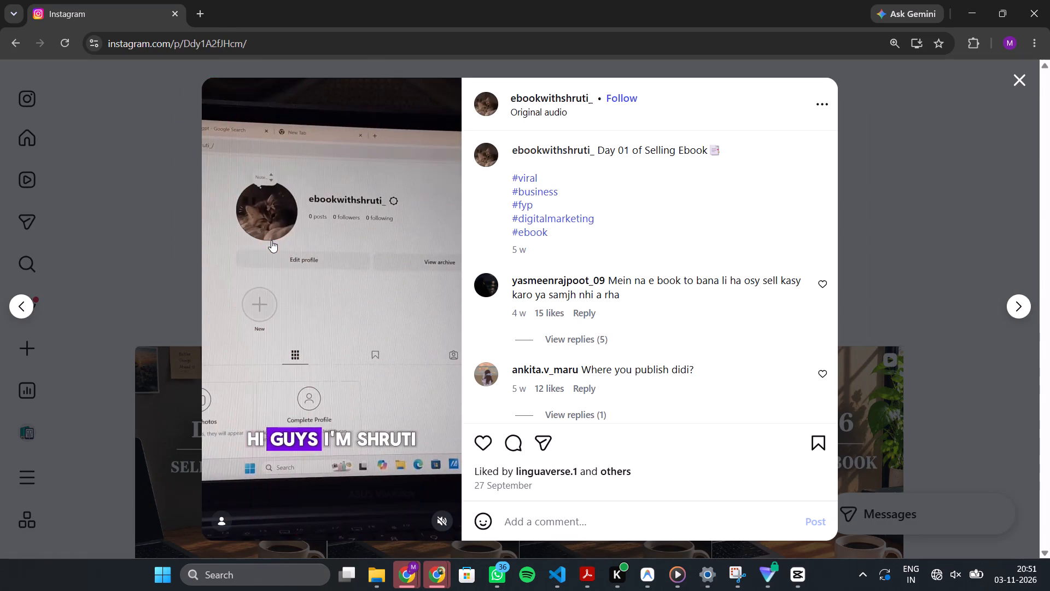
left_click(1022, 83)
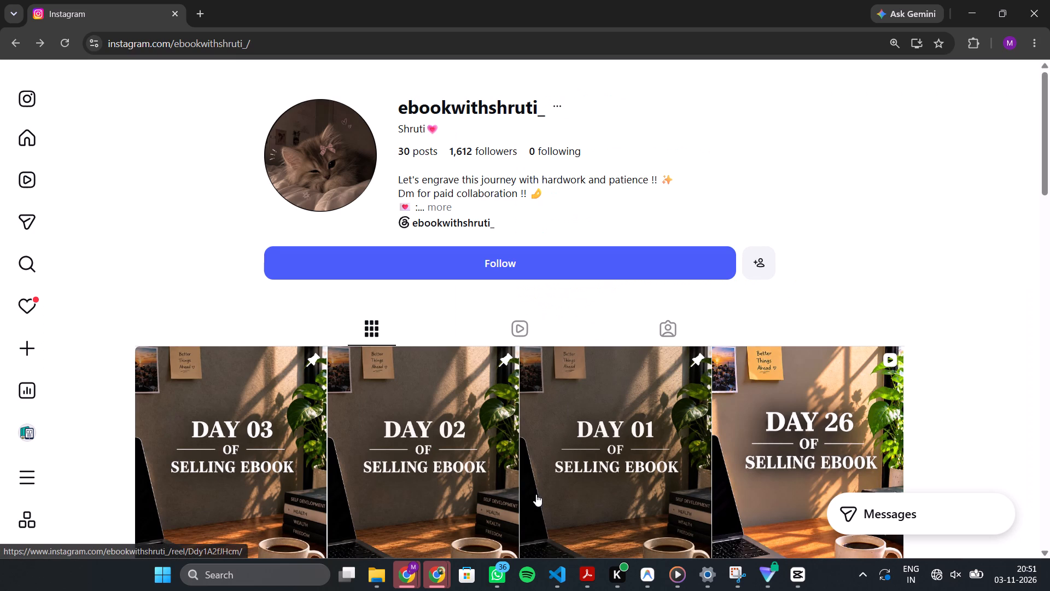
left_click(536, 494)
key("Print")
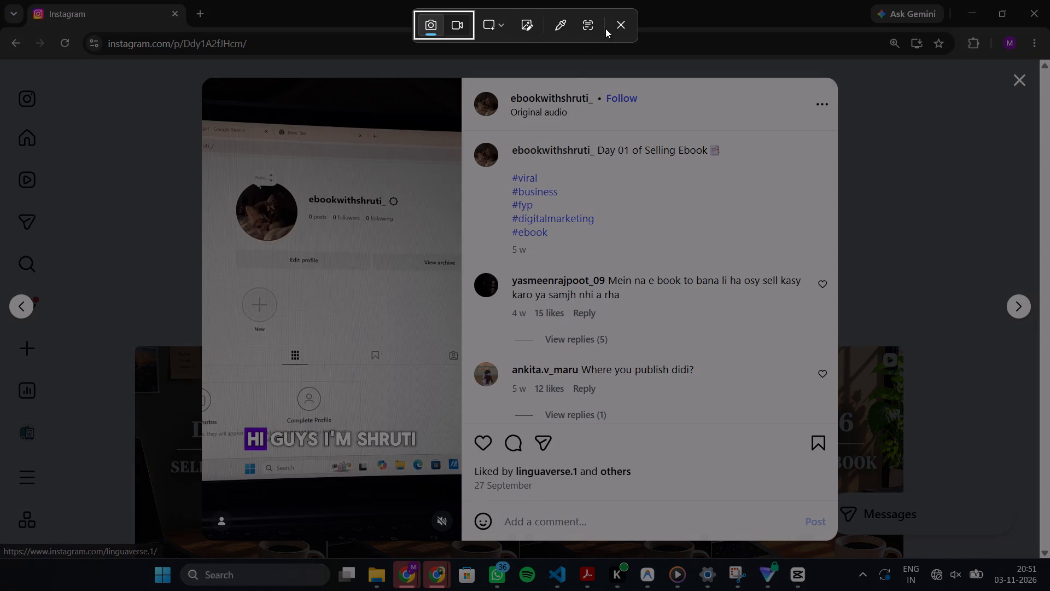
left_click(609, 28)
left_click(621, 26)
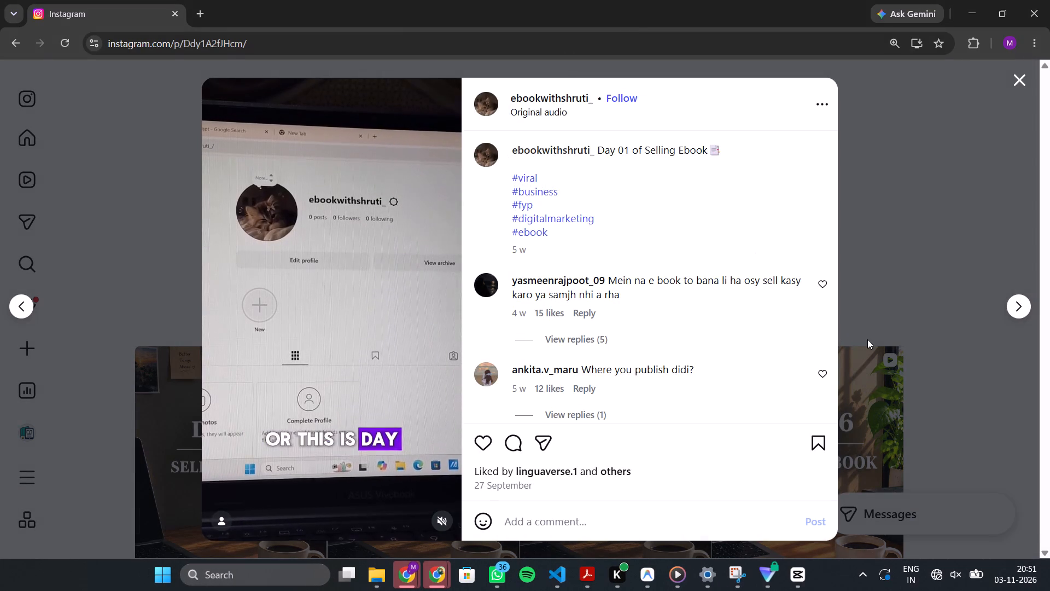
left_click(867, 339)
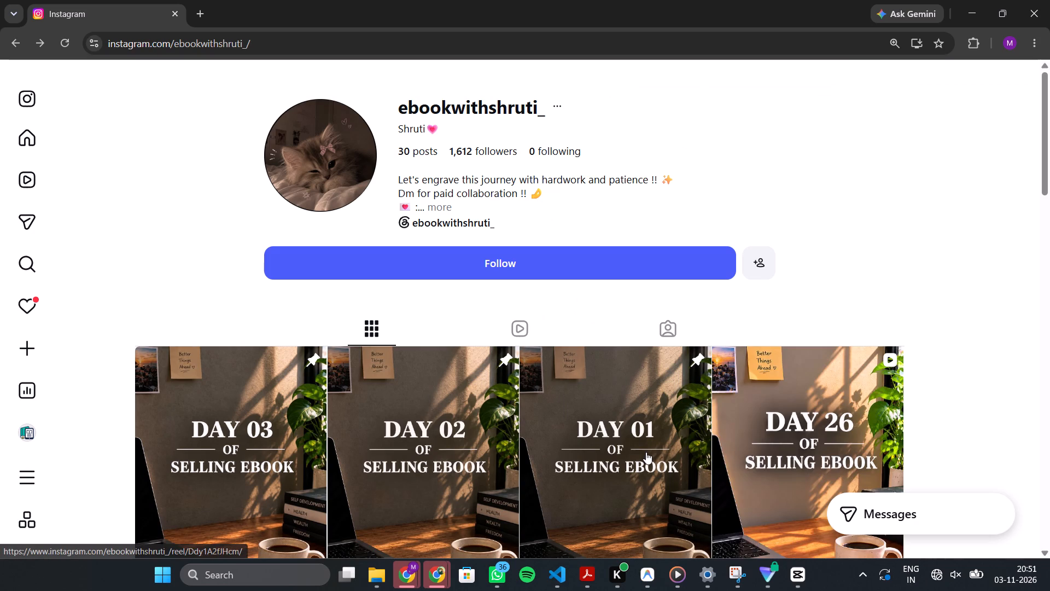
left_click(646, 452)
key("Print")
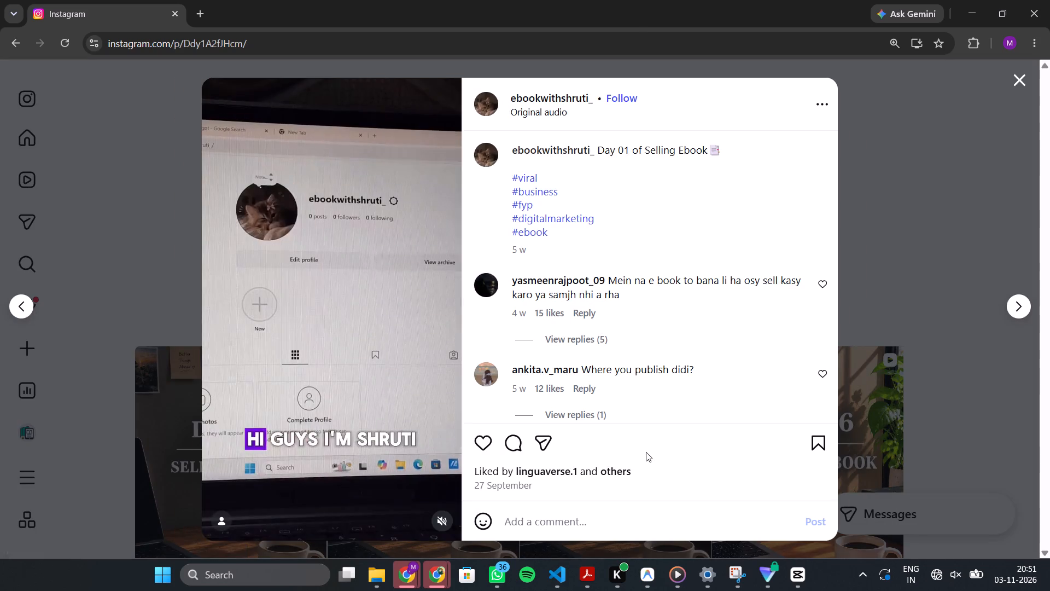
left_click(624, 25)
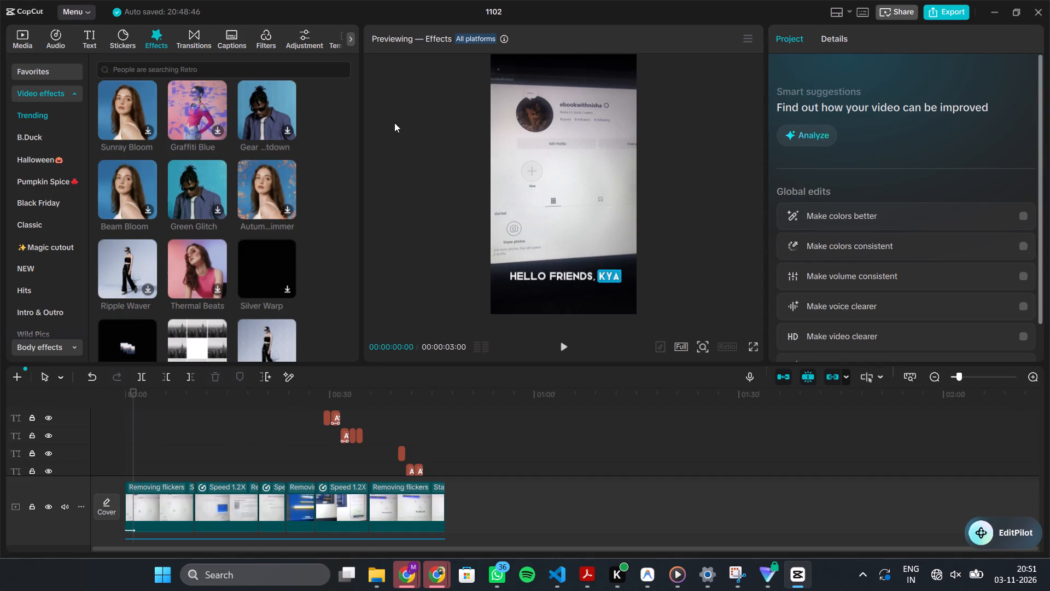
In CapCut, search the effects library for "thunder".
left_click(168, 68)
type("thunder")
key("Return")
Switch to the browser, close the Day 01 reel and return to CapCut.
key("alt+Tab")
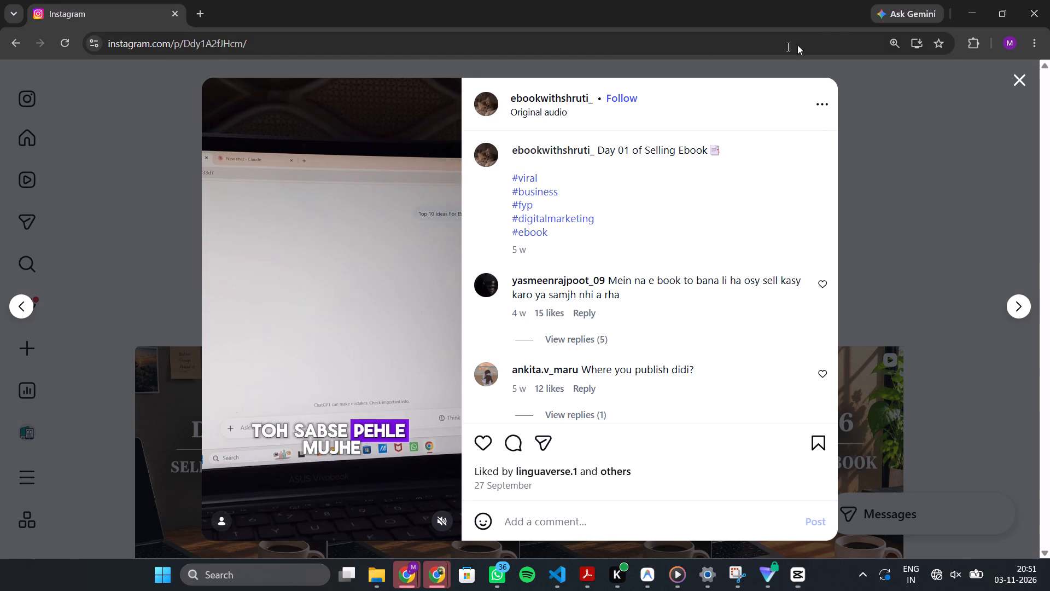
left_click(1030, 81)
key("alt+Tab")
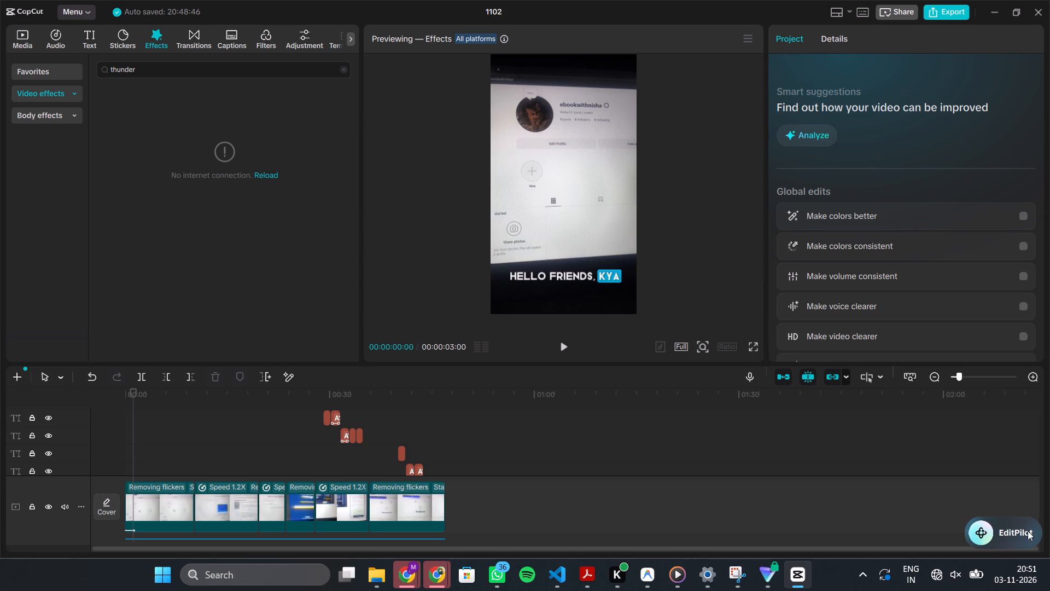
Check the connection status of the current Wi-Fi network in the Windows network settings.
left_click(947, 577)
left_click(934, 567)
left_click(861, 316)
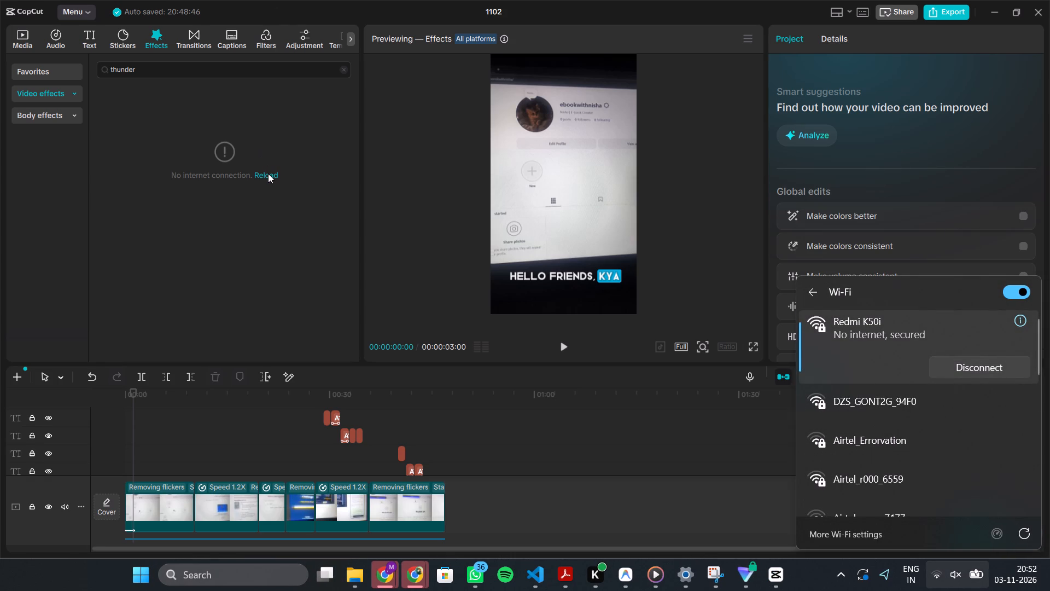
left_click(733, 432)
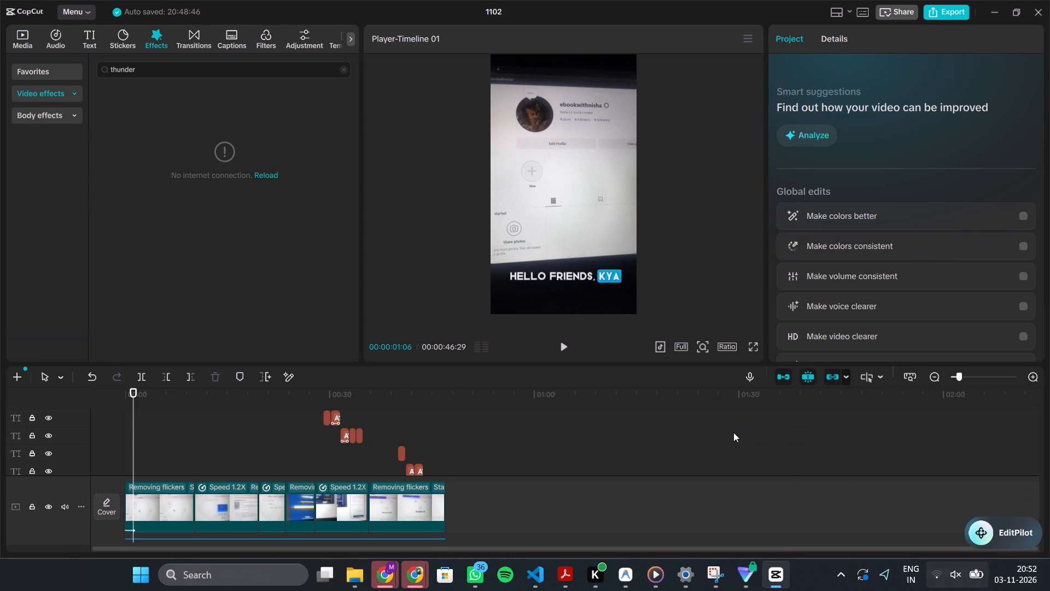
left_click(937, 580)
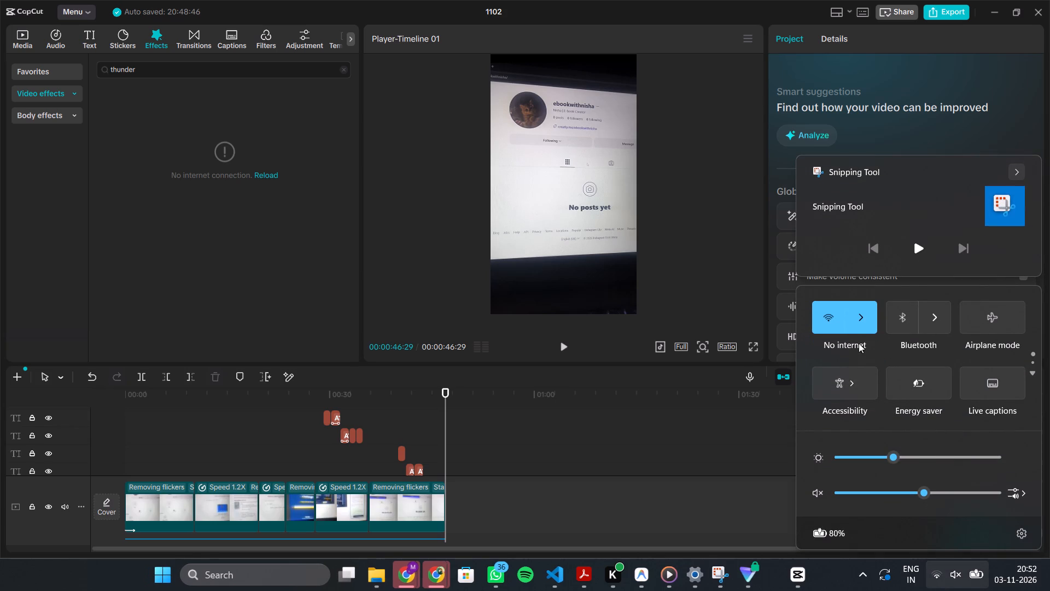
left_click(853, 326)
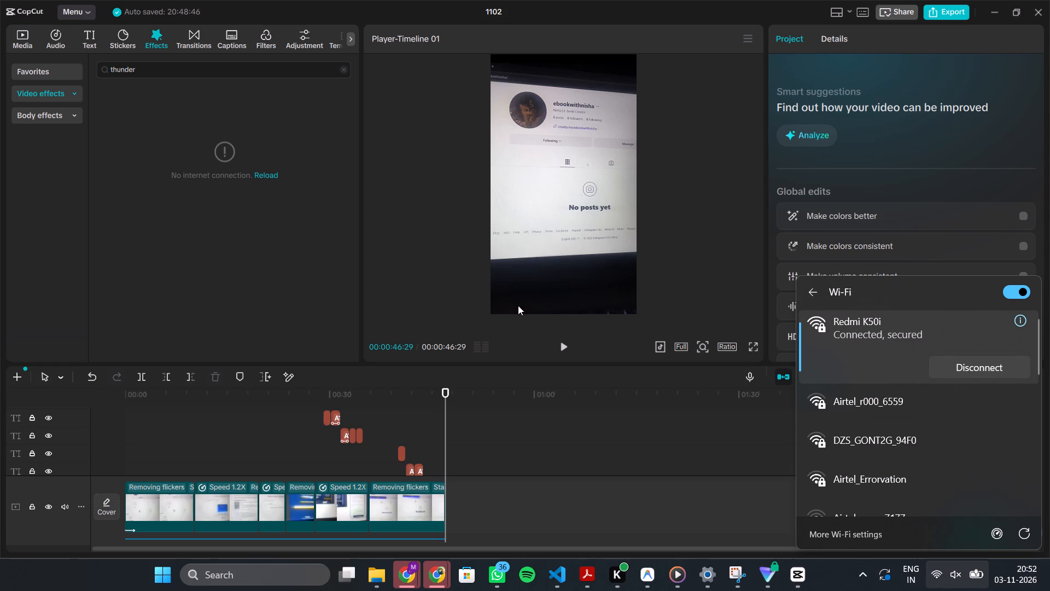
left_click(181, 244)
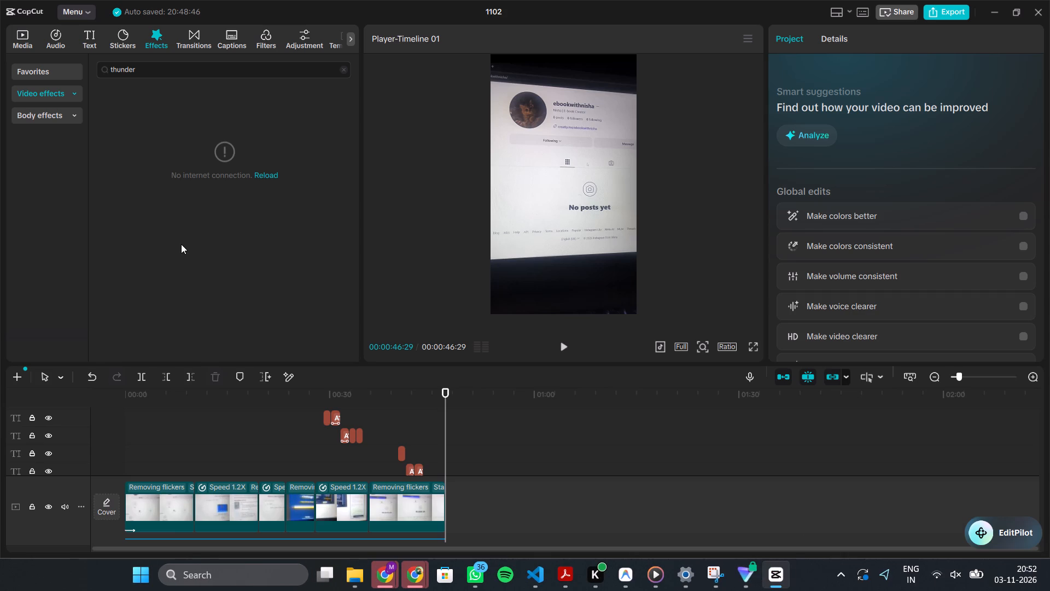
Try to reload the "thunder" effect search.
left_click(260, 181)
left_click(262, 177)
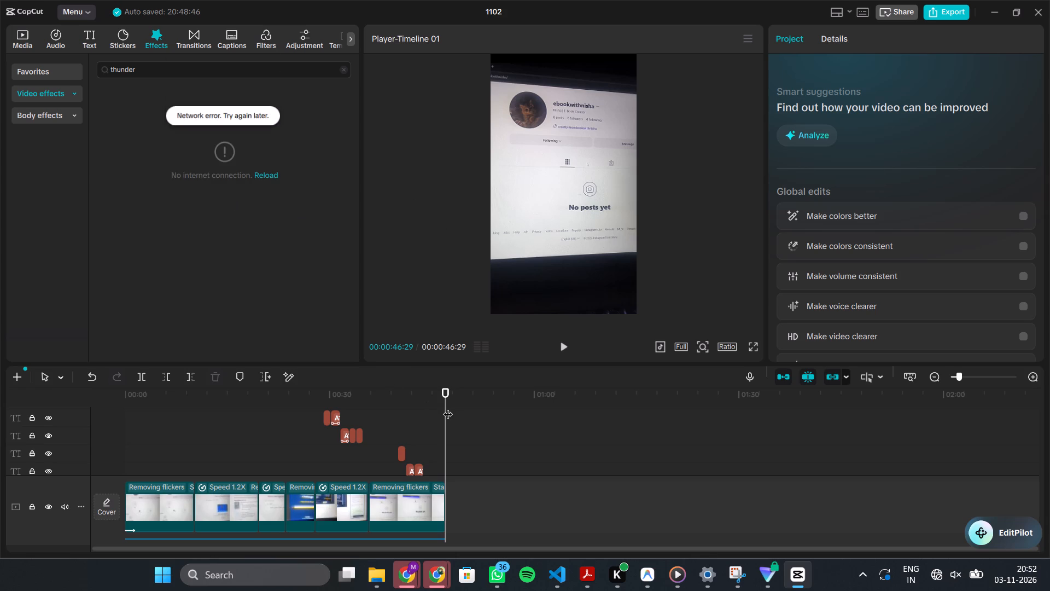
Move the playhead back to the start of the timeline.
left_click_drag(448, 407, 0, 387)
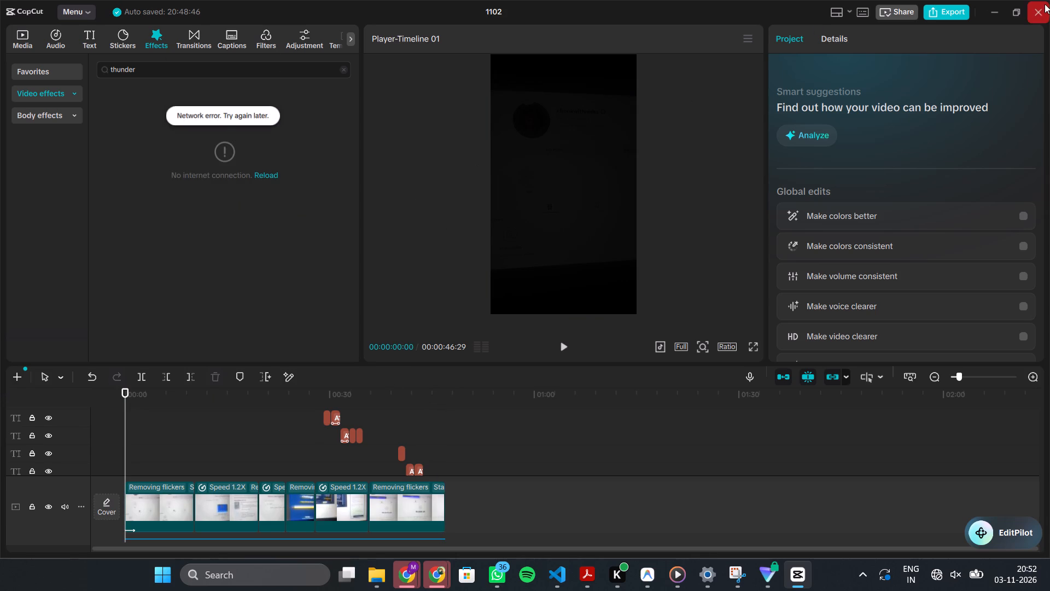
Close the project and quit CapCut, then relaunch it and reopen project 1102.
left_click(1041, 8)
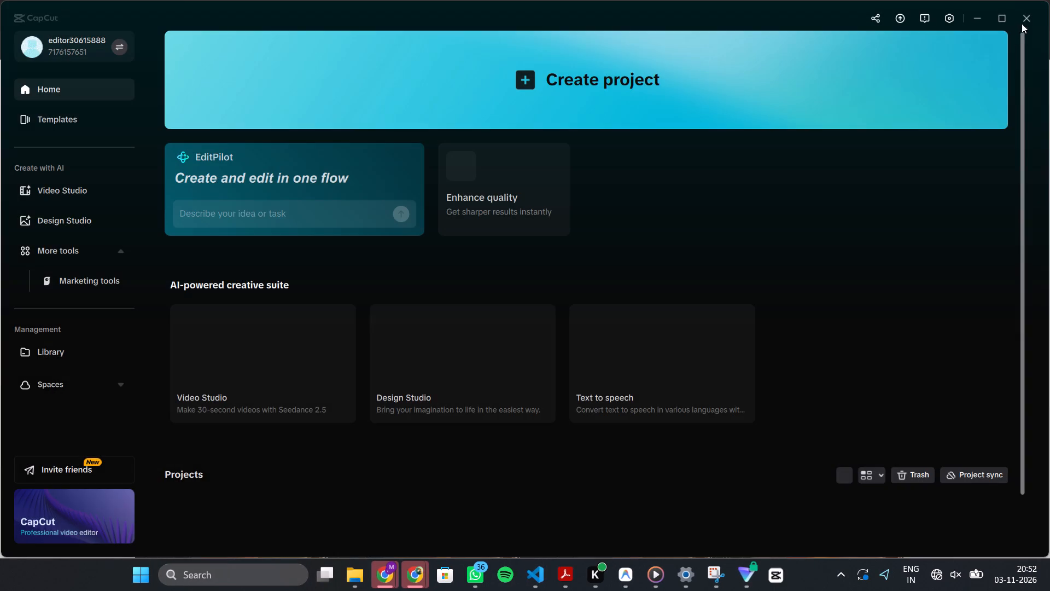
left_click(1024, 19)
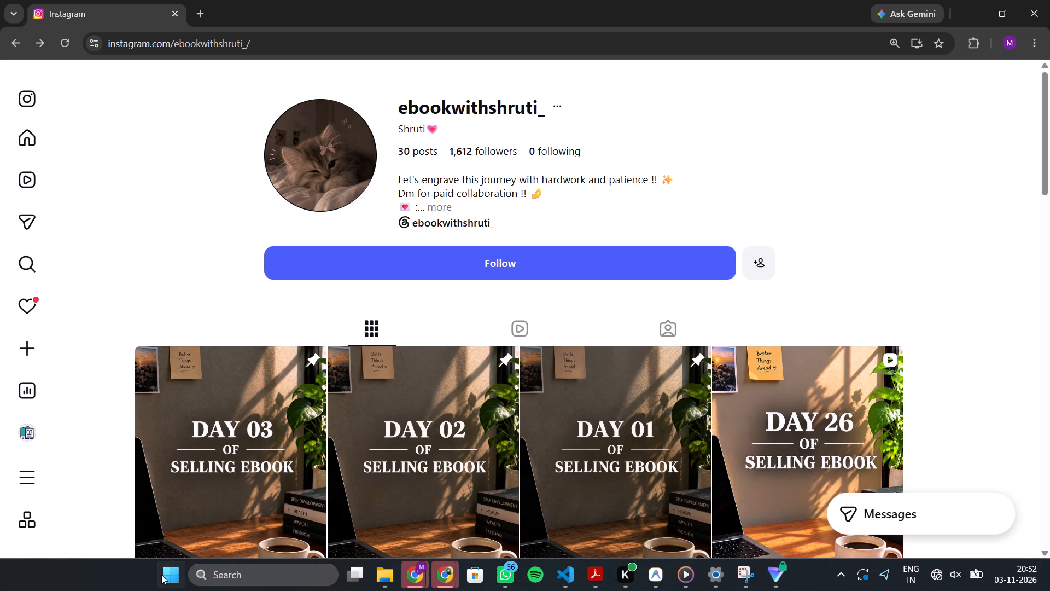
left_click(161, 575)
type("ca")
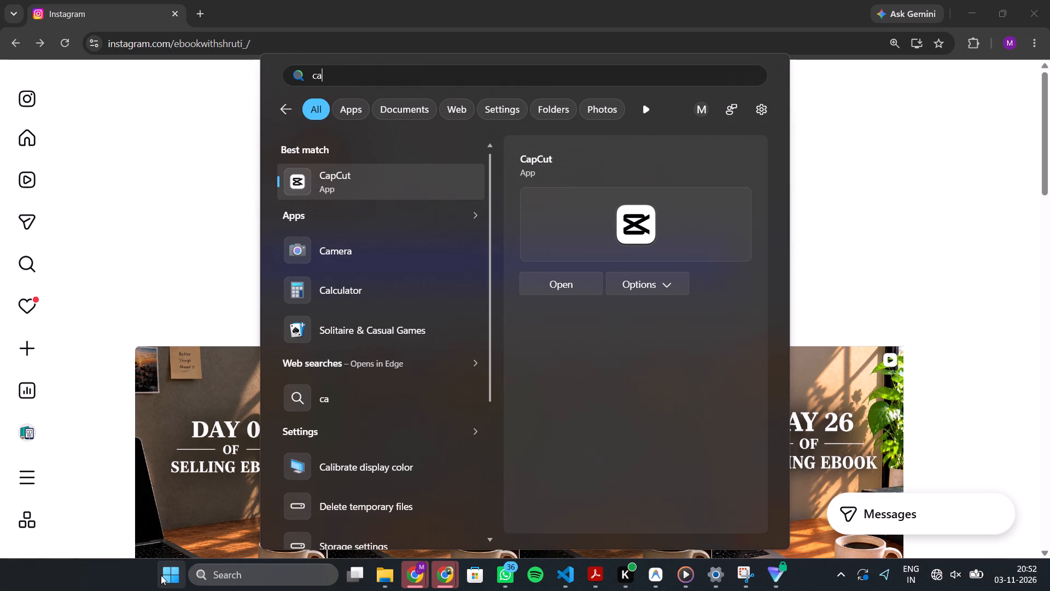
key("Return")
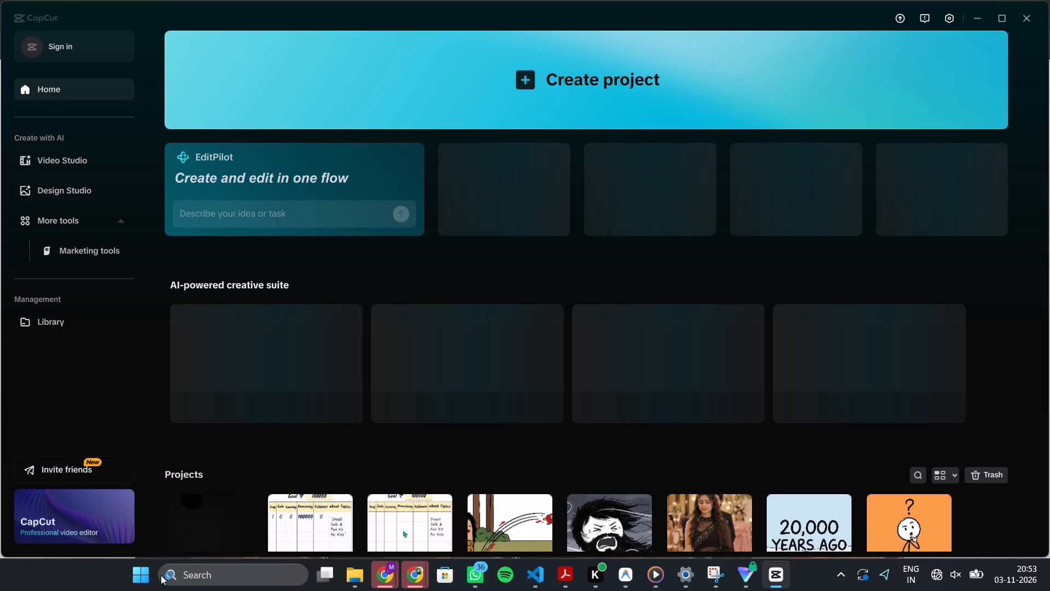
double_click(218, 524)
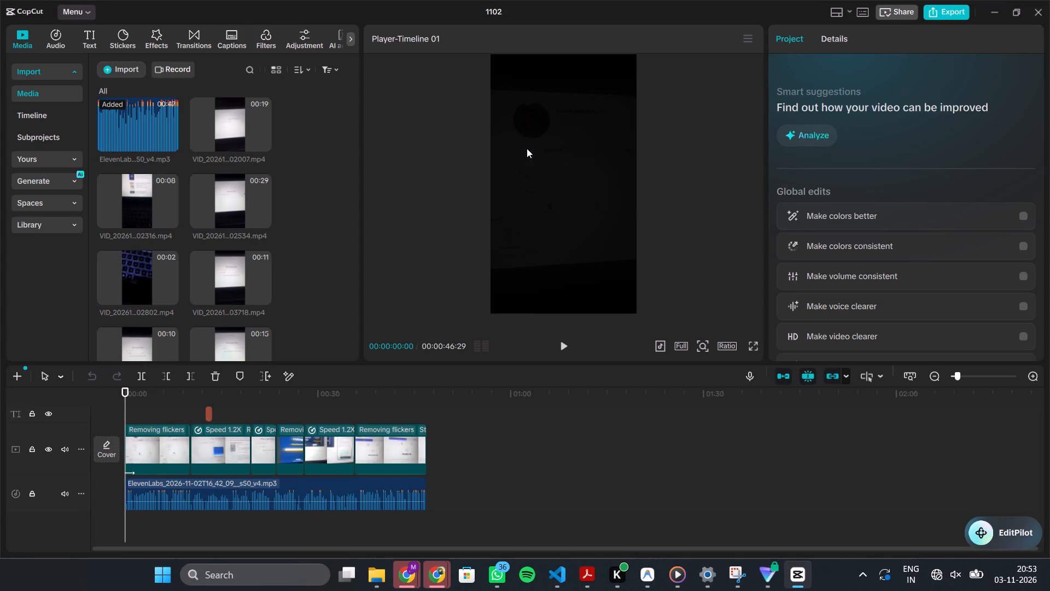
Open the video effects library and the animation options of the first clip on the timeline.
scroll(113, 71, "up", 1, "ctrl")
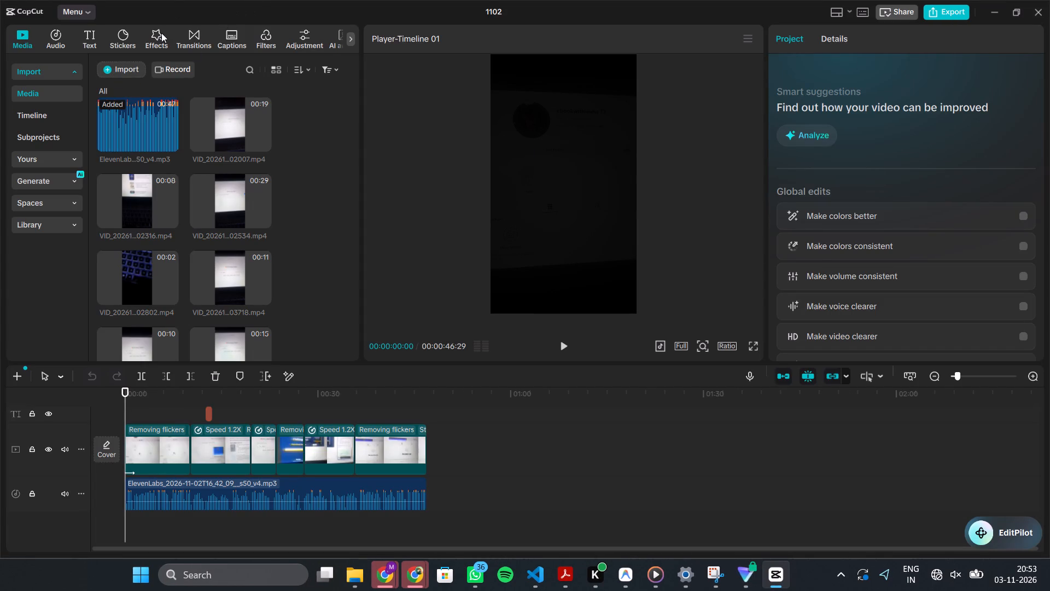
left_click(162, 33)
left_click(141, 438)
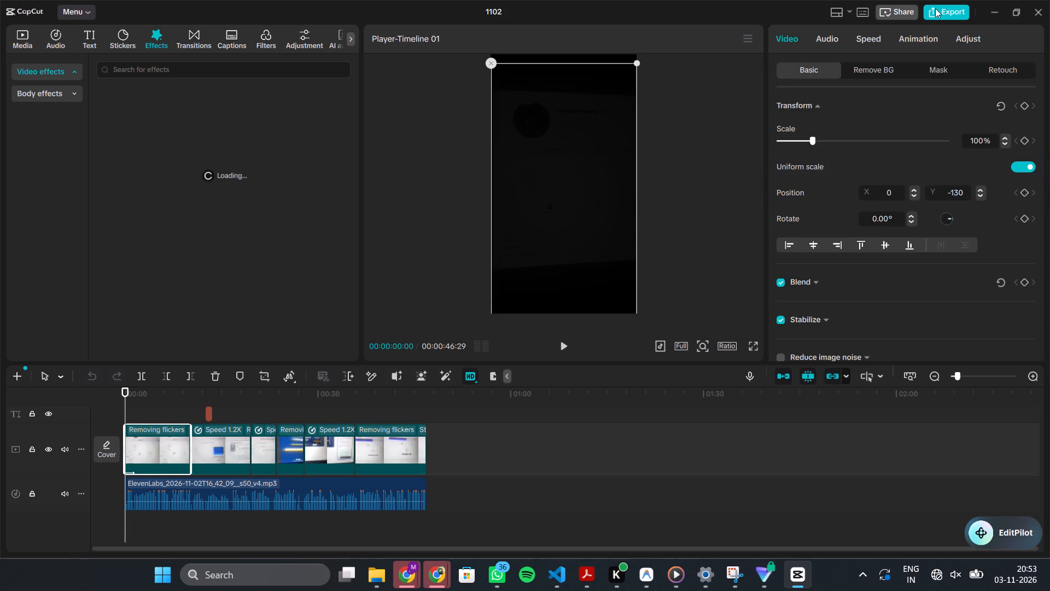
left_click(914, 39)
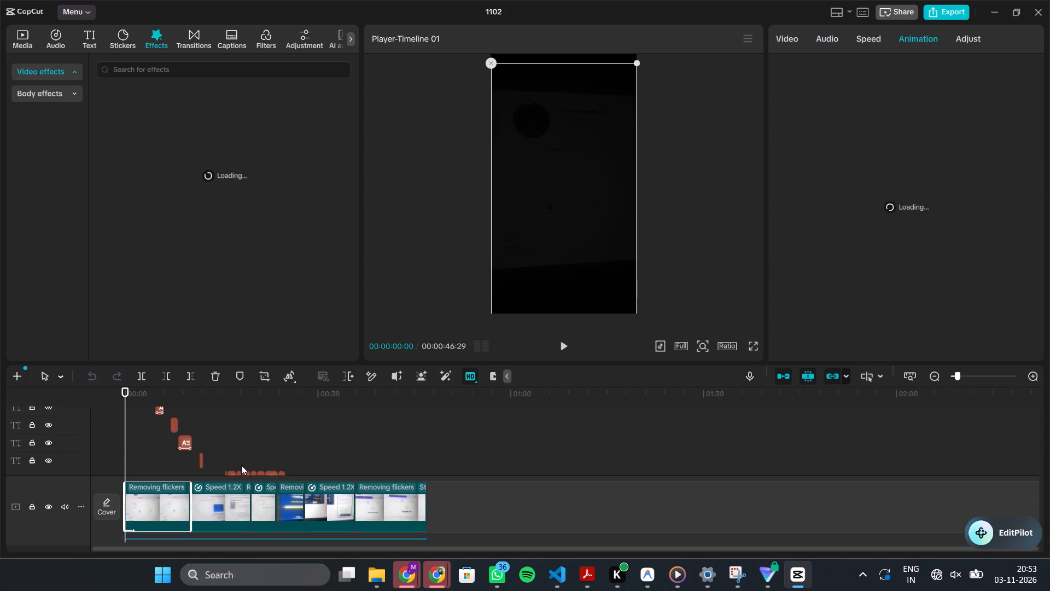
scroll(241, 465, "down", 1)
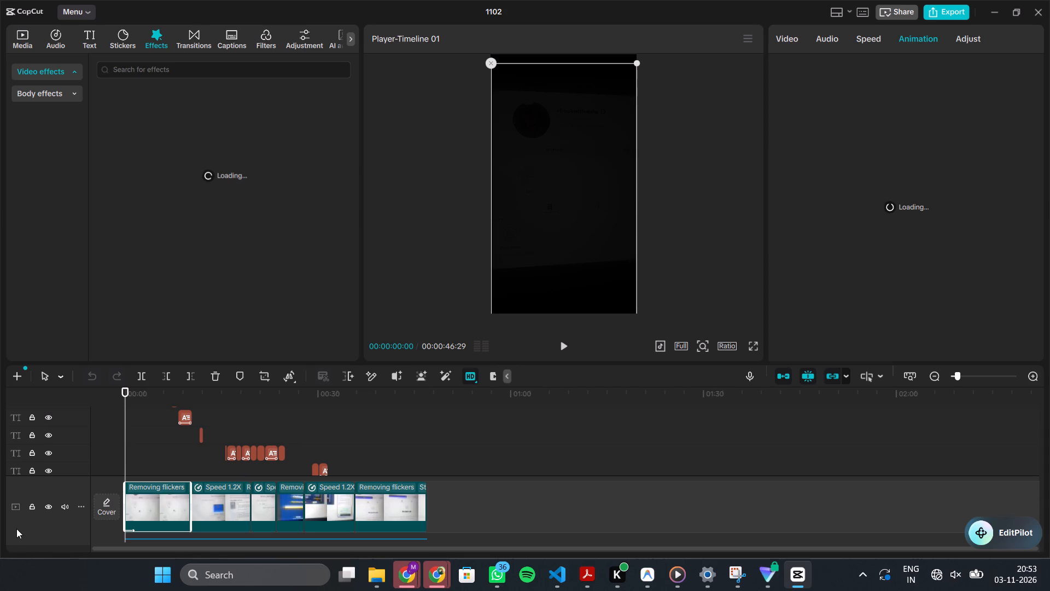
left_click(522, 506)
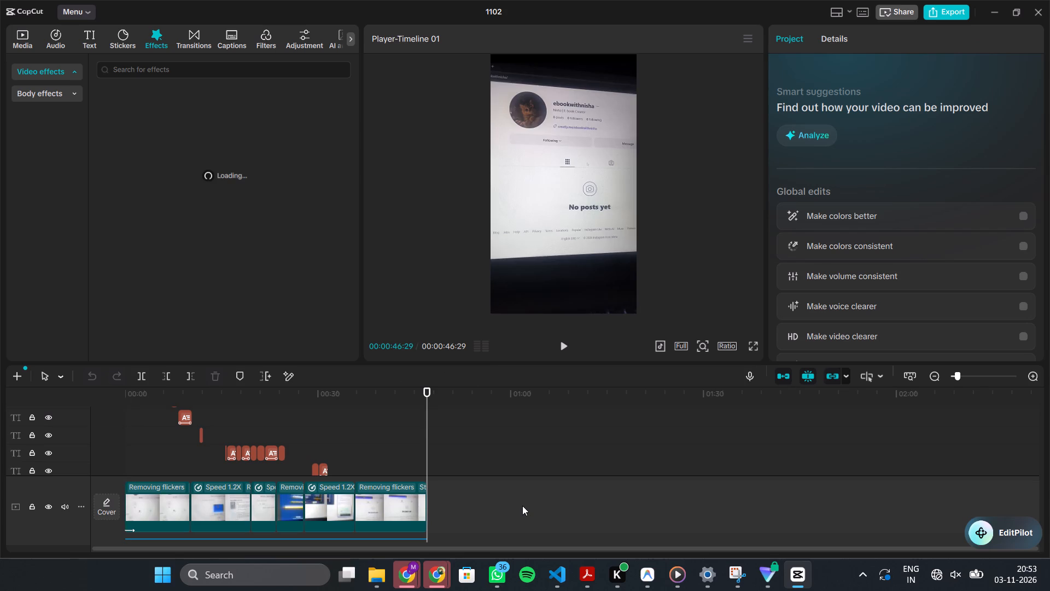
Check the connection status of the current Wi-Fi network in the Windows network list.
left_click(933, 578)
left_click(852, 326)
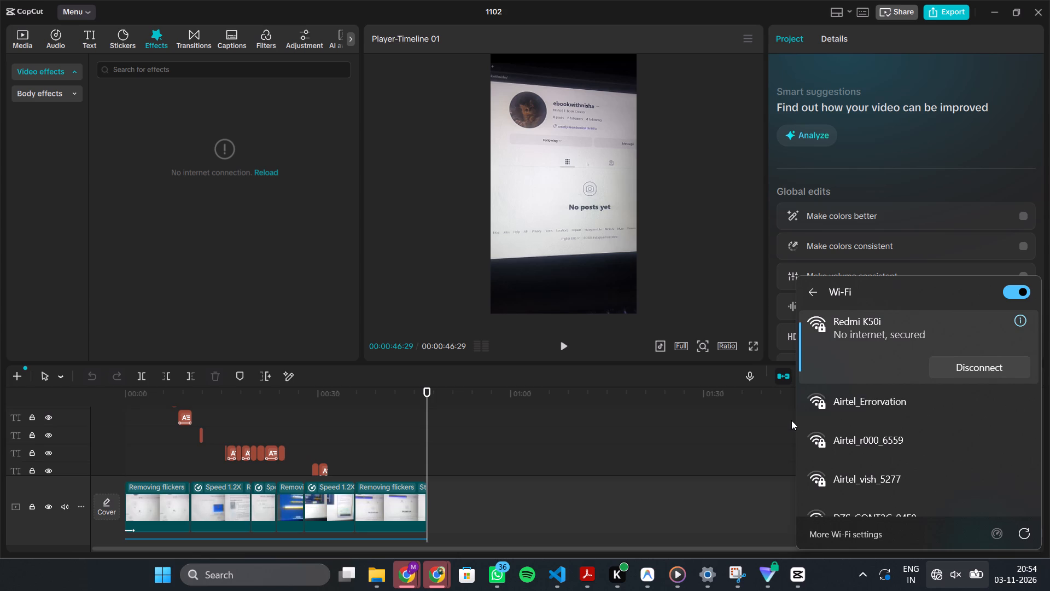
Close project 1102 and quit CapCut.
left_click(1043, 16)
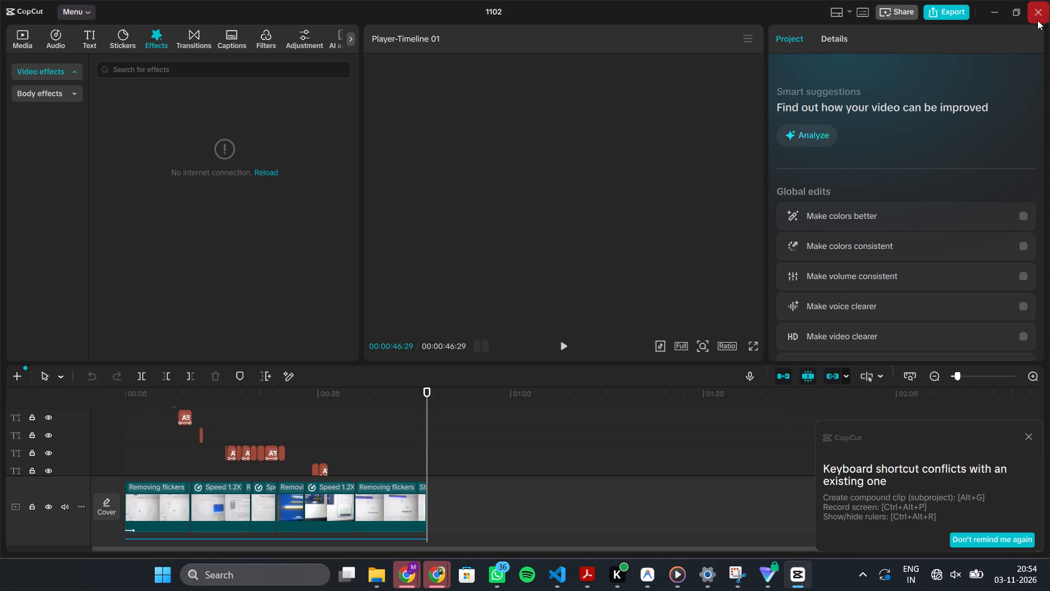
left_click(1026, 21)
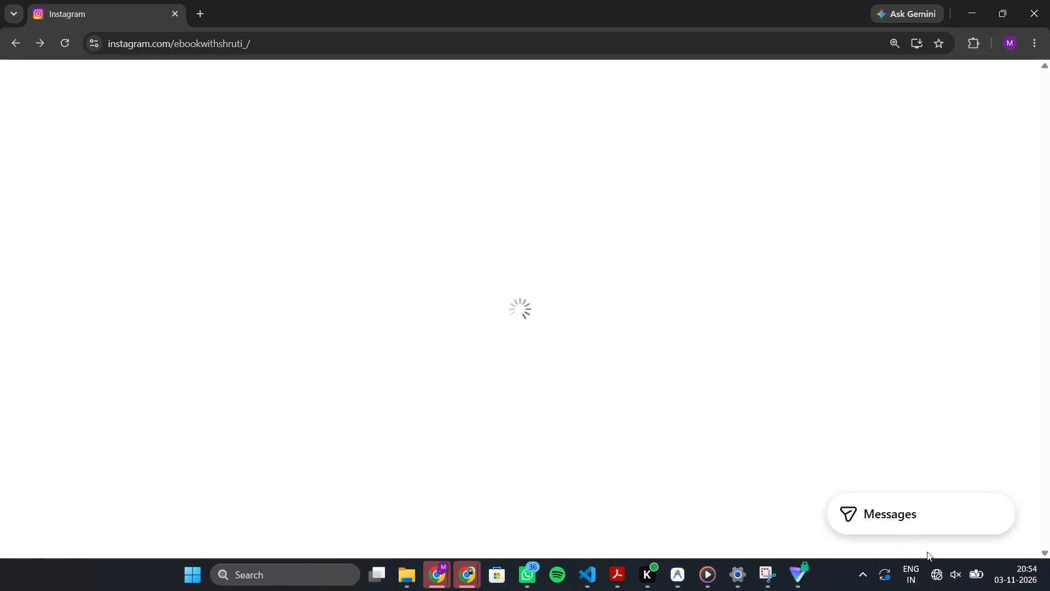
Open the list of available Wi-Fi networks to check the current connection again.
left_click(941, 570)
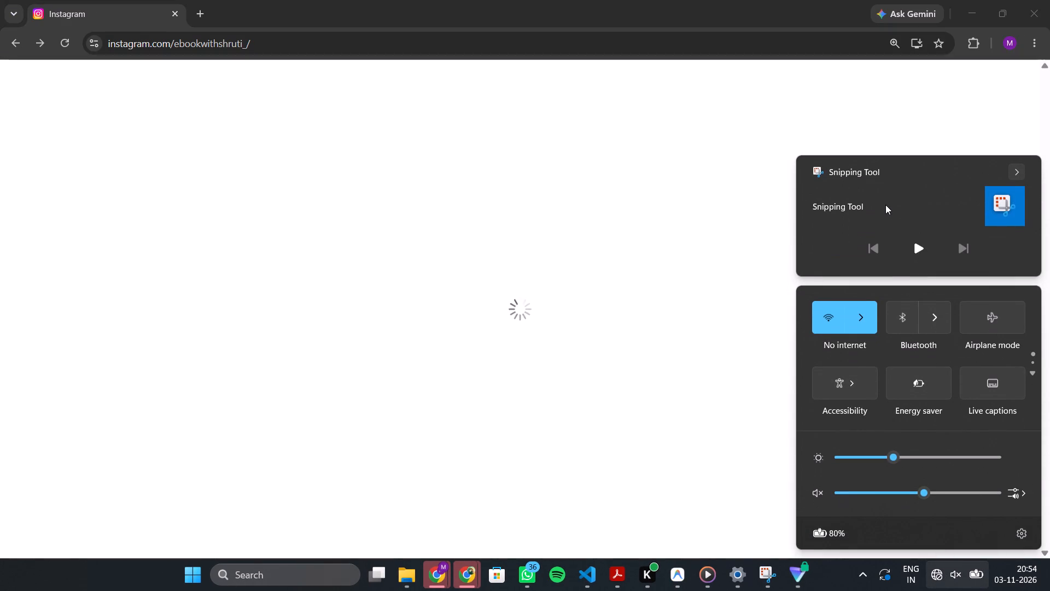
left_click(864, 312)
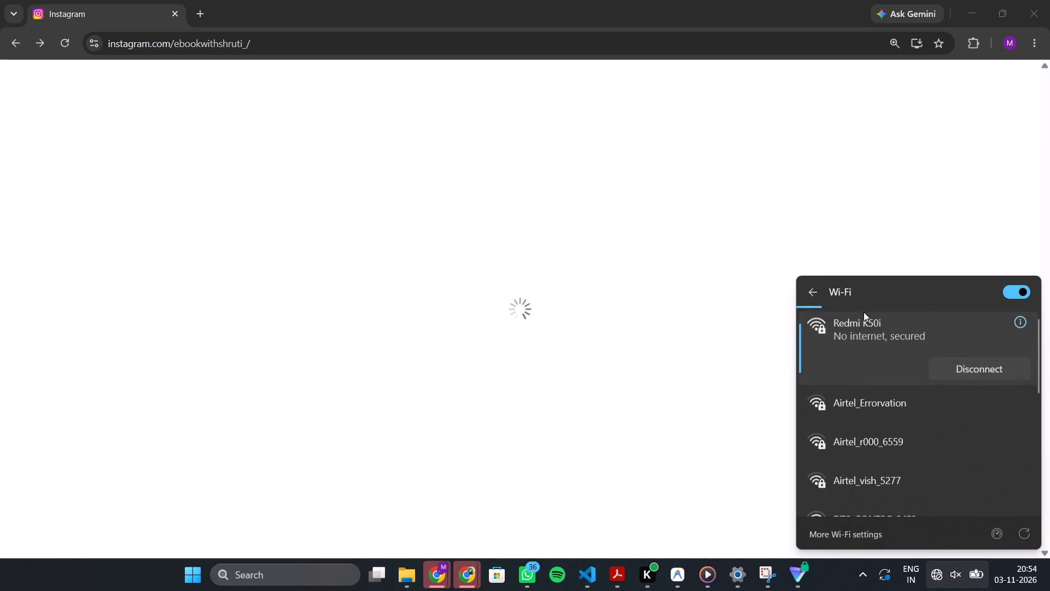
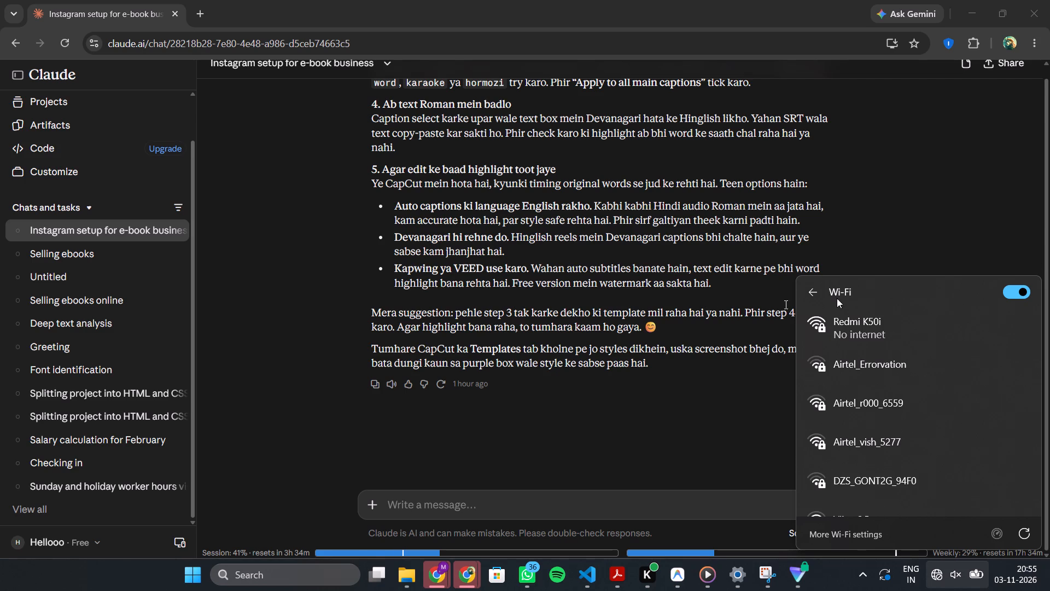
Turn Wi-Fi off and back on, and refresh the list of available networks.
left_click(1008, 289)
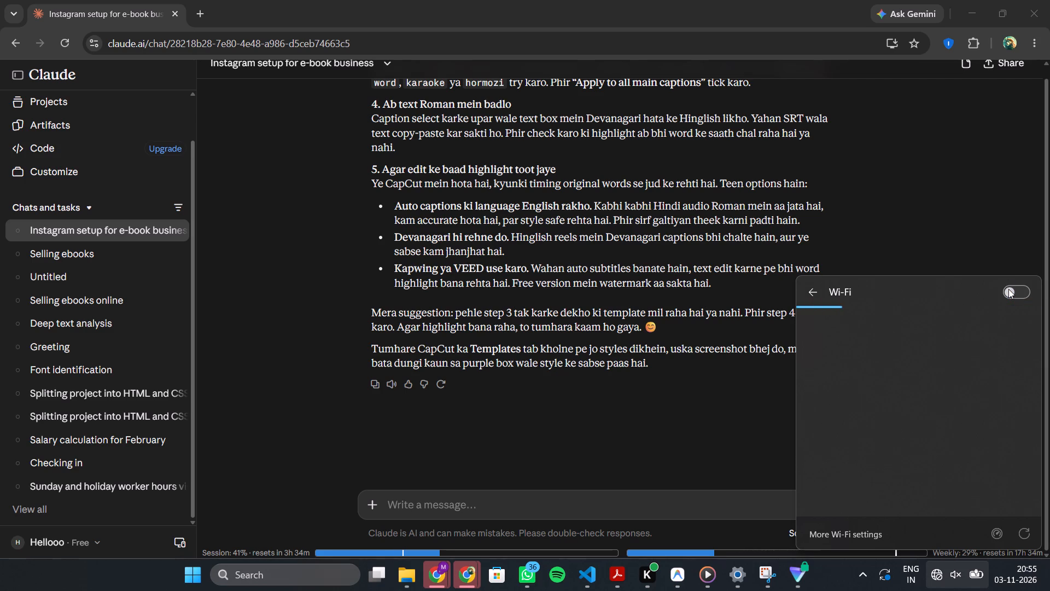
left_click(1008, 289)
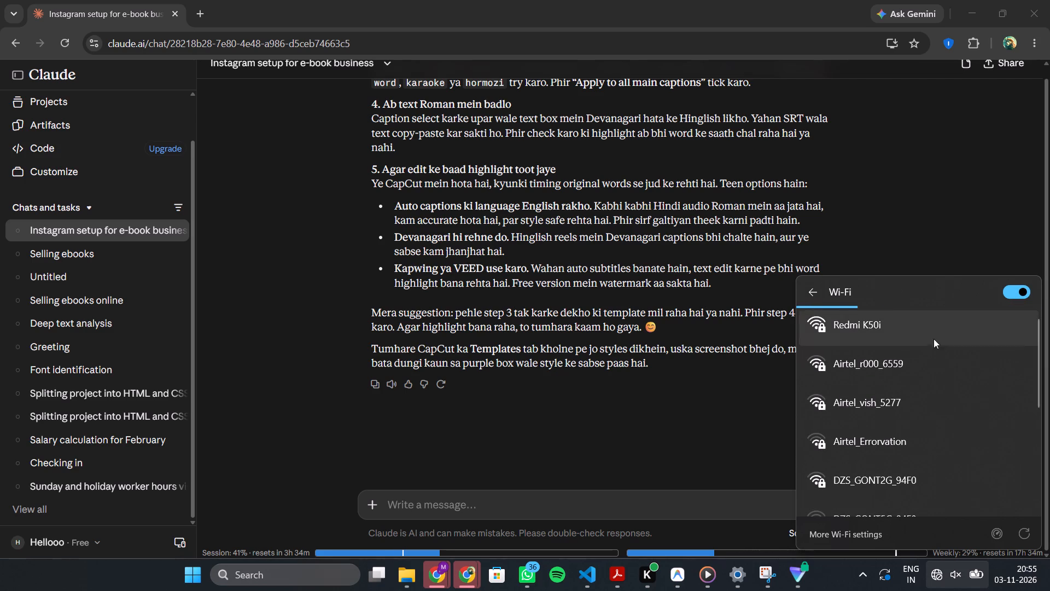
double_click(1025, 532)
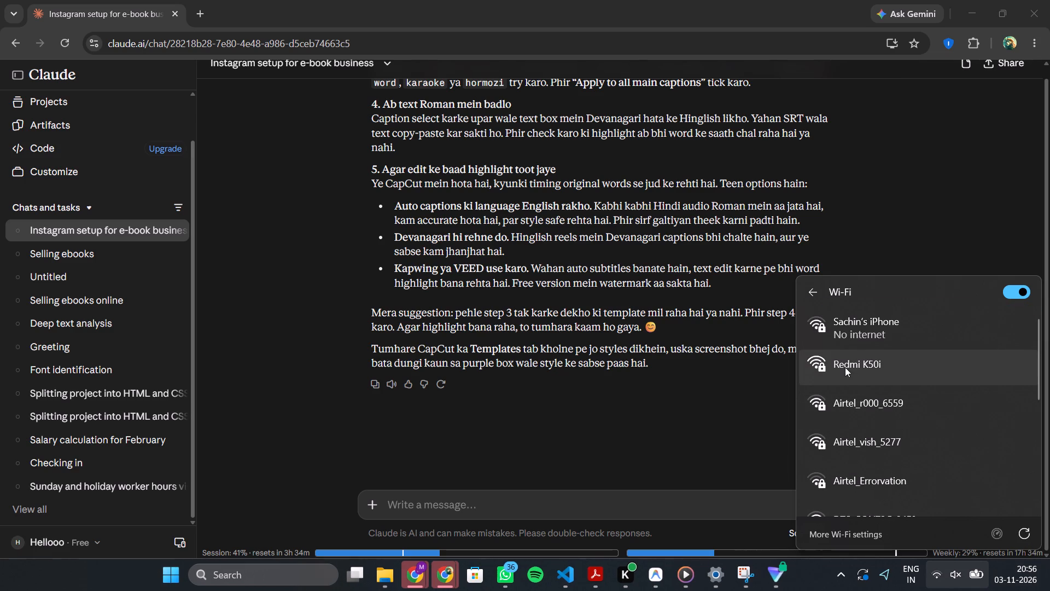
left_click(882, 261)
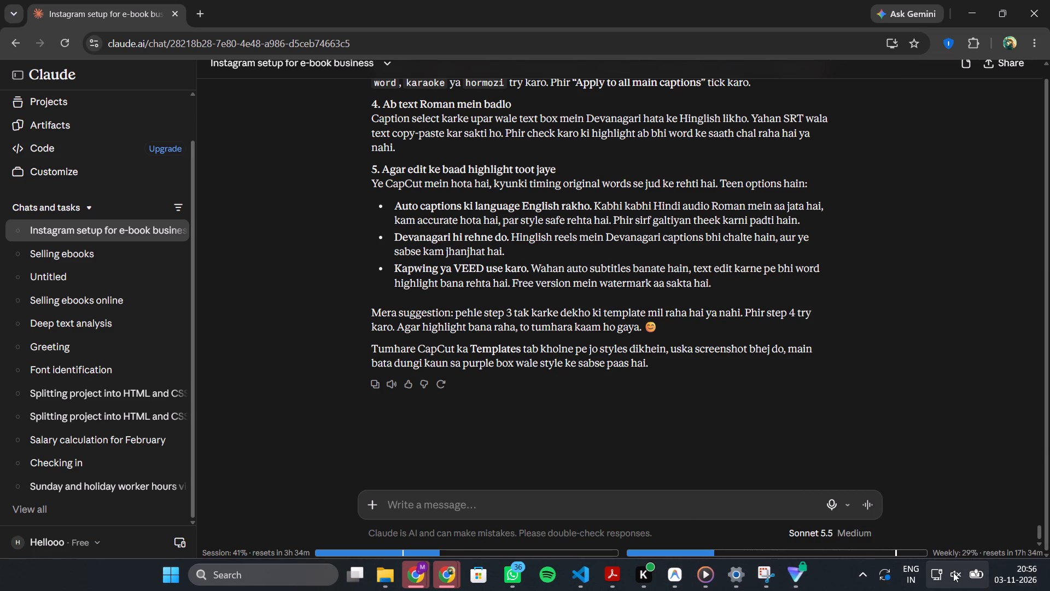
left_click(953, 572)
left_click(855, 326)
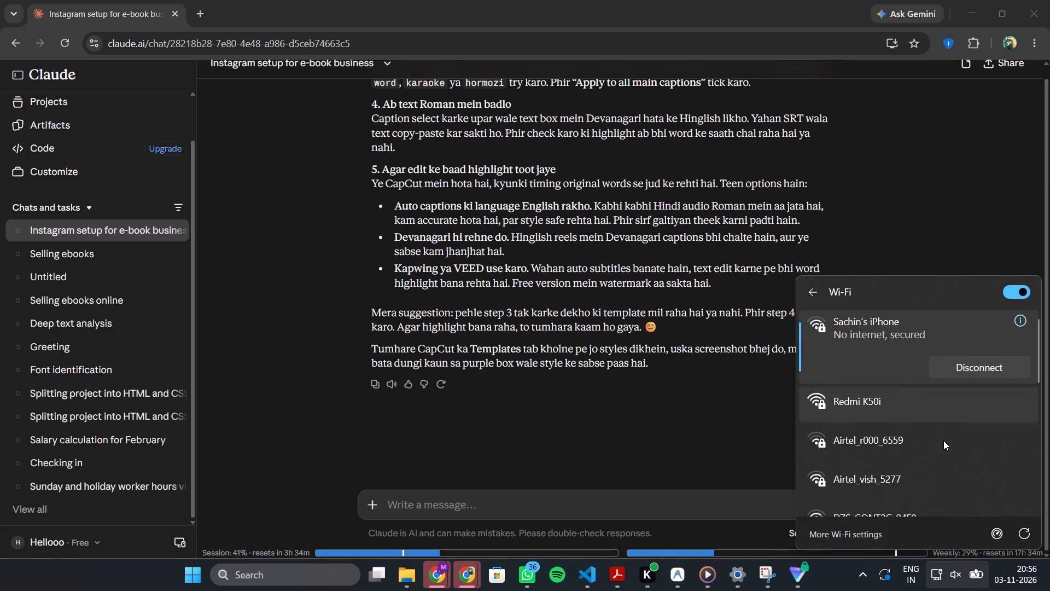
left_click(1025, 525)
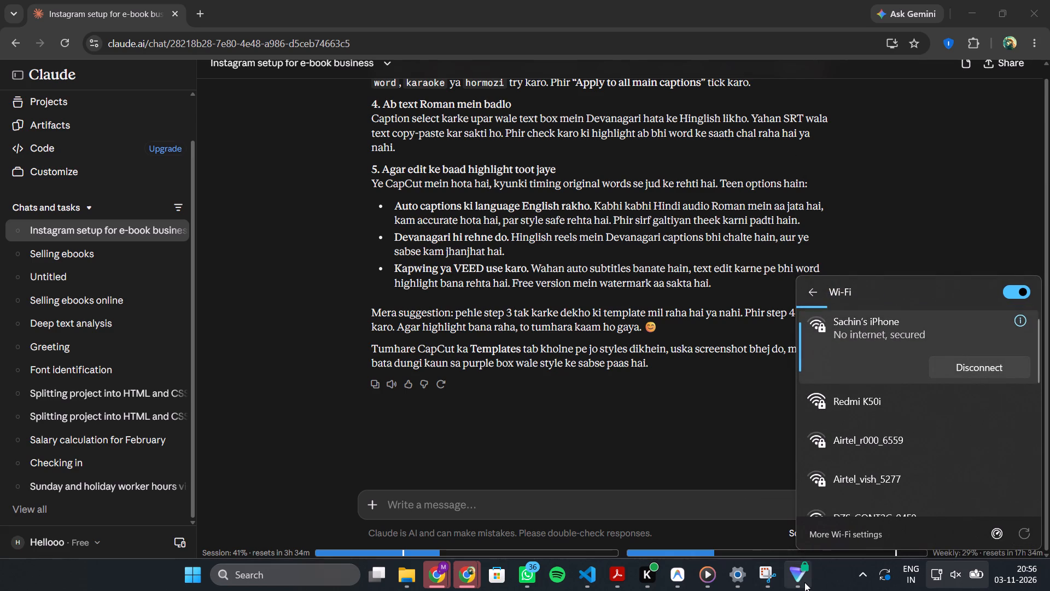
Disconnect Proton VPN from its current server and close its window.
left_click(804, 582)
left_click(624, 91)
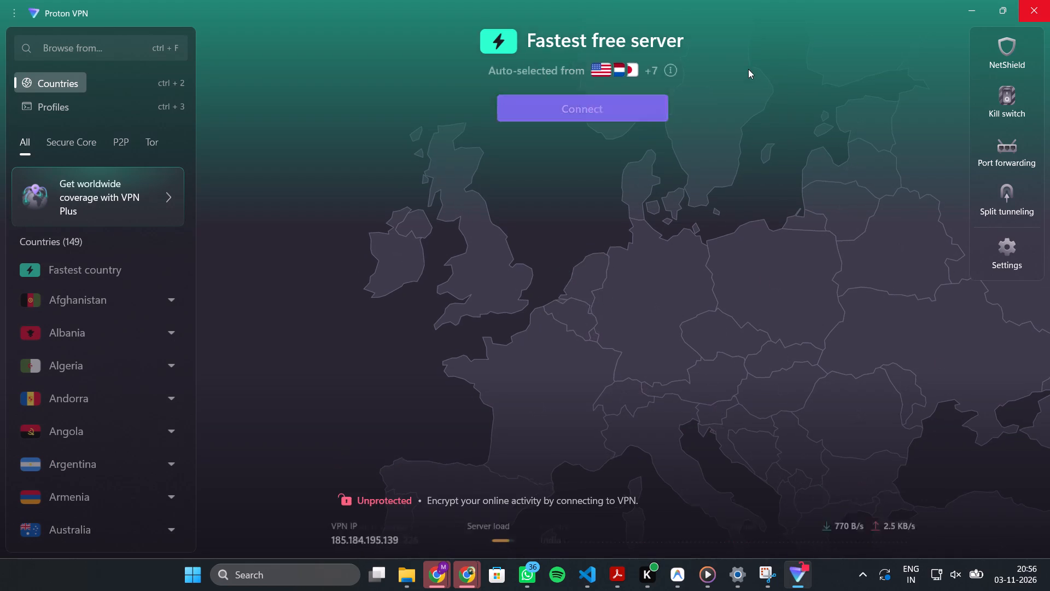
left_click(1047, 0)
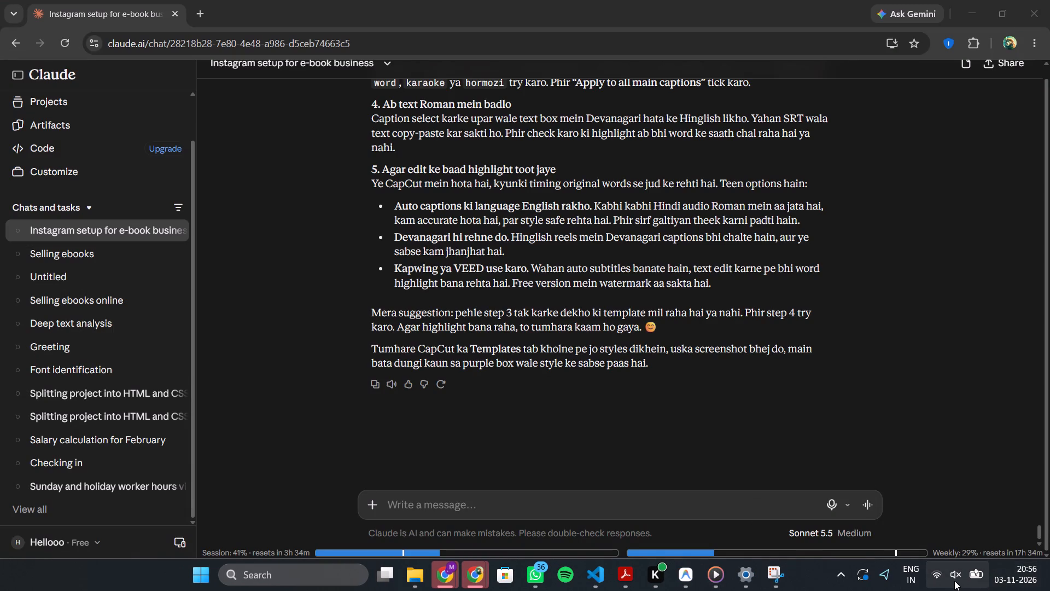
Connect the computer to the Redmi K50i Wi-Fi network with automatic connection enabled.
left_click(943, 579)
left_click(853, 332)
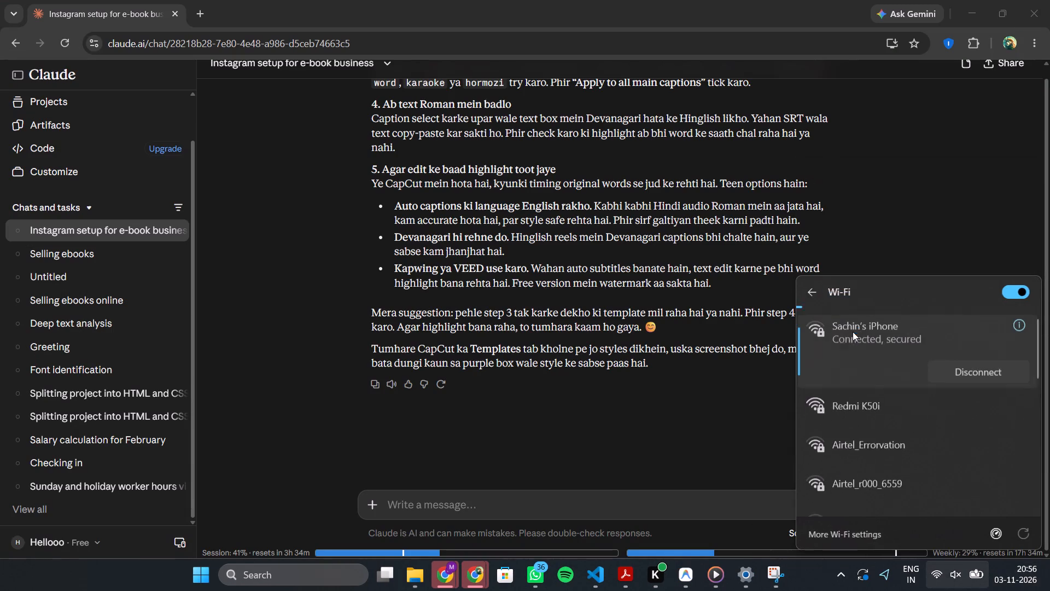
left_click(853, 410)
left_click(957, 424)
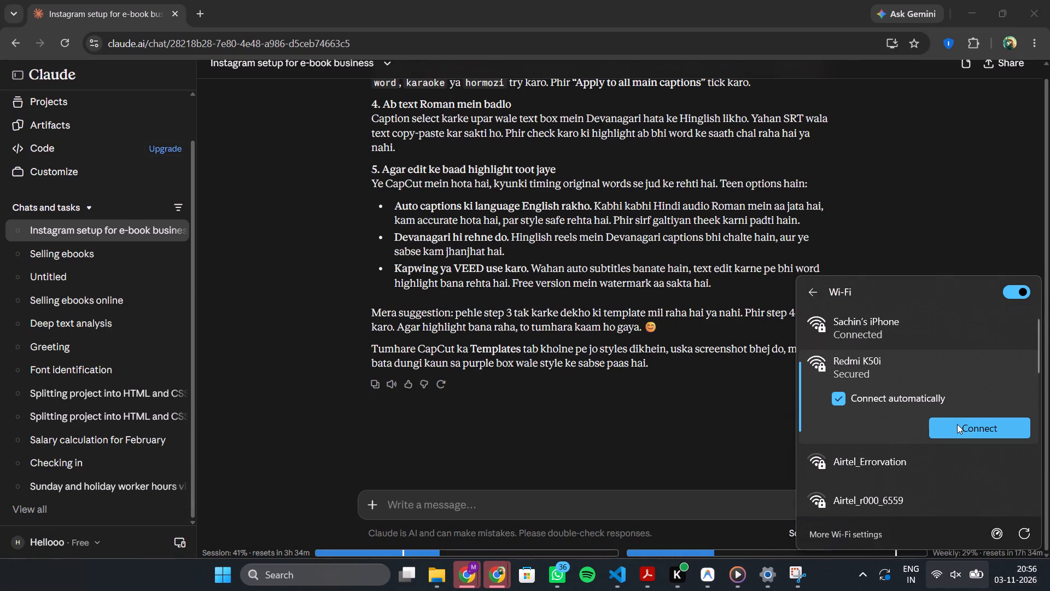
Reopen Proton VPN and connect to the fastest free server.
left_click(220, 578)
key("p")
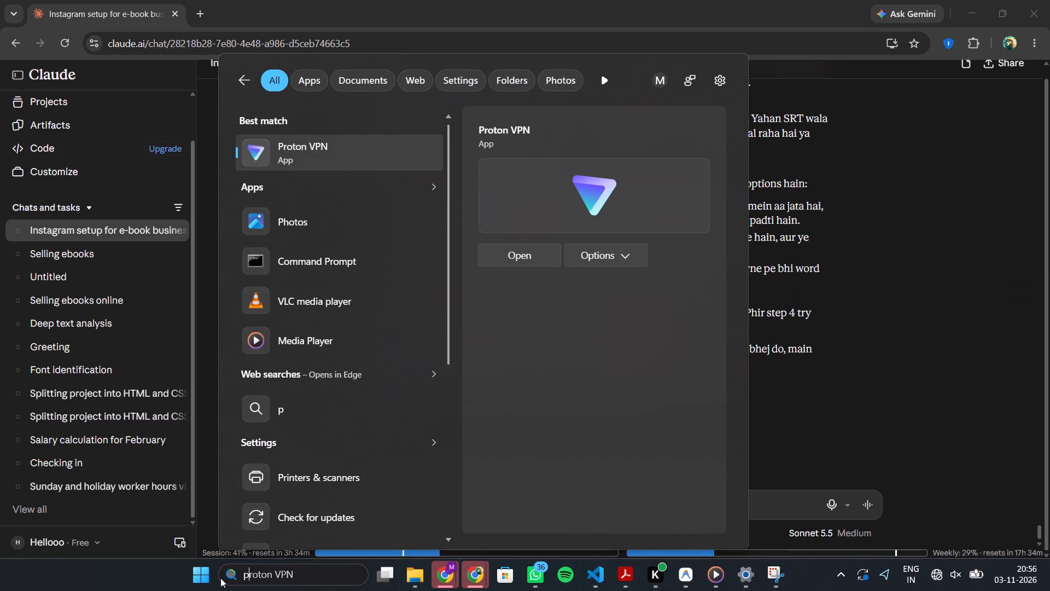
key("Return")
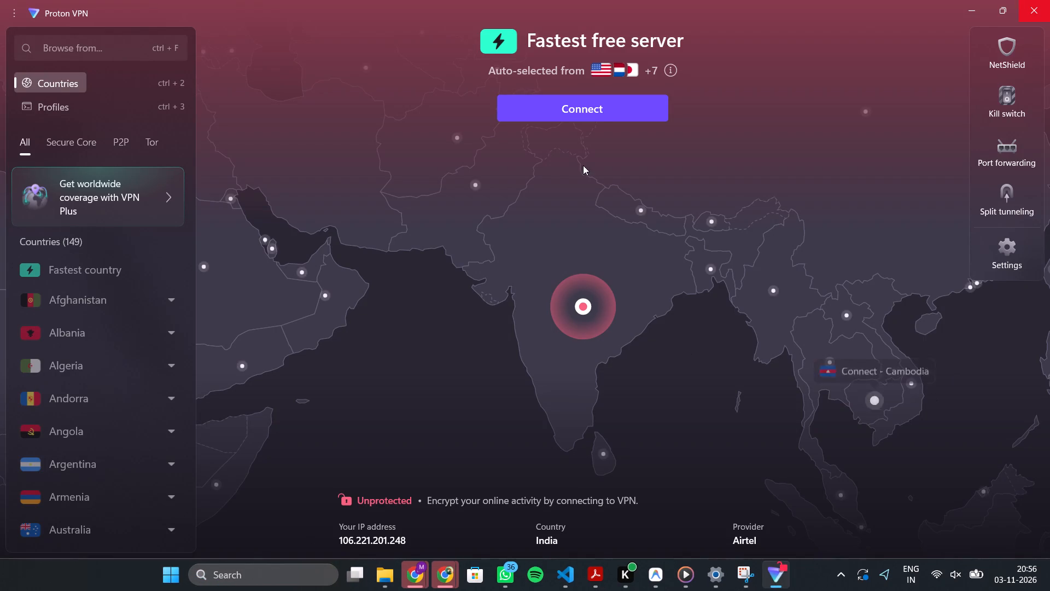
left_click(599, 105)
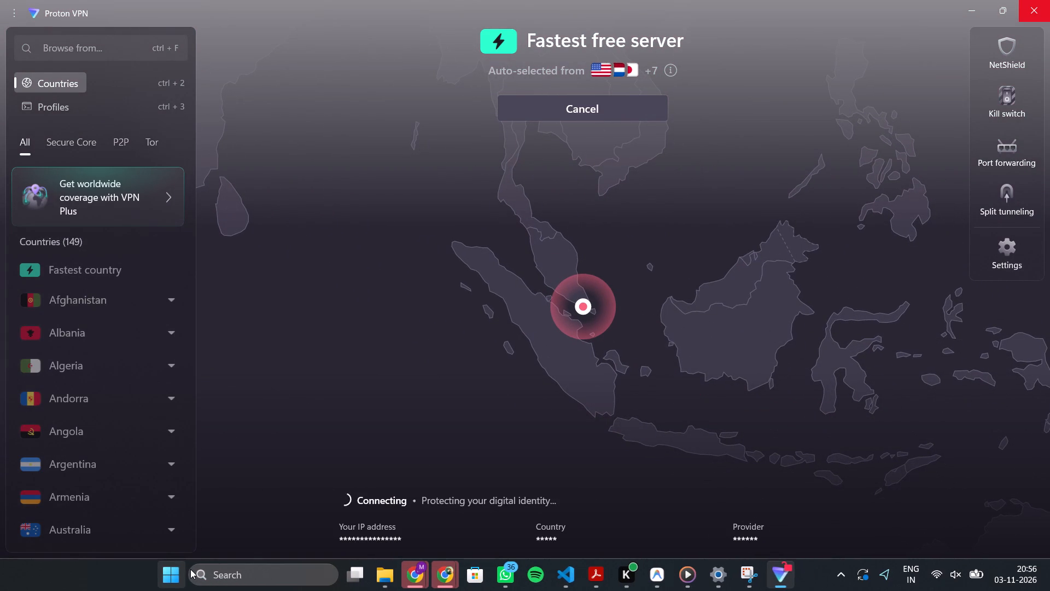
Launch CapCut, checking the Wi-Fi connection while it loads.
left_click(187, 571)
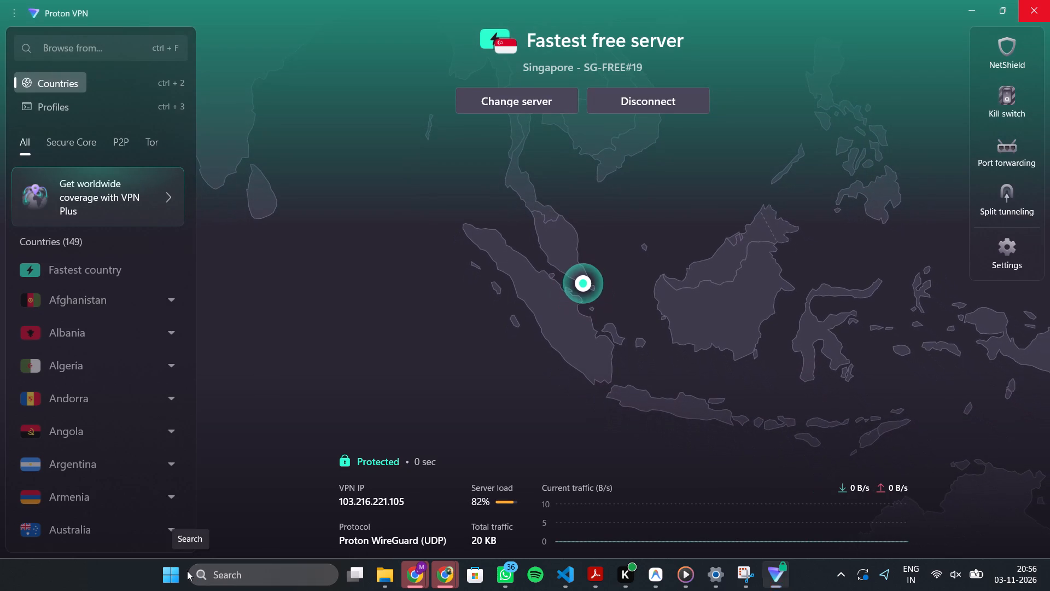
left_click(177, 571)
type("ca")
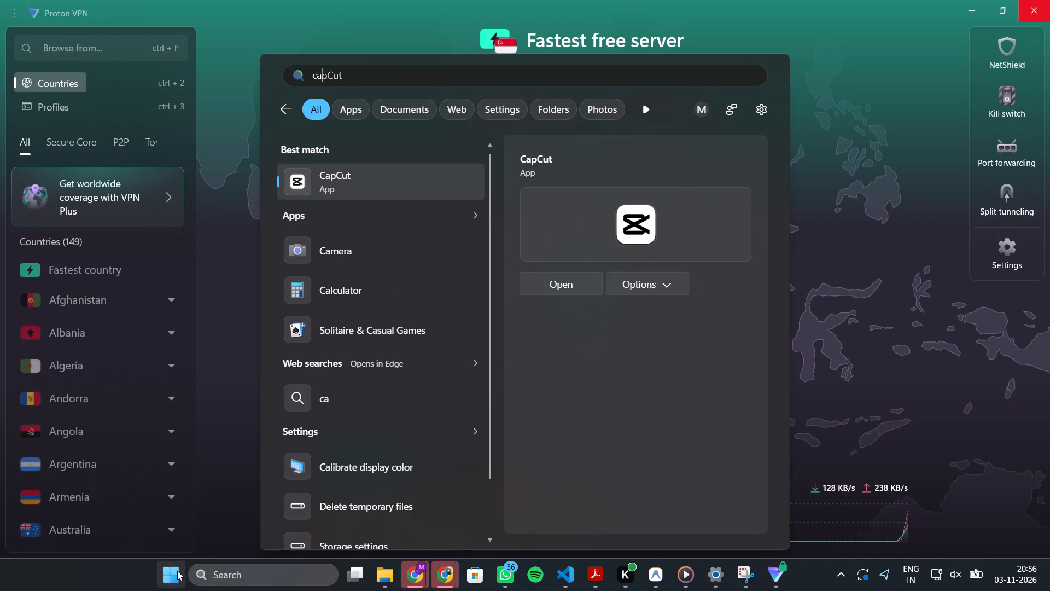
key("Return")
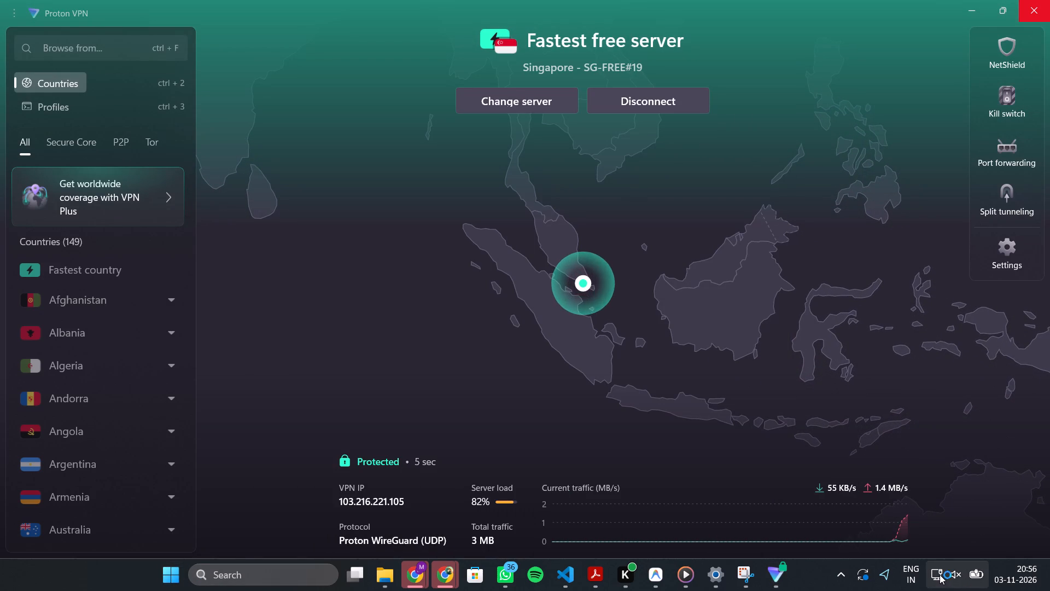
left_click(940, 575)
left_click(855, 326)
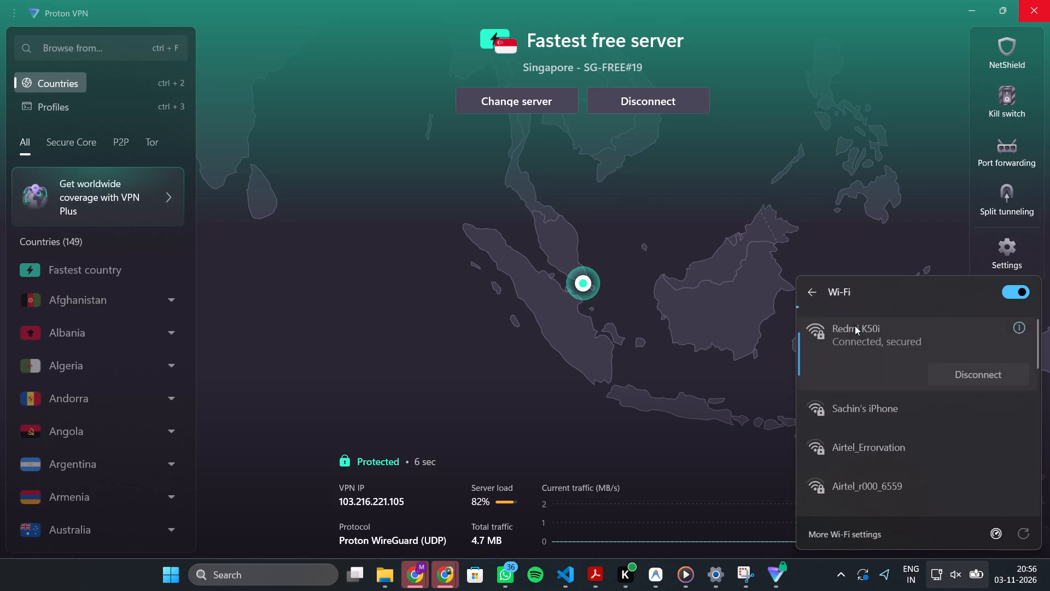
left_click(822, 141)
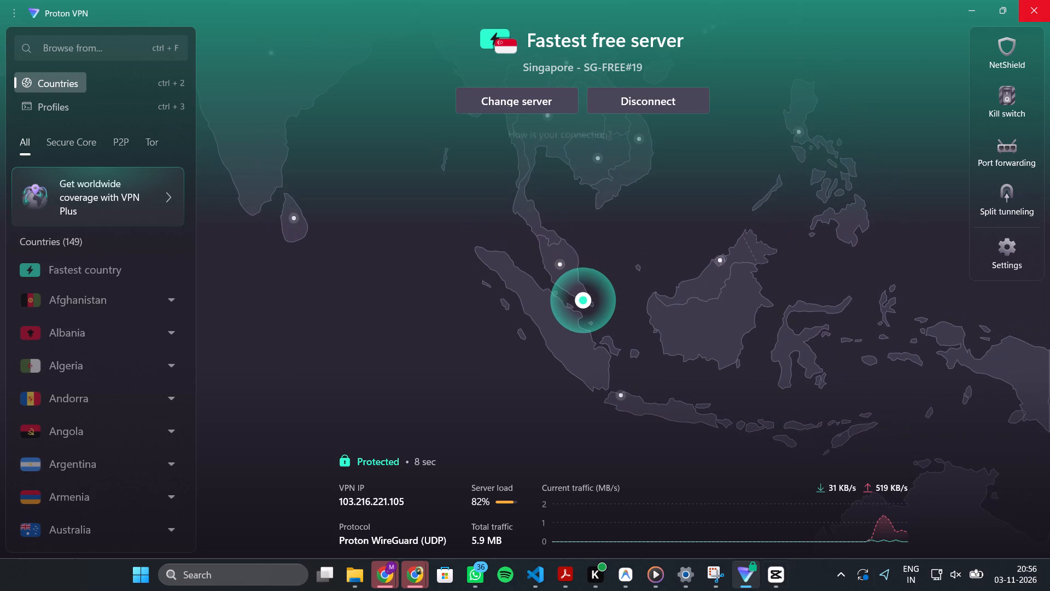
left_click(786, 580)
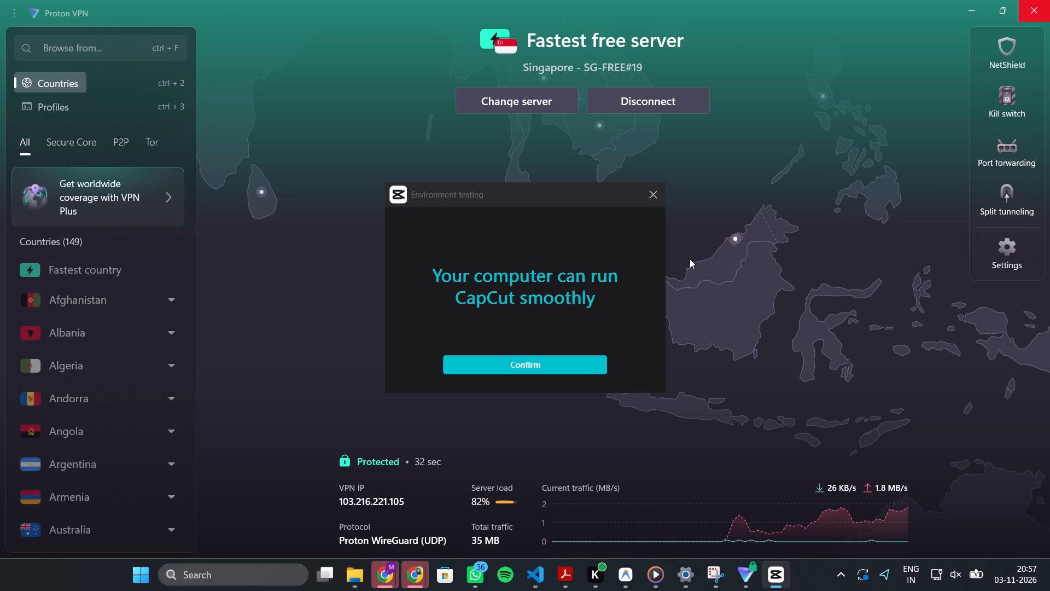
Dismiss the environment testing result in CapCut and reopen project 1102 from the projects list.
left_click(505, 356)
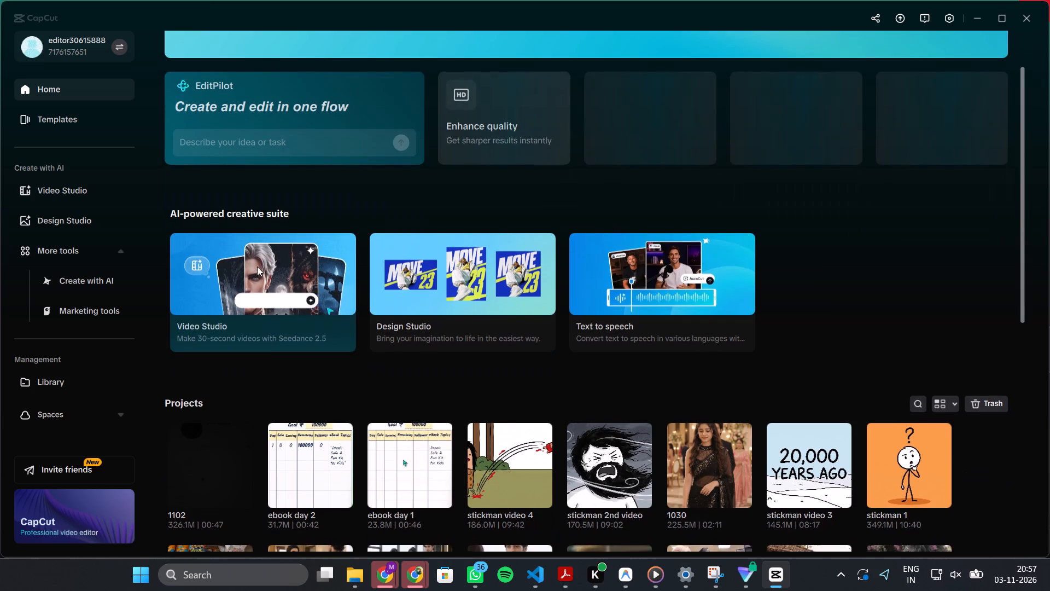
scroll(257, 266, "down", 3)
double_click(222, 349)
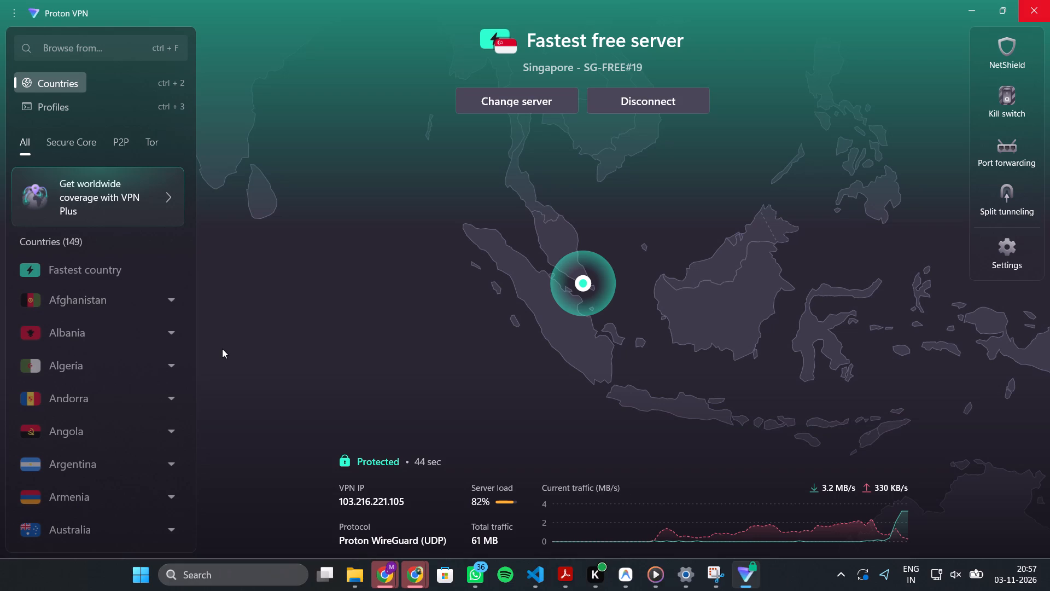
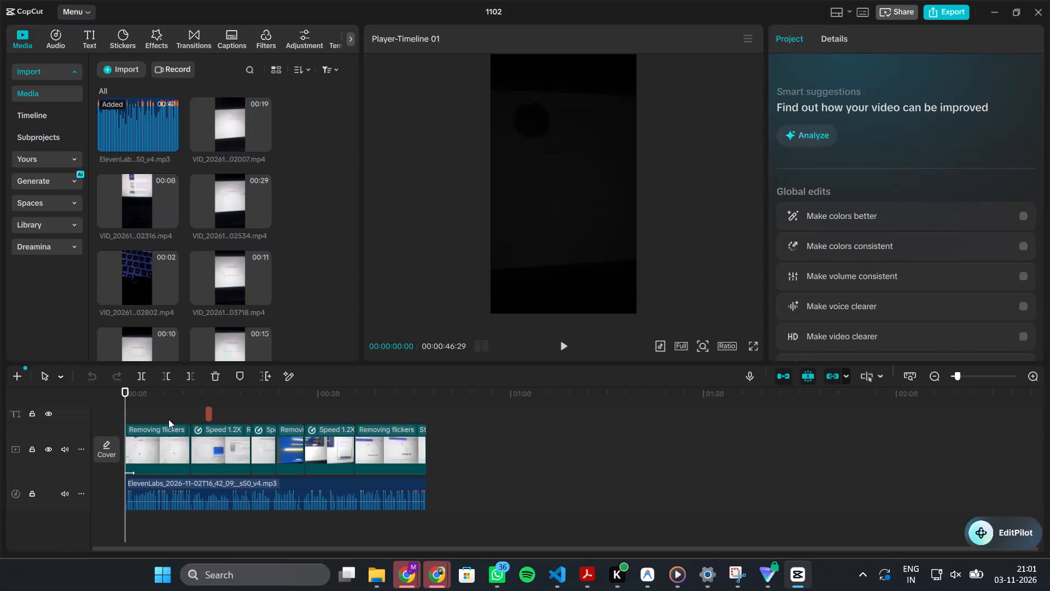
Check that the first clip's In, Out and Combo animations are all set to None, and play the opening.
left_click(164, 461)
left_click(915, 41)
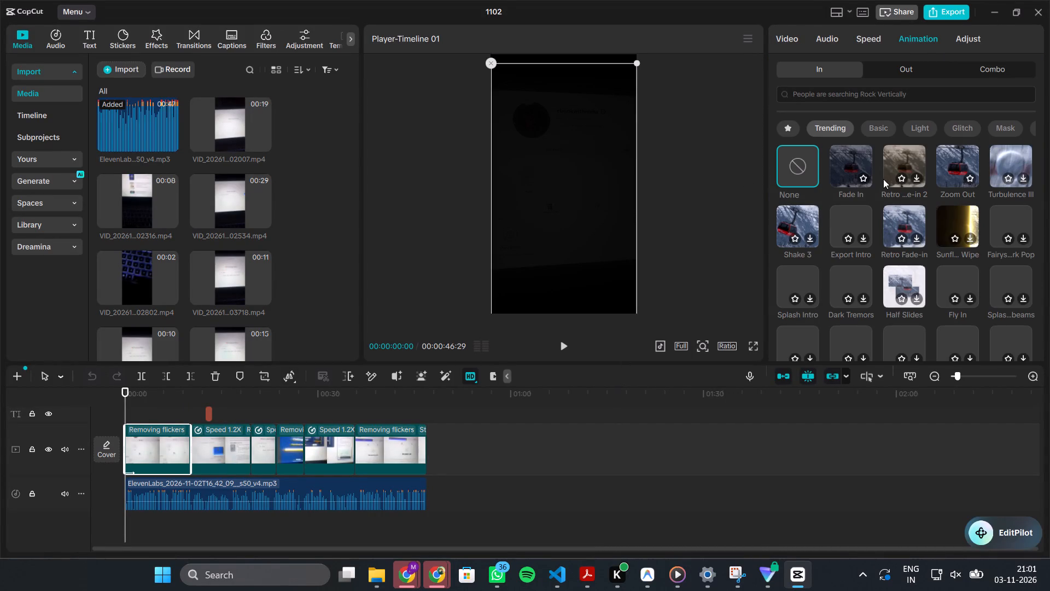
left_click(812, 163)
left_click(911, 72)
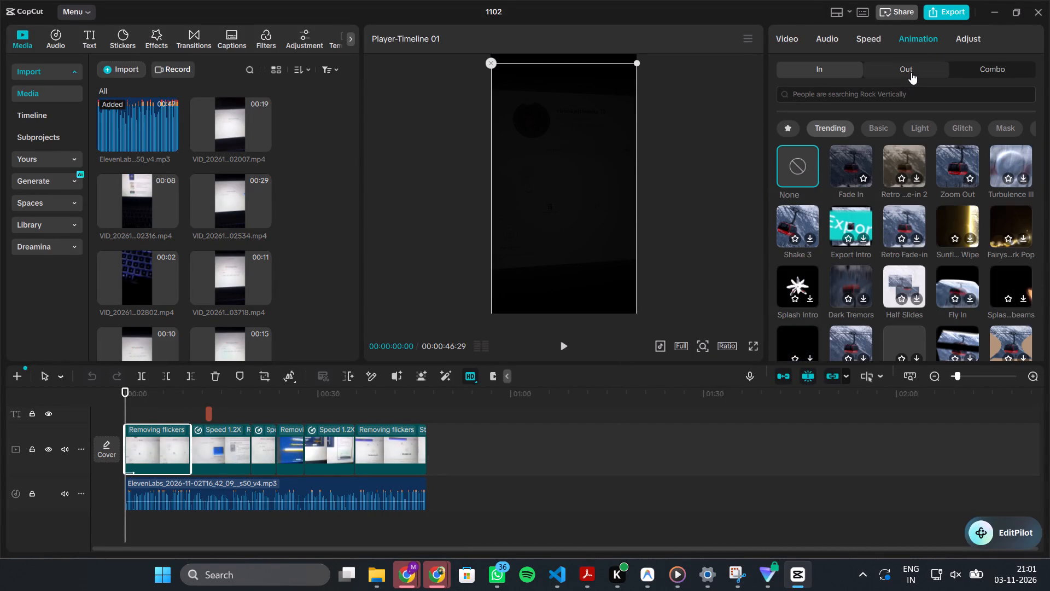
left_click(798, 177)
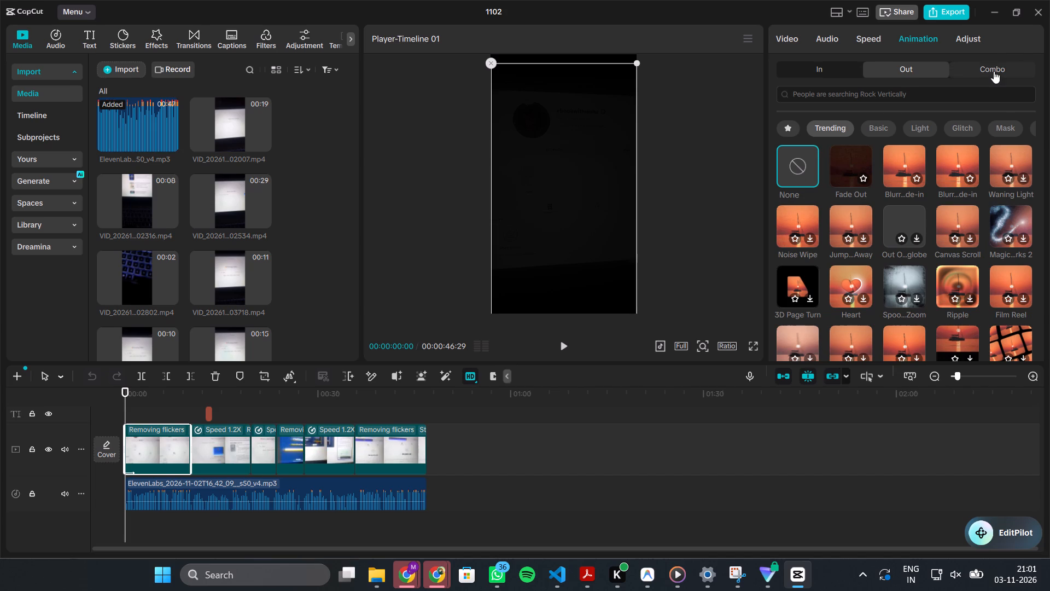
left_click(994, 71)
double_click(791, 162)
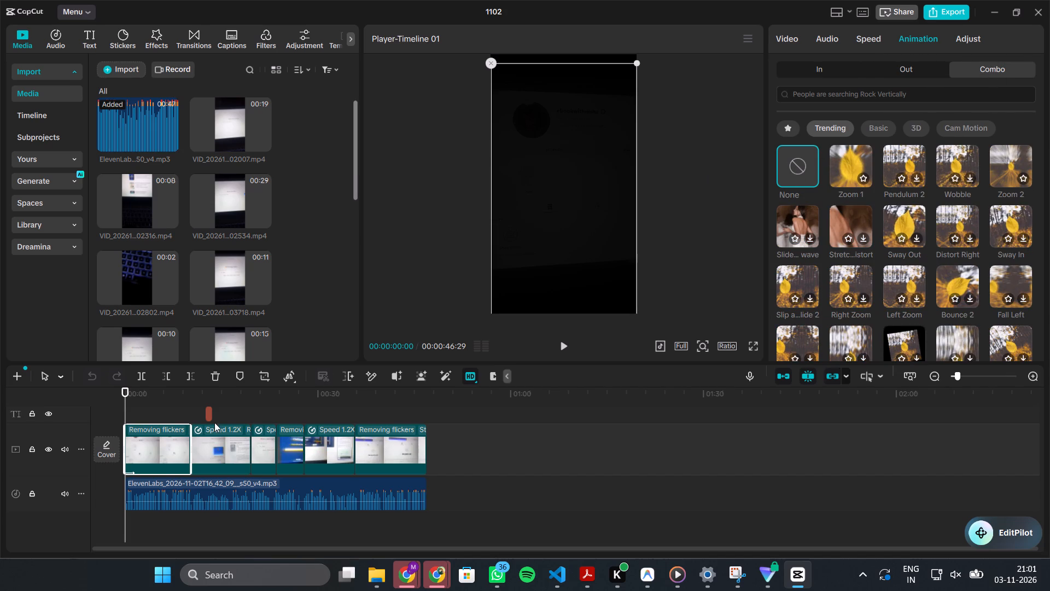
key("space")
key("space")
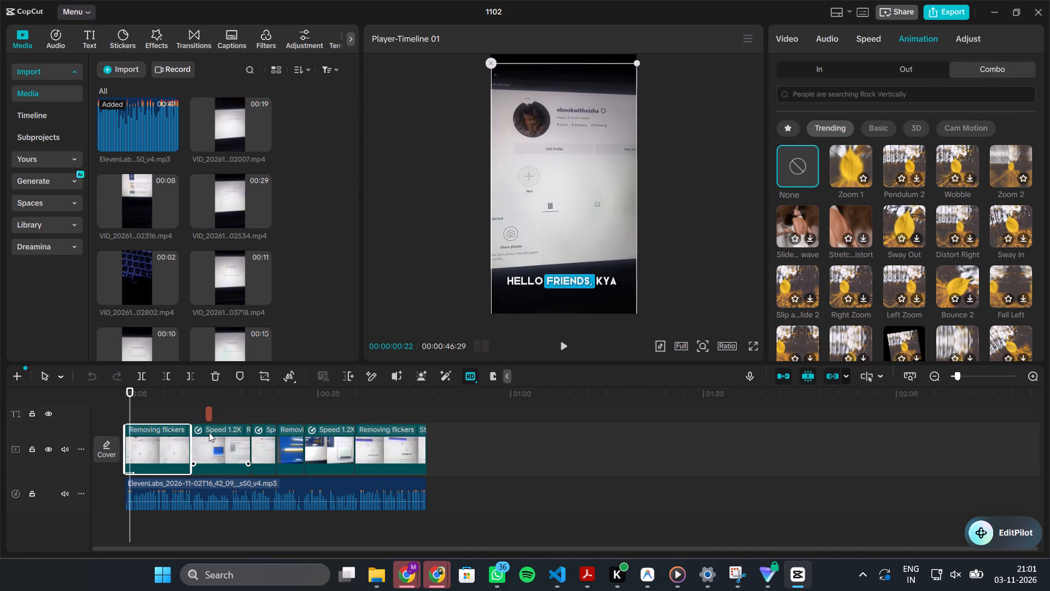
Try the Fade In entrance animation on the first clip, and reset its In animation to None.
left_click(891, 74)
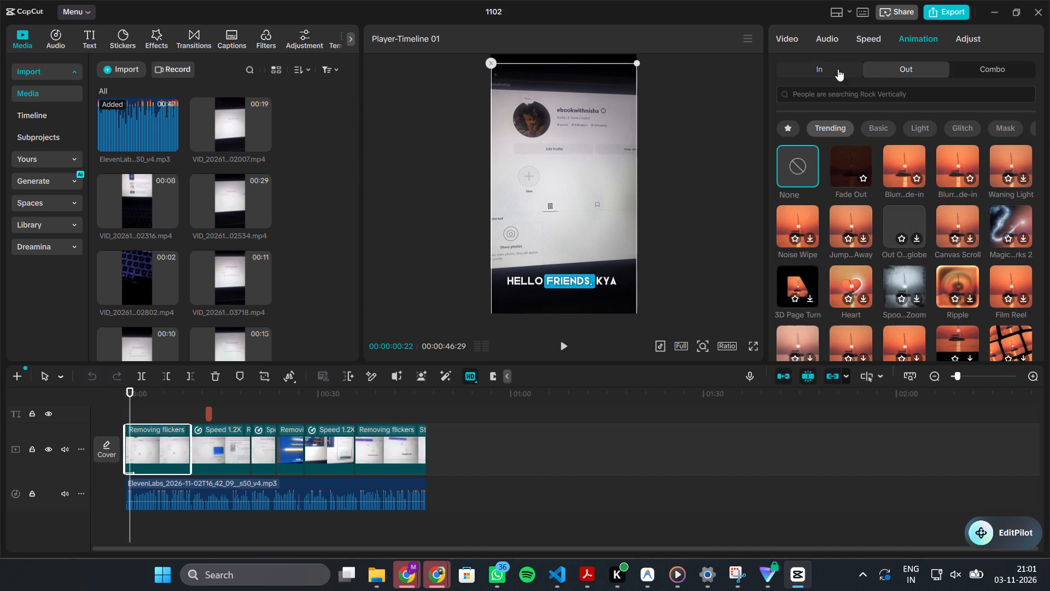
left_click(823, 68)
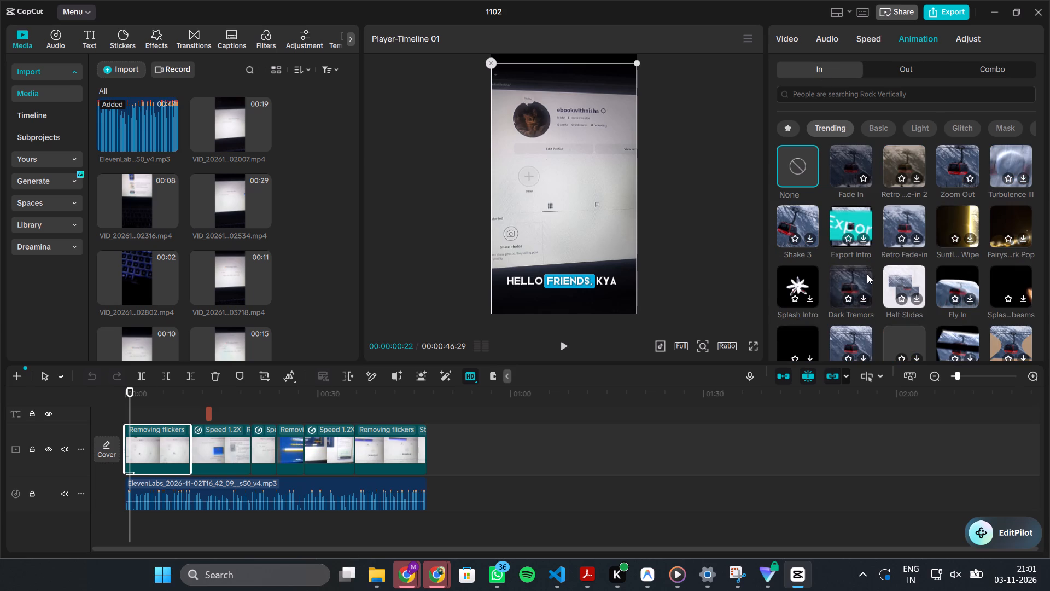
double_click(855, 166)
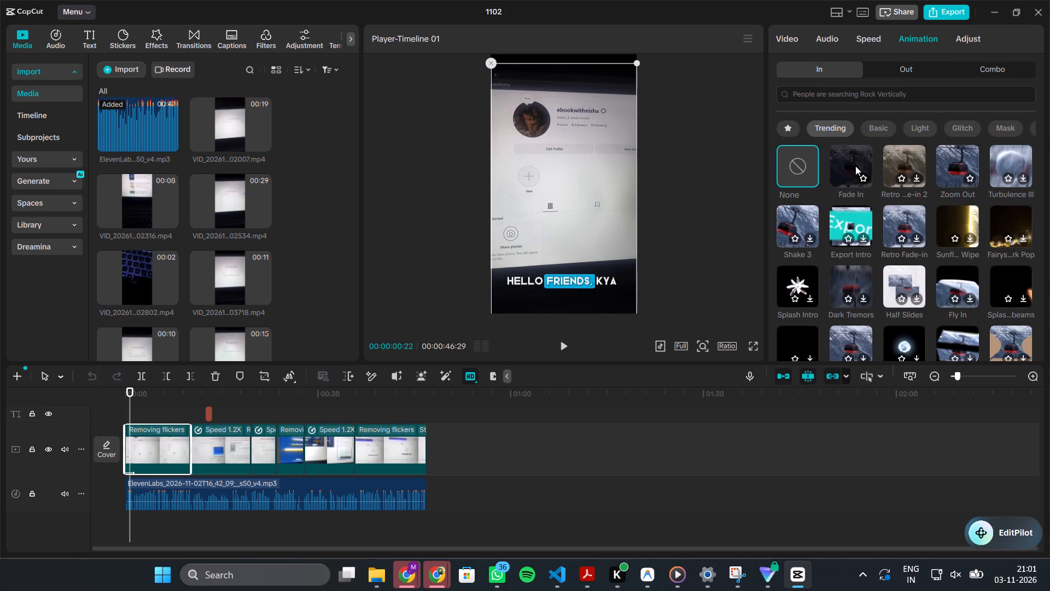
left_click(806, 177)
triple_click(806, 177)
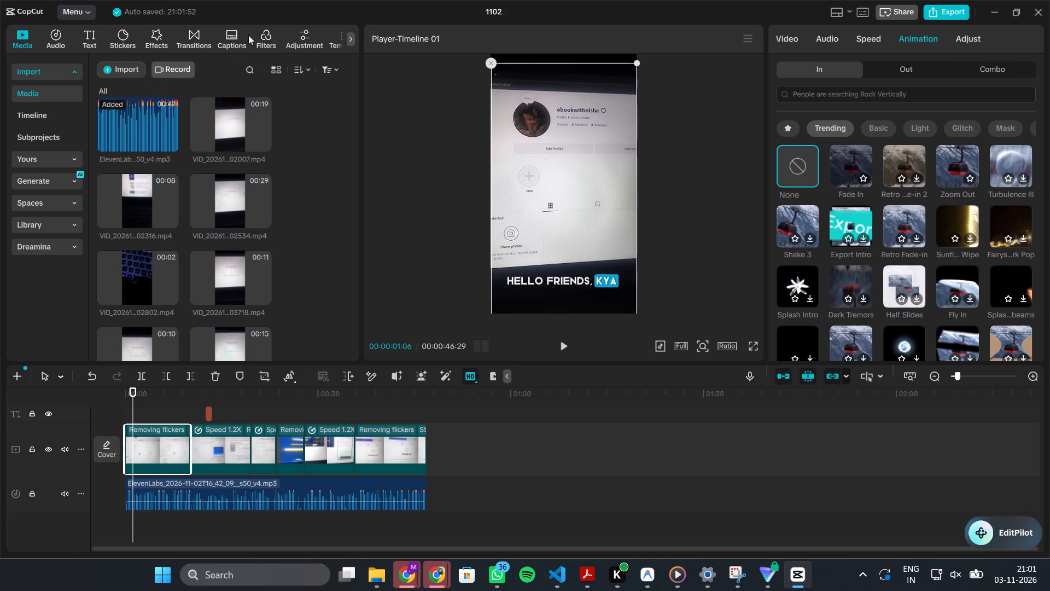
Search the video effects for "thunder" and browse the results for a suitable opening effect.
left_click(151, 40)
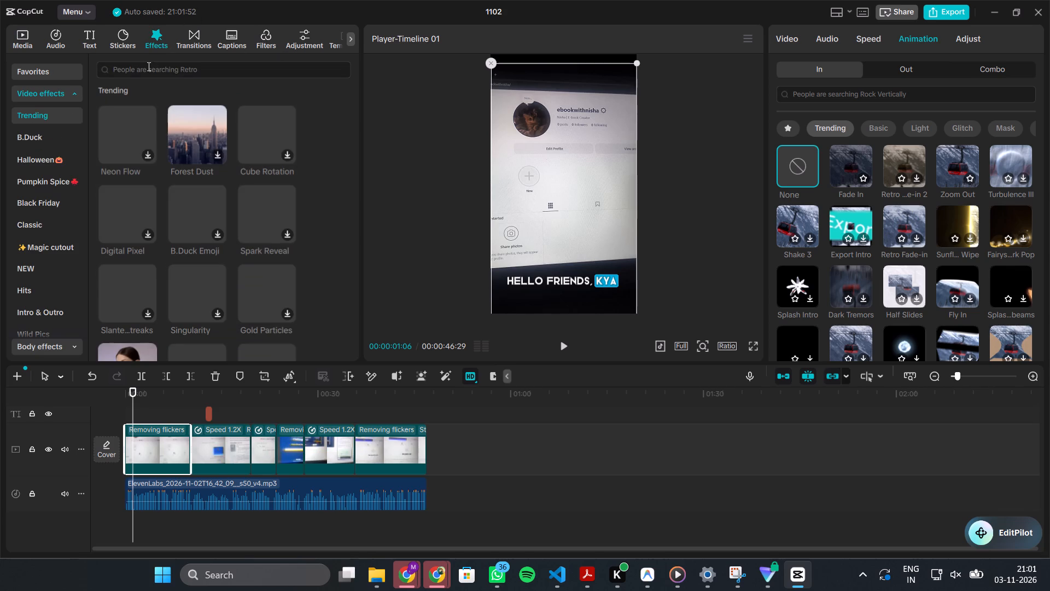
left_click(148, 66)
type("thunder")
key("Return")
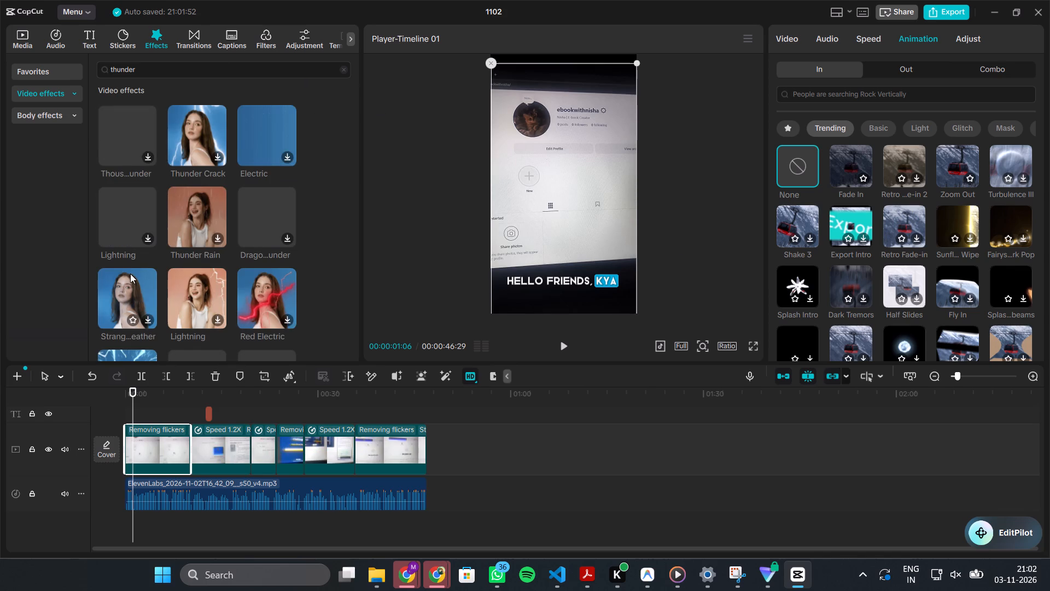
scroll(130, 274, "down", 1)
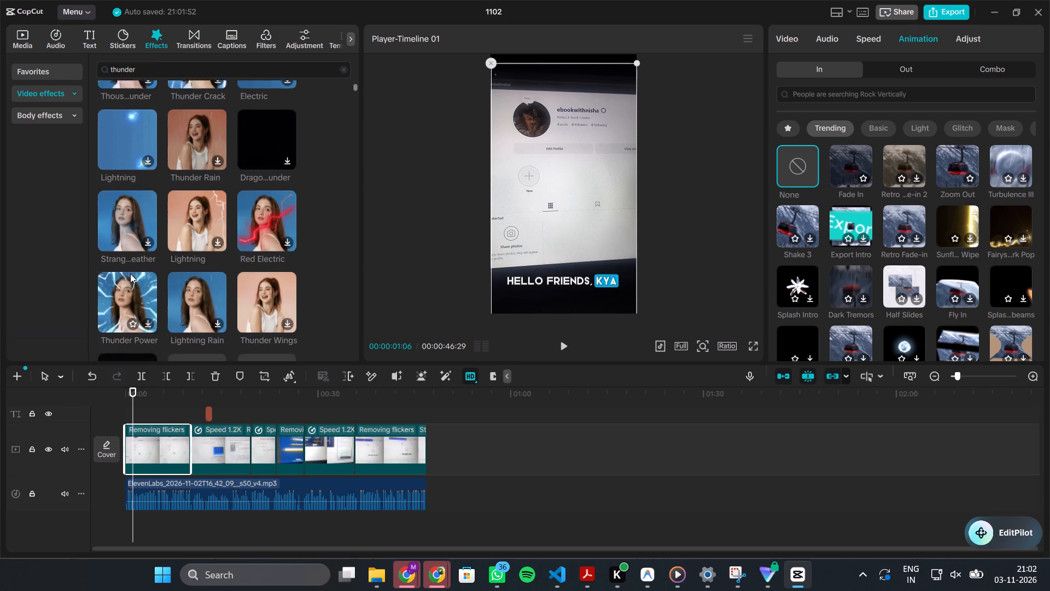
scroll(130, 274, "down", 2)
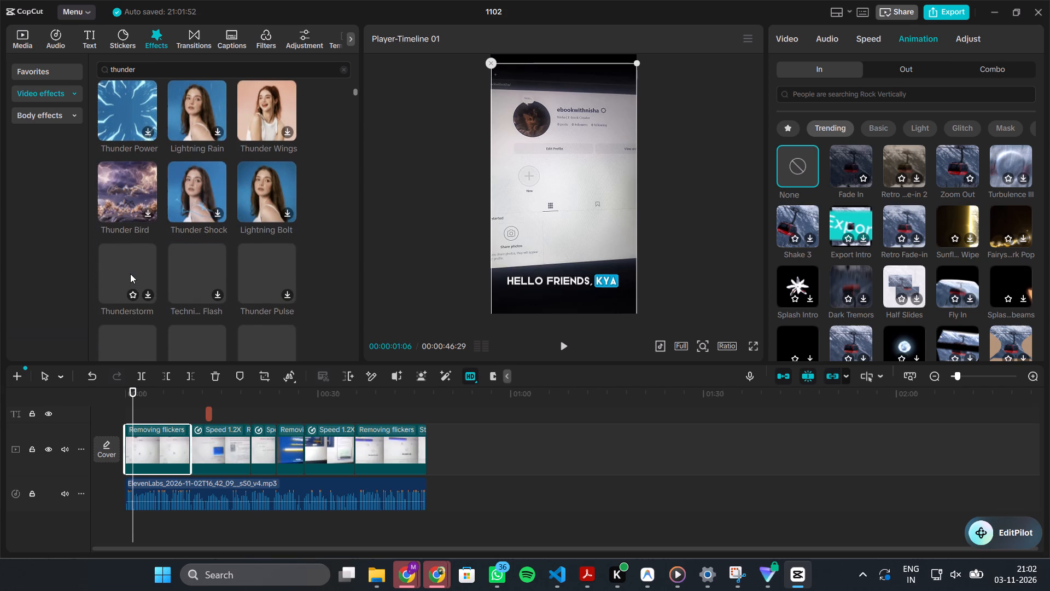
scroll(130, 274, "down", 1)
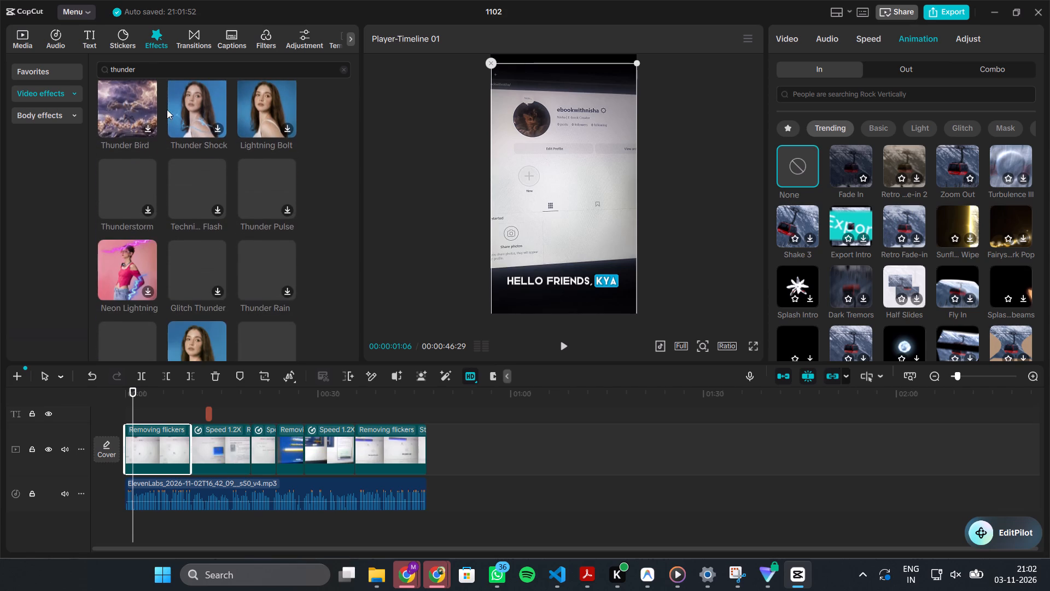
Refine the video effects search to "thunder flash" and look through the results for an opening effect.
left_click(138, 72)
key("space")
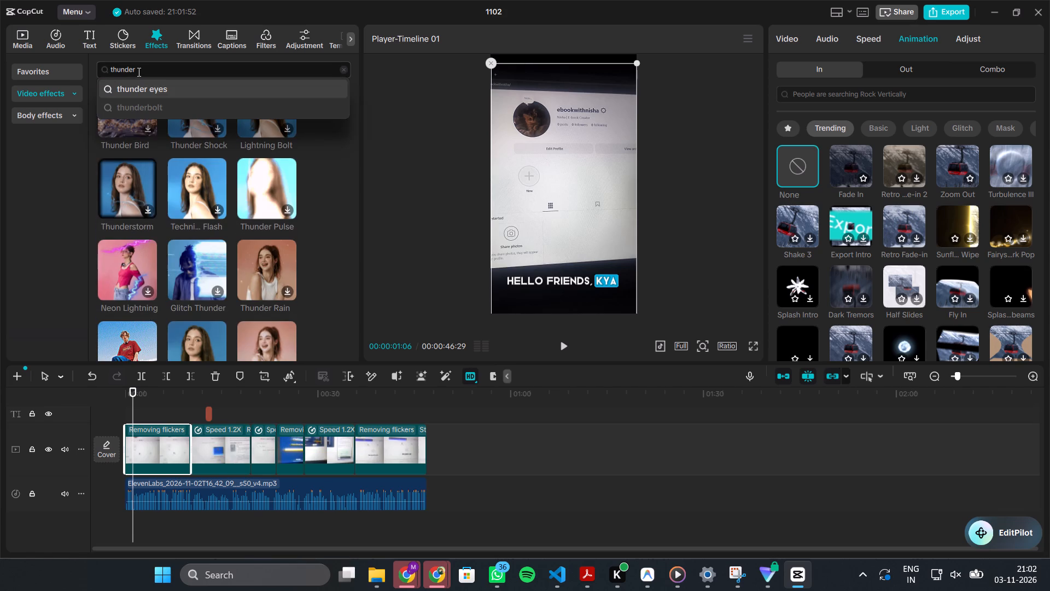
type("flash")
key("Return")
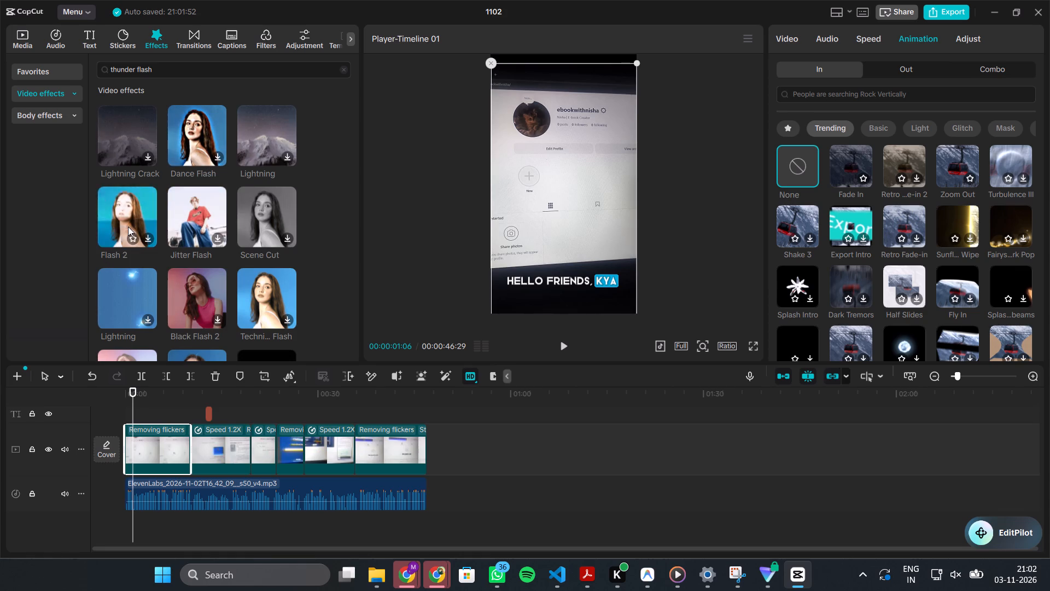
scroll(129, 211, "down", 1)
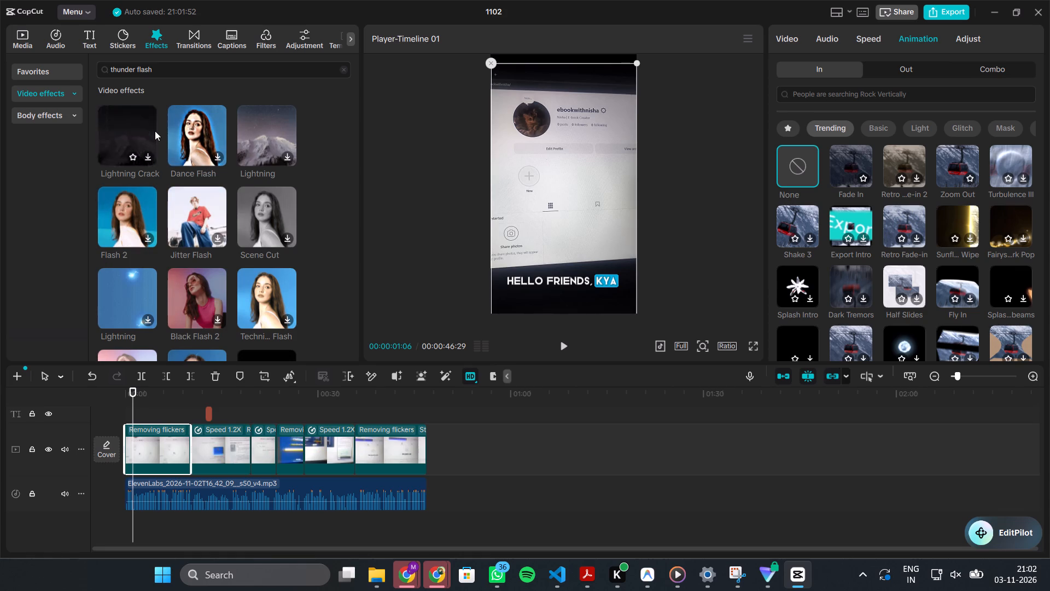
scroll(155, 131, "down", 1)
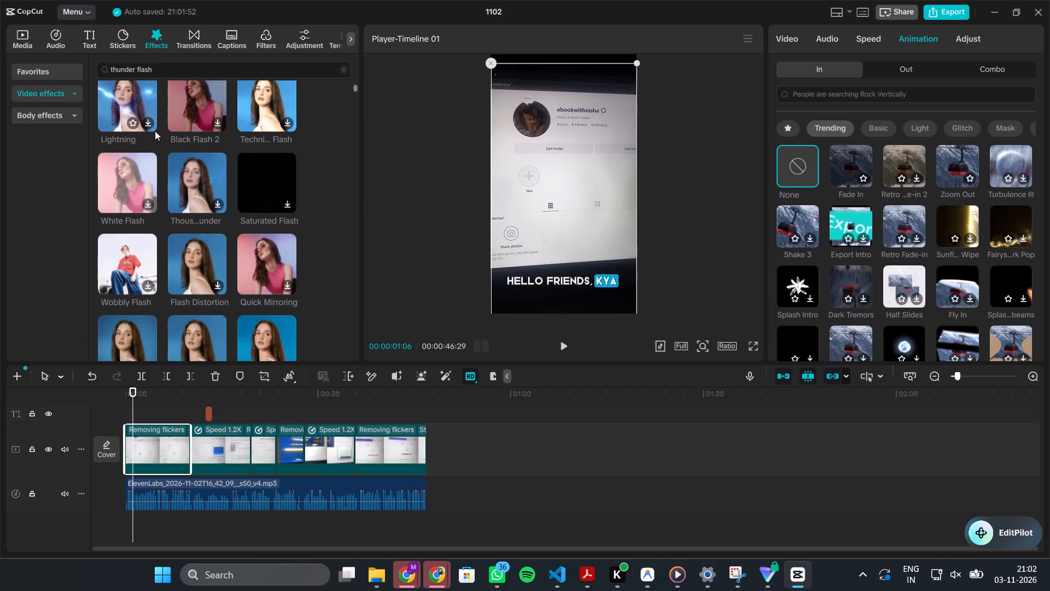
scroll(155, 131, "down", 1)
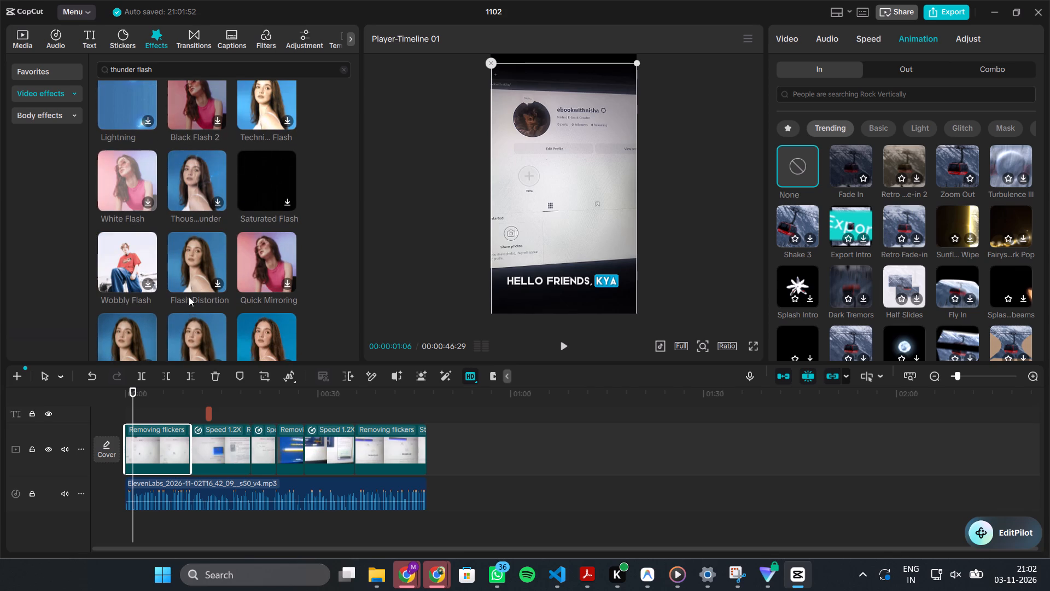
scroll(194, 155, "down", 1)
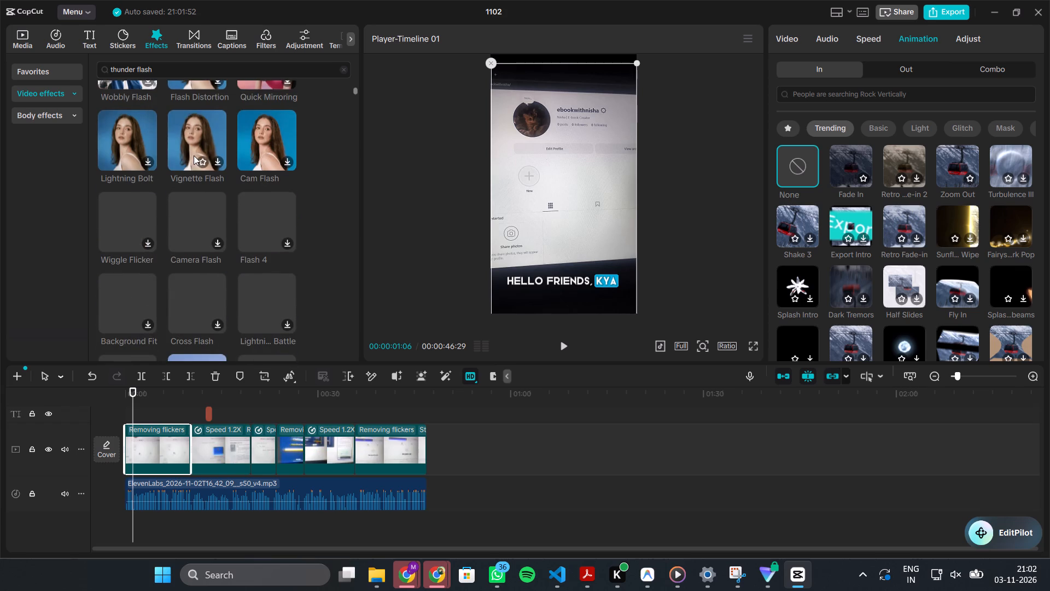
scroll(194, 155, "down", 1)
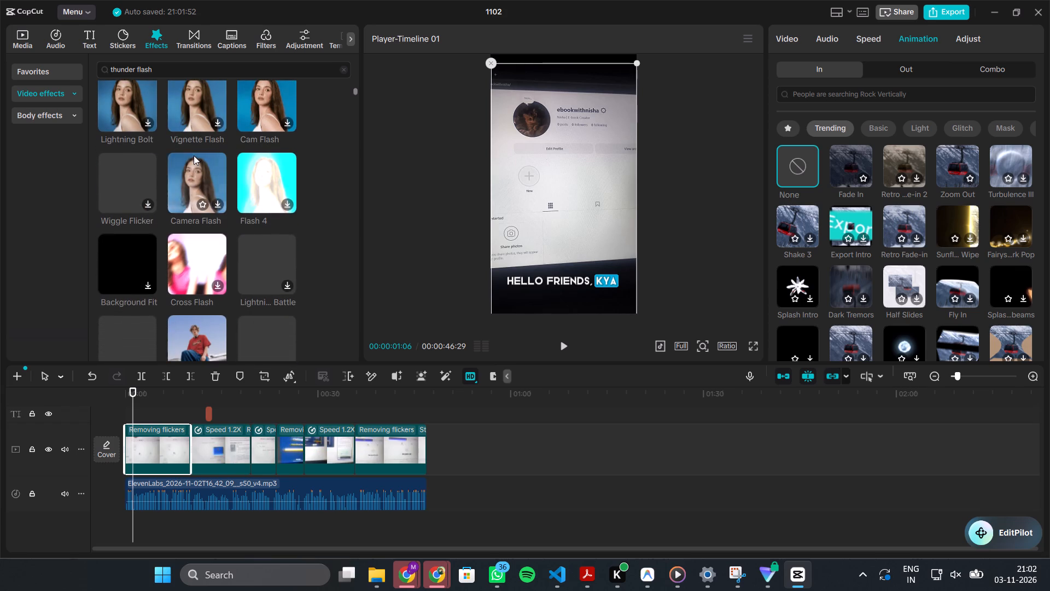
scroll(194, 155, "down", 1)
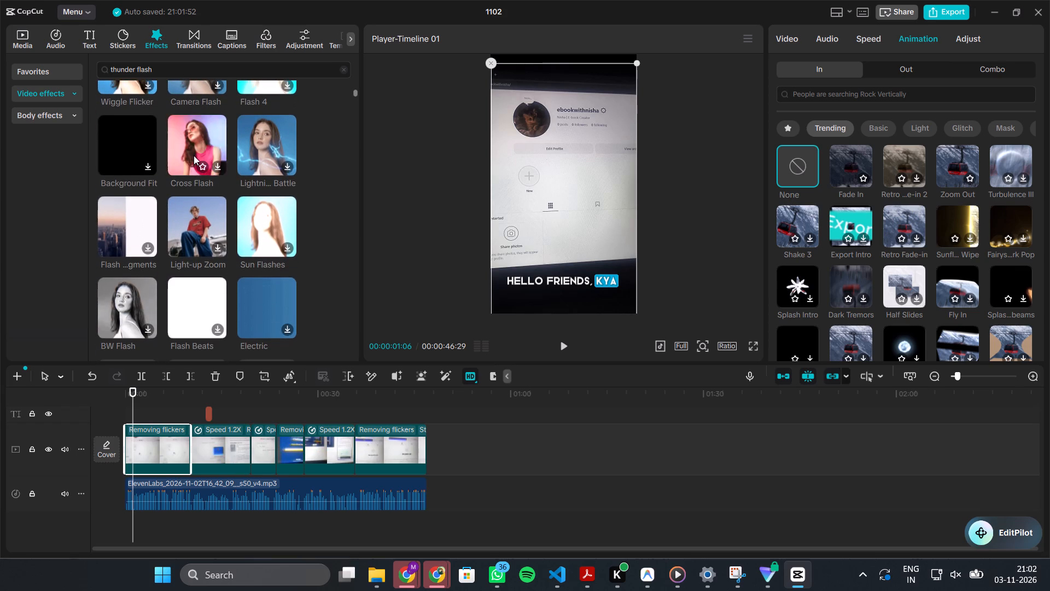
scroll(194, 155, "down", 2)
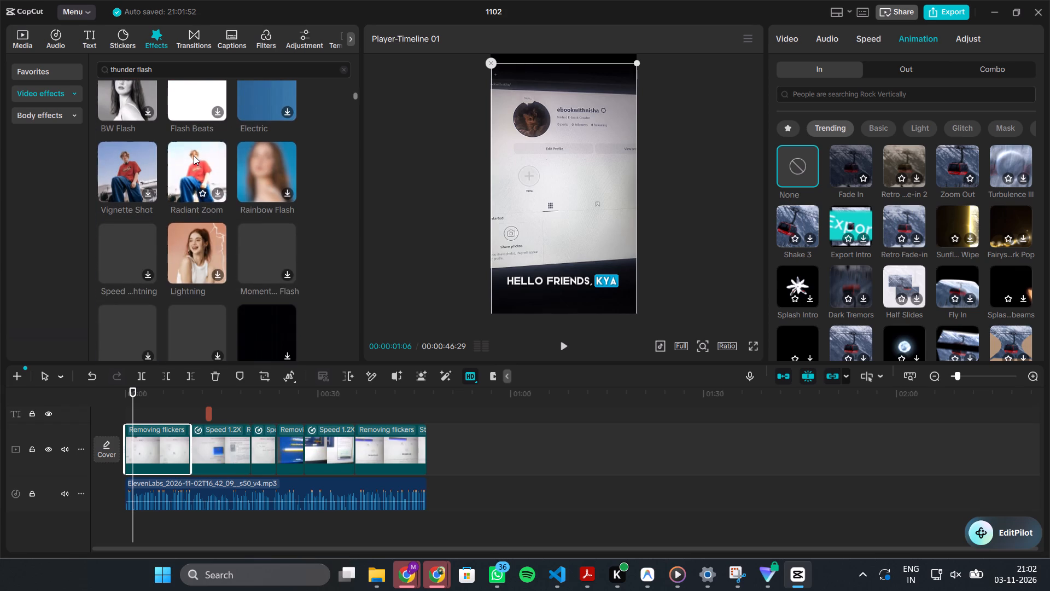
scroll(194, 155, "up", 14)
Preview the Dance Flash, Lightning (mountain thumbnail) and Lightning Crack effects on the video, and browse further results.
double_click(196, 126)
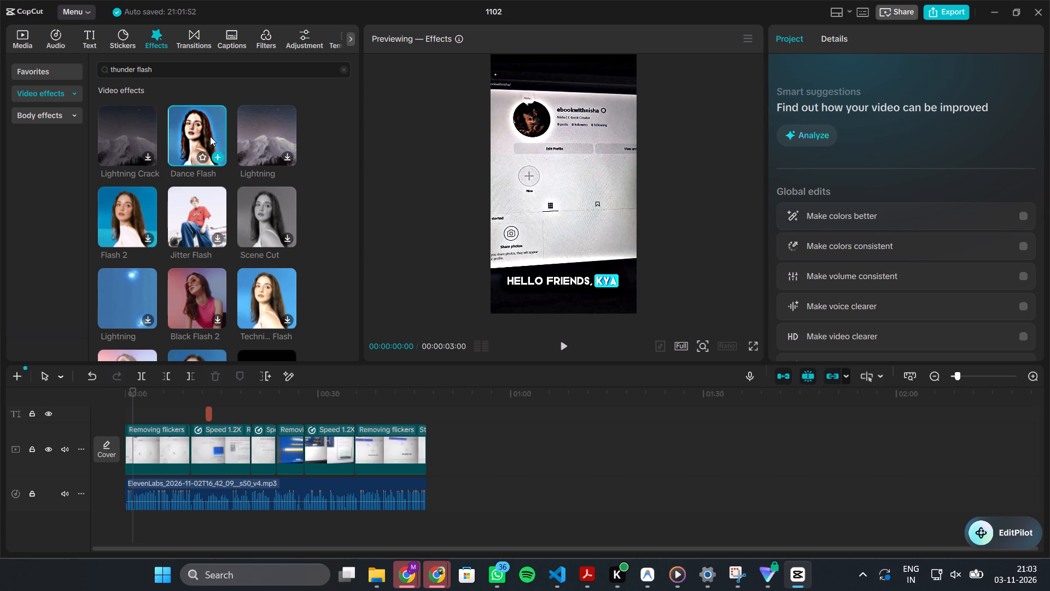
double_click(272, 141)
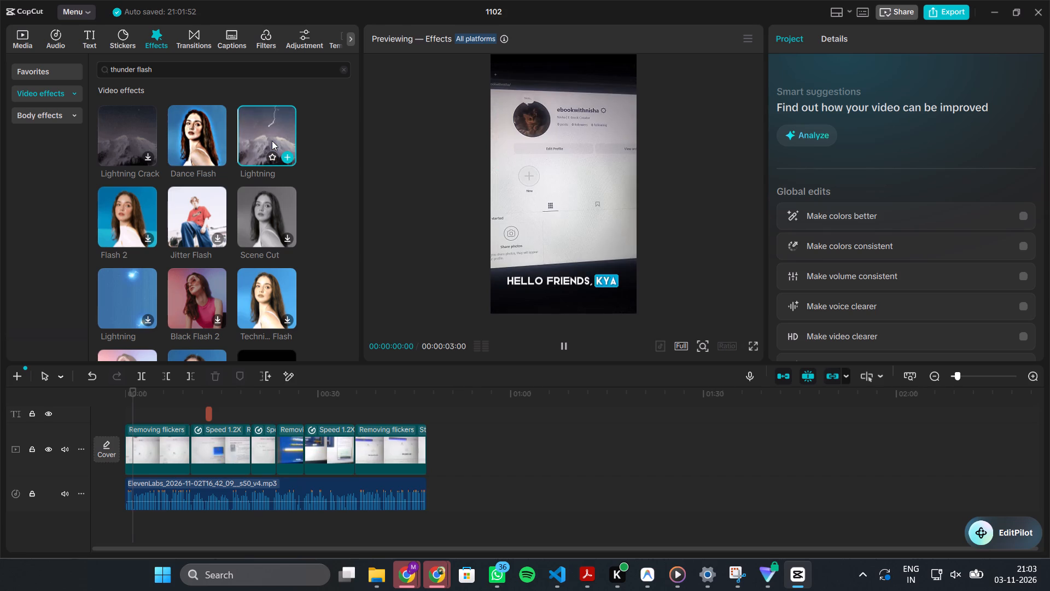
double_click(141, 117)
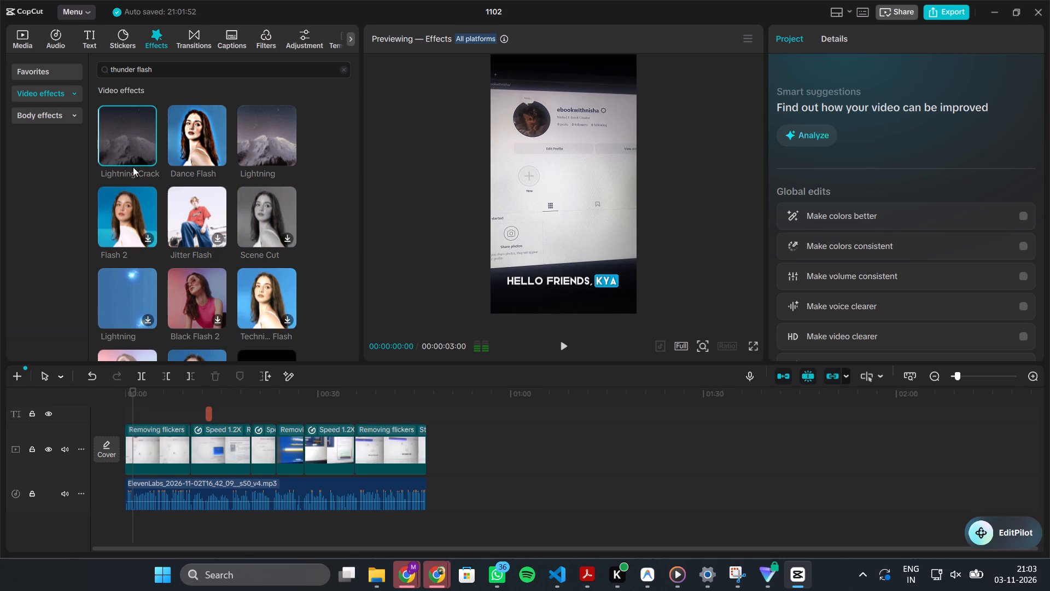
scroll(186, 262, "down", 5)
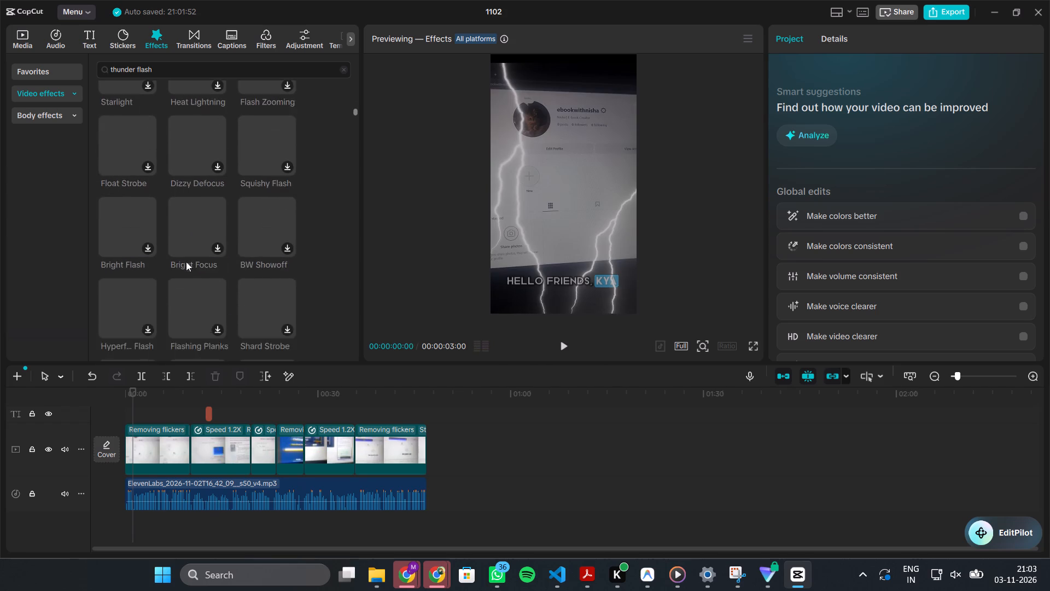
Search the video effects for "fire flash" and look through the results for an opening effect.
left_click(342, 66)
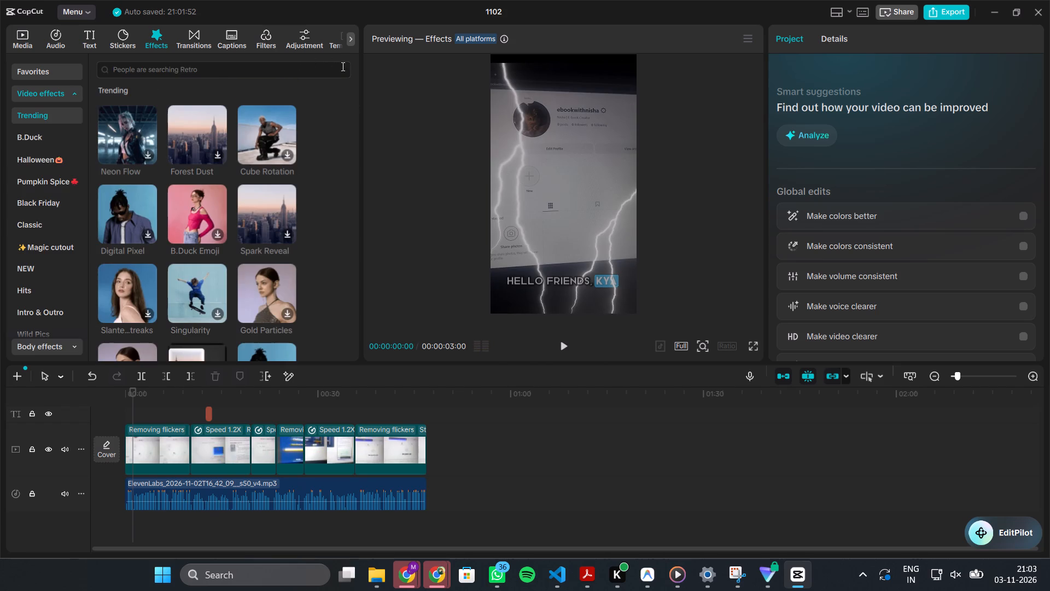
left_click(342, 66)
type("fire flas")
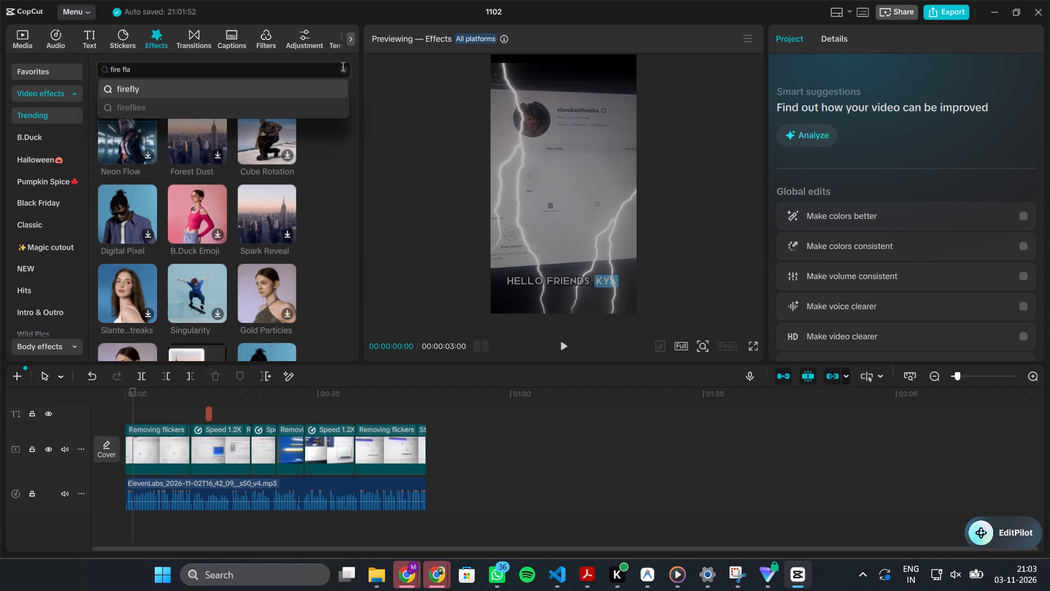
key("h")
key("Return")
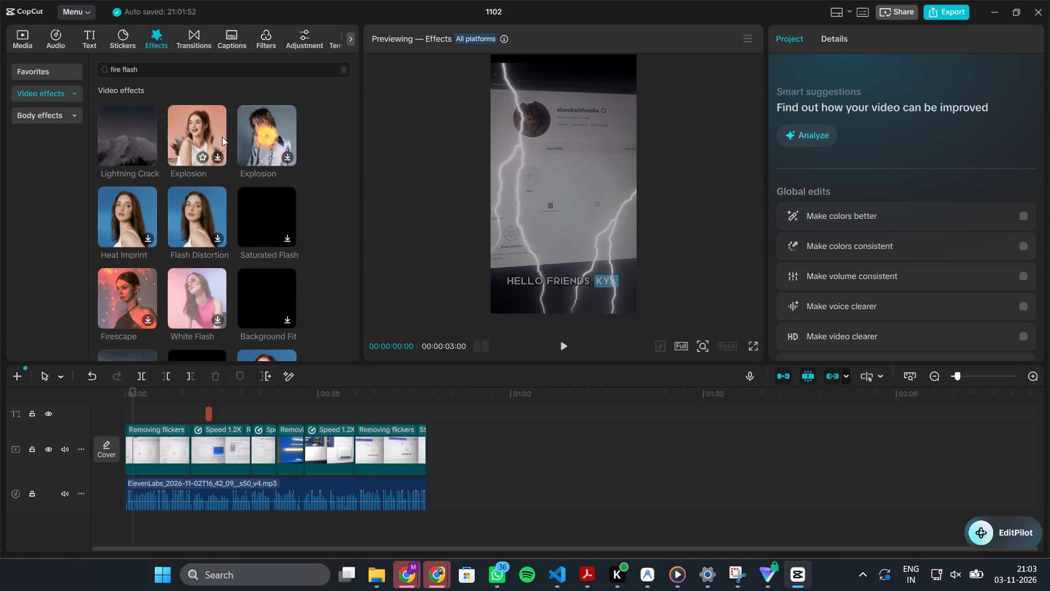
scroll(253, 124, "down", 1)
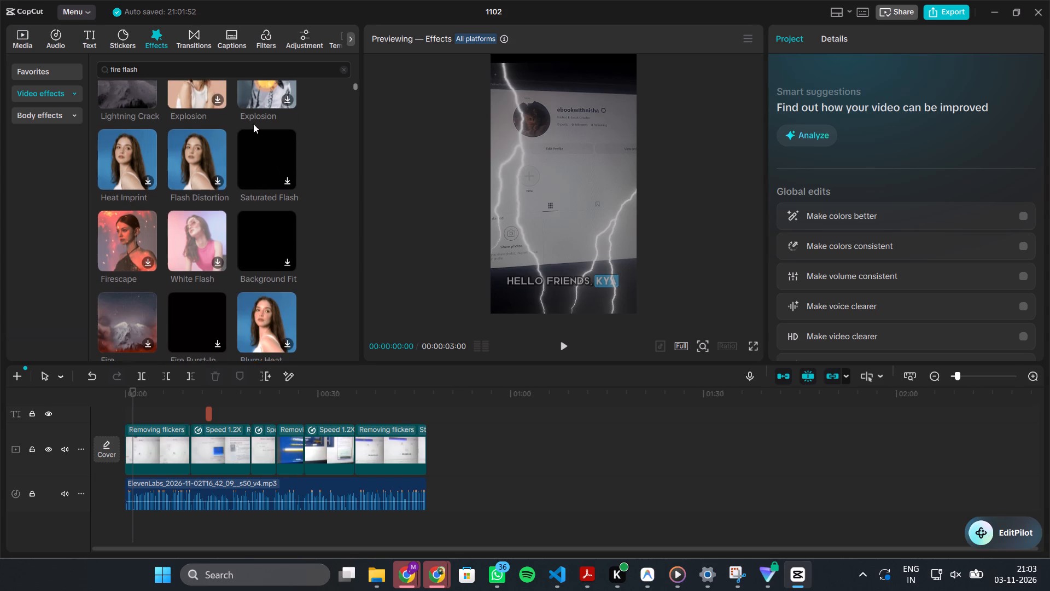
scroll(253, 124, "down", 1)
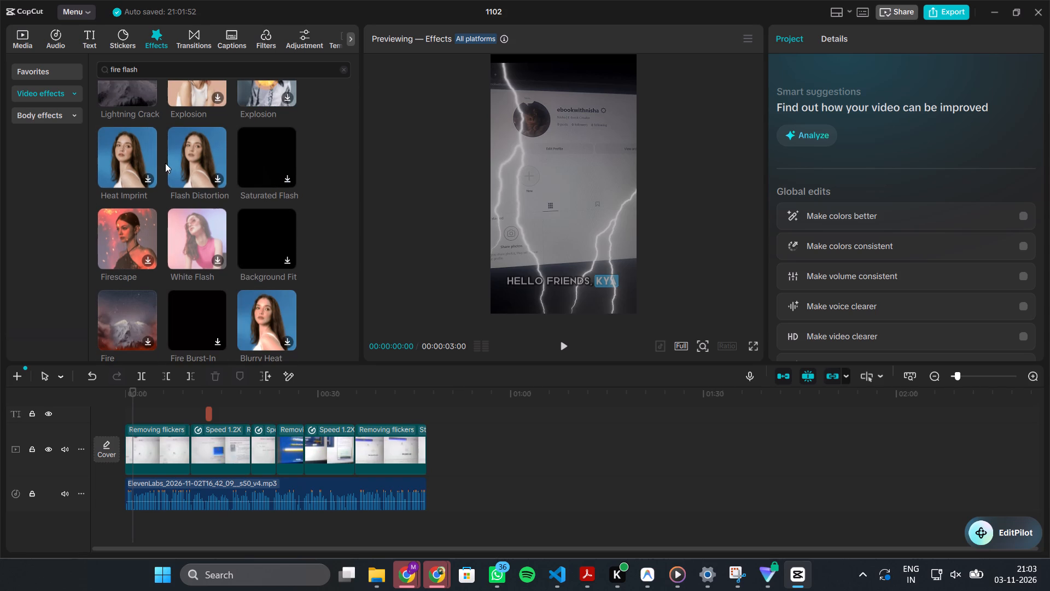
Preview the Heat Imprint effect with the yellow glow on the video and add it to the favorites.
double_click(120, 158)
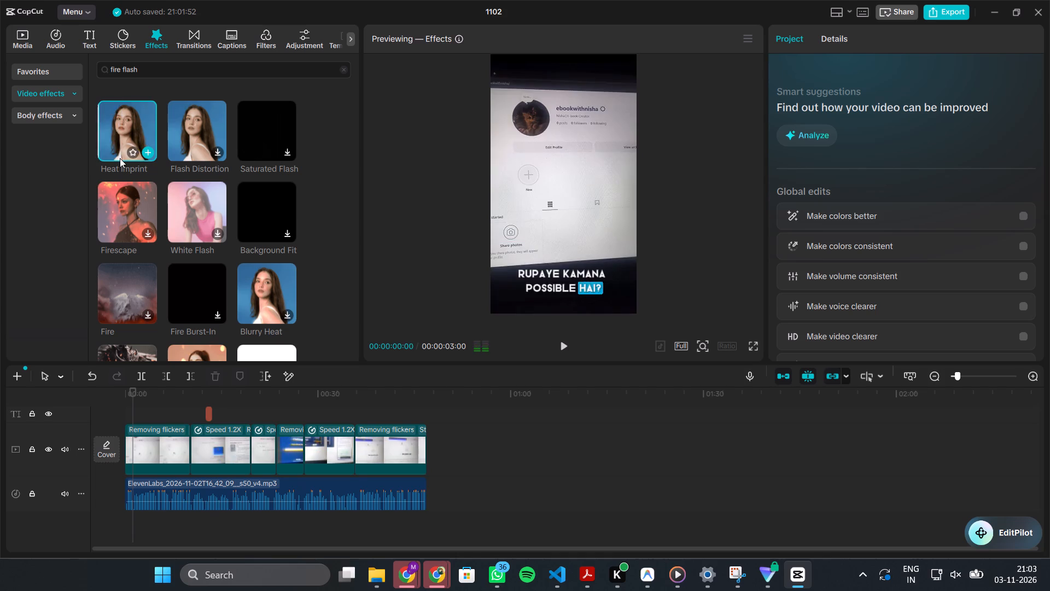
scroll(134, 159, "down", 1)
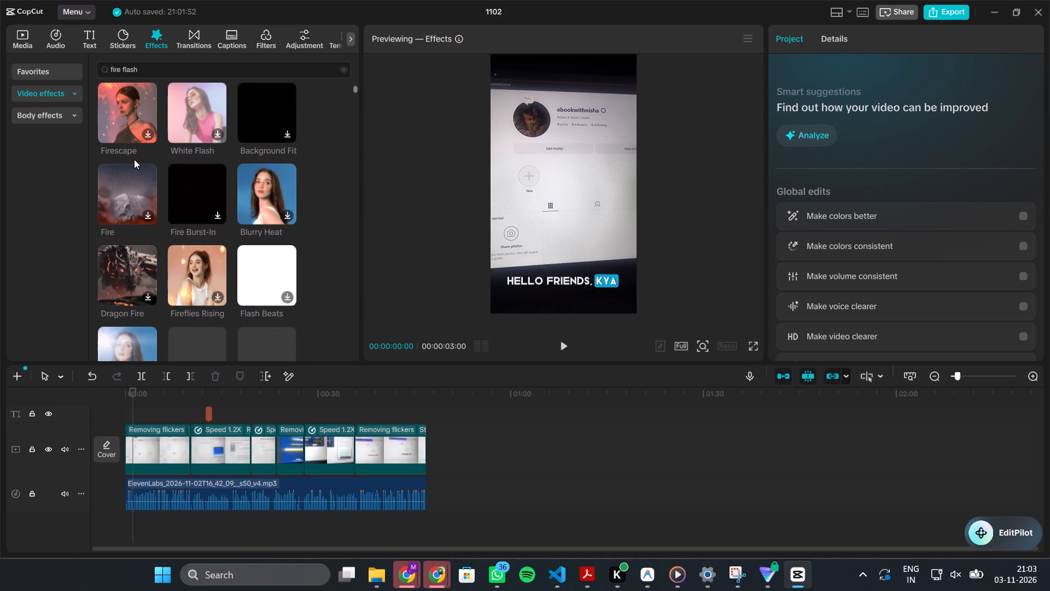
scroll(165, 138, "up", 1)
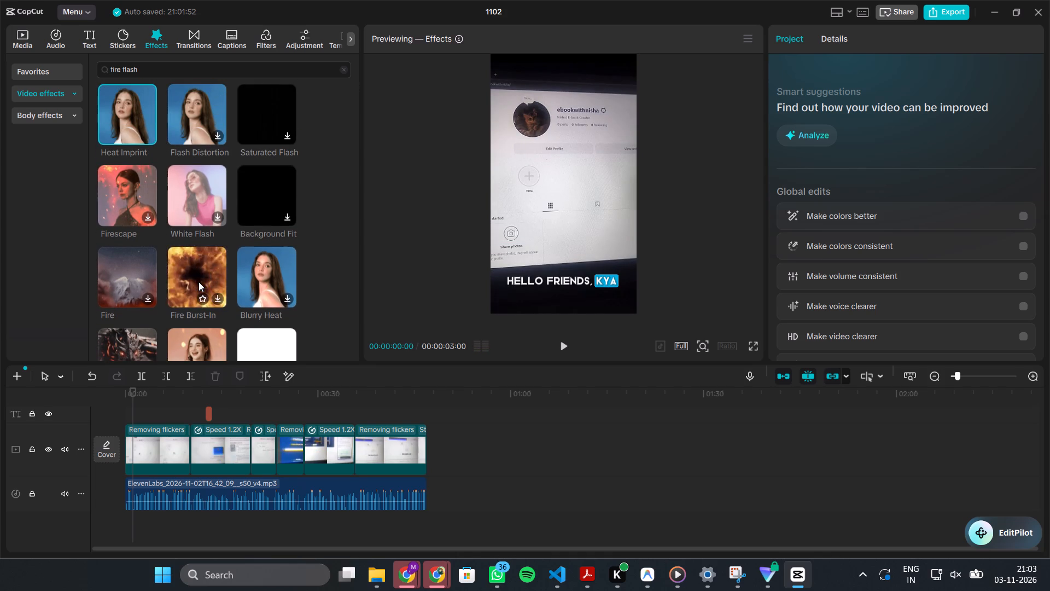
left_click(131, 135)
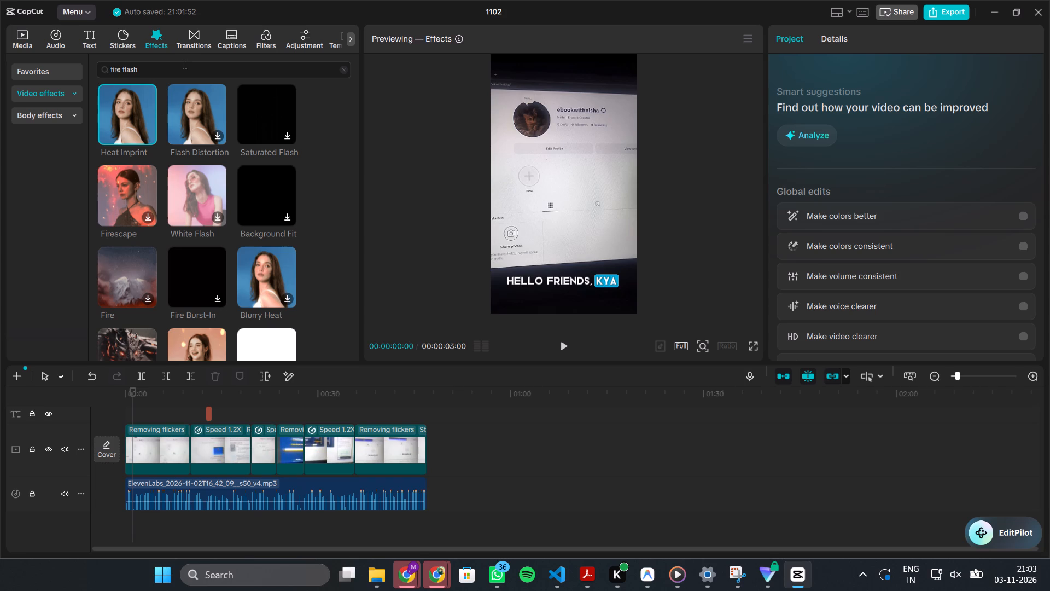
Search the video effects for "heat" and preview Blurry Heat and the red Heat Imprint variant on the video.
left_click_drag(184, 63, 90, 73)
type("heat")
key("Return")
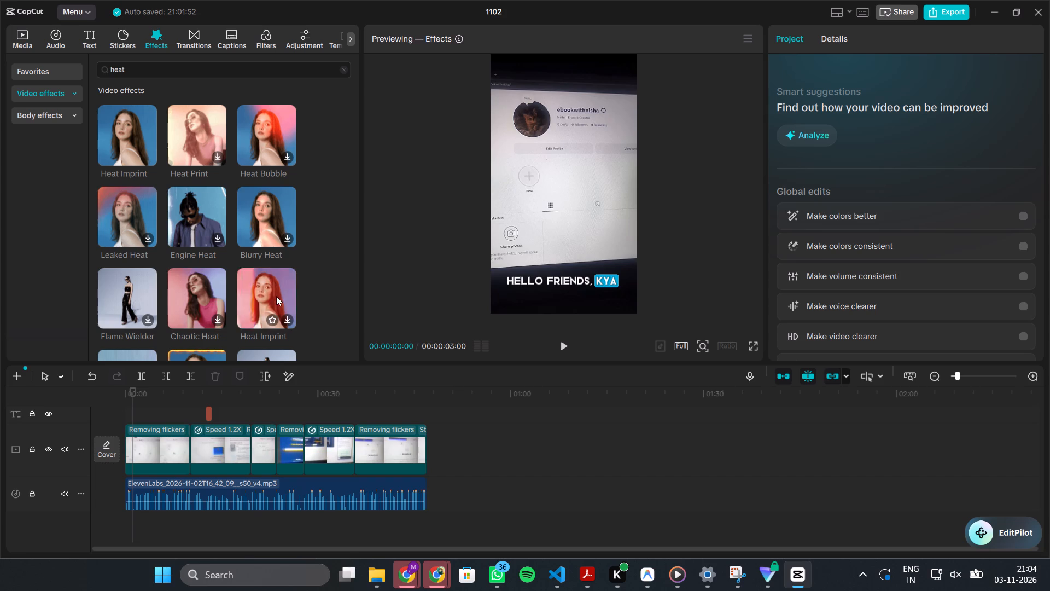
scroll(276, 296, "down", 1)
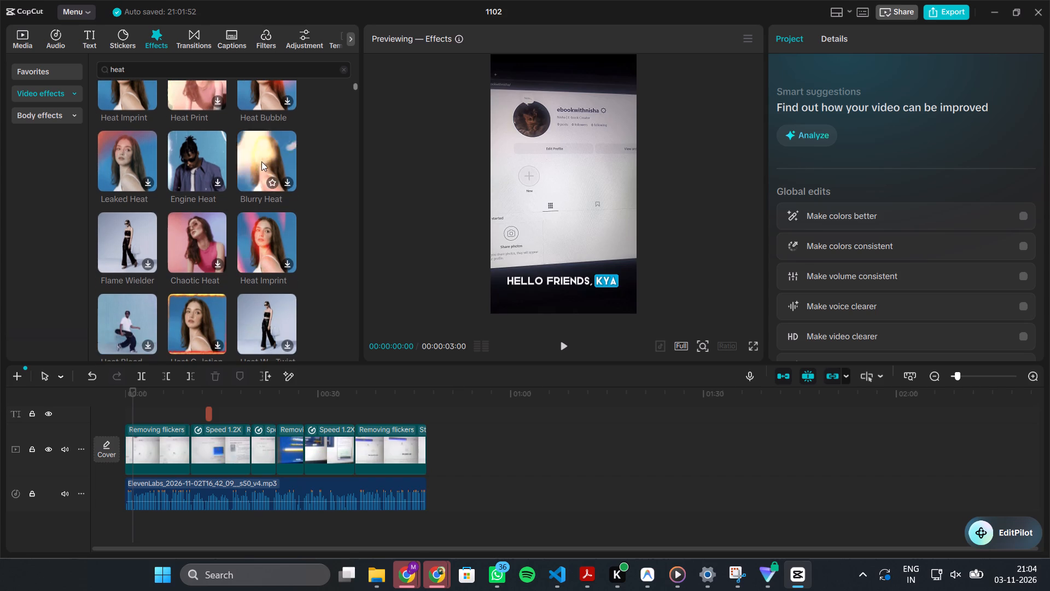
double_click(261, 163)
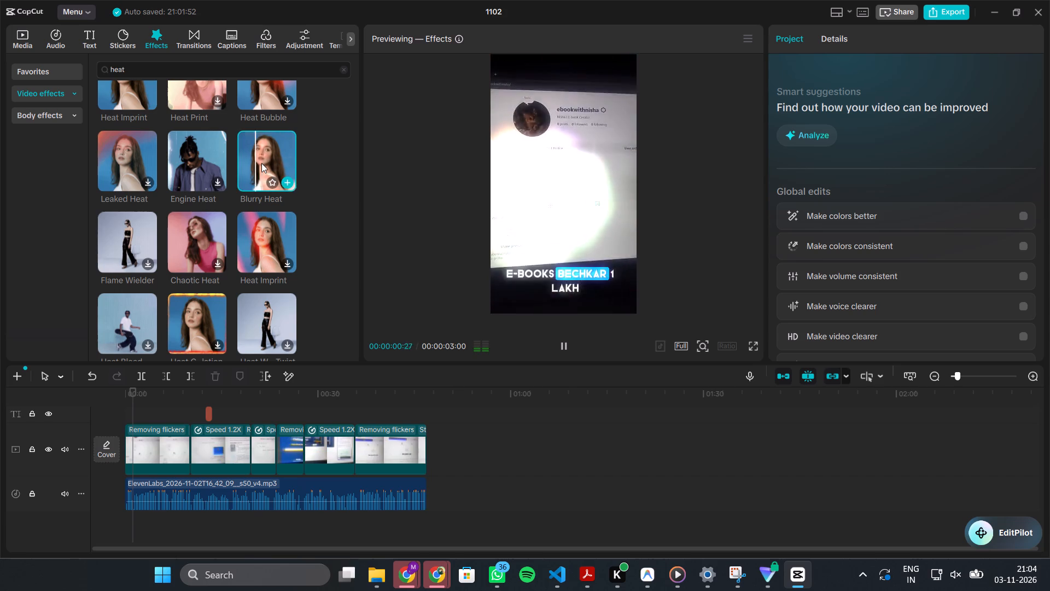
double_click(269, 230)
scroll(269, 230, "down", 1)
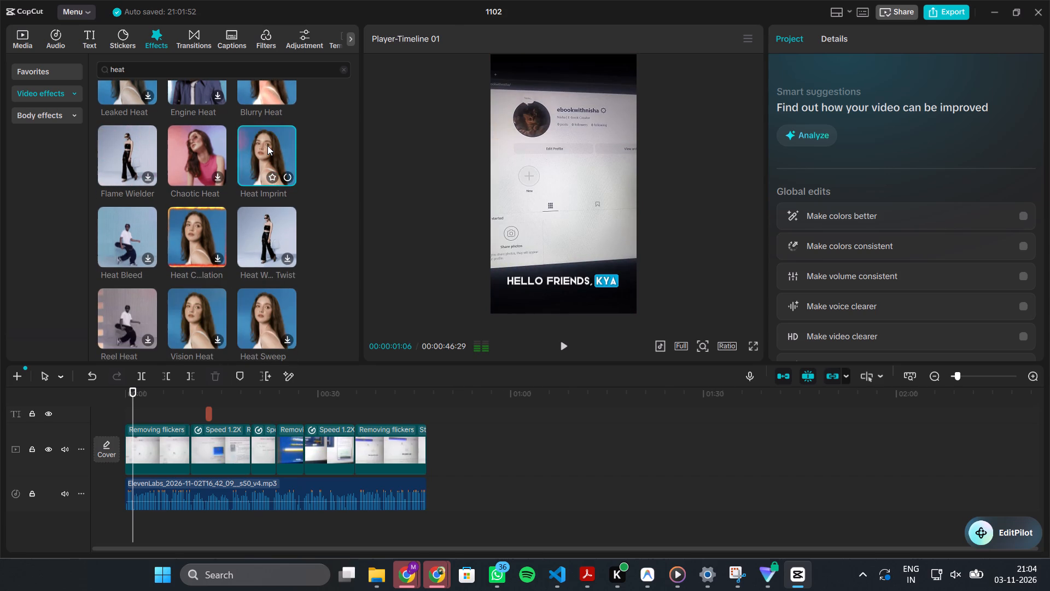
scroll(267, 146, "down", 1)
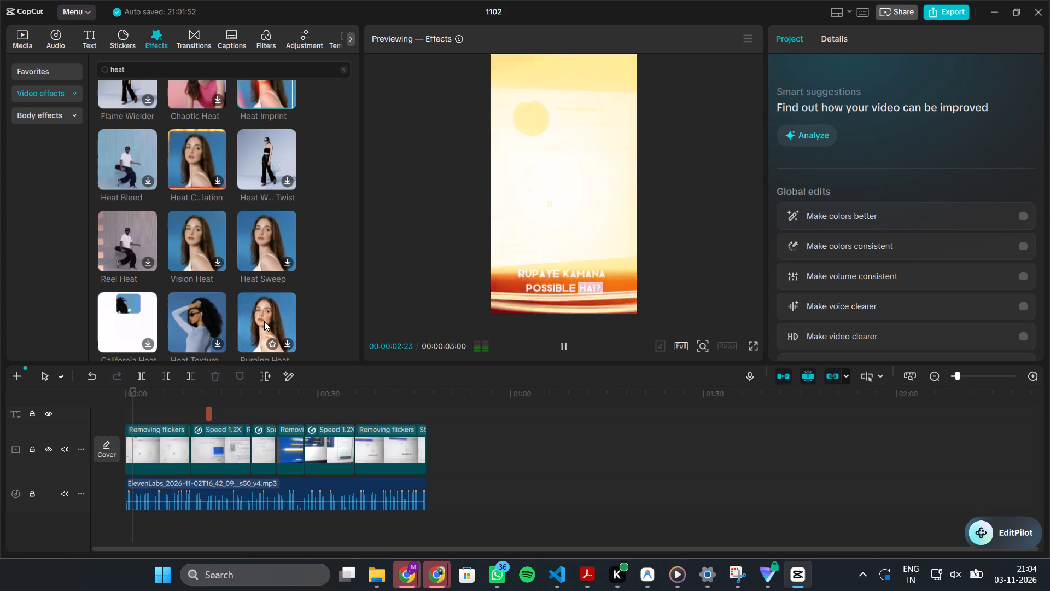
Add the favorited Heat Imprint effect at the start of the timeline and trim it to about 2 seconds.
scroll(264, 321, "up", 7)
left_click(148, 155)
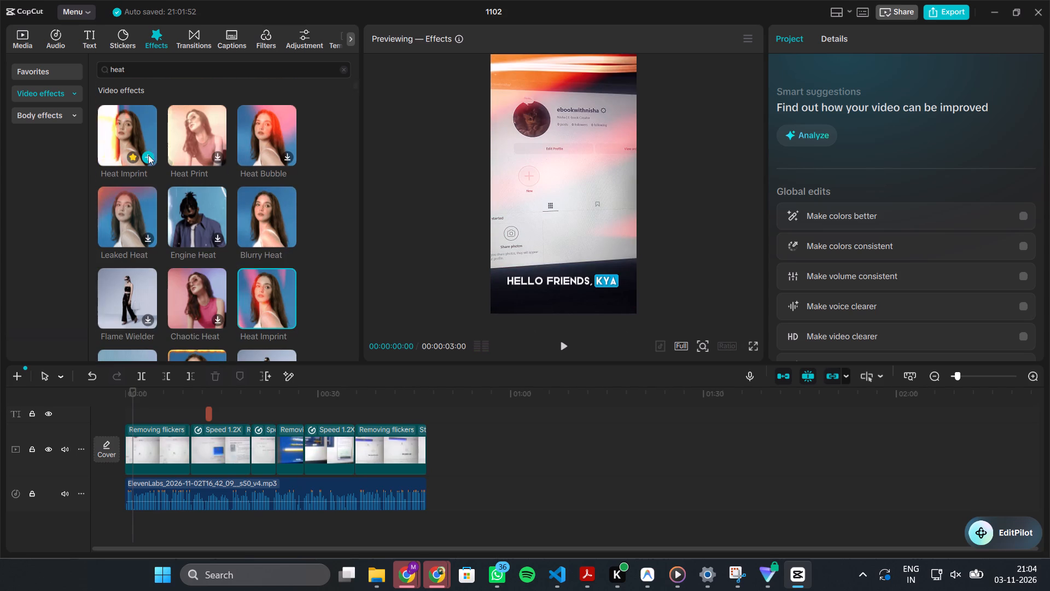
left_click_drag(143, 449, 133, 449)
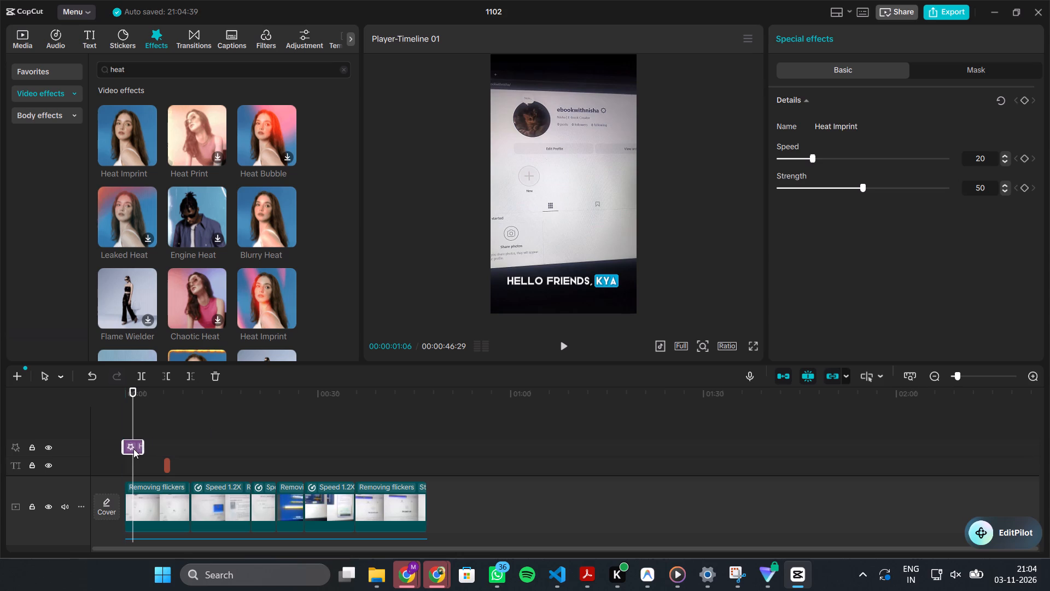
left_click_drag(133, 449, 137, 450)
left_click_drag(143, 447, 136, 449)
left_click_drag(136, 449, 136, 450)
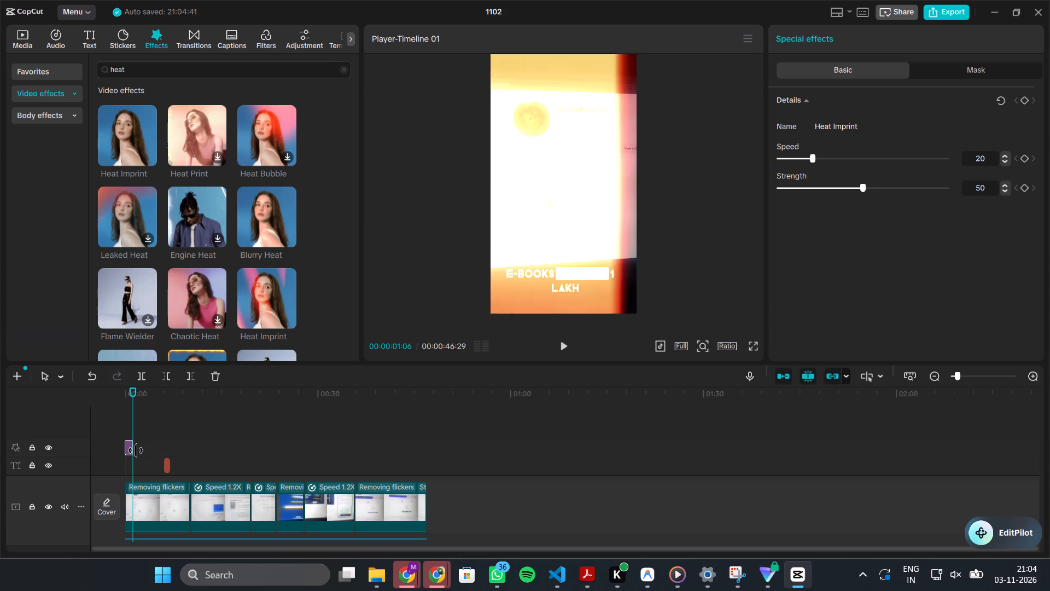
left_click_drag(136, 450, 136, 450)
Play the video's opening from the start to check how the Heat Imprint effect looks.
triple_click(125, 425)
key("space")
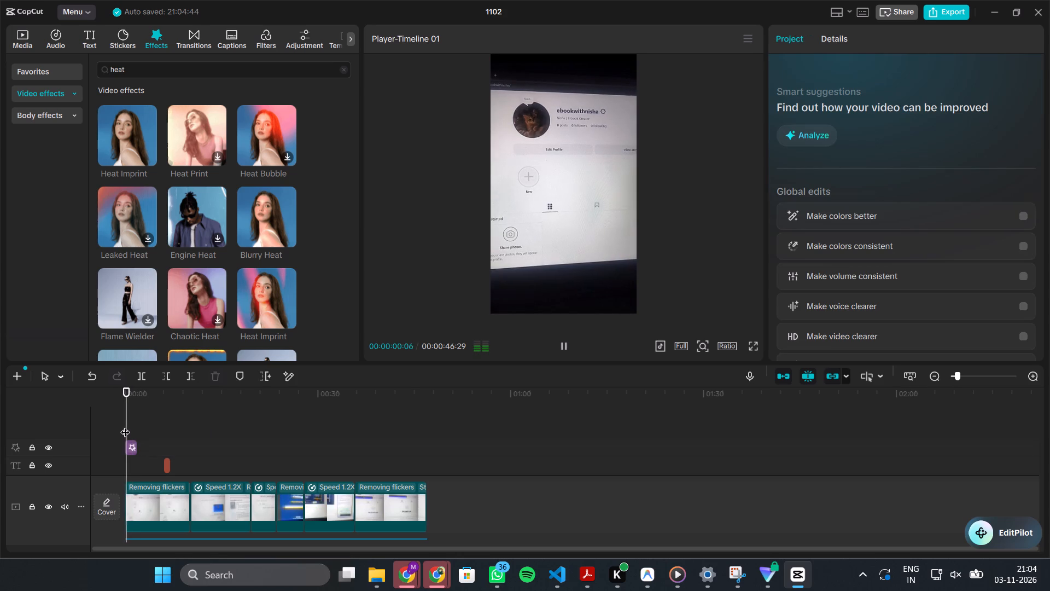
key("space")
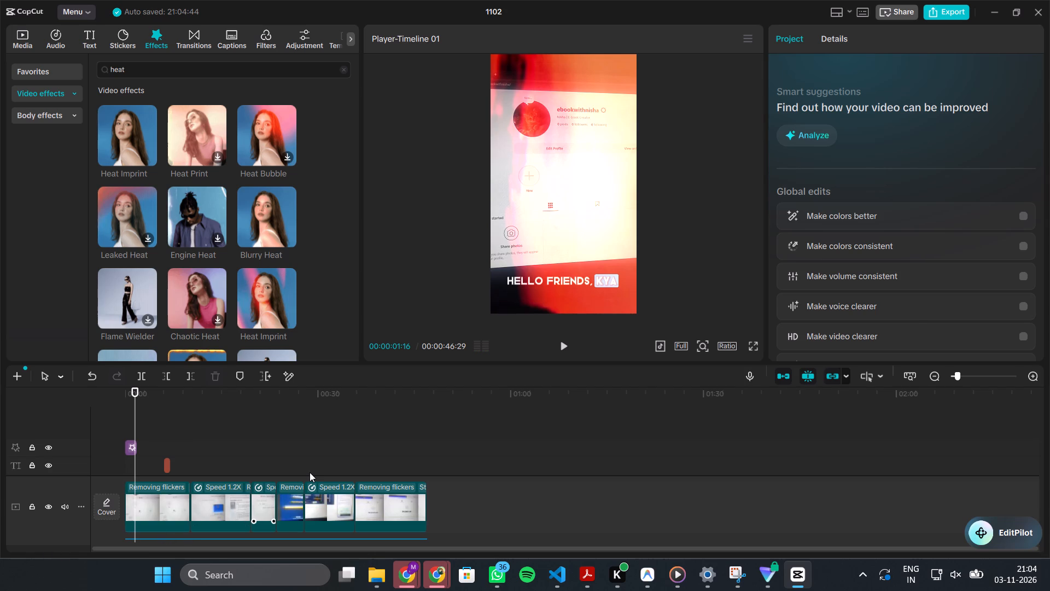
scroll(139, 461, "down", 5)
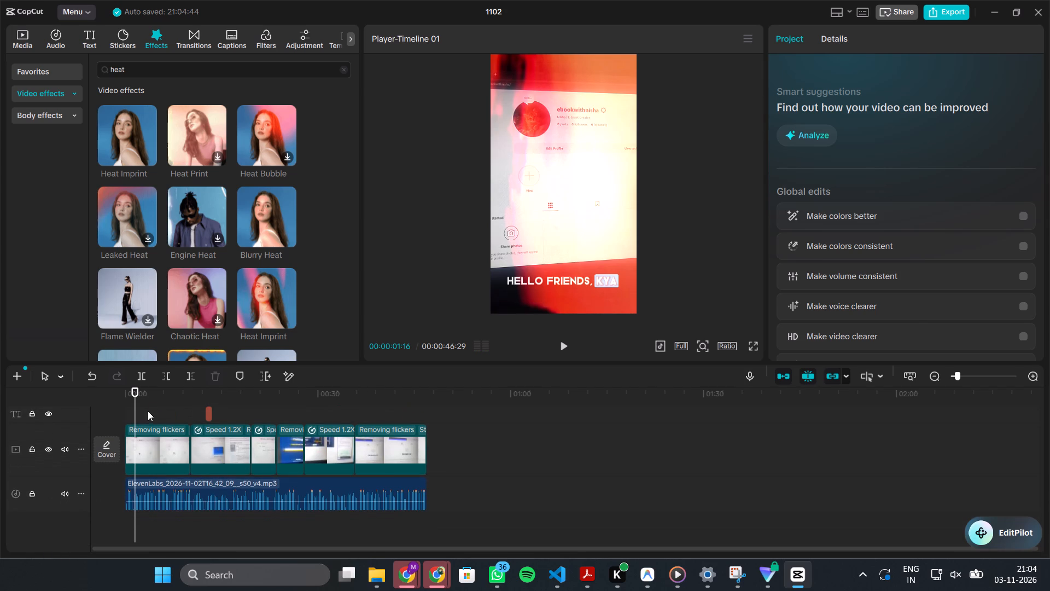
left_click(148, 410)
left_click_drag(148, 410, 58, 425)
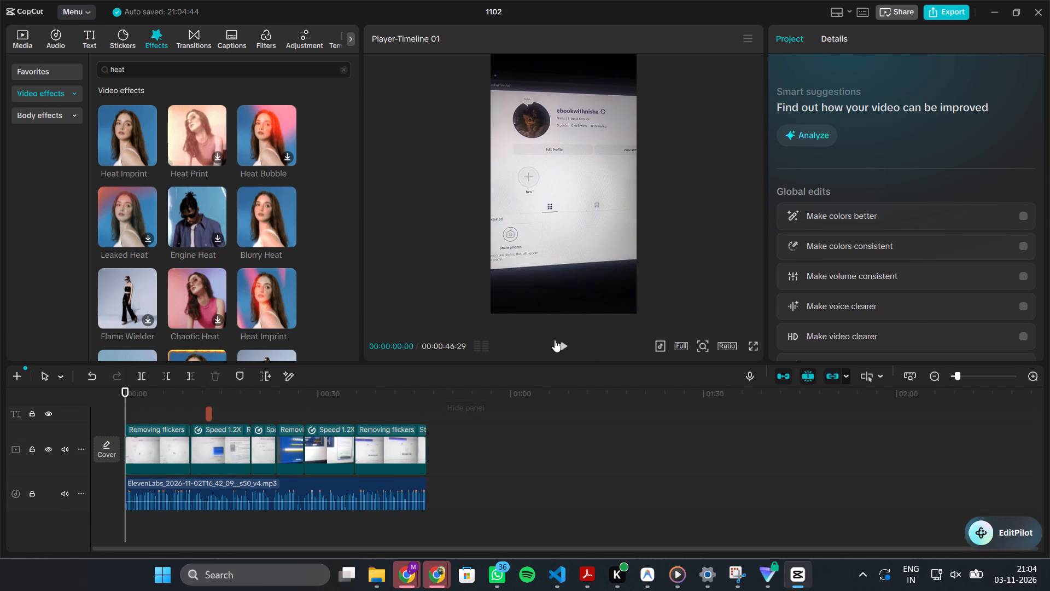
left_click(562, 343)
left_click(562, 343)
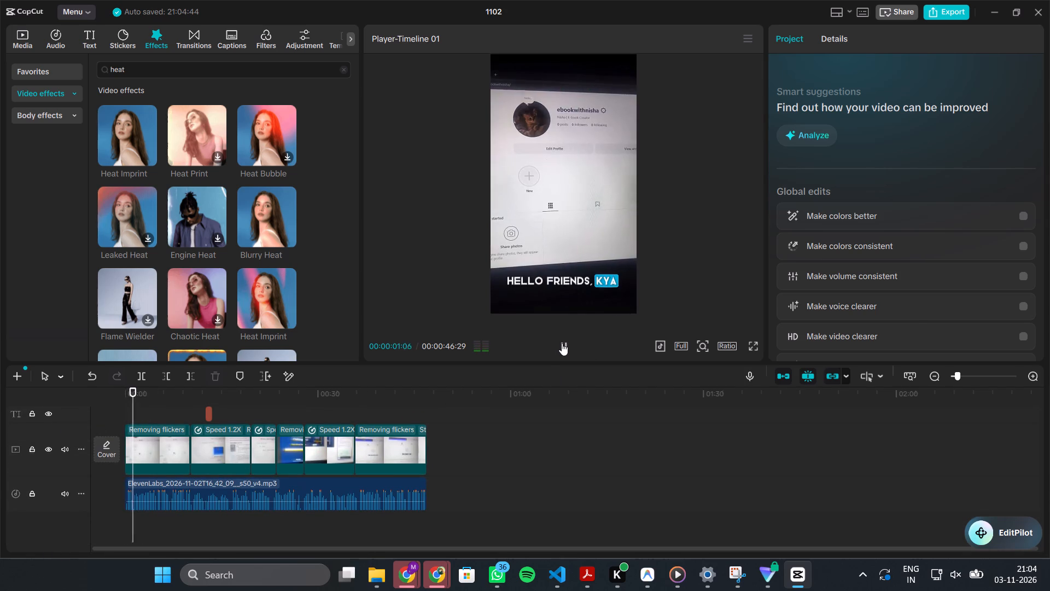
scroll(297, 494, "up", 10)
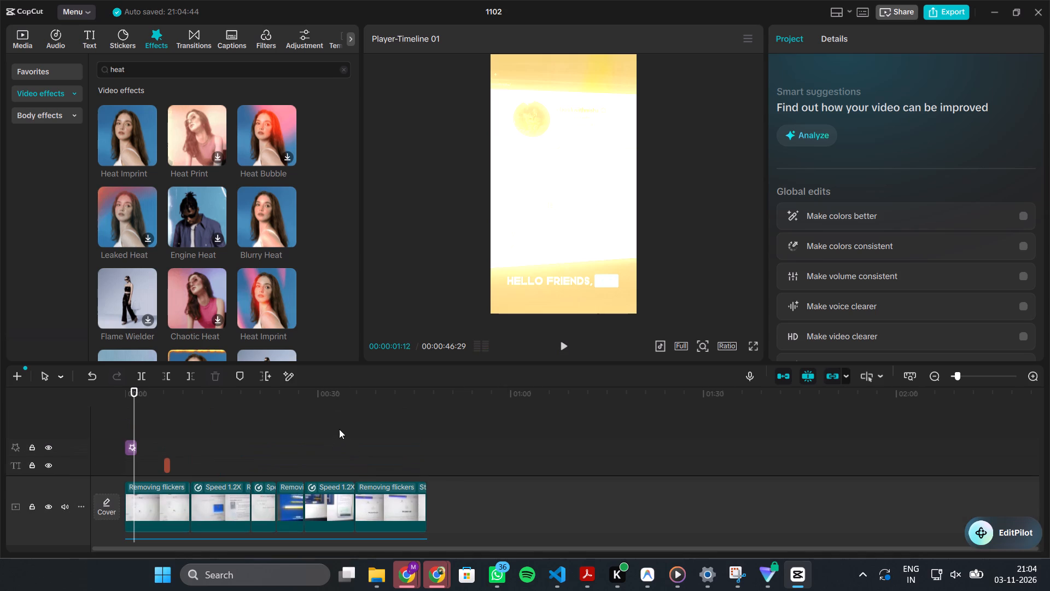
scroll(272, 484, "down", 6)
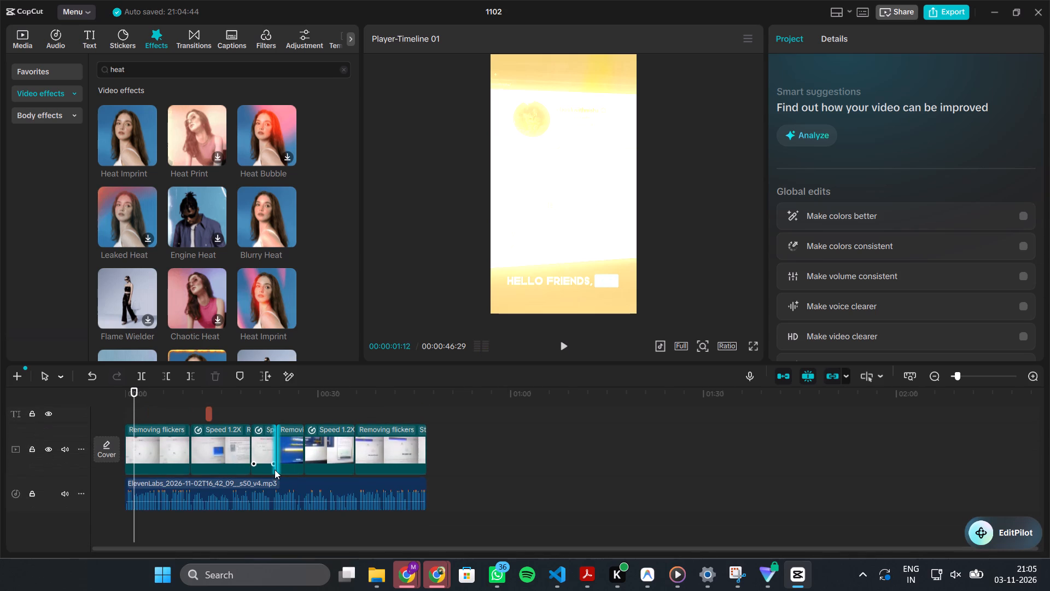
scroll(275, 470, "down", 1)
Select the voice-over audio clip and replay the opening from the start to check the effect against it.
left_click(241, 501)
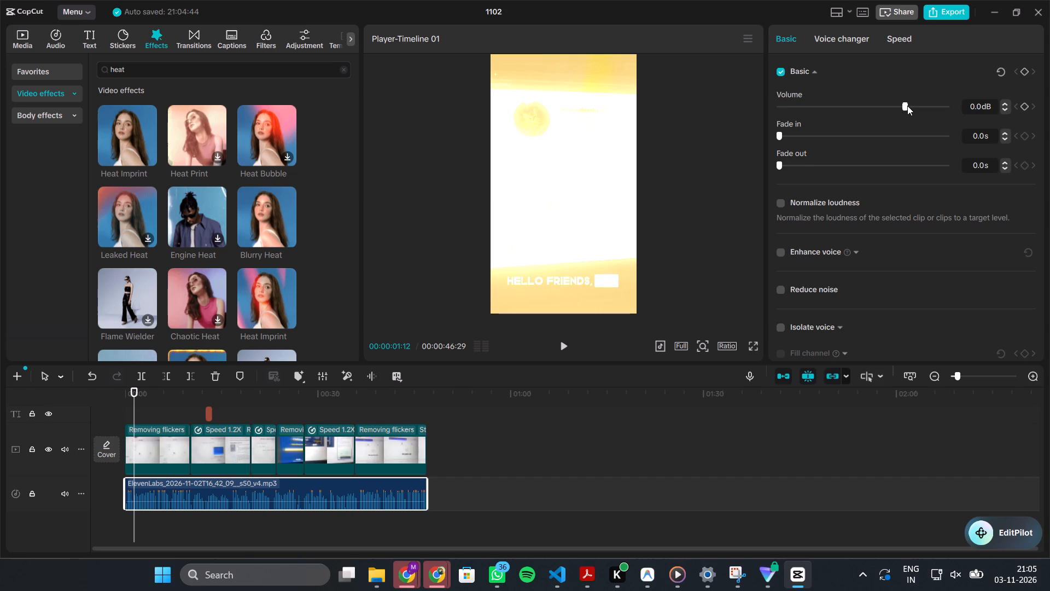
left_click(565, 347)
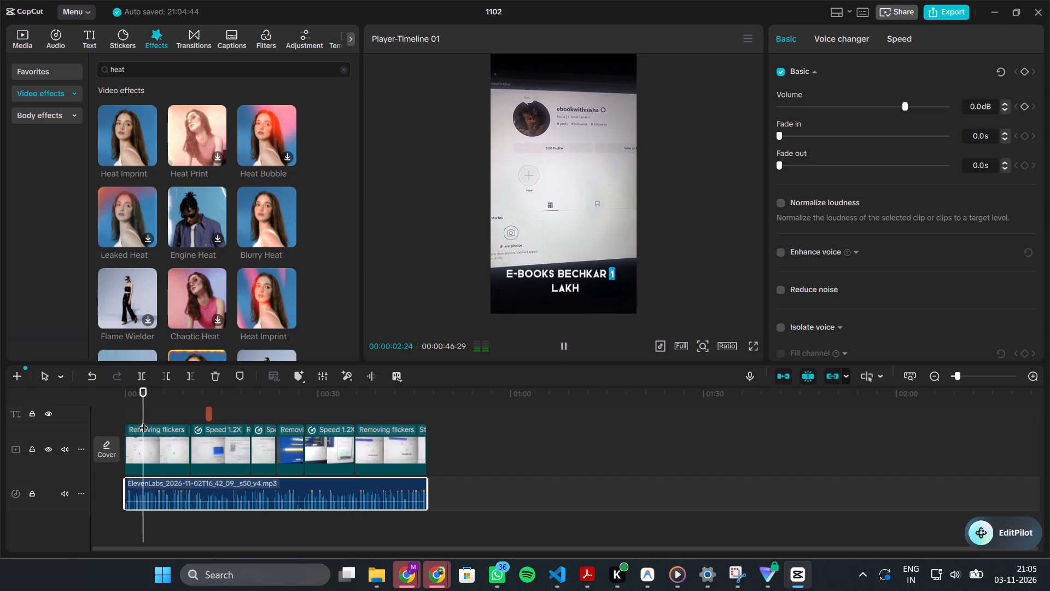
left_click_drag(143, 421, 67, 425)
key("space")
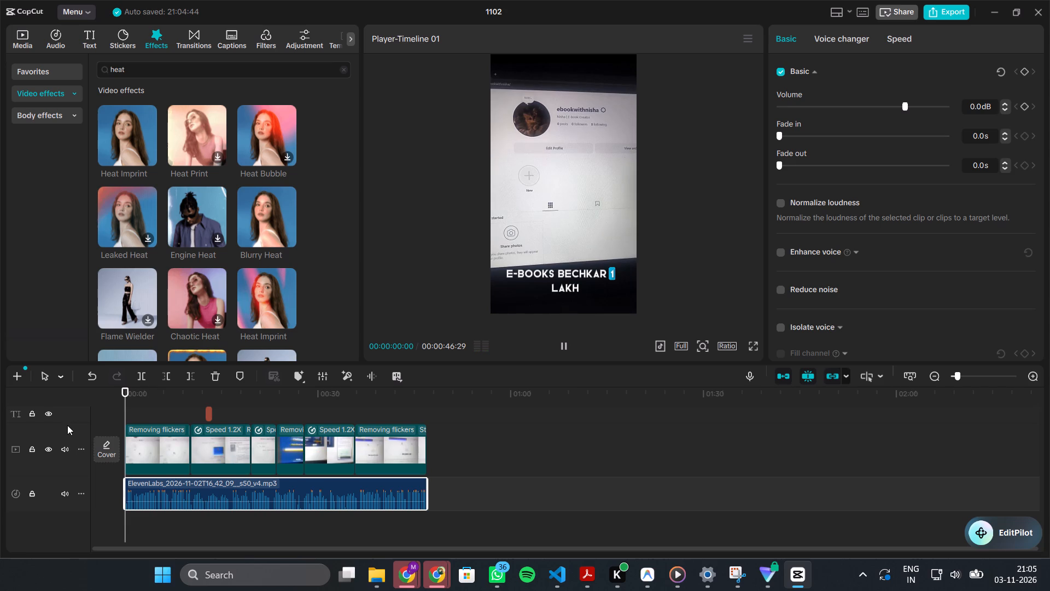
key("space")
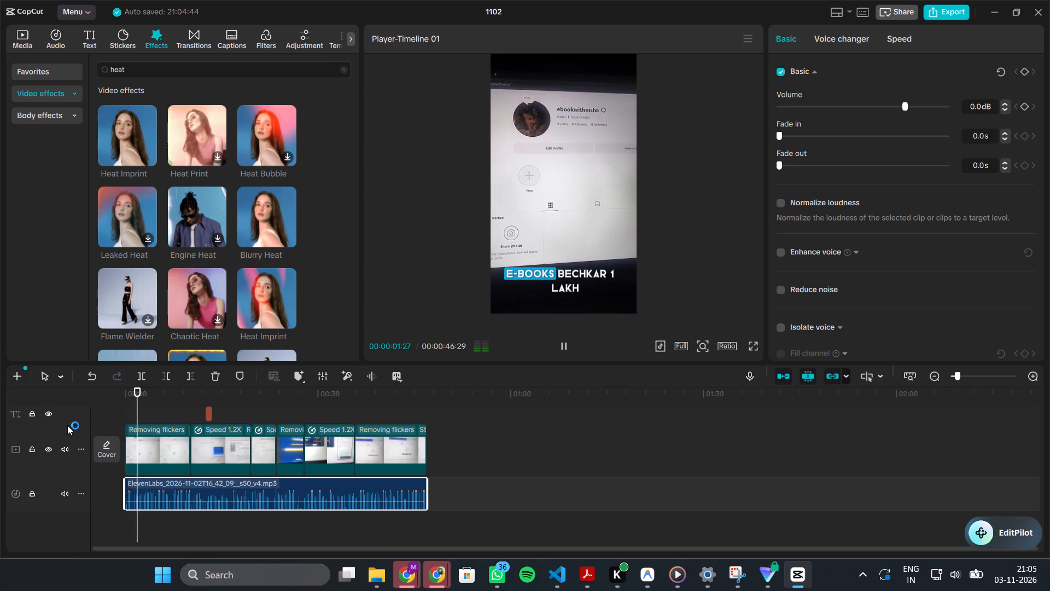
Set the opening Heat Imprint effect's speed to 12 and its strength to 26.
scroll(245, 409, "up", 1)
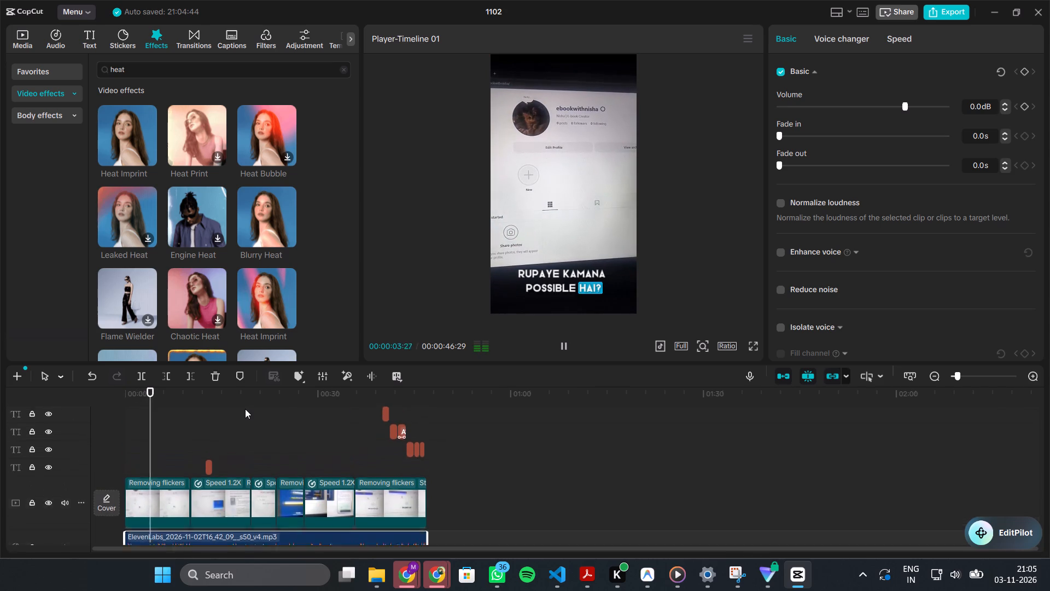
scroll(245, 409, "up", 5)
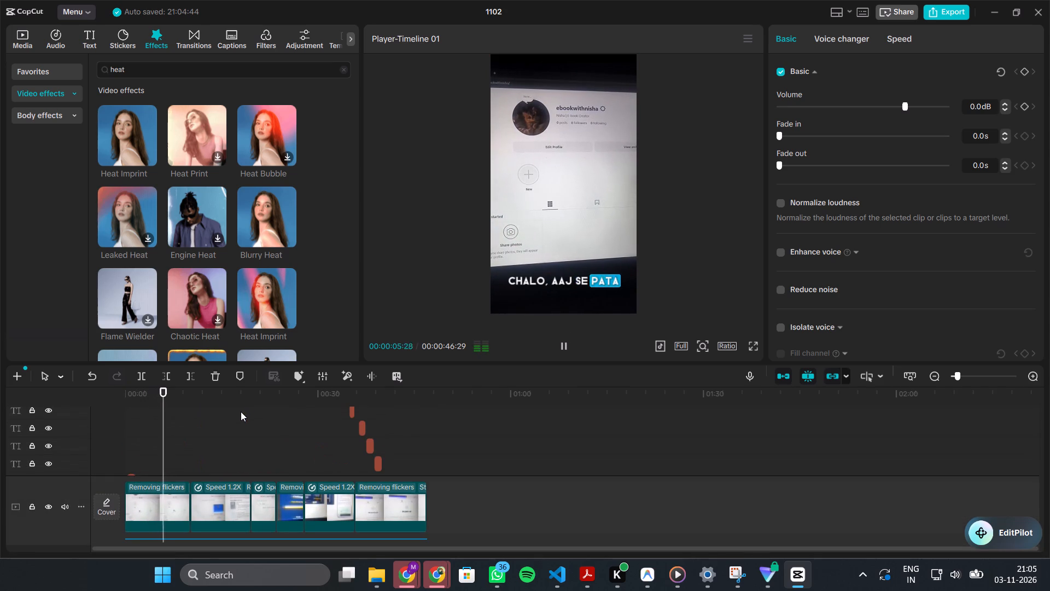
scroll(241, 412, "up", 5)
left_click(128, 449)
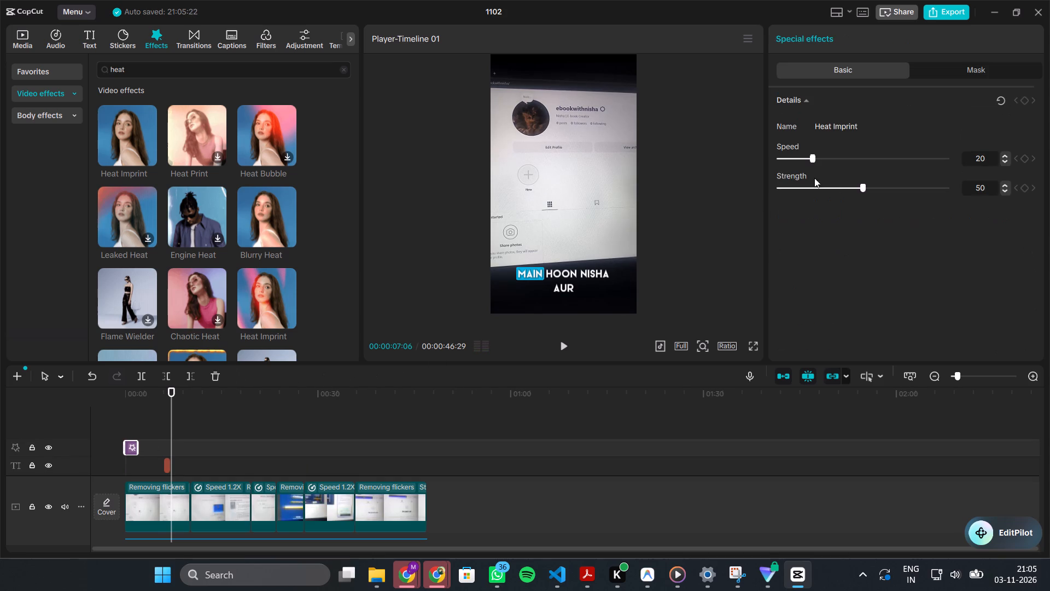
left_click_drag(809, 156, 799, 157)
left_click_drag(862, 185, 822, 186)
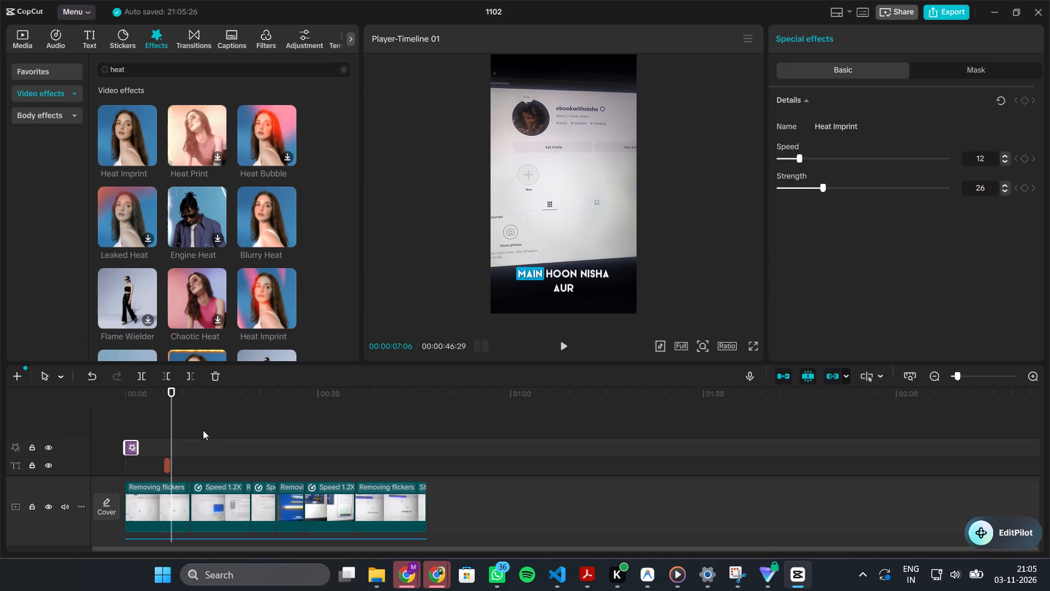
Replay the video from the start to check the adjusted Heat Imprint opening.
left_click_drag(172, 424, 34, 412)
key("space")
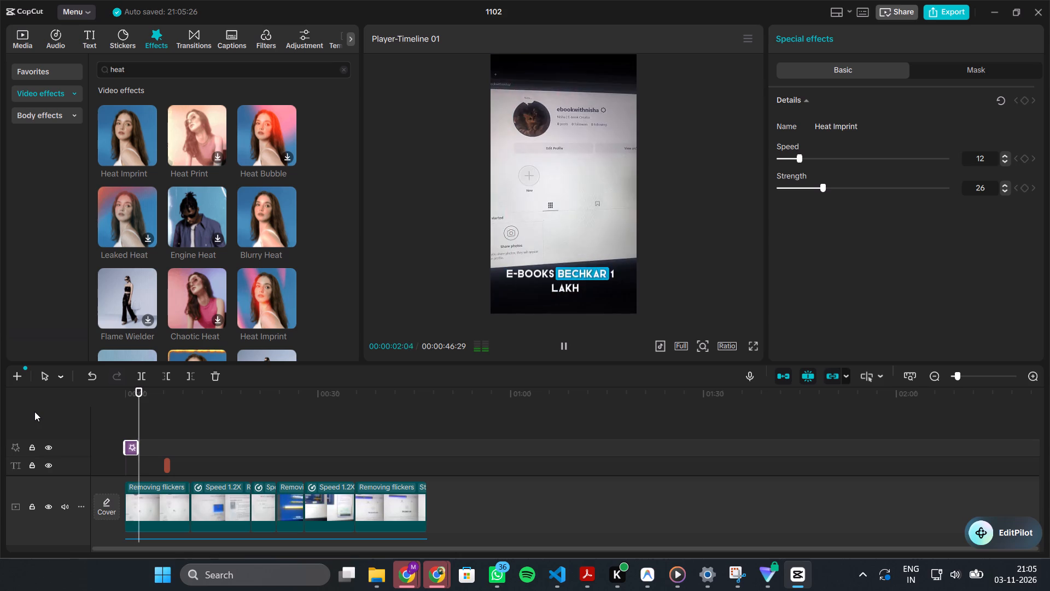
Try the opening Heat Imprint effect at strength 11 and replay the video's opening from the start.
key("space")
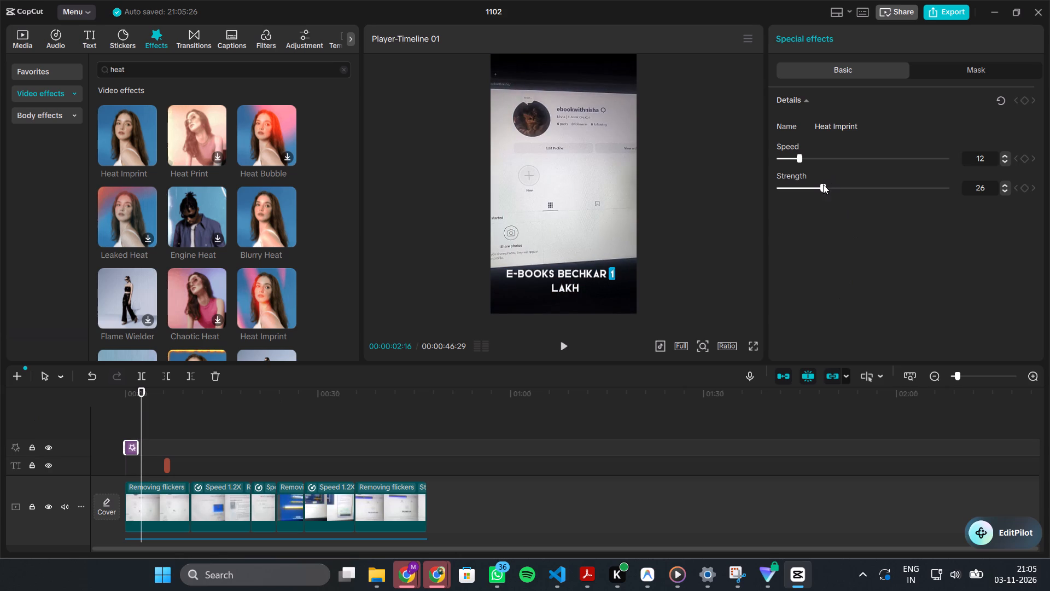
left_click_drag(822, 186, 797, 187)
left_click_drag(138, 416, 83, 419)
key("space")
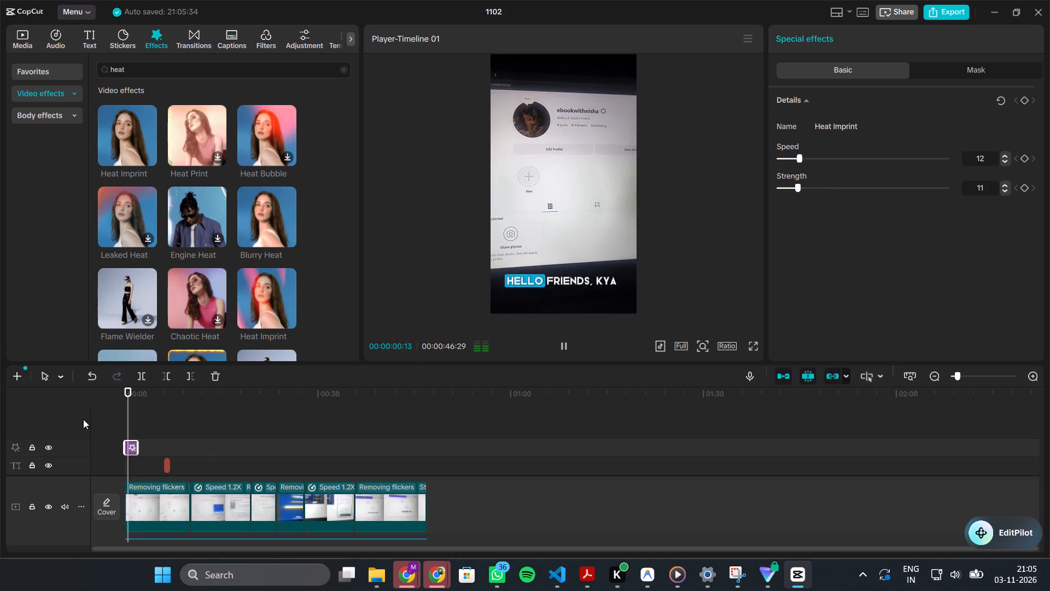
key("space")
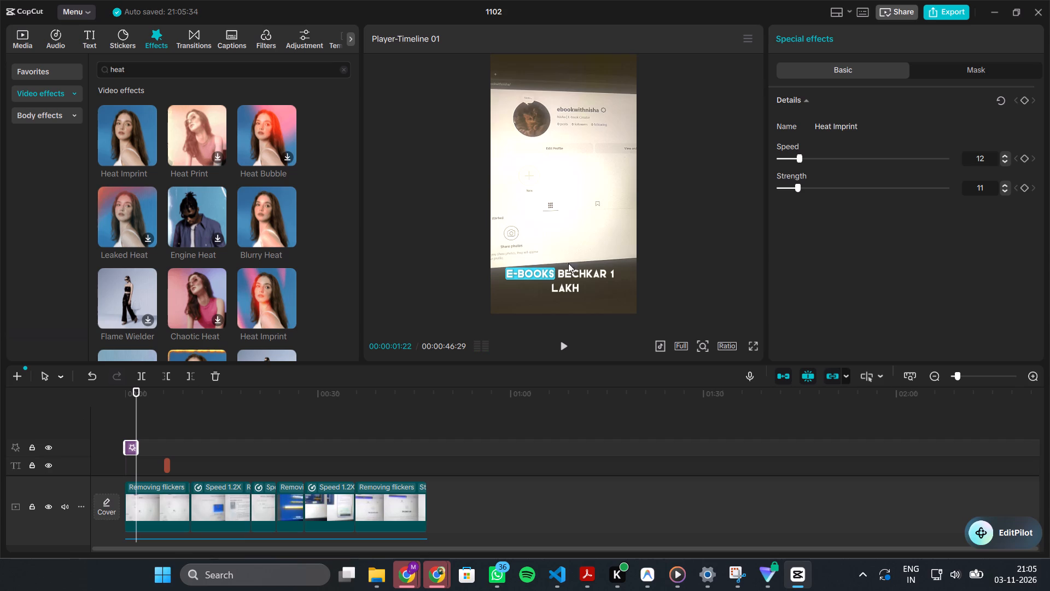
Set the opening Heat Imprint effect's speed to 25 and its strength to 32.
left_click_drag(801, 185, 836, 193)
left_click_drag(836, 193, 846, 194)
left_click_drag(797, 154, 821, 157)
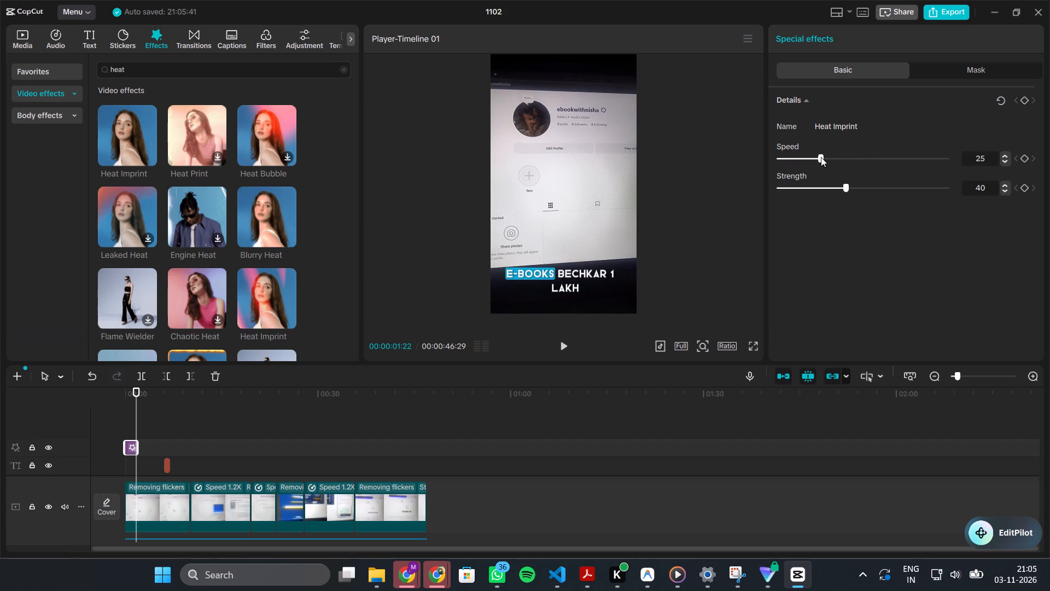
left_click_drag(821, 157, 821, 157)
left_click_drag(845, 189, 833, 187)
Play the opening twice from the start to check the readjusted Heat Imprint effect.
left_click_drag(136, 421, 77, 412)
key("space")
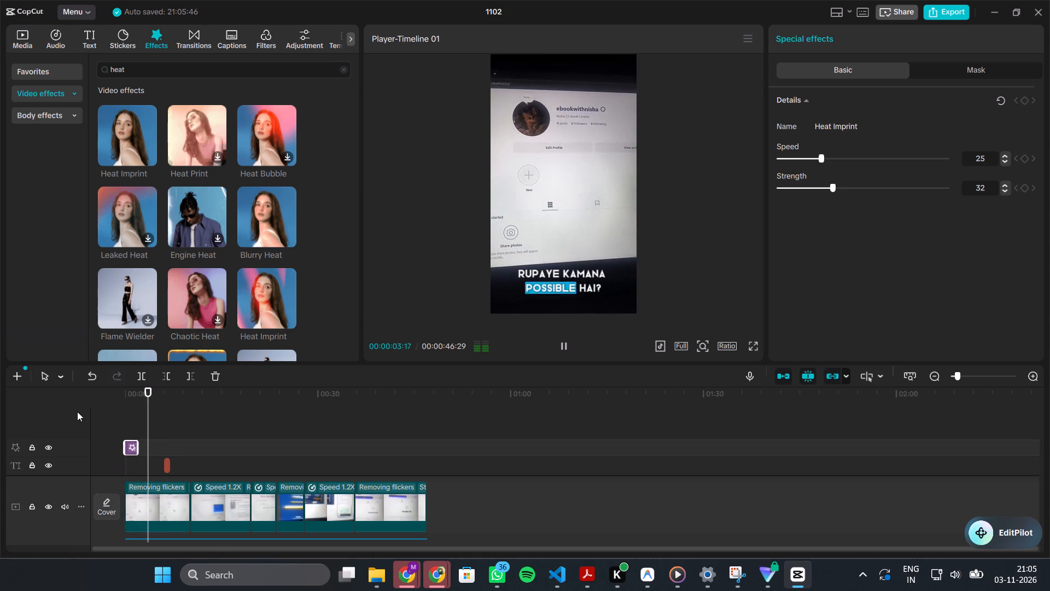
left_click(127, 423)
left_click_drag(127, 423, 95, 433)
key("space")
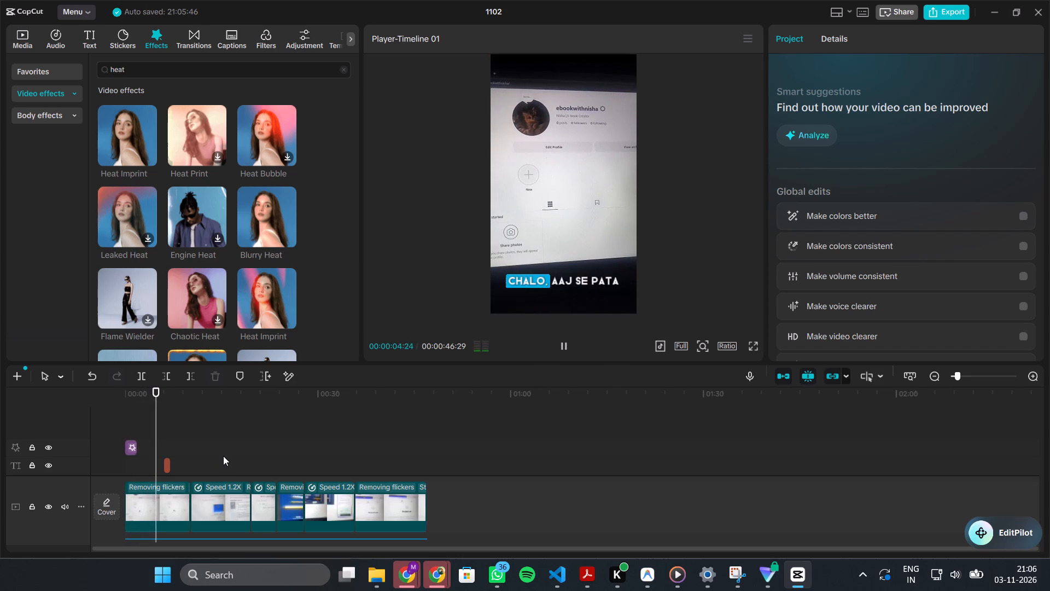
Turn on loudness normalization and noise reduction for the ElevenLabs voice-over audio clip.
scroll(223, 456, "down", 8, "ctrl")
scroll(223, 456, "down", 9)
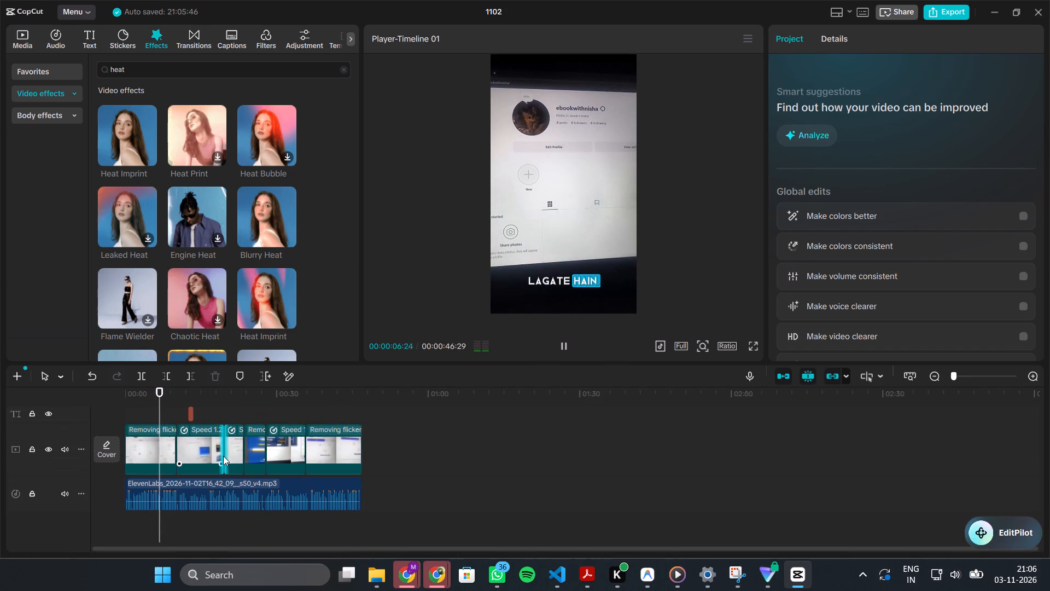
left_click(247, 486)
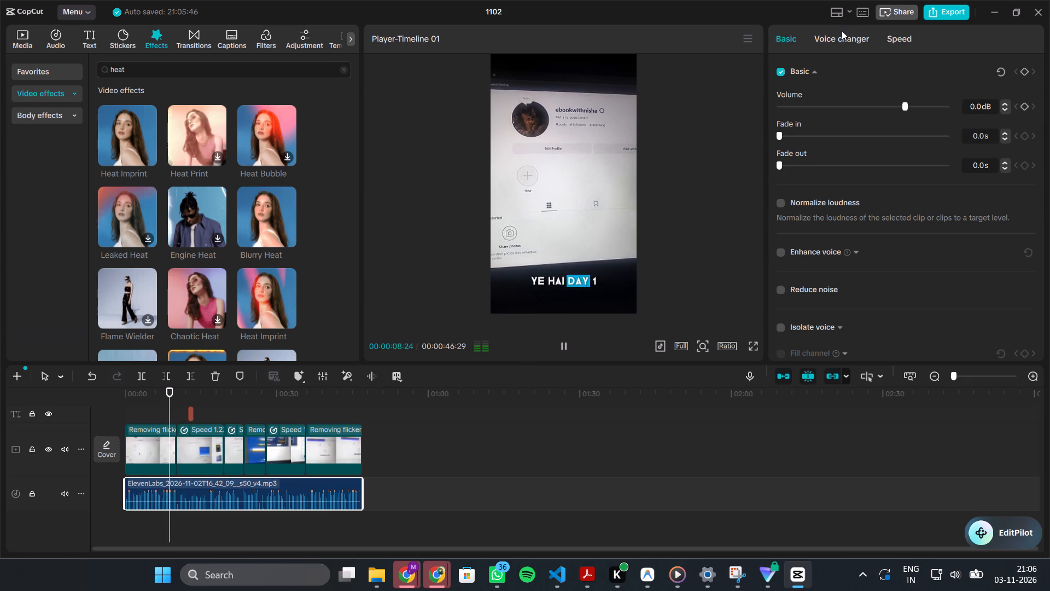
left_click(784, 207)
left_click(783, 291)
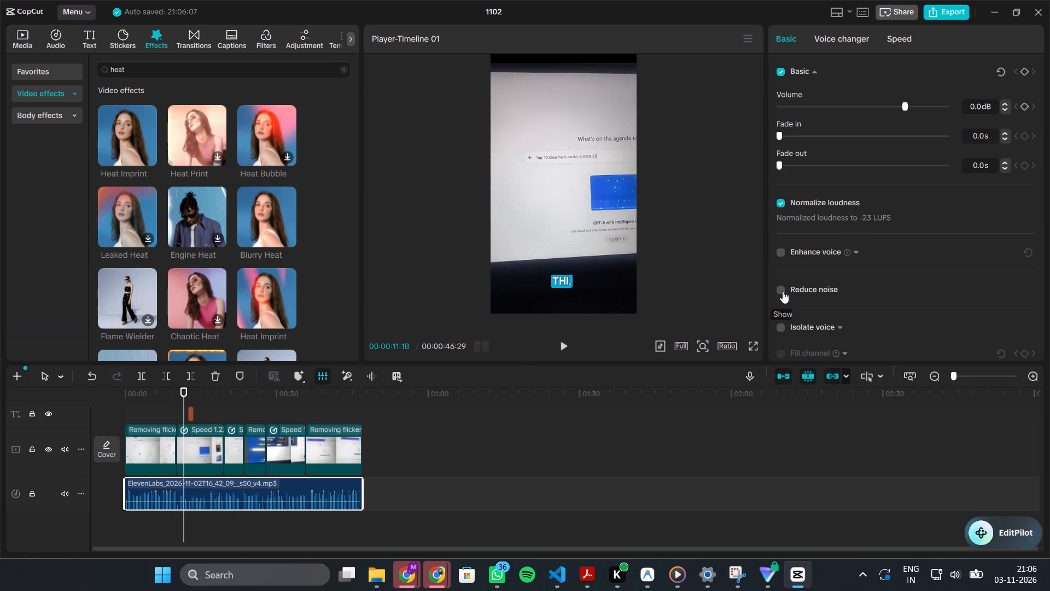
Play on through the video to listen to the processed voice-over against the clips.
key("space")
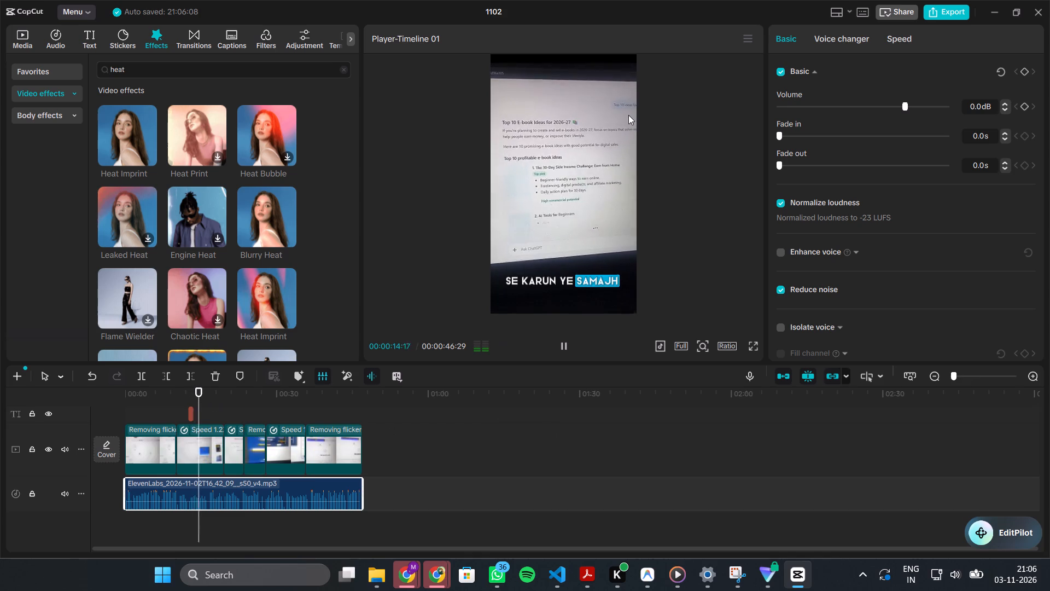
scroll(628, 115, "up", 1)
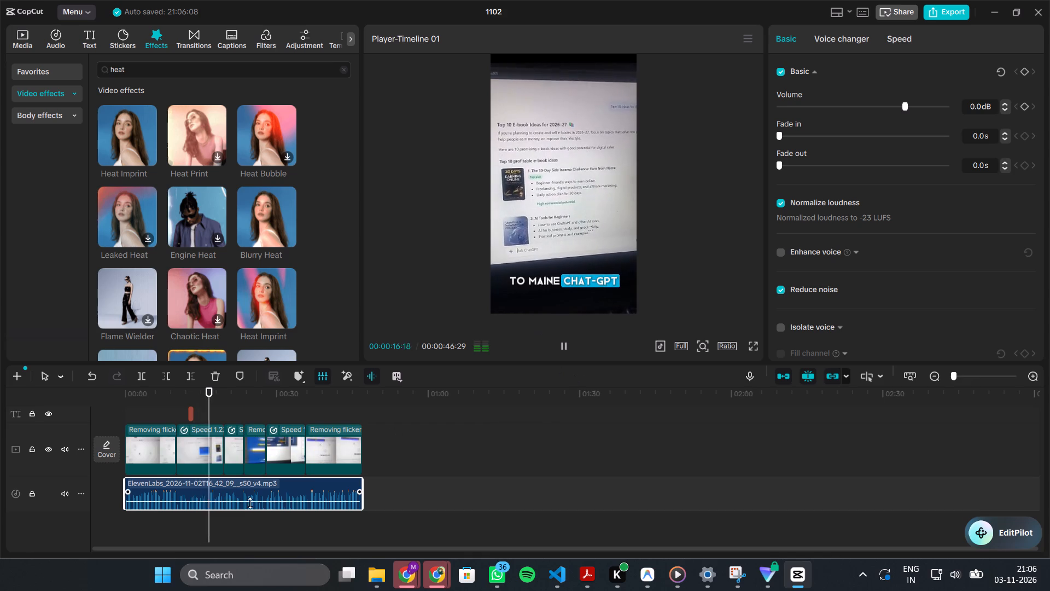
left_click(206, 451)
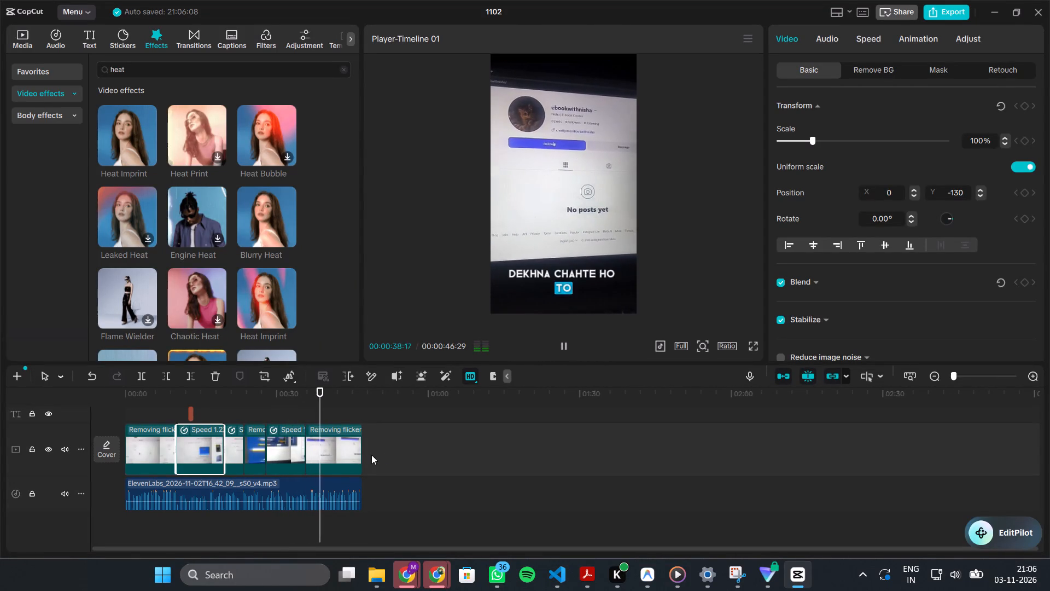
Lower the voice-over clip's volume to -3.6 dB, replaying from the middle of the video to judge the level.
left_click(293, 506)
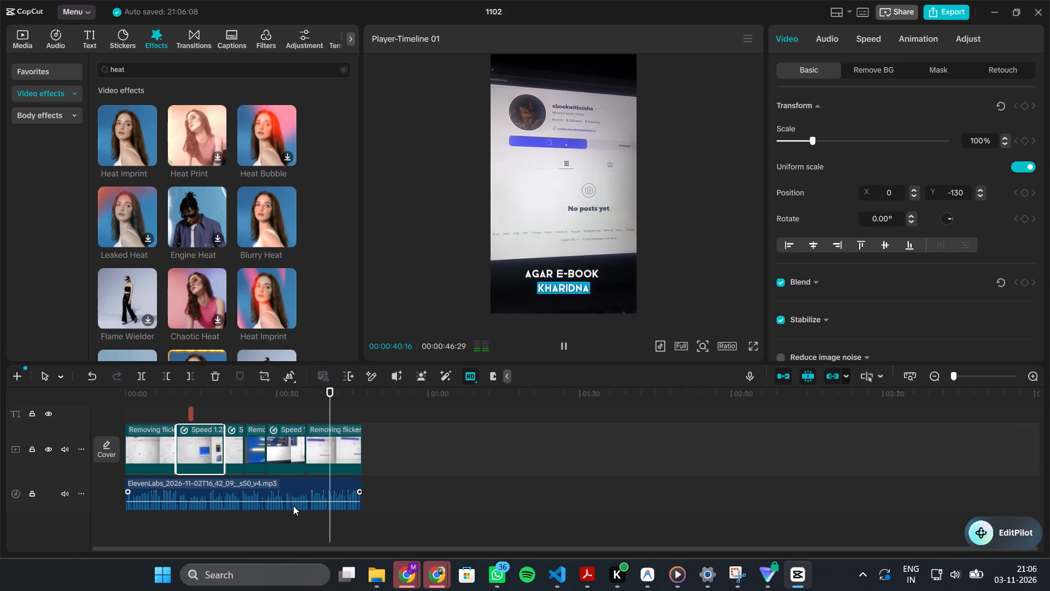
scroll(817, 299, "down", 1)
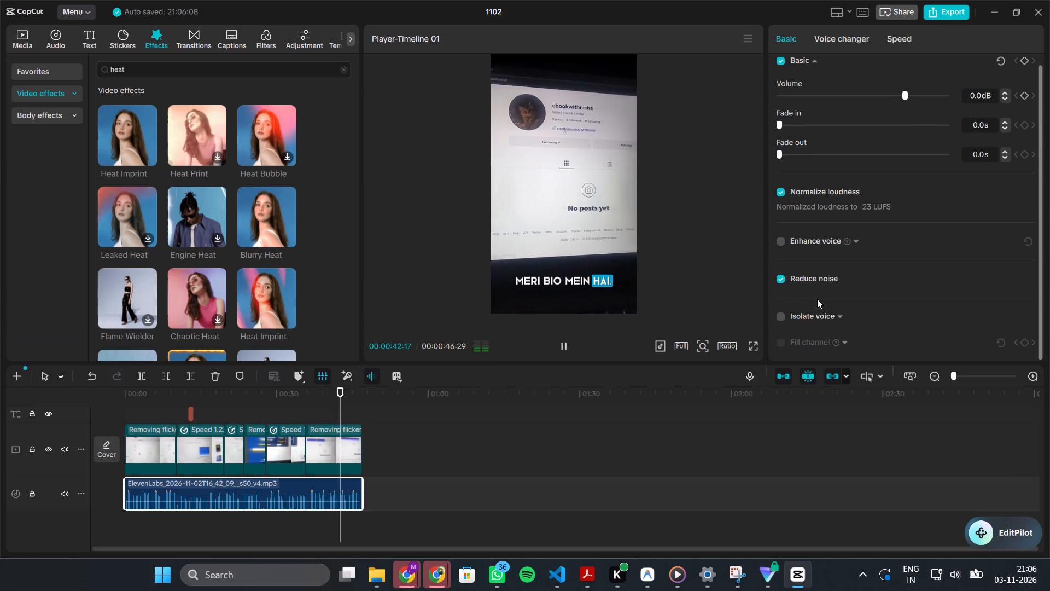
scroll(864, 245, "down", 2)
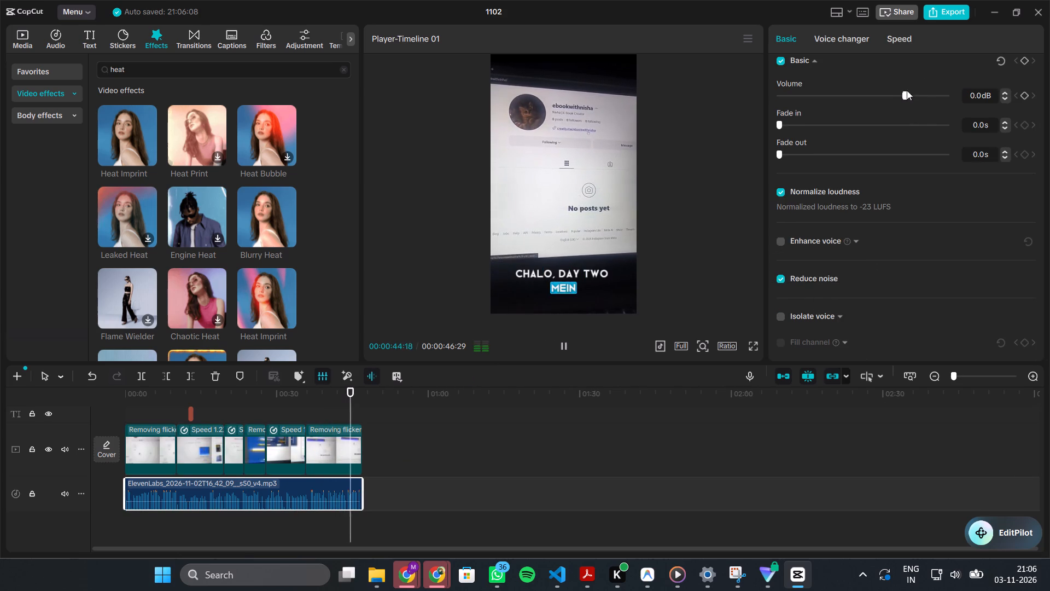
left_click_drag(906, 97, 879, 97)
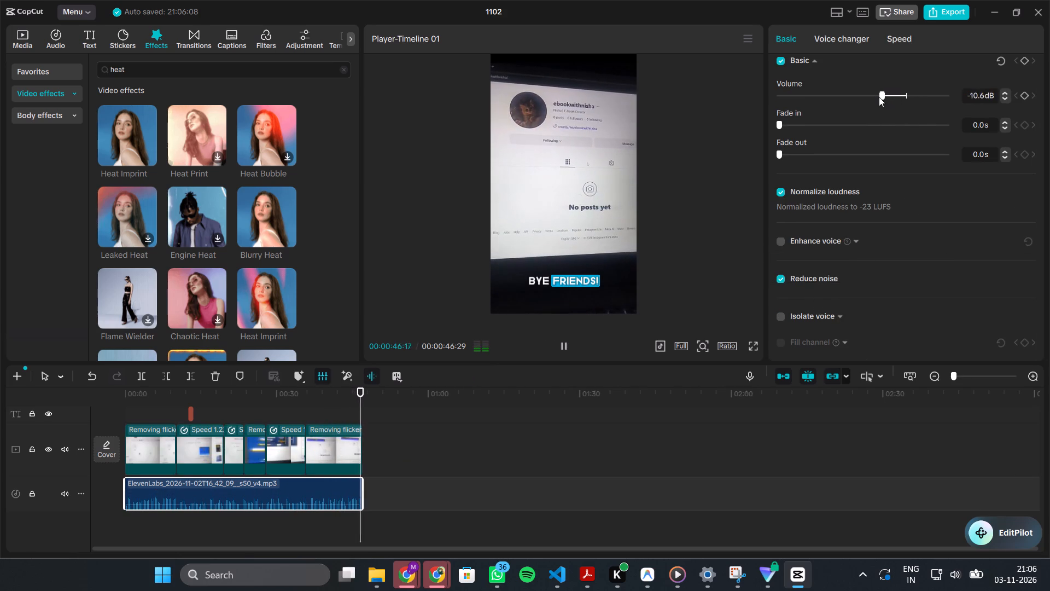
left_click_drag(879, 97, 889, 99)
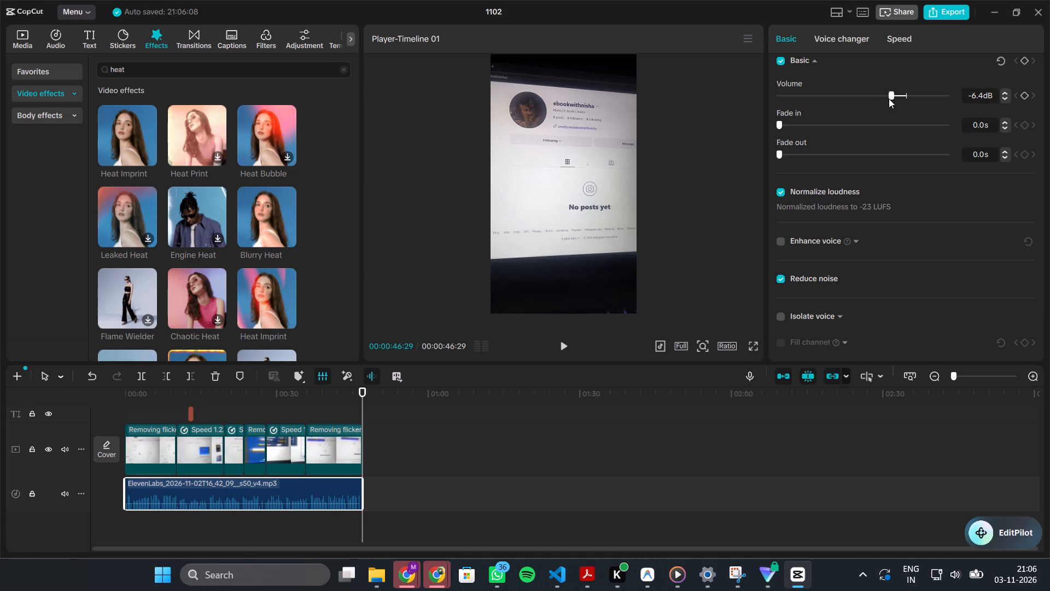
left_click_drag(889, 99, 892, 97)
left_click_drag(892, 97, 892, 97)
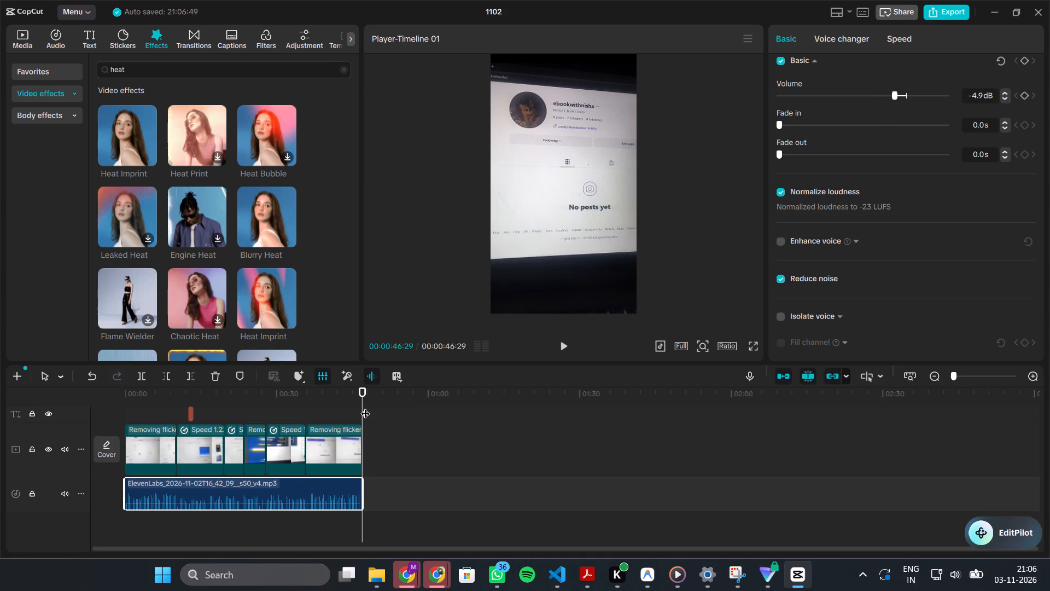
left_click_drag(365, 407, 223, 405)
key("space")
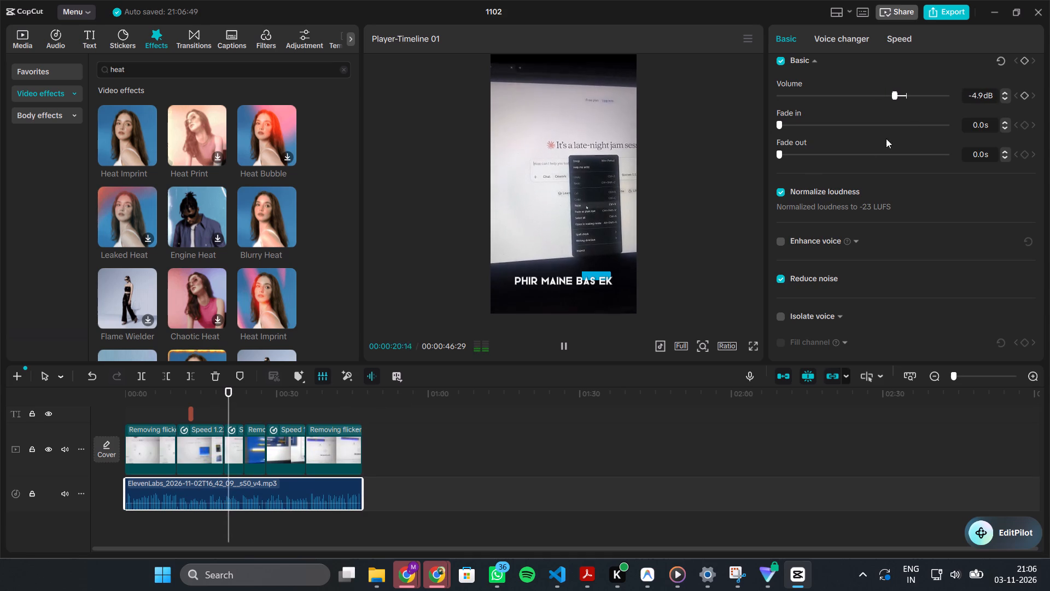
left_click(895, 94)
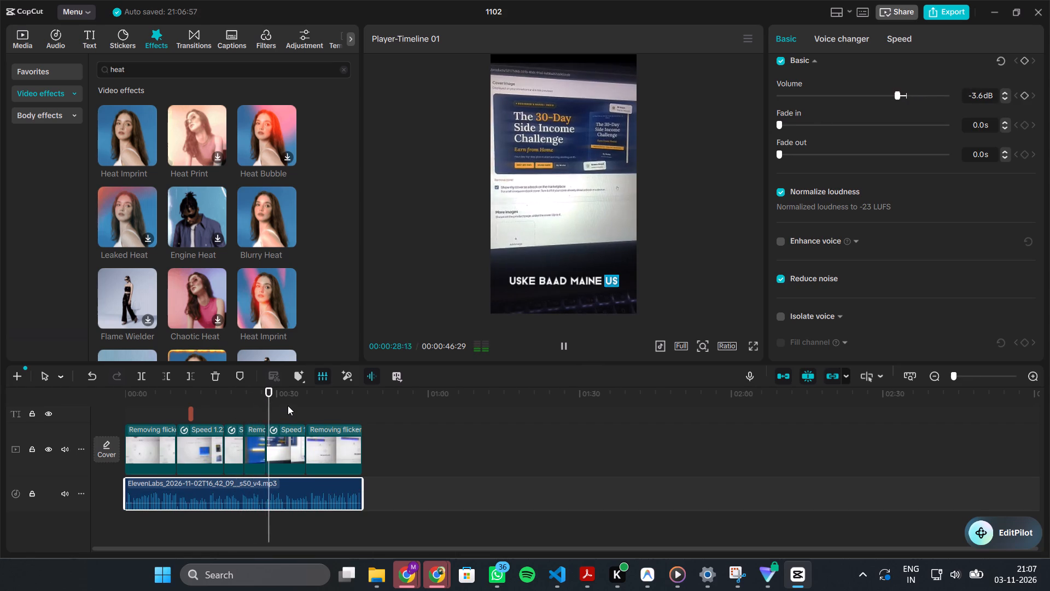
Add the 4K filter from the favorites at the start of the timeline and extend it across the whole video.
scroll(261, 429, "up", 5)
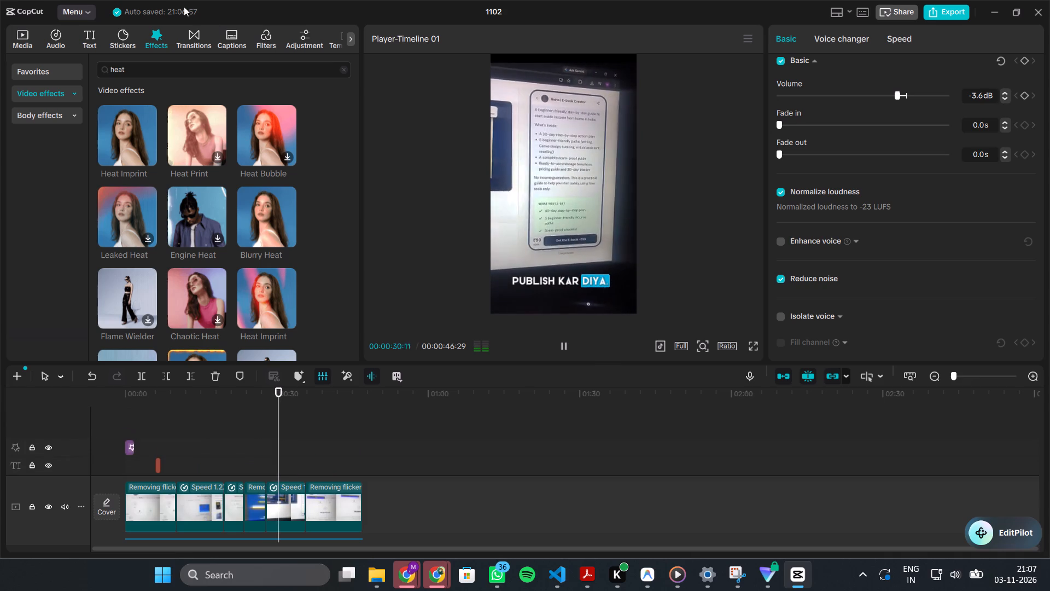
left_click(266, 33)
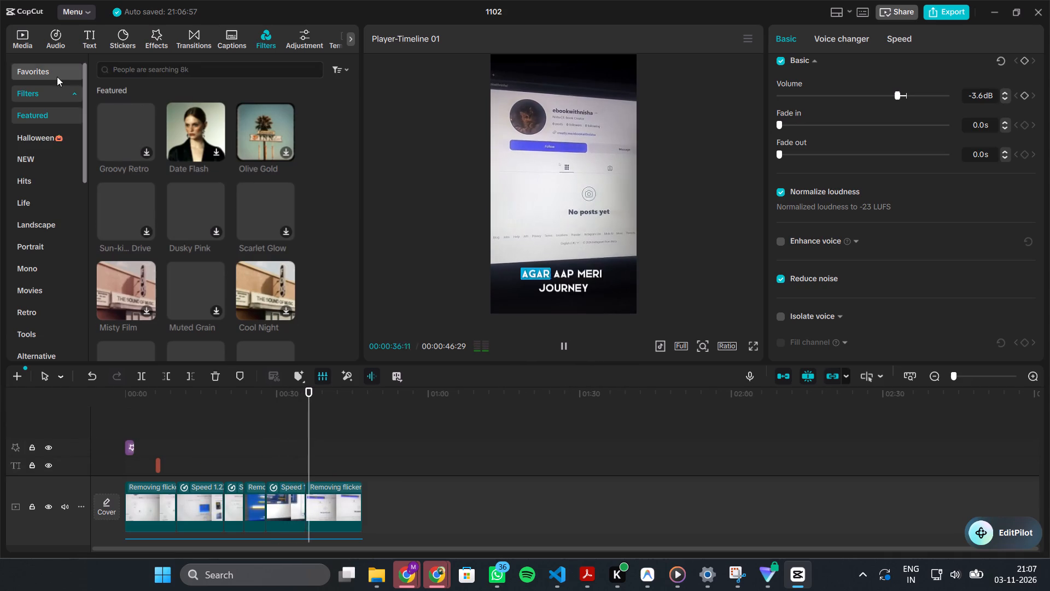
left_click(42, 67)
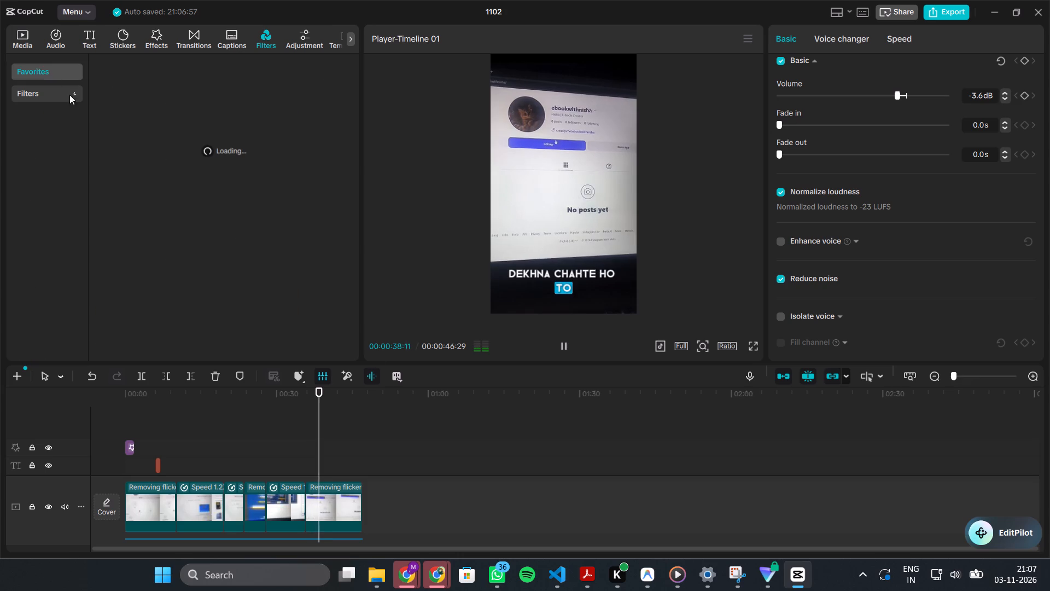
left_click_drag(331, 426, 65, 417)
left_click(145, 213)
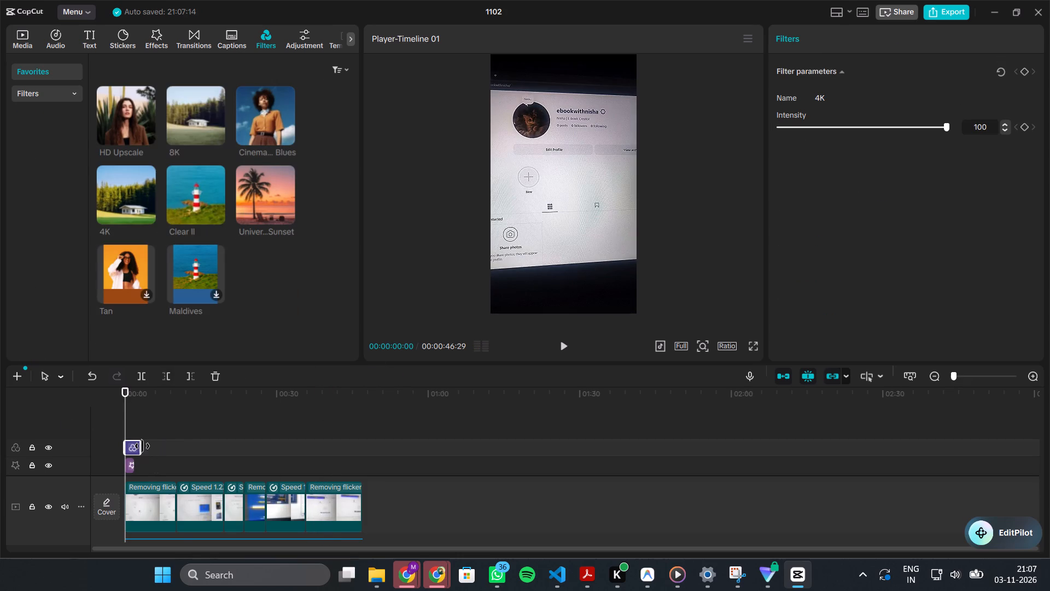
left_click_drag(142, 447, 364, 480)
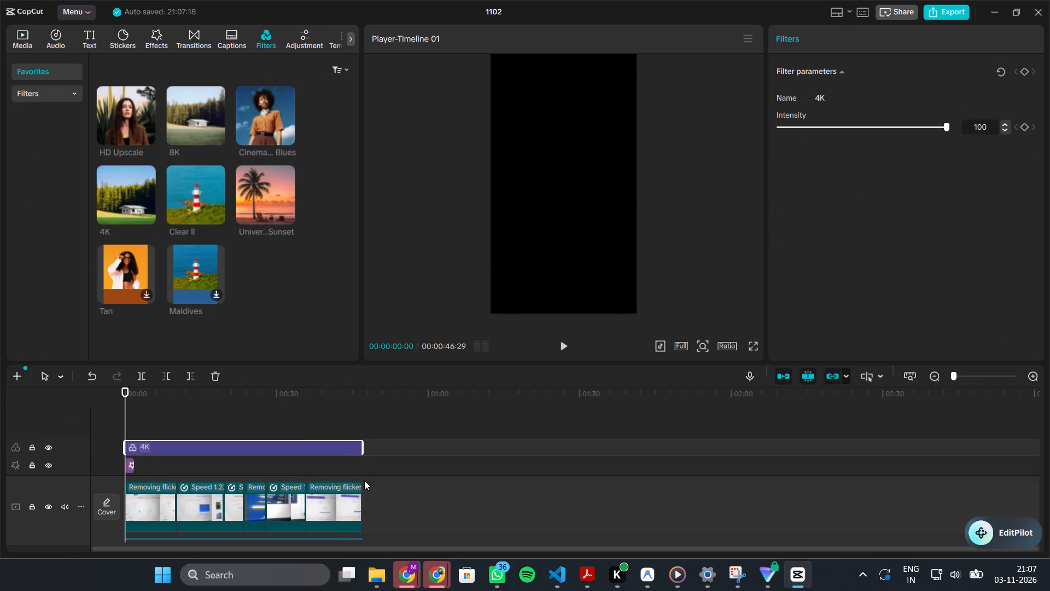
Play the filtered opening and move the 4K filter to a track beneath the Heat Imprint effect.
key("space")
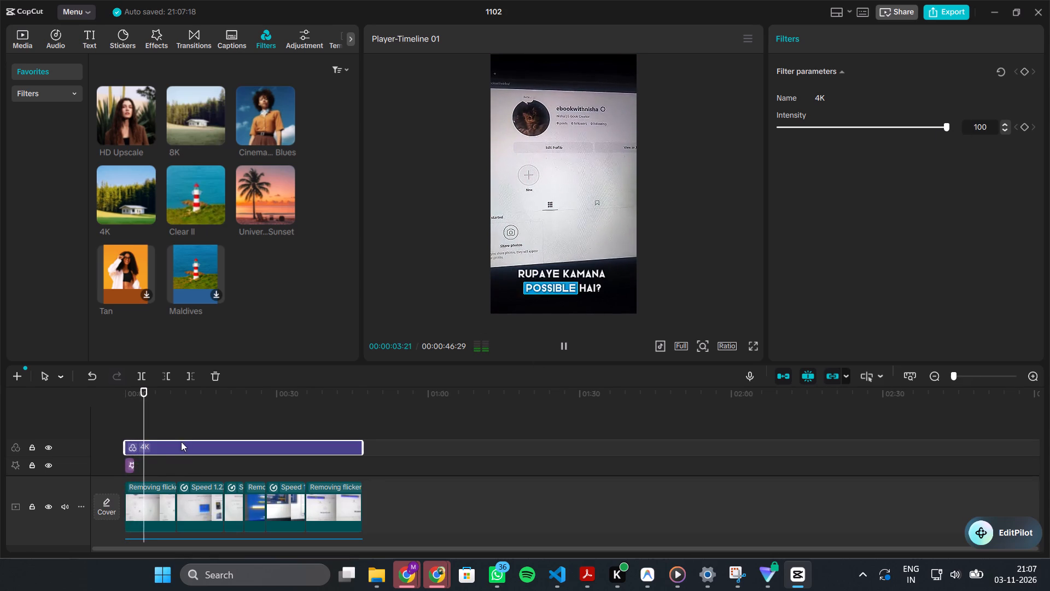
left_click_drag(177, 451, 171, 474)
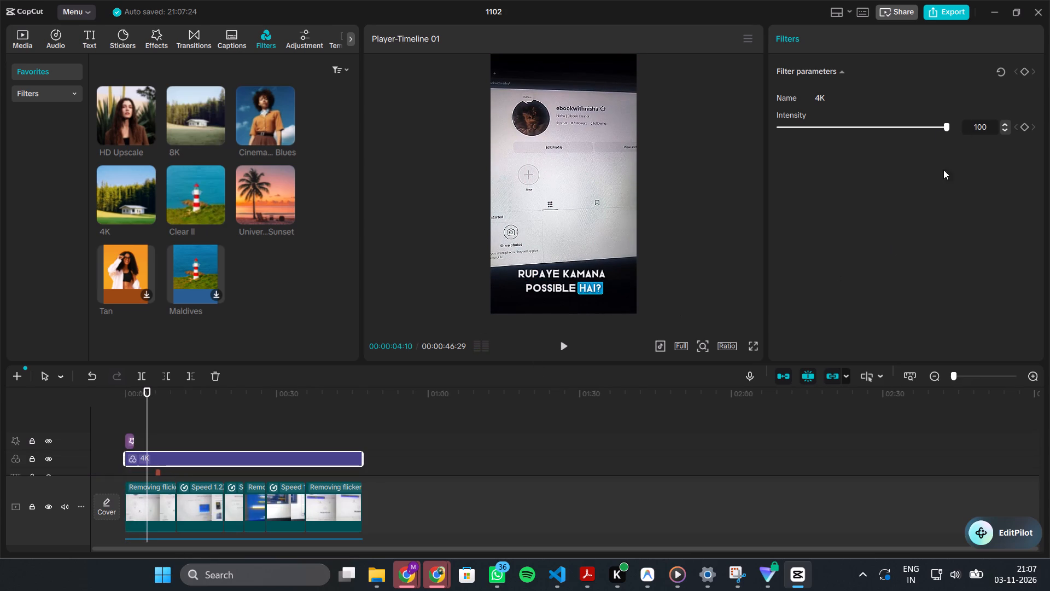
Set the 4K filter's intensity to 50, comparing the picture with the filter at 0.
left_click_drag(943, 126, 730, 159)
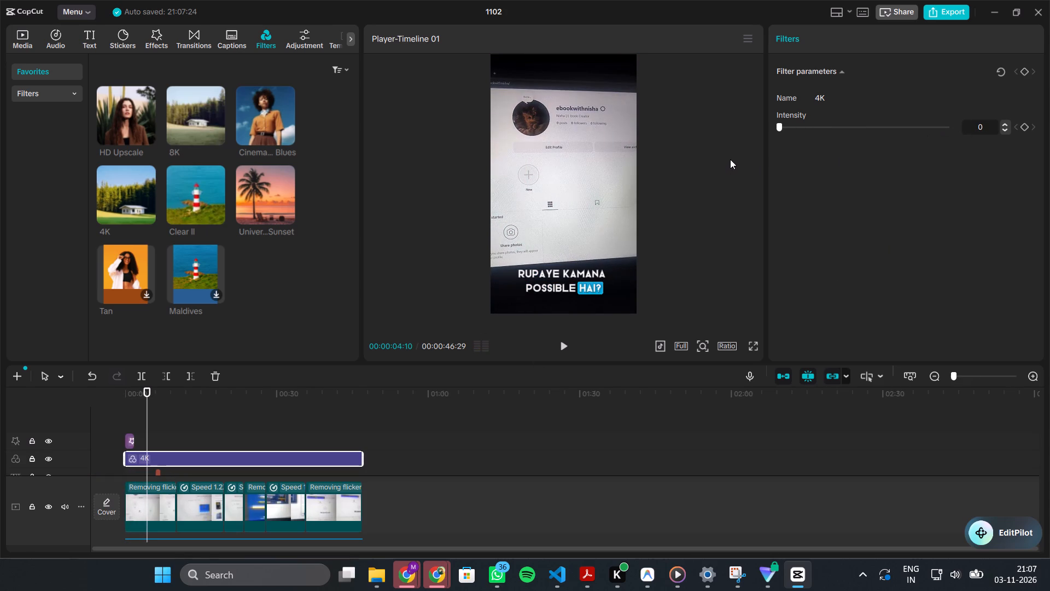
left_click_drag(730, 159, 842, 135)
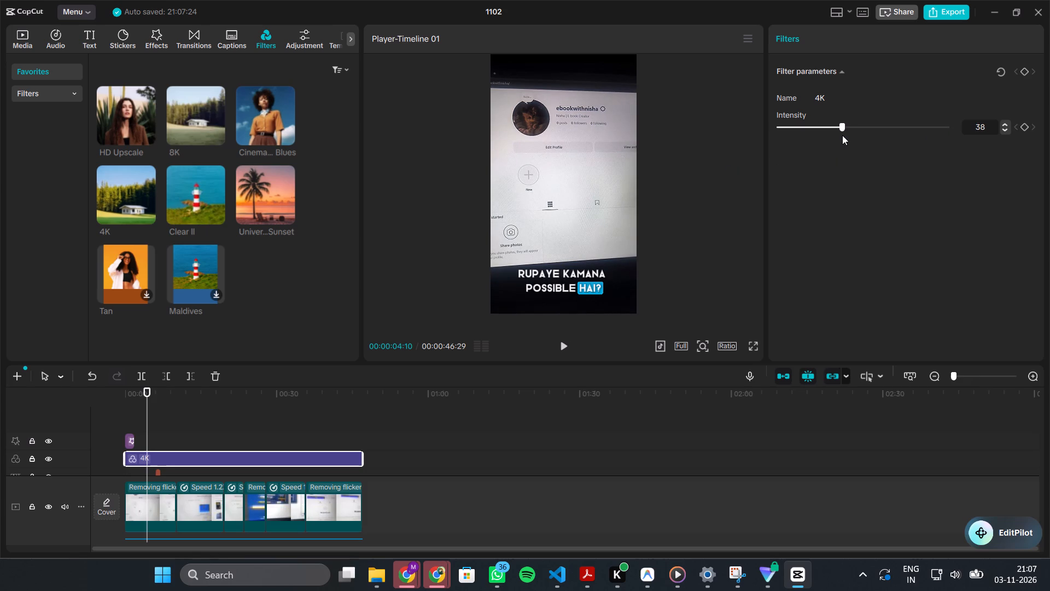
left_click_drag(842, 135, 864, 135)
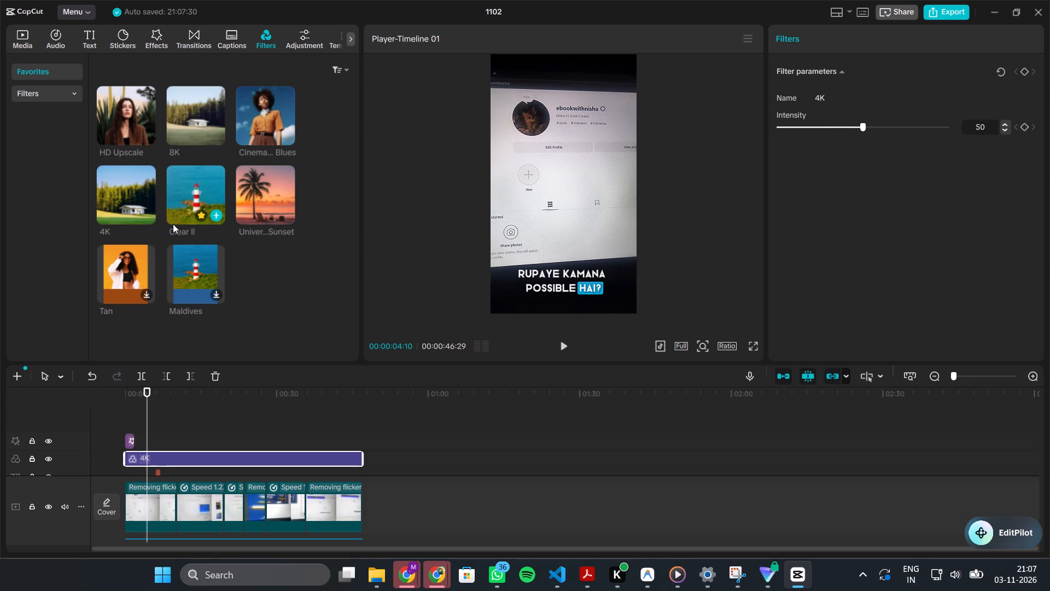
Add the Clear II filter from the favorites and set its intensity to 20, comparing the picture at 0 and 100.
left_click(214, 213)
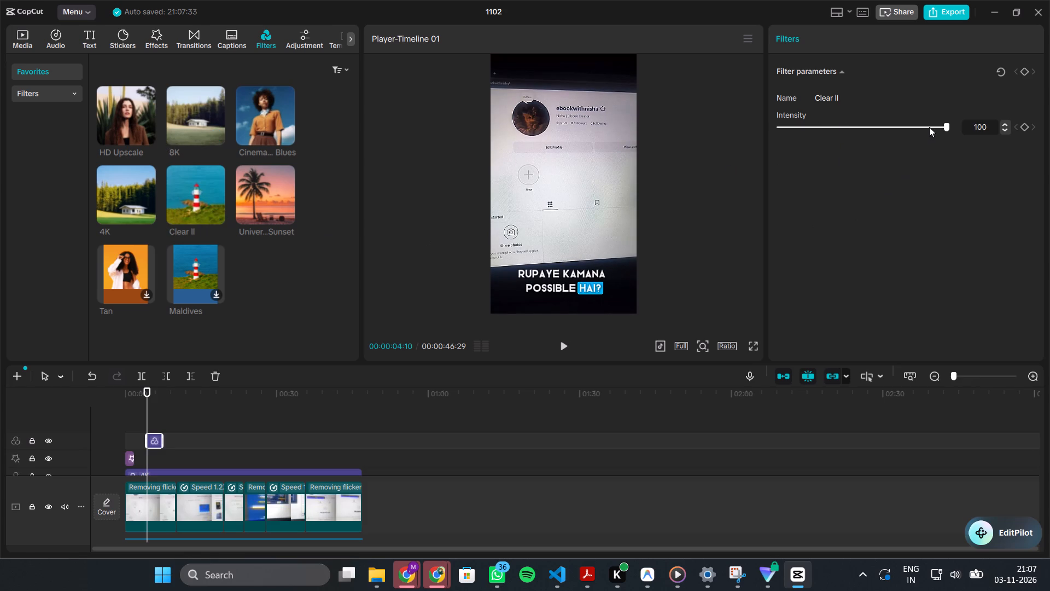
left_click_drag(943, 128, 772, 132)
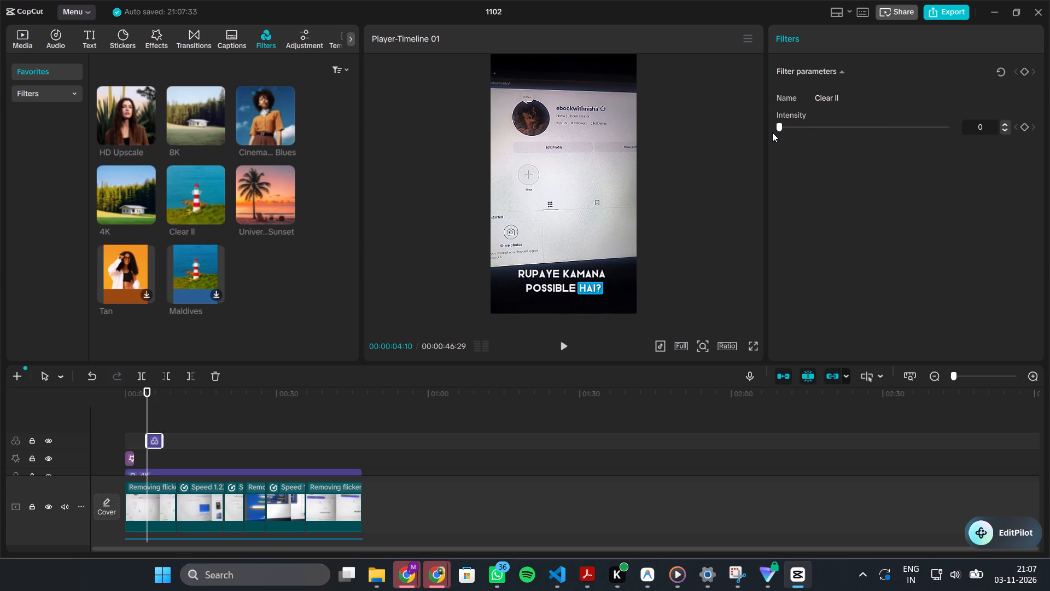
left_click_drag(772, 132, 1049, 150)
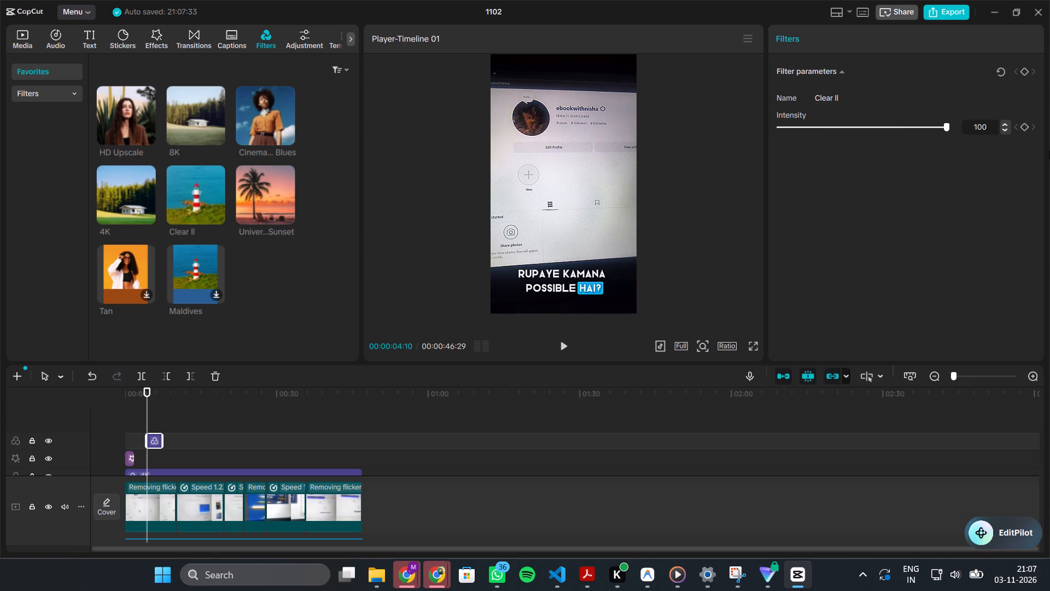
left_click_drag(1049, 150, 792, 141)
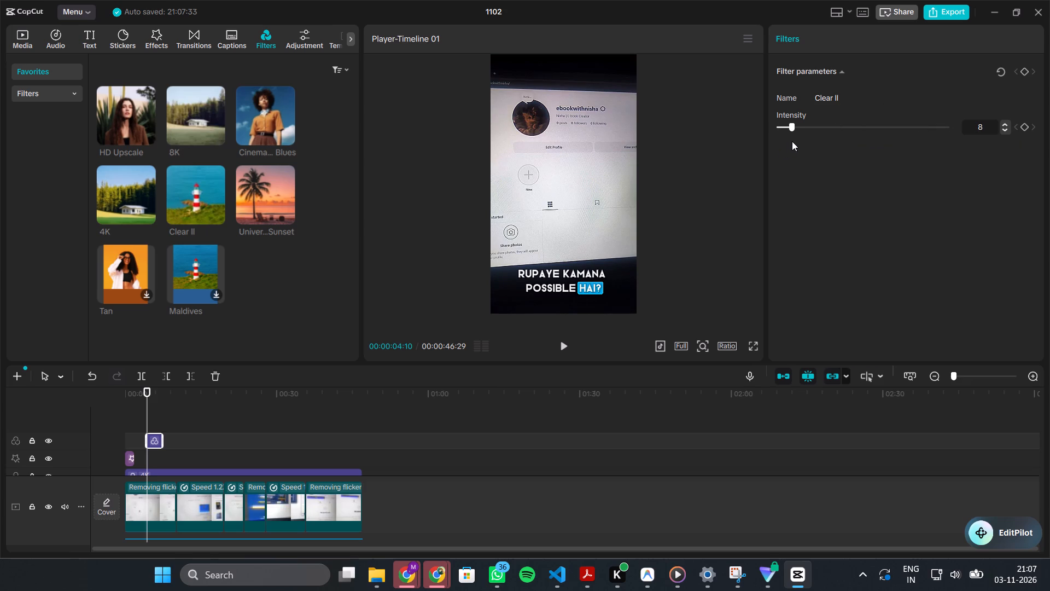
left_click_drag(792, 141, 813, 137)
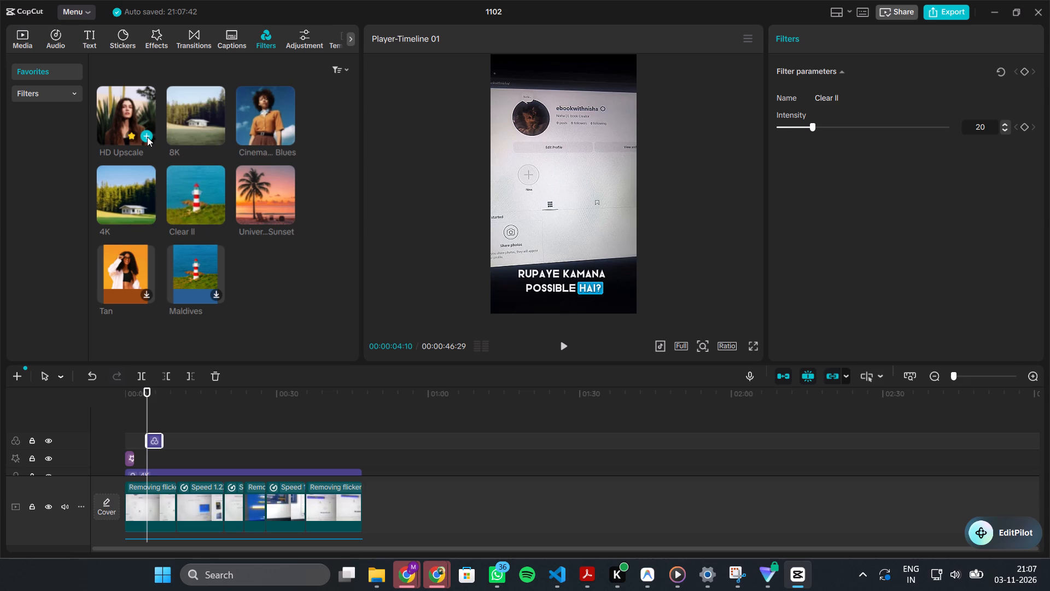
Add the HD Upscale filter from the favorites and set its intensity to 30.
left_click(147, 137)
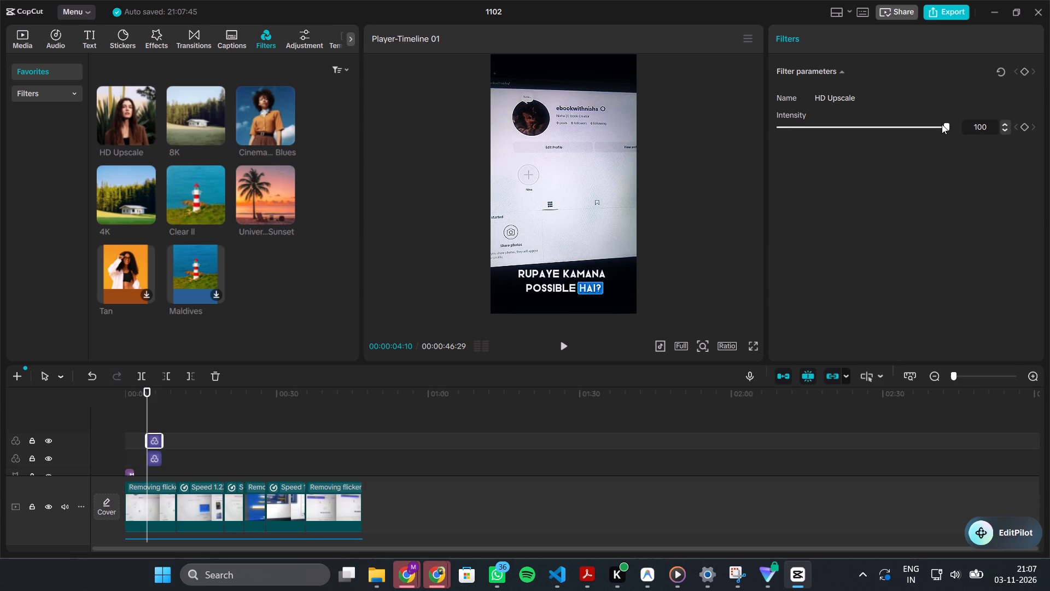
left_click_drag(942, 124, 836, 130)
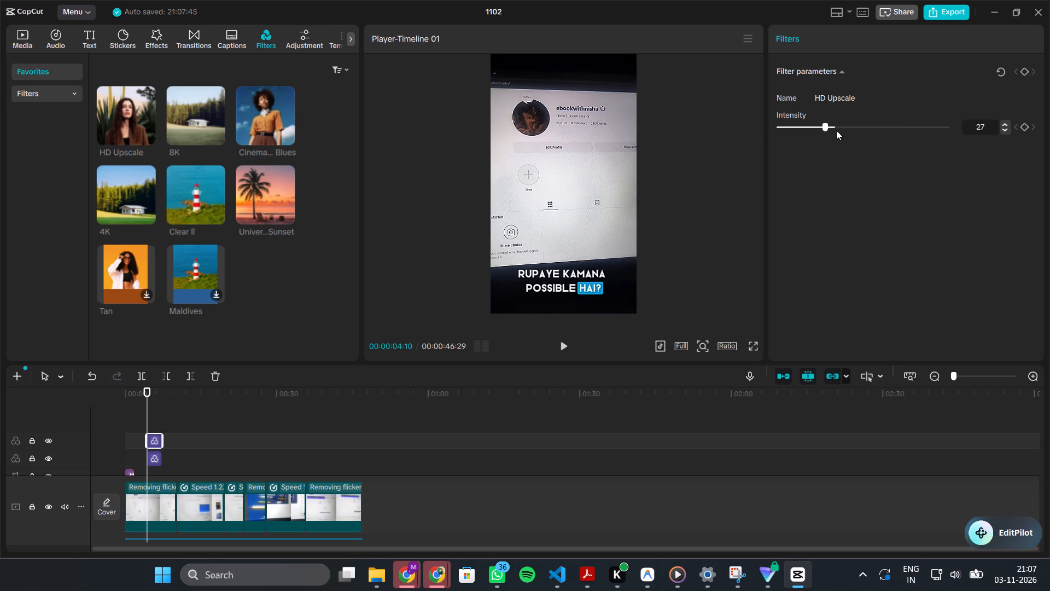
left_click_drag(836, 130, 836, 128)
left_click_drag(836, 128, 830, 128)
Extend the HD Upscale and Clear II filters so both span the whole video from start to end.
left_click_drag(148, 440, 112, 446)
left_click_drag(160, 443, 338, 462)
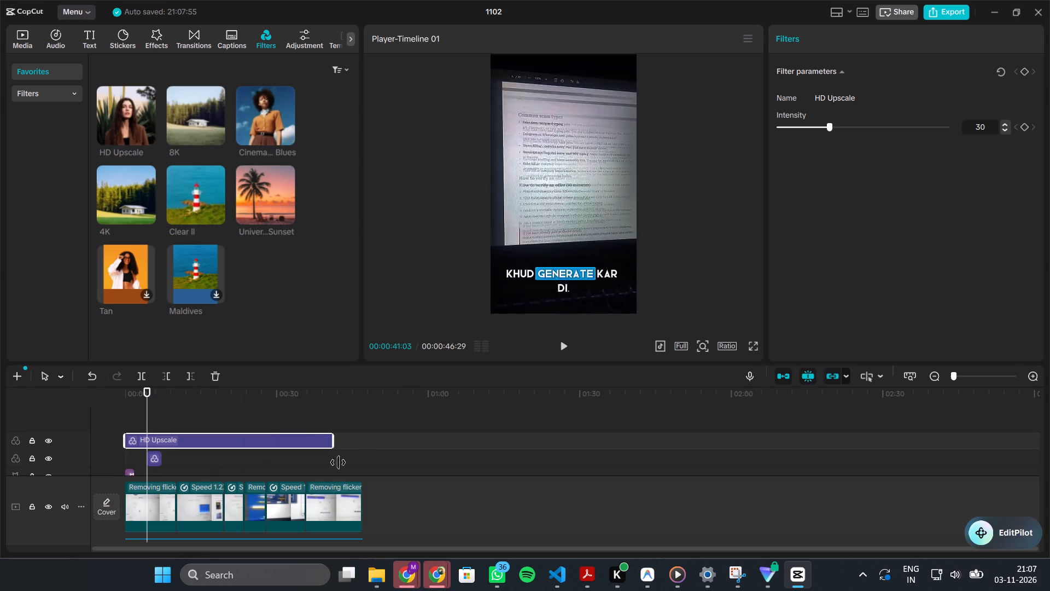
left_click_drag(338, 462, 361, 461)
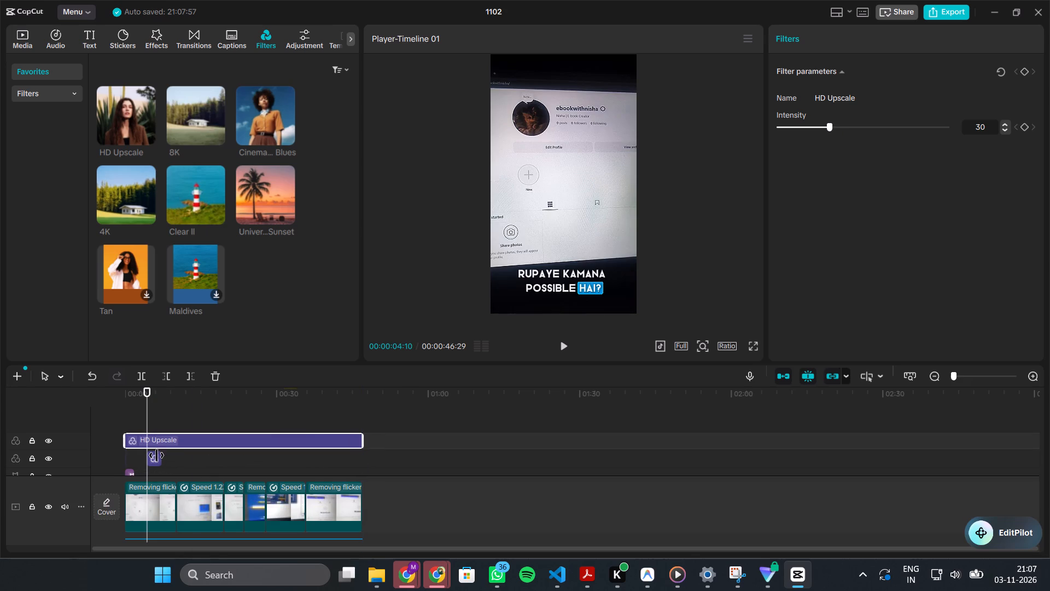
left_click(156, 455)
left_click_drag(164, 460, 369, 477)
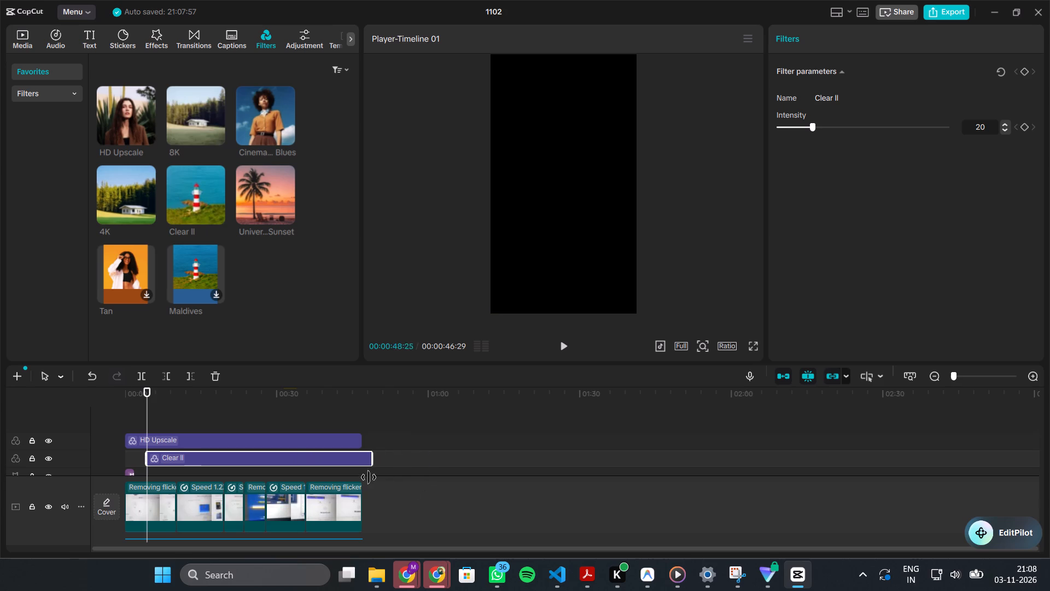
left_click_drag(369, 477, 360, 477)
left_click_drag(144, 458, 109, 460)
Play the video from the start and lower the HD Upscale filter's intensity to 10, comparing the picture at 0.
left_click_drag(149, 418, 66, 402)
key("space")
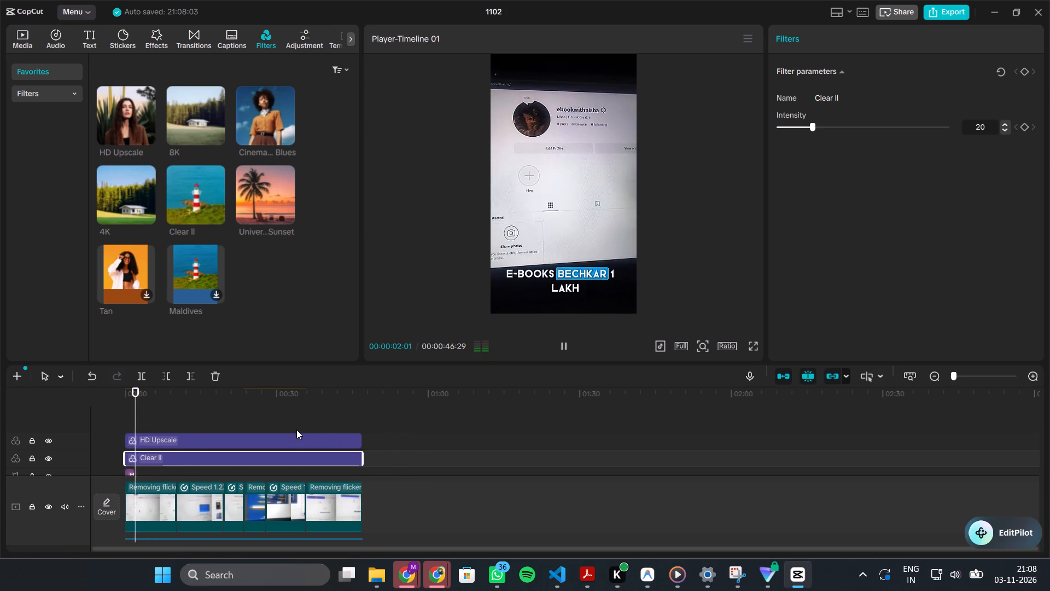
left_click(273, 436)
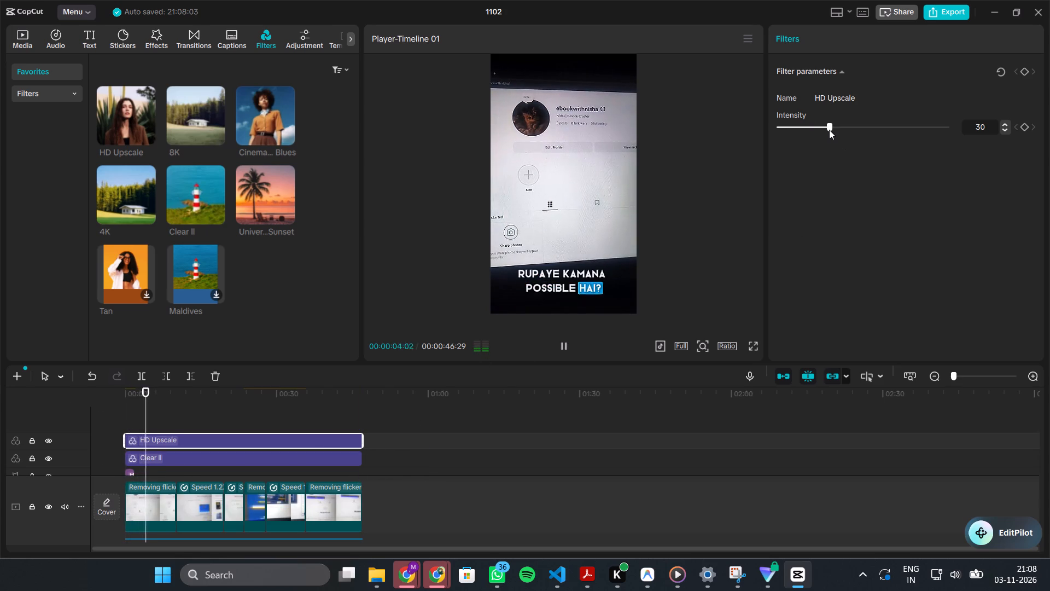
left_click_drag(829, 130, 766, 129)
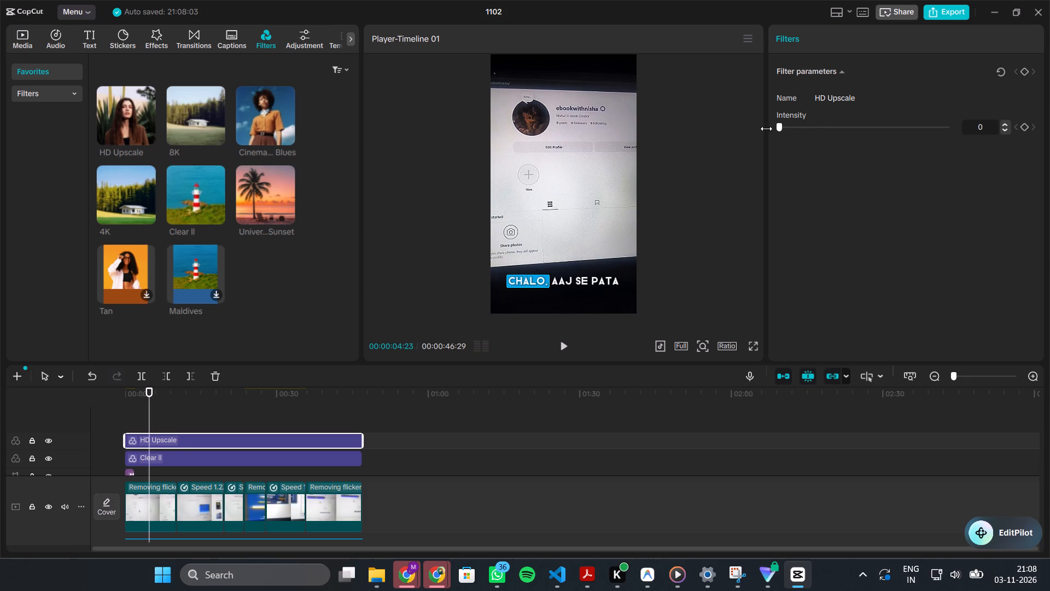
left_click_drag(766, 129, 796, 129)
left_click_drag(796, 129, 795, 129)
Continue playing the video and lower the Clear II filter's intensity to 10.
key("space")
left_click(260, 455)
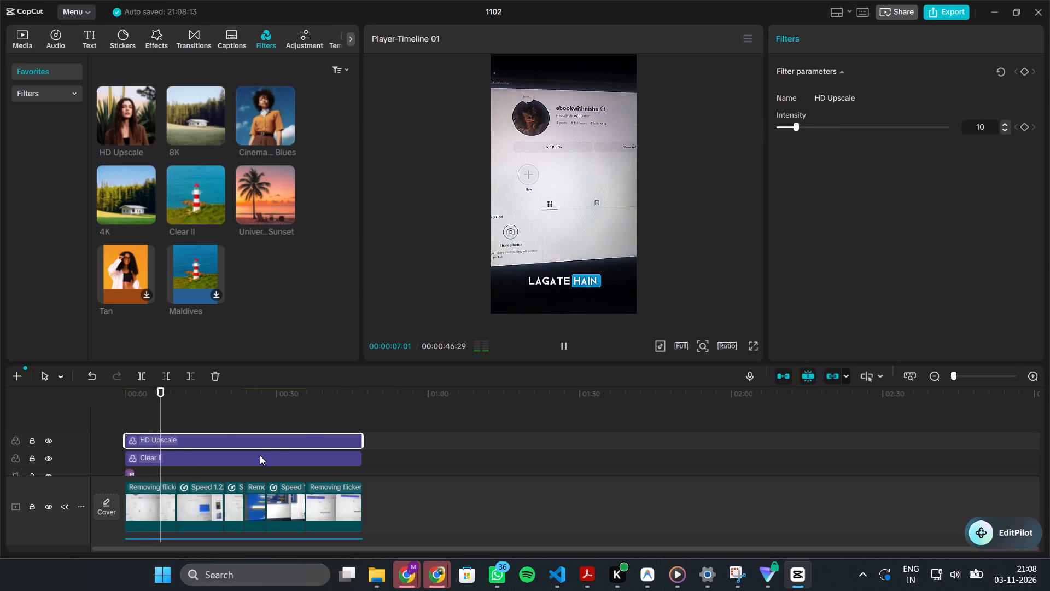
left_click_drag(812, 128, 791, 129)
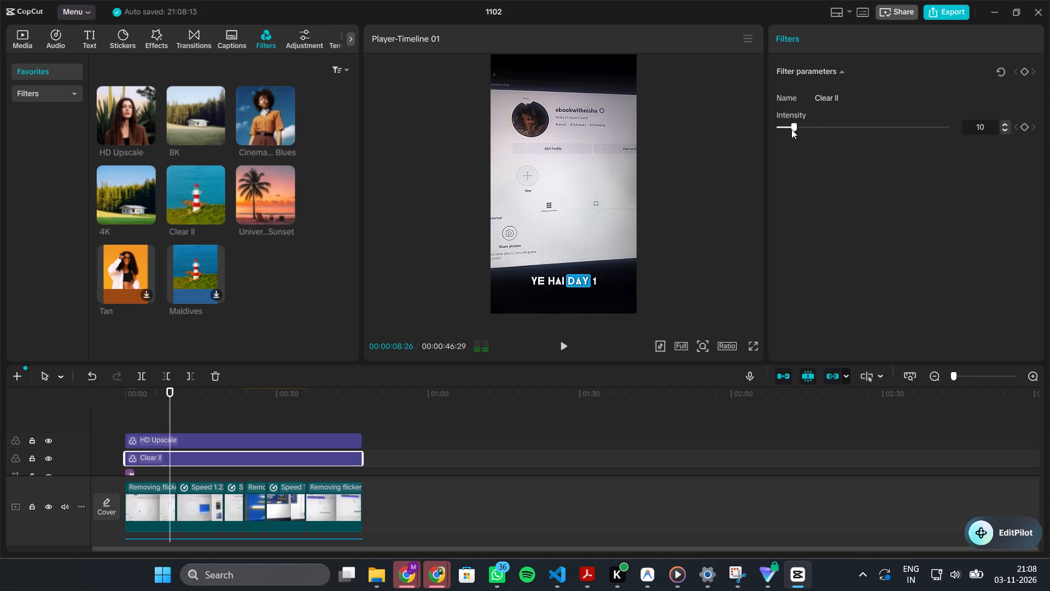
left_click_drag(791, 129, 793, 130)
left_click_drag(793, 130, 794, 130)
Move the Clear II and HD Upscale filters to tracks beneath the Heat Imprint effect, above the 4K filter.
scroll(234, 426, "down", 1)
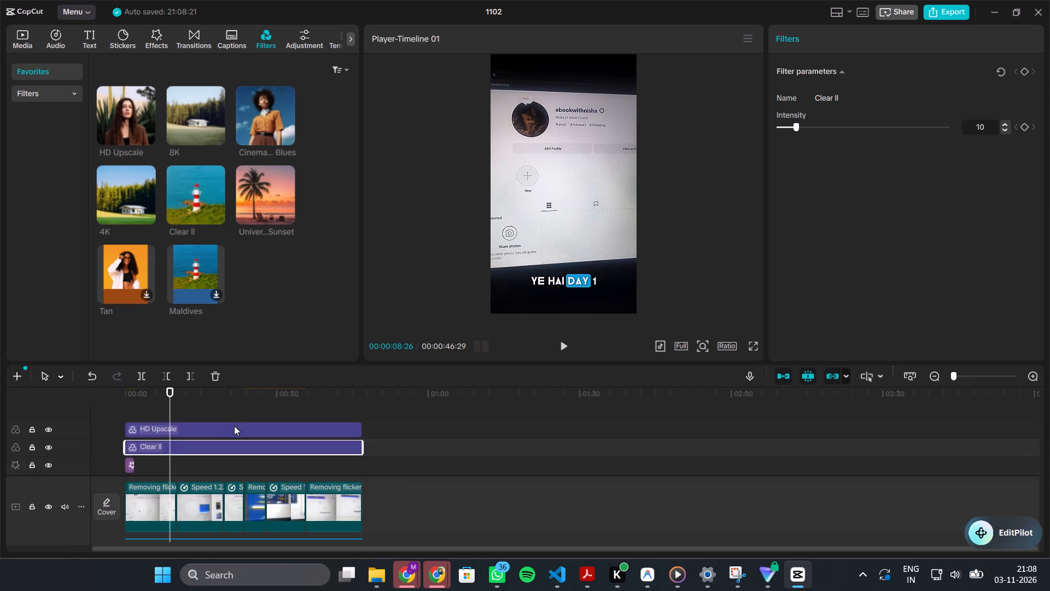
scroll(234, 426, "down", 1)
left_click_drag(215, 432, 213, 460)
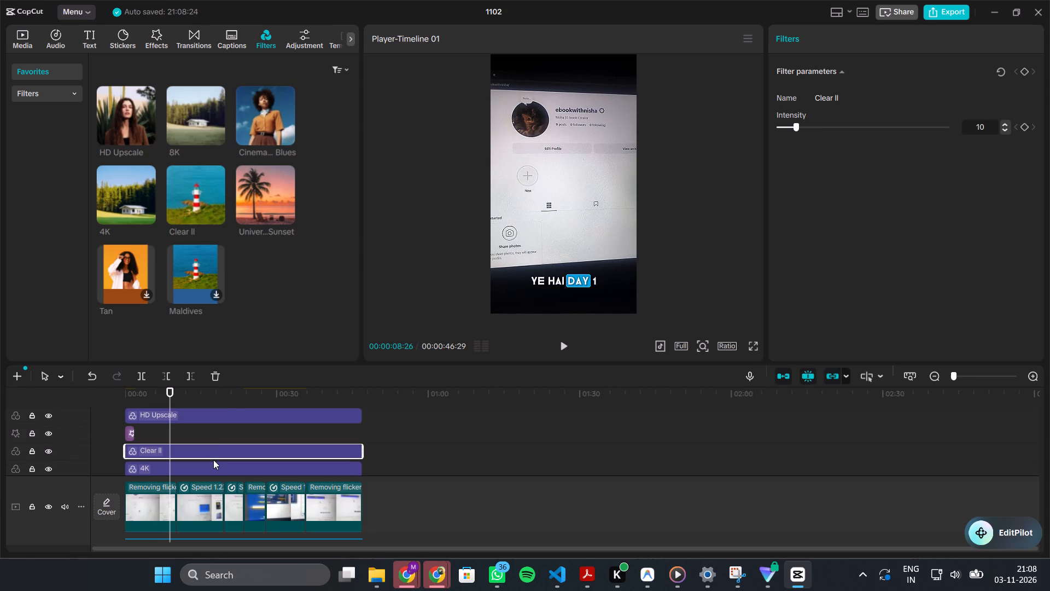
left_click_drag(226, 414, 221, 441)
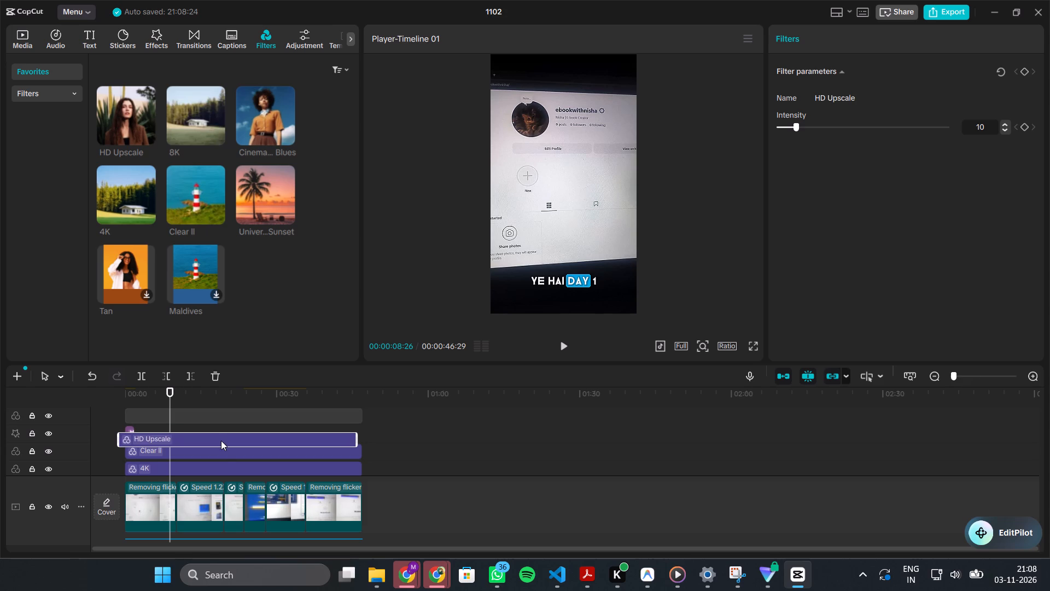
left_click_drag(221, 441, 222, 445)
Lower the 4K filter's intensity to 29, comparing the picture with the filter almost off.
left_click(162, 465)
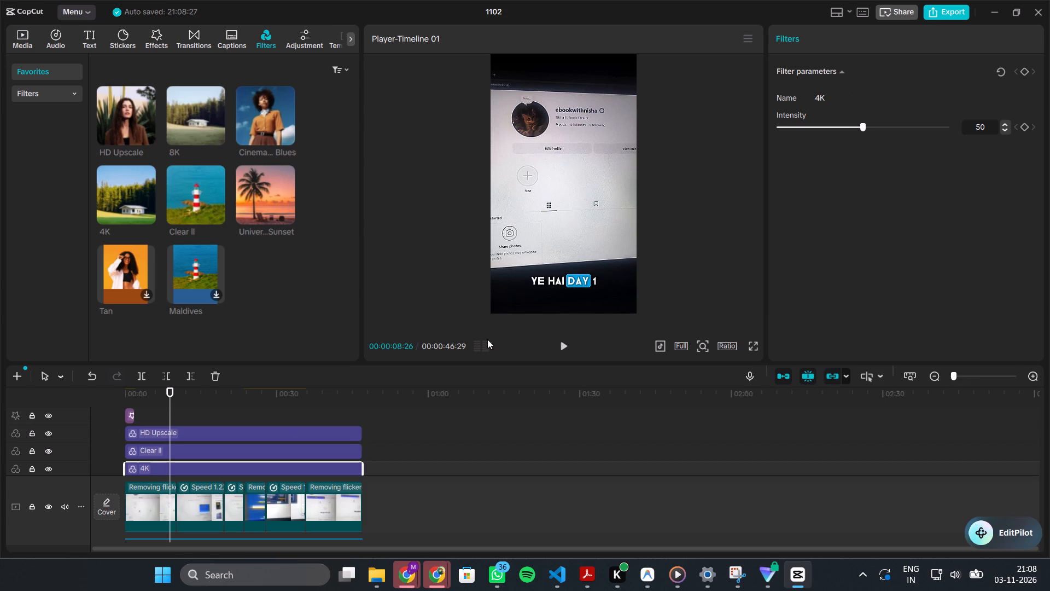
left_click_drag(860, 125, 772, 126)
left_click_drag(772, 126, 826, 133)
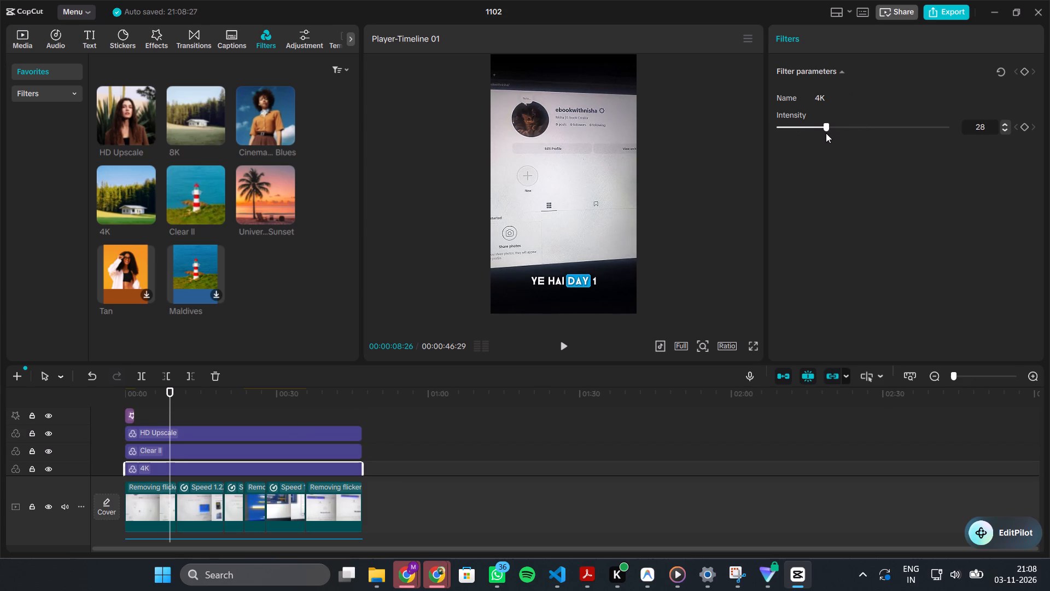
left_click_drag(826, 133, 829, 131)
key("space")
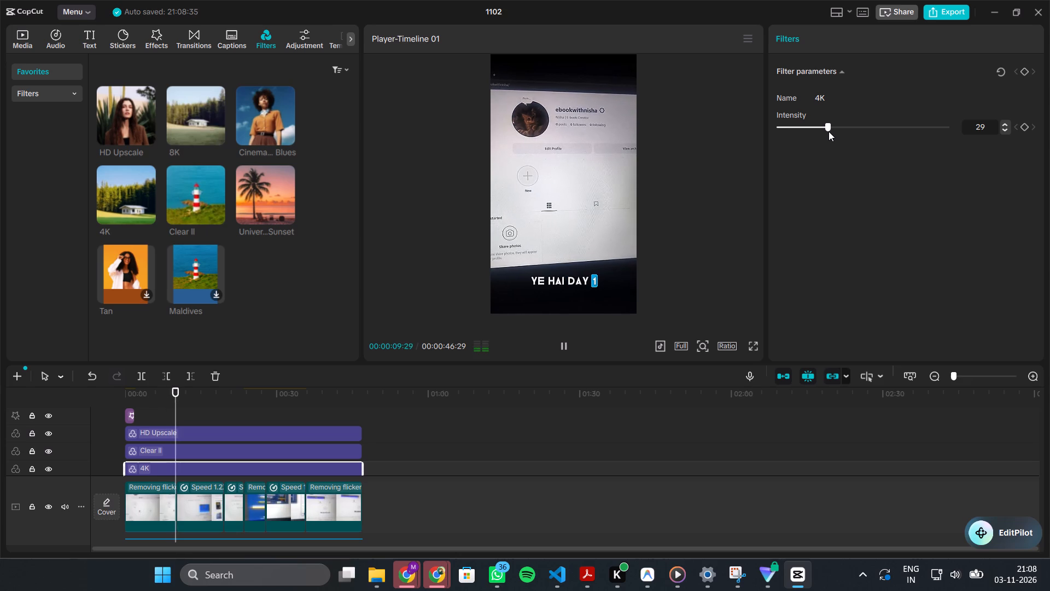
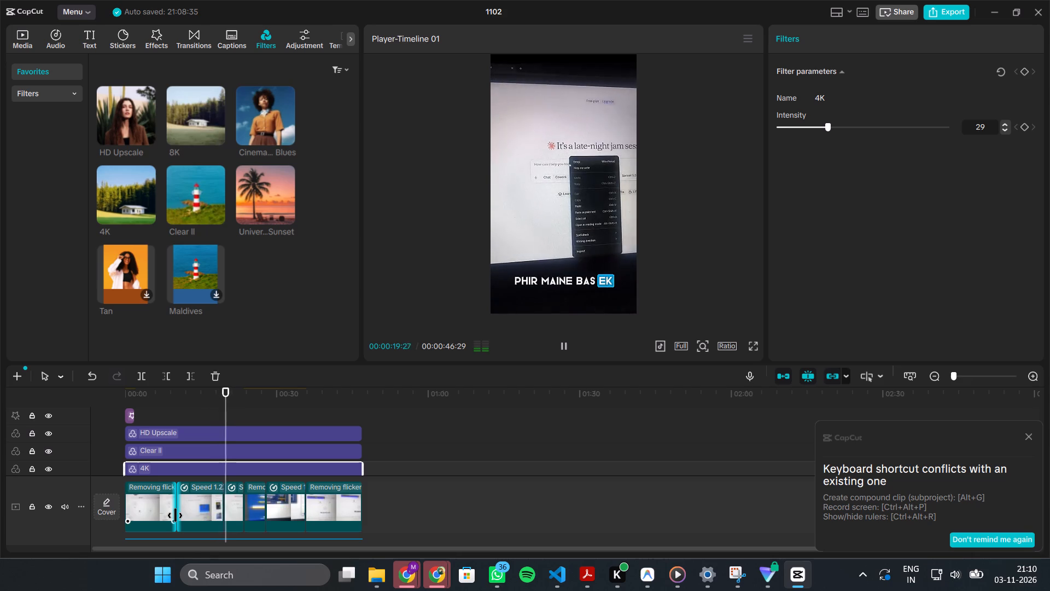
Move the first clip on the main video track straight down in the frame to about Y -257, keeping X at 0.
left_click(157, 510)
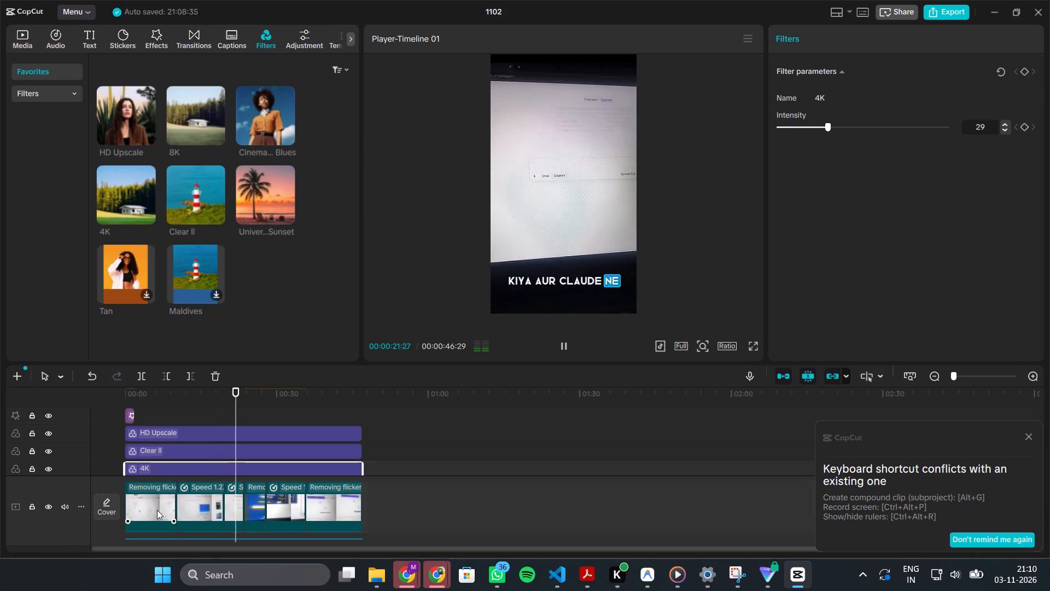
left_click_drag(242, 415, 165, 431)
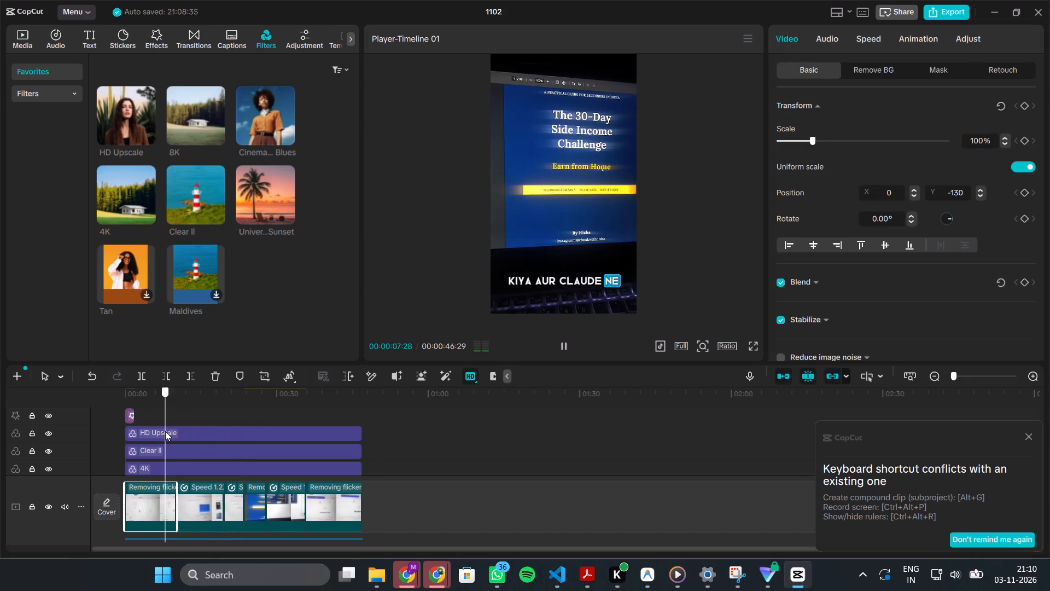
left_click_drag(165, 431, 167, 433)
left_click_drag(610, 205, 611, 207)
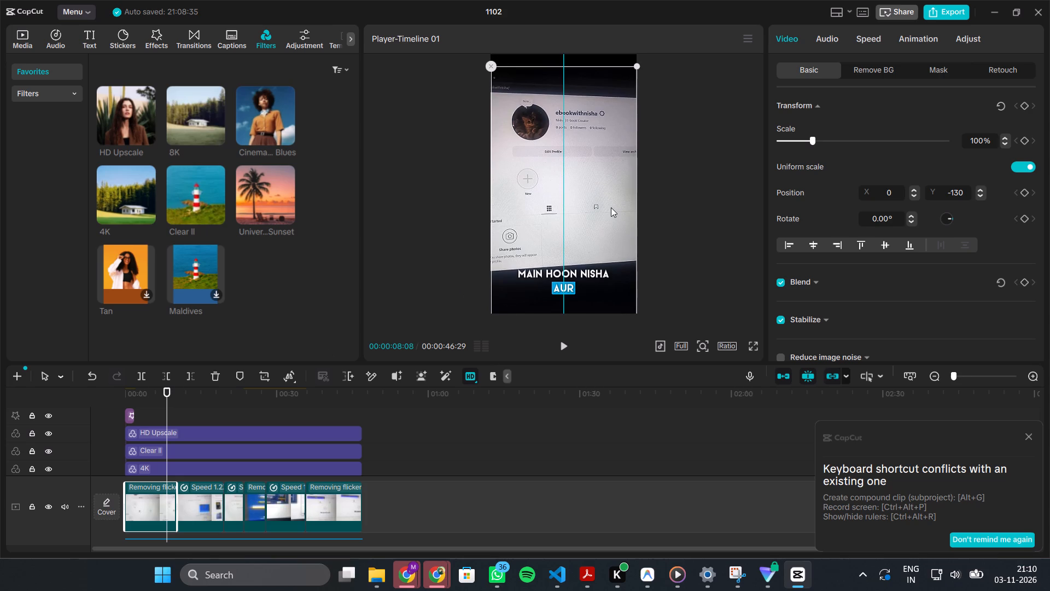
left_click_drag(611, 207, 611, 213)
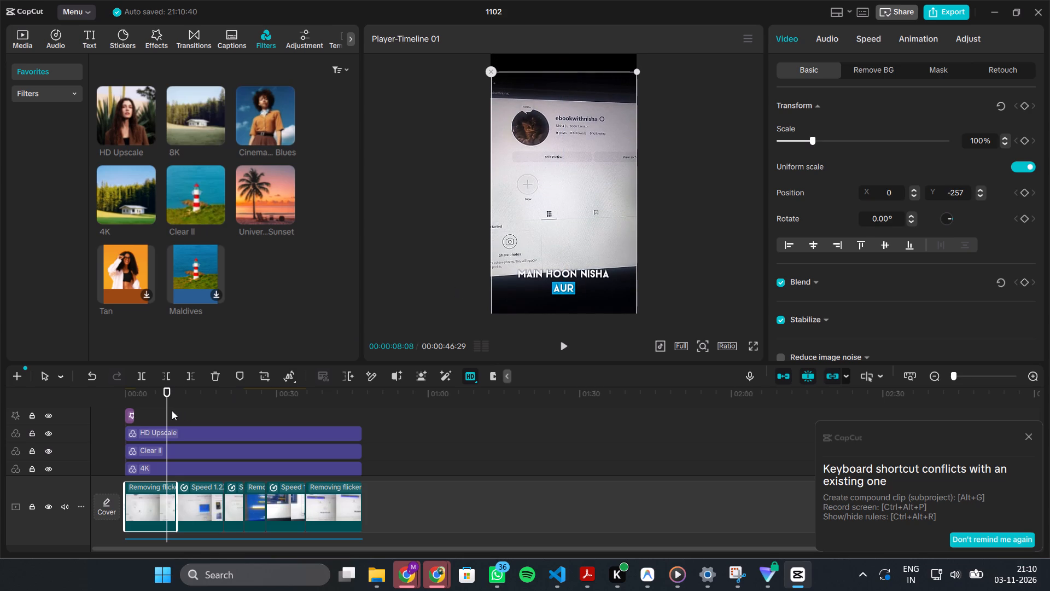
Move the second main-track clip, showing the e-book ideas chat, straight down in the frame to about Y -317, keeping X at 0.
left_click_drag(165, 414, 198, 422)
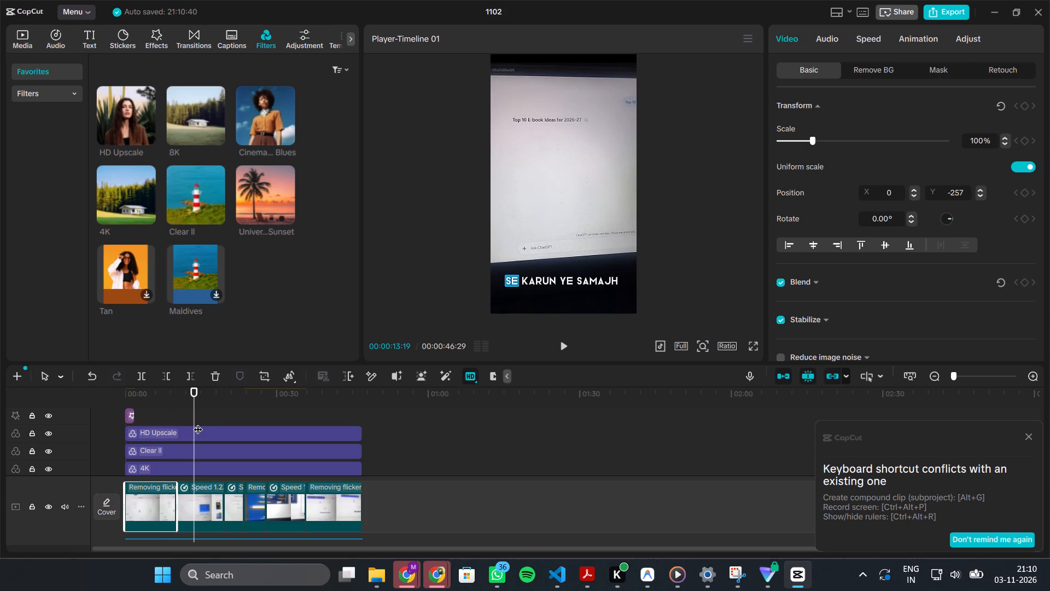
left_click(560, 174)
left_click_drag(560, 174, 561, 188)
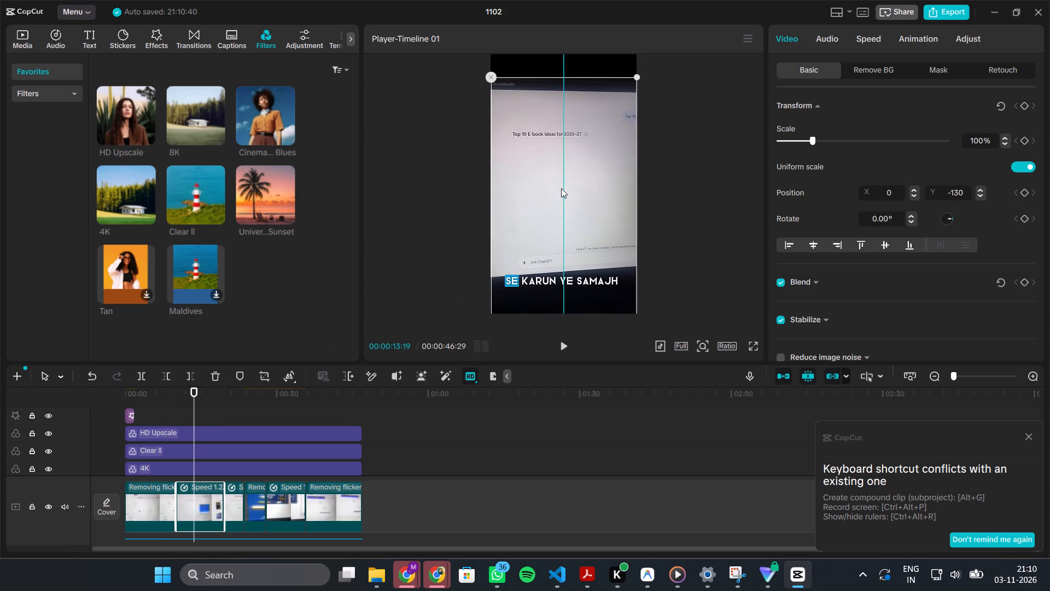
left_click_drag(561, 188, 561, 187)
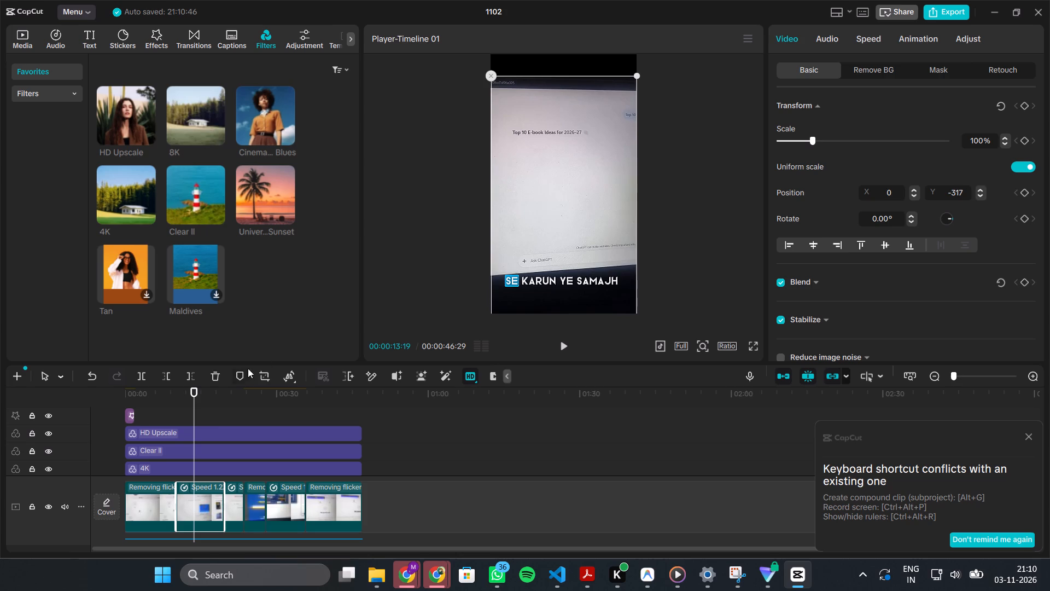
Move the picture of the third clip, the Claude prompt shot around 21 seconds, down to a Y position of about -393.
left_click_drag(194, 416, 227, 416)
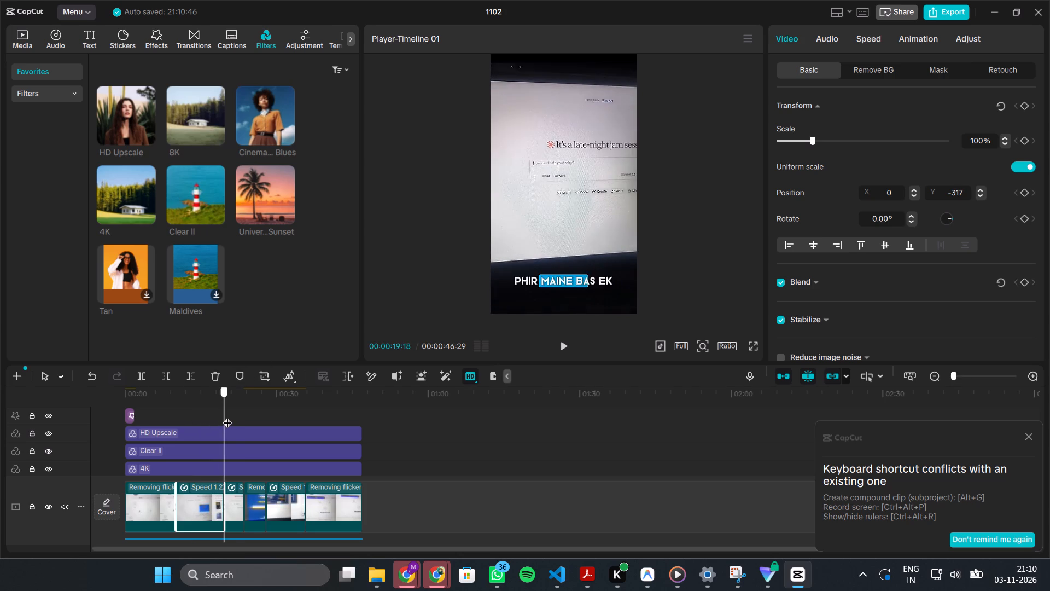
left_click_drag(227, 416, 235, 416)
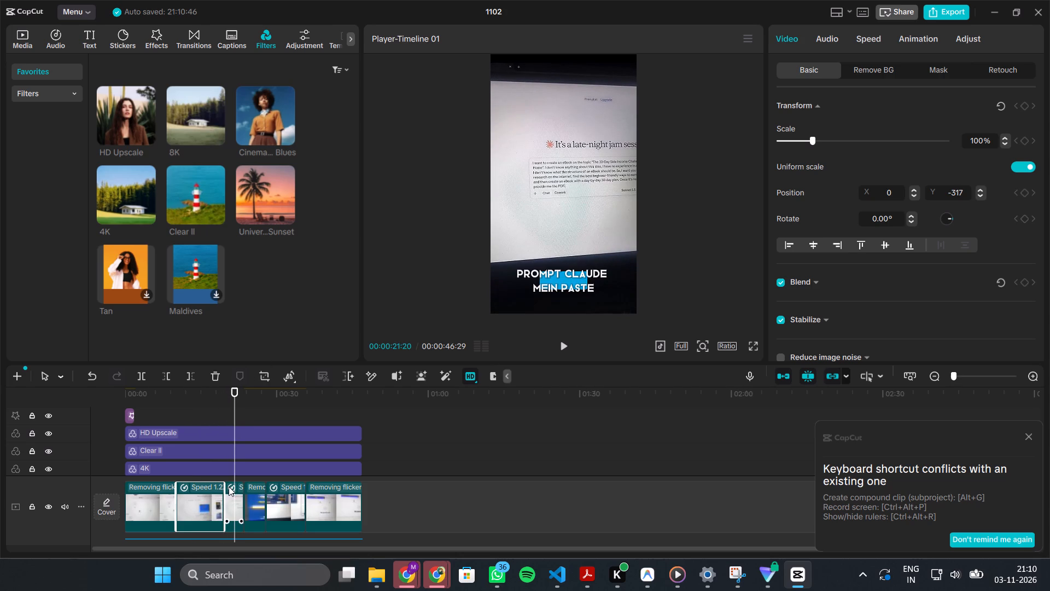
left_click(229, 486)
left_click(564, 146)
left_click_drag(564, 146, 564, 149)
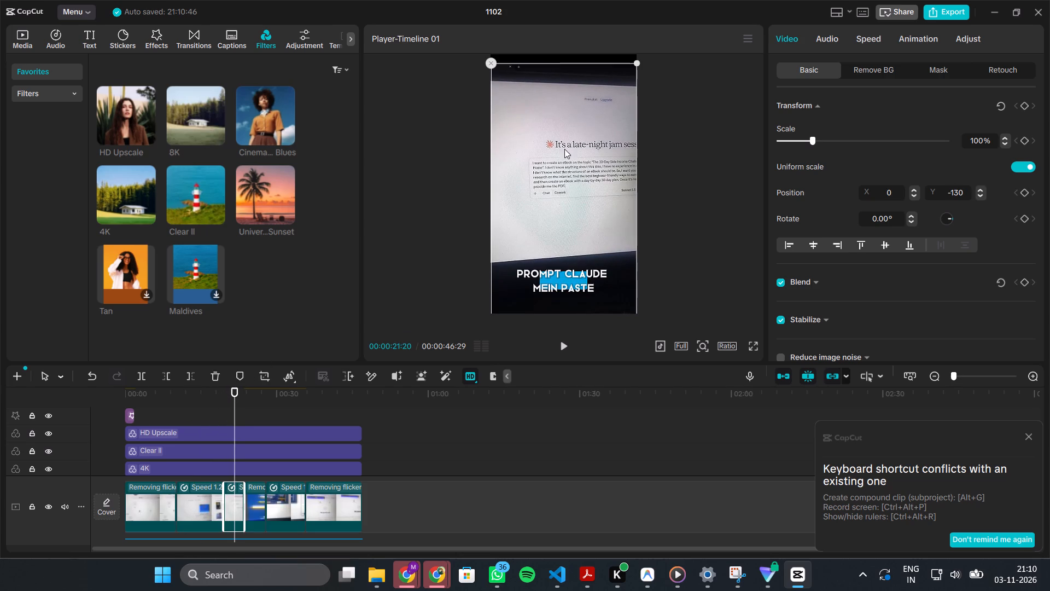
left_click_drag(564, 149, 564, 156)
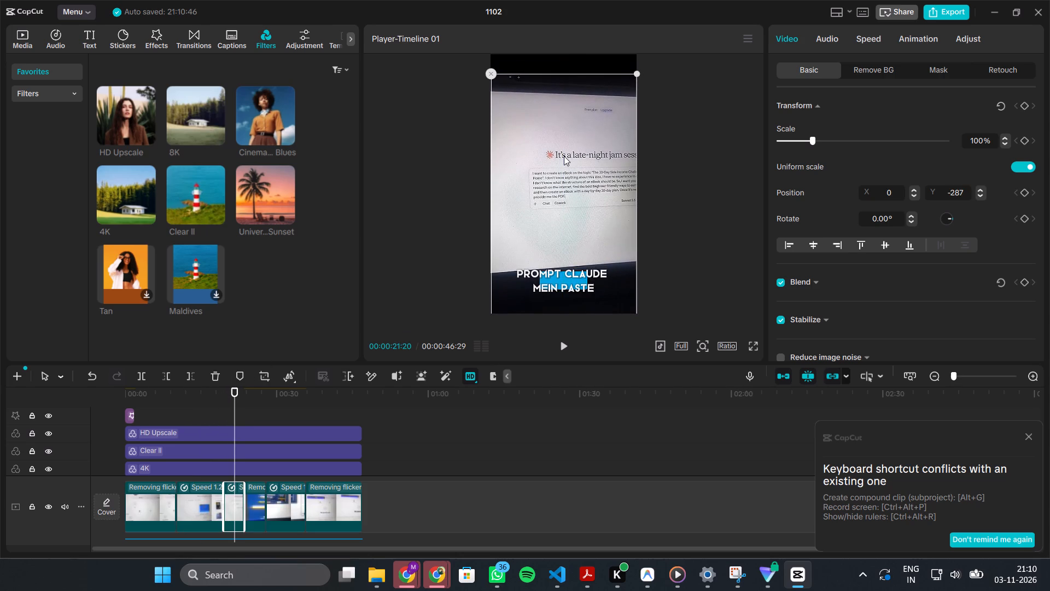
left_click_drag(564, 156, 562, 167)
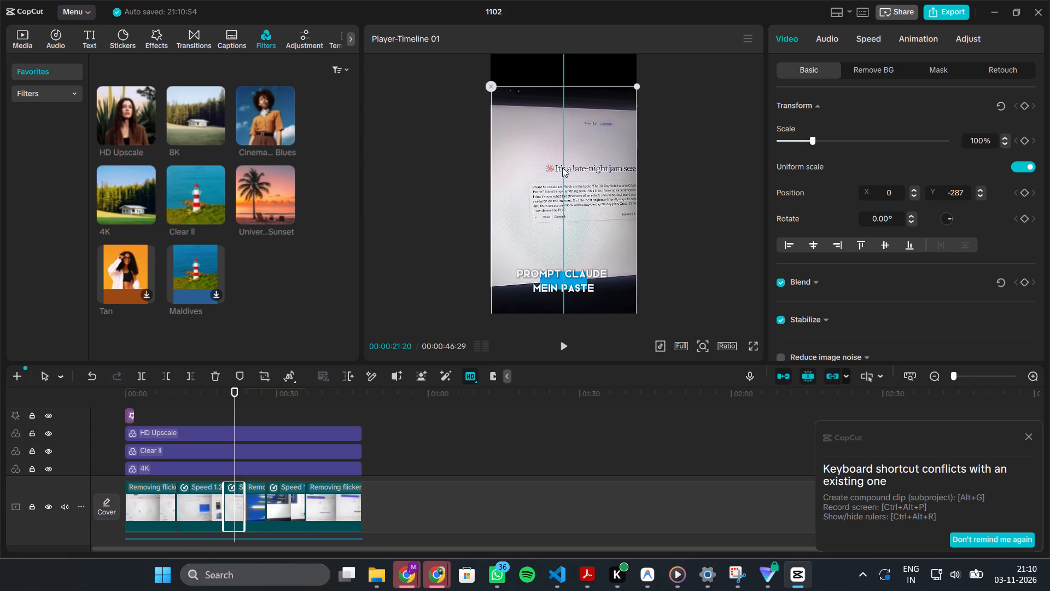
left_click_drag(562, 167, 562, 163)
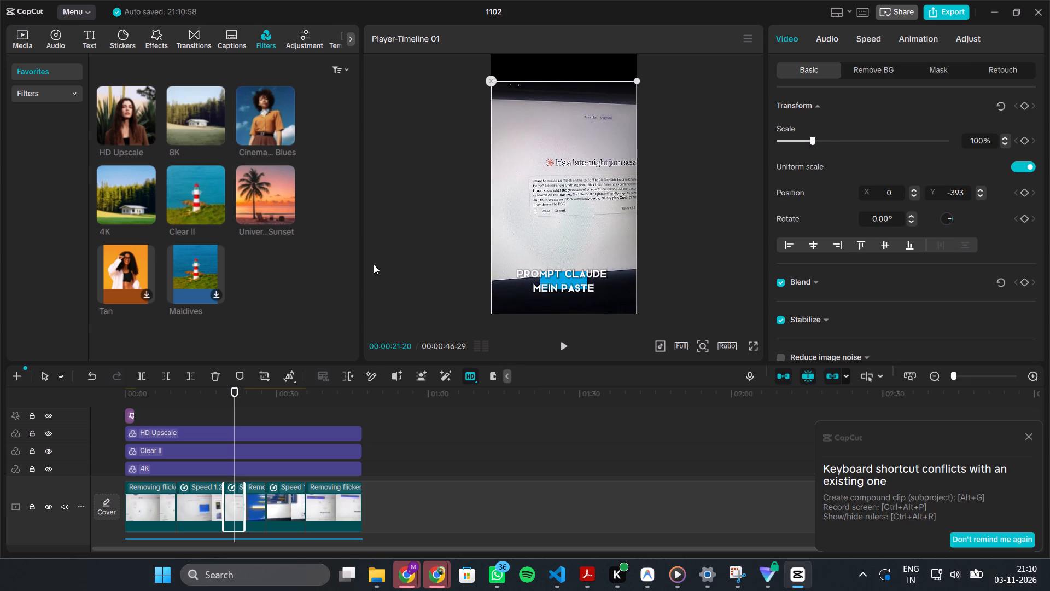
Move the picture of the fourth clip, showing the e-book pages around 26 seconds, down to a Y position of about -327.
left_click_drag(233, 413, 257, 421)
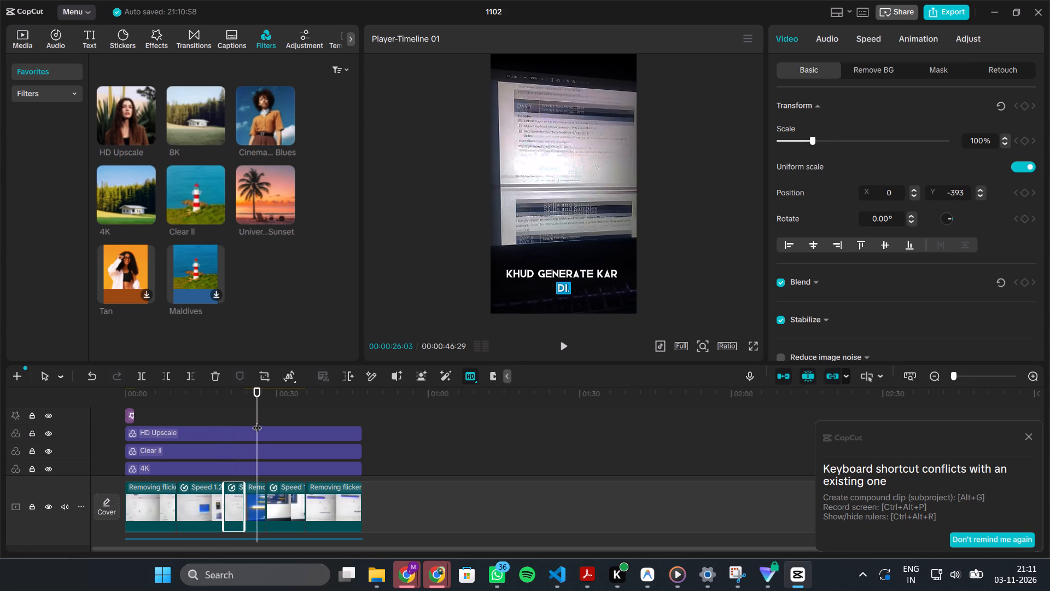
left_click(580, 193)
left_click_drag(580, 193, 580, 211)
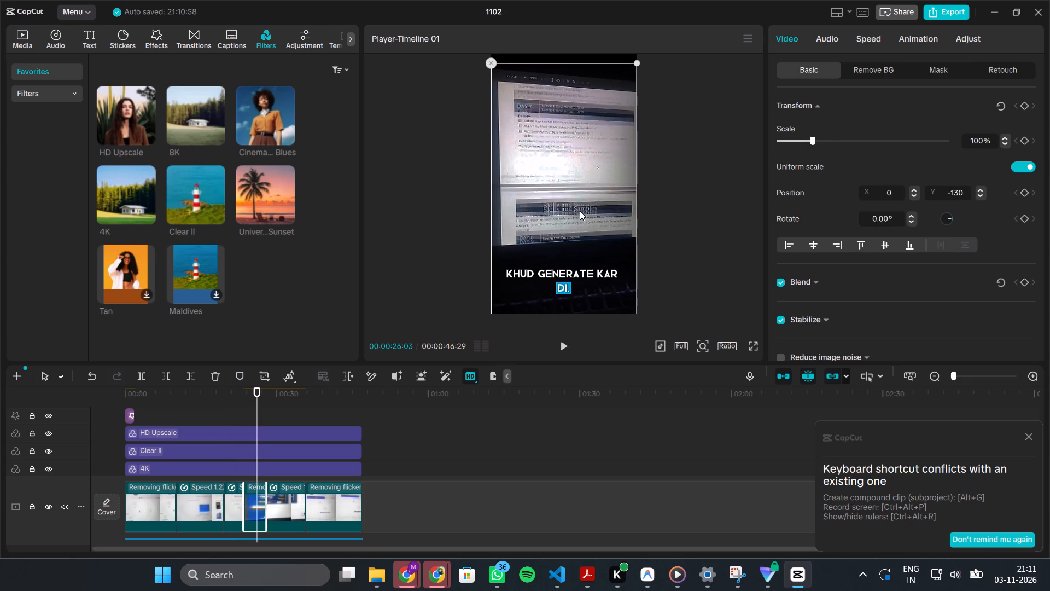
left_click_drag(580, 211, 579, 215)
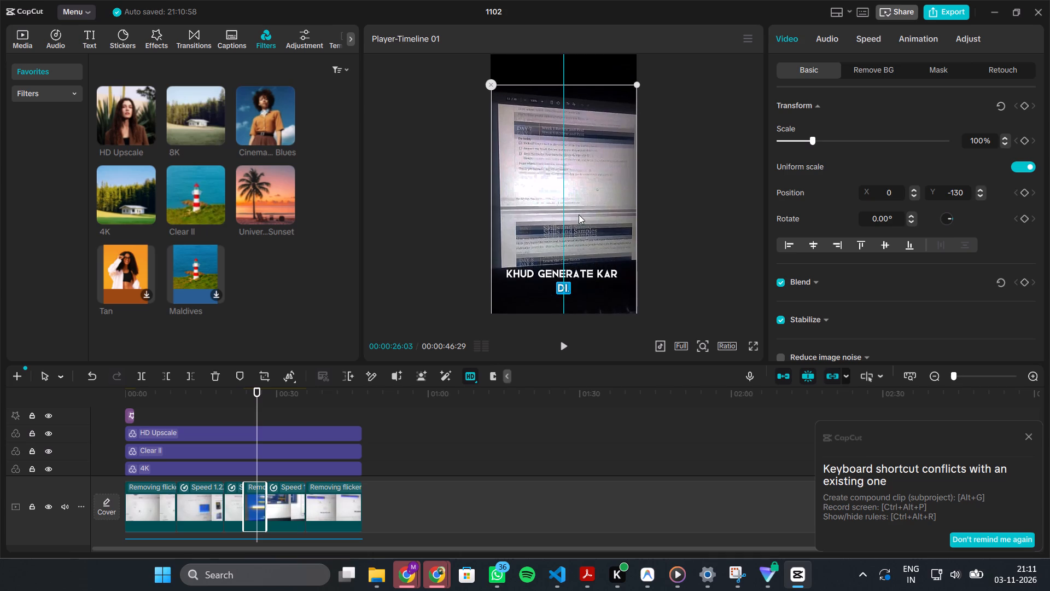
left_click_drag(579, 215, 579, 206)
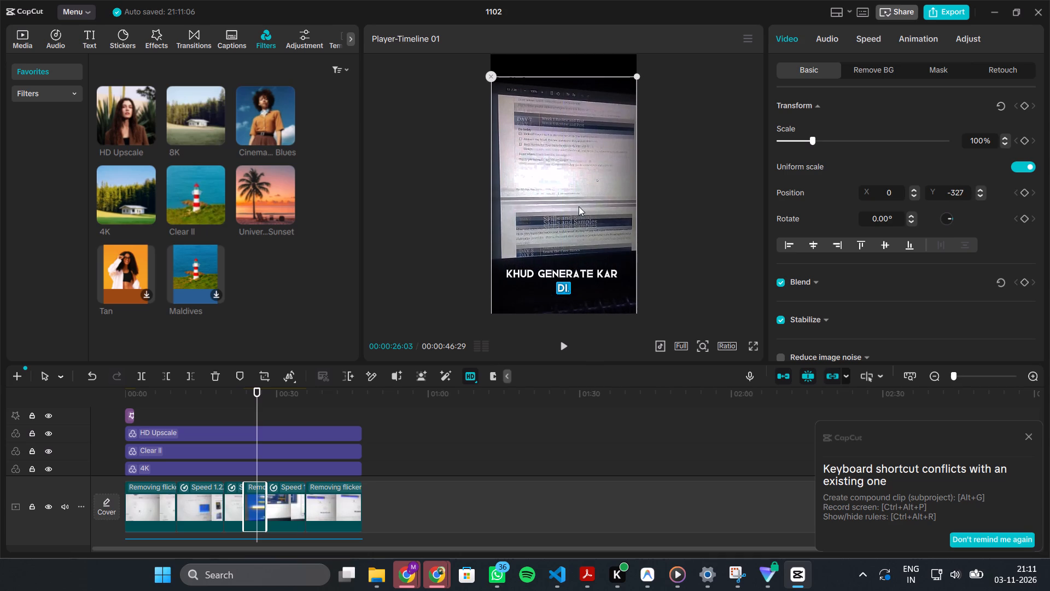
Move the picture of the fifth clip, the store page around 30 seconds, down to a Y position of about -327.
left_click_drag(254, 414, 262, 415)
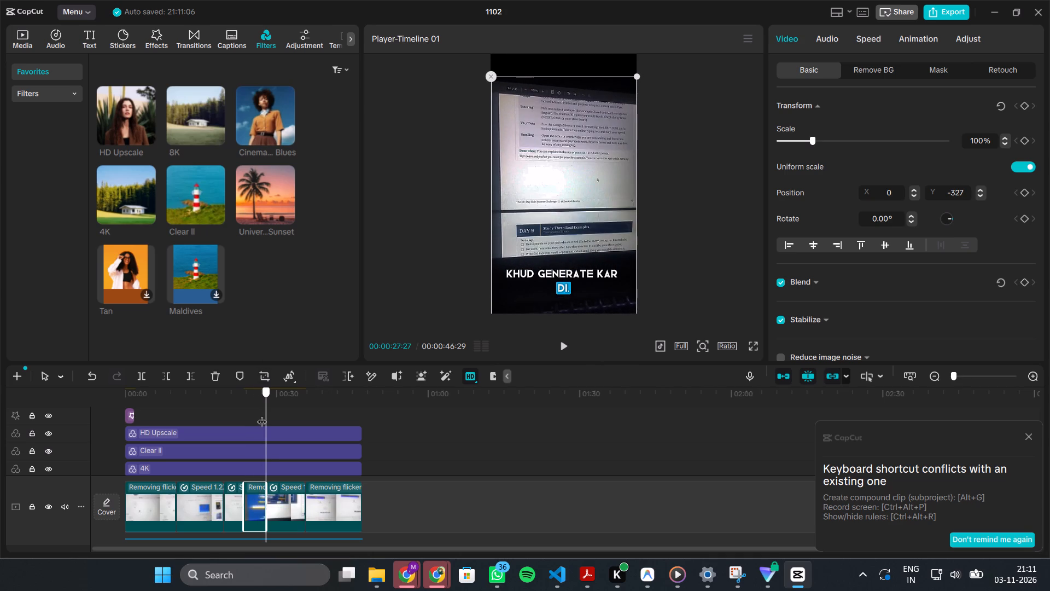
left_click_drag(262, 415, 278, 417)
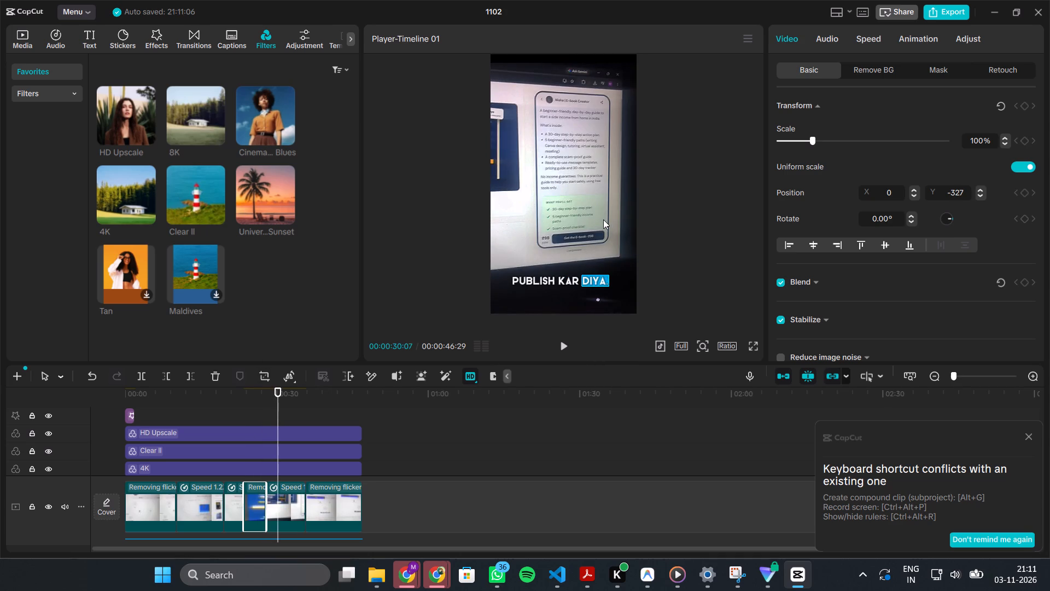
left_click(603, 219)
left_click_drag(603, 219, 603, 241)
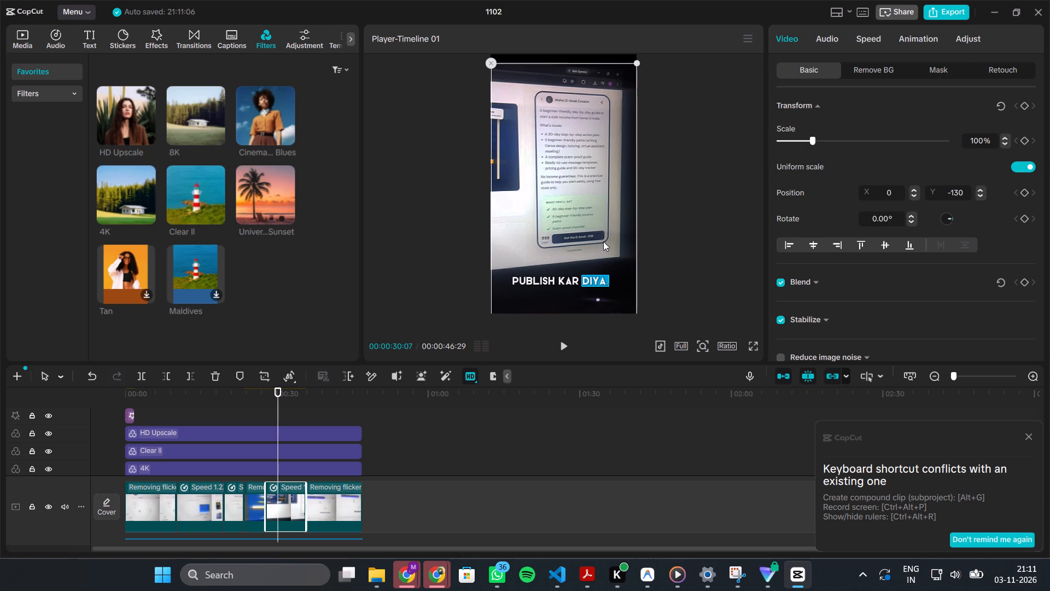
left_click_drag(603, 241, 601, 232)
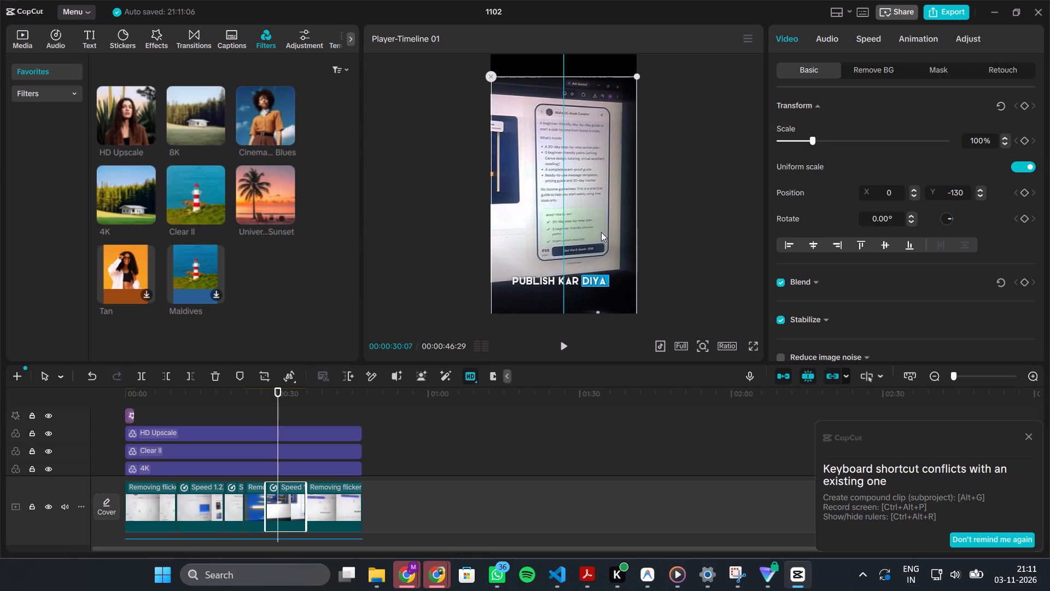
left_click_drag(601, 232, 600, 233)
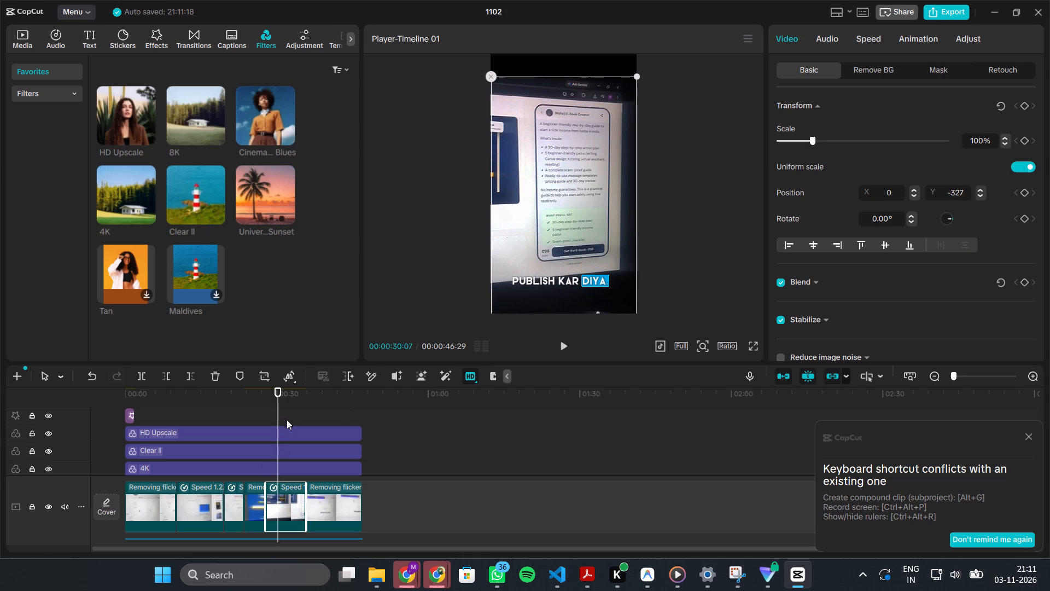
Move the last clip's picture, the Instagram profile around 37 seconds, down slightly to a Y position of about -165.
left_click_drag(279, 417, 314, 424)
left_click(605, 205)
left_click(605, 205)
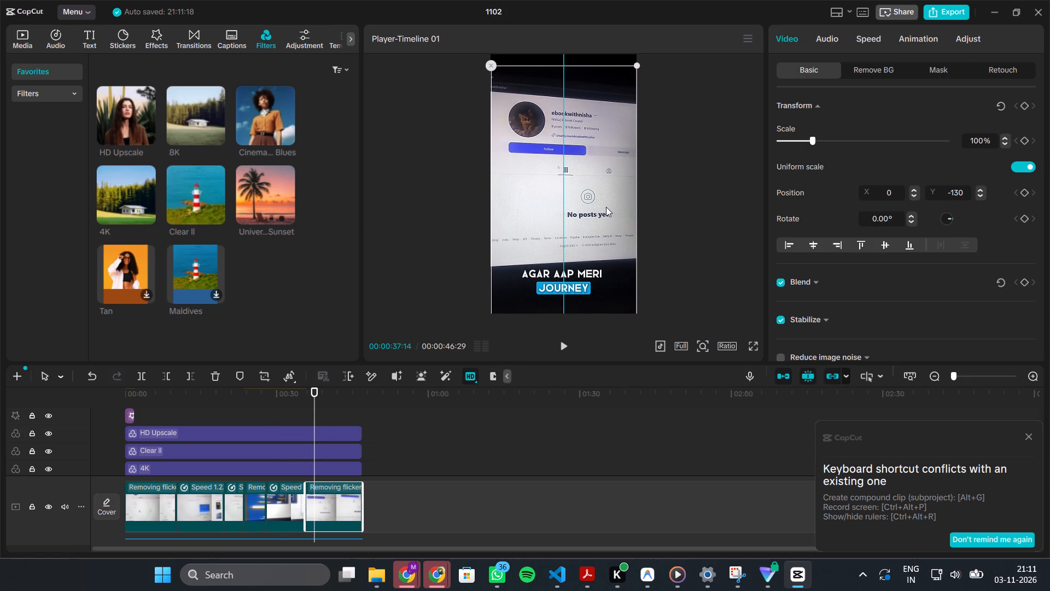
Scrub through the timeline from end to start and play the video from the beginning to check the repositioned clips.
left_click_drag(313, 407, 362, 412)
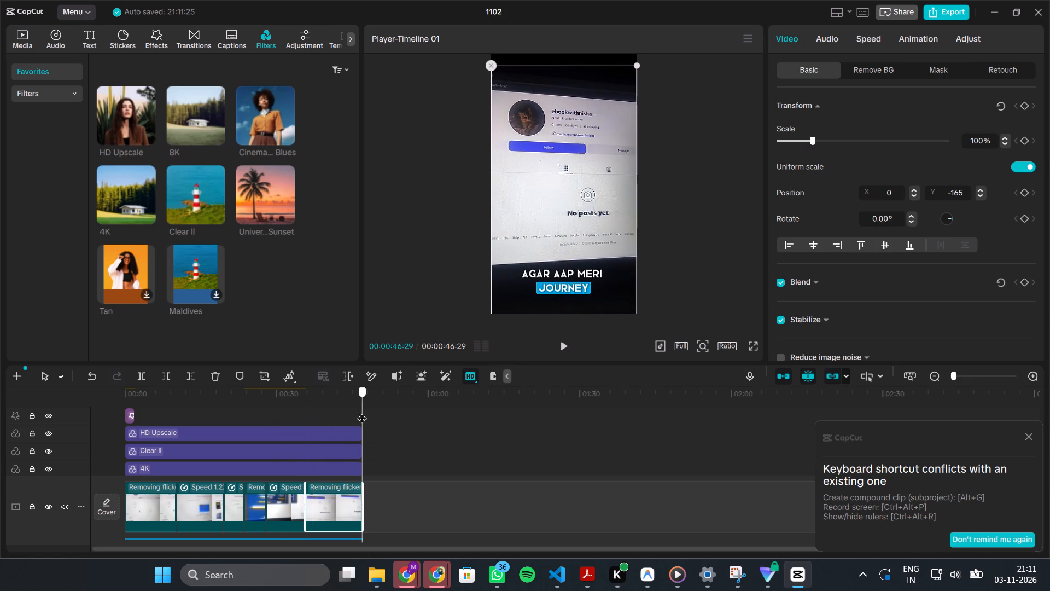
left_click_drag(362, 412, 262, 422)
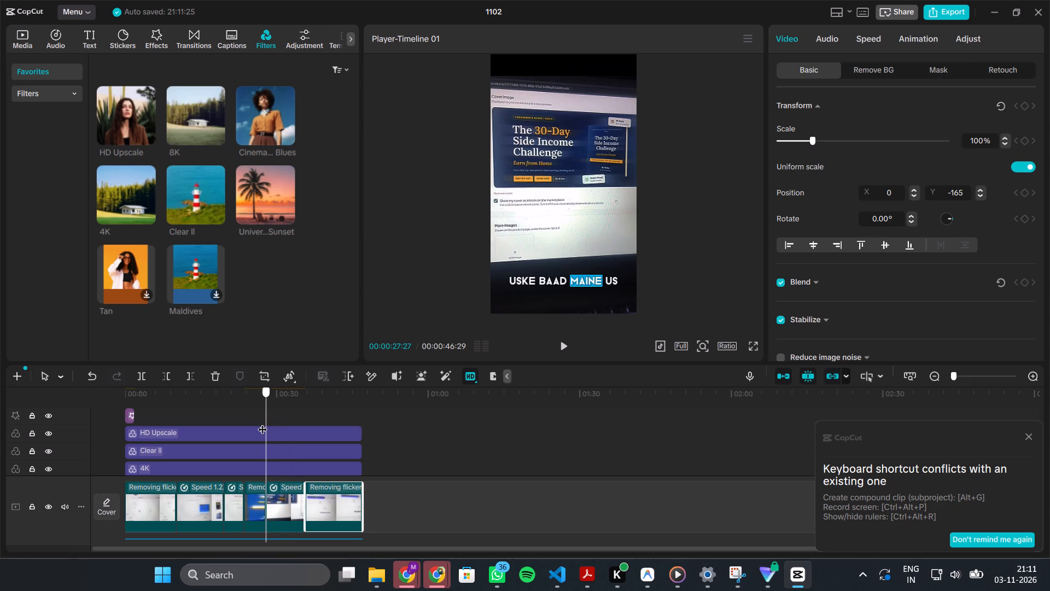
left_click_drag(262, 422, 139, 429)
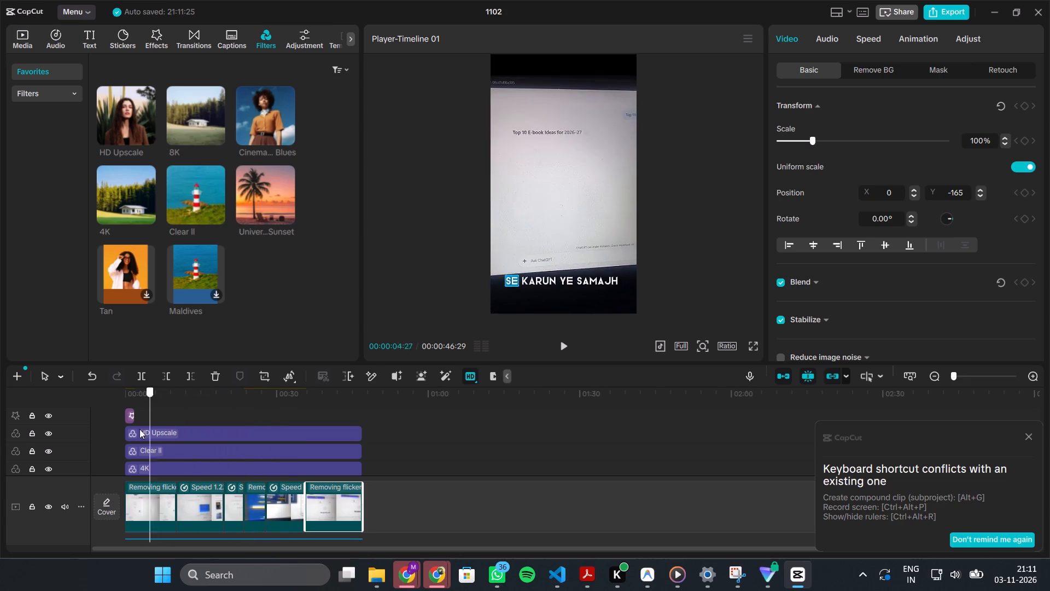
left_click_drag(139, 429, 102, 432)
key("space")
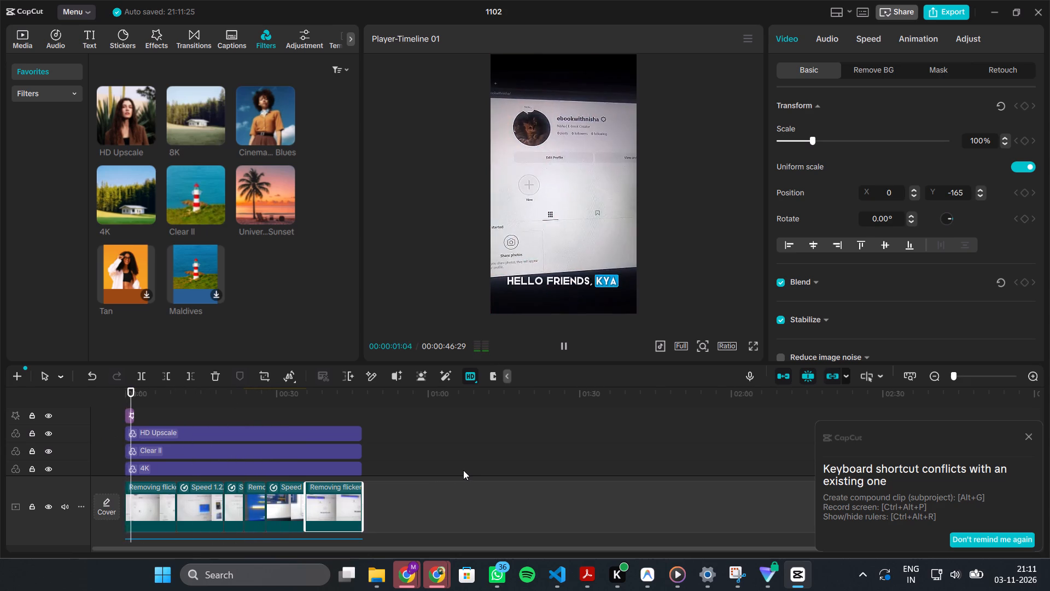
Rename the project as "nisha day 1".
left_click(494, 6)
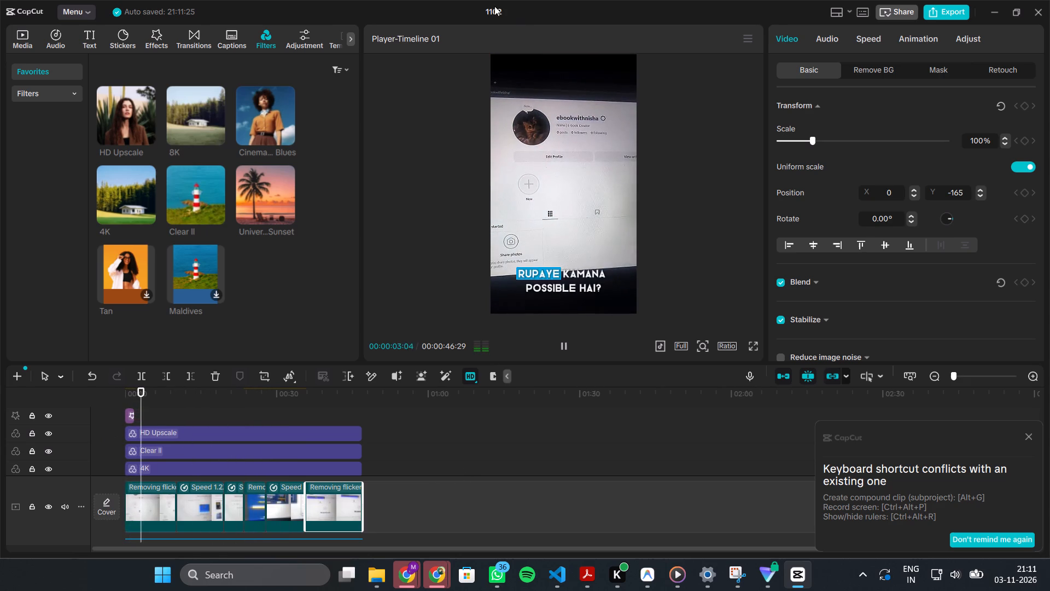
left_click(494, 14)
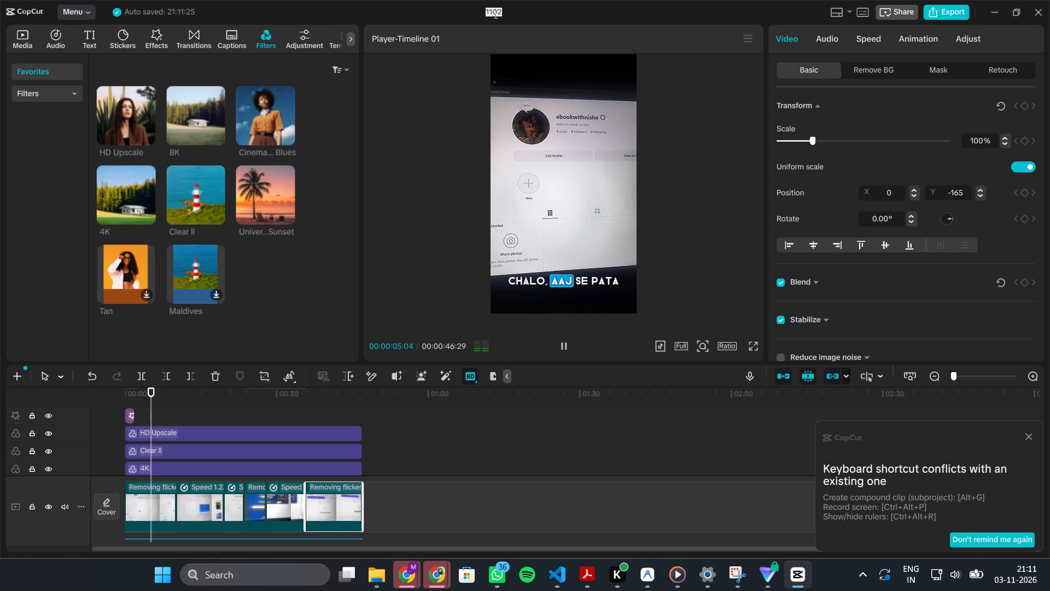
key("BackSpace")
type("shr")
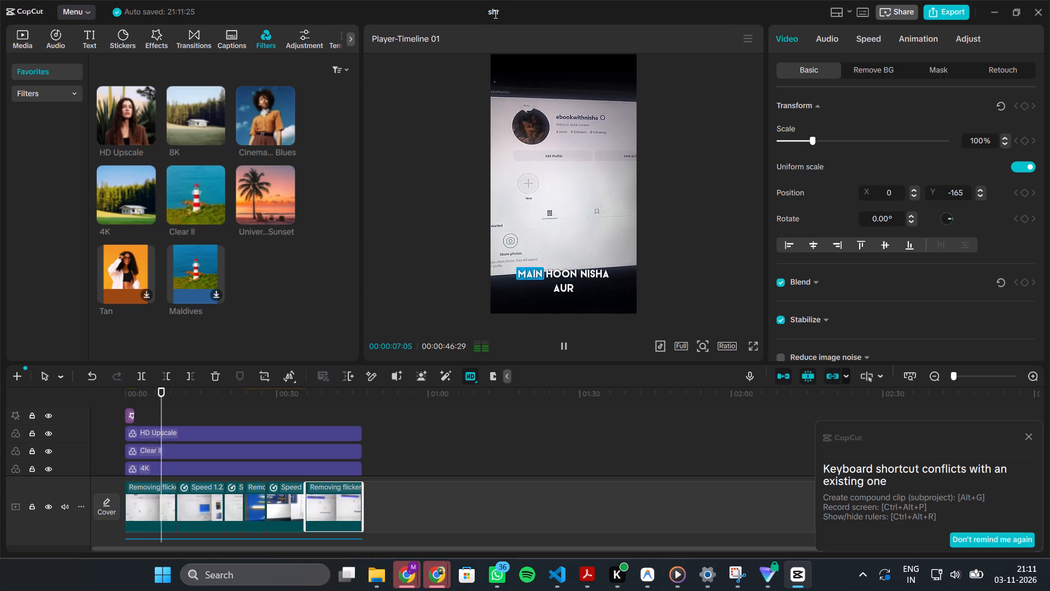
key("BackSpace")
key("BackSpace")
key("BackSpace")
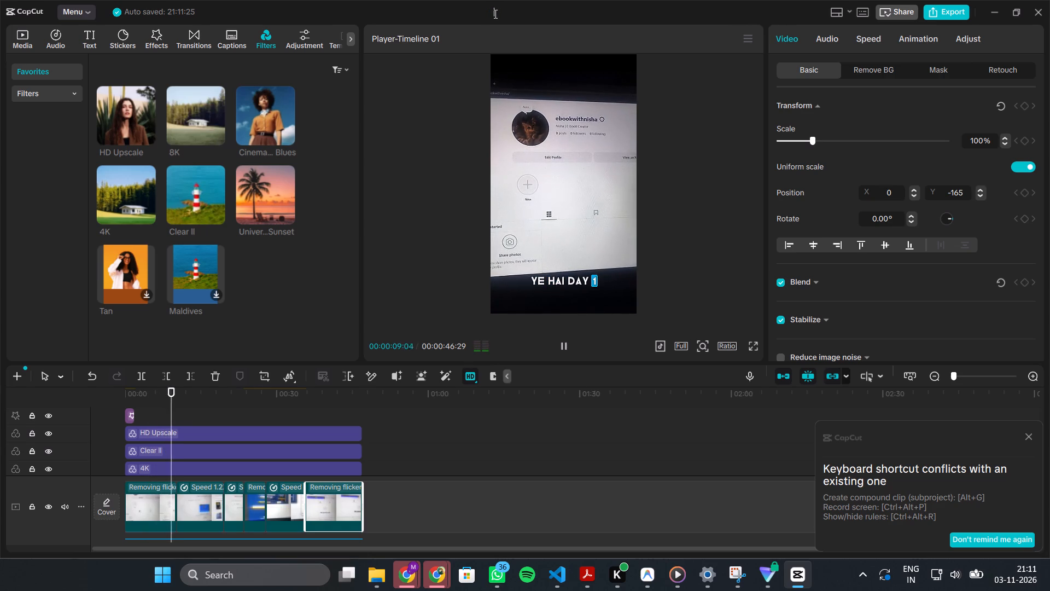
type("nisha")
key("space")
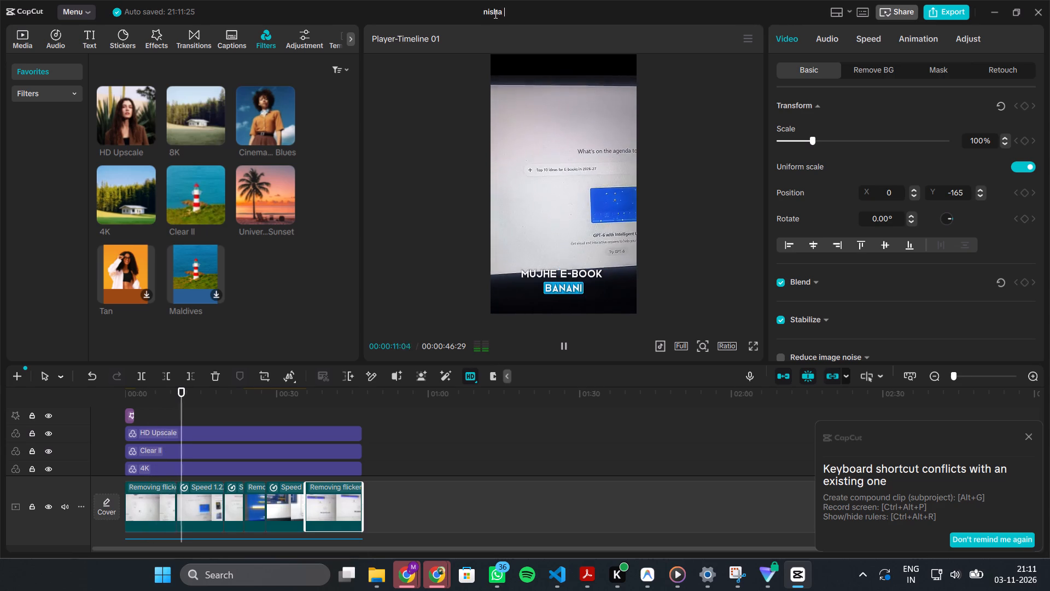
type("day 1")
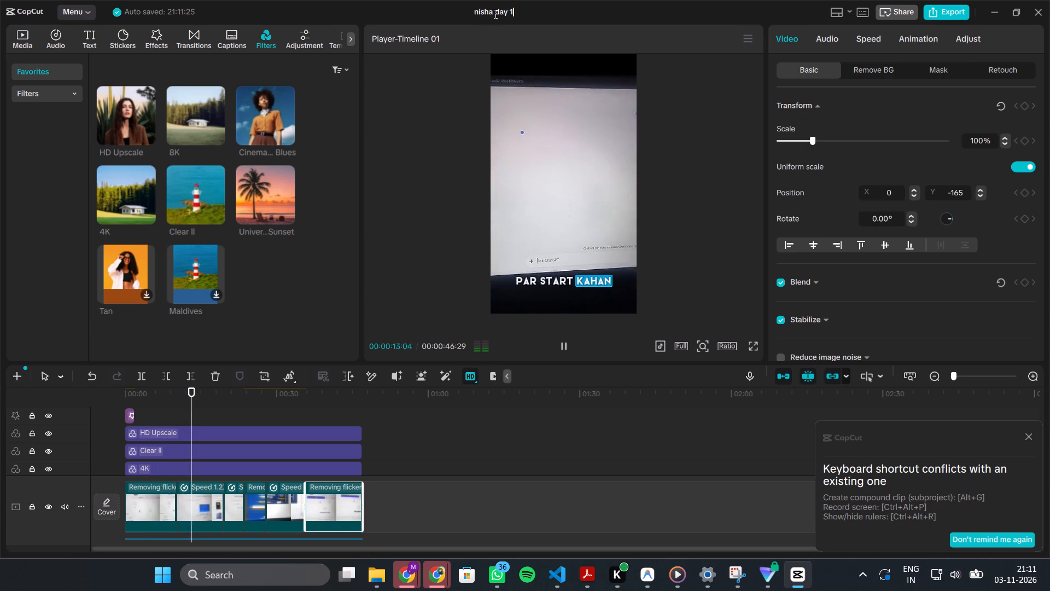
key("Return")
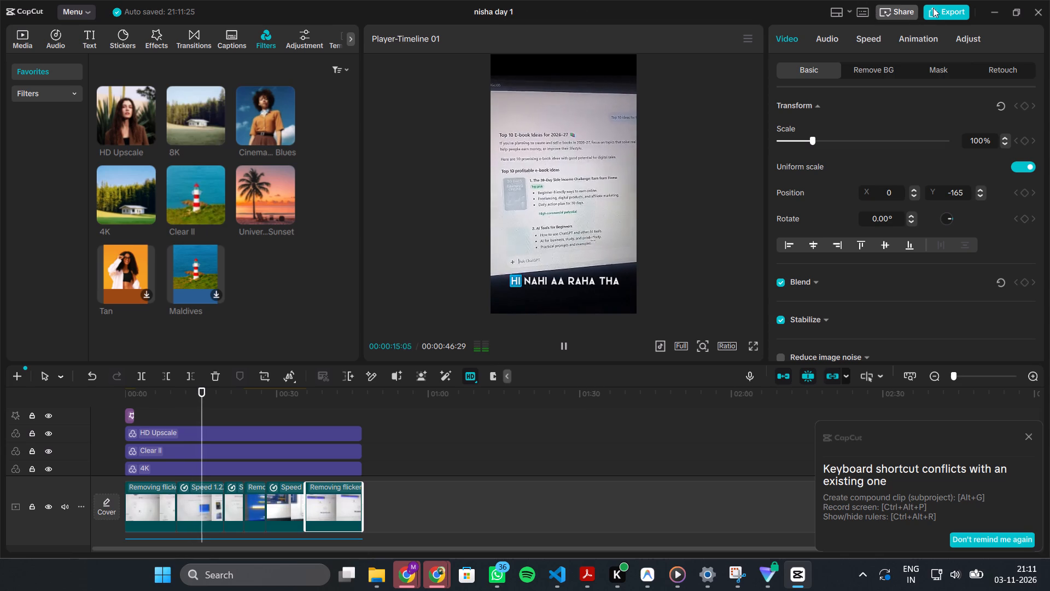
Export the video as "nisha day 1" in 4K, HEVC, mp4 at 30 fps, with MP3 audio included.
left_click(933, 8)
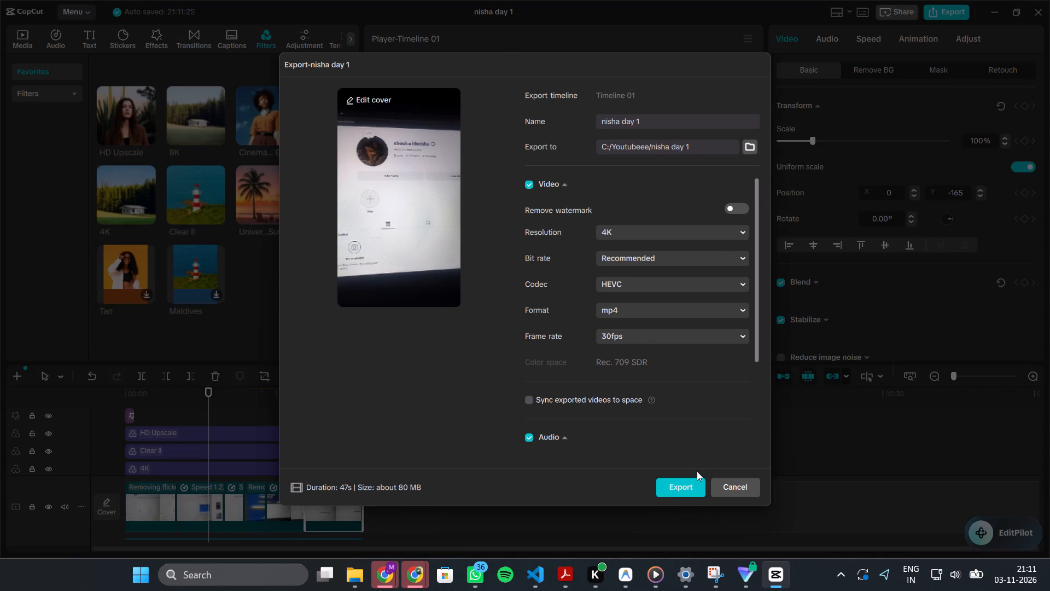
scroll(655, 392, "down", 1)
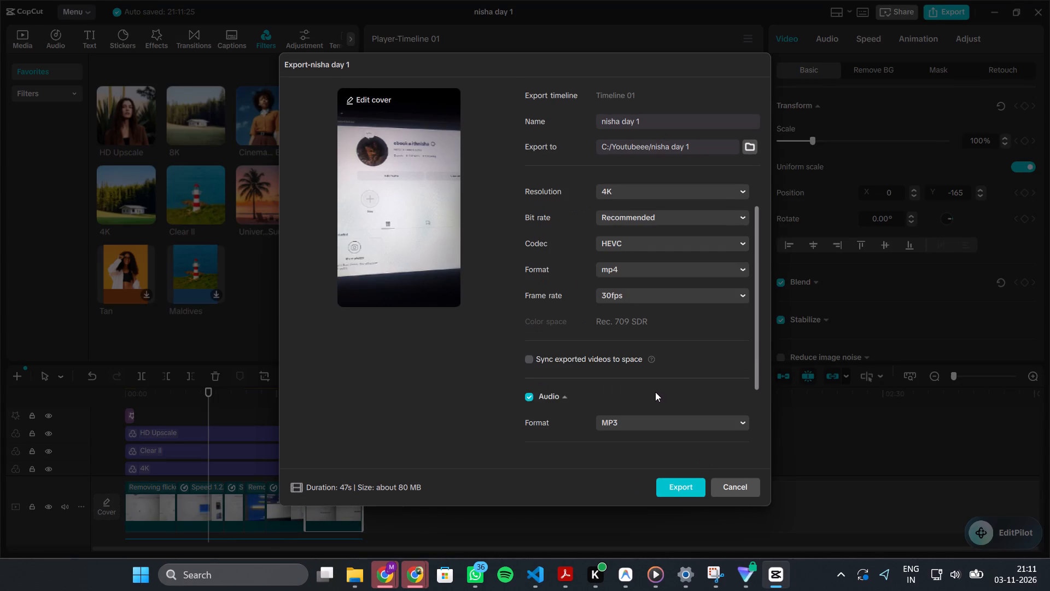
scroll(655, 392, "down", 1)
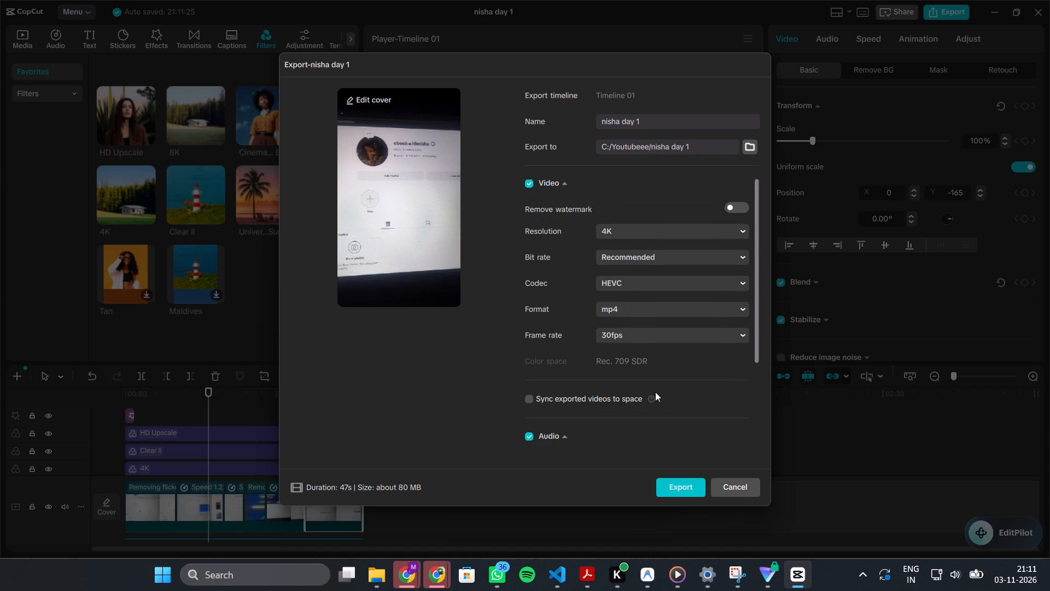
scroll(650, 369, "down", 3)
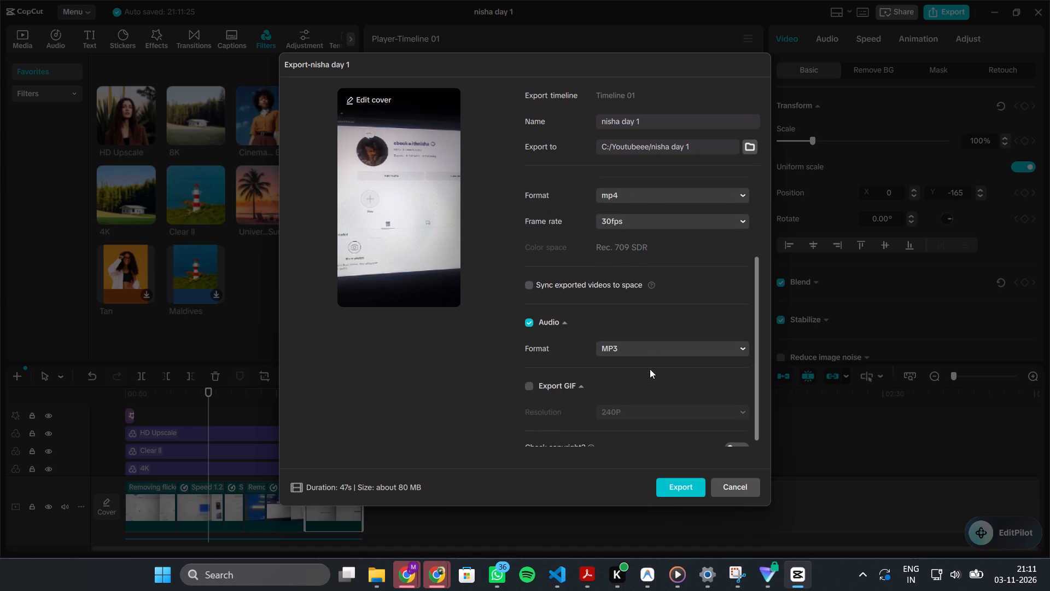
scroll(662, 398, "up", 2)
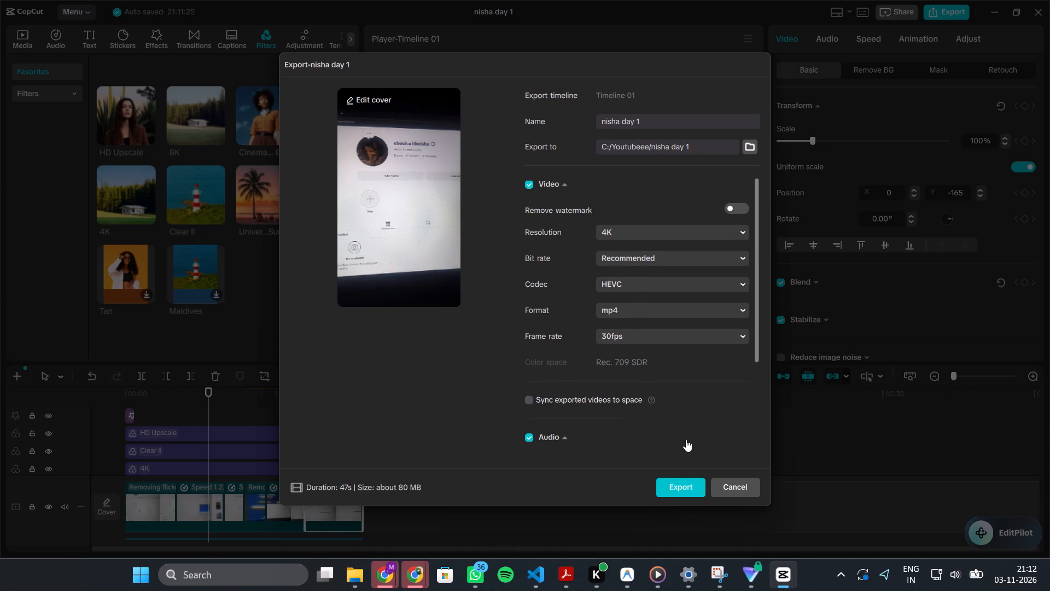